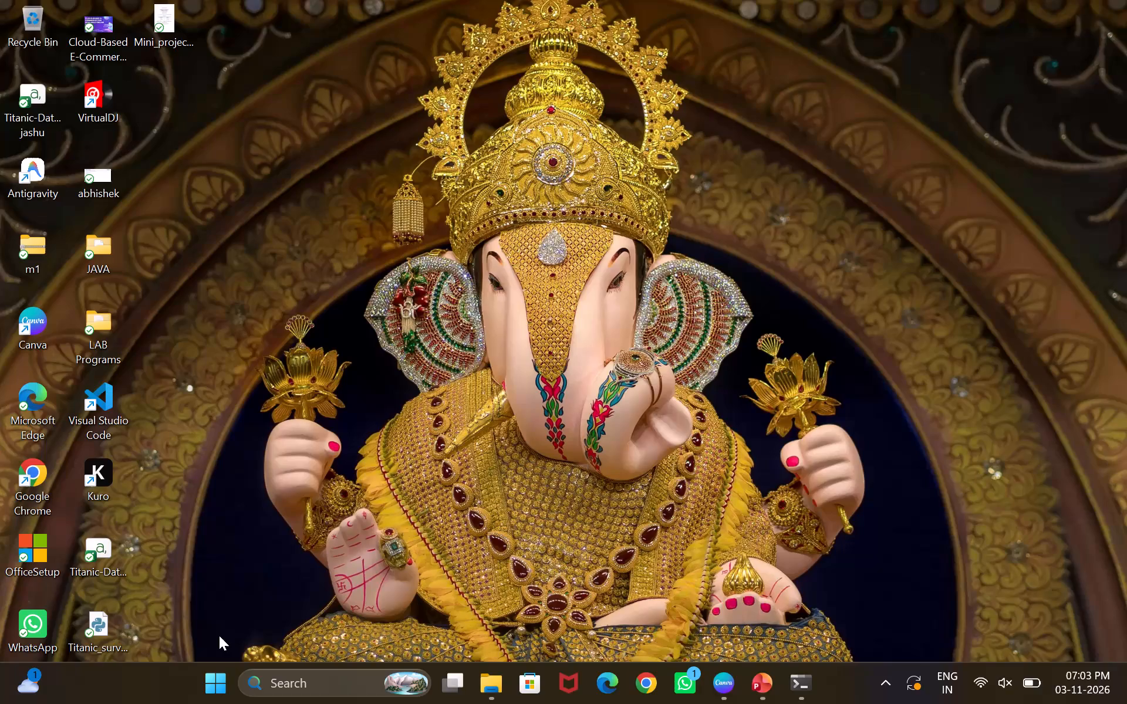
left_click(313, 682)
type("ca")
type("nva")
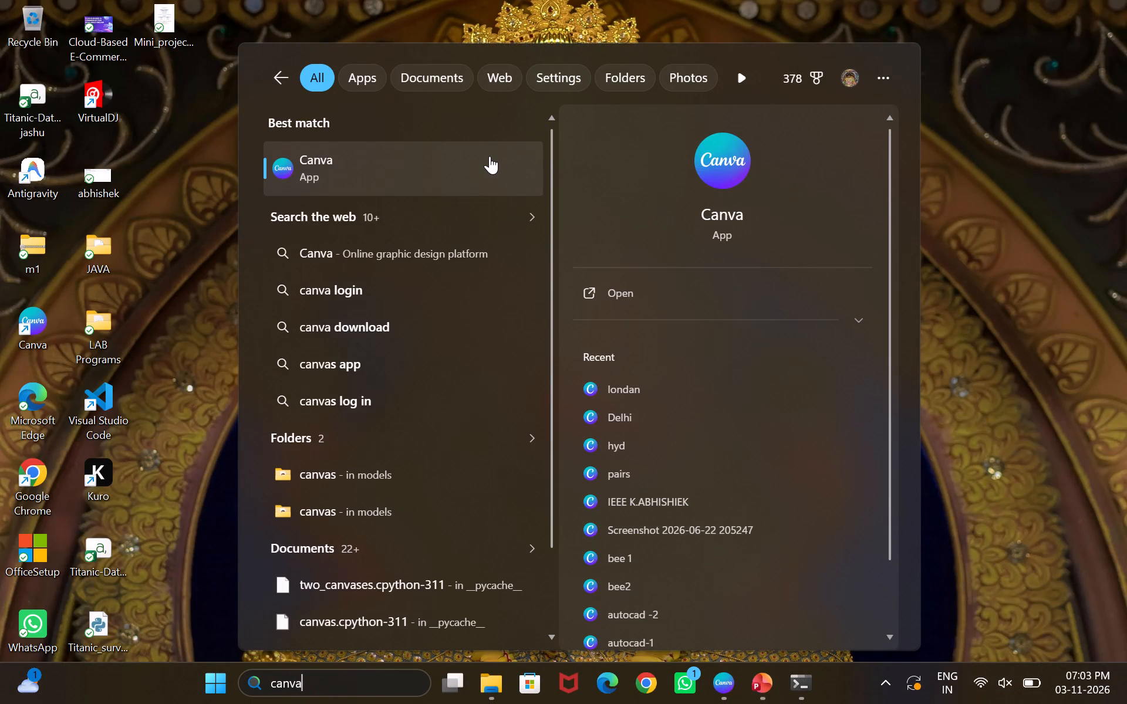
left_click(490, 157)
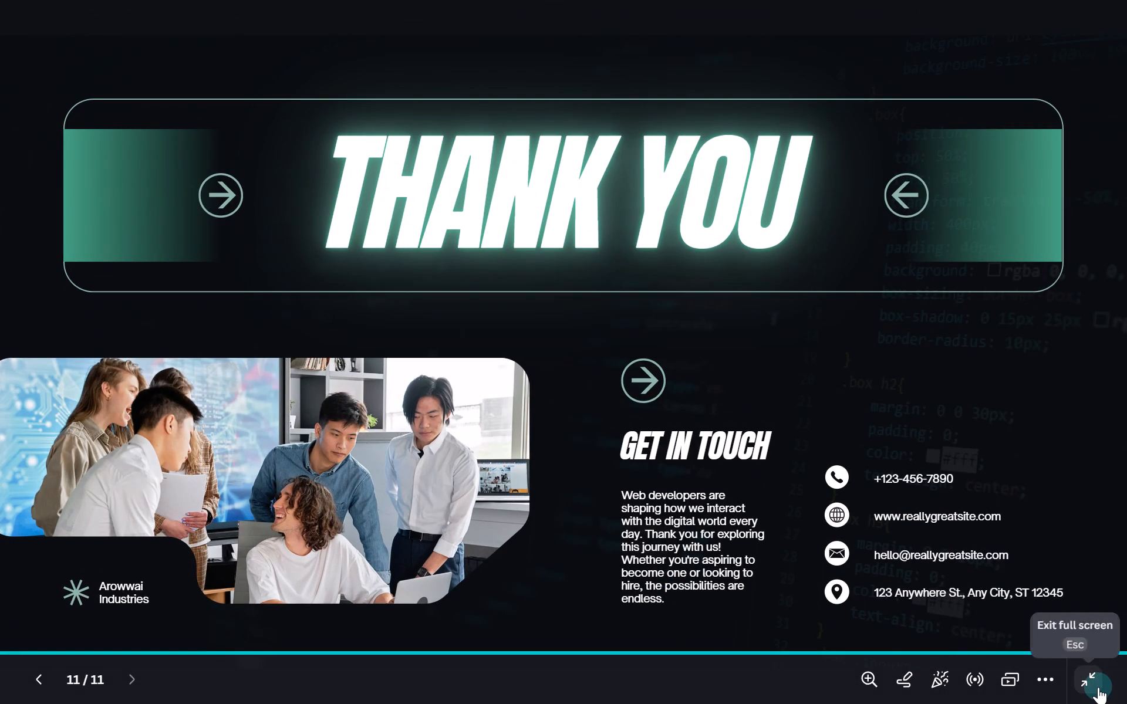
left_click(1098, 687)
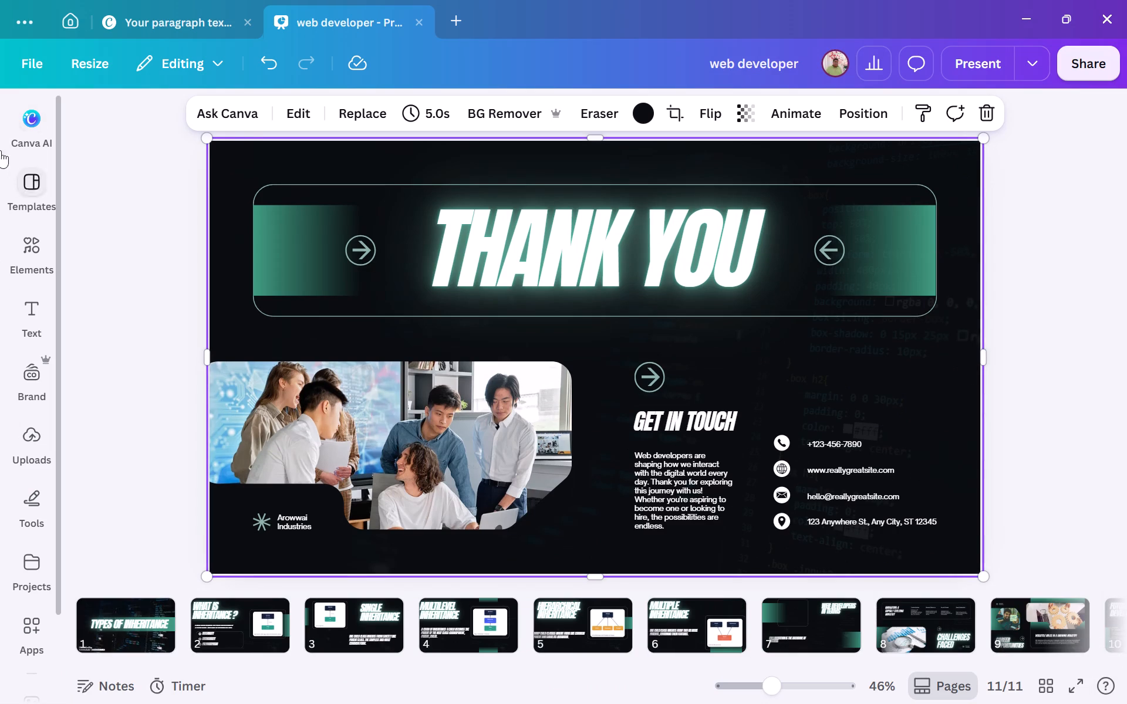
Check the open Titanic Survival Prediction design and return to the first page of the web developer presentation.
left_click(33, 72)
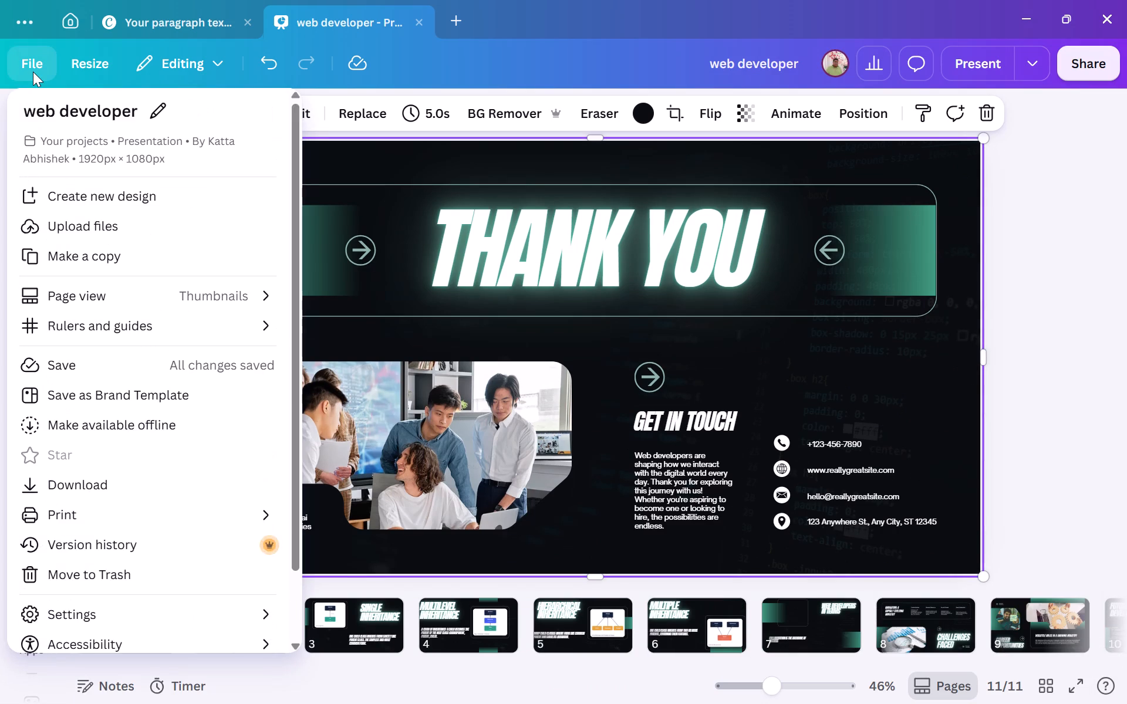
left_click(608, 276)
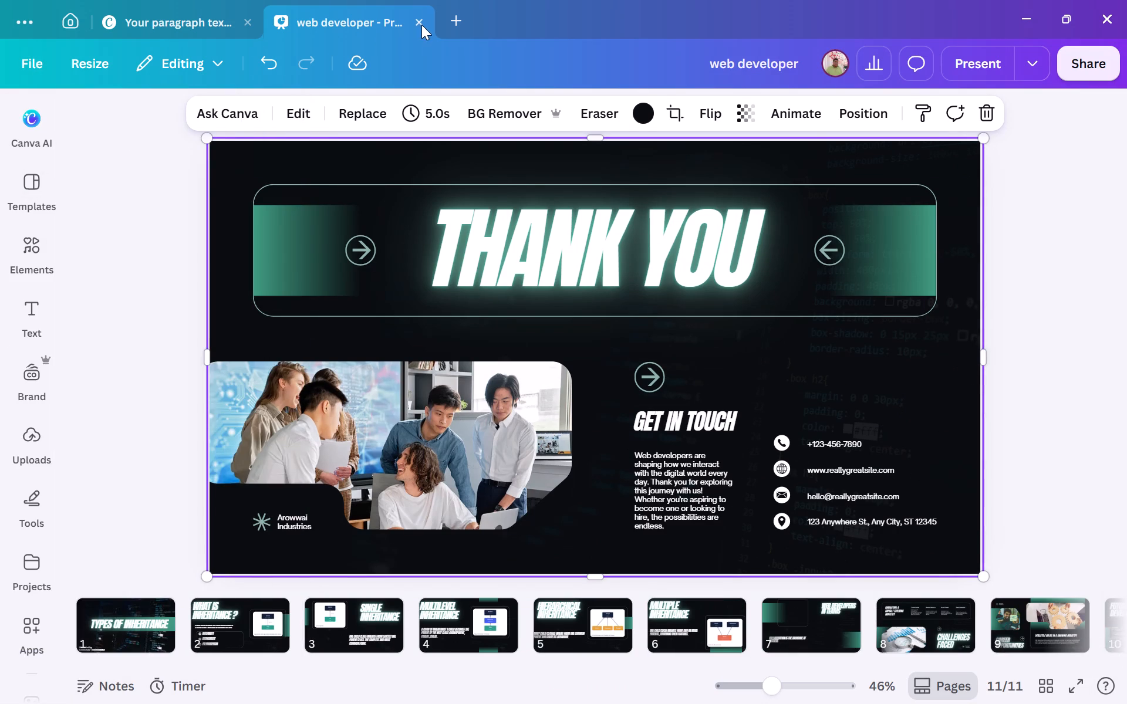
left_click(162, 24)
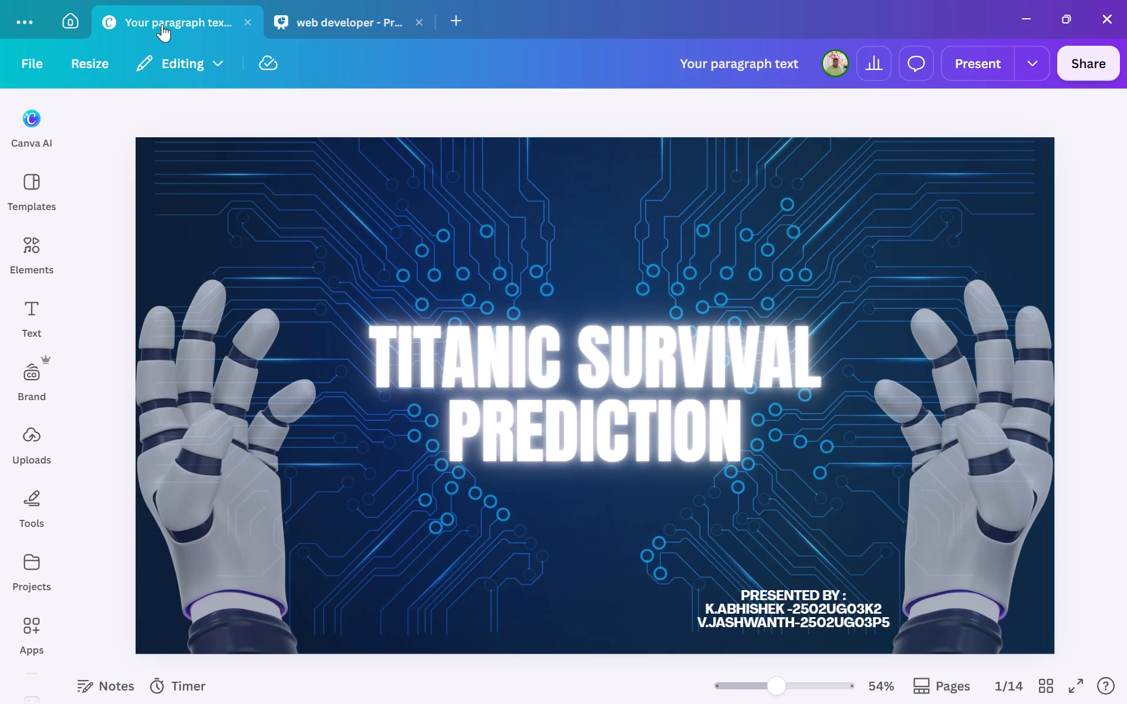
left_click(347, 25)
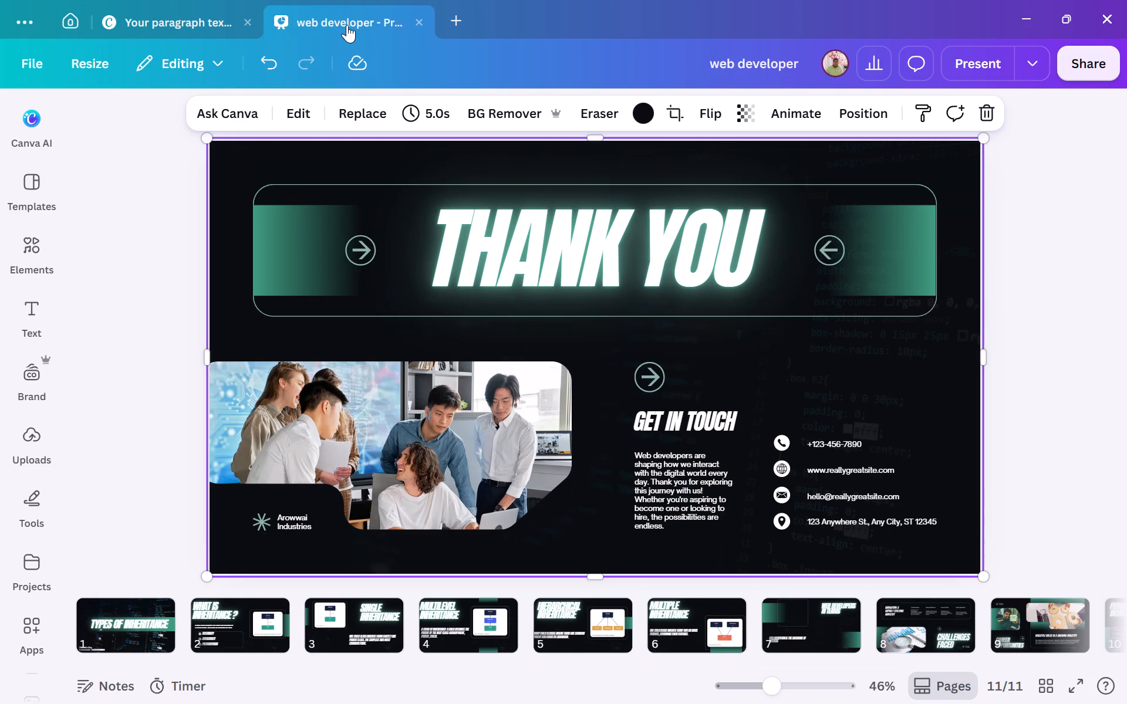
left_click(143, 624)
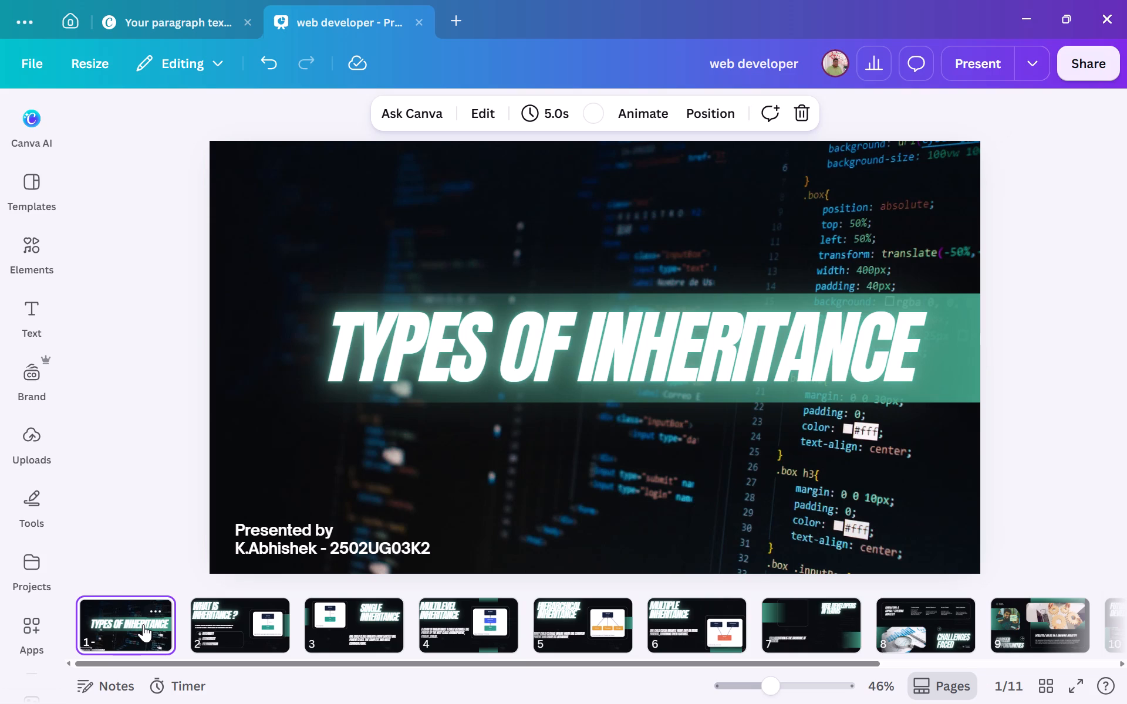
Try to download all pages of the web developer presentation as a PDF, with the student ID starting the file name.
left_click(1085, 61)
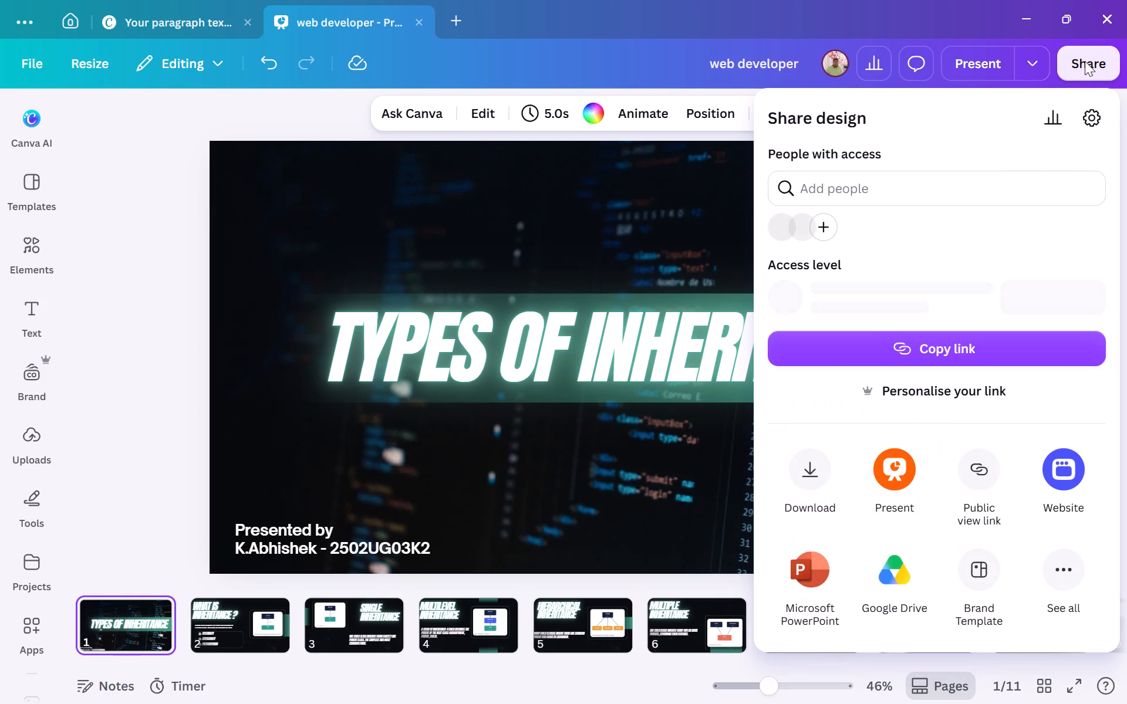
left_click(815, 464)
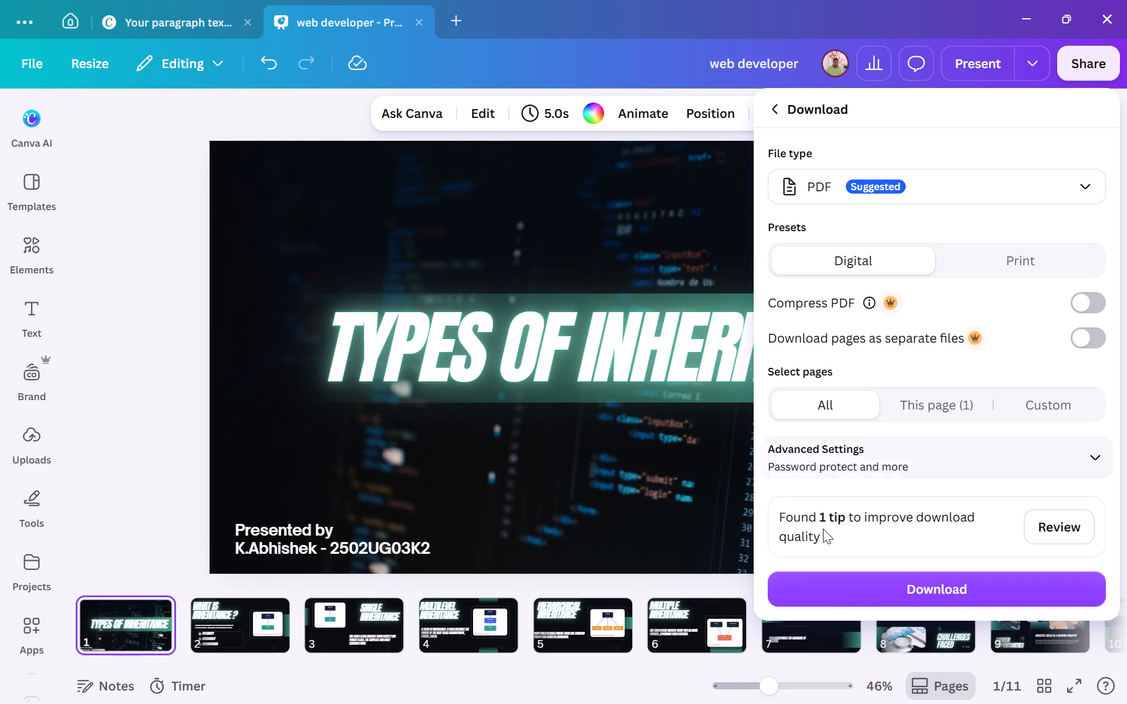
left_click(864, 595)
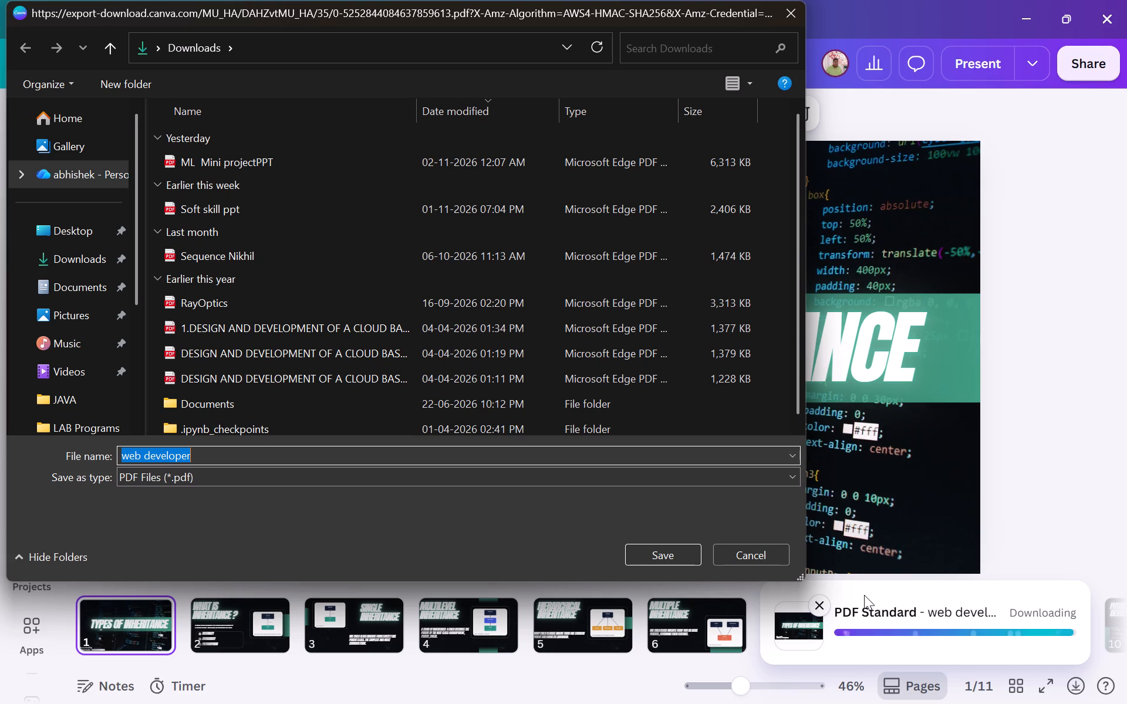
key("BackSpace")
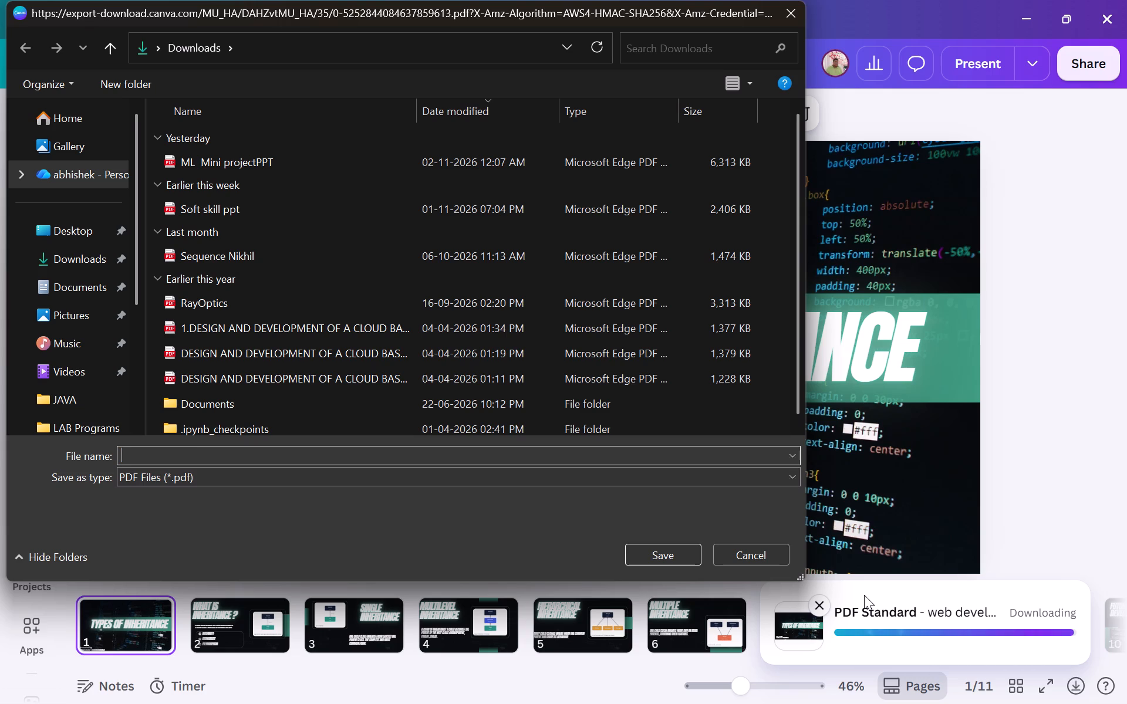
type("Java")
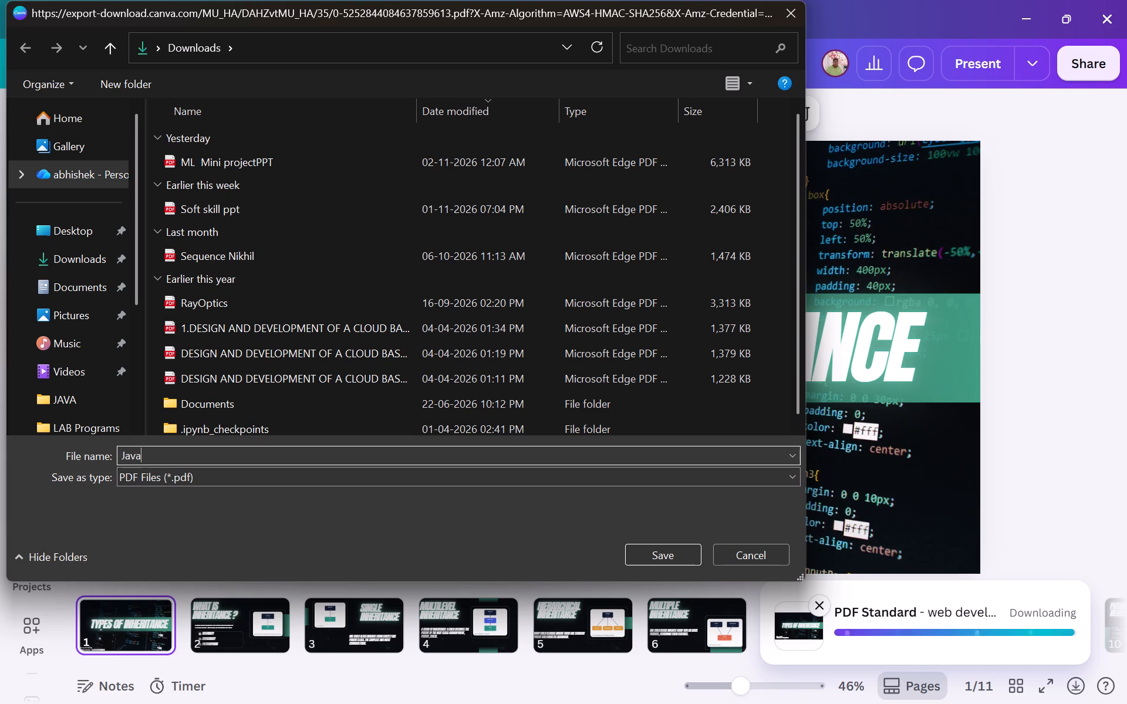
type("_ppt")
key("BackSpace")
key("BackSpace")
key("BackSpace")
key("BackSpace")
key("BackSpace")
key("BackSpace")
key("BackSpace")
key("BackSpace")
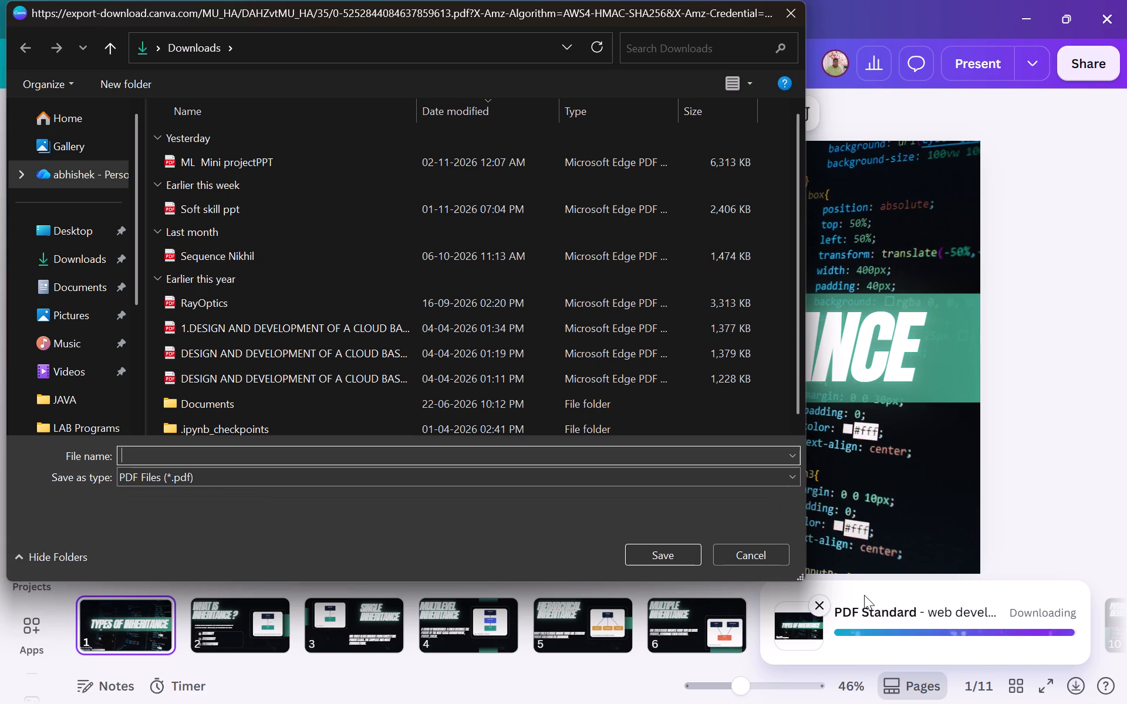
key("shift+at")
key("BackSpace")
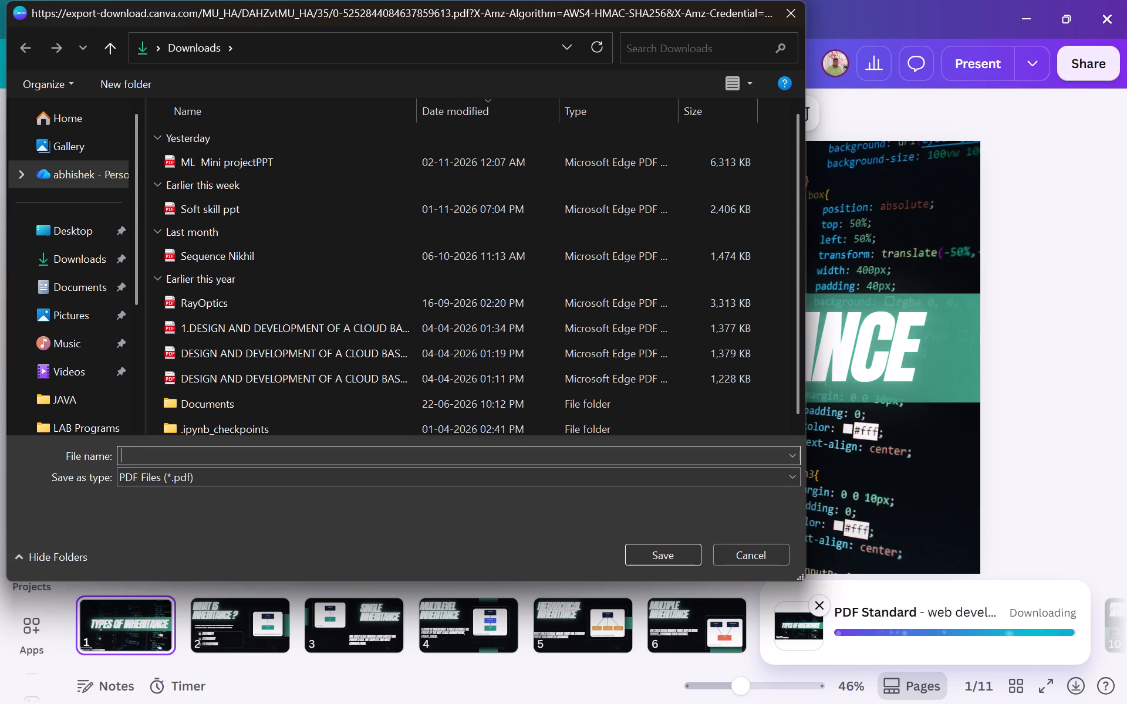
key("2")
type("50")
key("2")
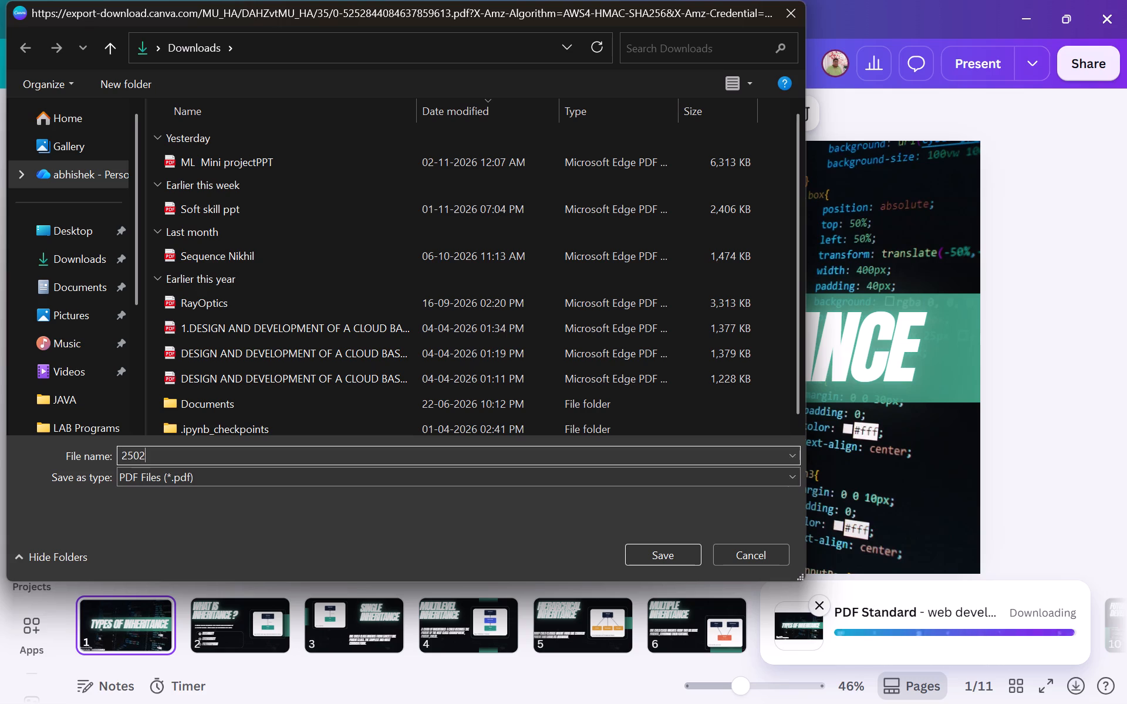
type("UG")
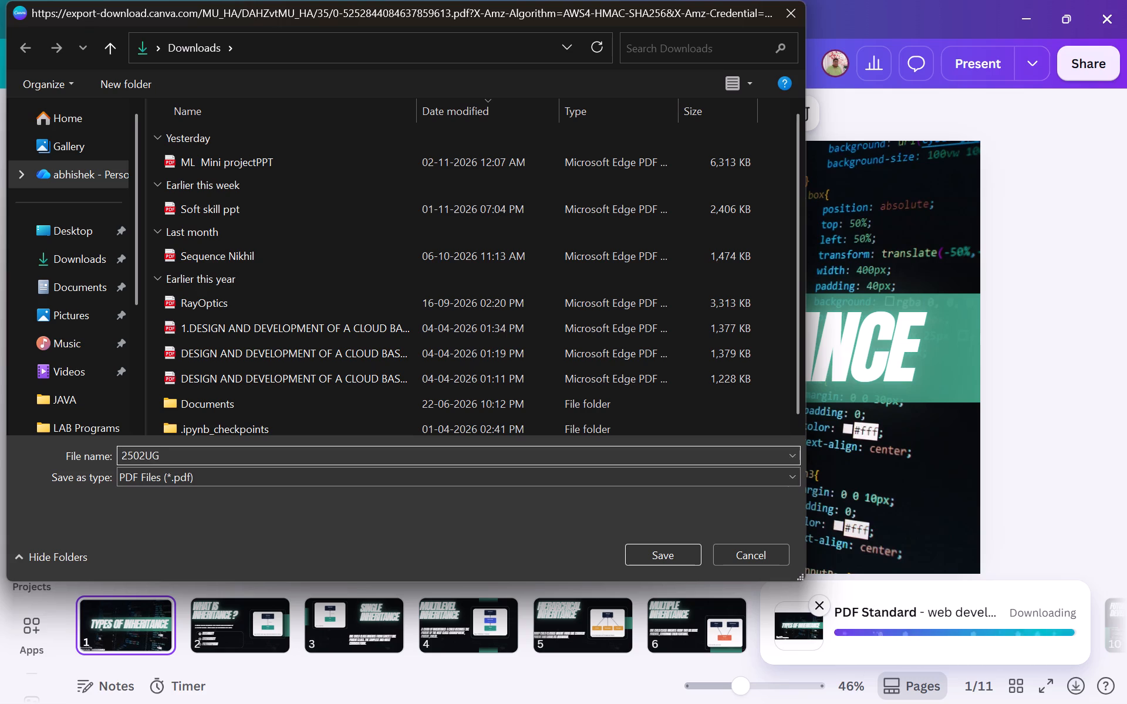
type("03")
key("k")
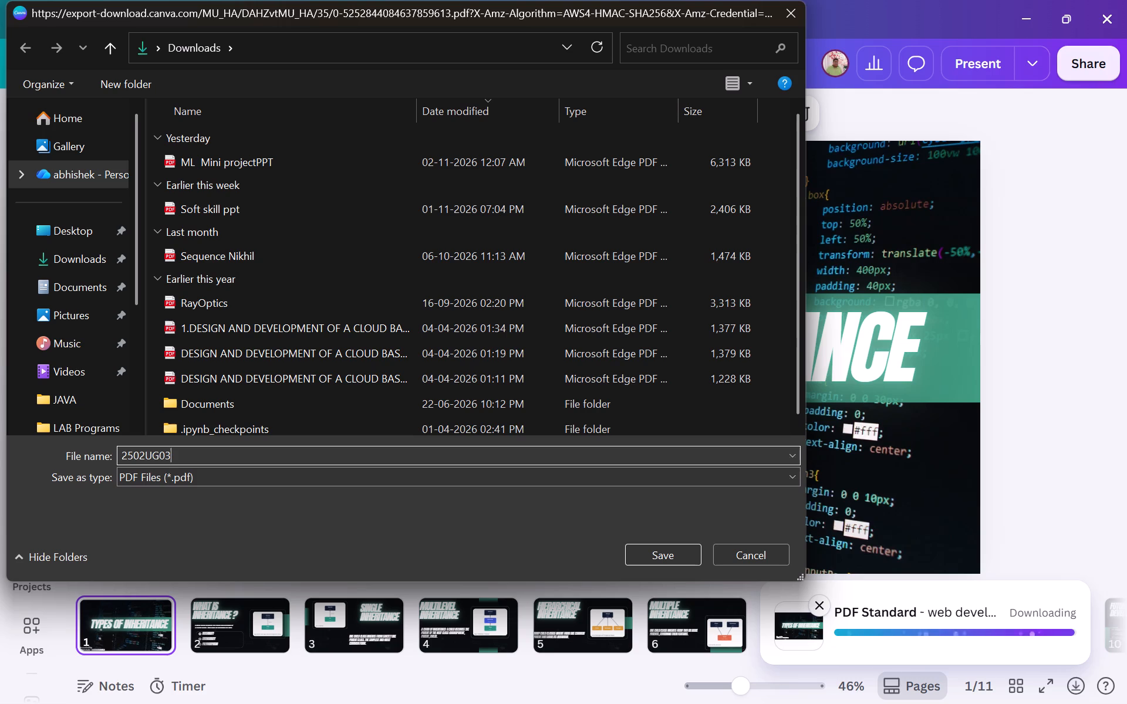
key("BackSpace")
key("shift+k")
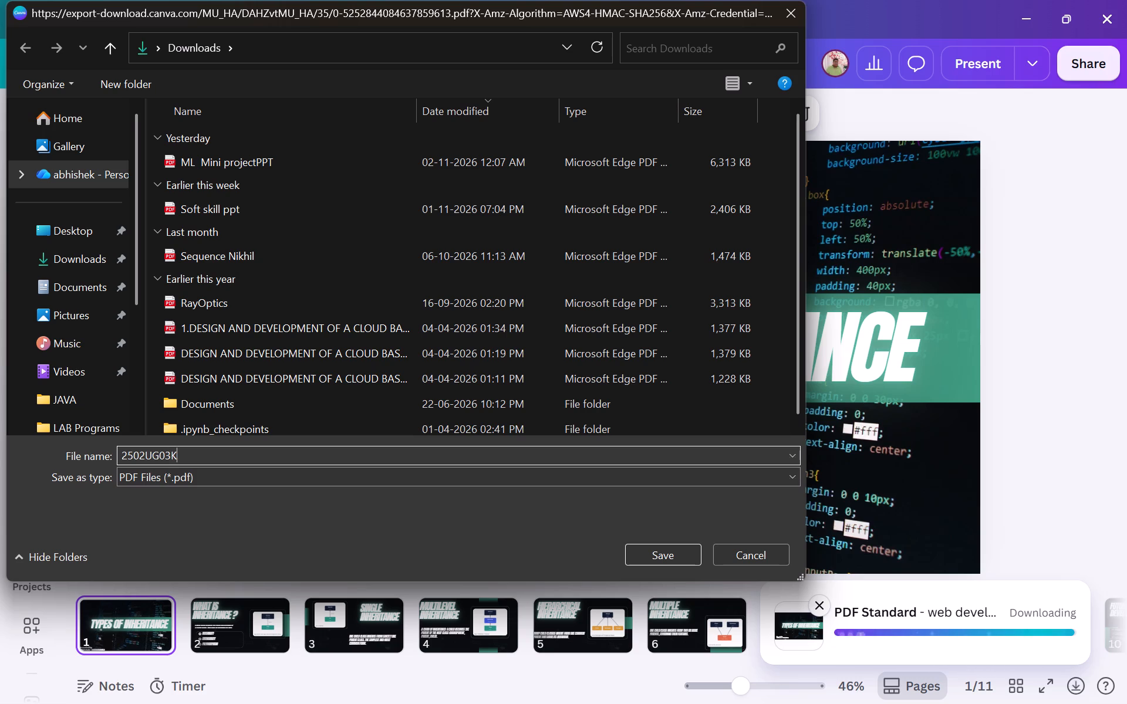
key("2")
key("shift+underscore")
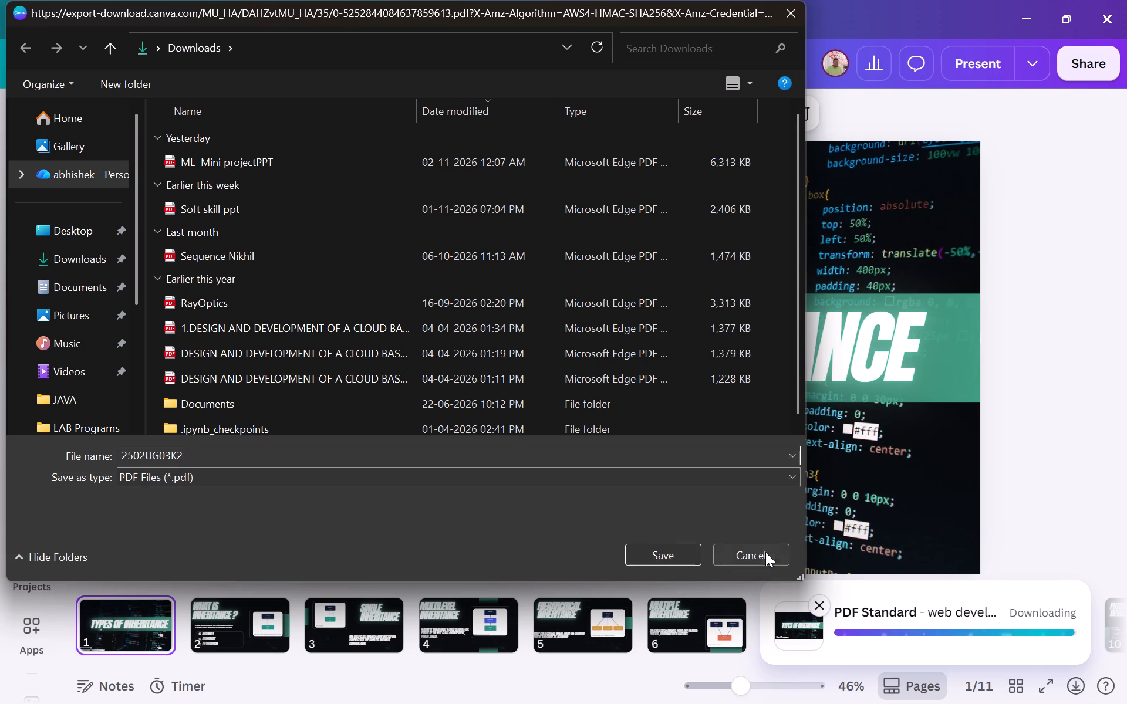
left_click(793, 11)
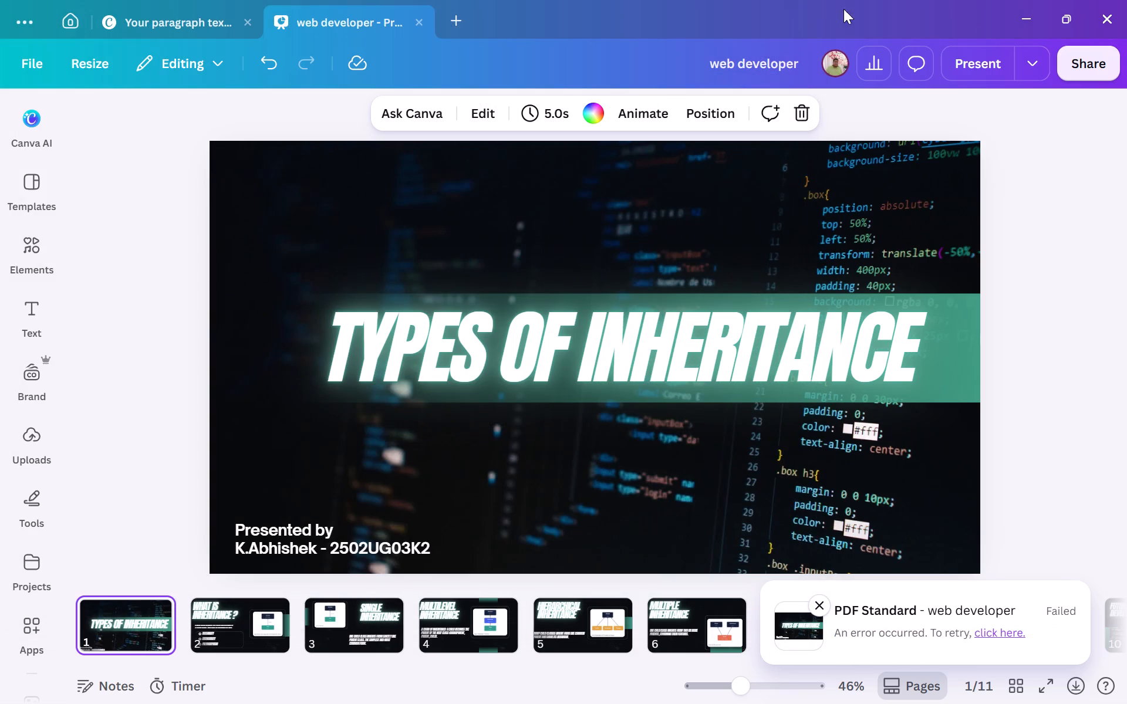
Copy the share link of the web developer presentation, leaving its access level private.
left_click(1088, 70)
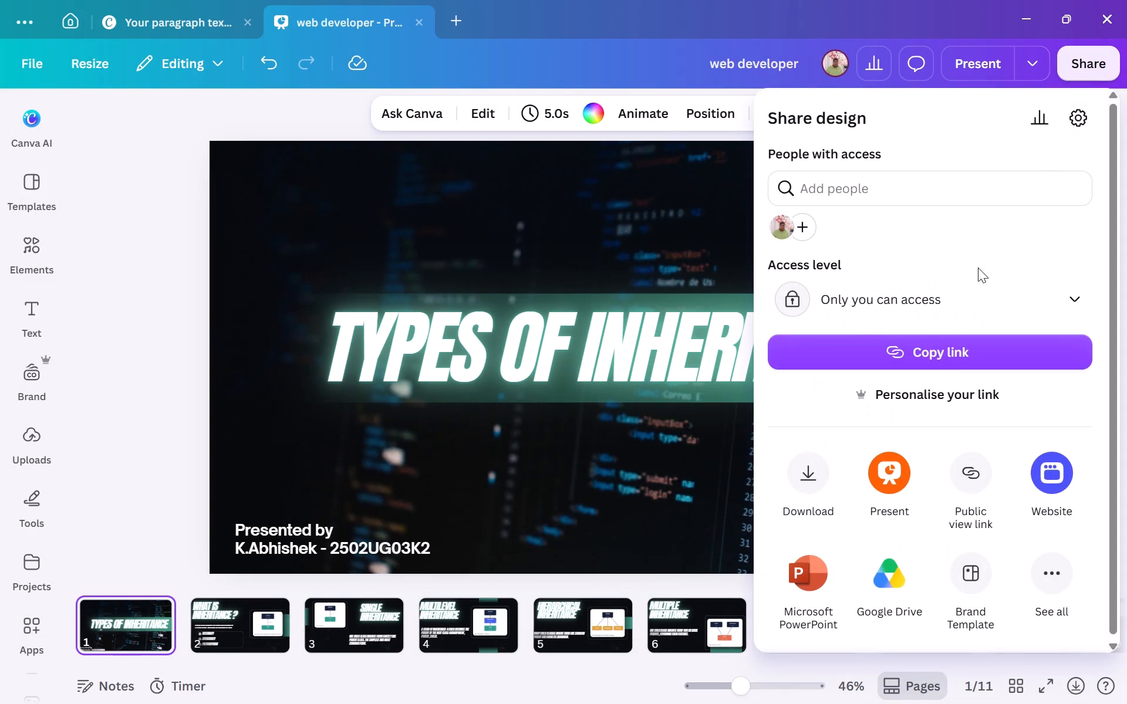
left_click(903, 355)
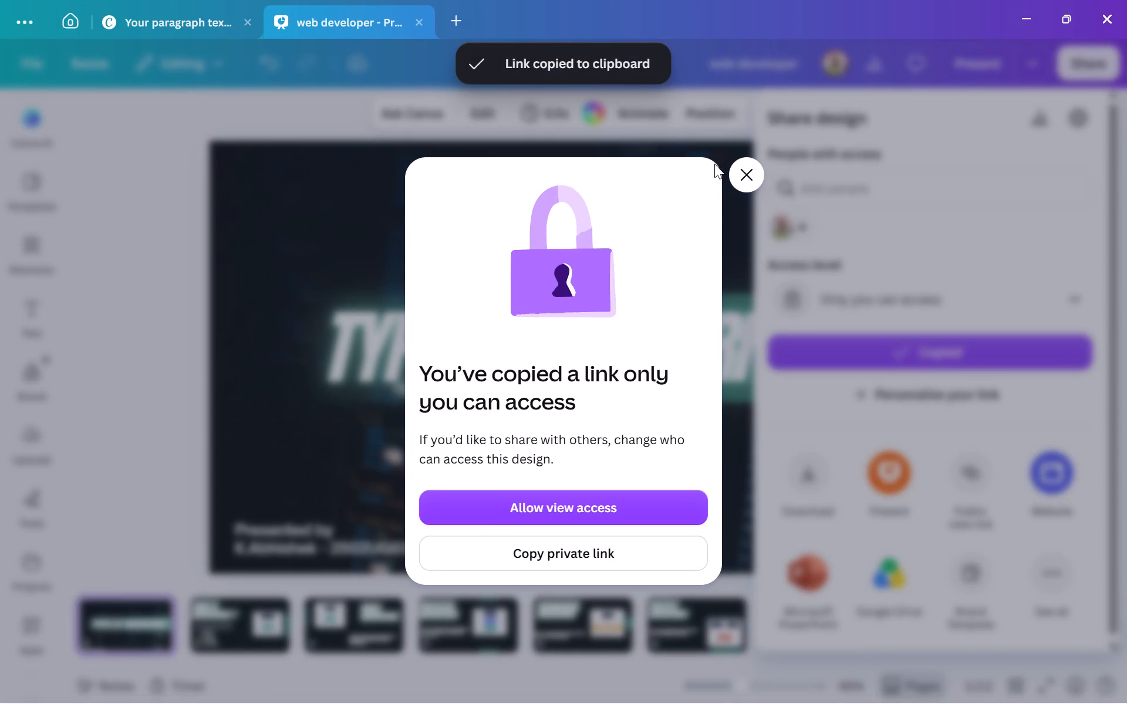
left_click(750, 174)
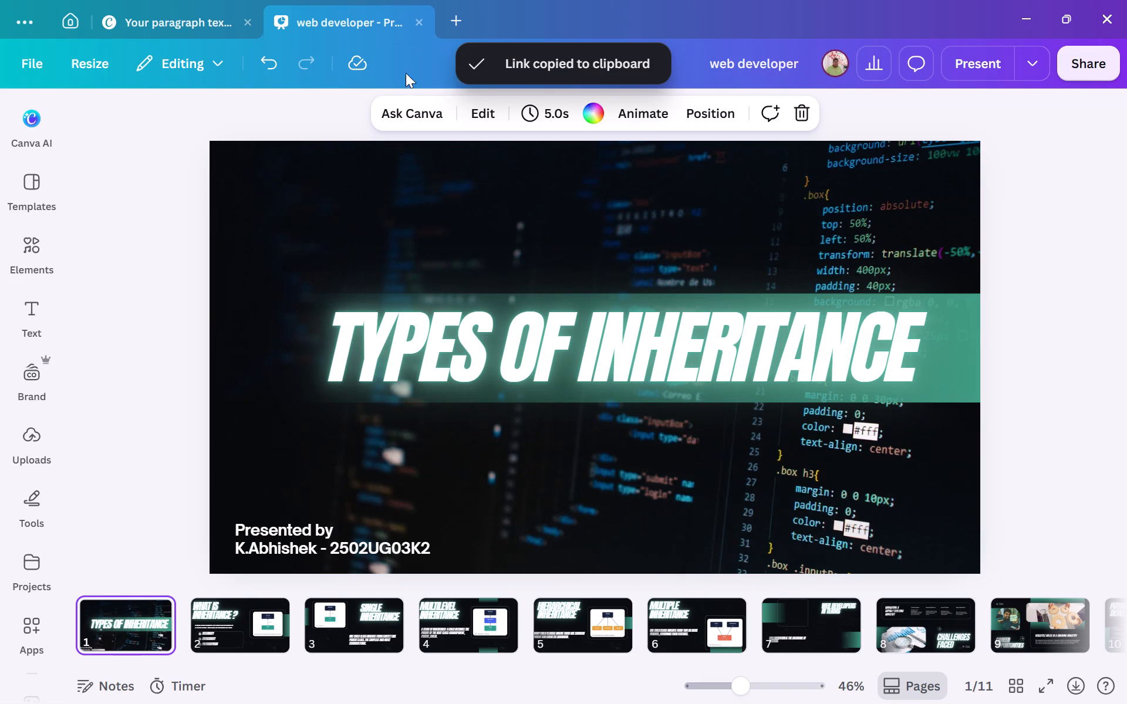
Close the web developer presentation and the Titanic Survival Prediction design.
left_click(151, 17)
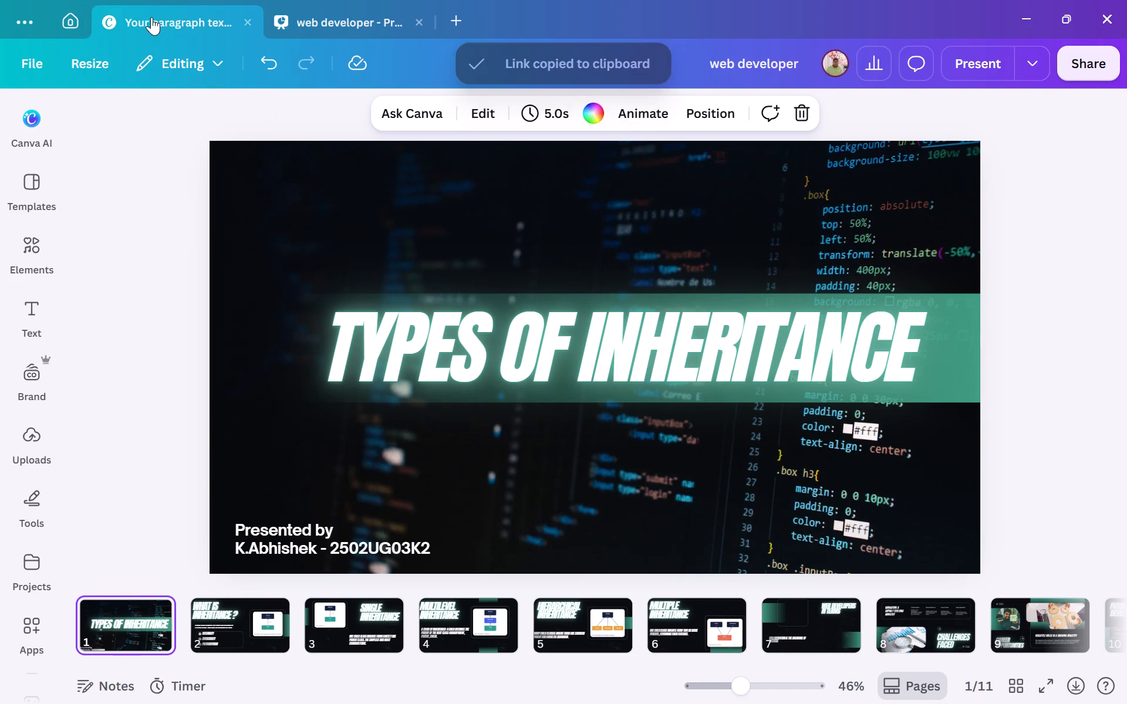
left_click(302, 28)
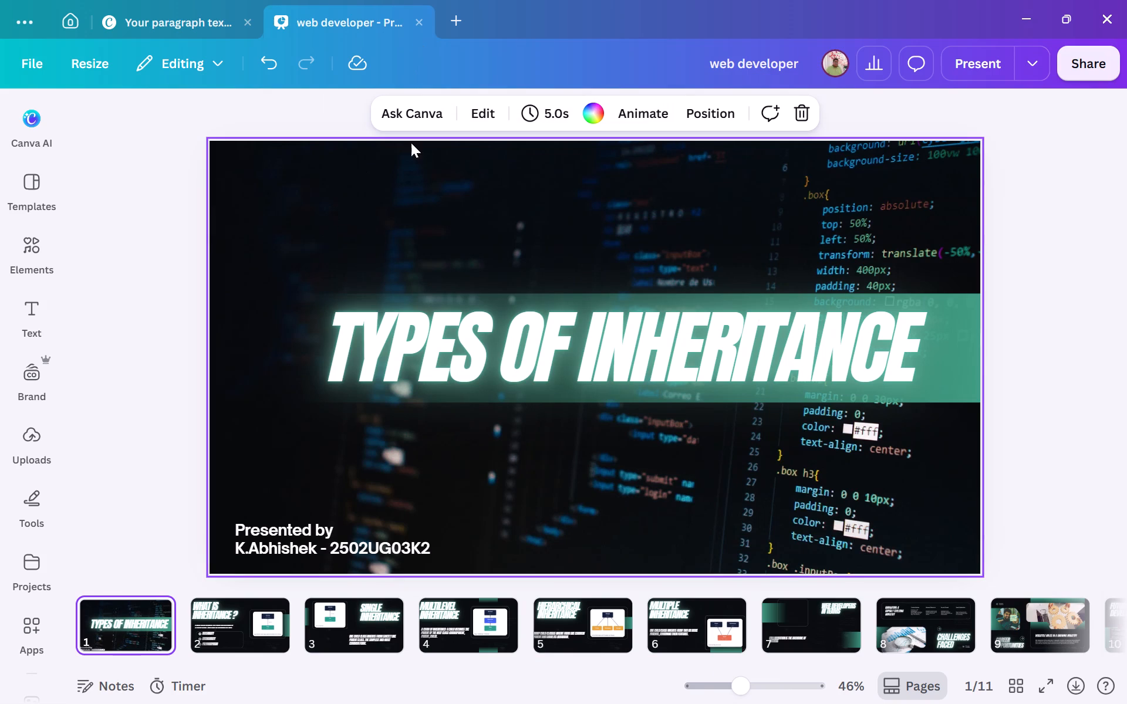
left_click(426, 16)
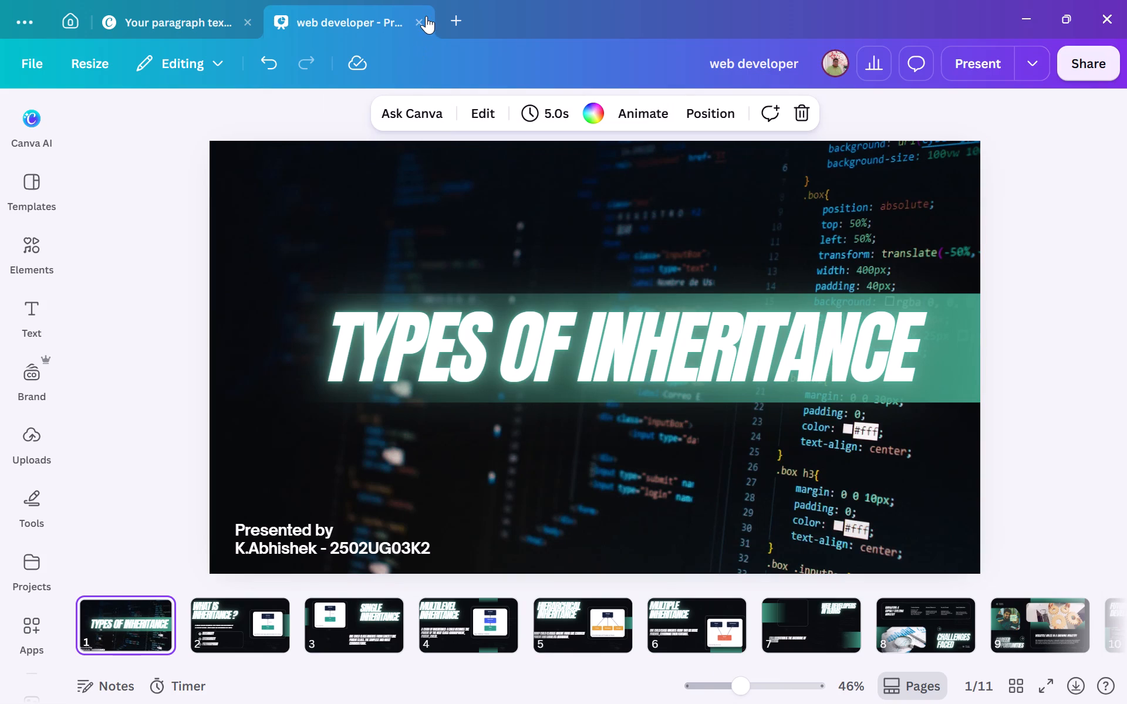
left_click(417, 19)
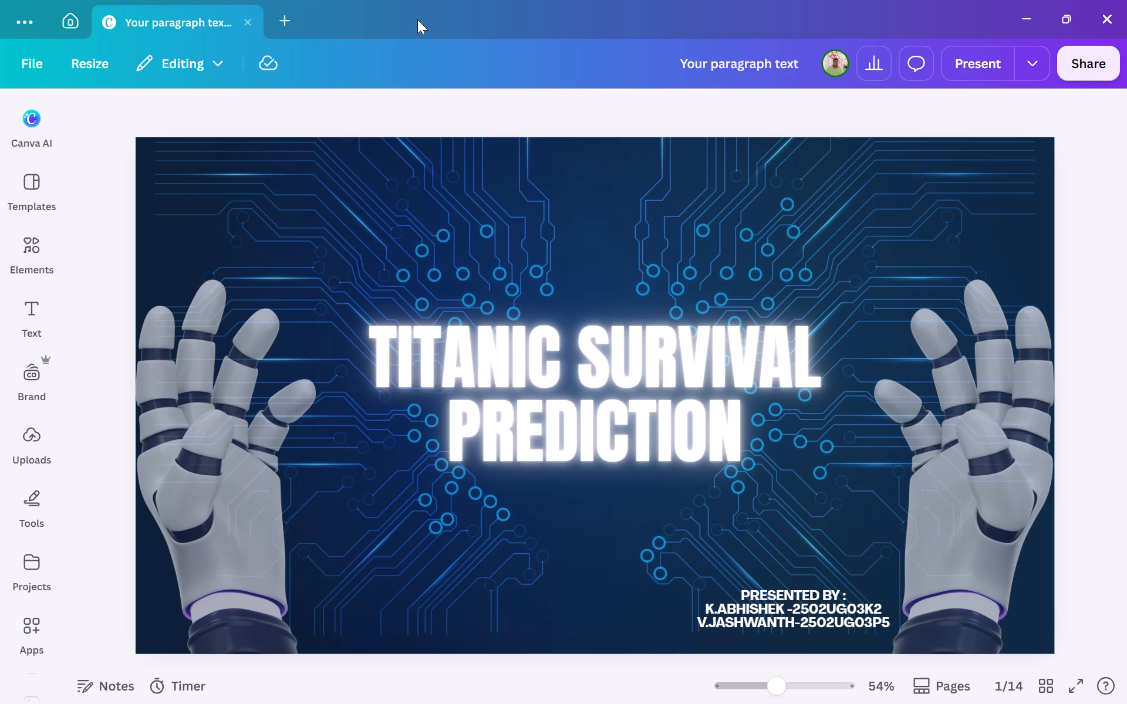
left_click(250, 17)
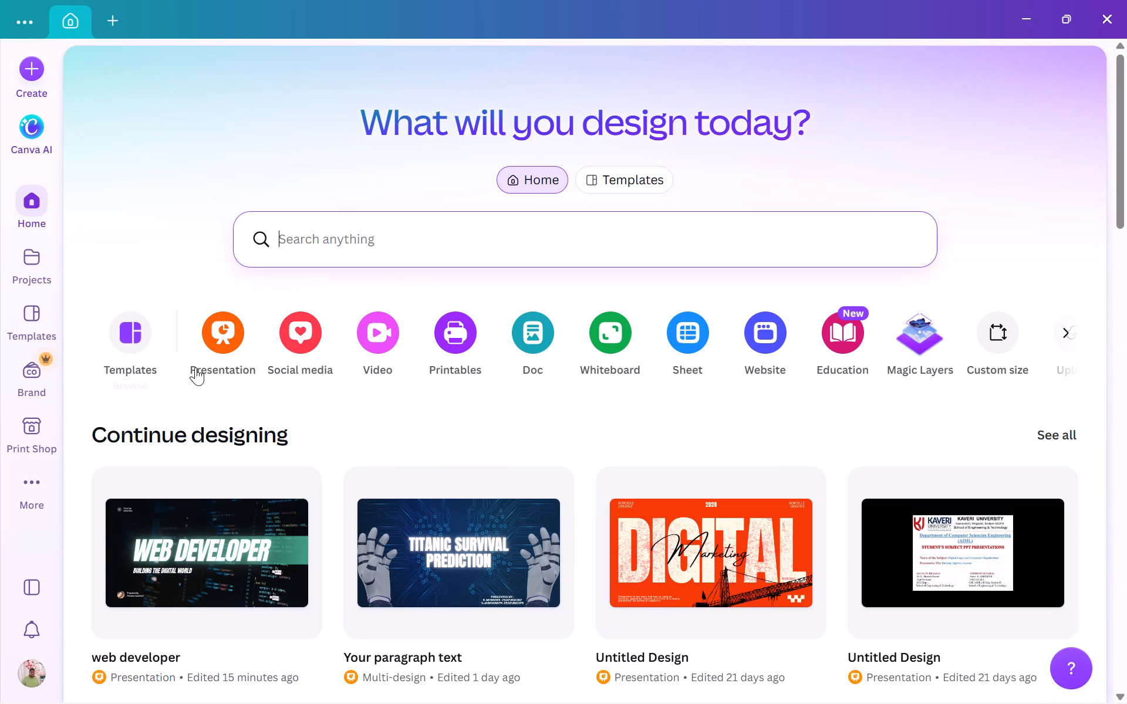
Create a new blank presentation from the Canva home page.
left_click(238, 367)
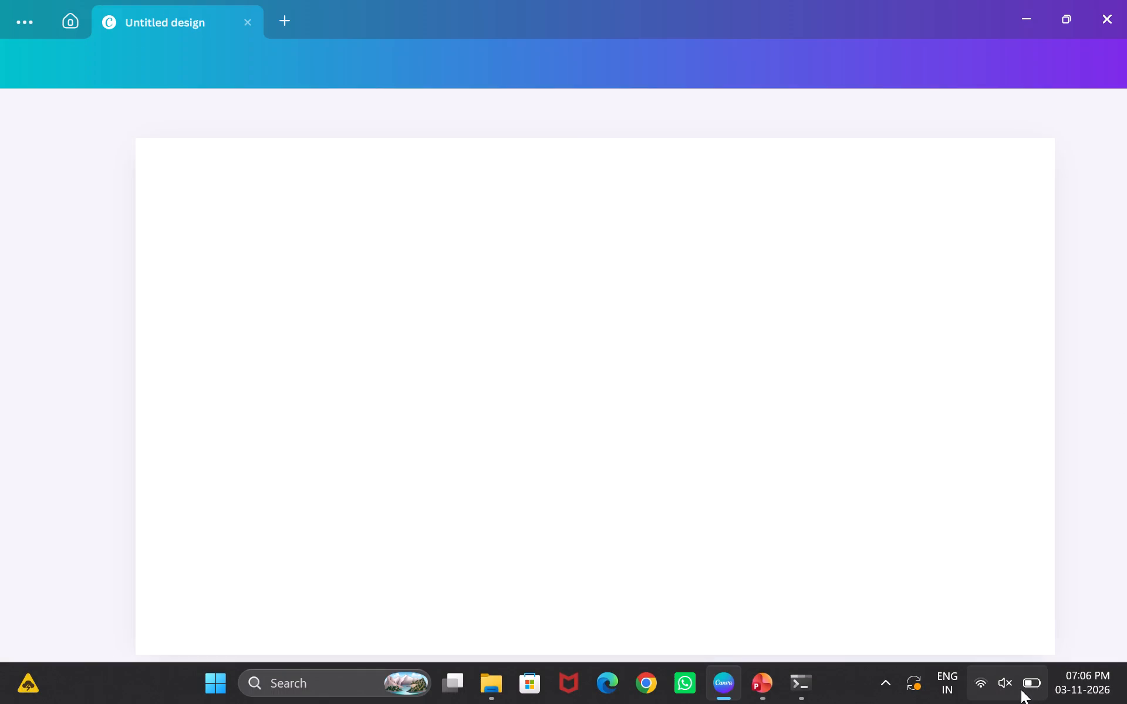
left_click(1018, 689)
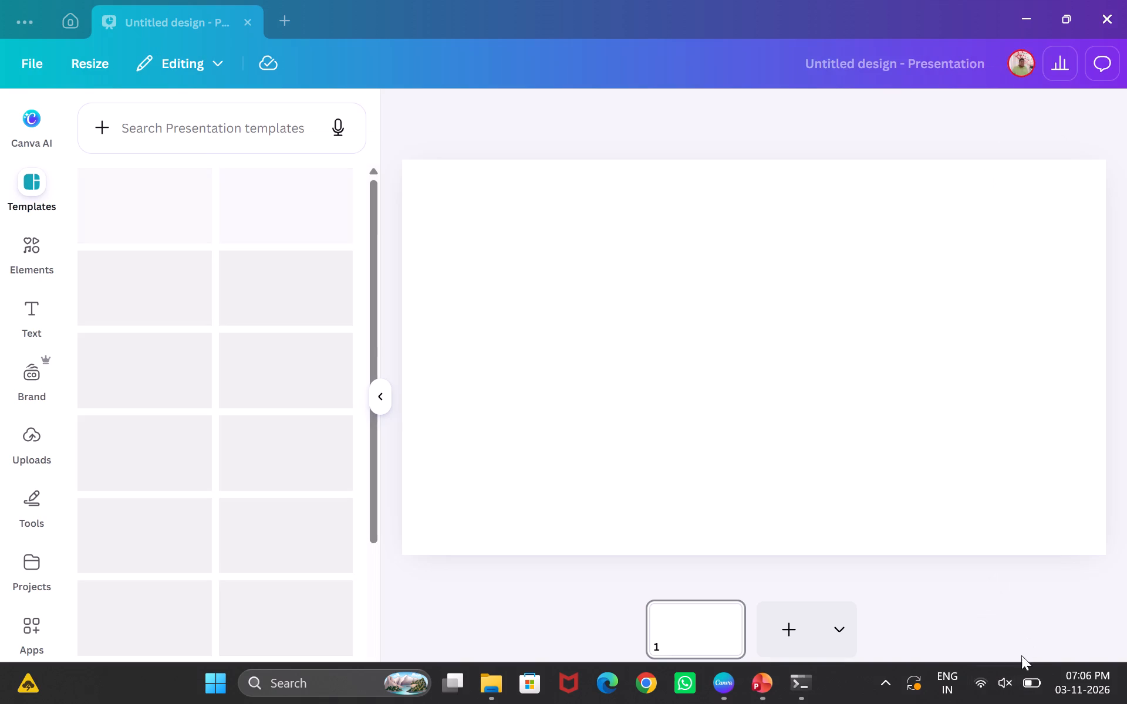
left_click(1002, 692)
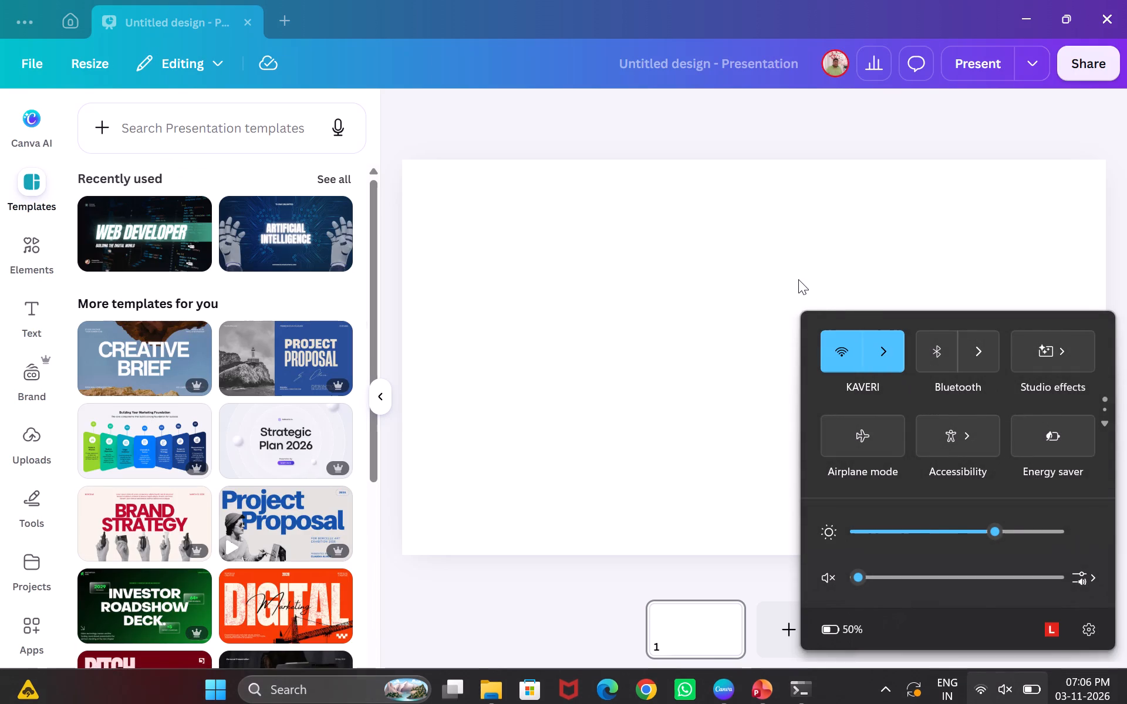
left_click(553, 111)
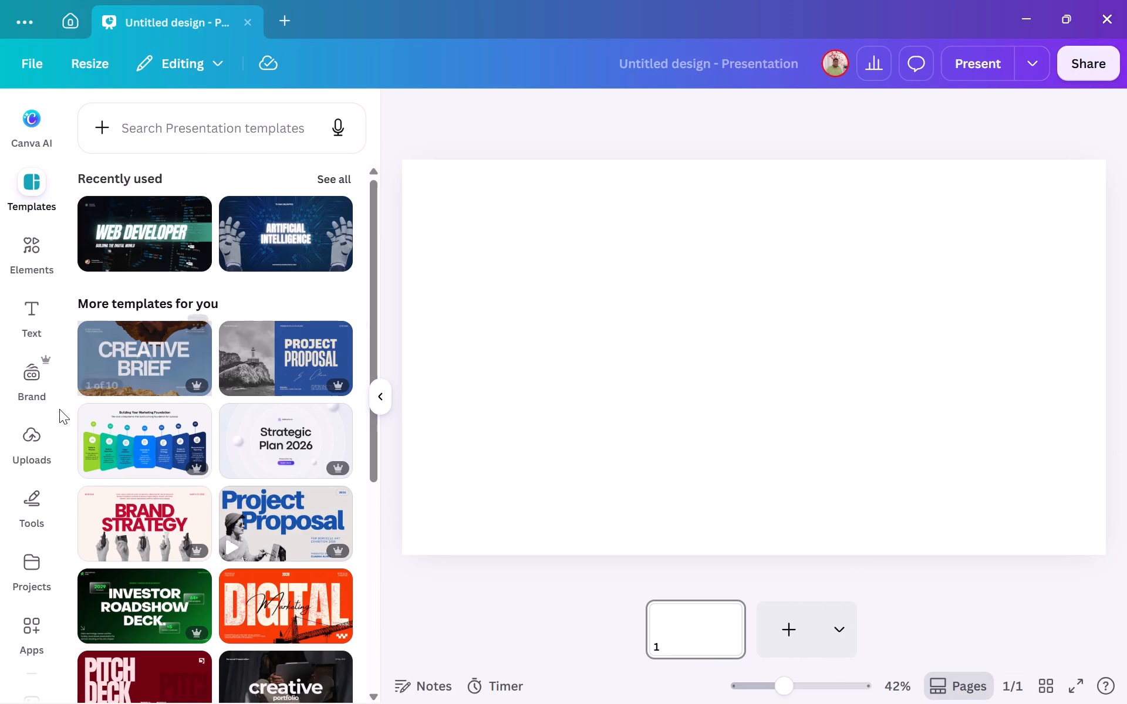
Browse the recently used and suggested presentation templates for a suitable design.
scroll(177, 461, "down", 5)
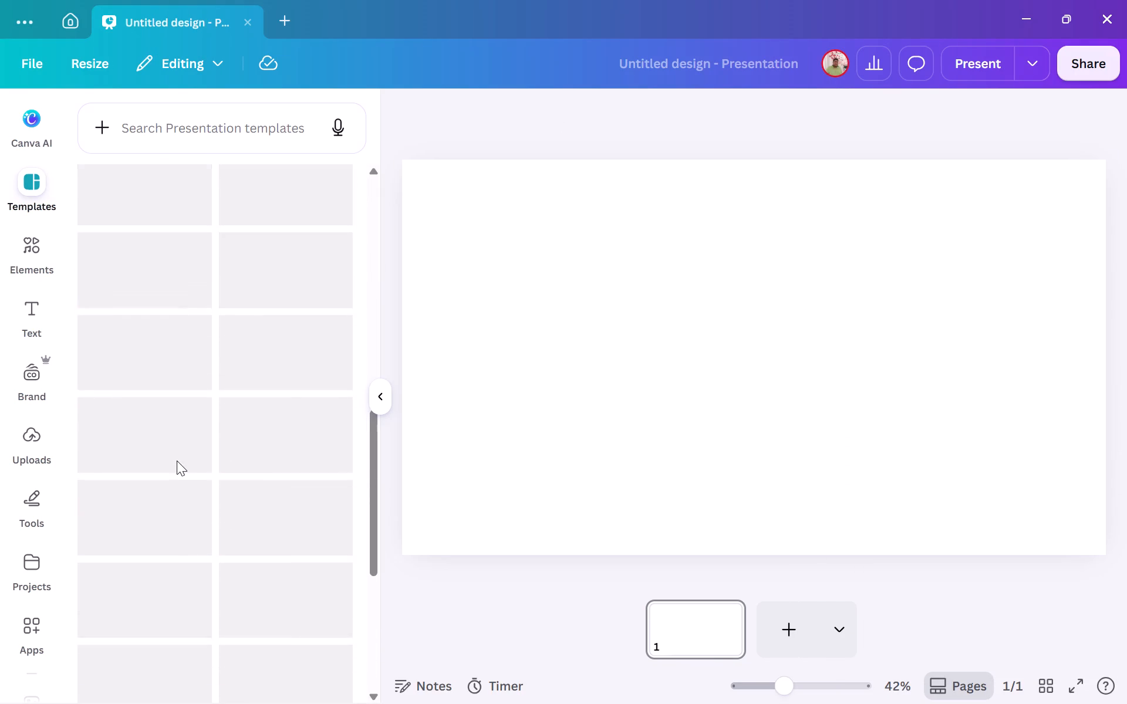
scroll(177, 461, "up", 5)
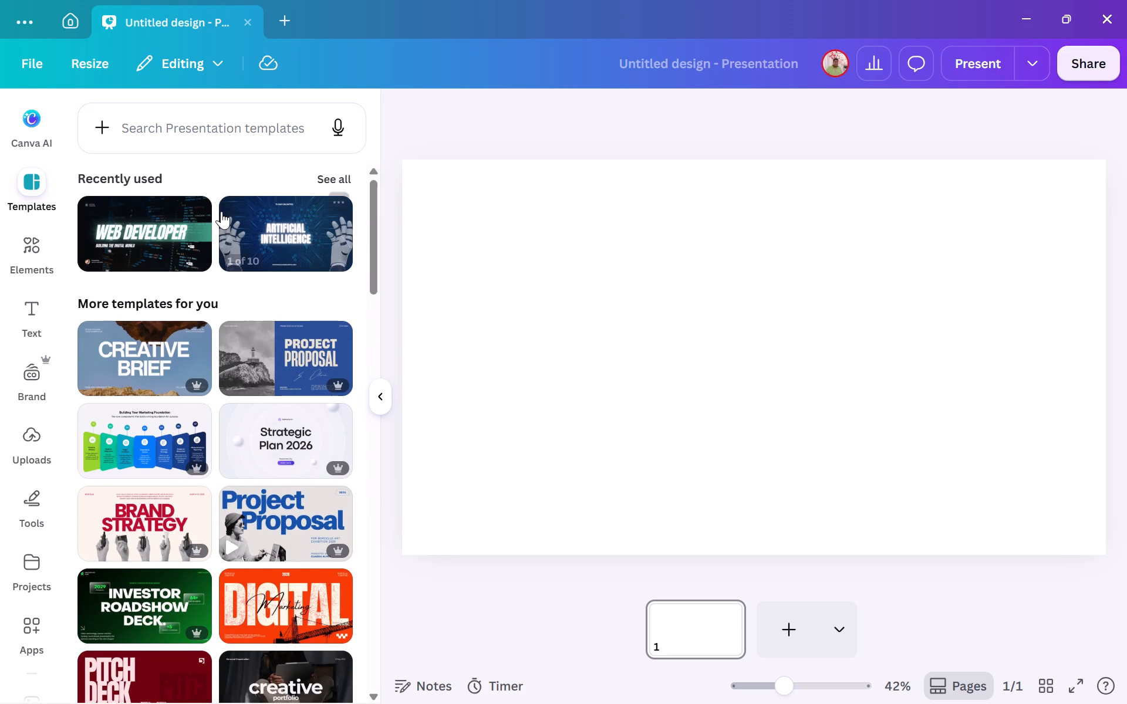
scroll(187, 472, "down", 1)
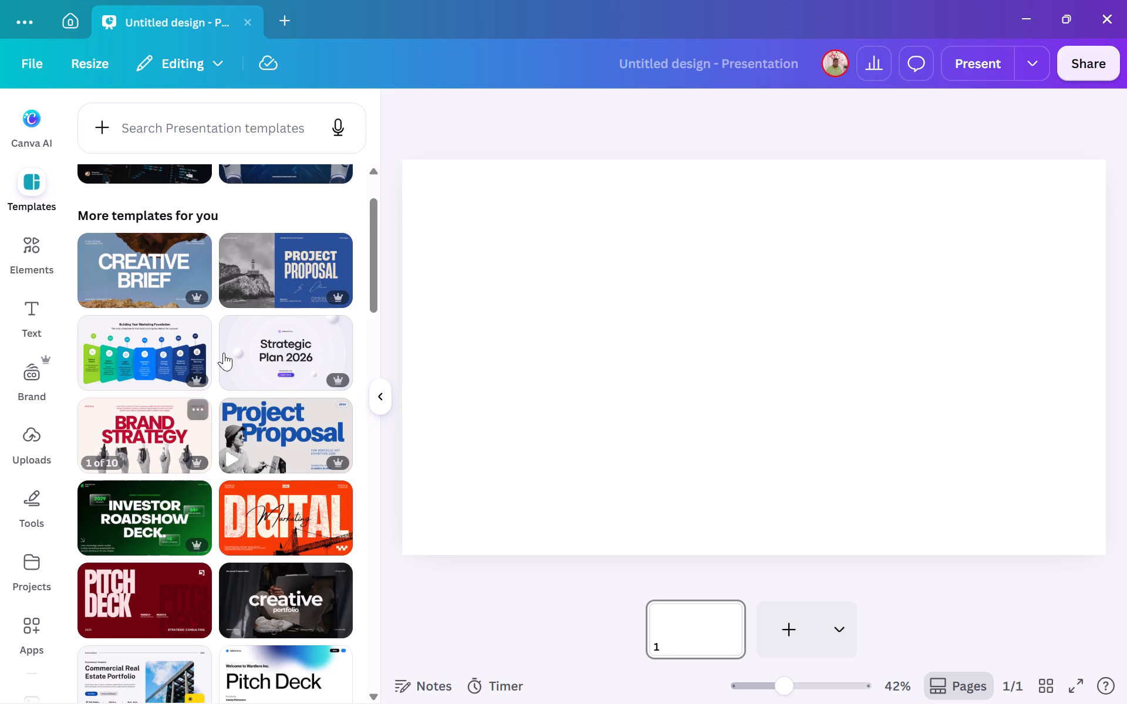
scroll(249, 250, "up", 3)
scroll(249, 250, "down", 3)
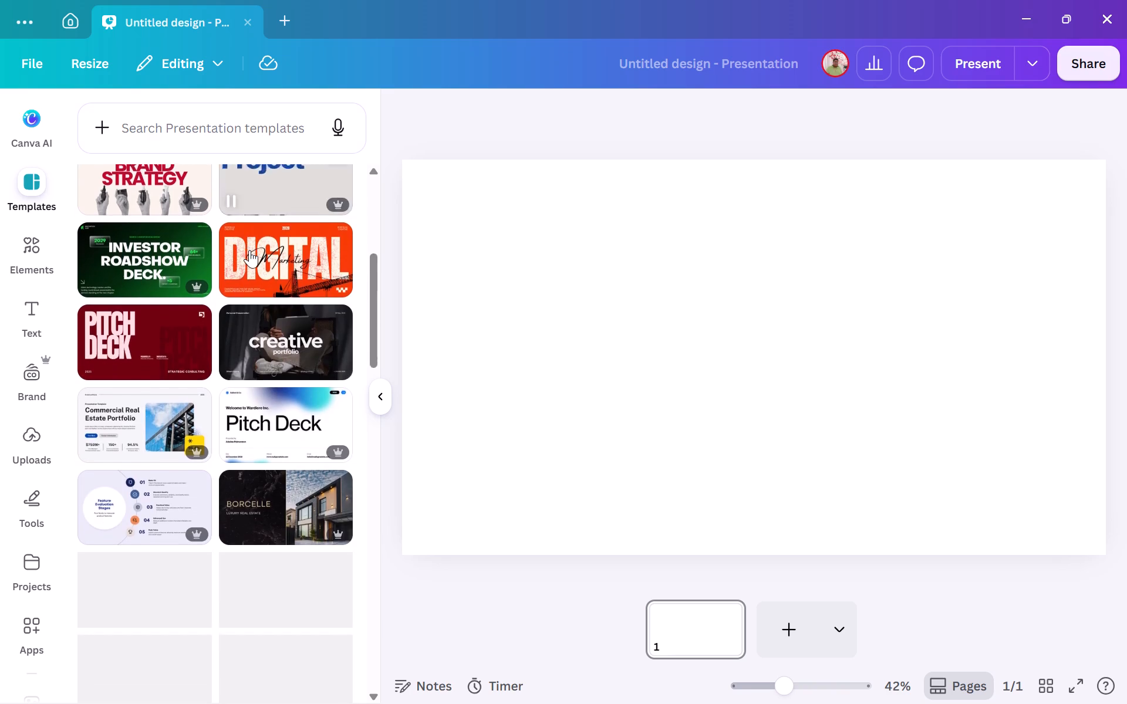
scroll(249, 250, "down", 2)
scroll(249, 250, "up", 2)
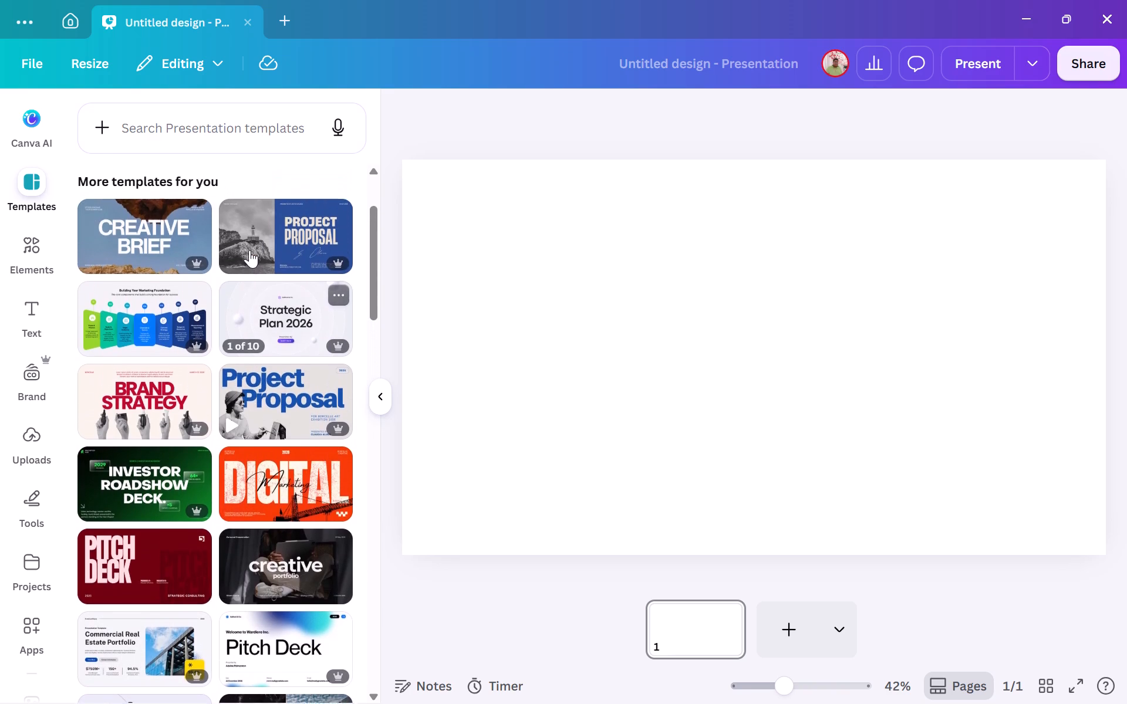
scroll(249, 250, "up", 2)
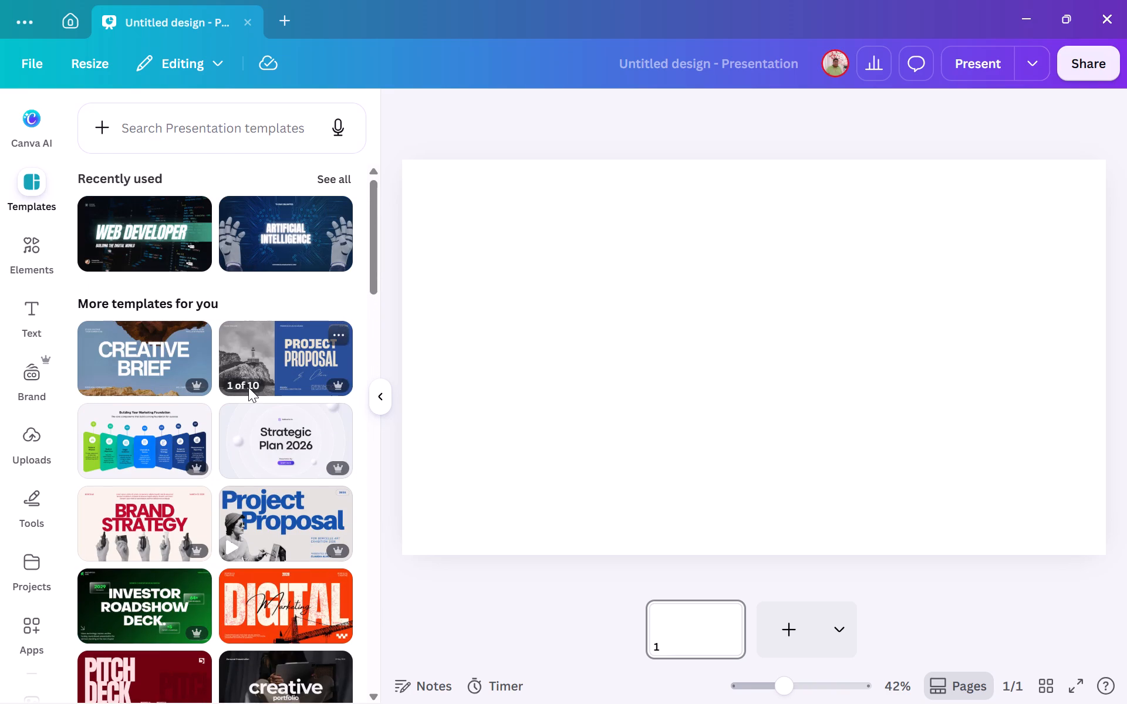
scroll(246, 422, "down", 3)
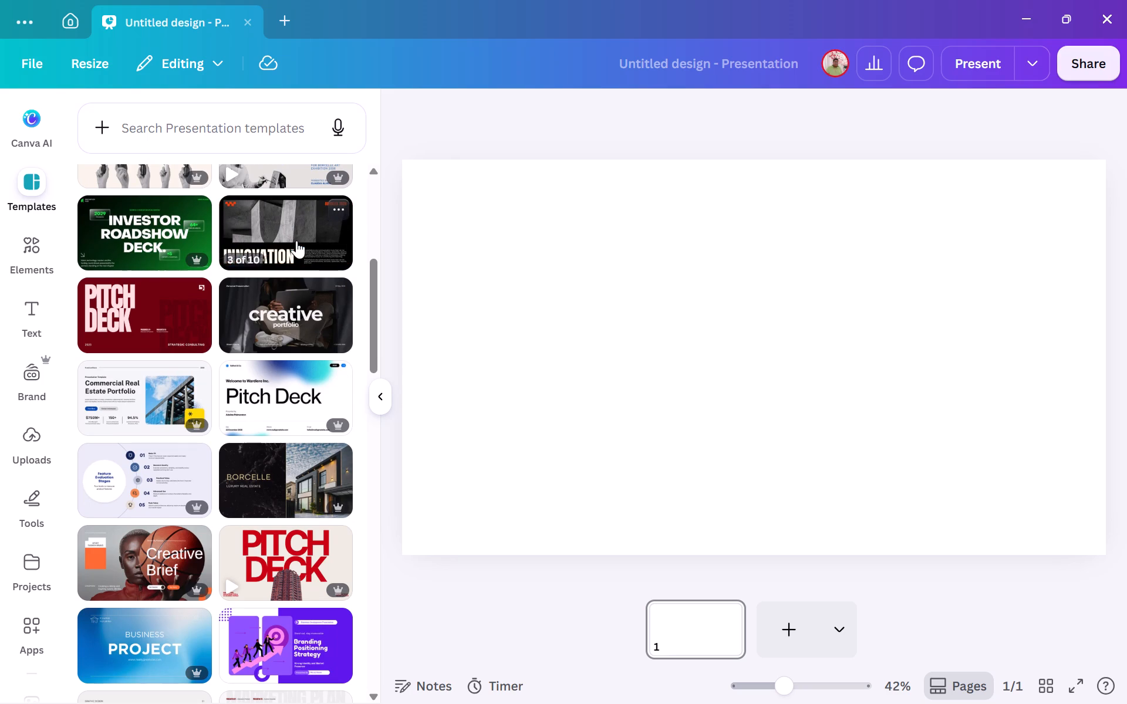
scroll(296, 241, "up", 4)
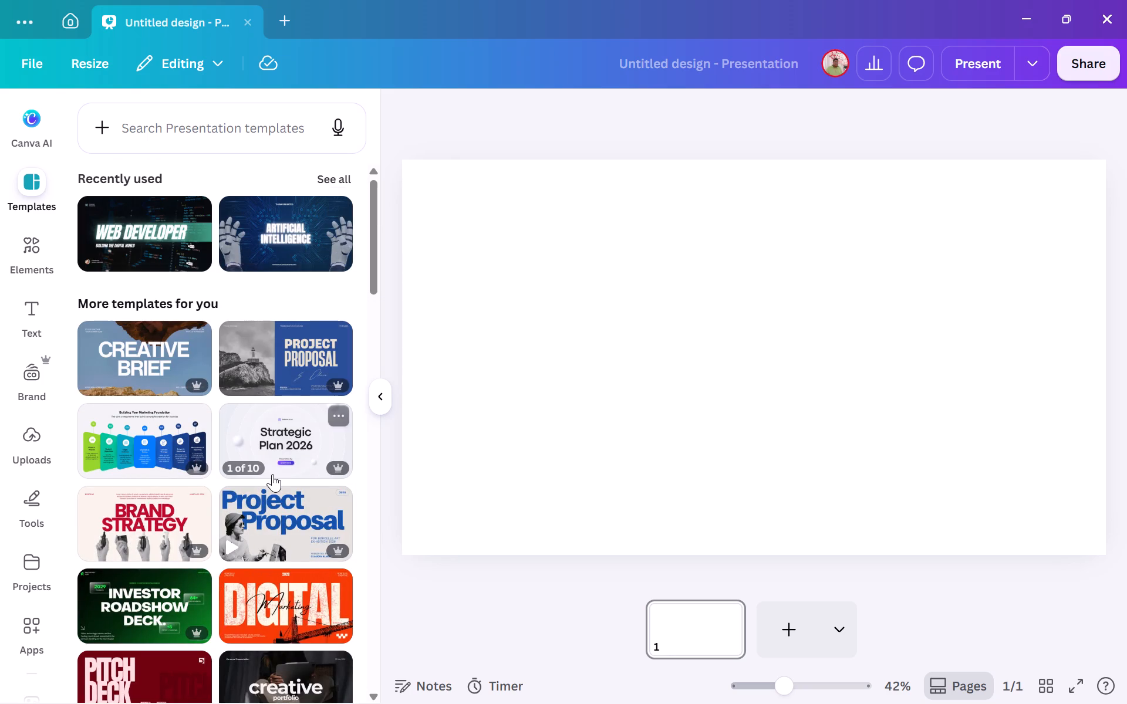
scroll(272, 474, "down", 3)
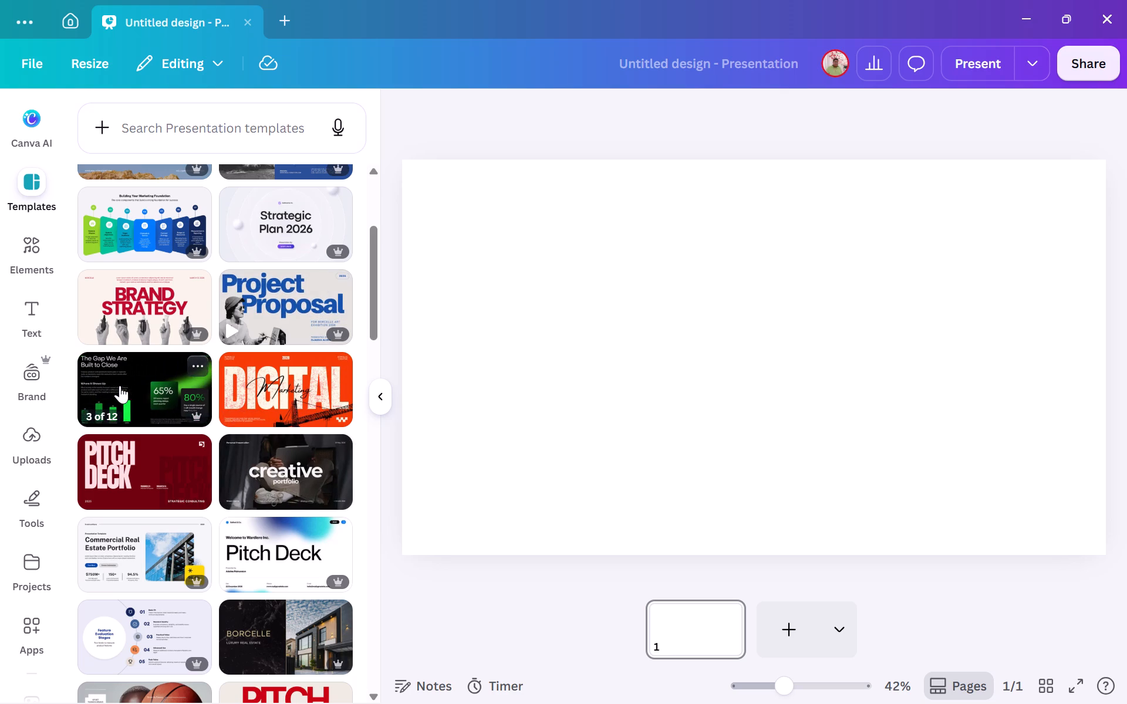
Search the presentation templates for "java presentation".
left_click(167, 143)
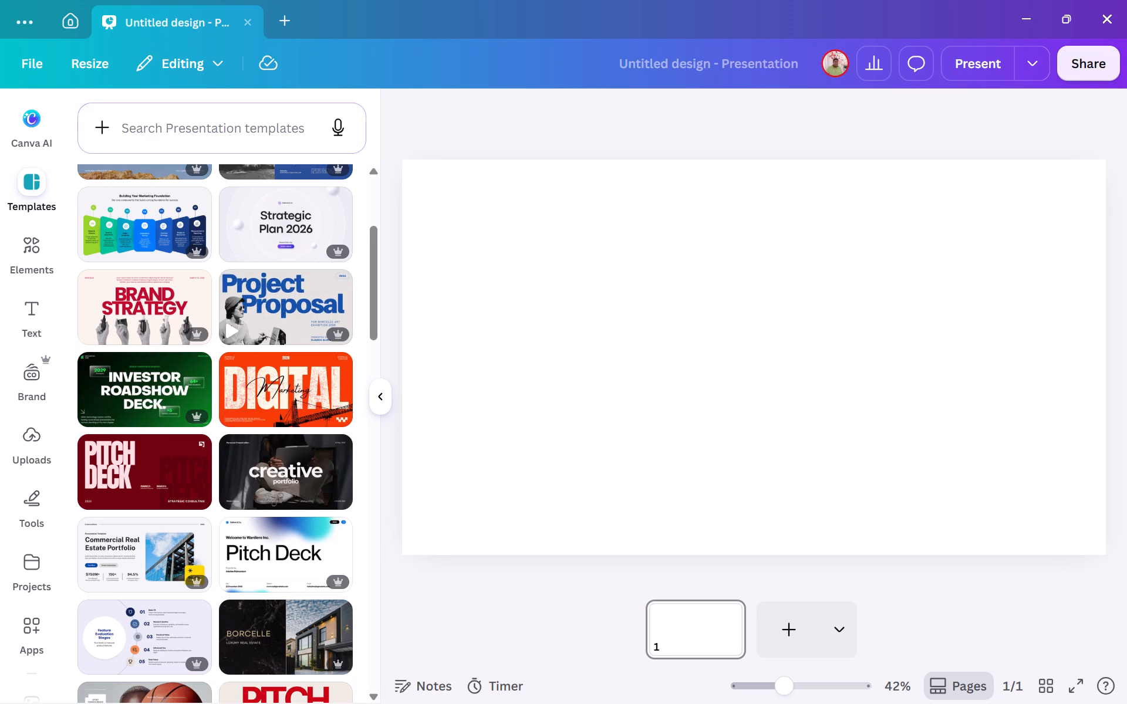
type("java")
left_click(142, 145)
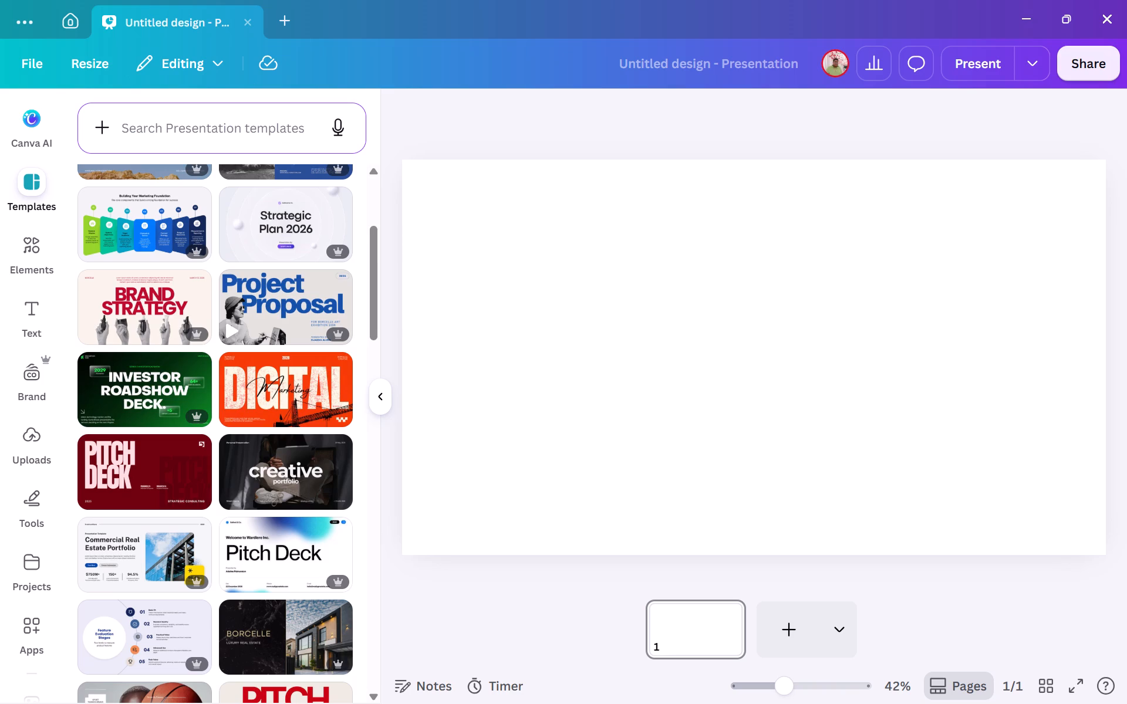
left_click(173, 132)
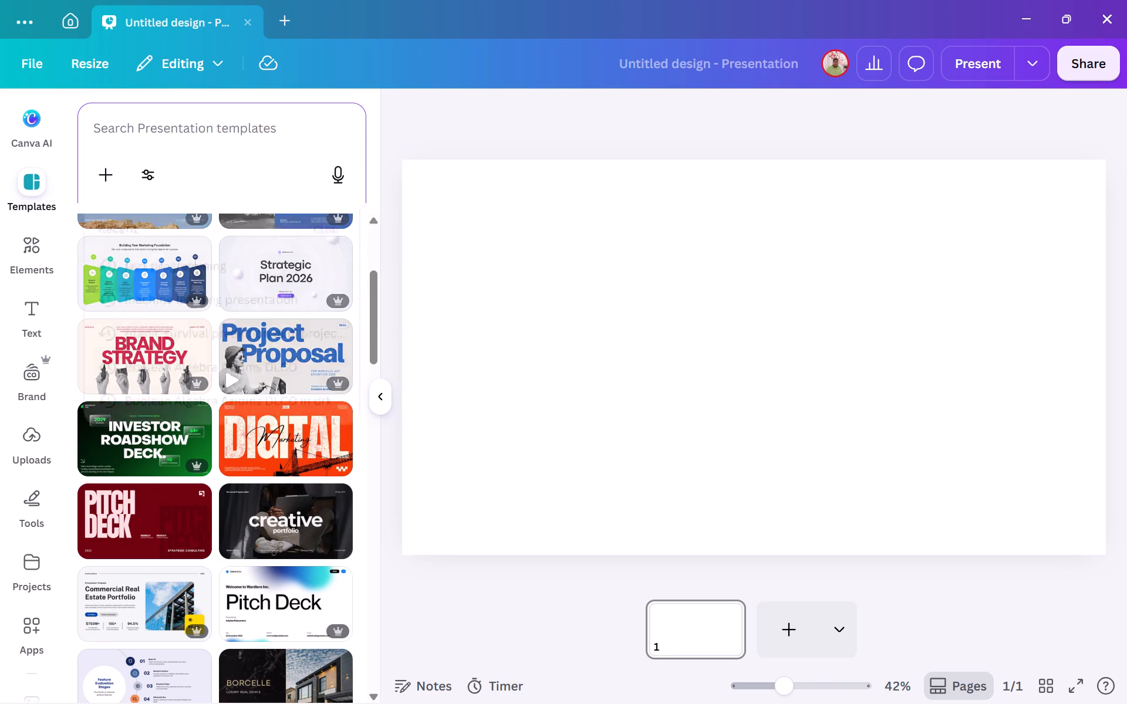
key("j")
type("ava")
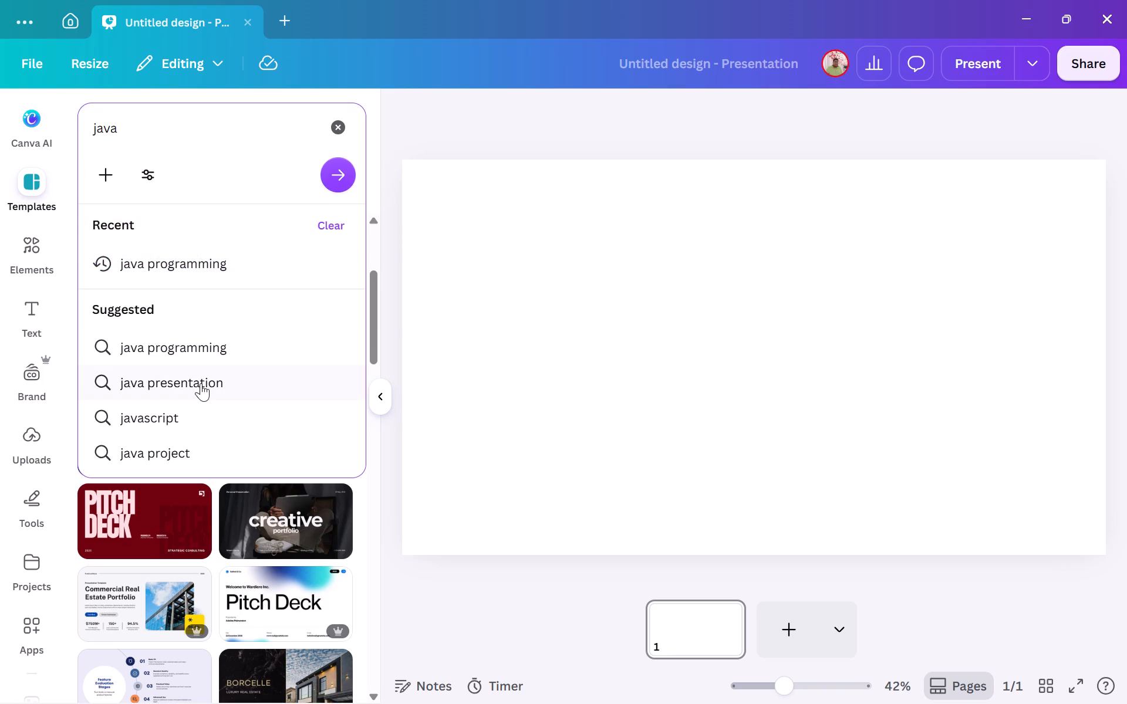
left_click(201, 383)
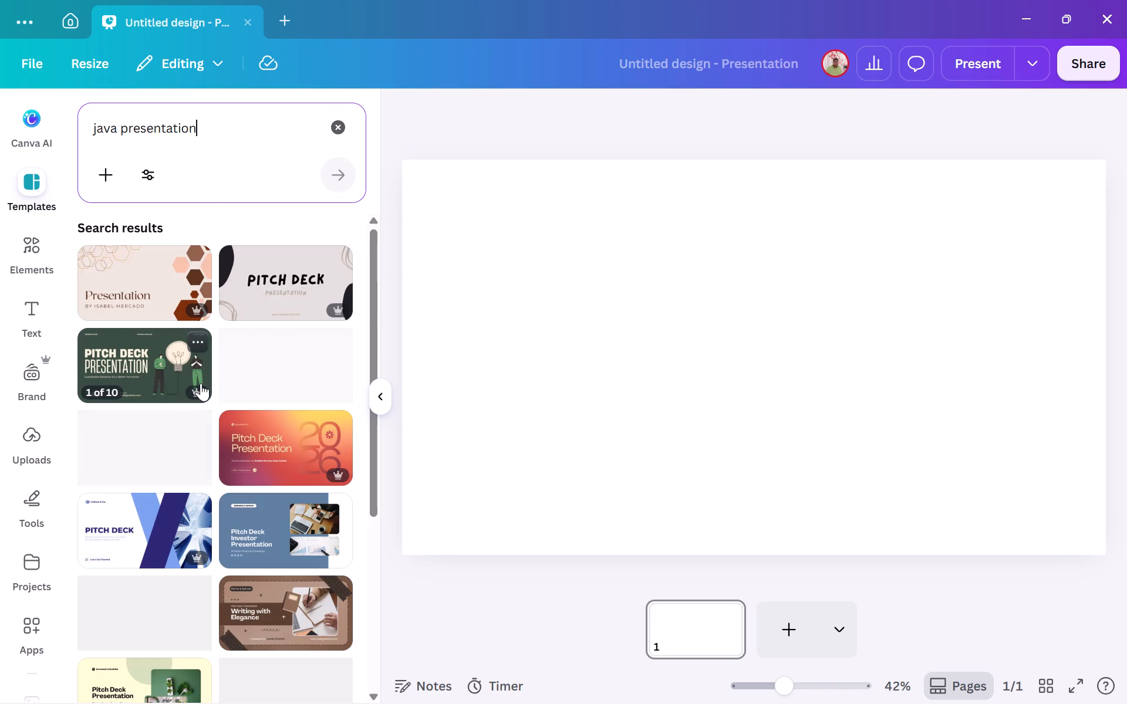
Preview the pages of the Green Business Pitch Deck and the Brown and White Modern Writing Pitch Deck templates, returning to the search results.
left_click(139, 374)
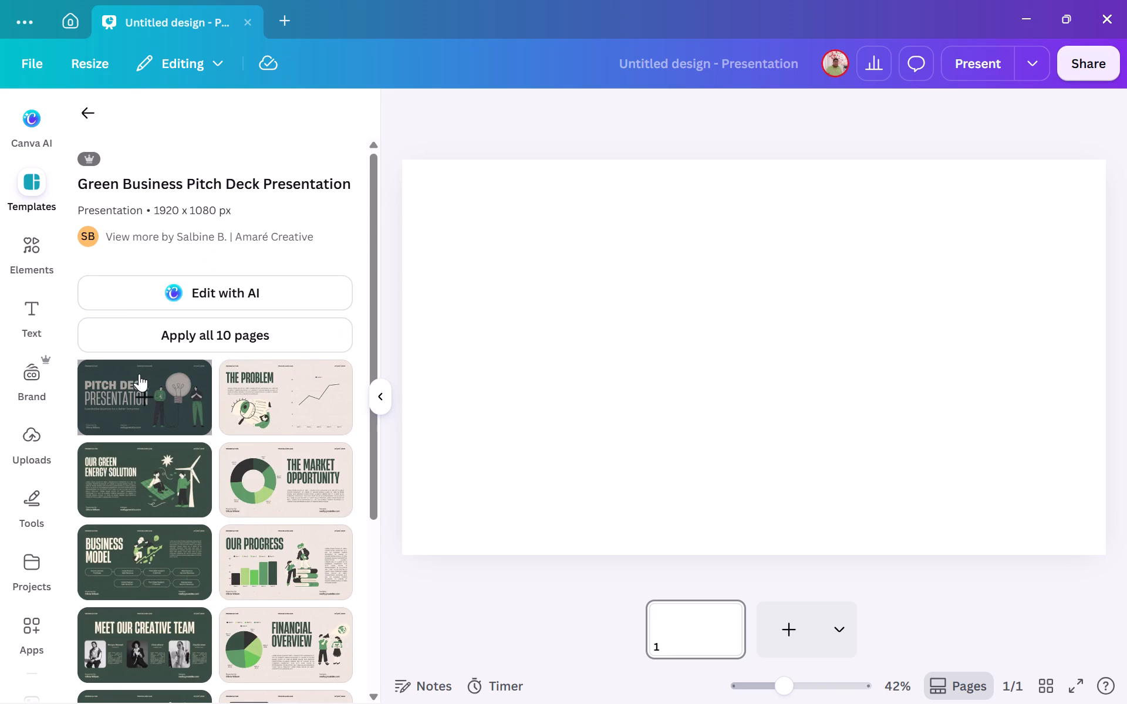
left_click(85, 113)
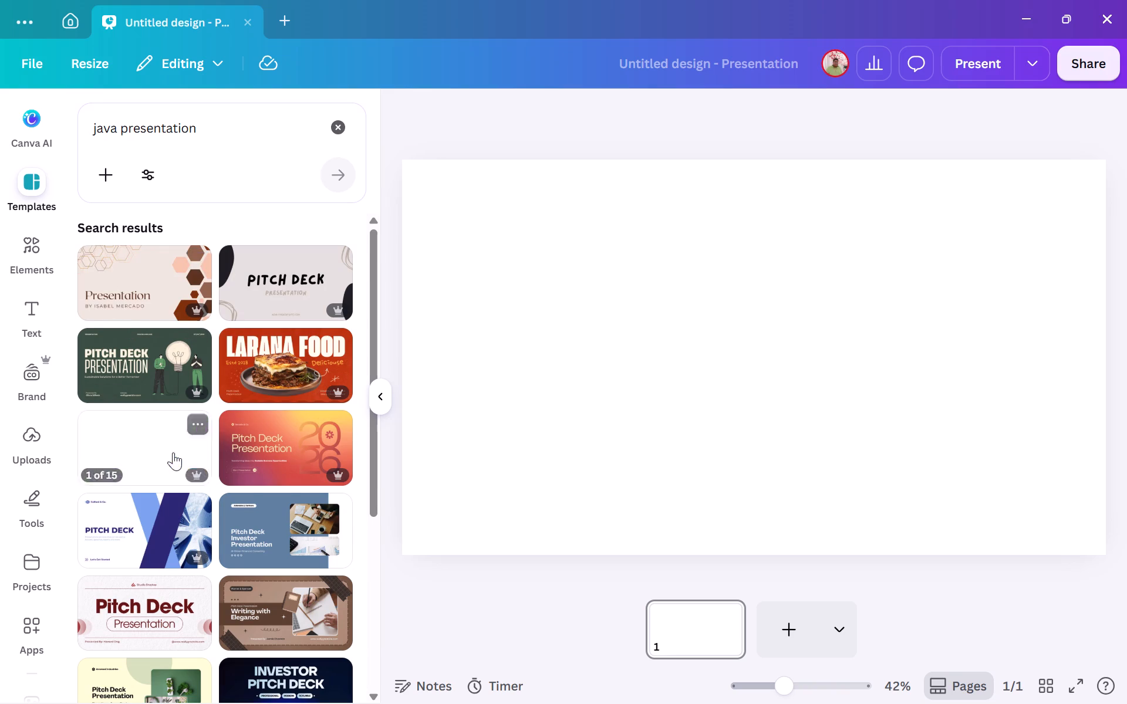
scroll(173, 452, "down", 1)
left_click(248, 553)
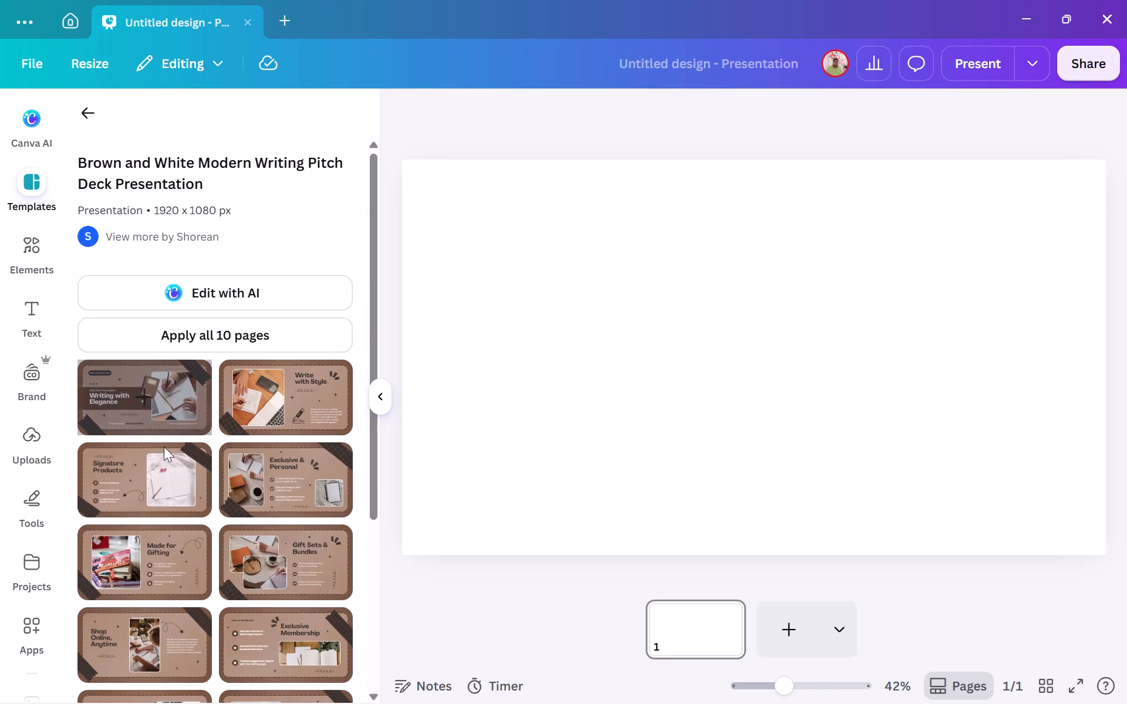
scroll(164, 470, "down", 5)
scroll(164, 470, "up", 5)
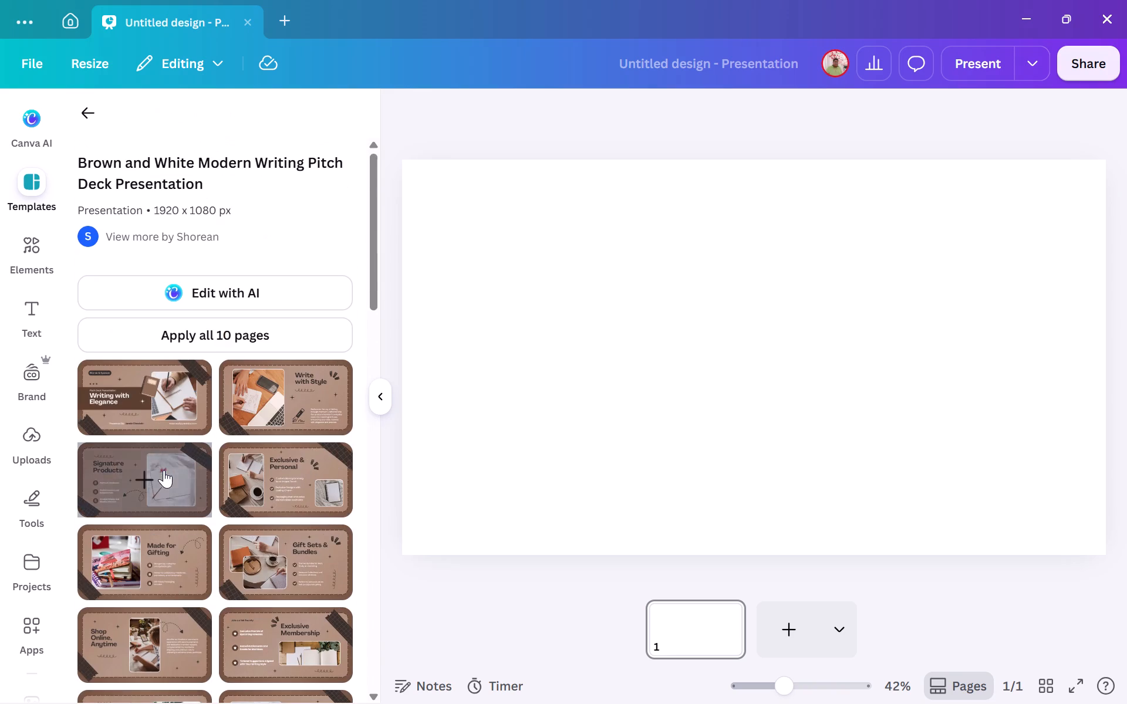
left_click(95, 127)
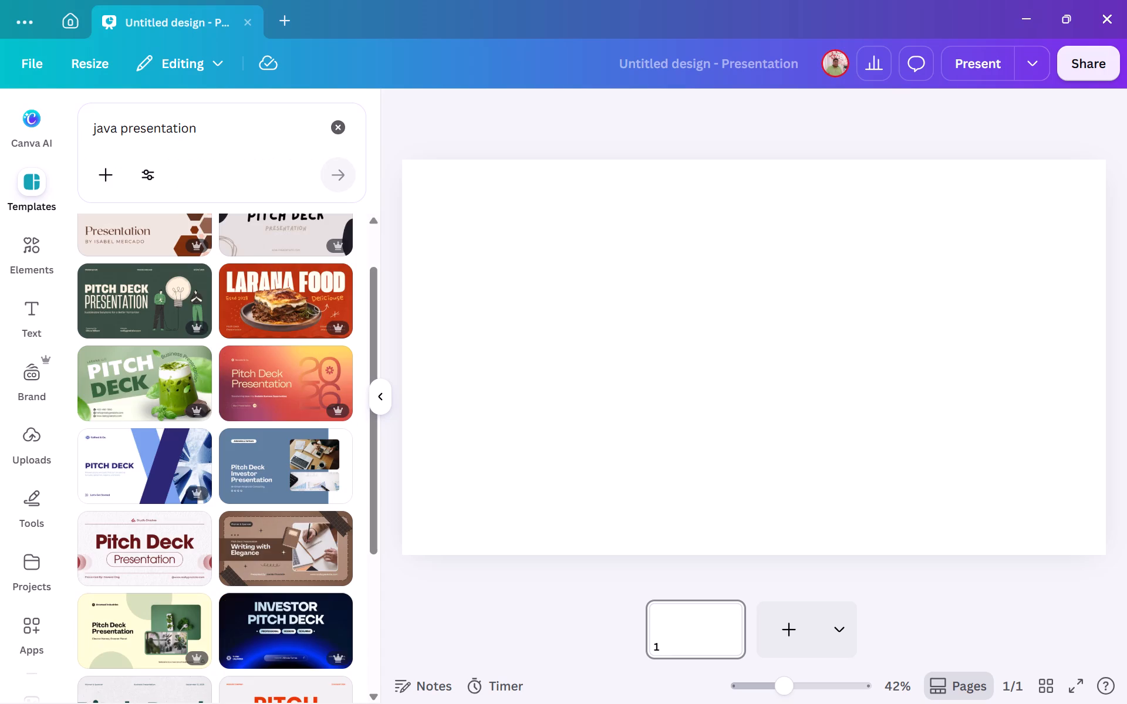
Preview the pages of the Cream and Brown Hexagon Geometric and the Green Modern Pitch Deck Beverage templates, returning to the search results.
scroll(160, 365, "up", 2)
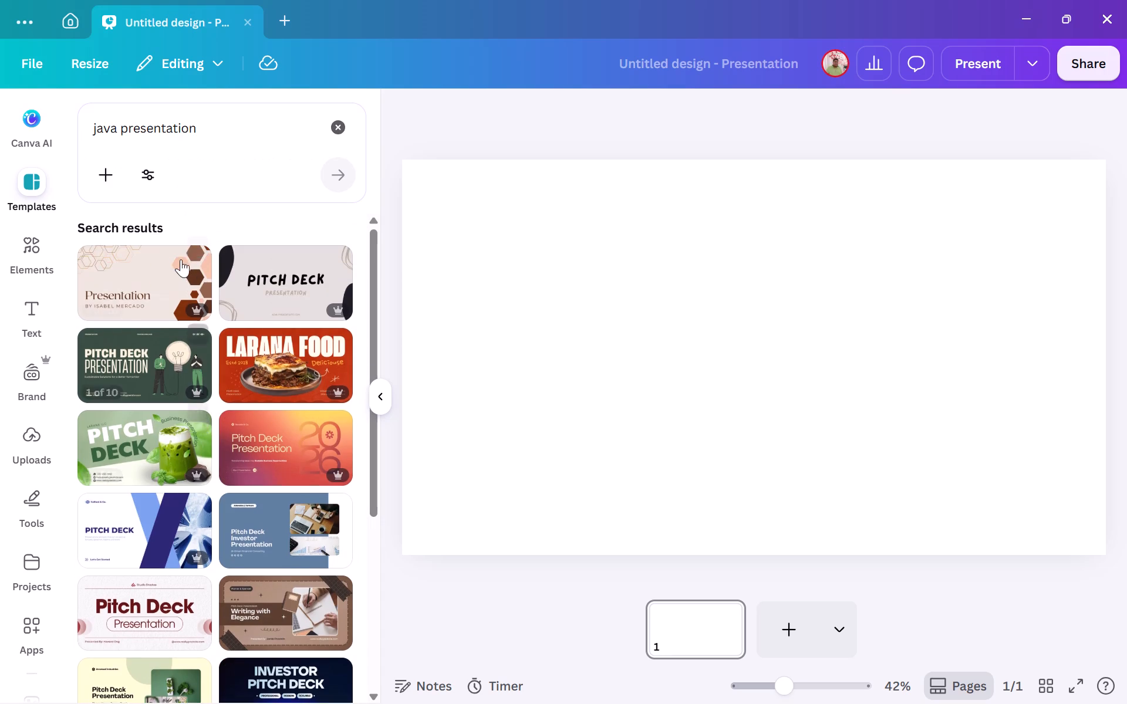
left_click(157, 264)
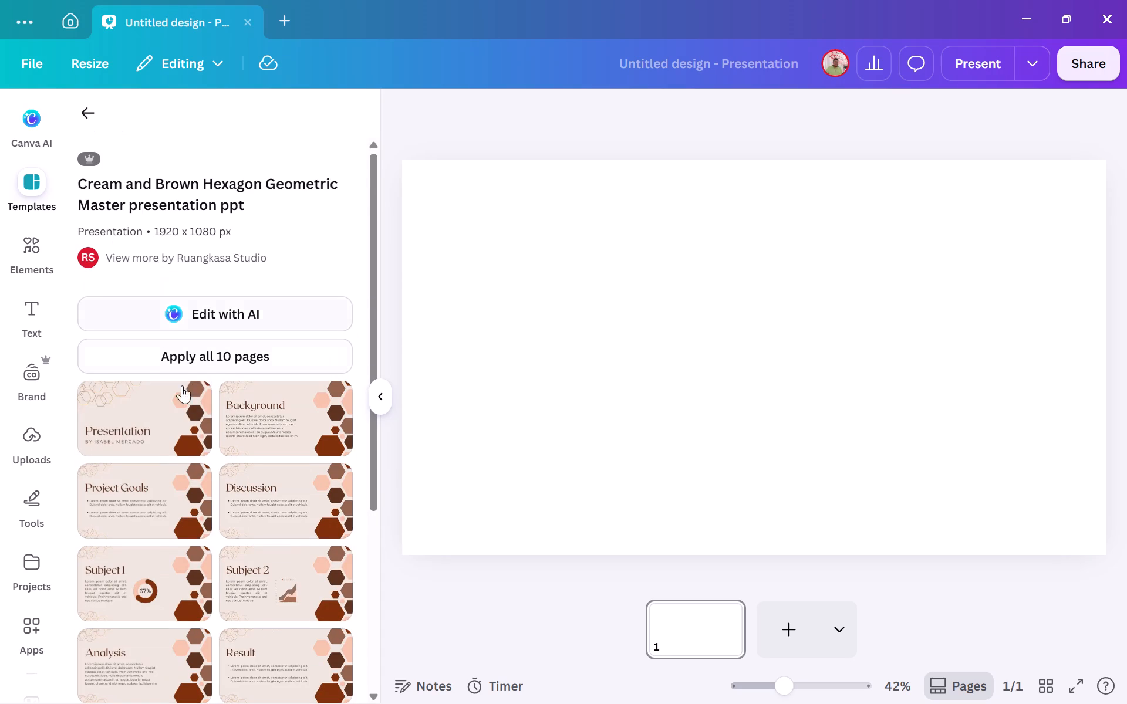
scroll(193, 401, "down", 3)
scroll(193, 401, "up", 5)
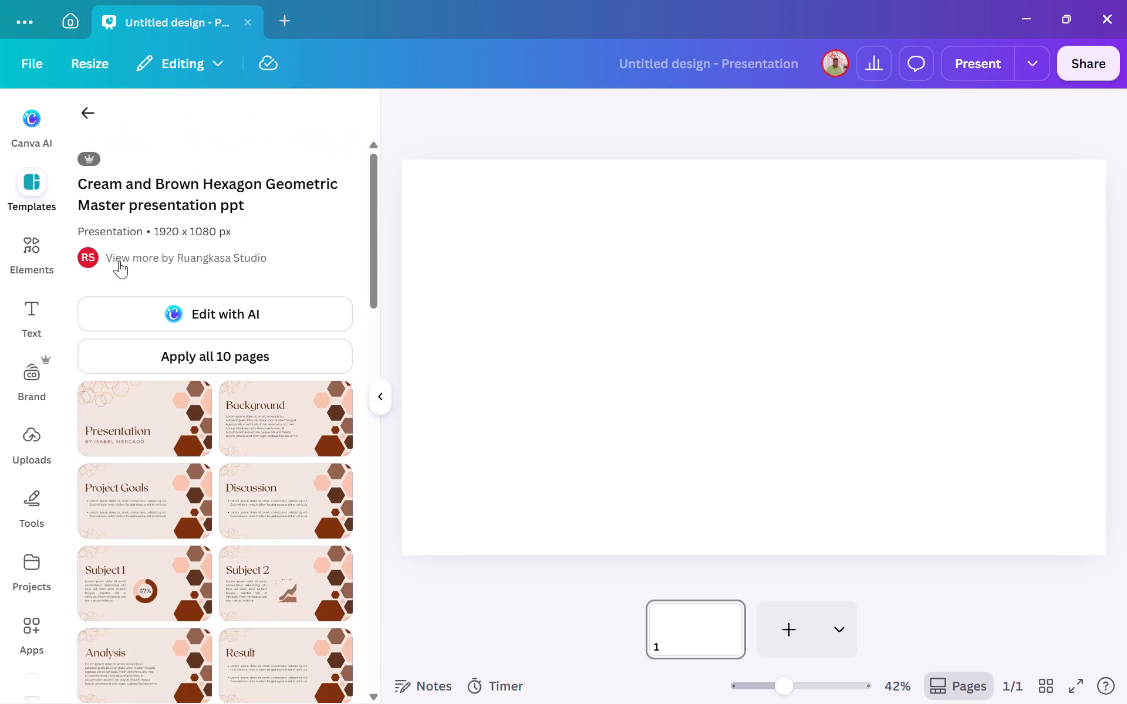
left_click(79, 103)
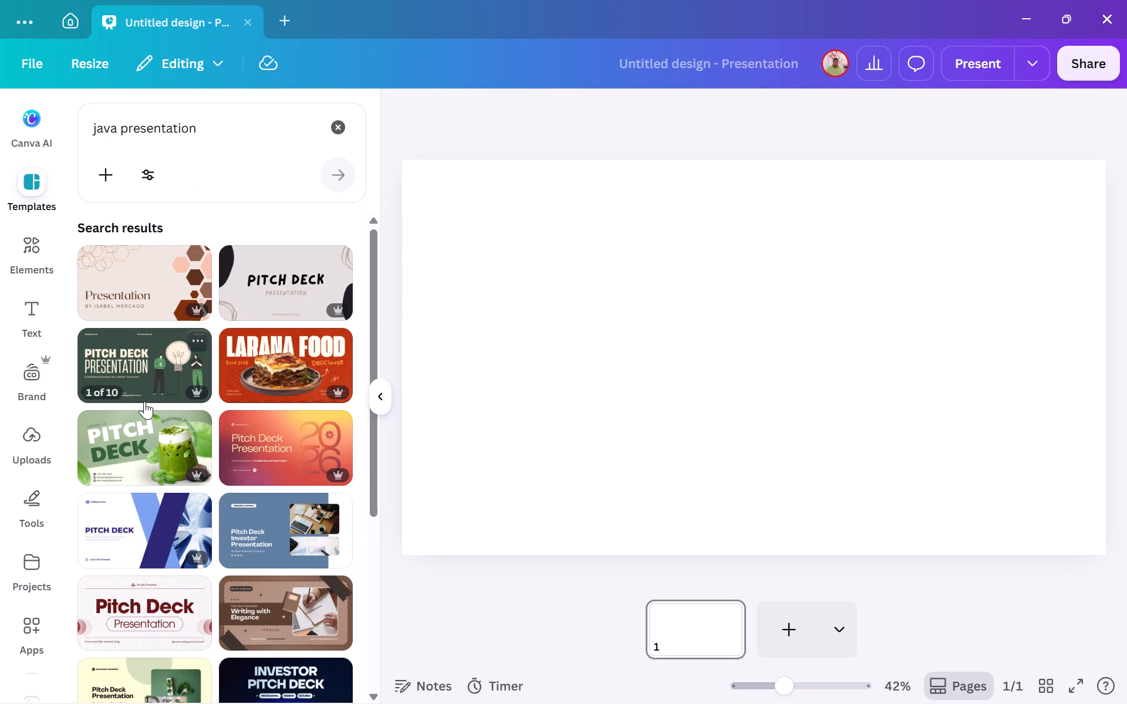
left_click(149, 452)
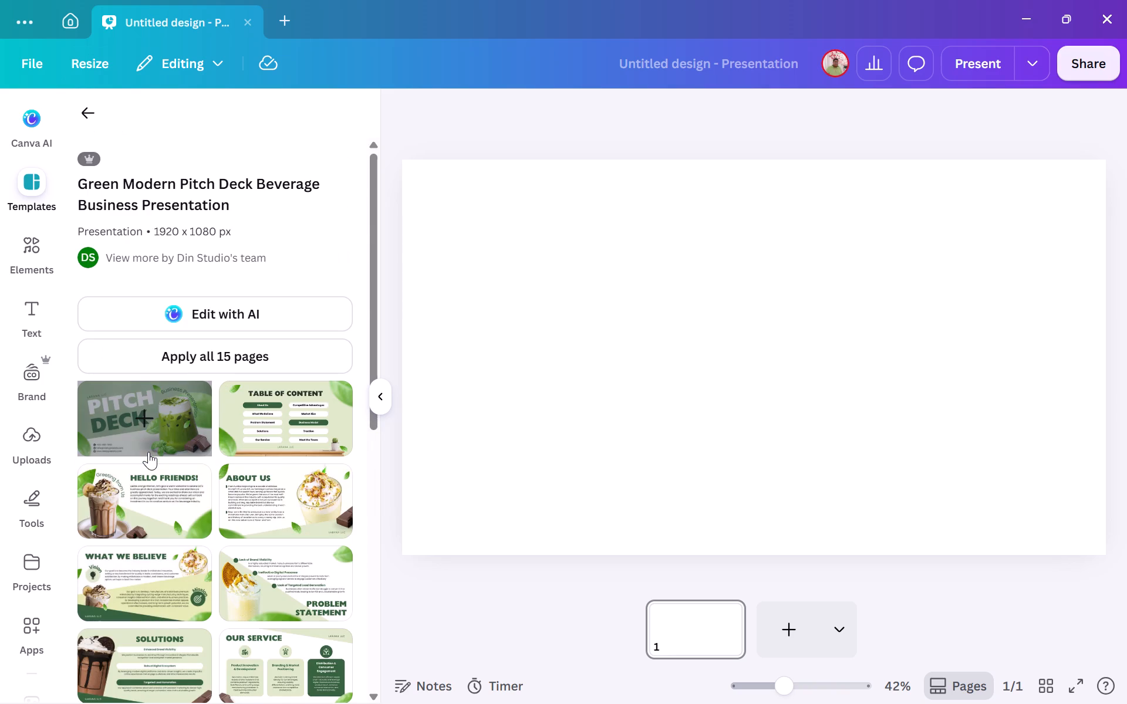
scroll(149, 452, "down", 5)
scroll(149, 452, "up", 5)
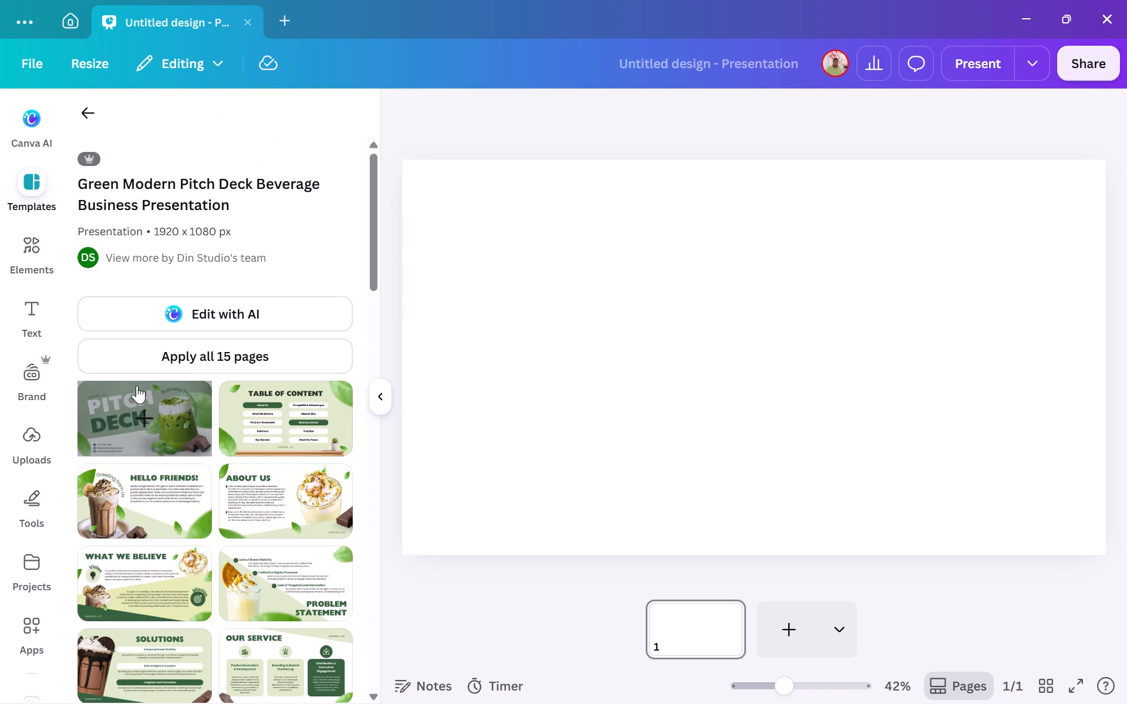
left_click(82, 119)
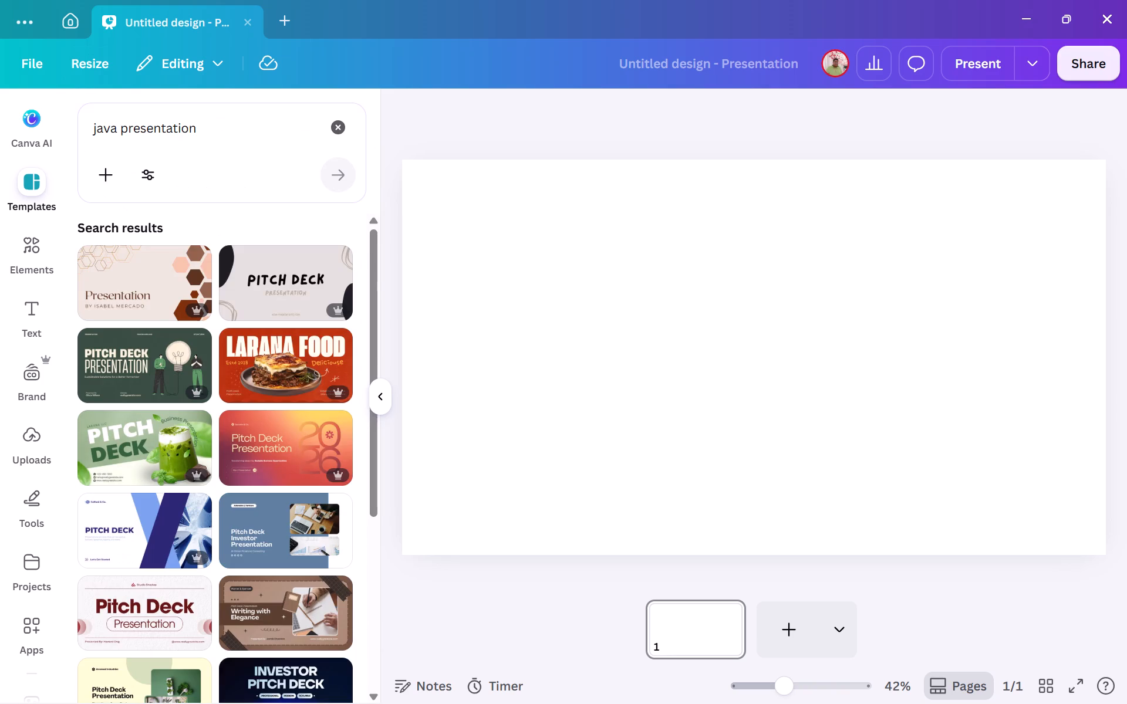
Find the Navy Grey Geometric Minimalist Company Presentation template in the results and apply all 12 of its pages to the blank design.
scroll(147, 373, "down", 2)
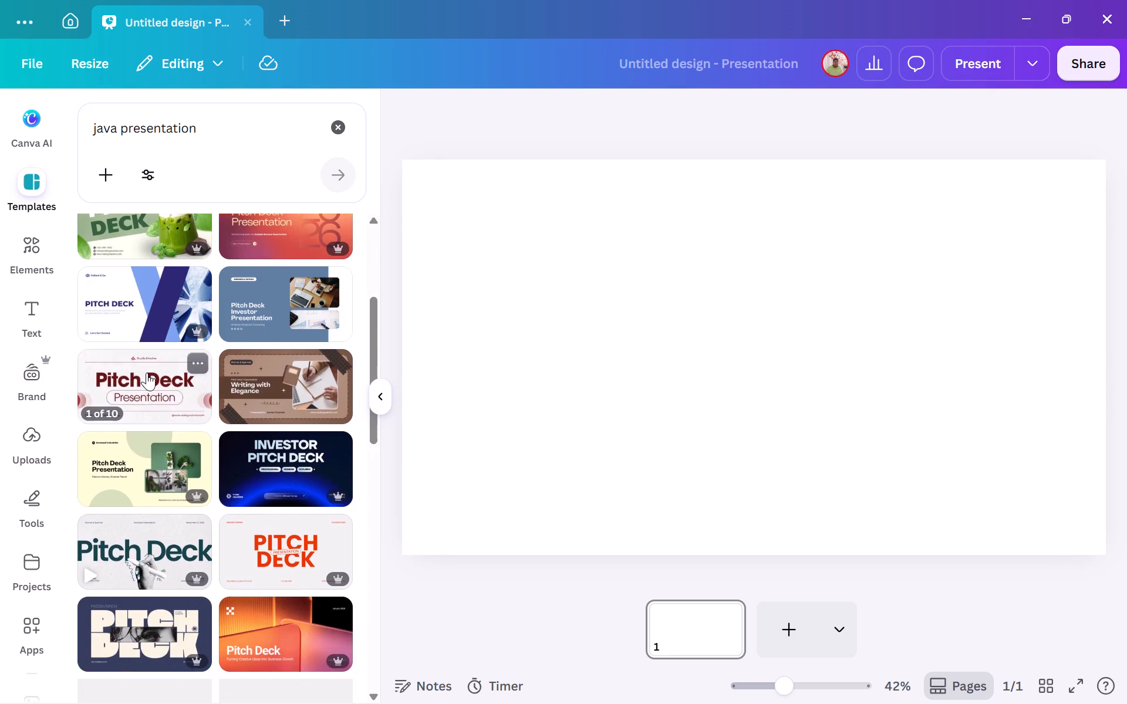
scroll(147, 373, "down", 3)
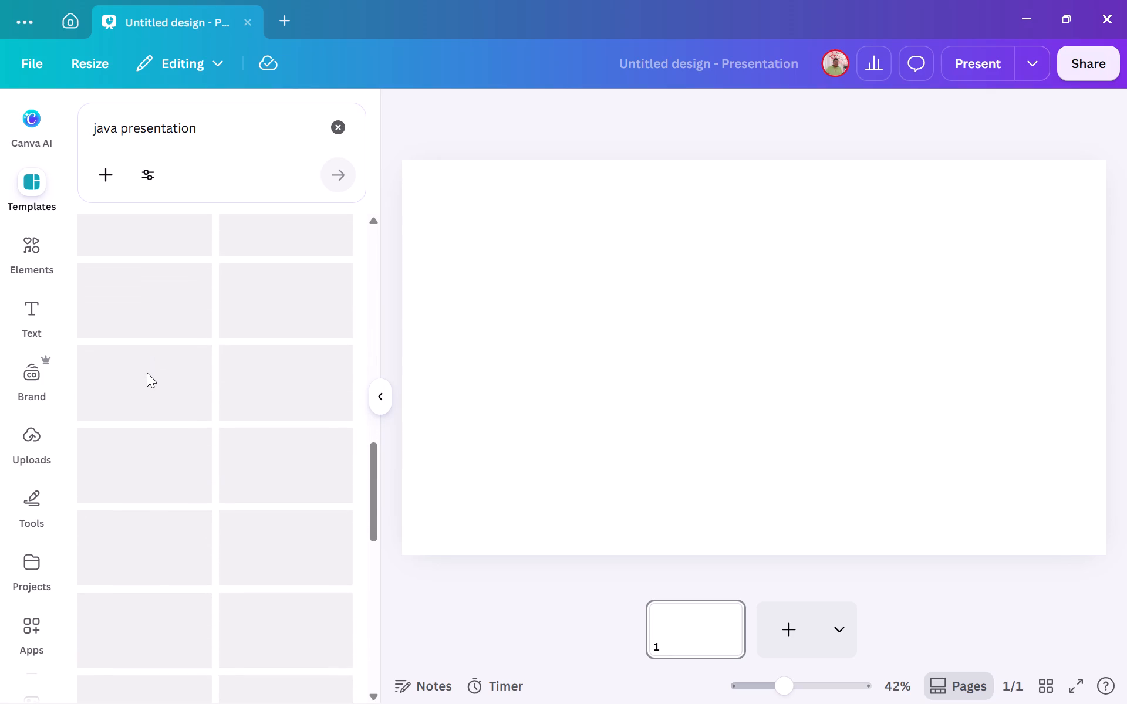
scroll(147, 373, "up", 3)
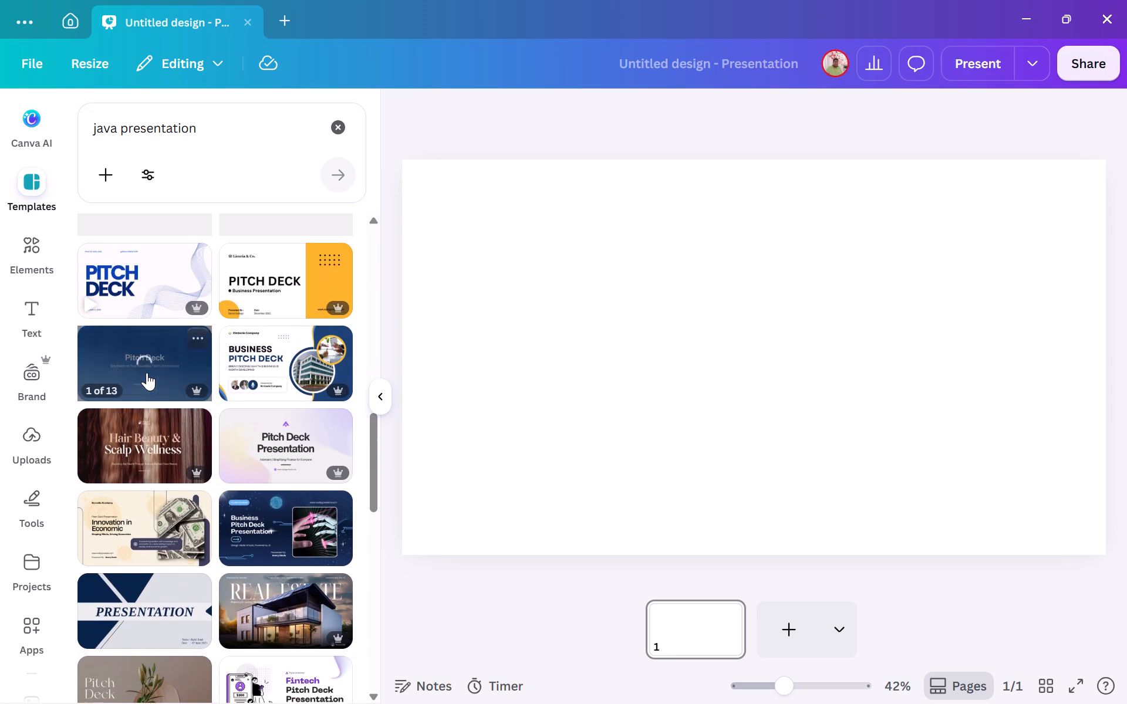
scroll(147, 373, "down", 1)
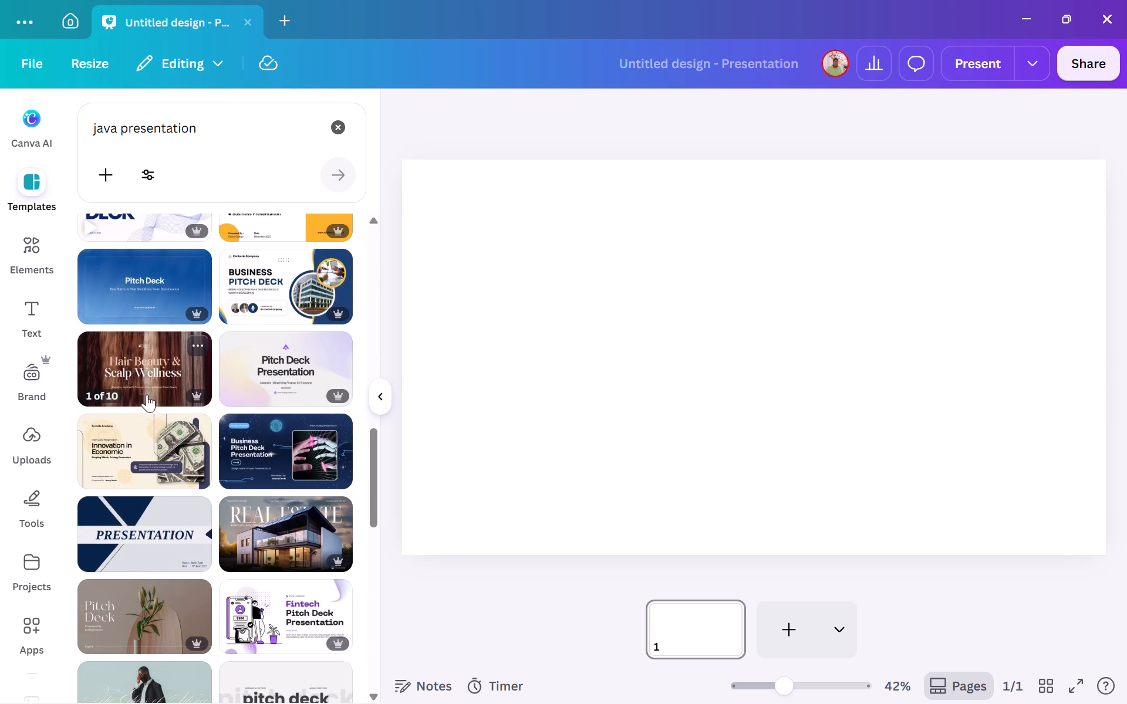
left_click(149, 539)
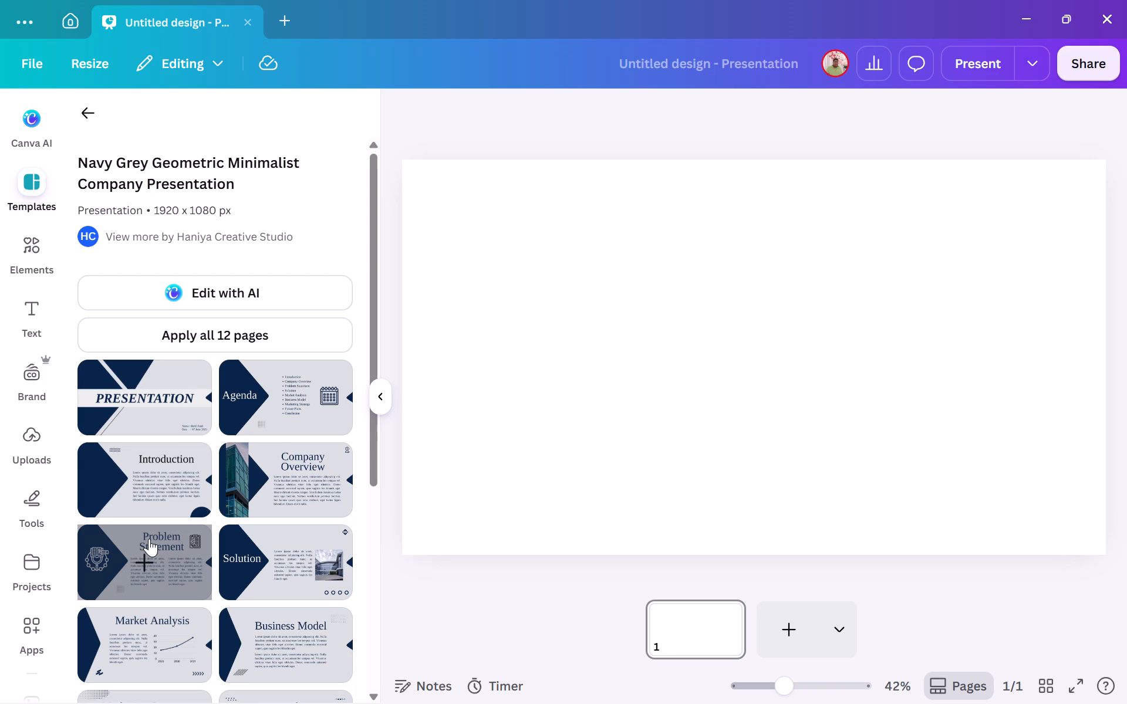
left_click(158, 395)
left_click(207, 337)
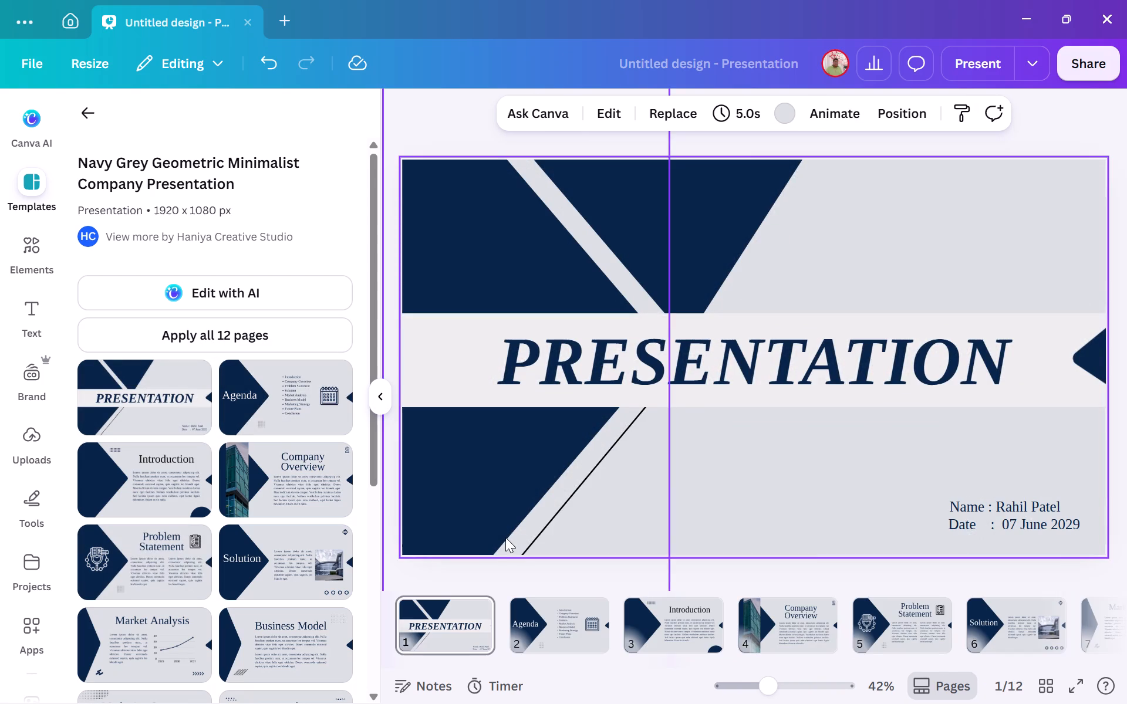
Check the name line on the cover page and view the Agenda page.
left_click(969, 494)
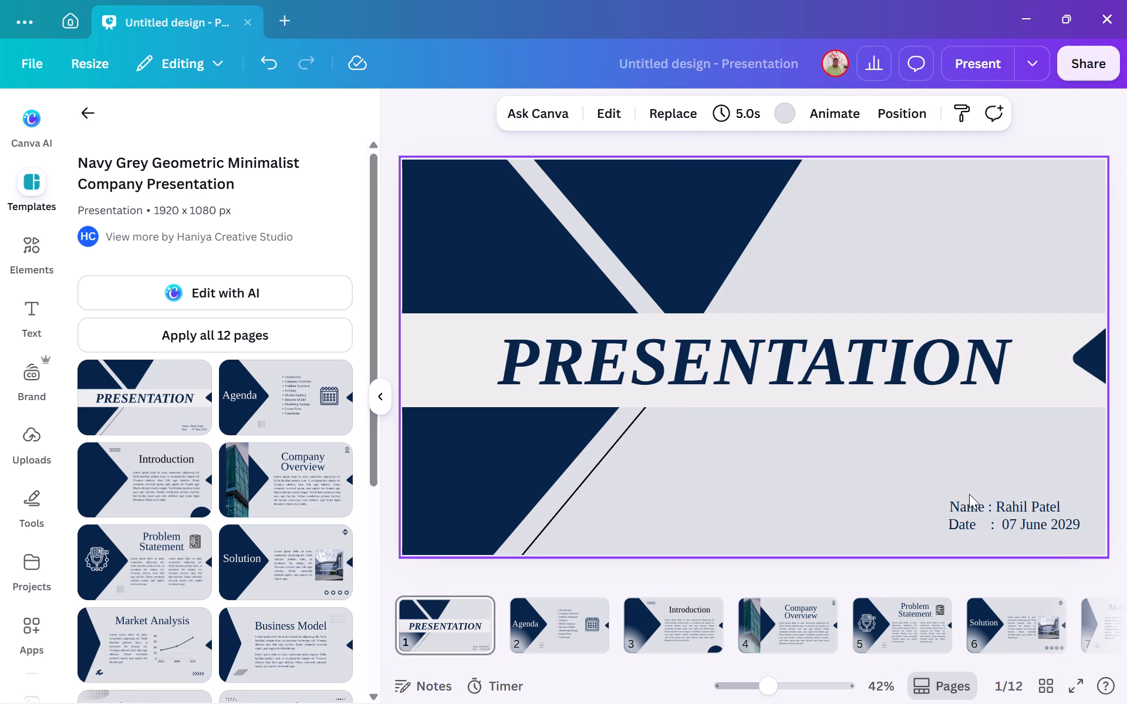
left_click(962, 508)
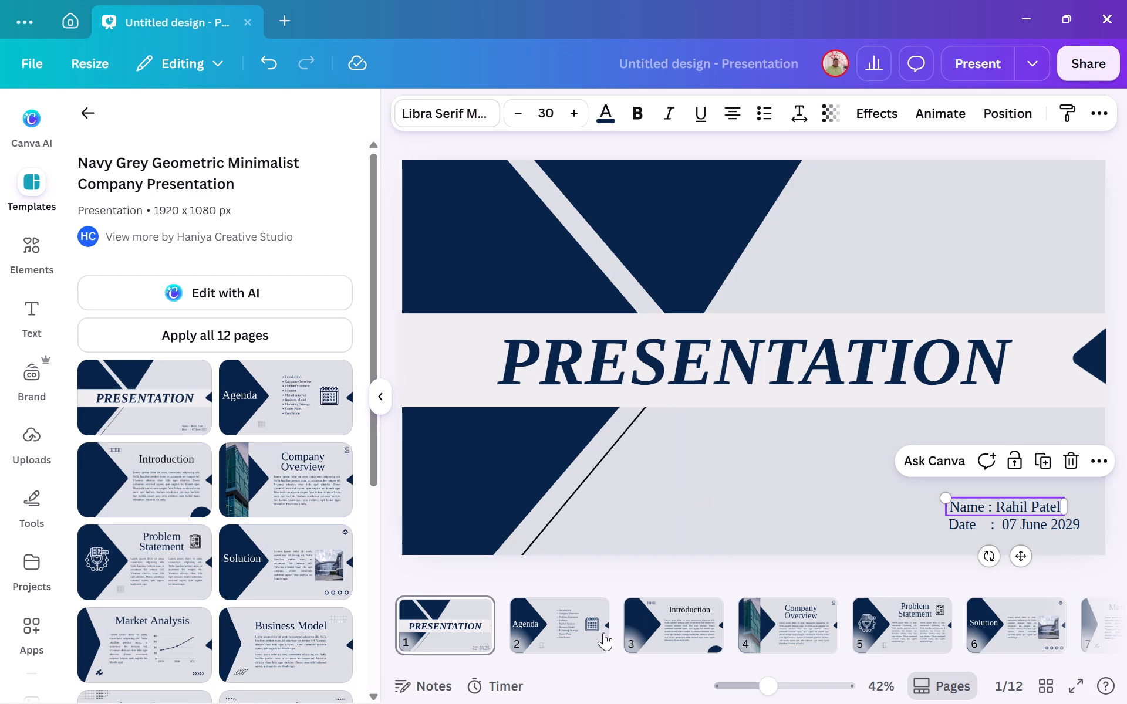
left_click(570, 622)
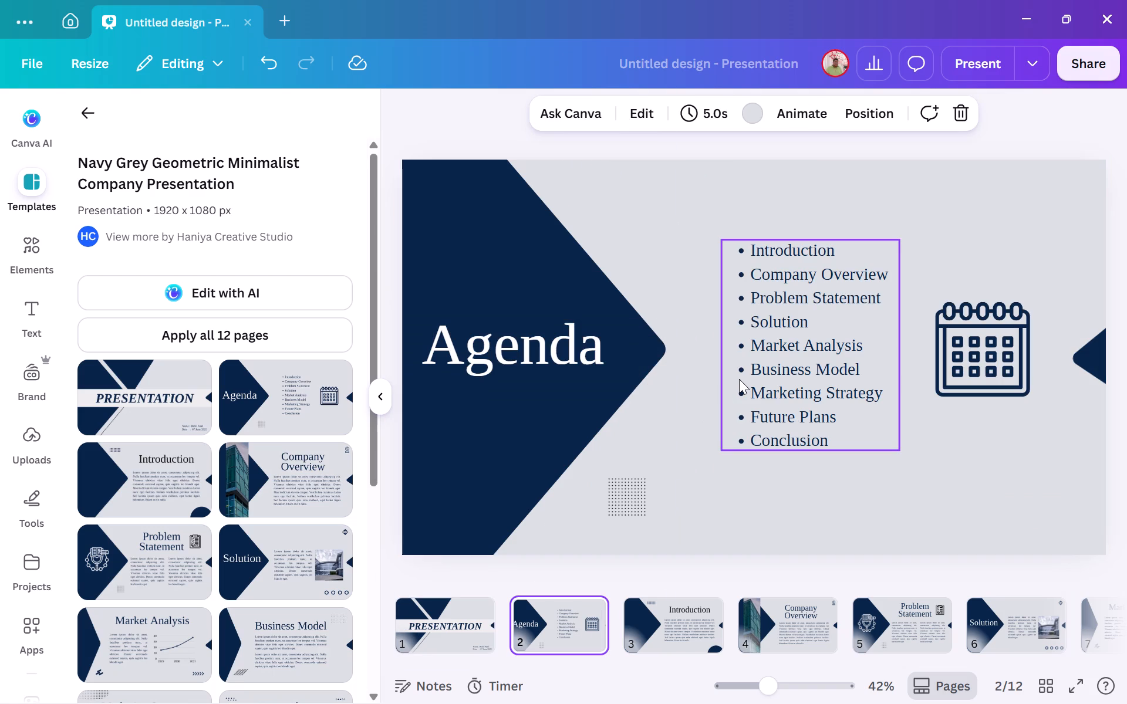
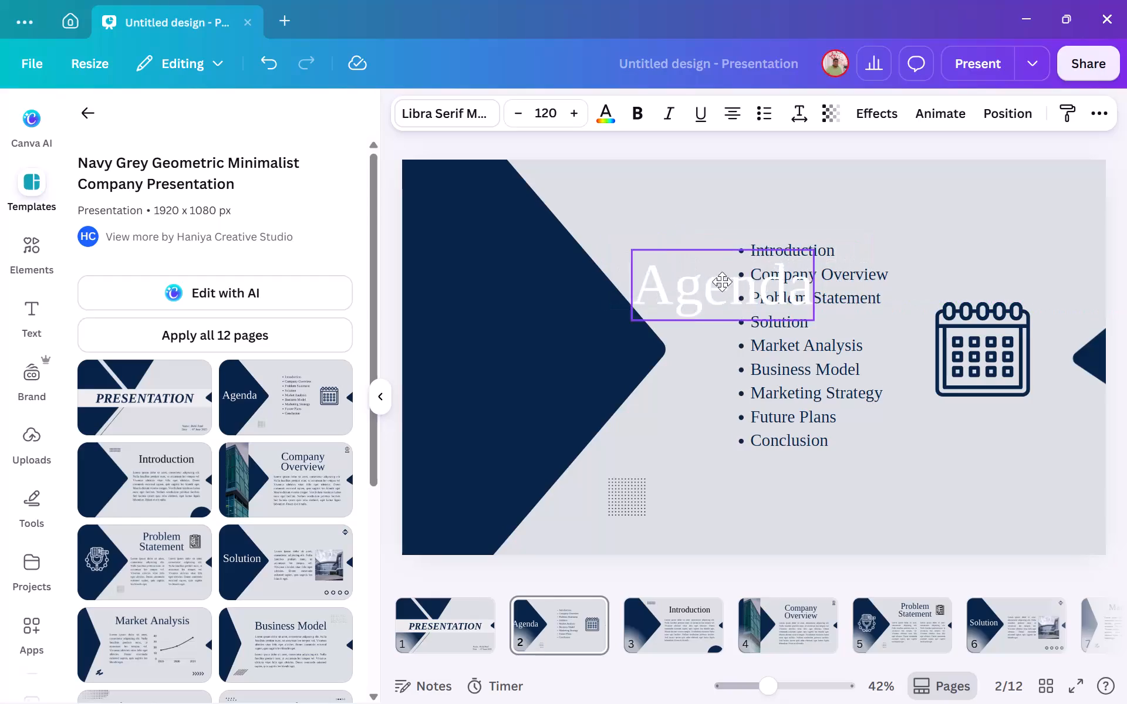
Move the Agenda heading on page 2 fully onto the navy arrow shape, vertically centred on its tip.
left_click(625, 316)
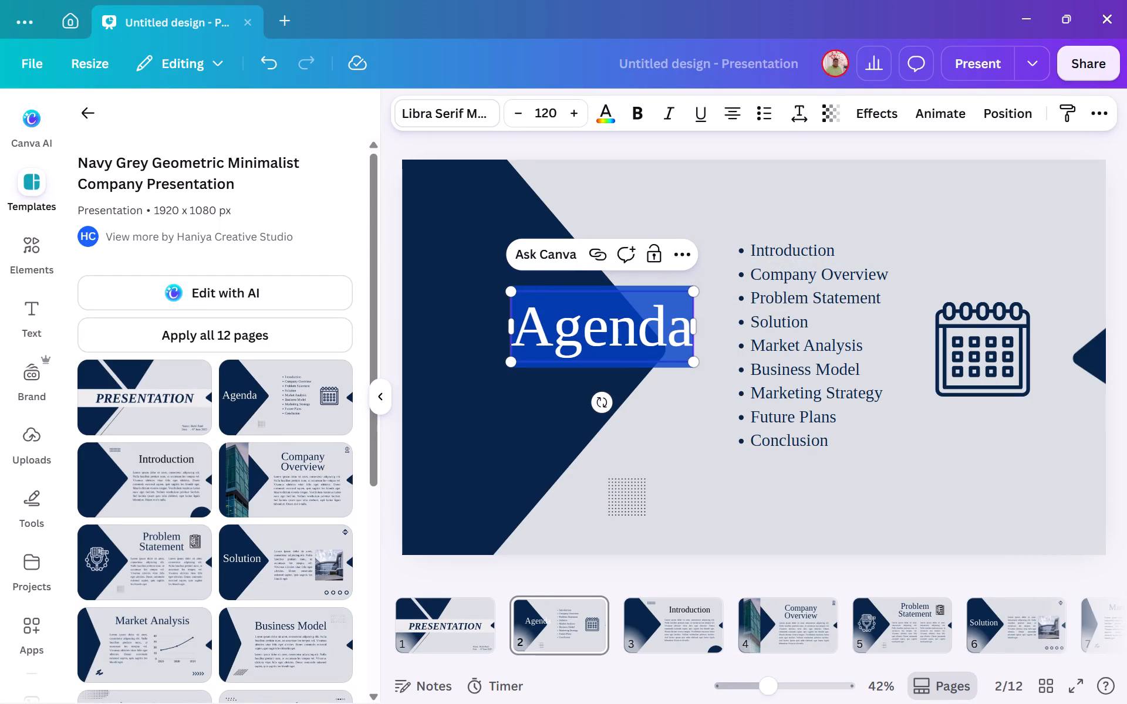
left_click_drag(642, 338, 562, 331)
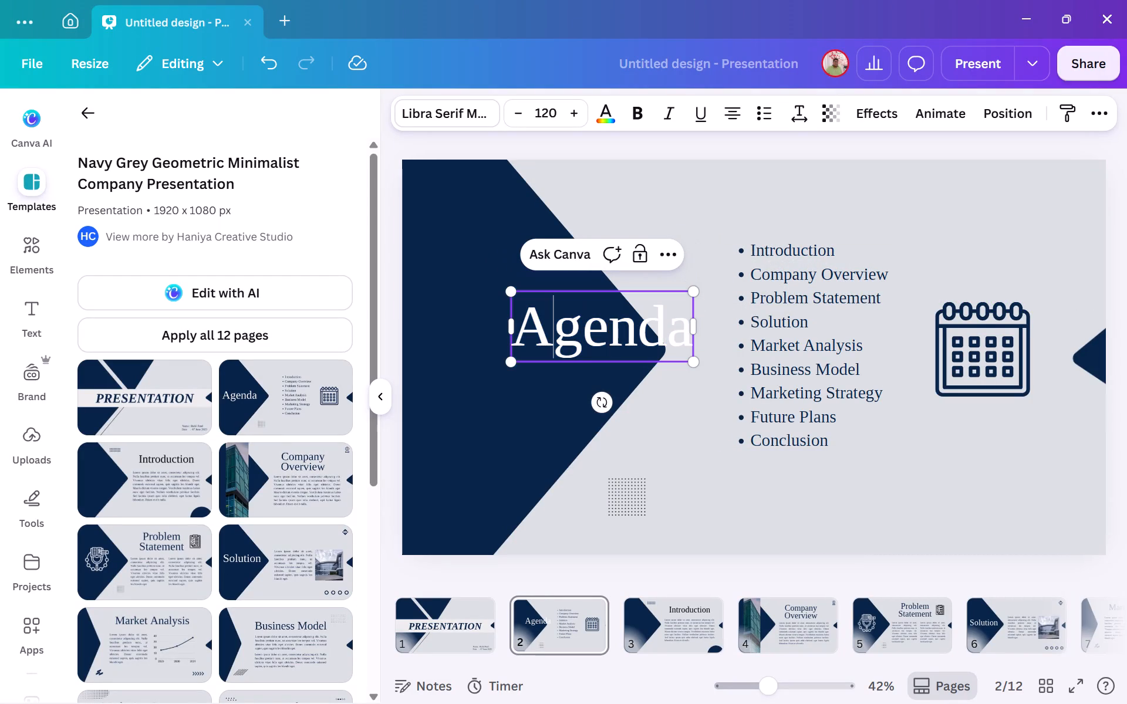
left_click_drag(615, 321, 495, 365)
left_click(645, 347)
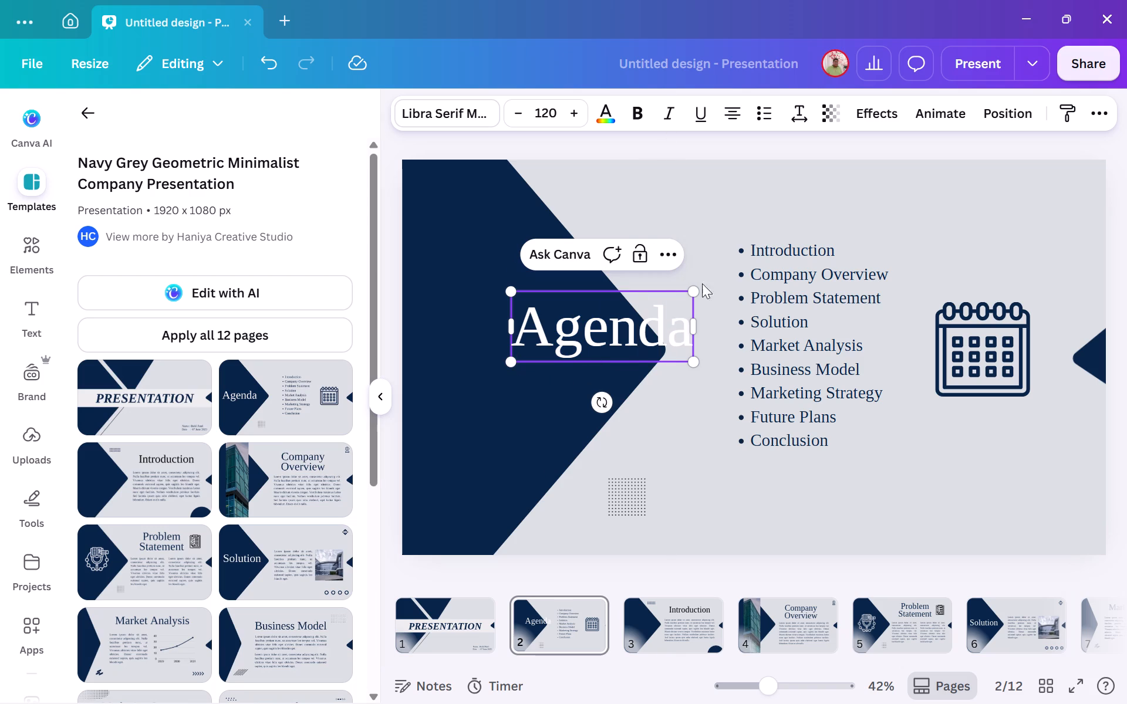
left_click_drag(589, 367, 498, 390)
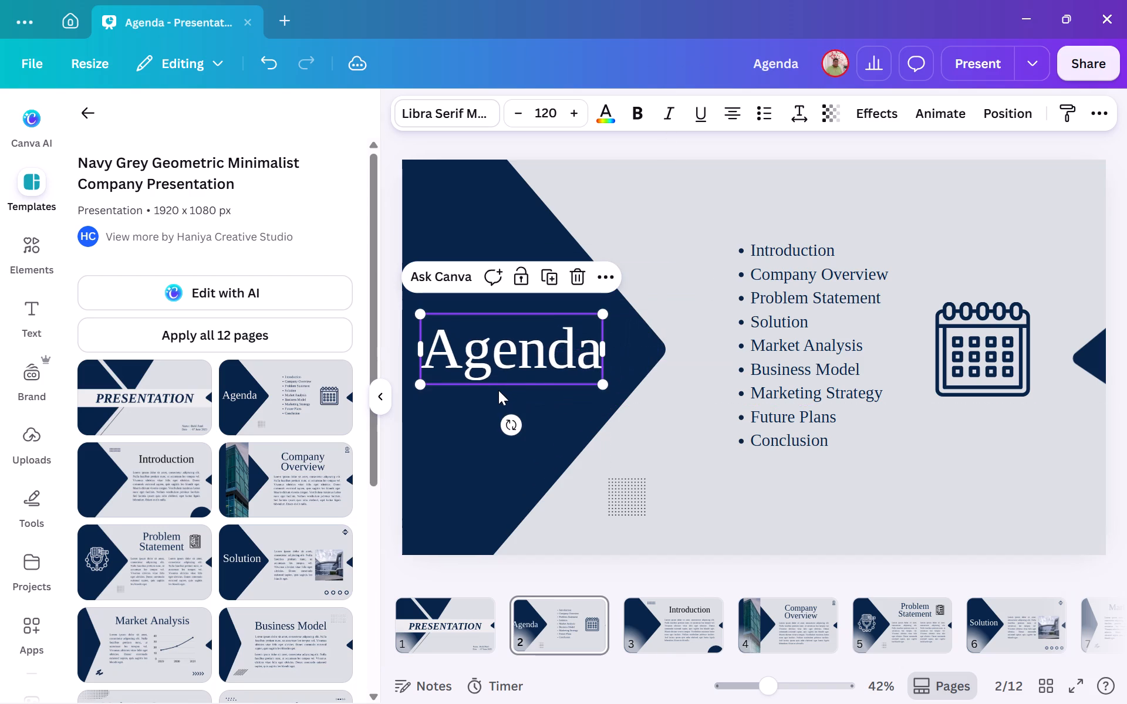
left_click(534, 344)
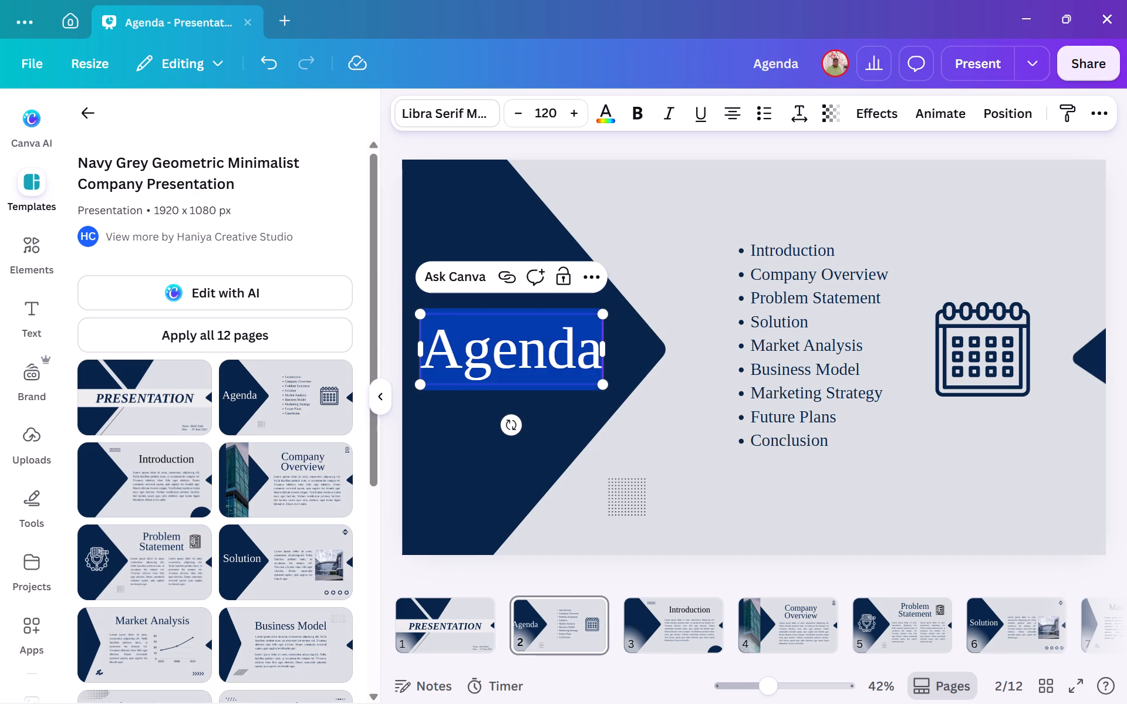
left_click(686, 299)
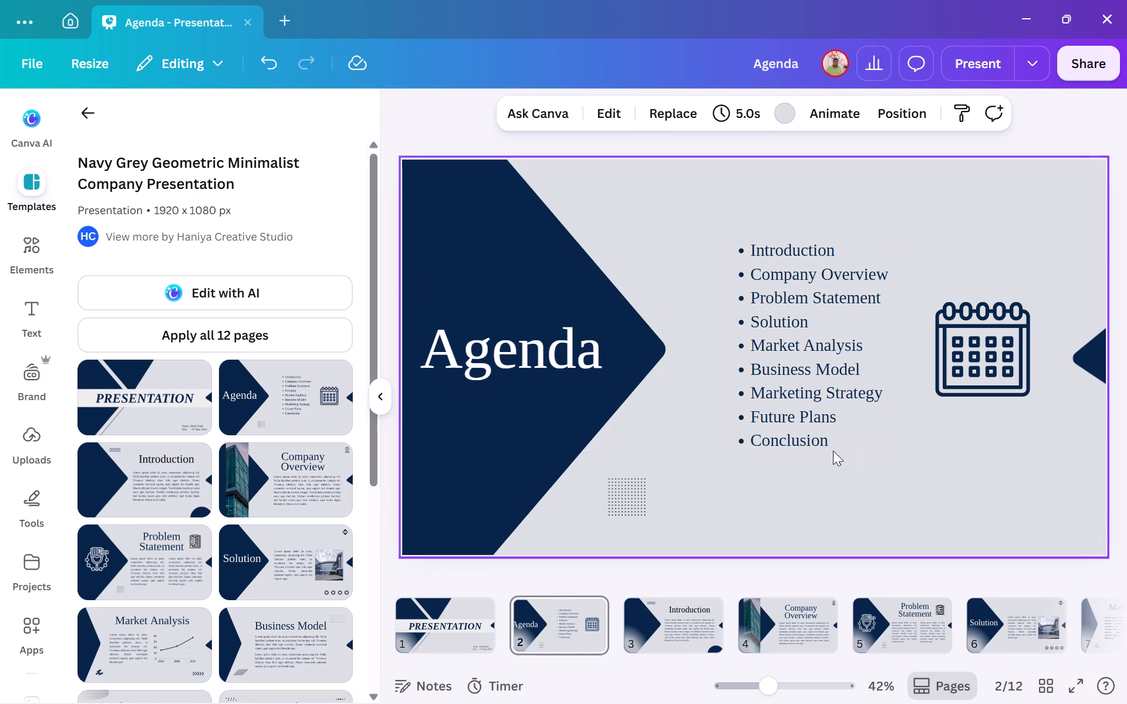
left_click(683, 194)
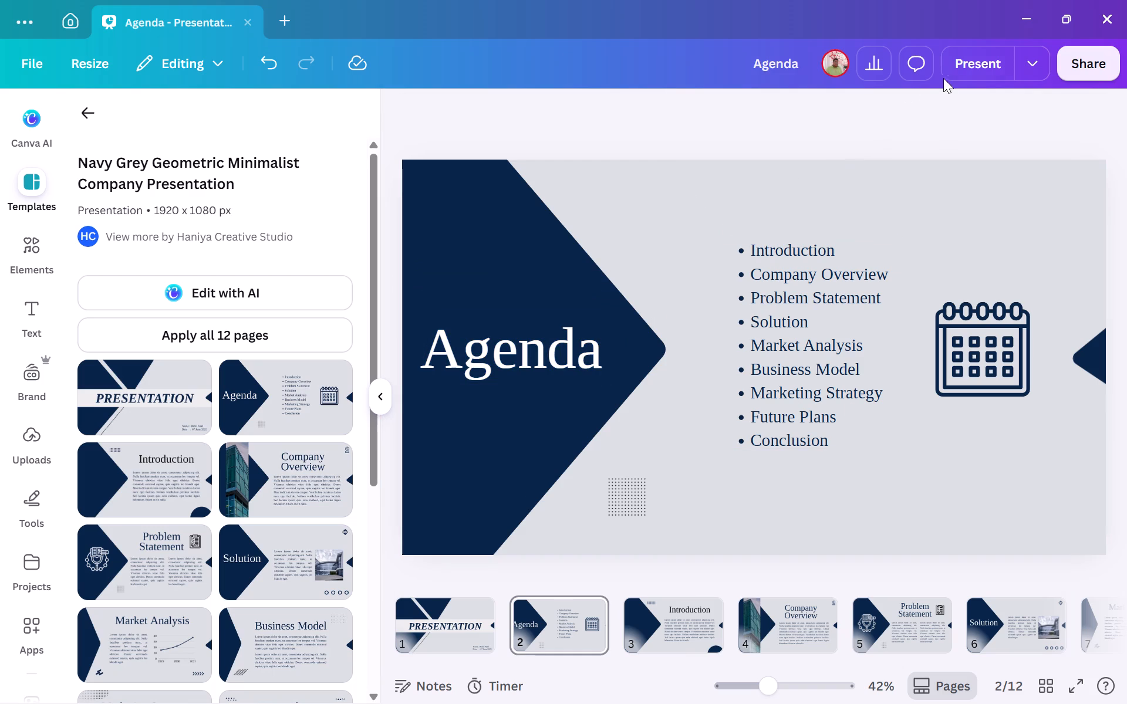
Present the deck full screen, go through the slides up to the Thank You page, and return to the editor.
left_click(965, 65)
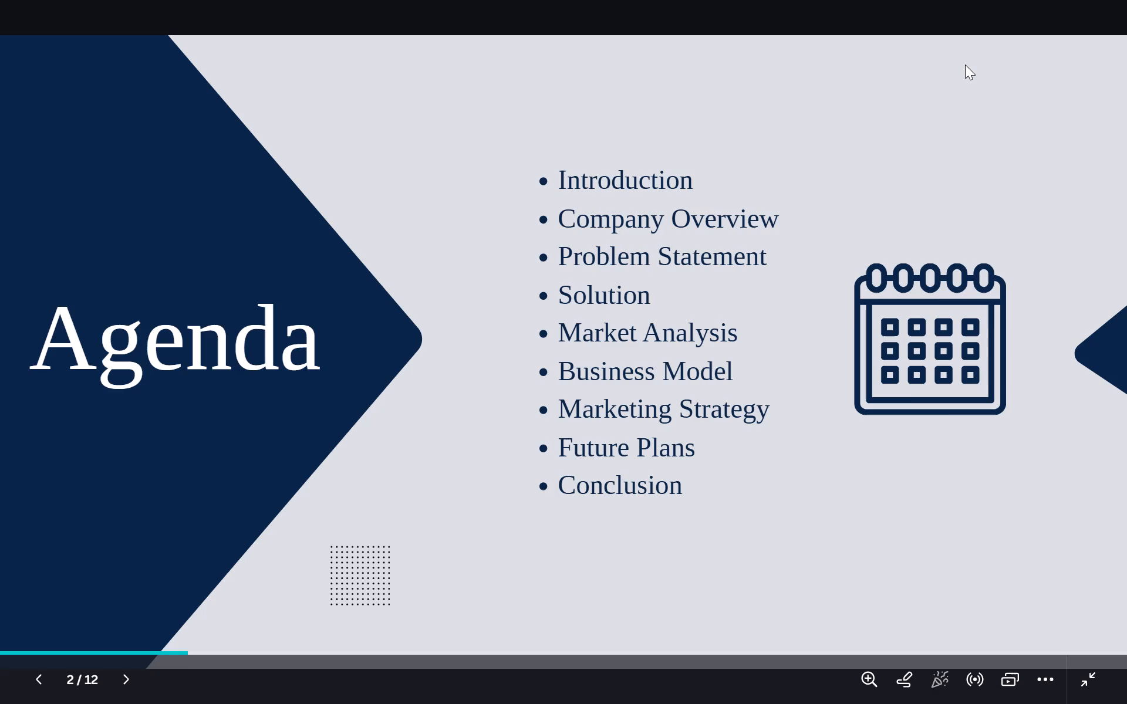
key("Left")
key("Right")
key("Right")
key("Right")
key("Right")
key("Right")
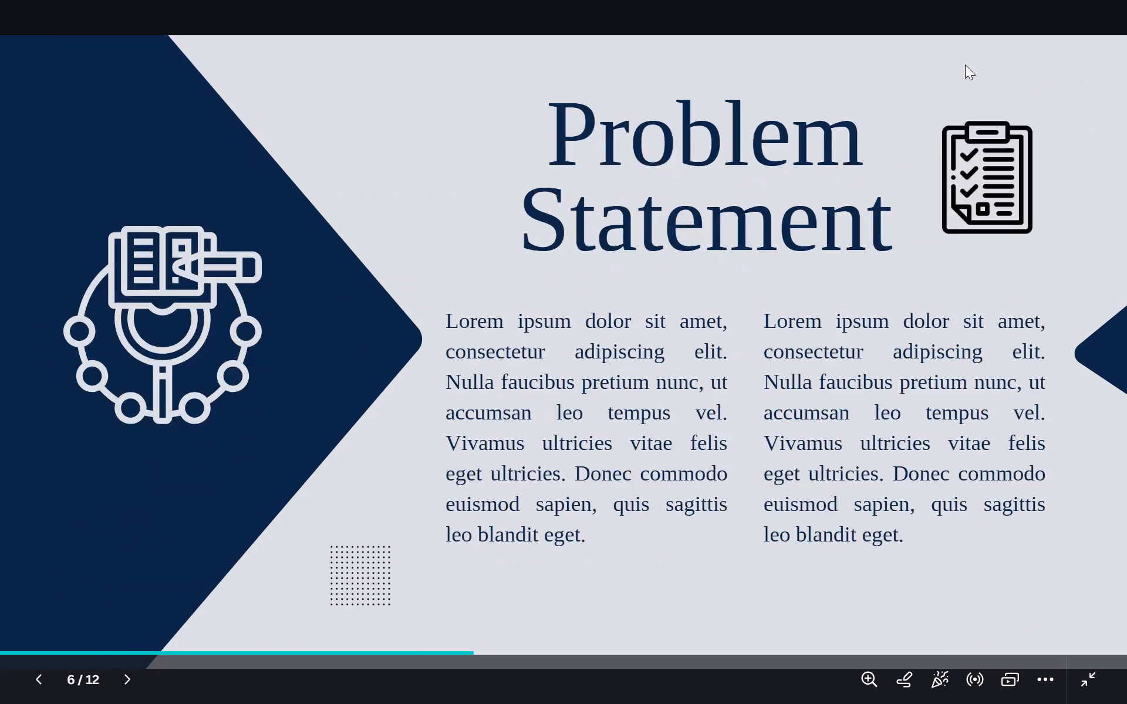
key("Right")
key("Right")
key("Right")
key("Right")
key("Right")
key("Right")
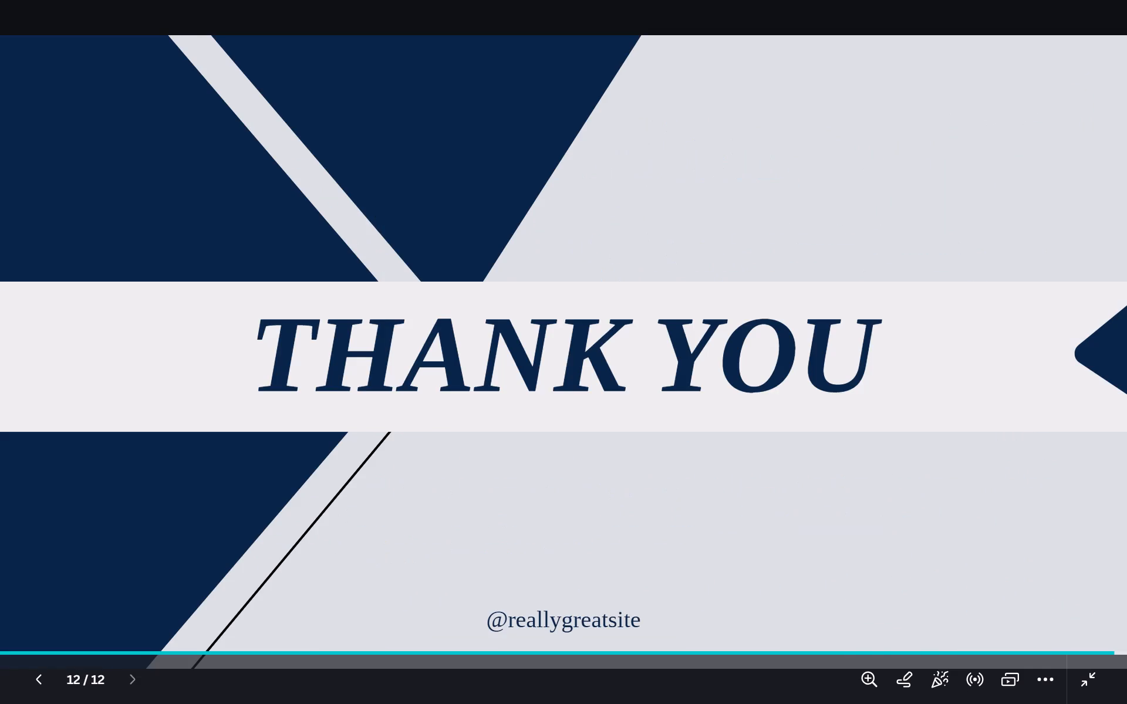
left_click(1084, 685)
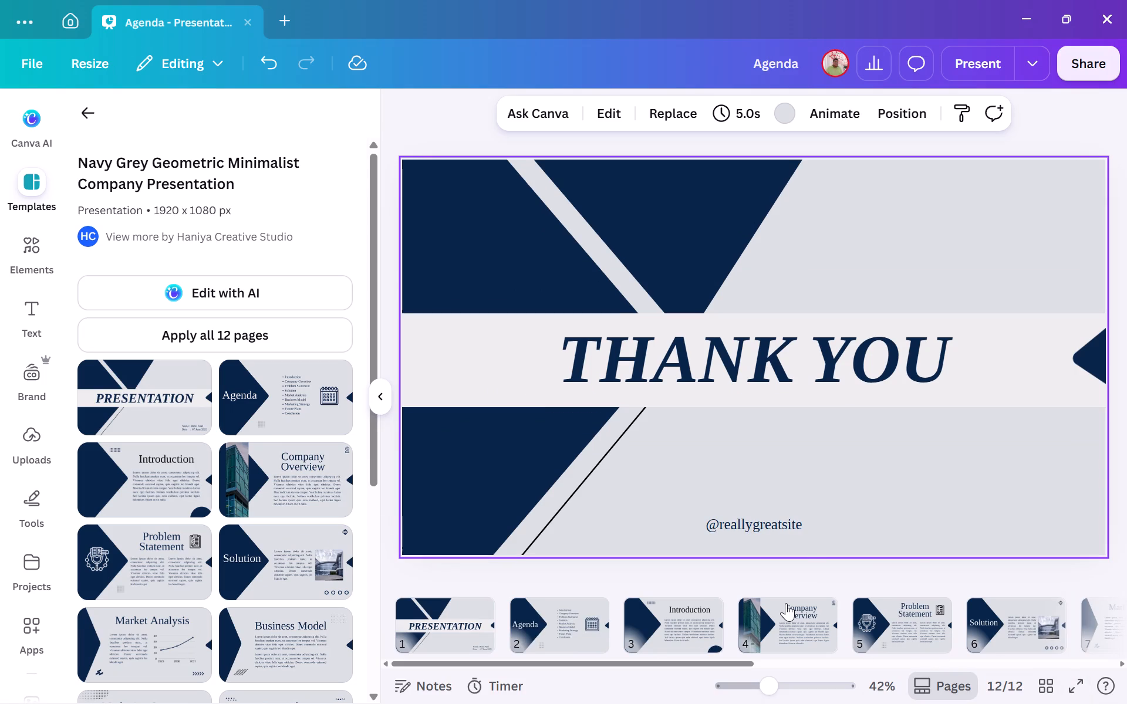
Review the cover, Agenda, Company Overview, Marketing Strategy, Business Model and Market Analysis pages in the editor.
scroll(786, 603, "right", 5)
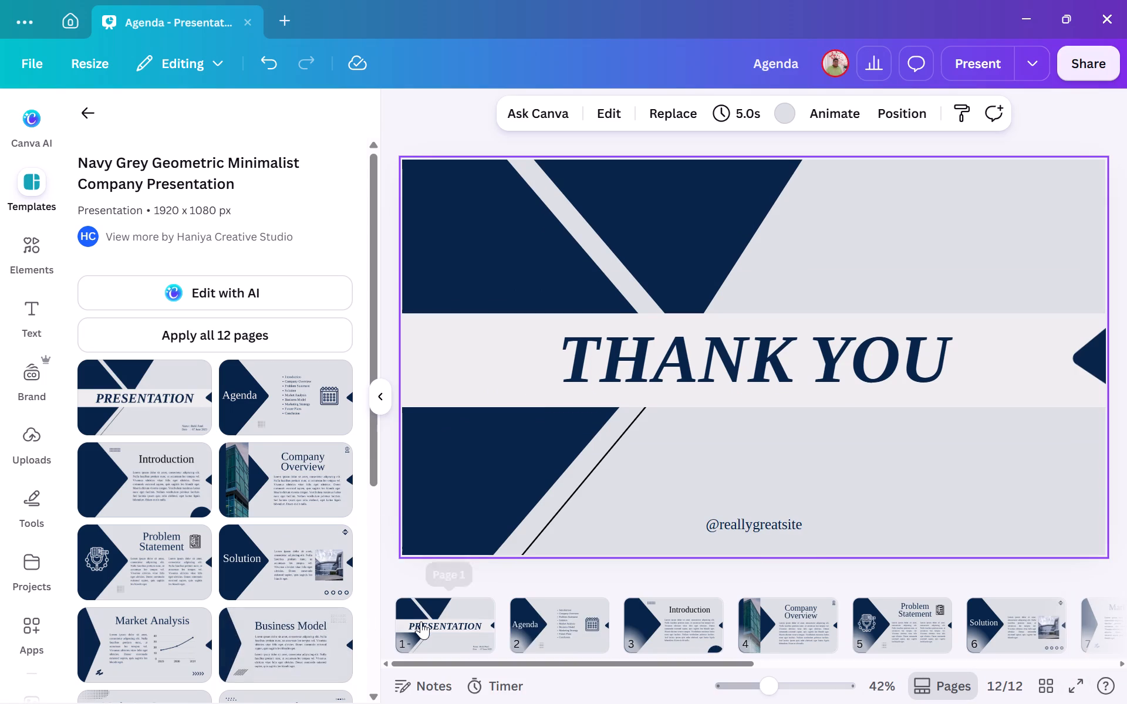
left_click(421, 621)
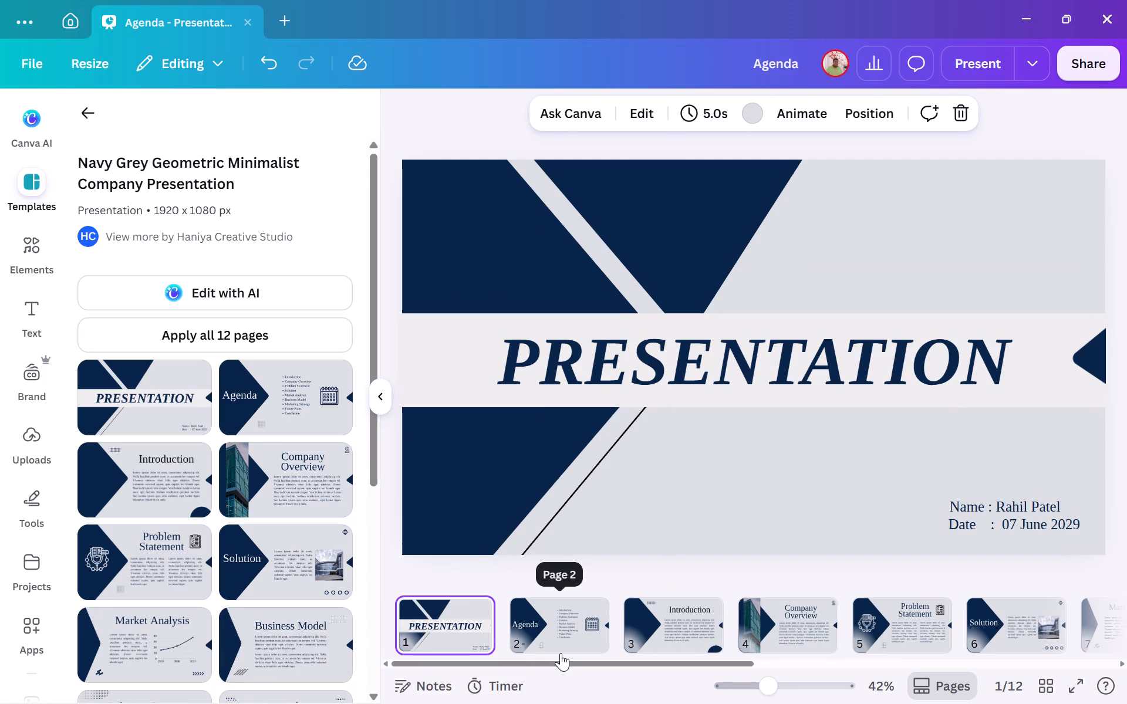
left_click(552, 627)
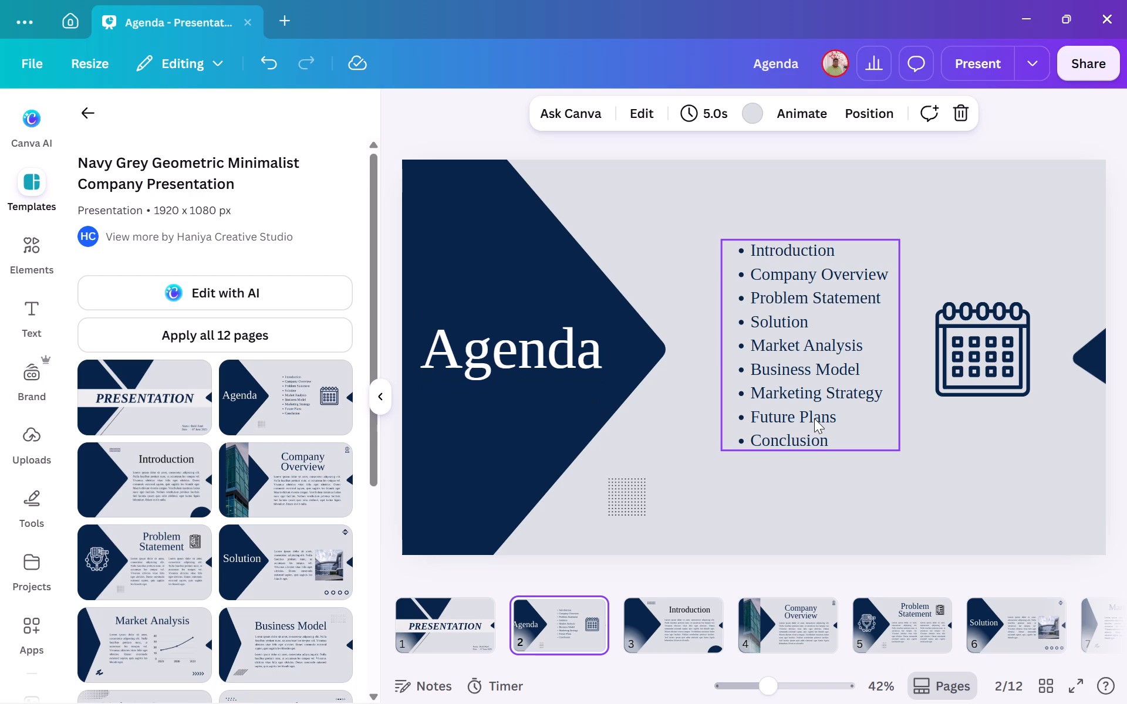
left_click(933, 353)
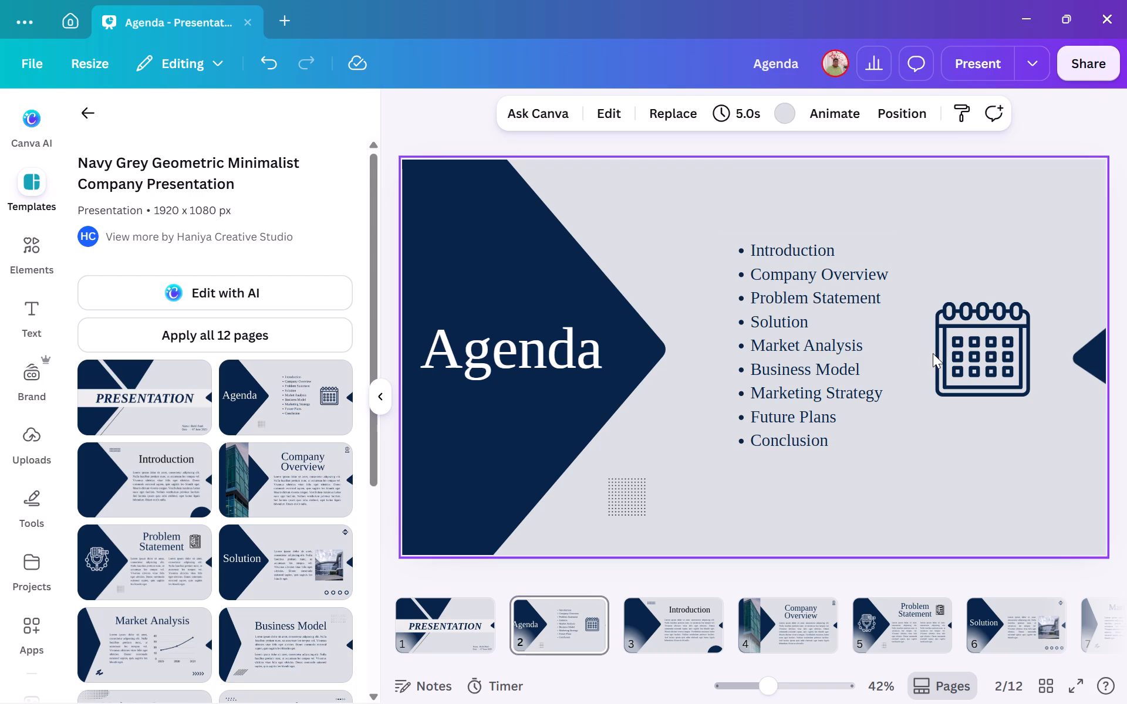
left_click(678, 635)
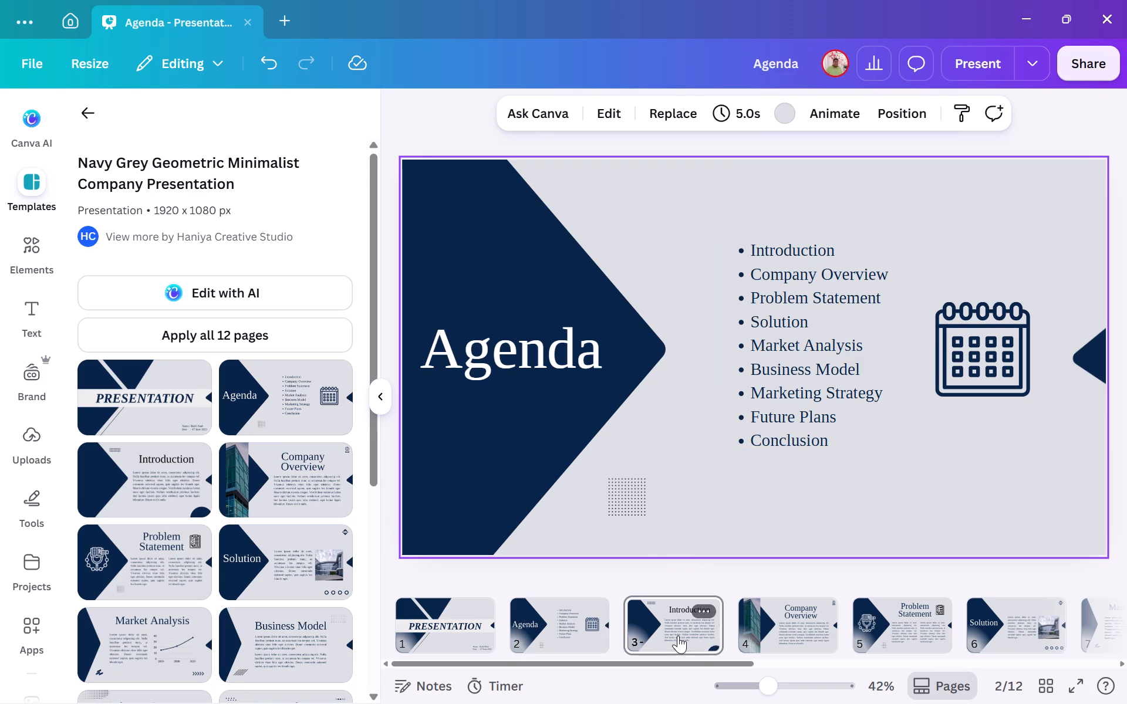
left_click(782, 626)
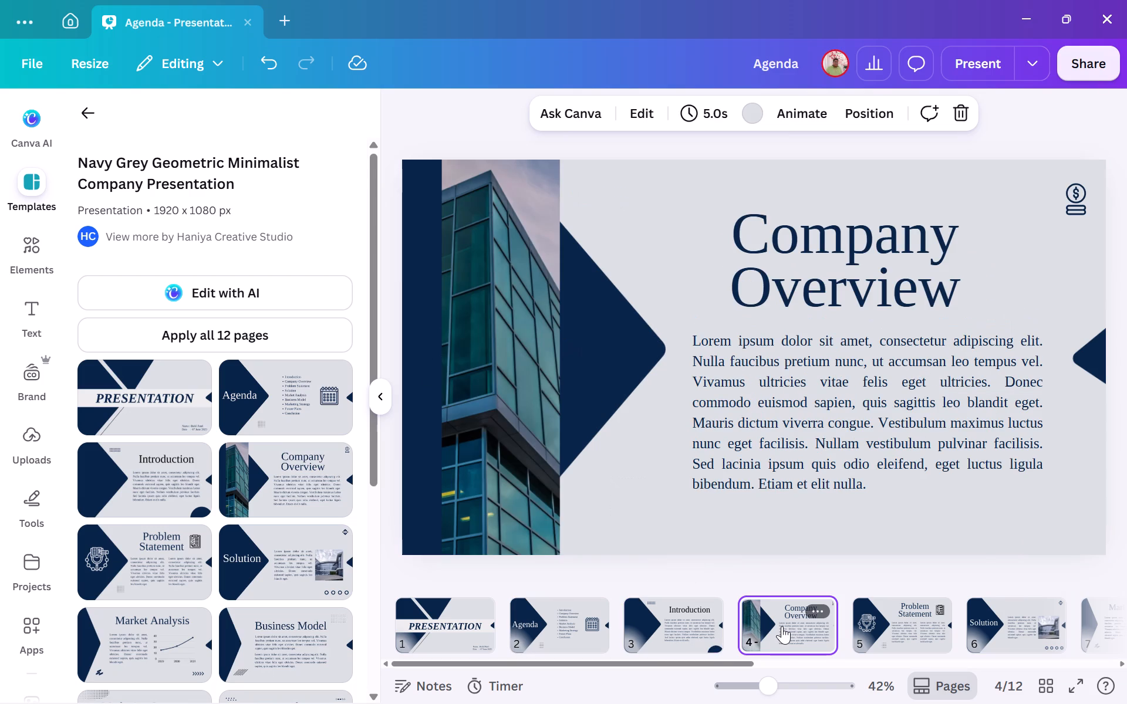
scroll(916, 614, "left", 5)
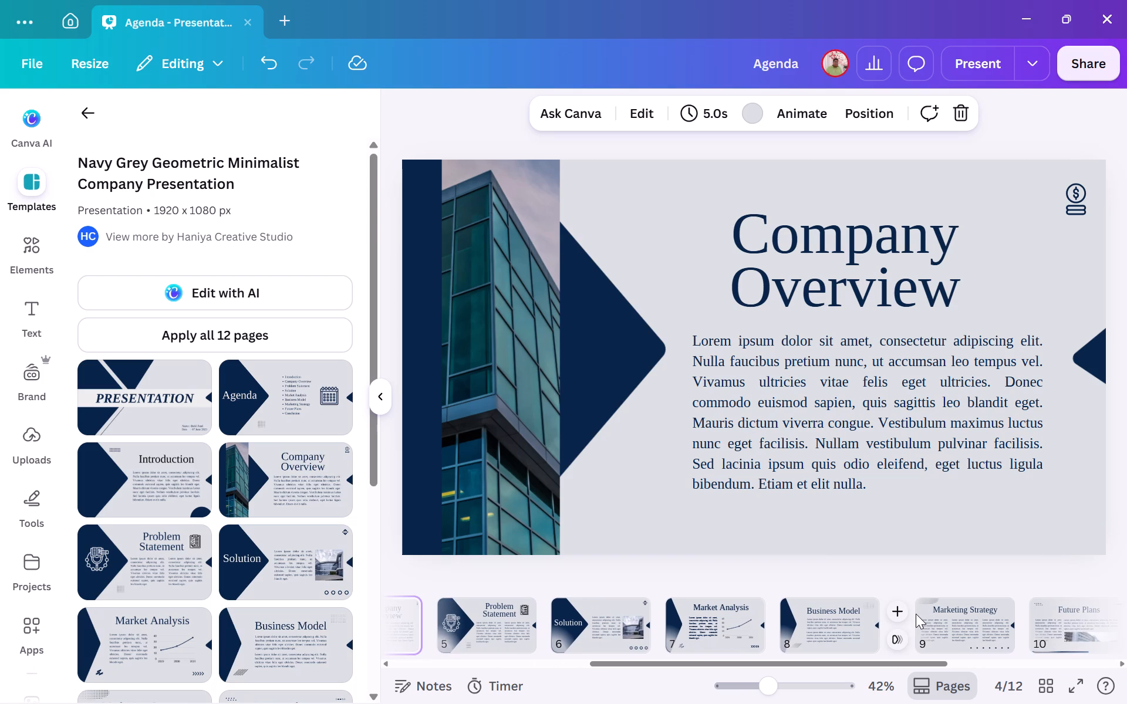
left_click(949, 626)
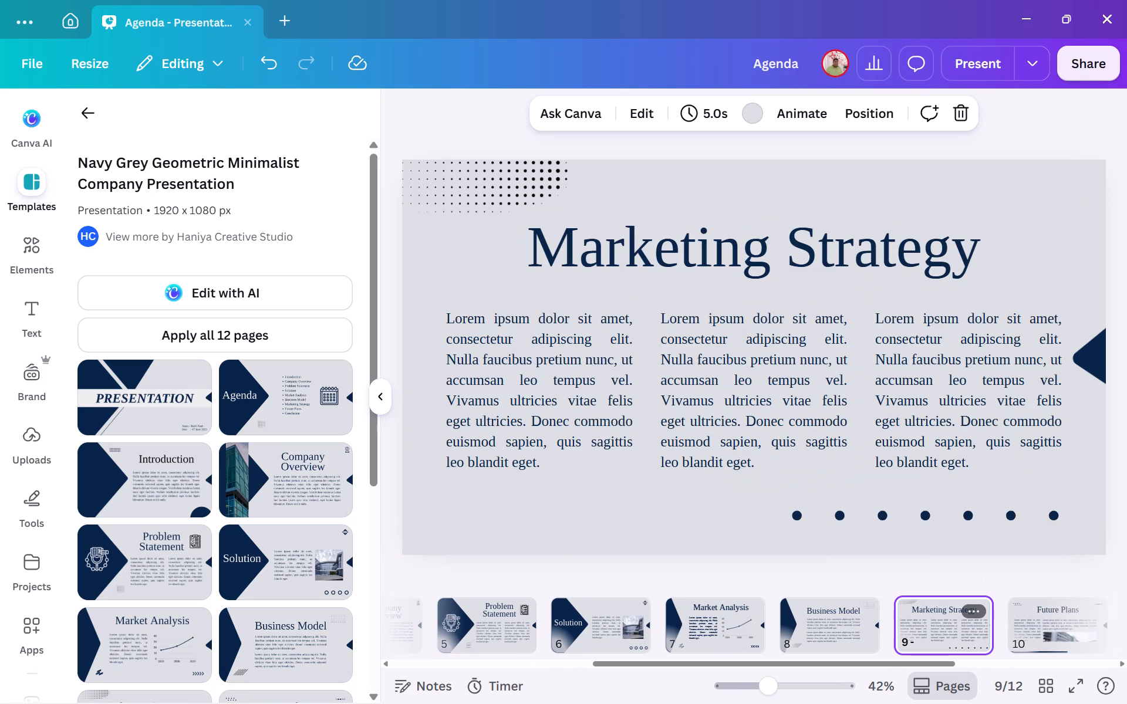
left_click(805, 631)
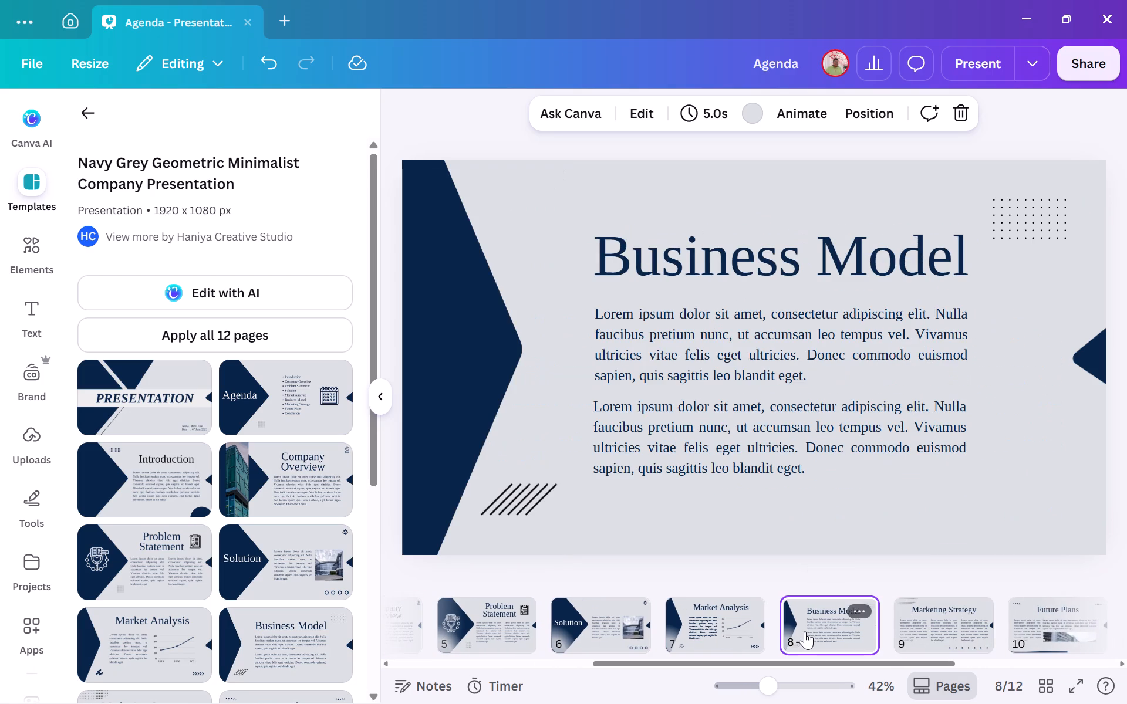
left_click(730, 634)
Review the Introduction, Company Overview, Problem Statement, Solution, Future Plans, Business Model and Marketing Strategy pages.
scroll(730, 634, "right", 6)
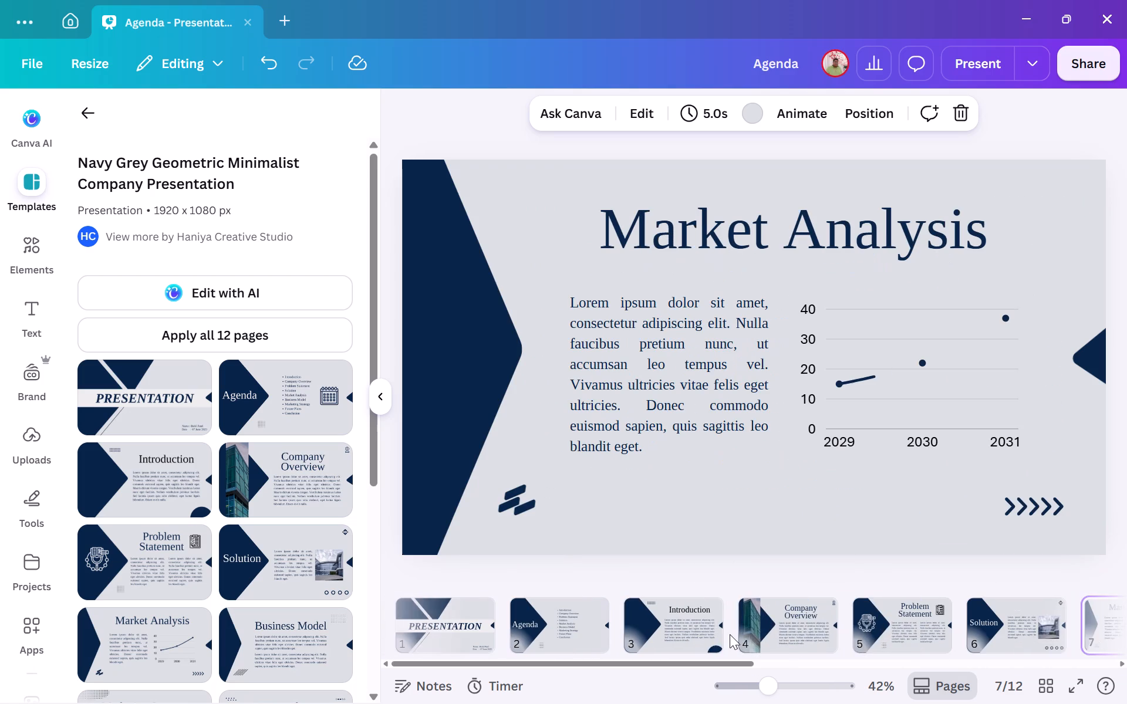
left_click(672, 624)
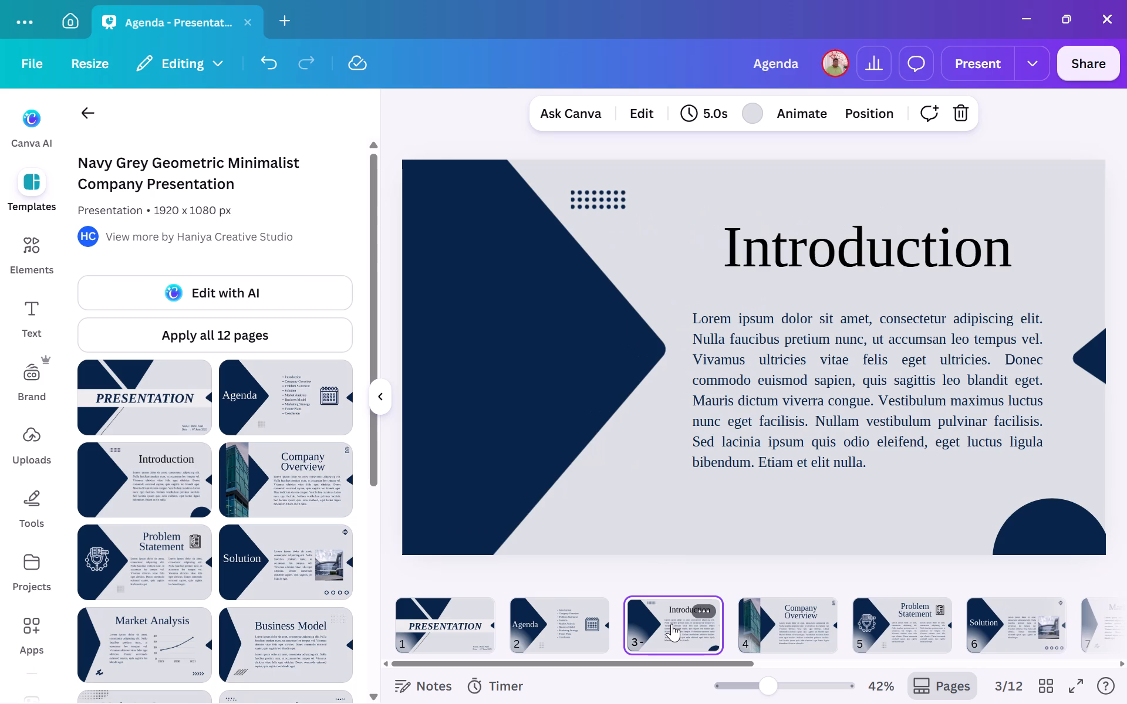
left_click(798, 617)
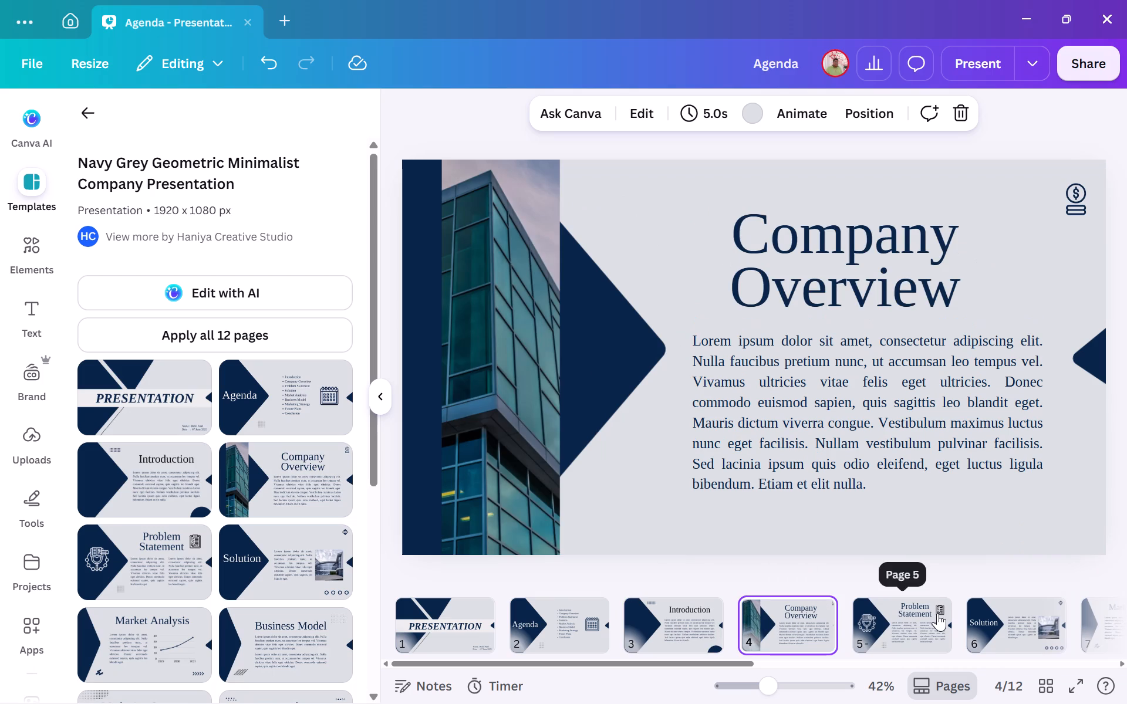
left_click(937, 613)
left_click(1023, 621)
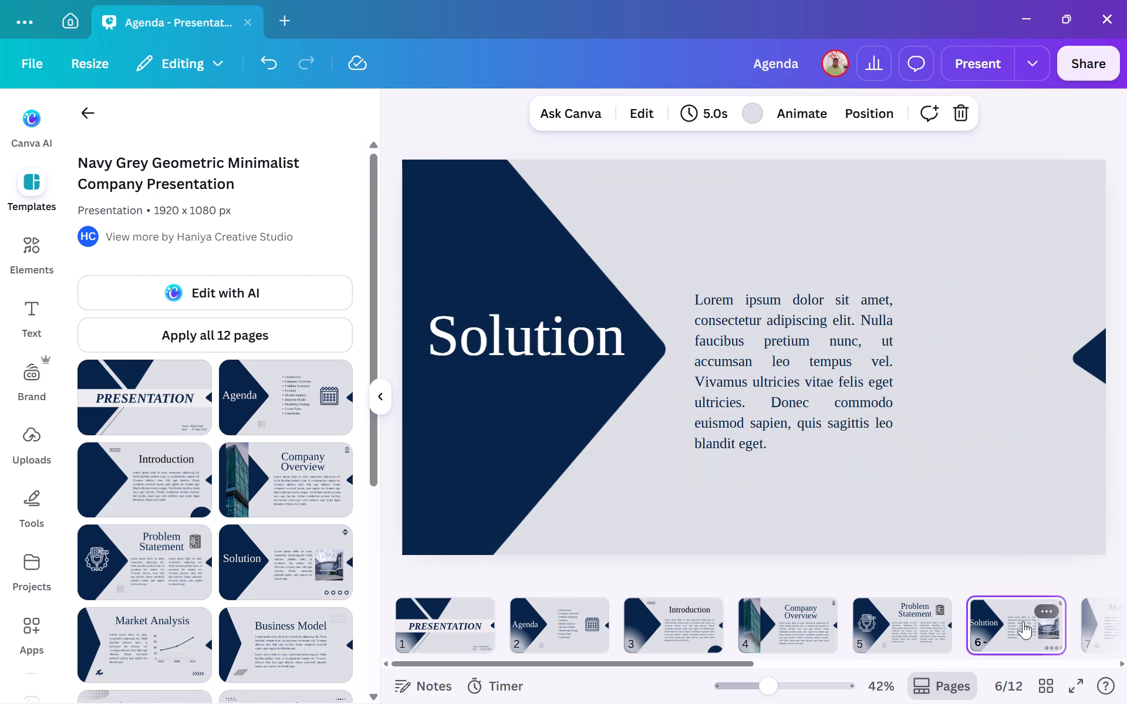
scroll(1023, 621, "left", 4)
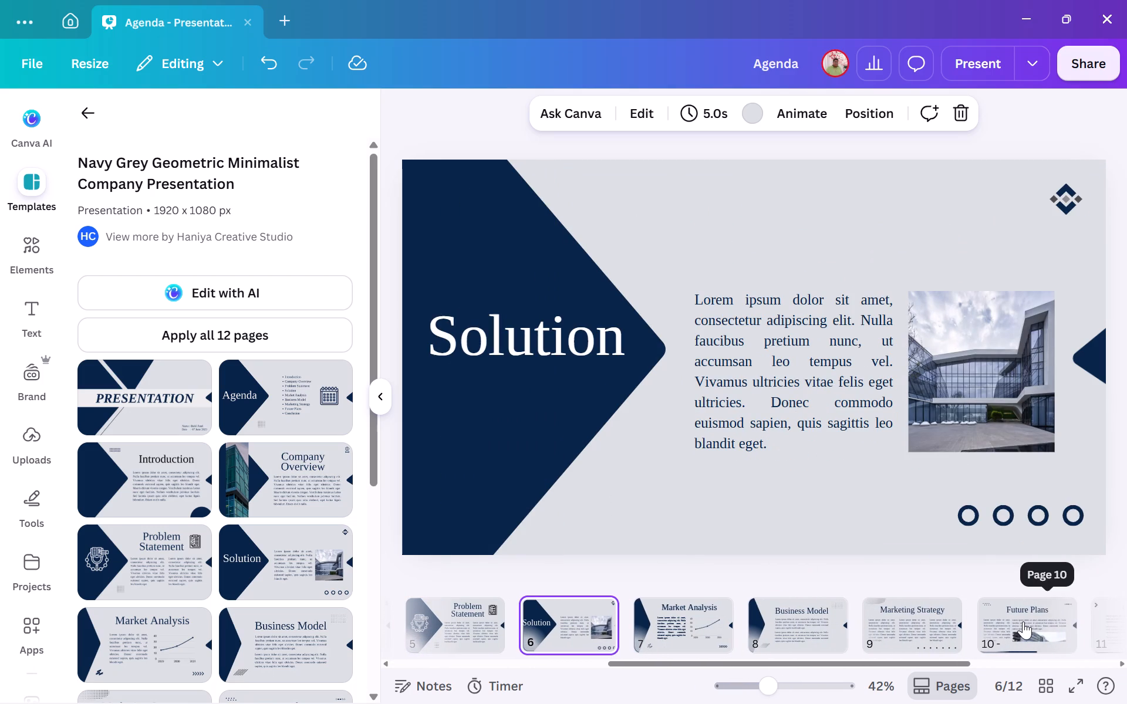
left_click(1023, 621)
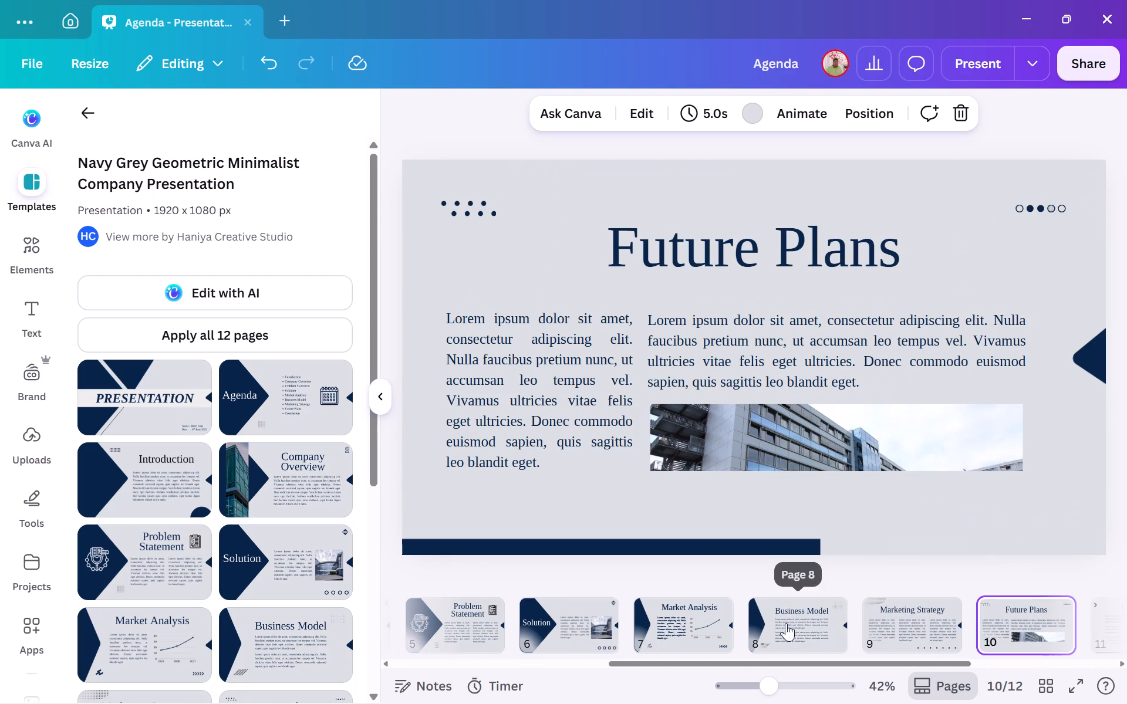
left_click(822, 626)
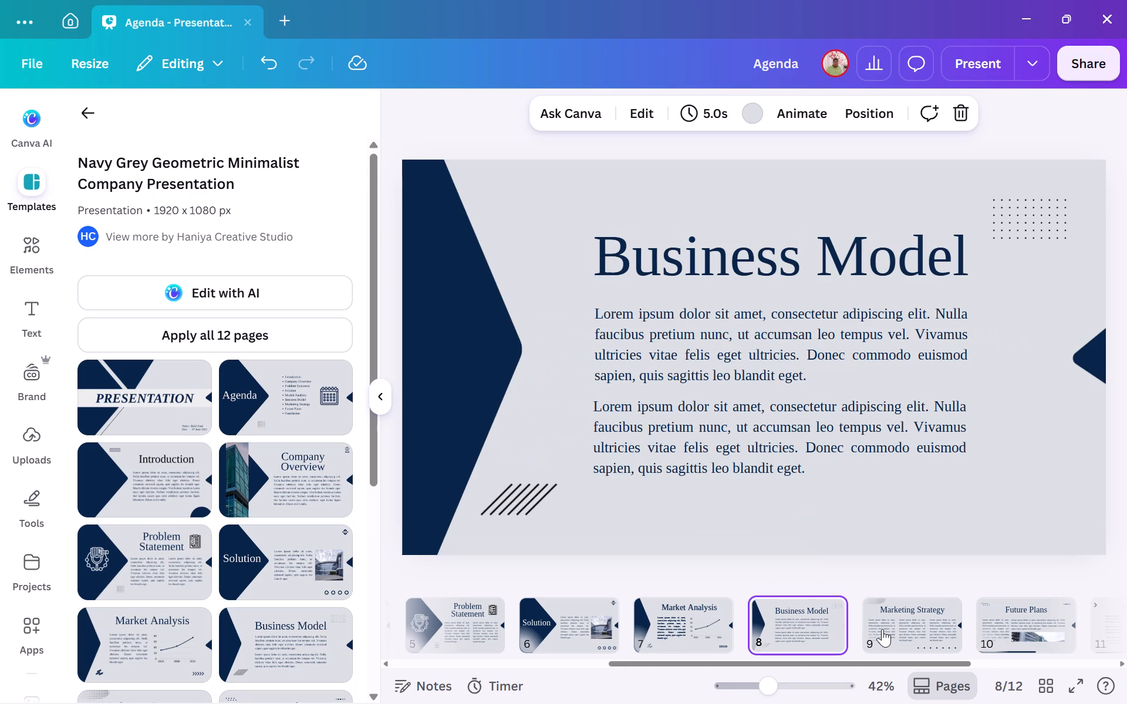
left_click(885, 629)
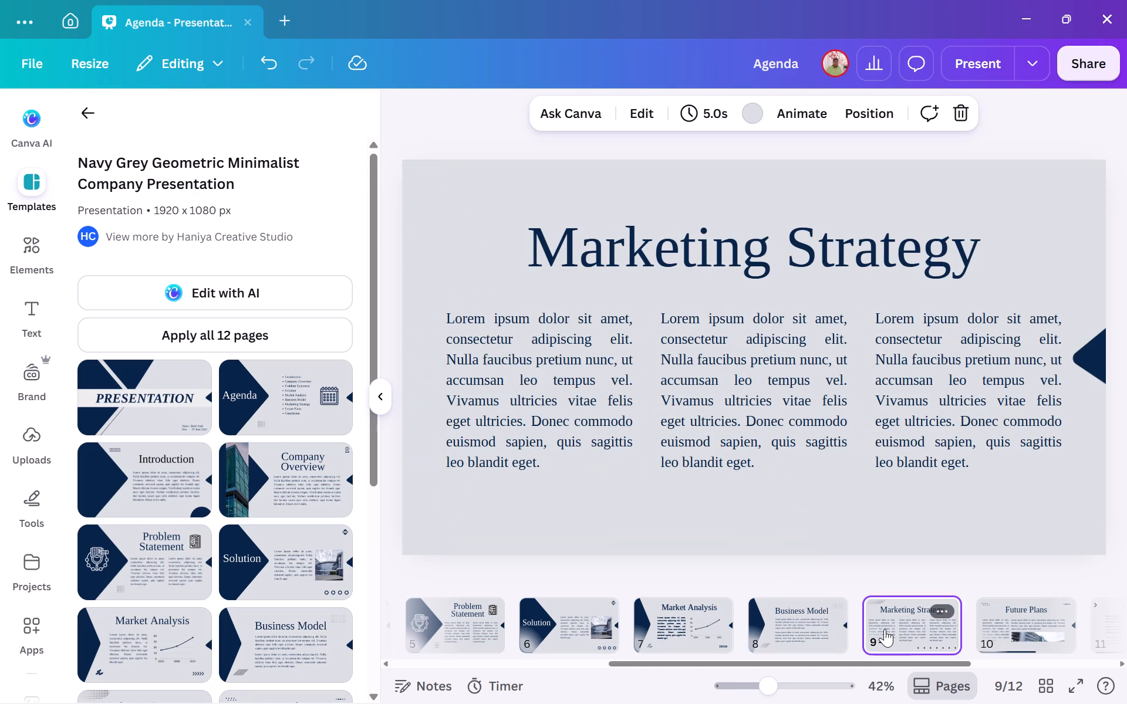
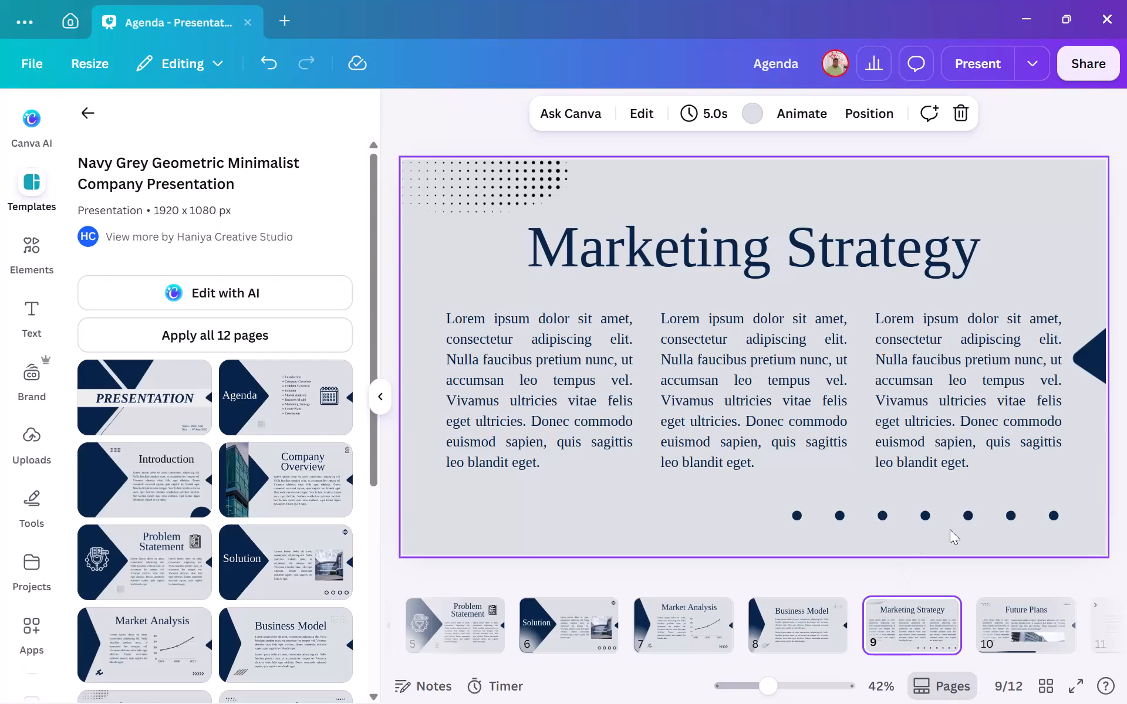
Review the row of dots on the Marketing Strategy page, plus the Future Plans, Thank You and Conclusion pages.
left_click(985, 512)
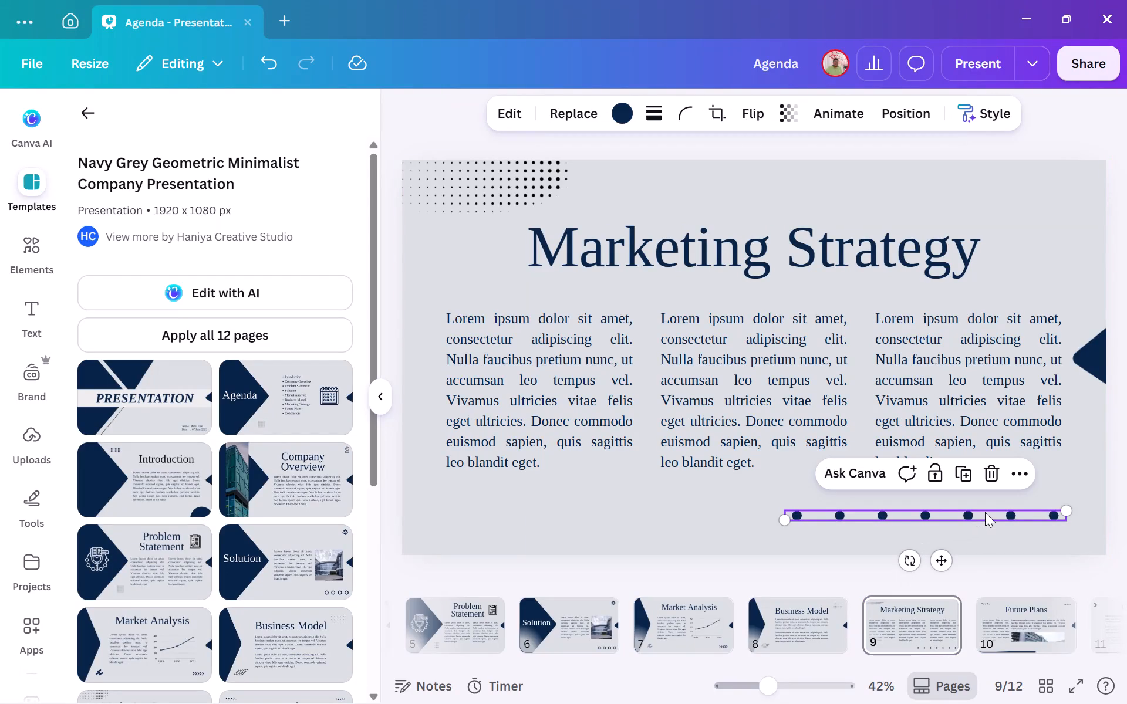
left_click(1061, 484)
left_click(1031, 621)
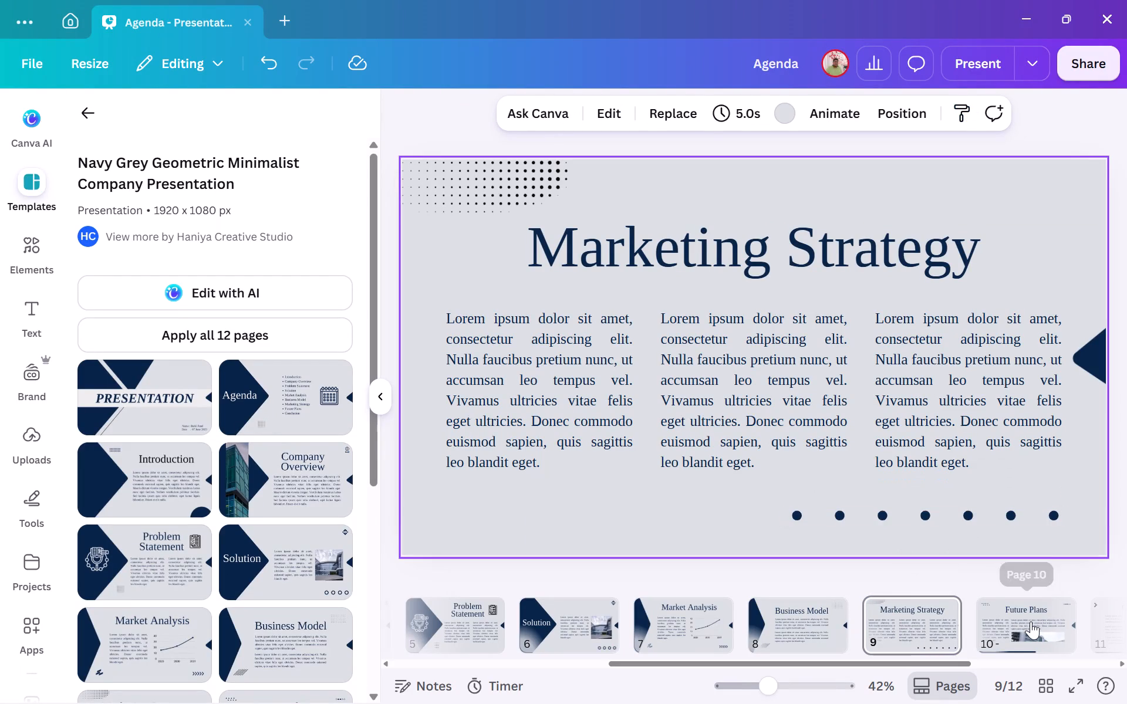
scroll(1031, 621, "left", 3)
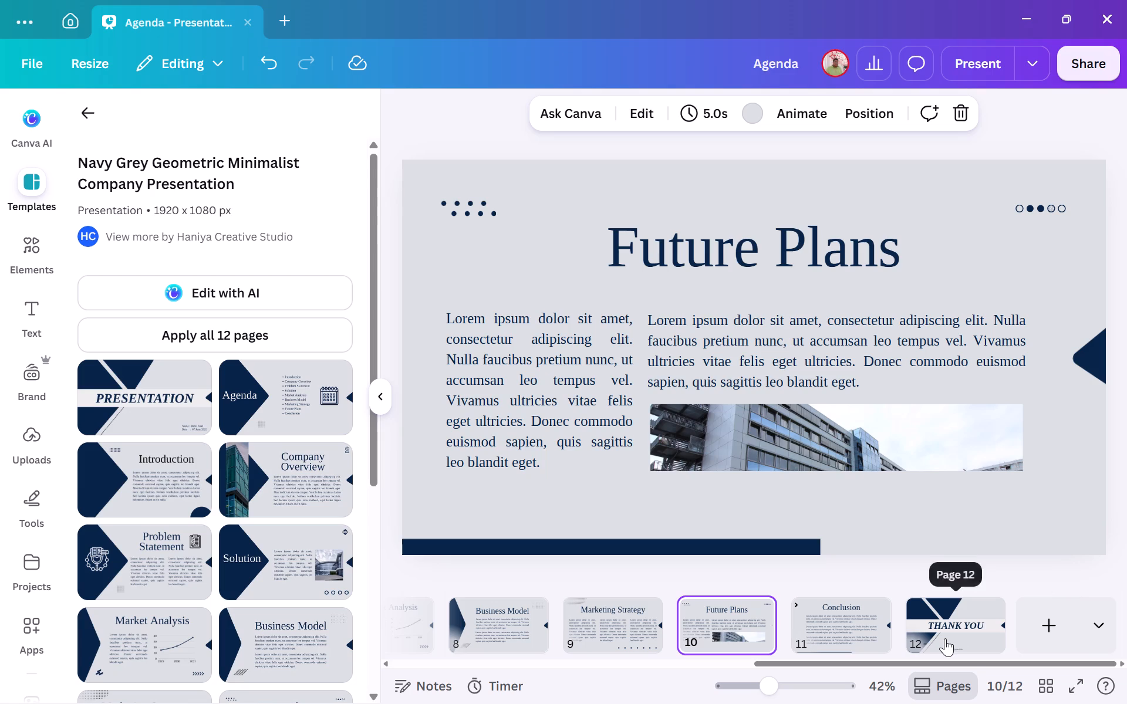
left_click(945, 638)
left_click(820, 620)
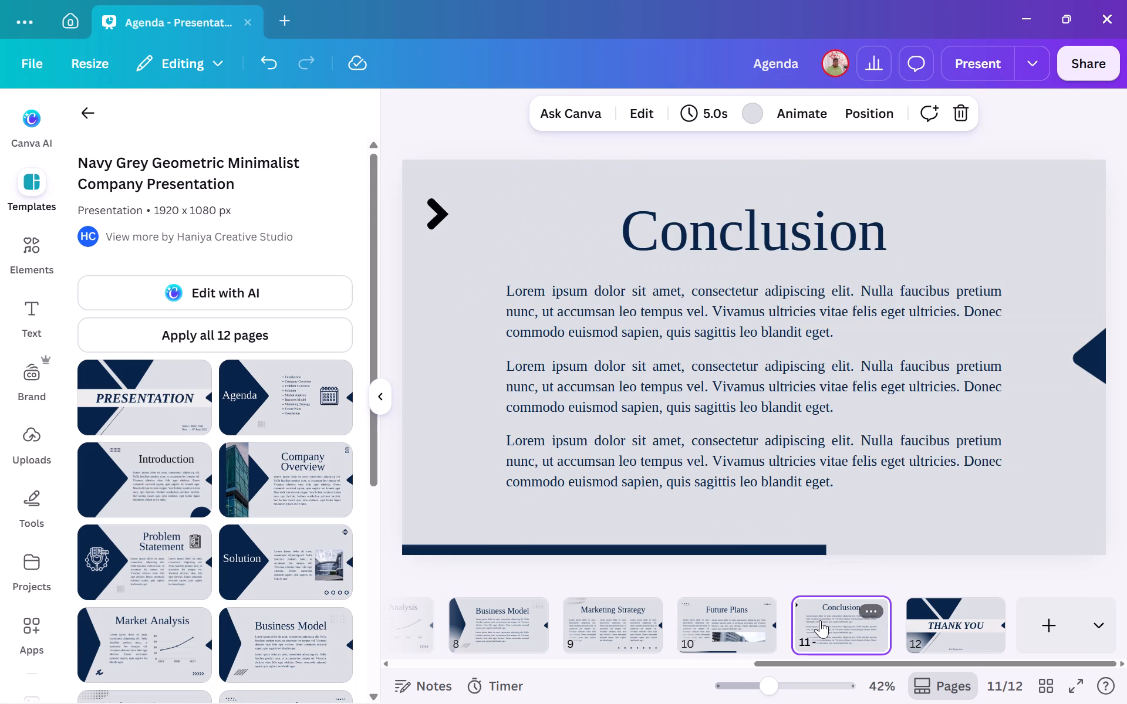
left_click(943, 608)
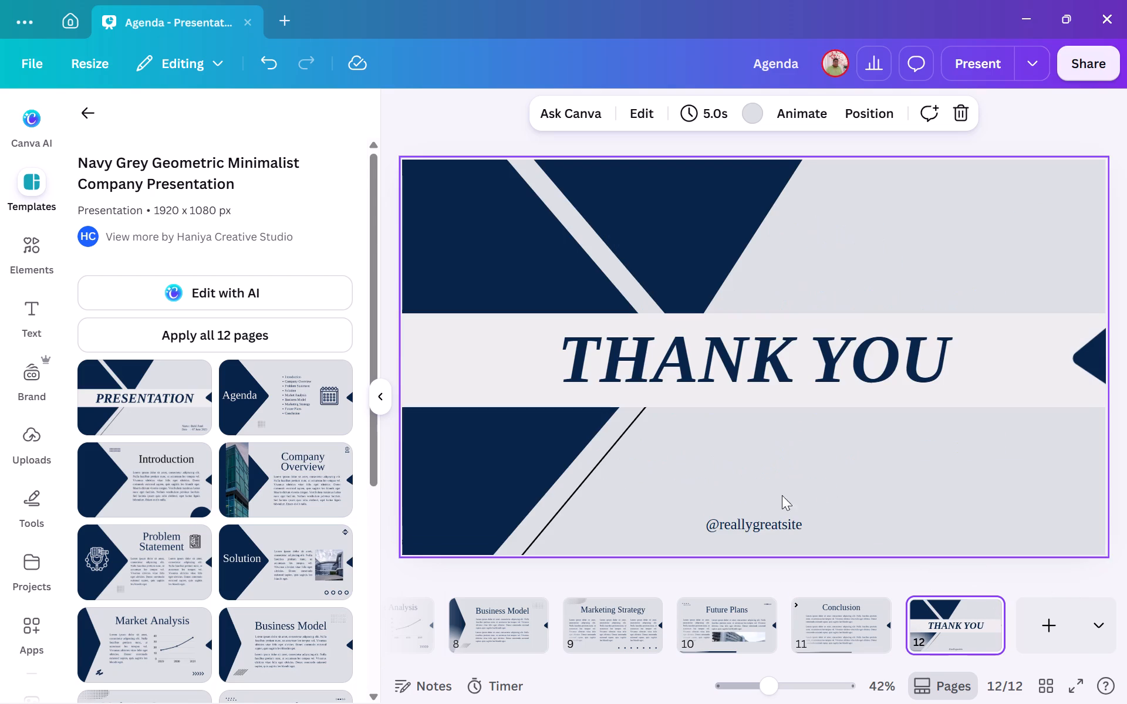
left_click(744, 519)
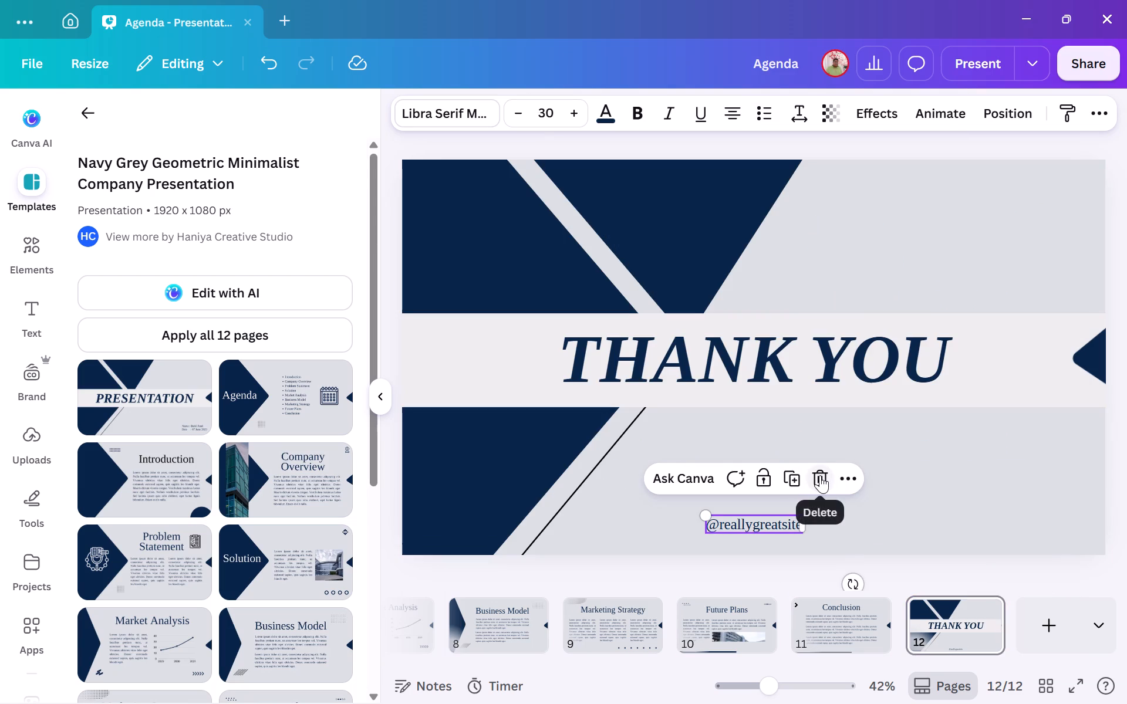
left_click(820, 475)
Review the pages from Conclusion back to Marketing Strategy, and from the cover through Problem Statement.
left_click(832, 634)
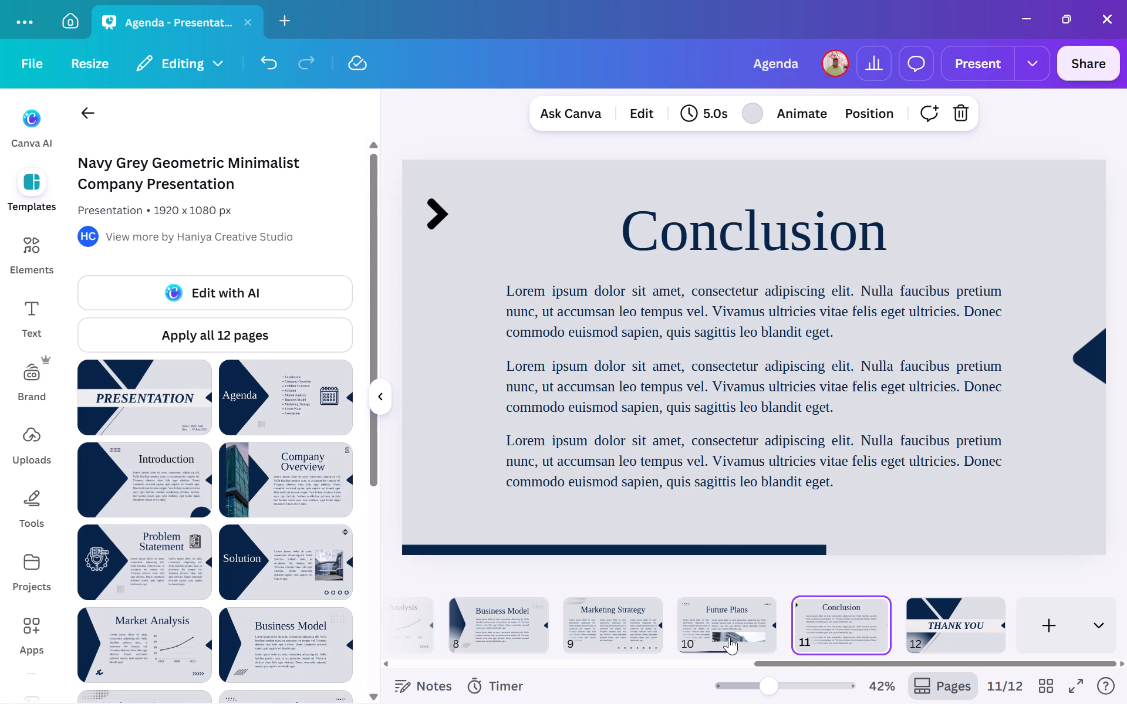
left_click(724, 637)
left_click(639, 636)
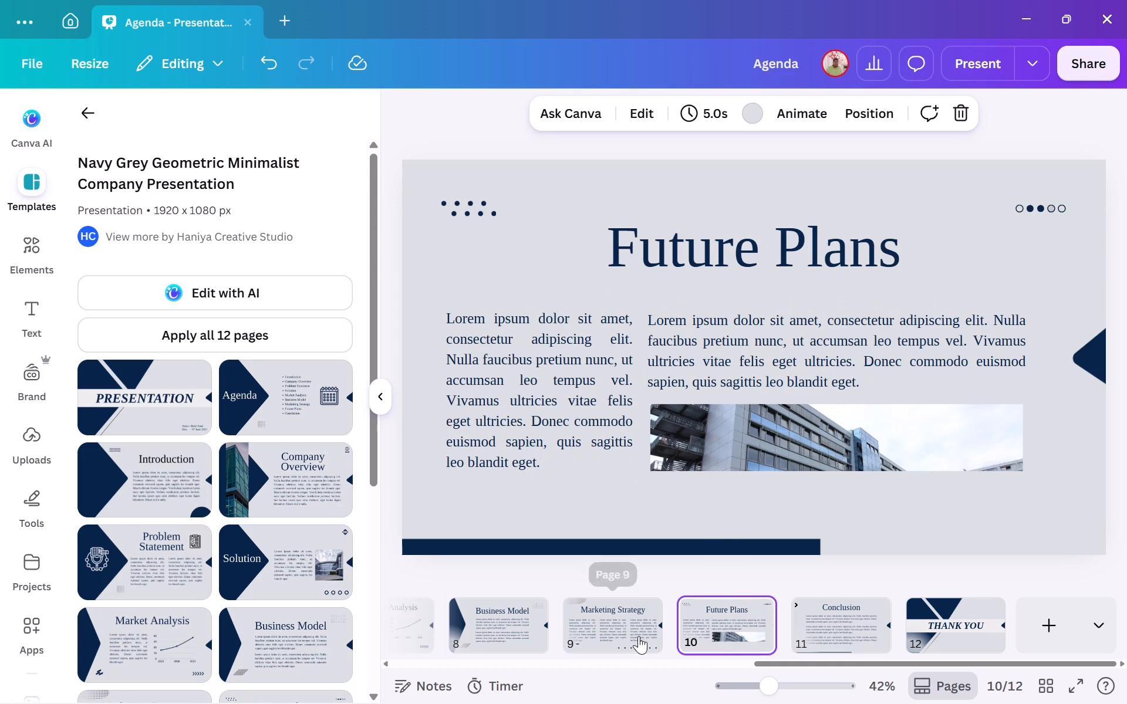
scroll(639, 636, "right", 7)
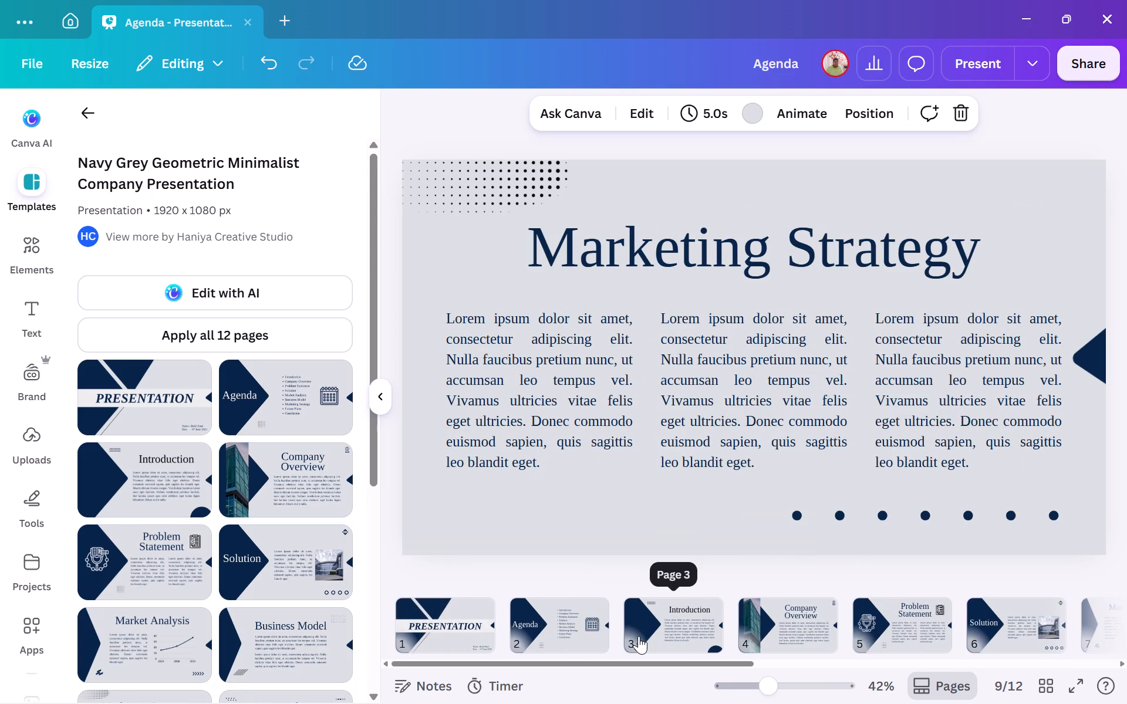
left_click(639, 636)
left_click(583, 626)
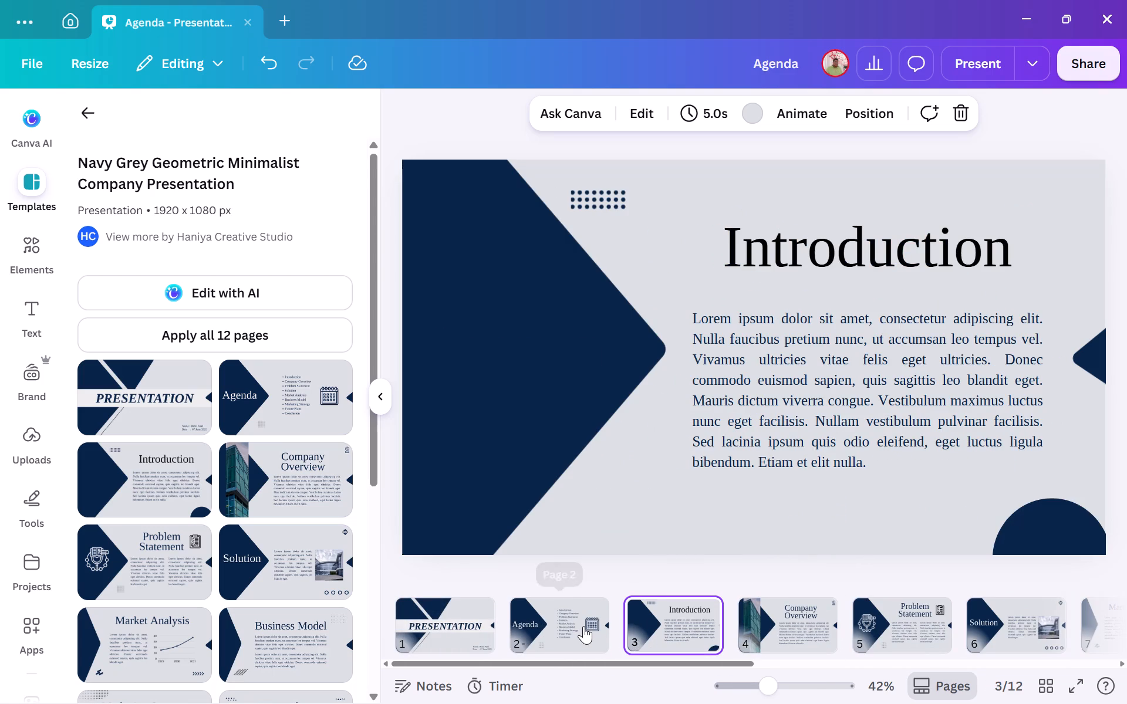
left_click(444, 628)
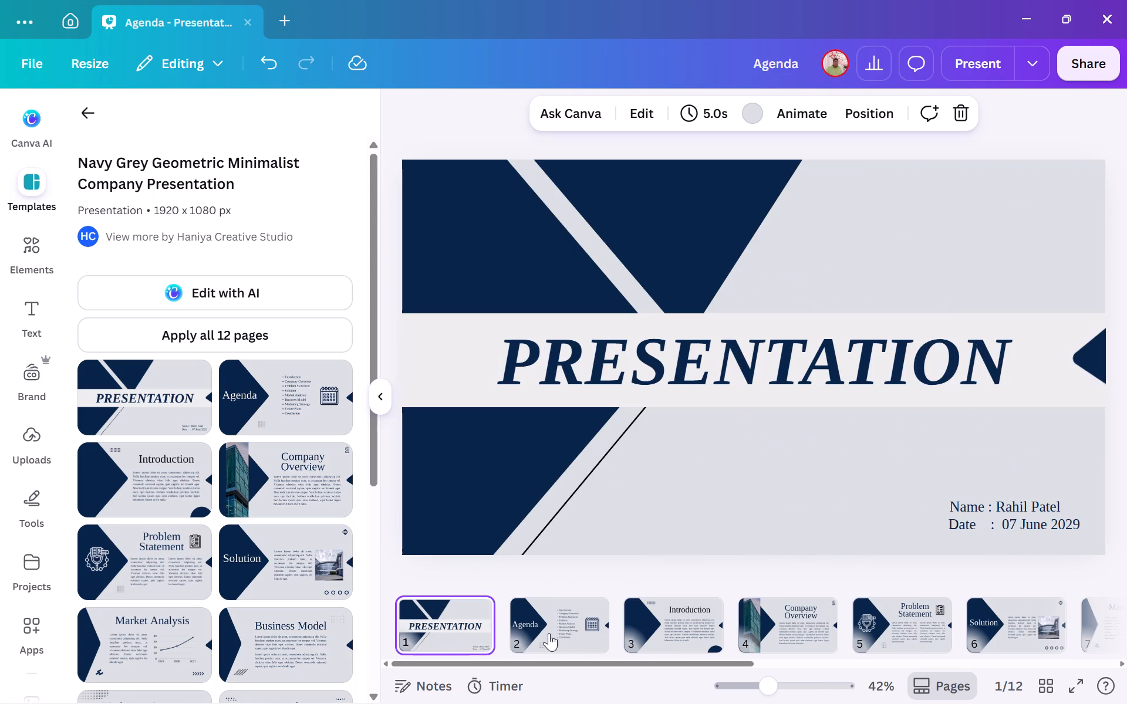
left_click(714, 622)
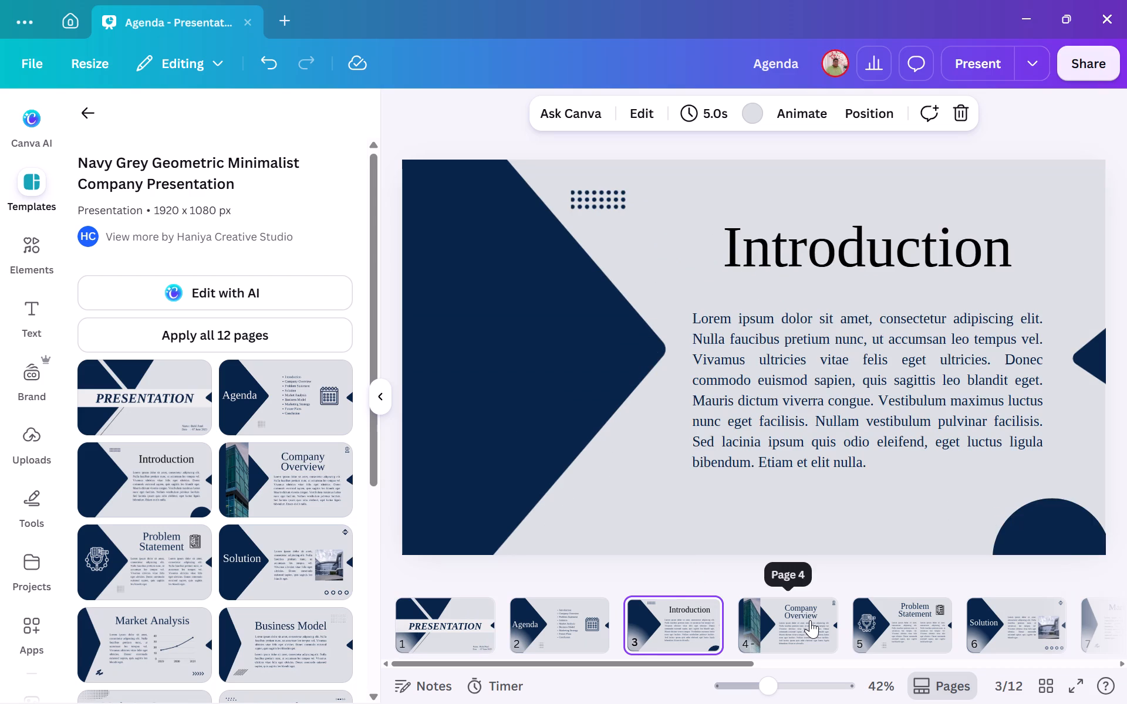
left_click(810, 620)
left_click(917, 606)
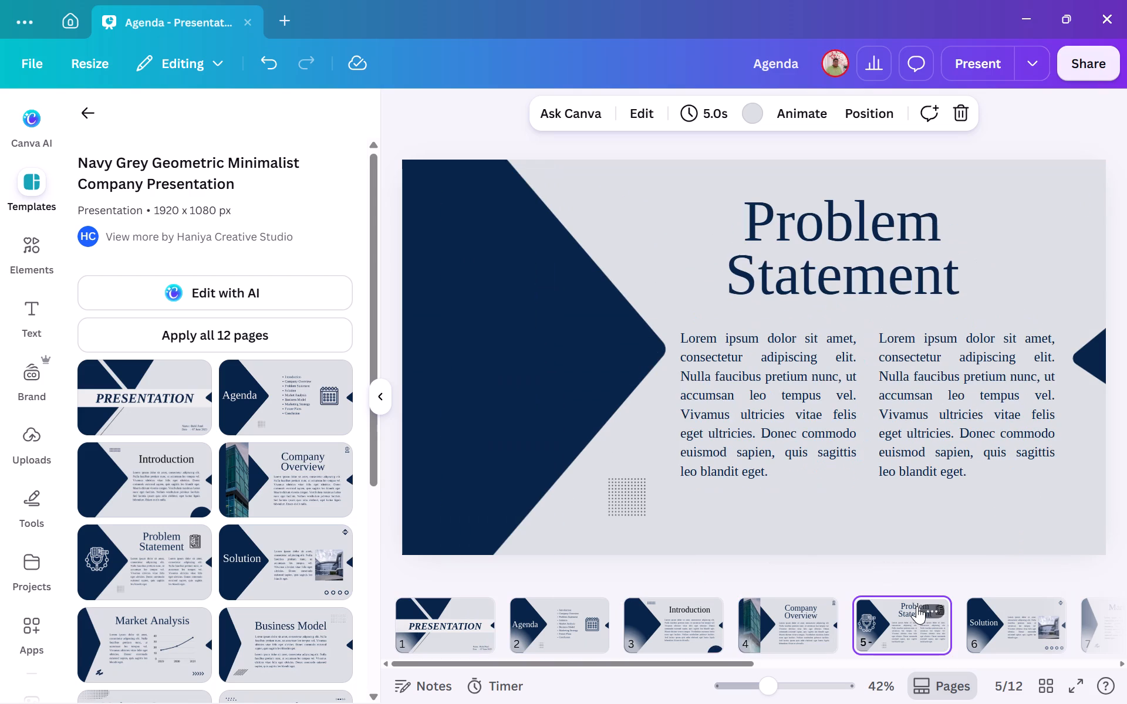
Review the Marketing Strategy, Thank You, Conclusion, Future Plans and Business Model pages.
scroll(917, 606, "left", 4)
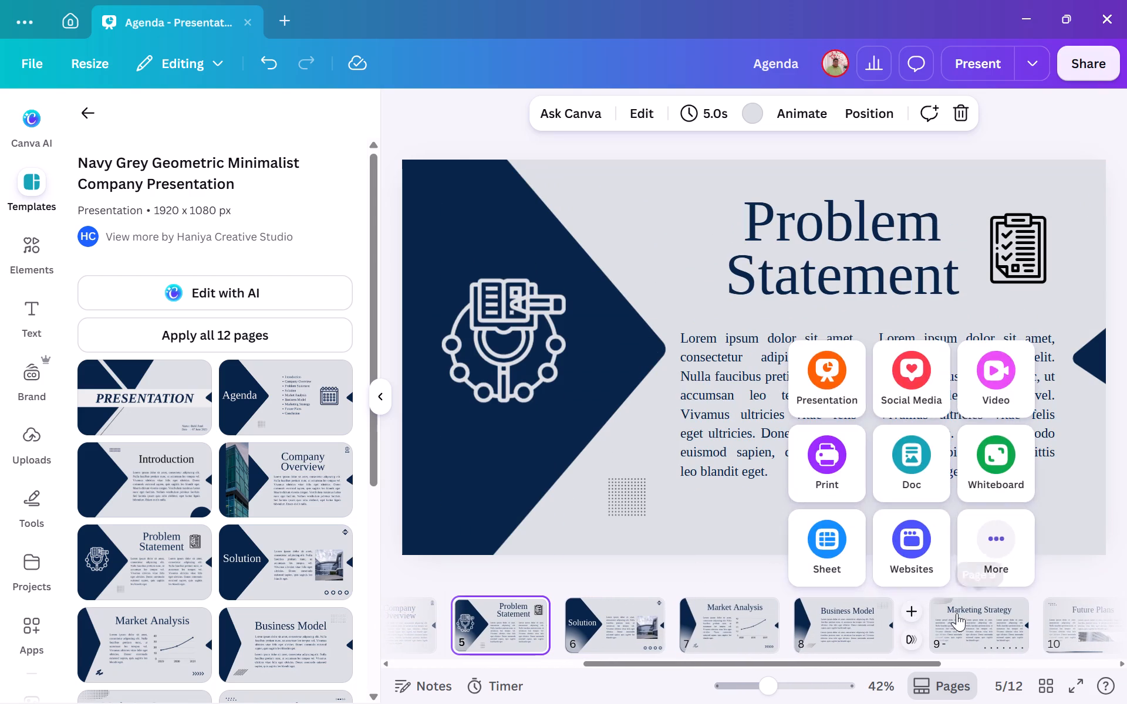
left_click(963, 639)
scroll(963, 639, "left", 2)
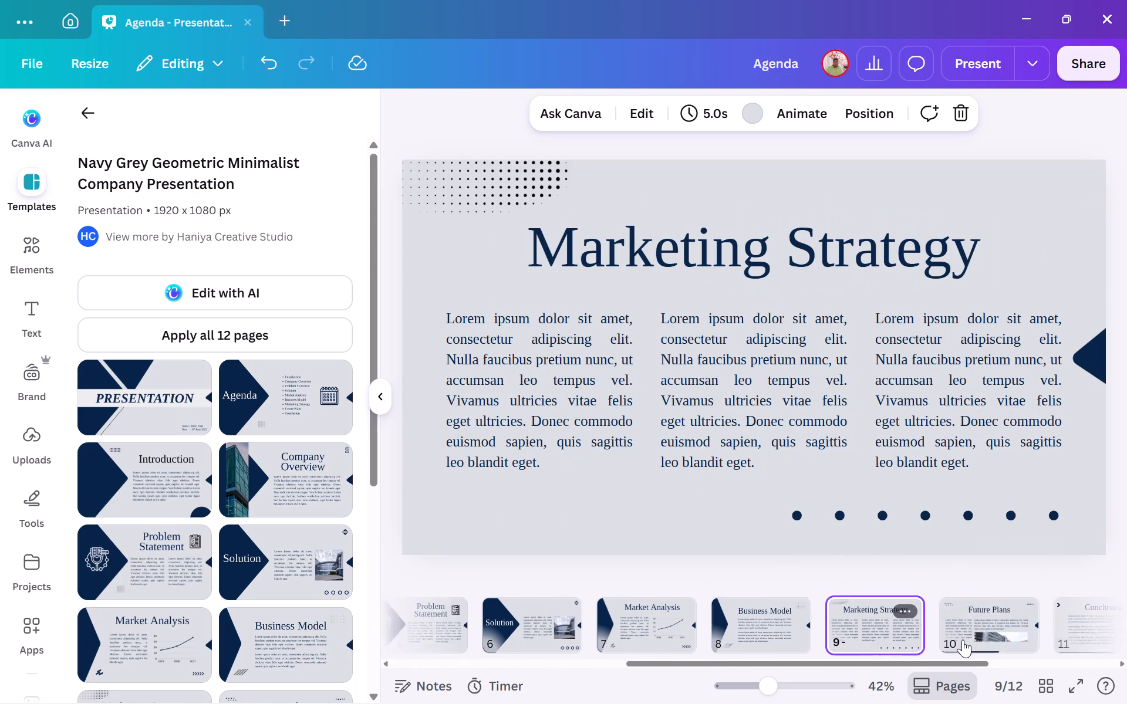
scroll(963, 639, "left", 1)
left_click(963, 639)
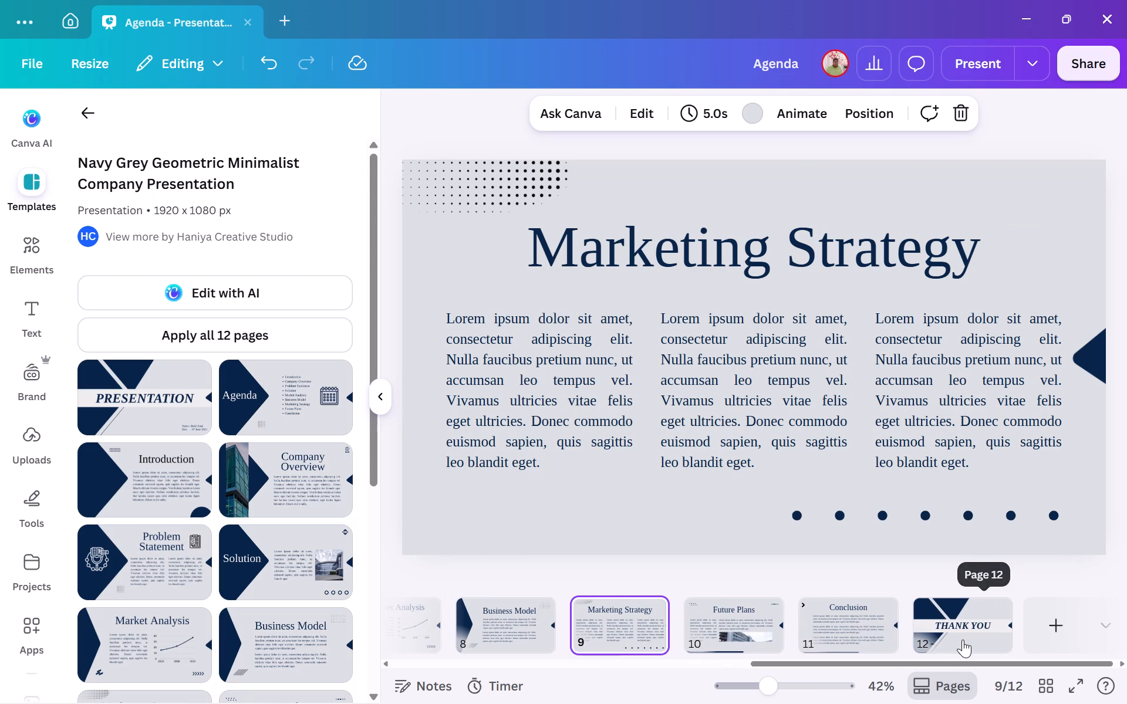
left_click(827, 634)
scroll(851, 637, "right", 1)
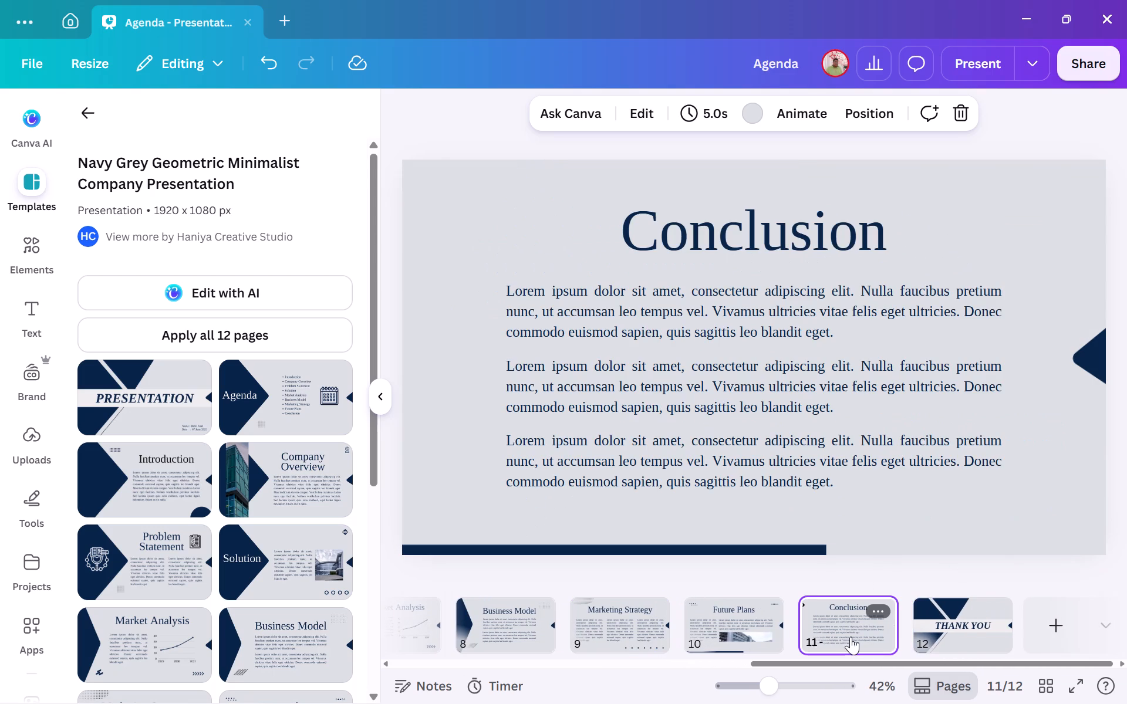
scroll(851, 637, "right", 2)
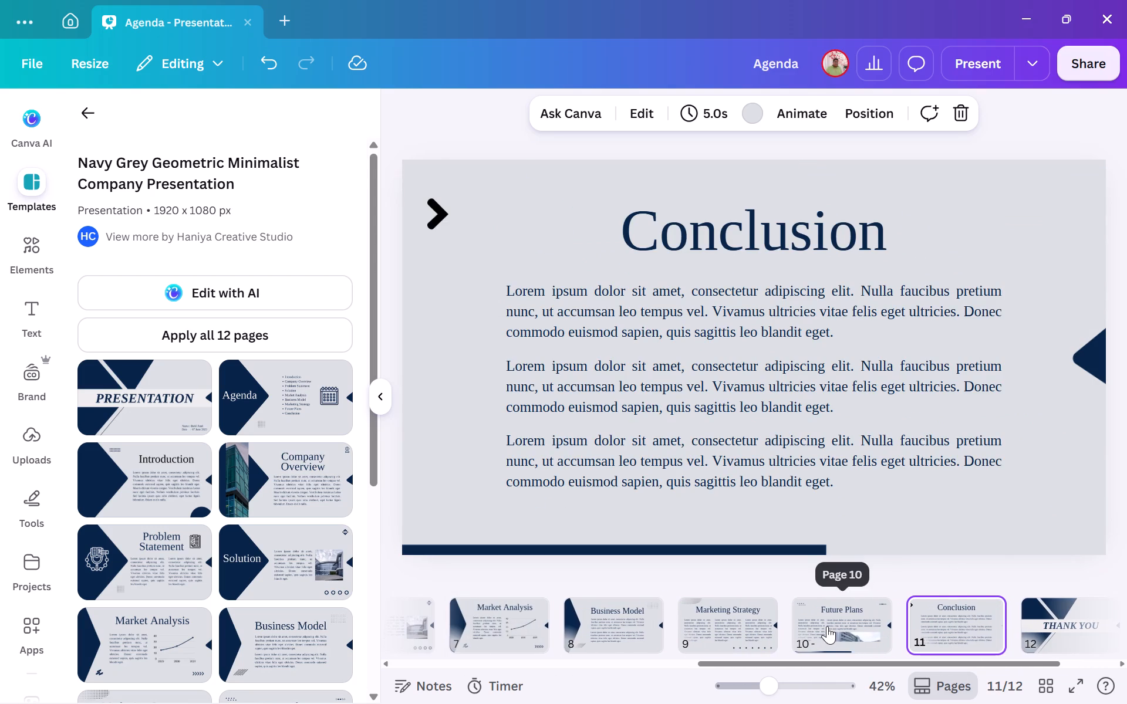
left_click(827, 626)
scroll(827, 626, "right", 1)
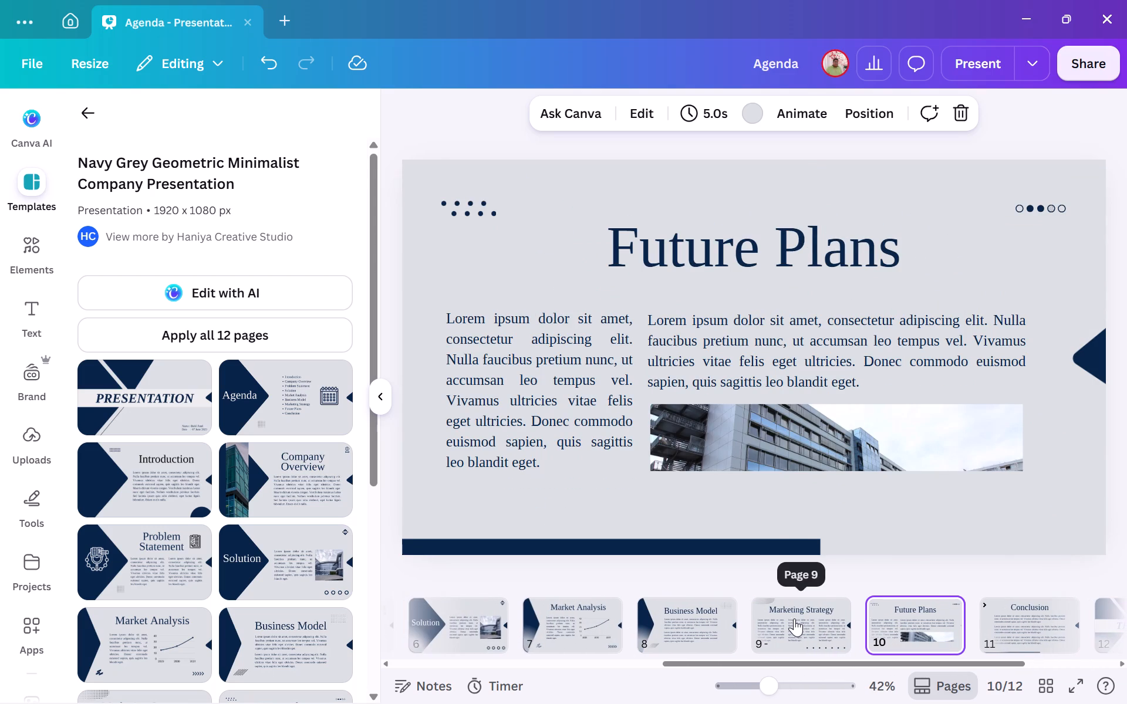
left_click(790, 617)
scroll(790, 617, "right", 1)
left_click(790, 617)
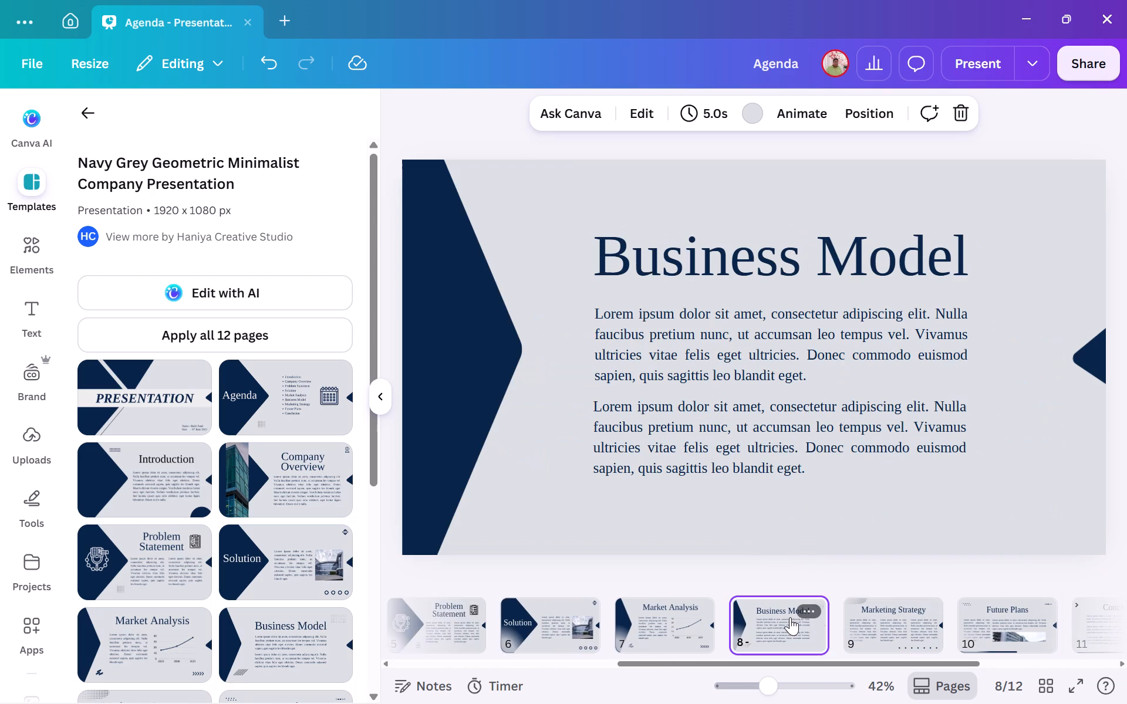
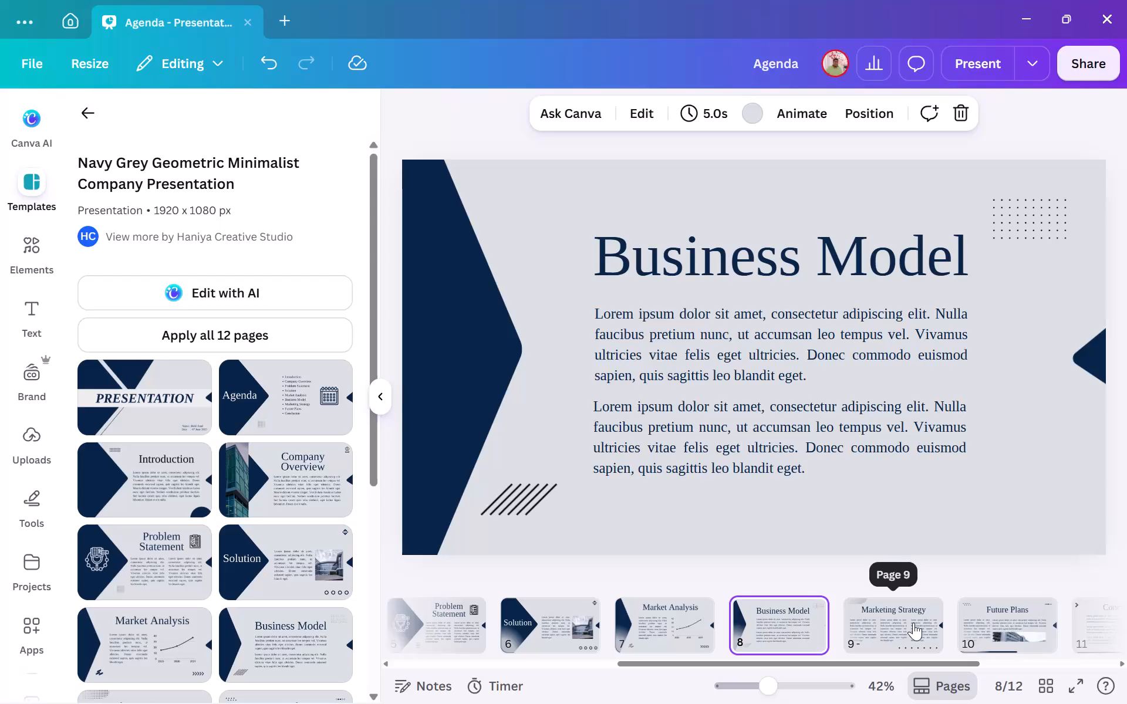
Review the Marketing Strategy, Future Plans, Conclusion and Thank You pages.
left_click(913, 622)
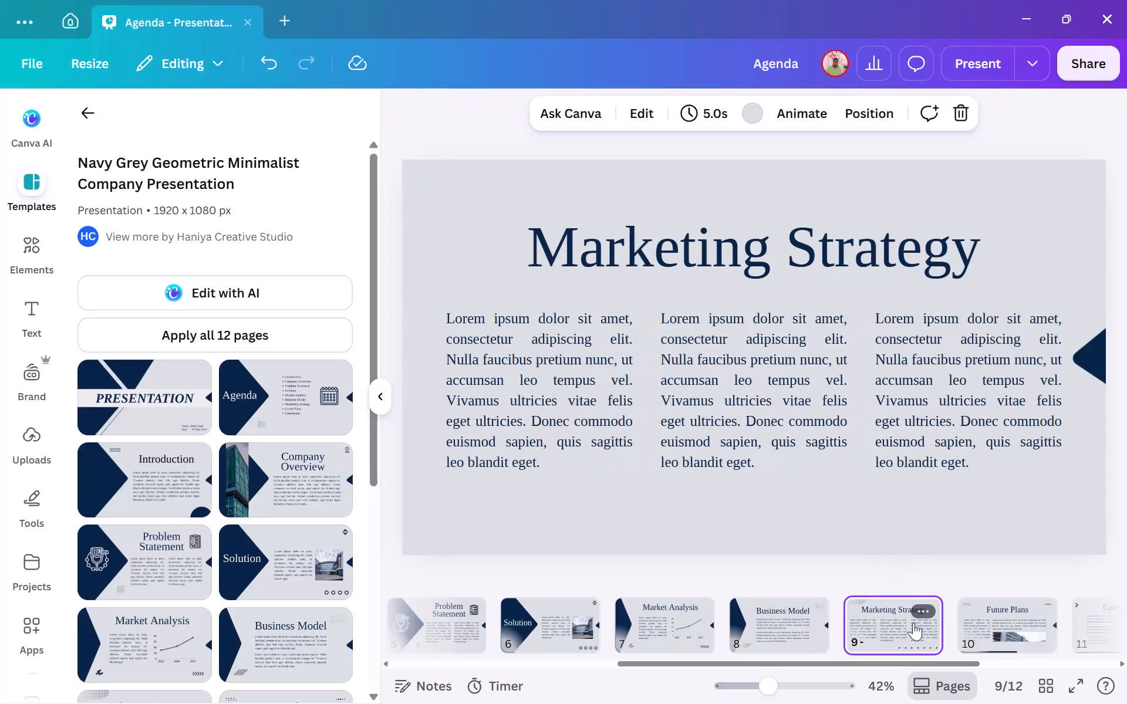
left_click(994, 622)
scroll(994, 622, "left", 1)
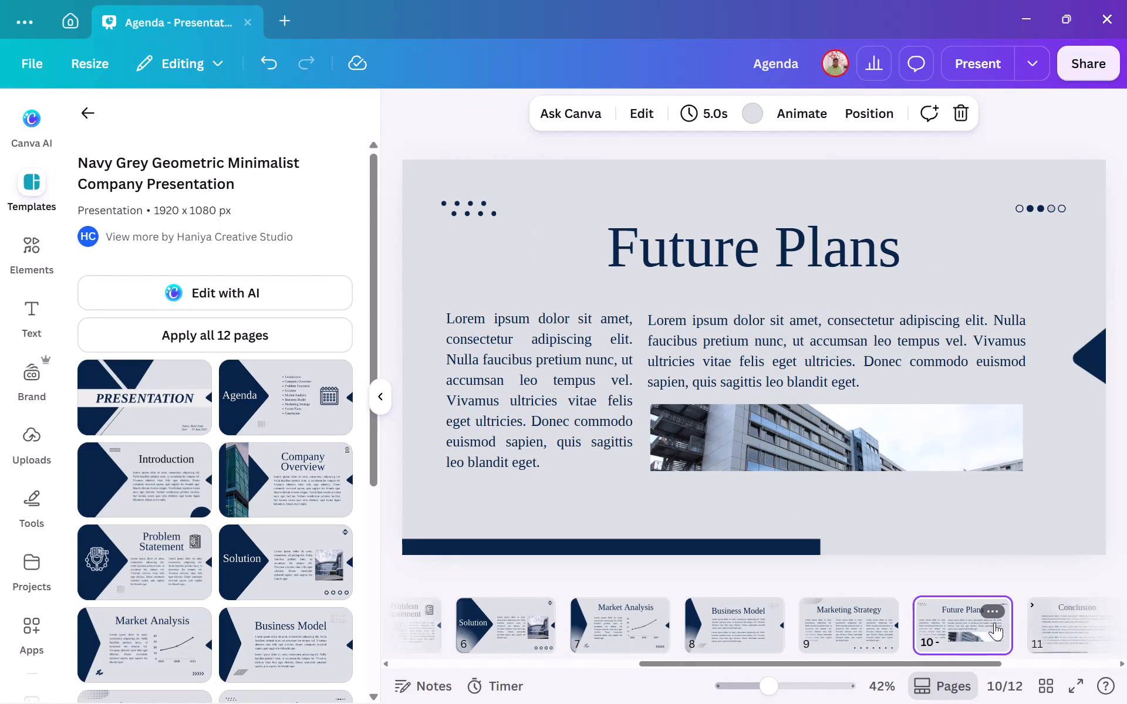
scroll(994, 622, "left", 1)
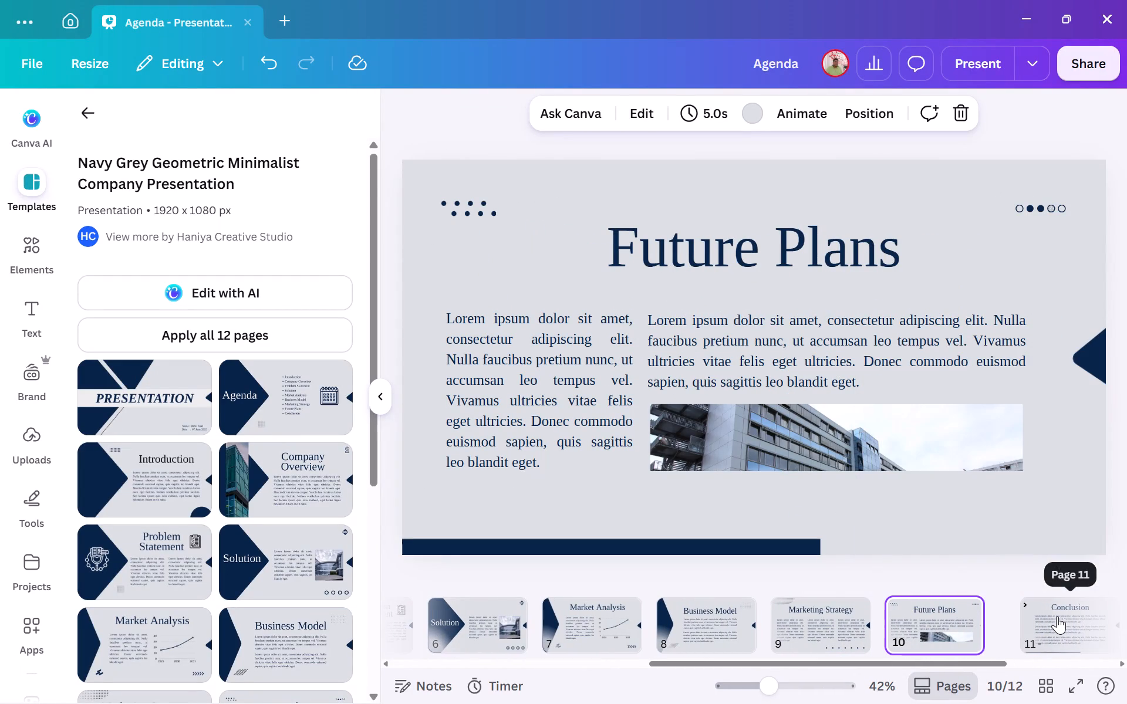
left_click(1057, 616)
scroll(1057, 616, "left", 4)
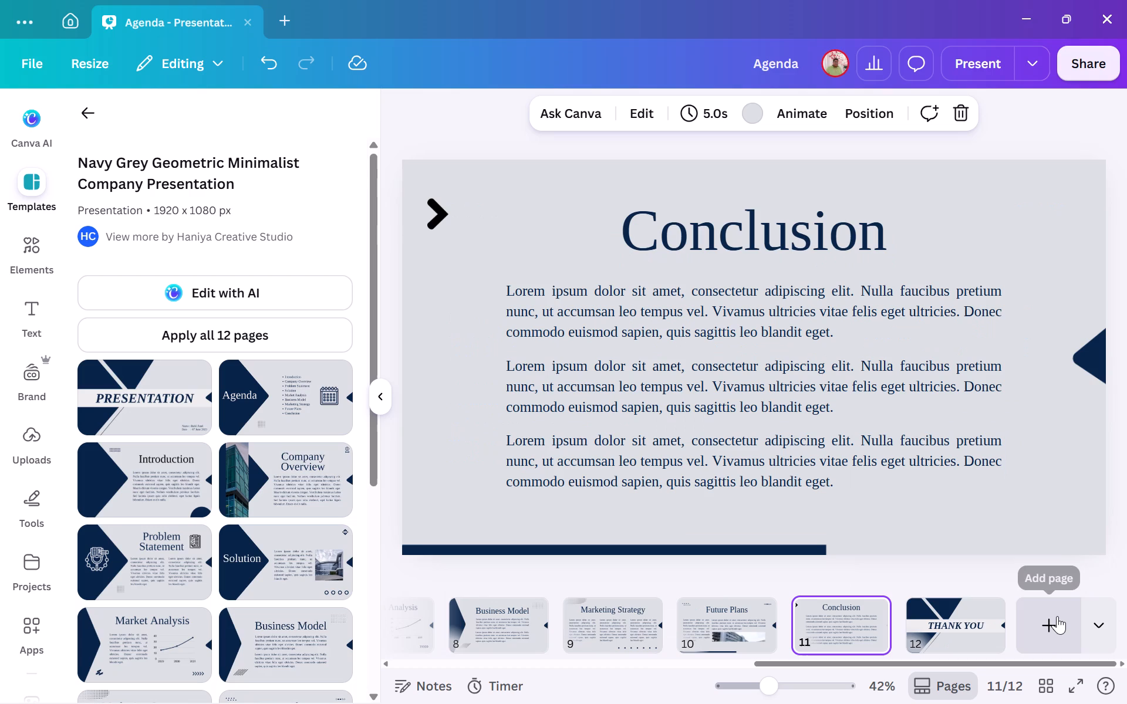
left_click(966, 625)
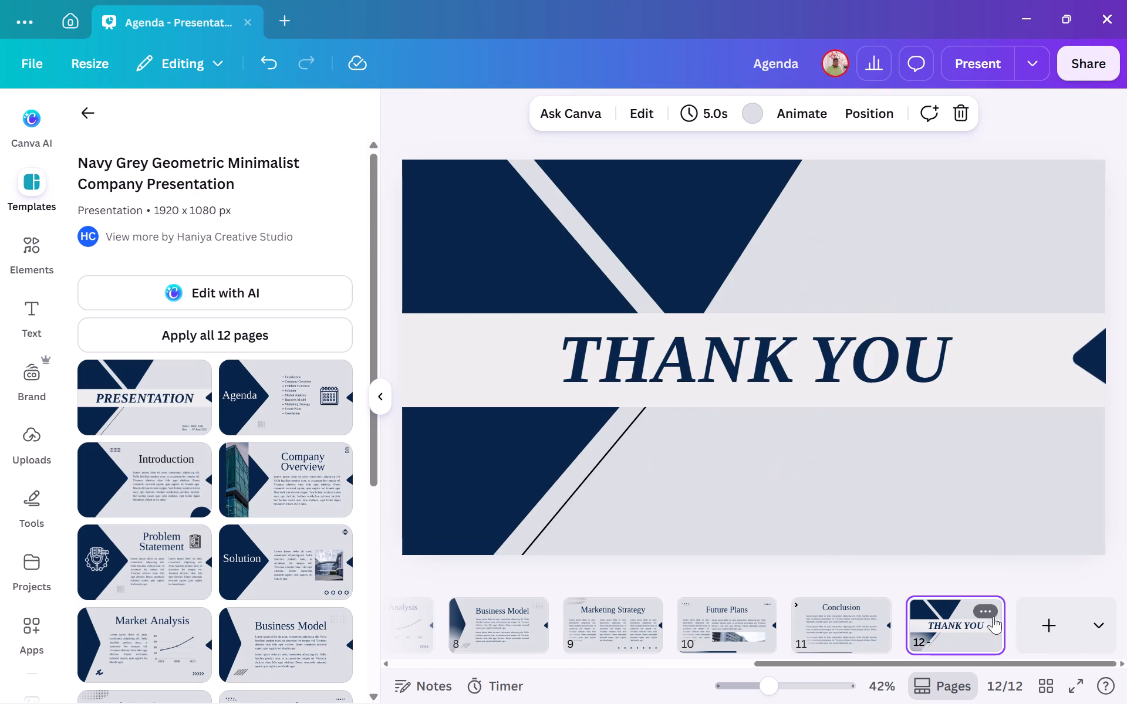
Review the pages from the cover through Solution, plus the Future Plans, Conclusion and Thank You pages.
scroll(1031, 608, "right", 8)
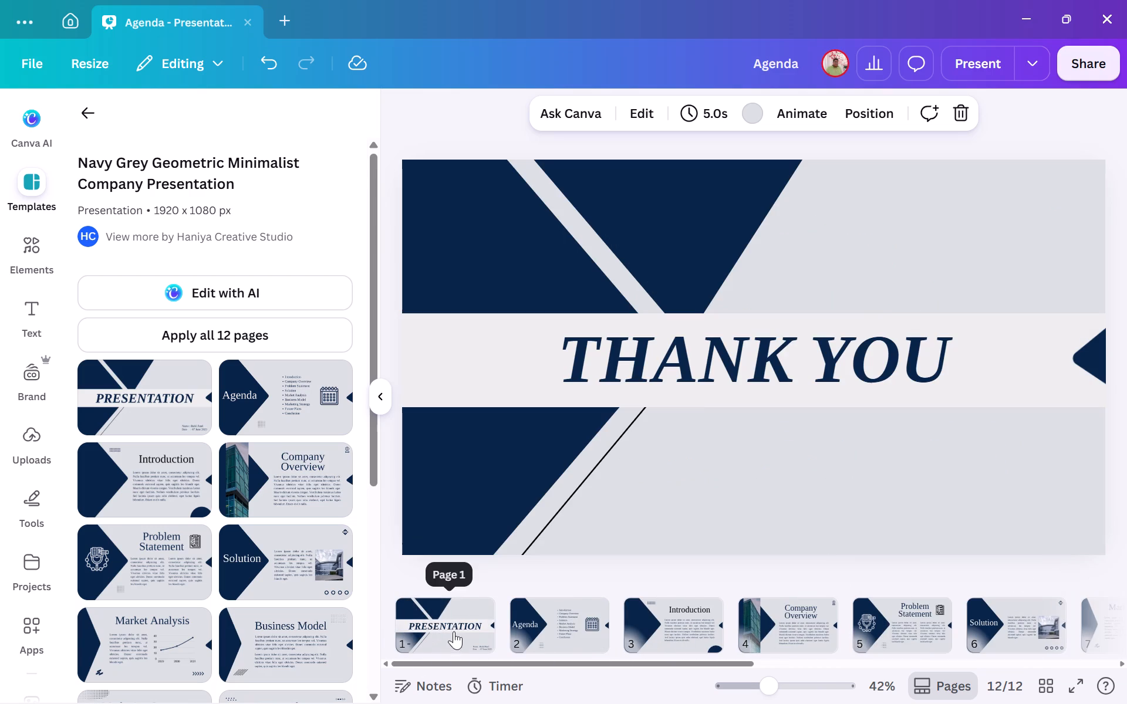
left_click(465, 628)
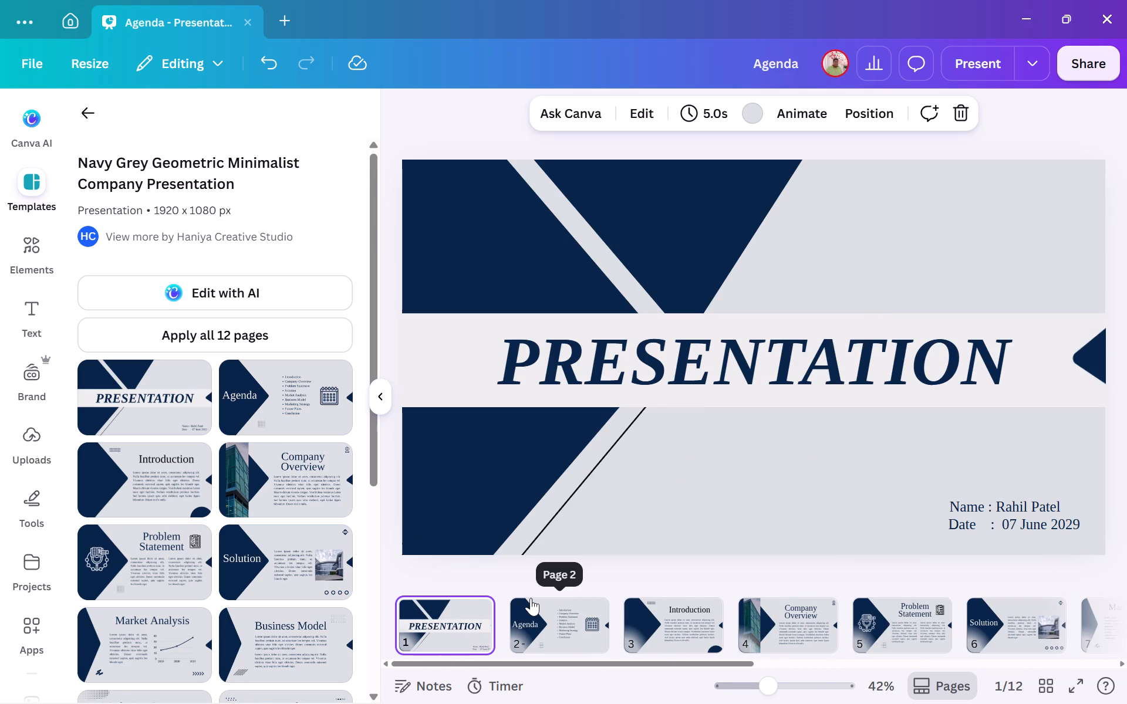
left_click(566, 634)
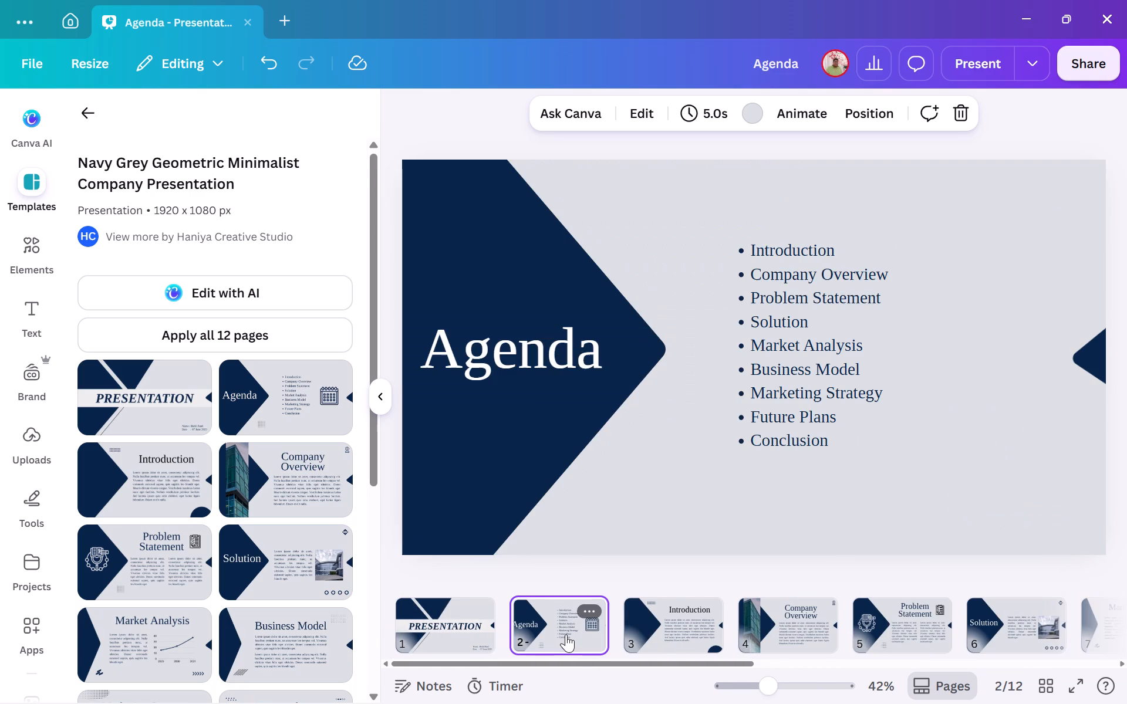
left_click(647, 615)
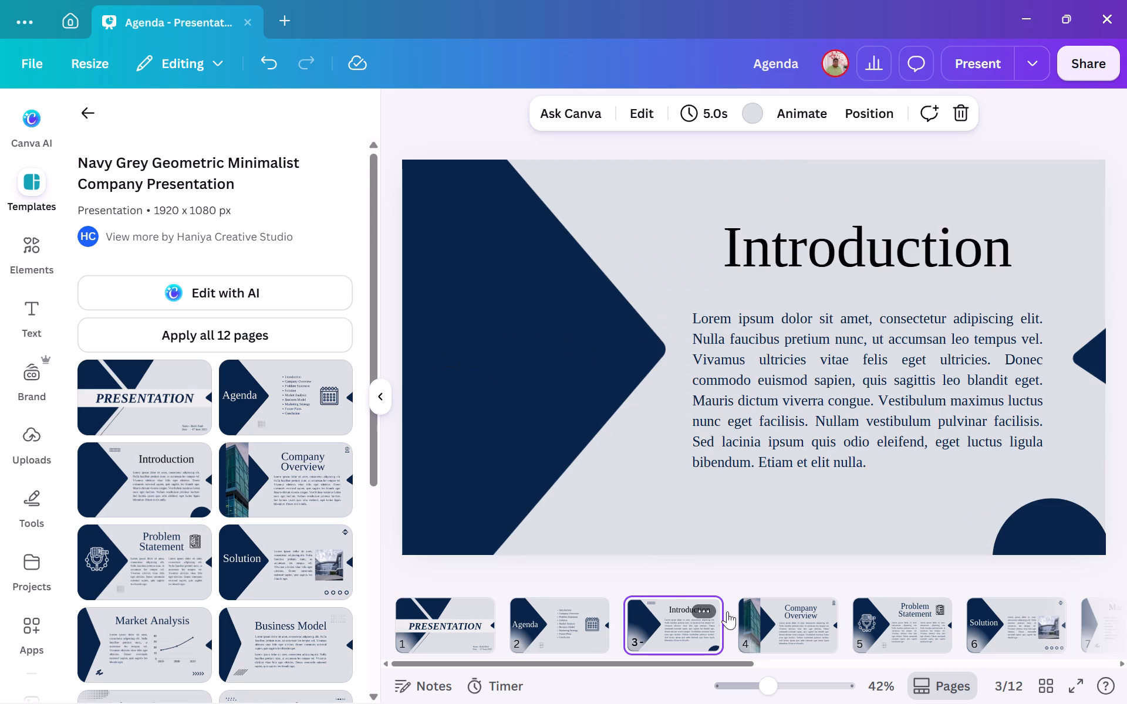
left_click(797, 614)
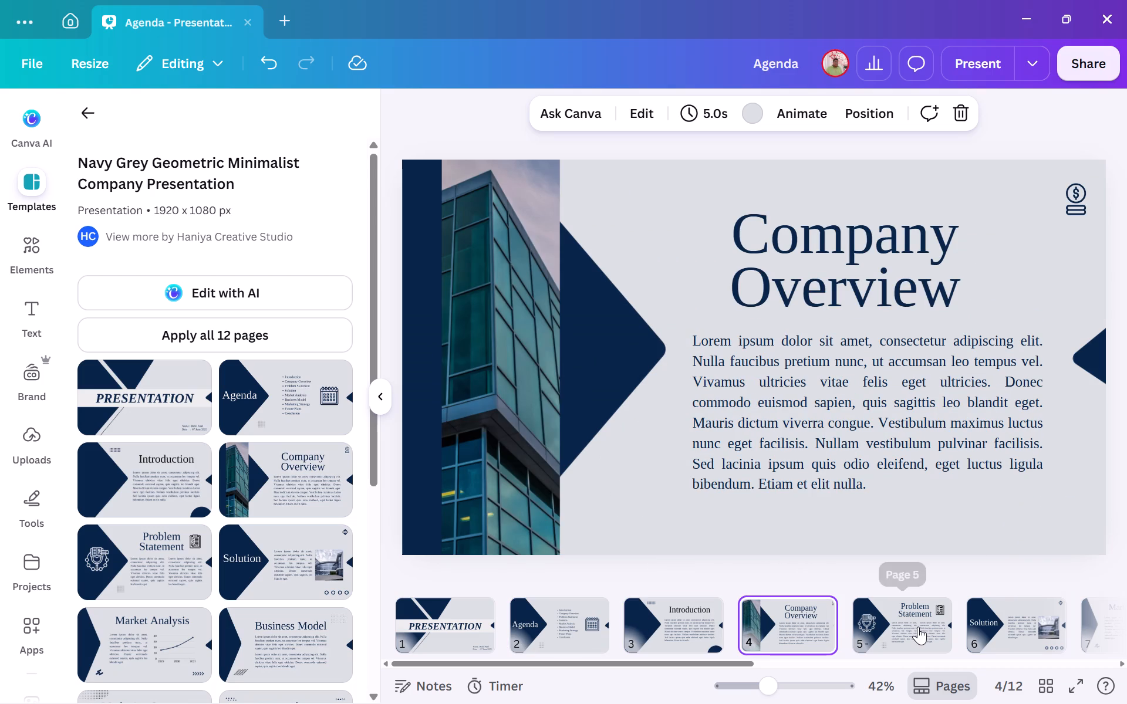
left_click(917, 627)
left_click_drag(917, 627, 862, 620)
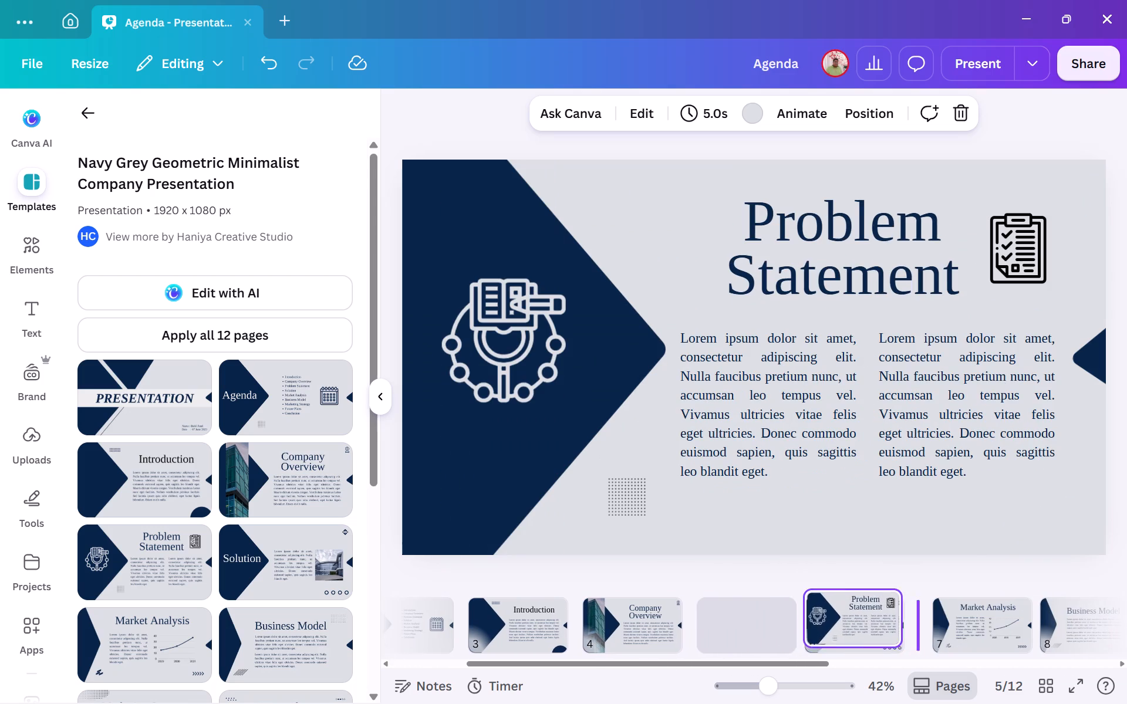
left_click_drag(862, 620, 775, 628)
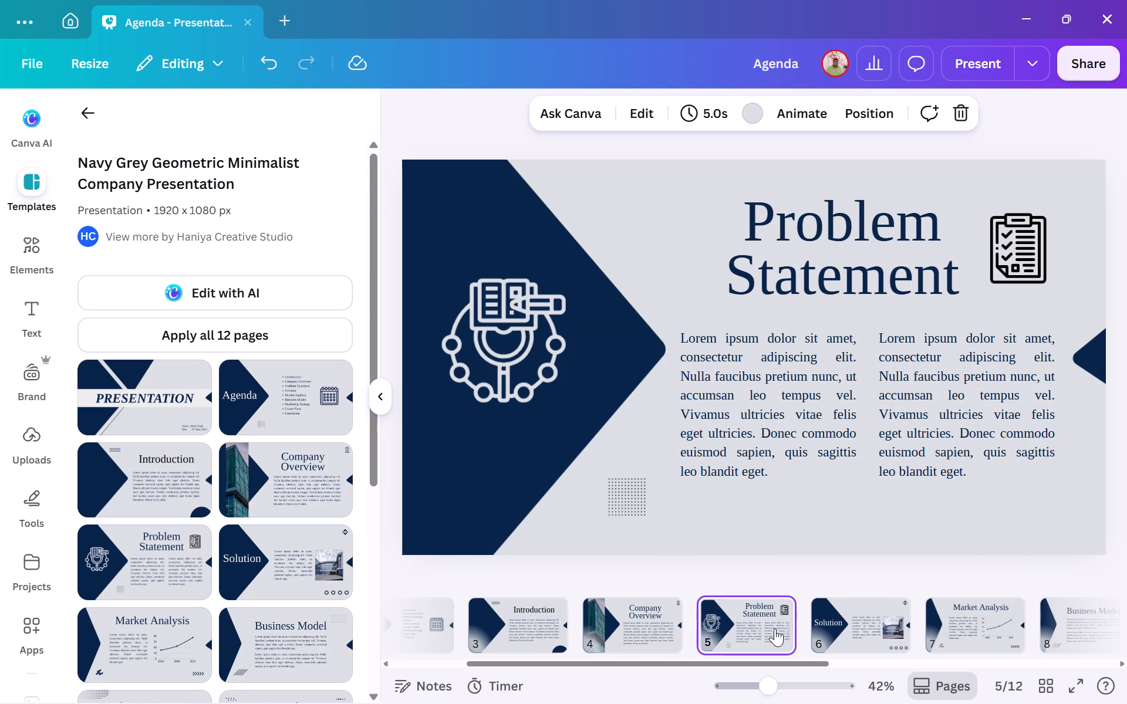
left_click(875, 631)
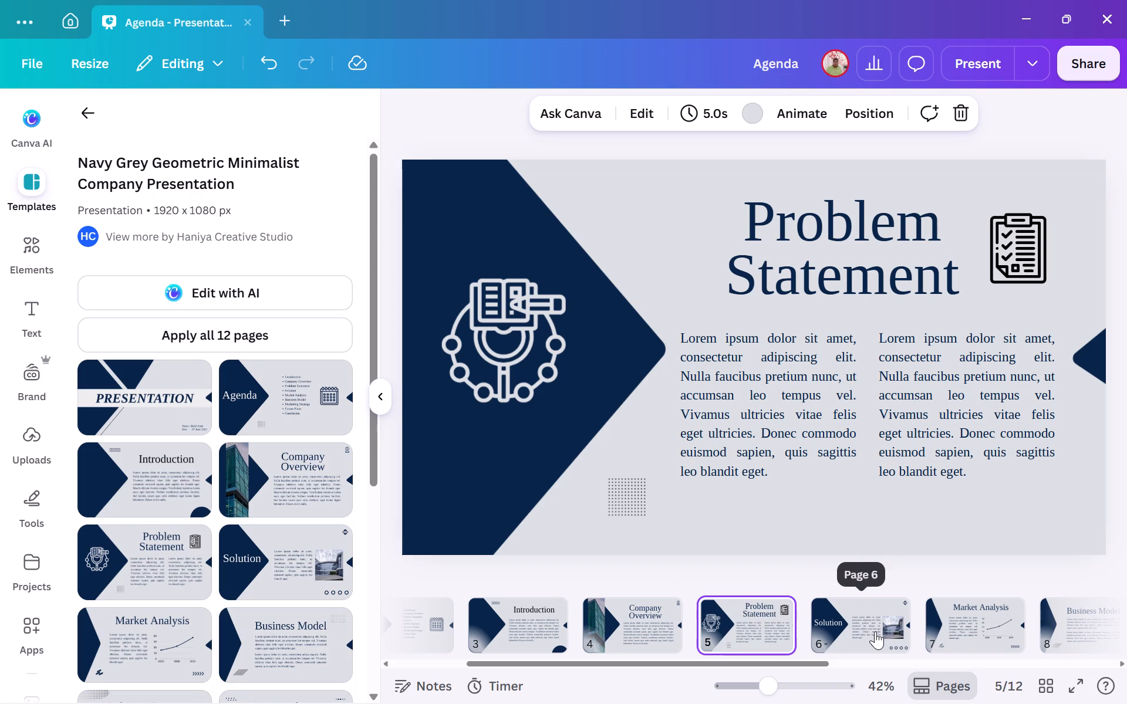
scroll(875, 631, "left", 4)
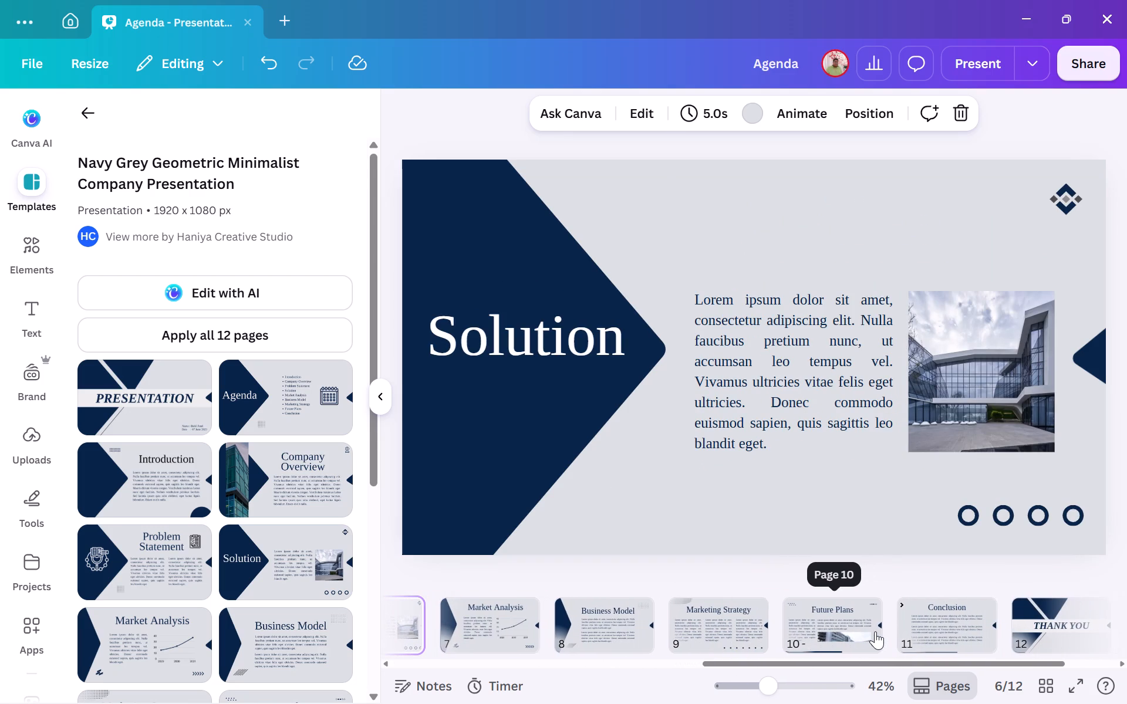
left_click(818, 631)
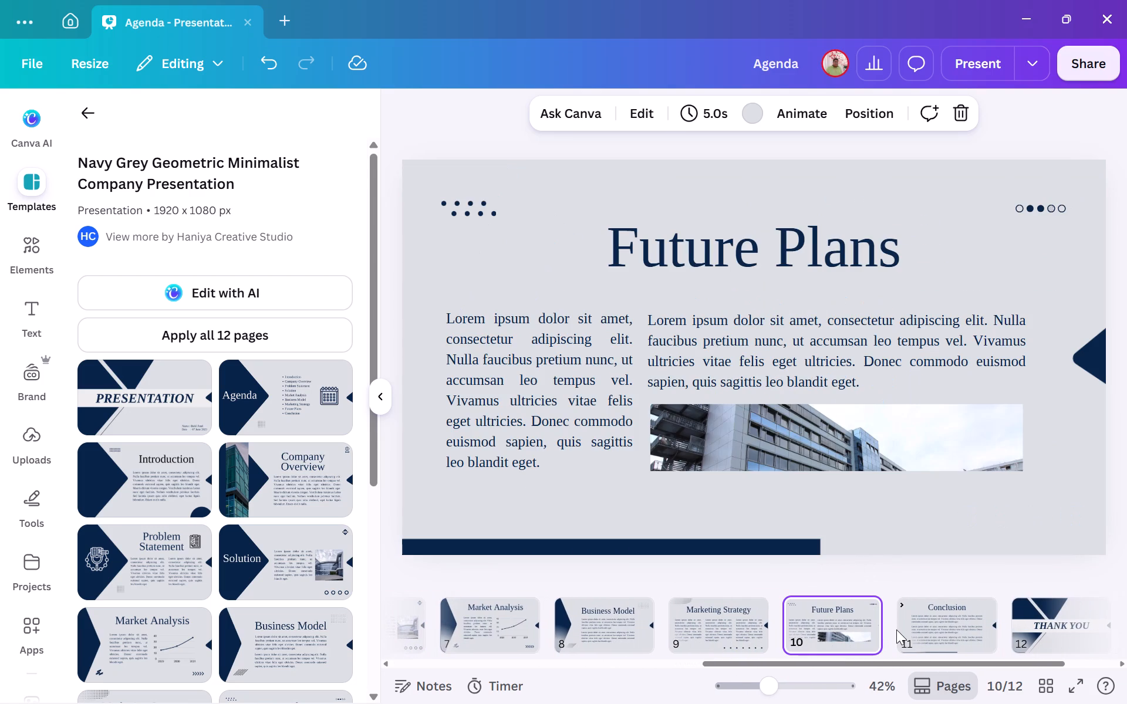
left_click(990, 619)
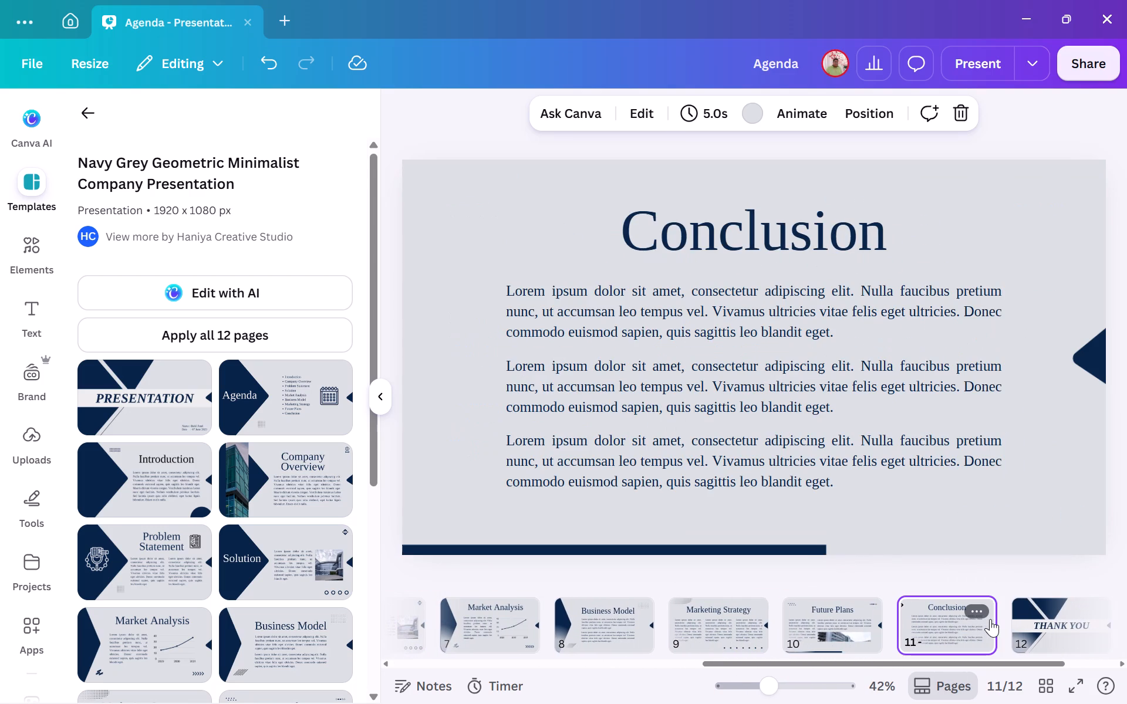
left_click(1047, 627)
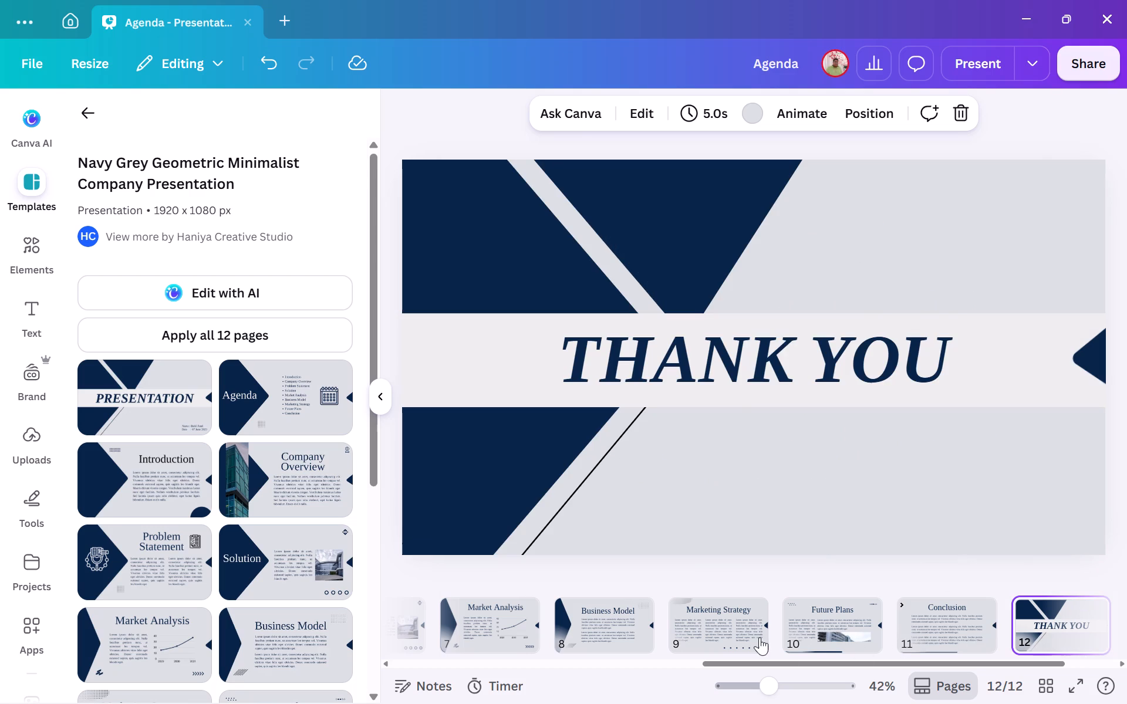
Review the Marketing Strategy, Business Model, Market Analysis and Company Overview pages, plus Introduction and Agenda.
left_click(730, 629)
scroll(730, 629, "right", 2)
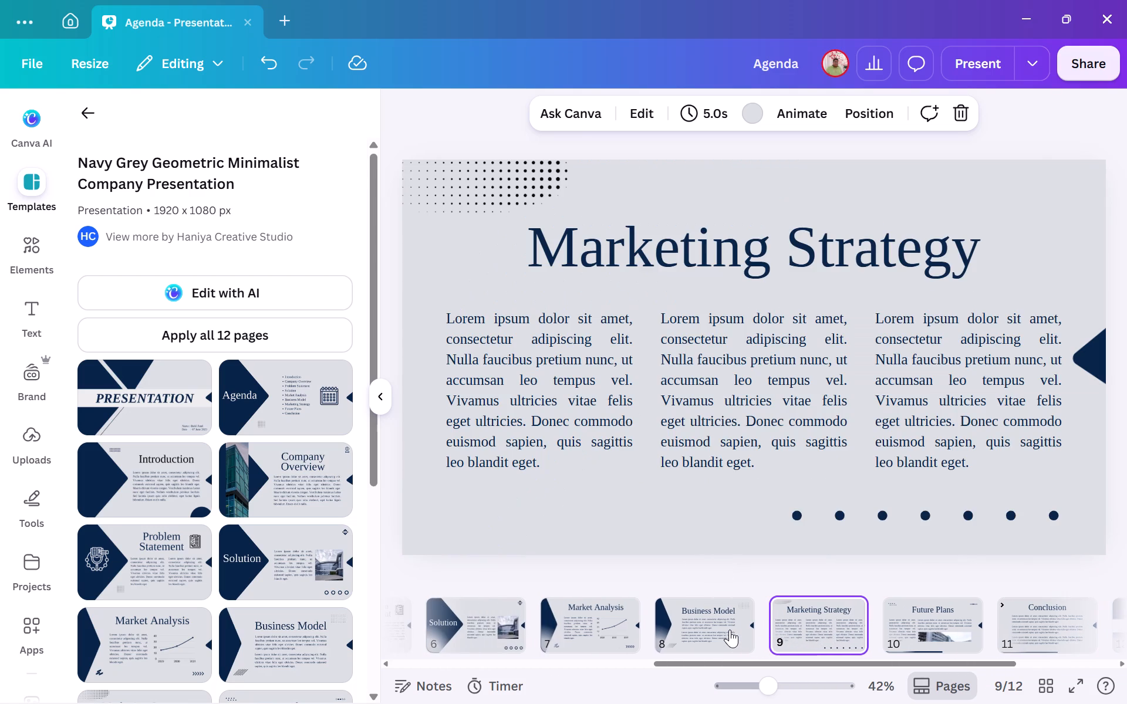
left_click(701, 625)
scroll(720, 619, "right", 2)
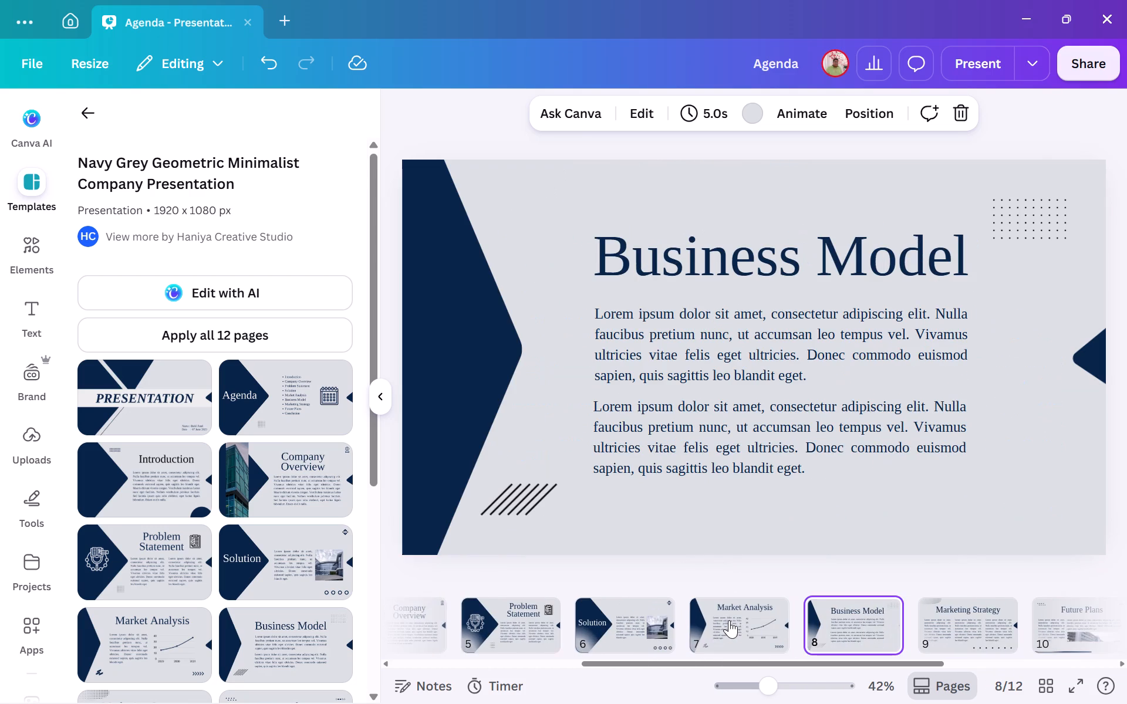
left_click(729, 620)
scroll(729, 620, "right", 1)
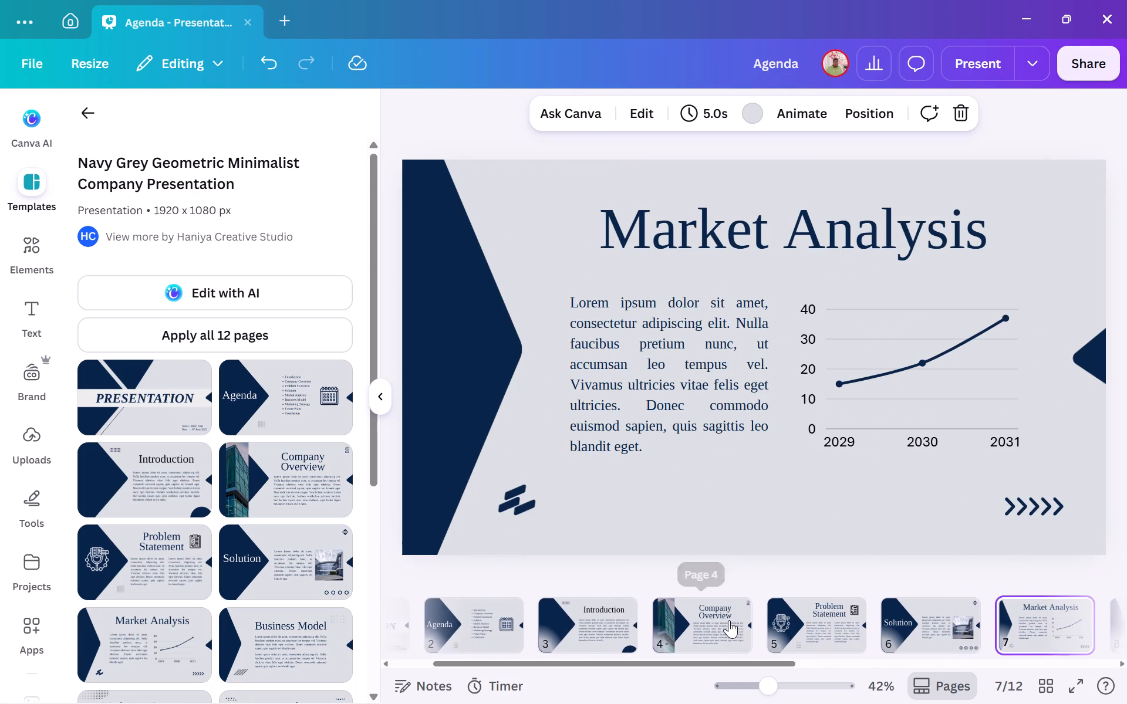
left_click(729, 620)
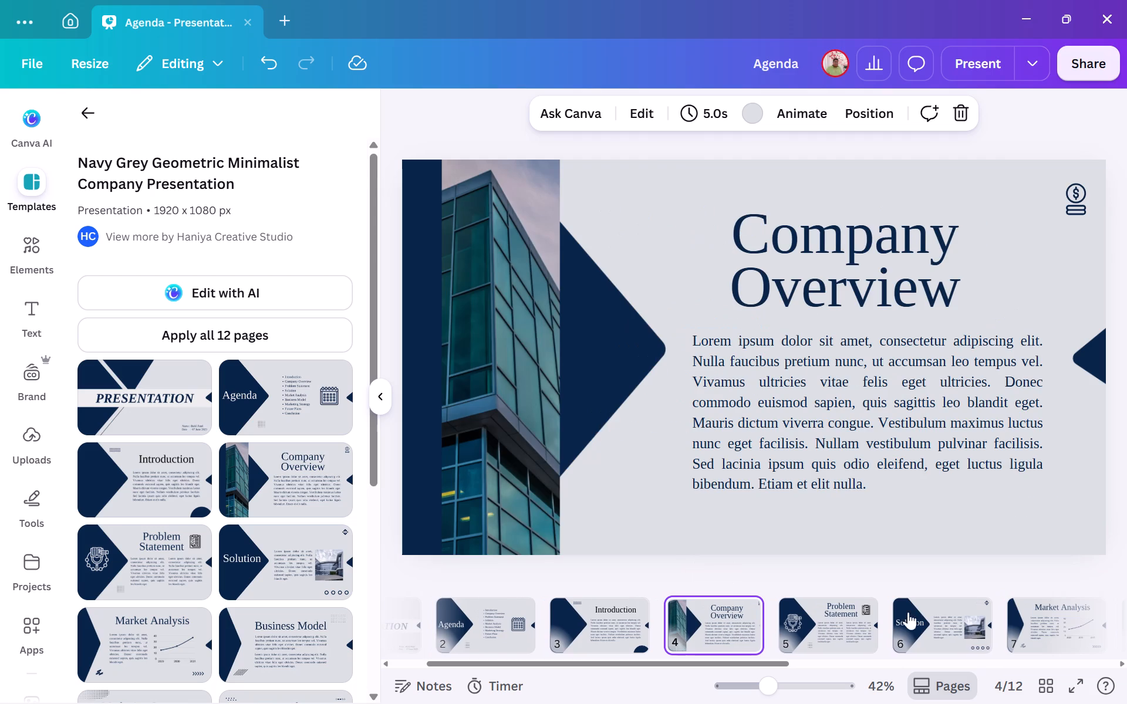
scroll(908, 612, "right", 3)
left_click(643, 624)
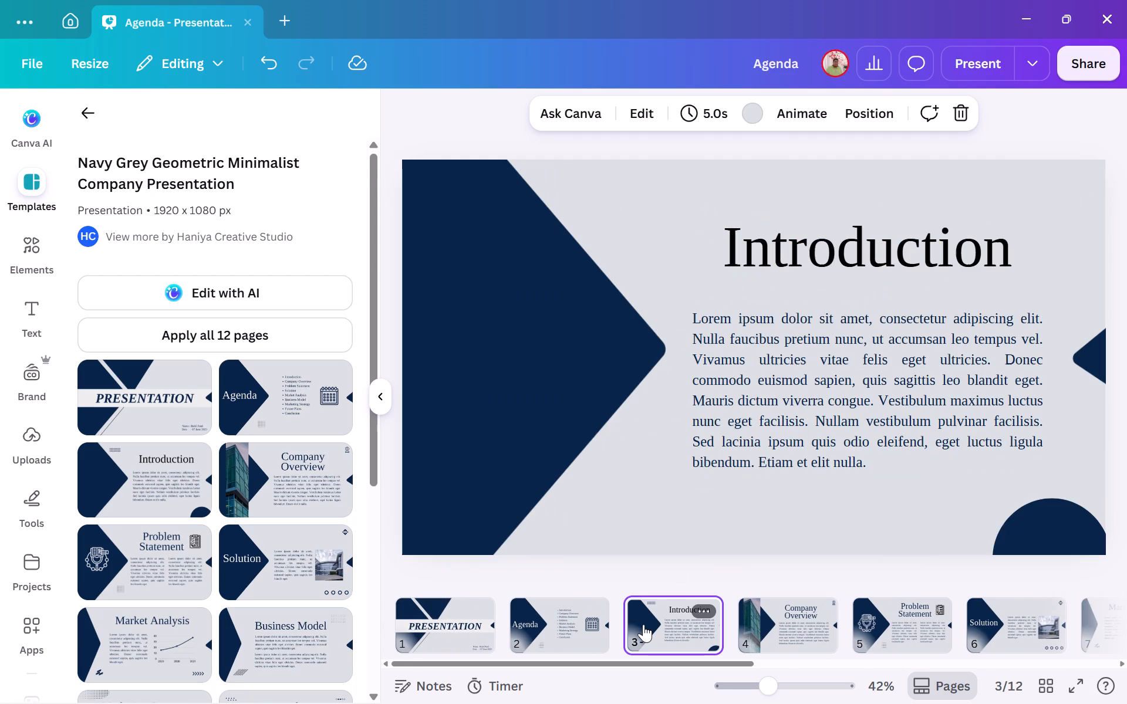
scroll(643, 624, "right", 5)
left_click(521, 618)
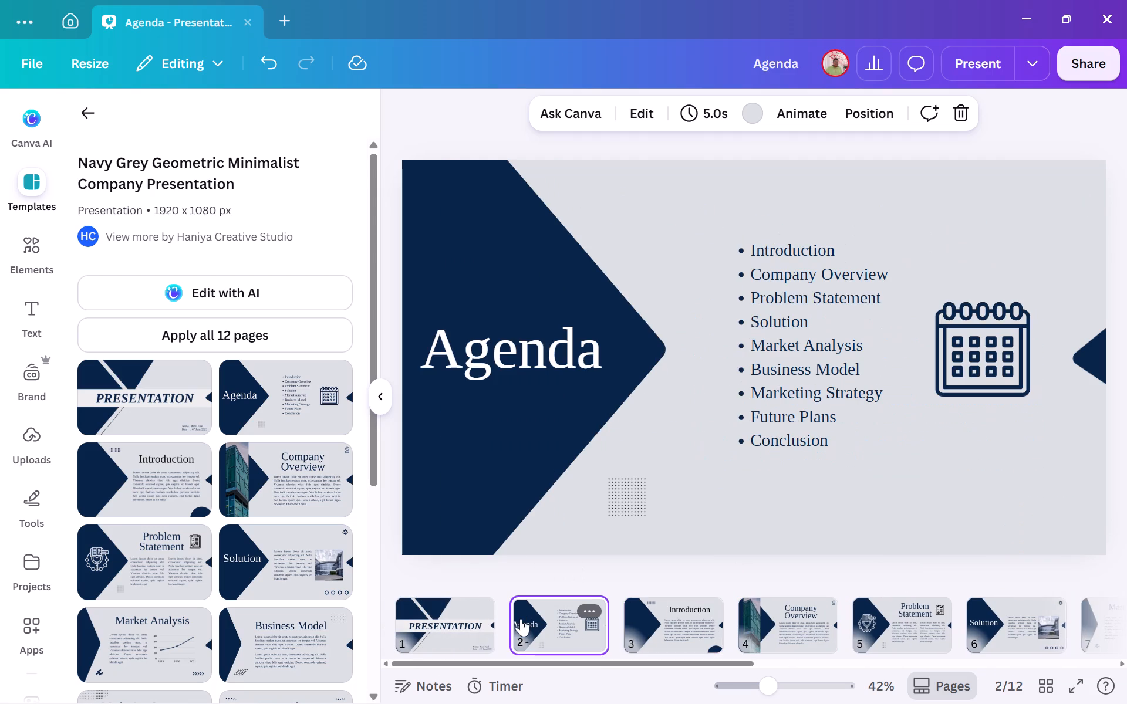
scroll(521, 618, "right", 2)
left_click(677, 614)
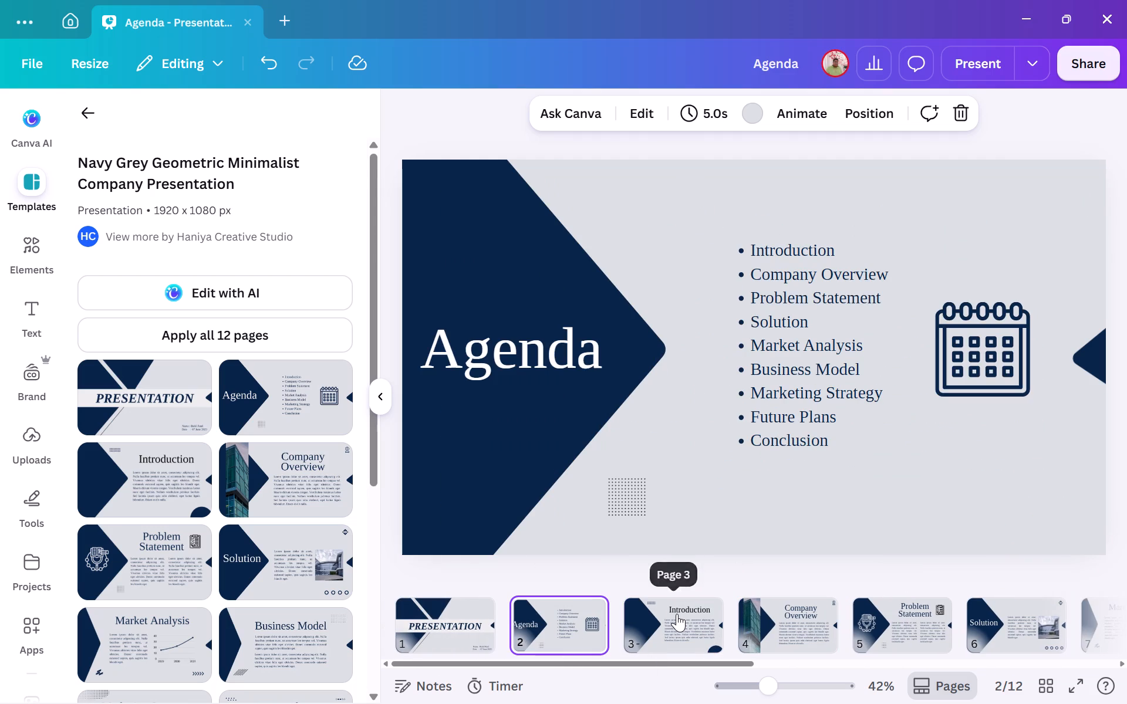
Page through the deck from Company Overview to the final pages, and back to the cover page.
left_click(787, 617)
key("Right")
key("Right")
key("Right")
key("Right")
key("Right")
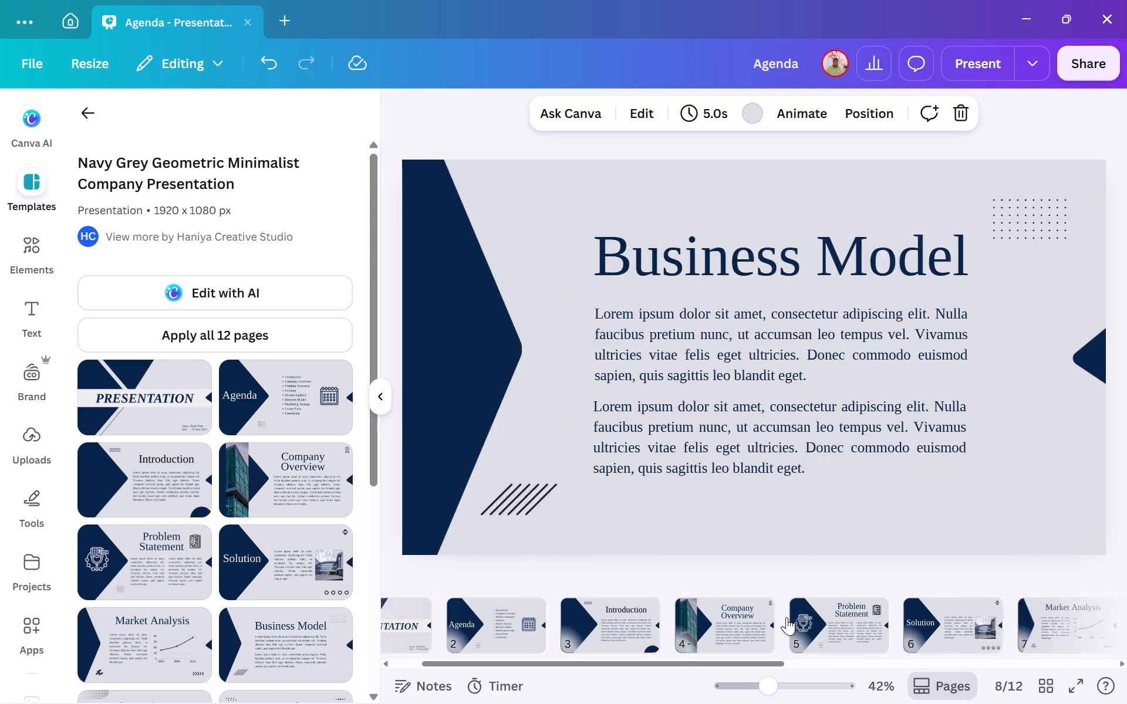
key("Right")
key("Right")
key("Right")
key("Right")
key("Left")
key("Left")
key("Left")
key("Left")
key("Left")
key("Left")
key("Left")
key("Left")
key("Left")
key("Left")
key("Left")
key("Left")
key("Left")
key("Left")
key("Left")
key("Left")
key("Left")
key("Left")
key("Left")
key("Left")
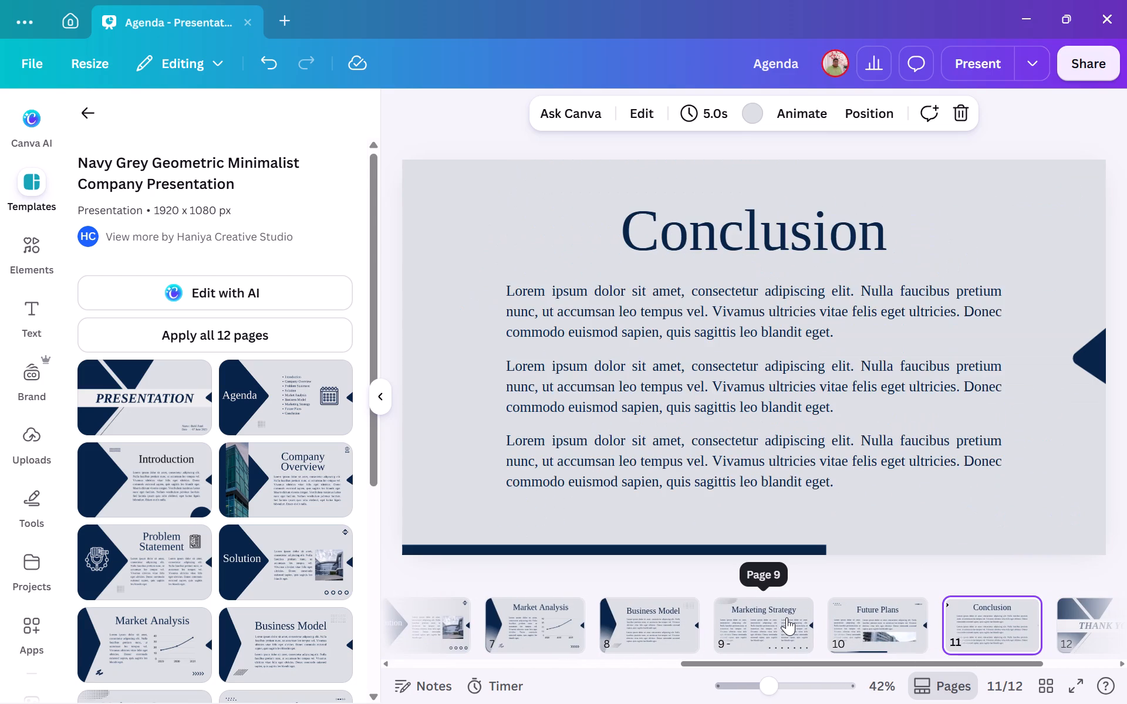
key("Left")
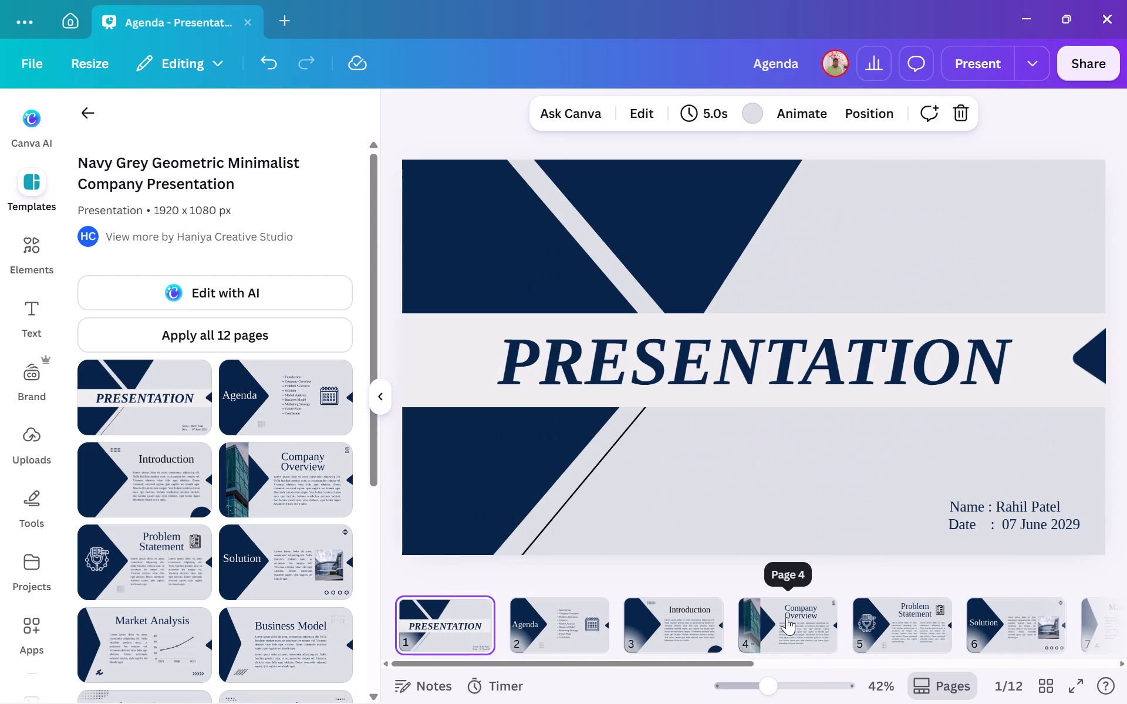
key("Left")
key("Left")
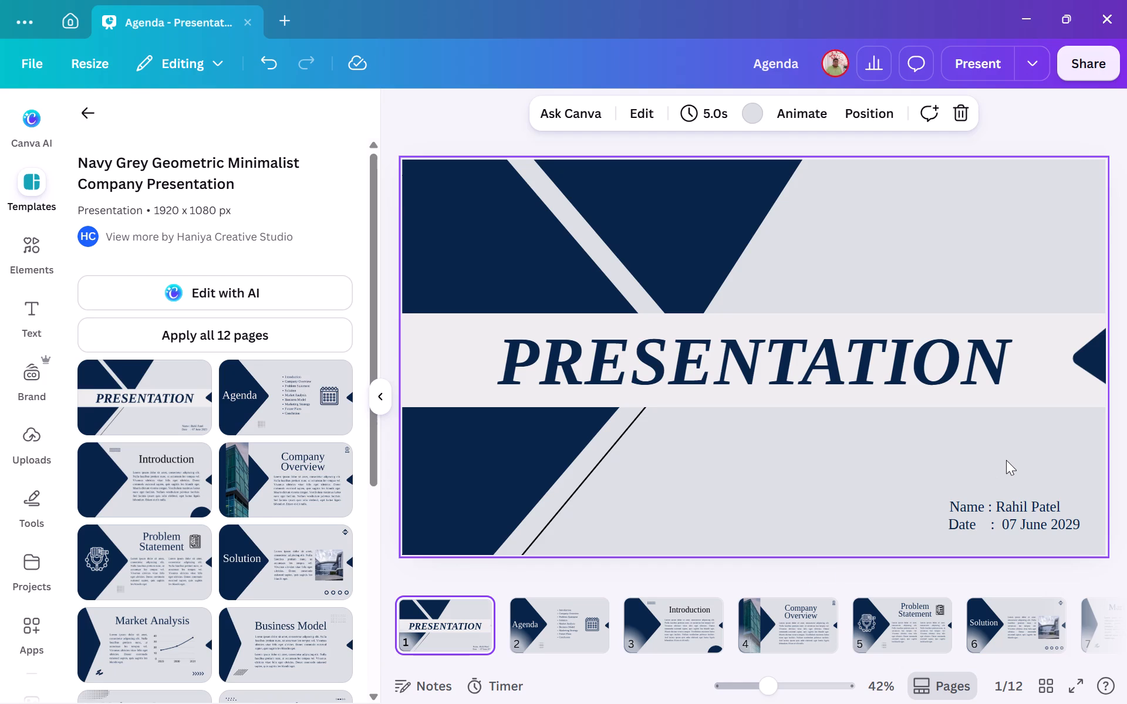
Present the deck full screen, starting from the cover page.
left_click(959, 62)
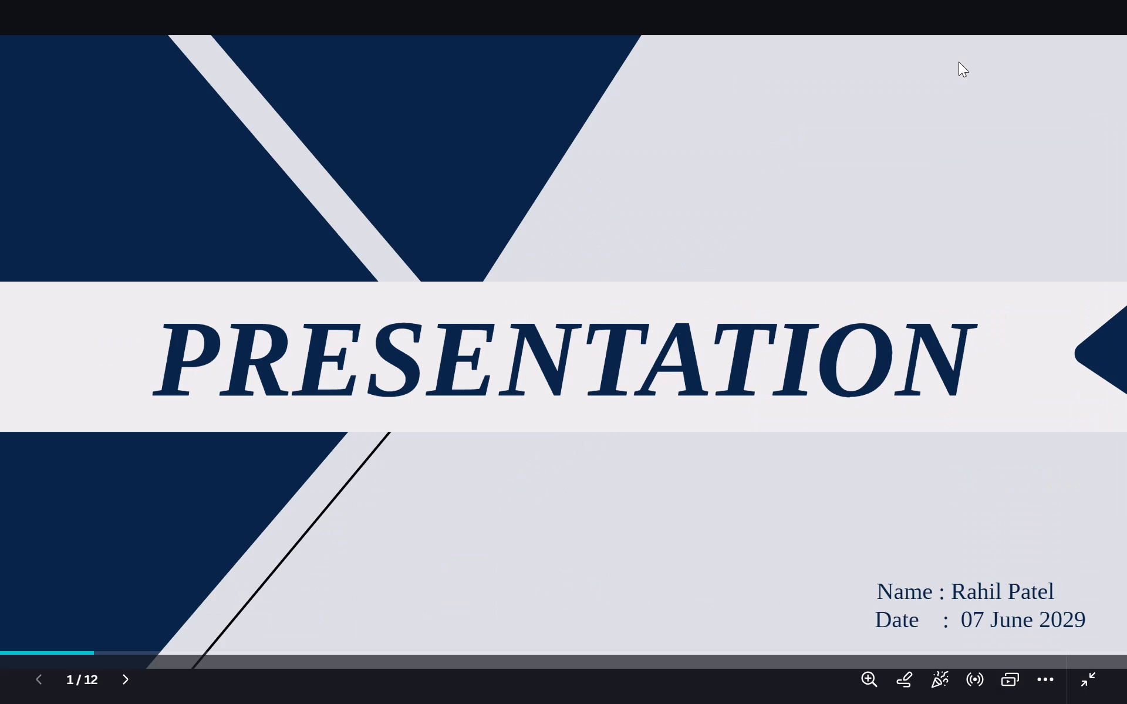
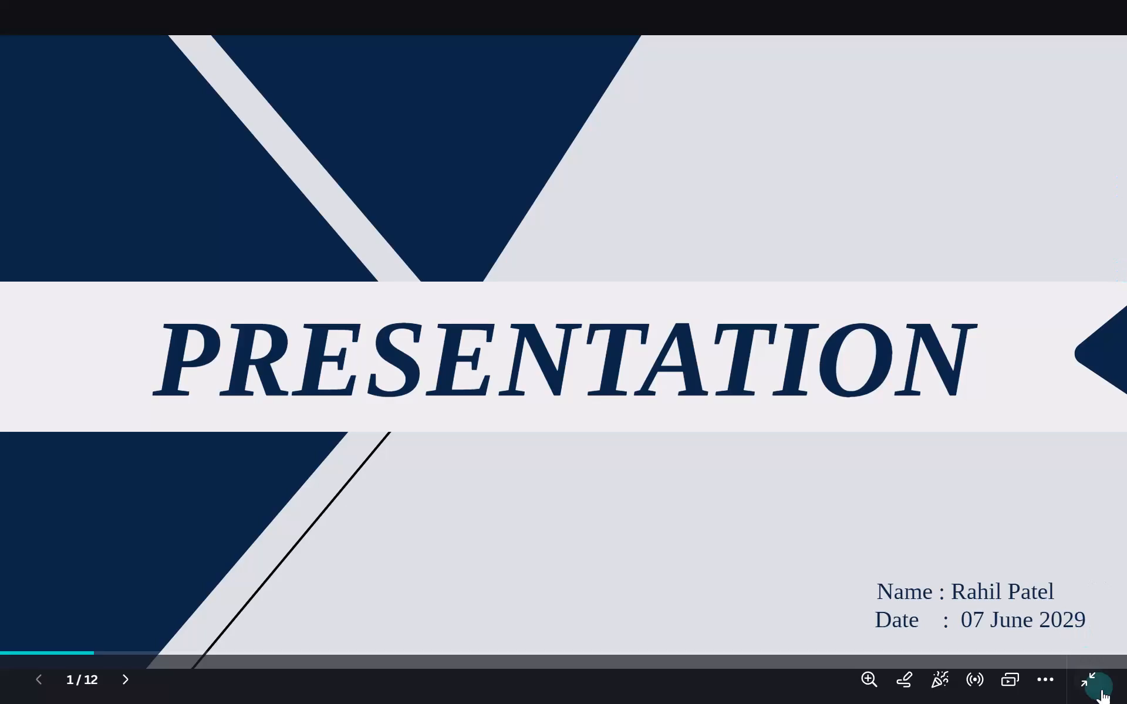
Exit the full-screen presentation and return to the editor.
left_click(1095, 688)
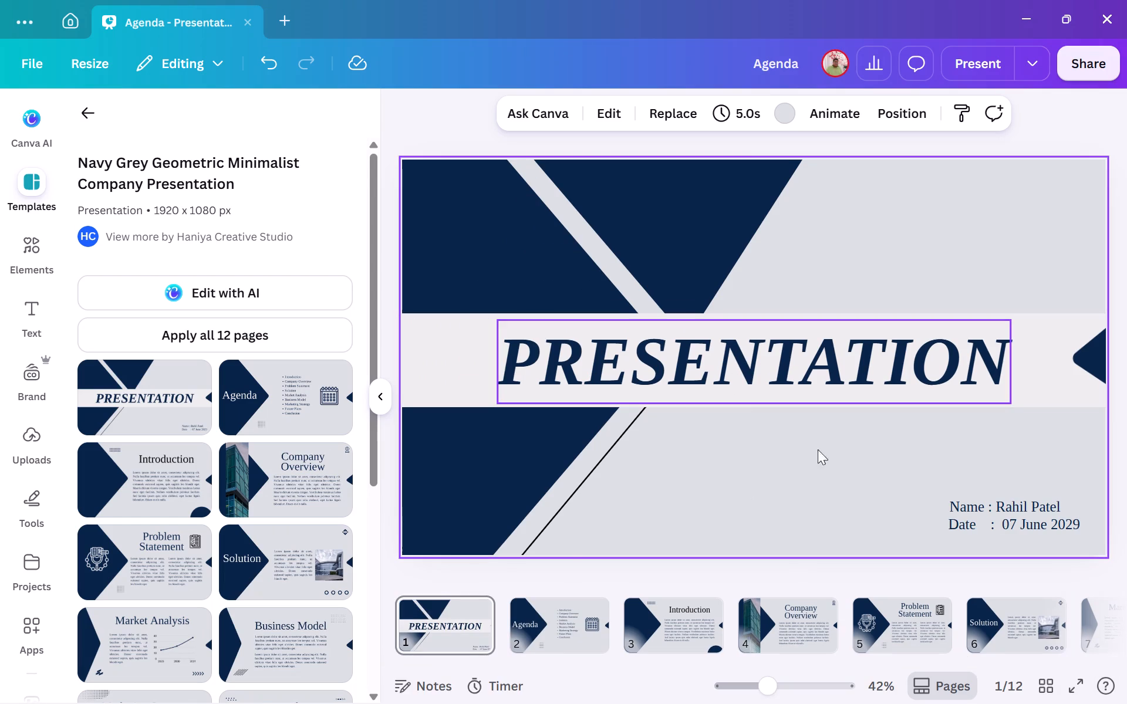
Replace the Agenda heading on page 2 with "Introduction to Multithreading".
left_click(552, 625)
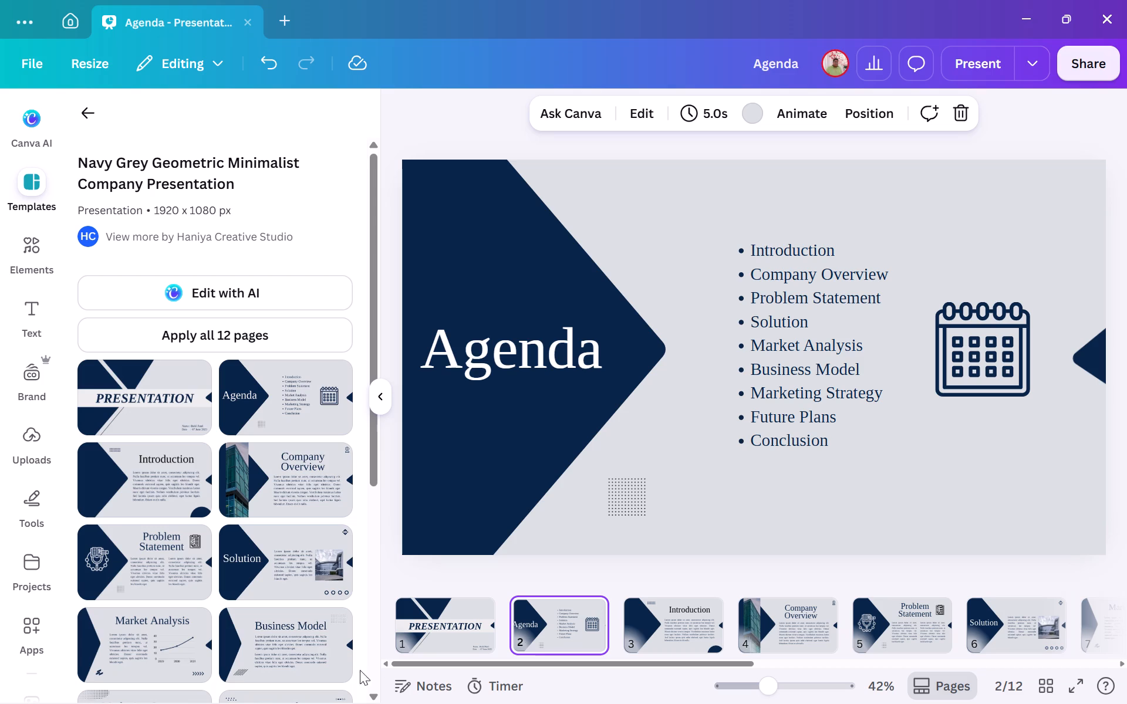
left_click(547, 381)
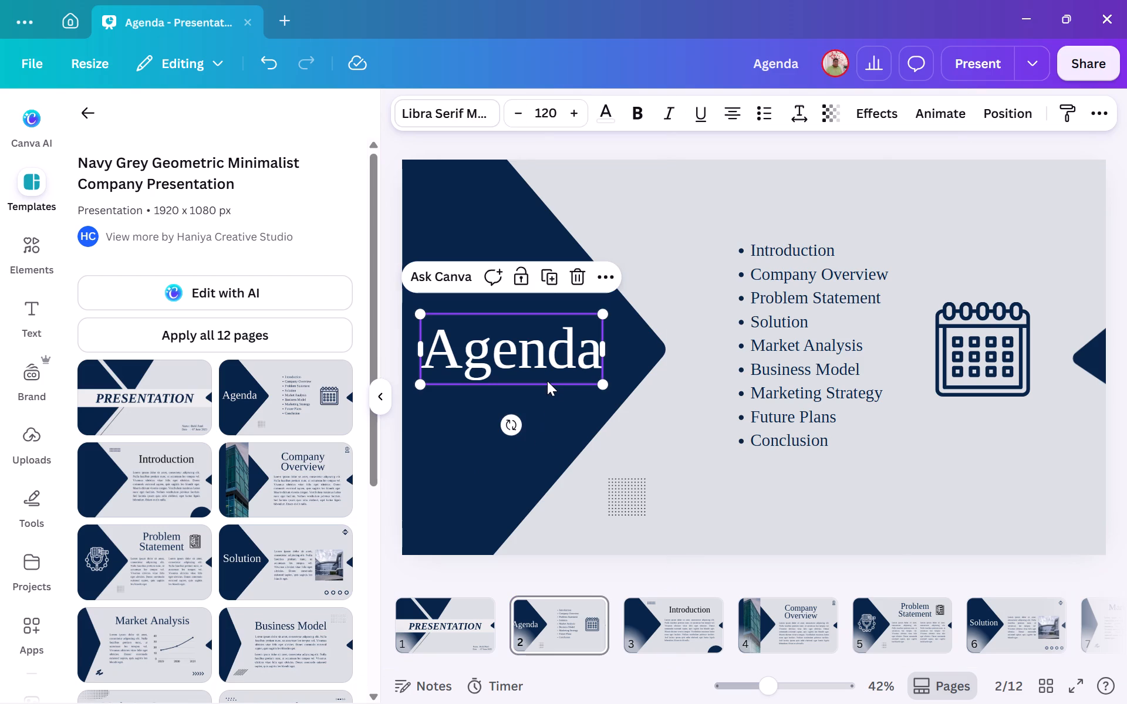
left_click(547, 381)
key("BackSpace")
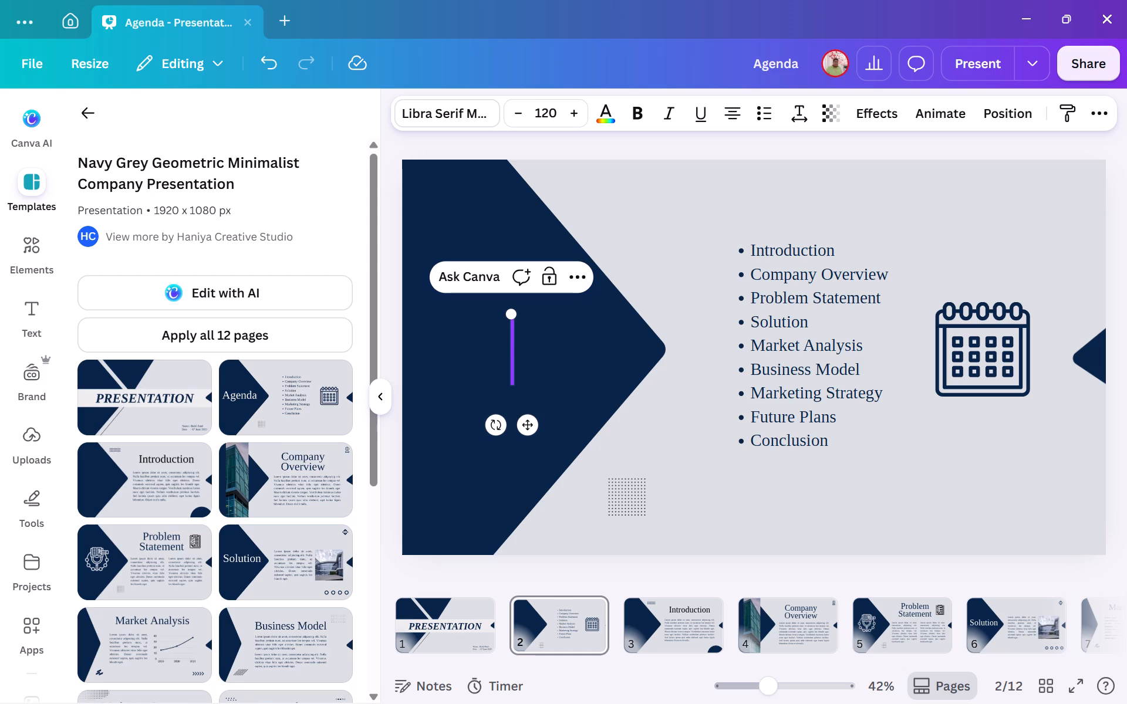
key("shift+i")
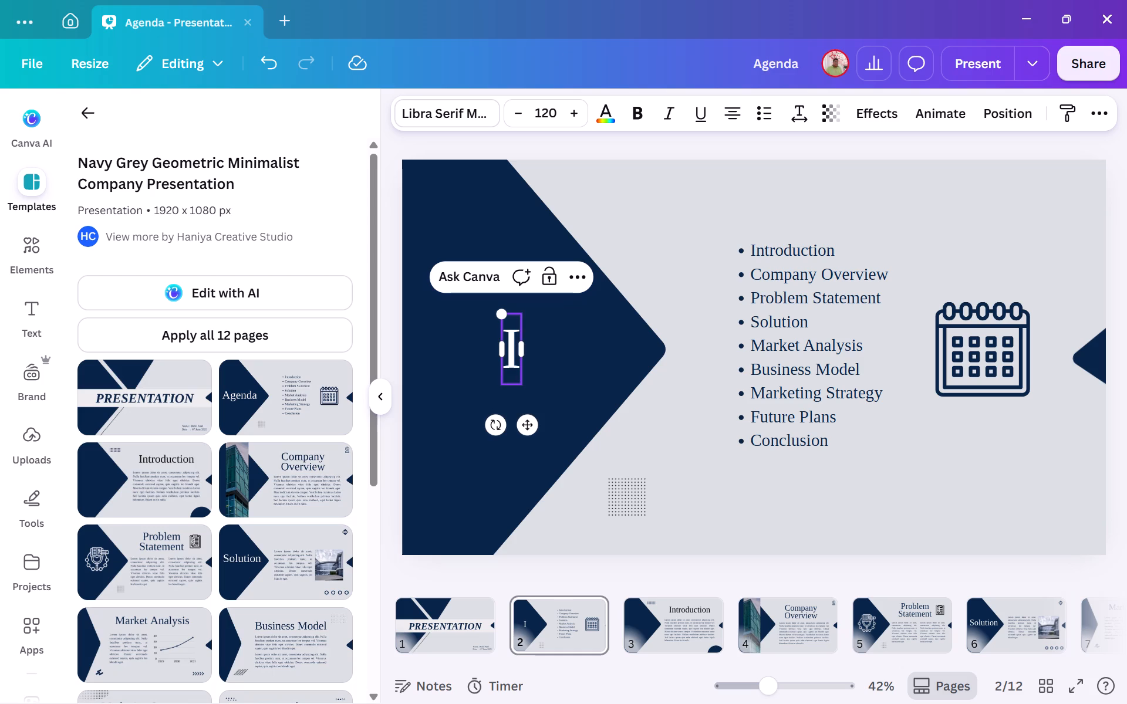
type("ntr")
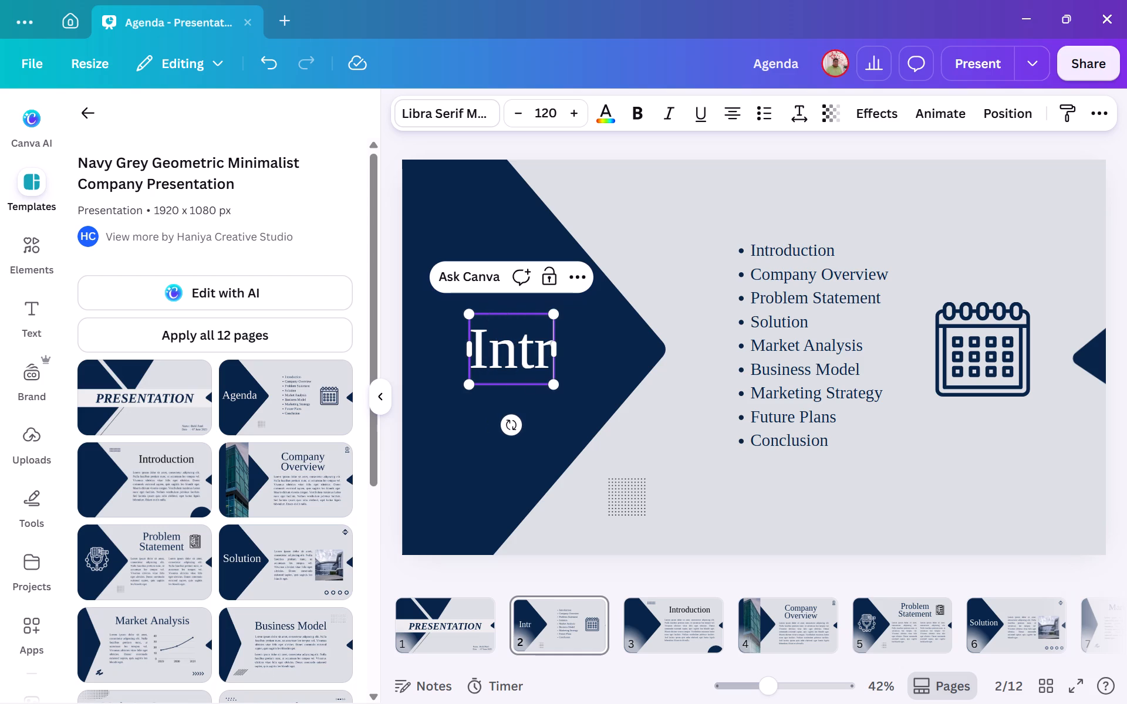
type("oduction")
key("space")
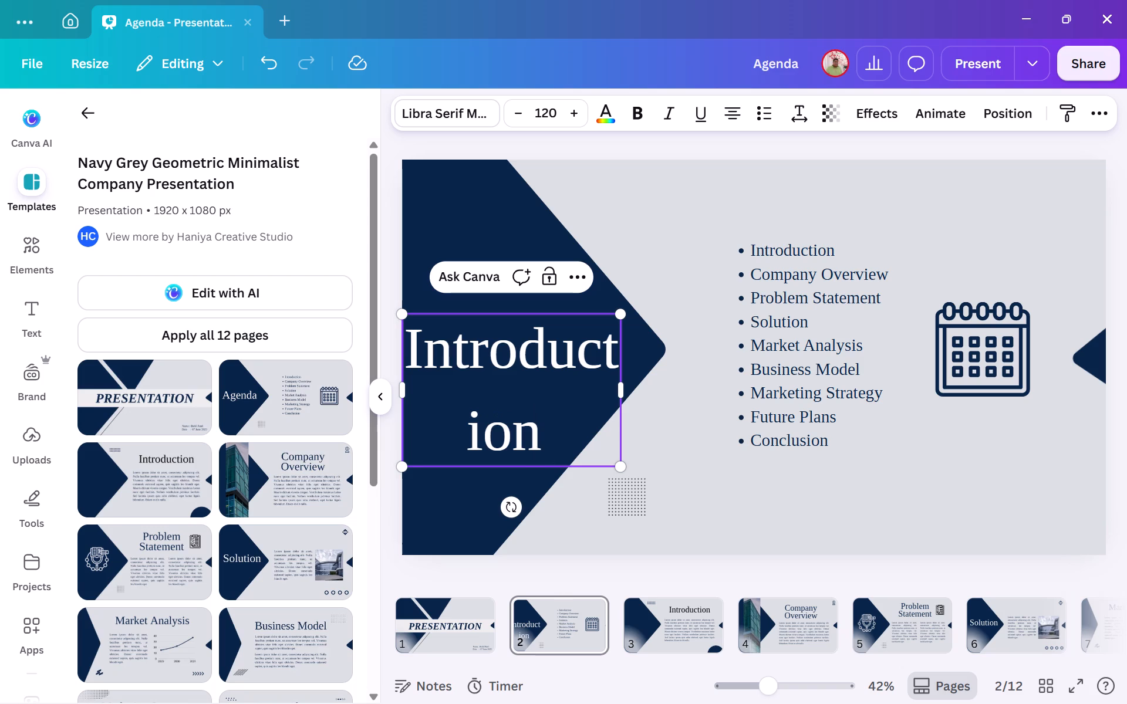
type("to")
key("space")
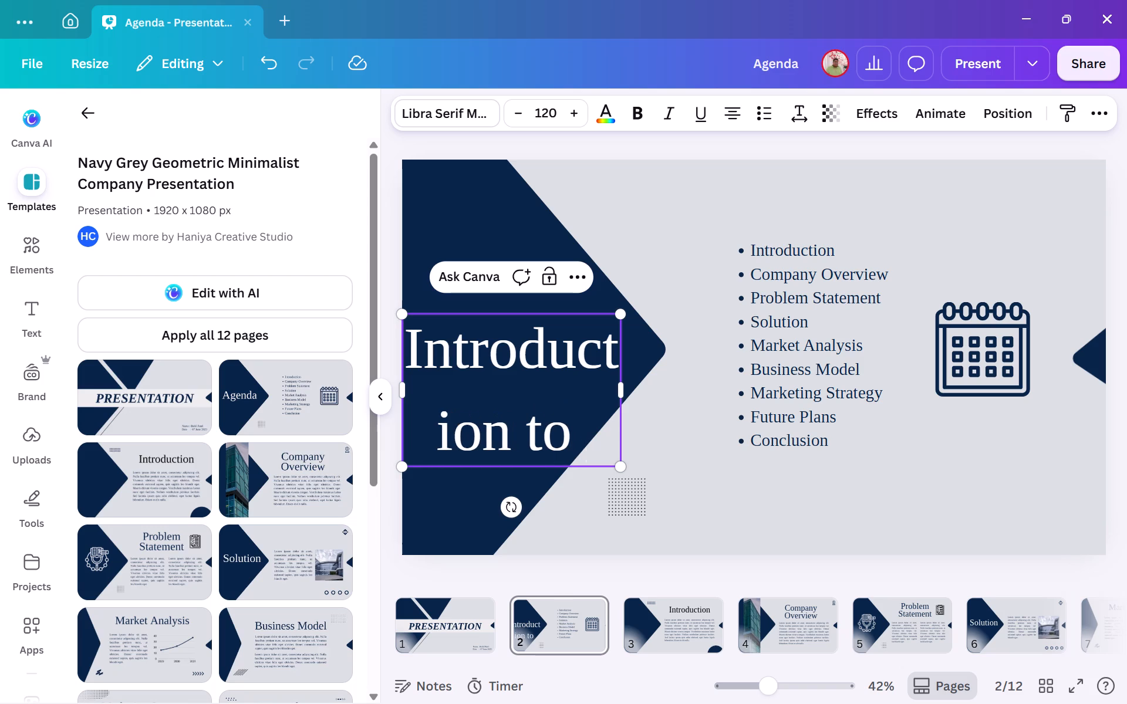
key("shift+m")
type("ut")
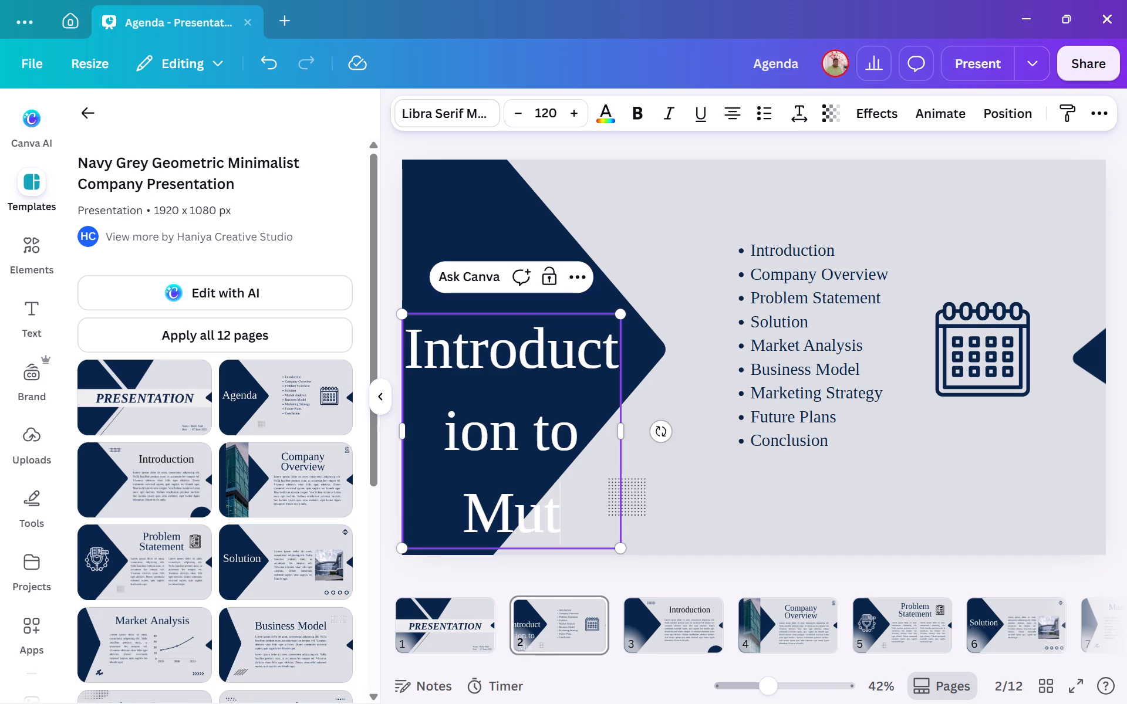
key("BackSpace")
type("lt")
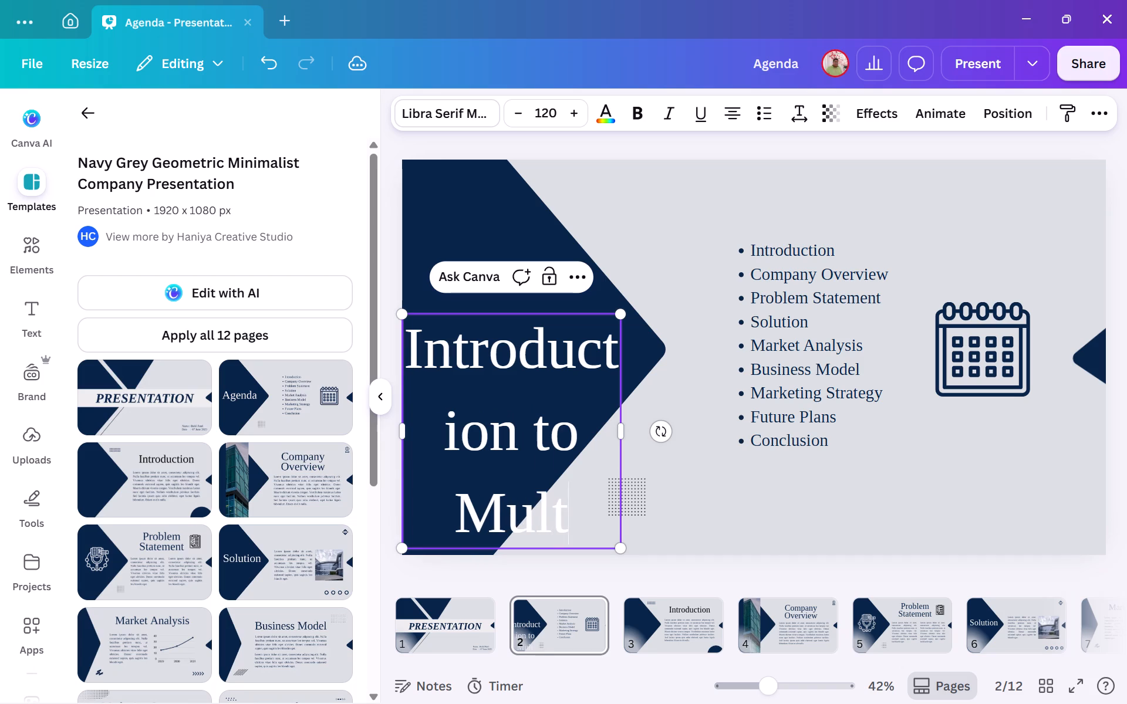
key("BackSpace")
key("BackSpace")
key("BackSpace")
key("u")
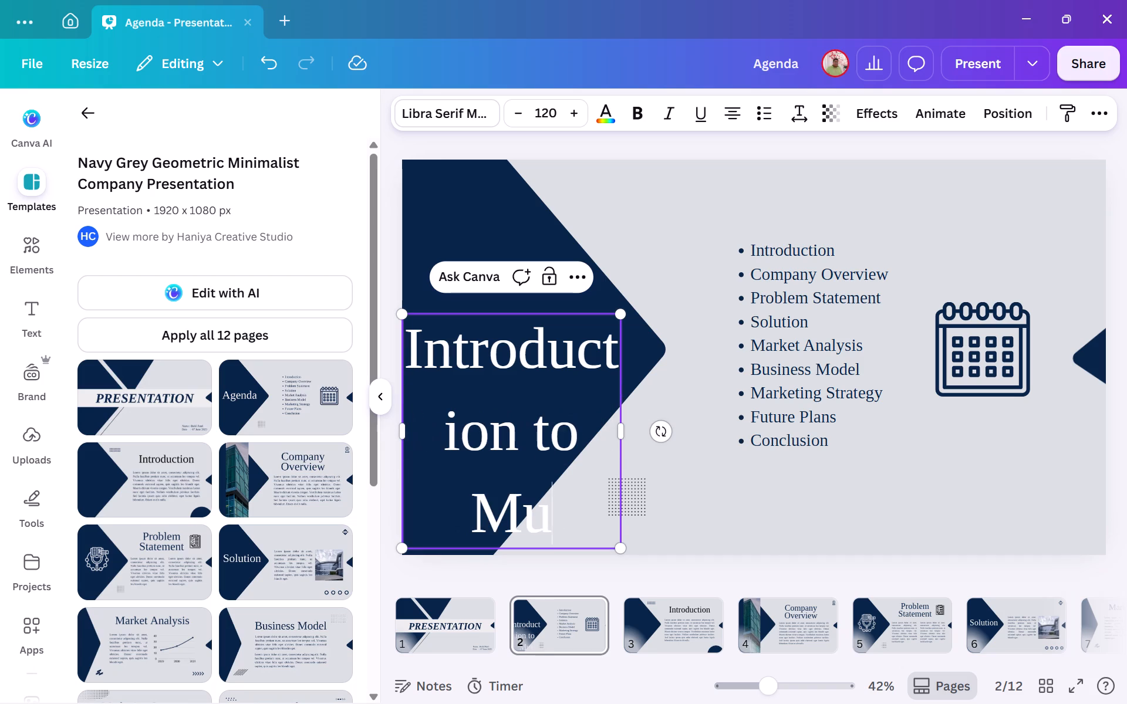
key("l")
type("ti")
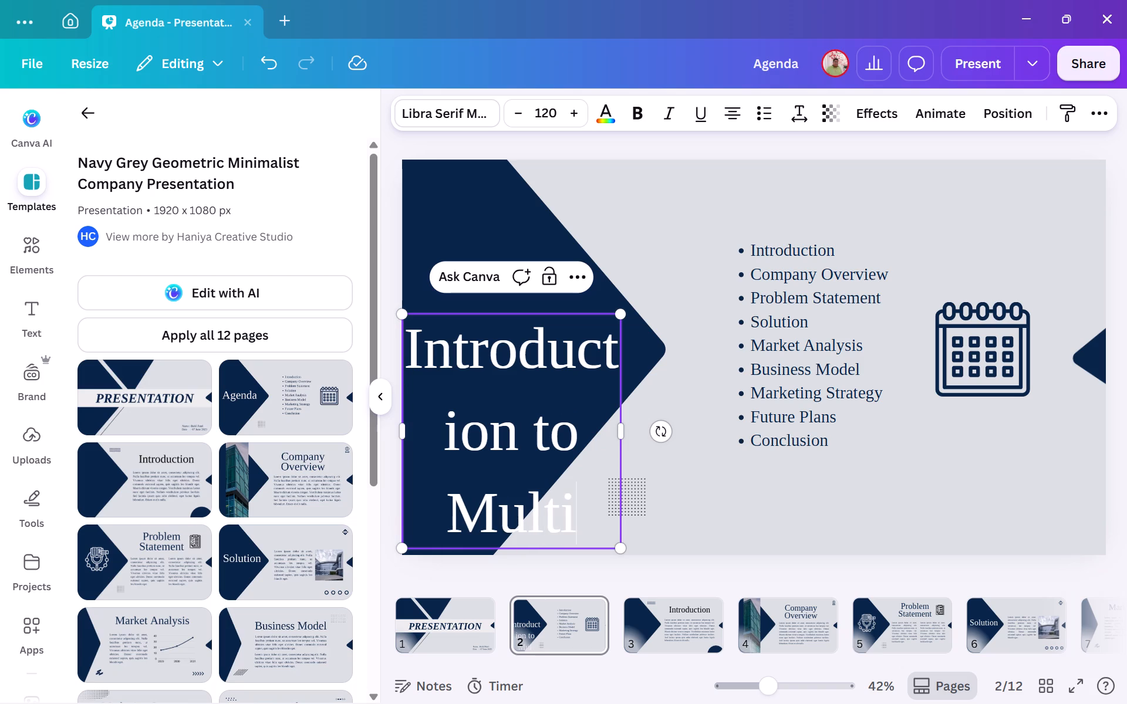
type("thre")
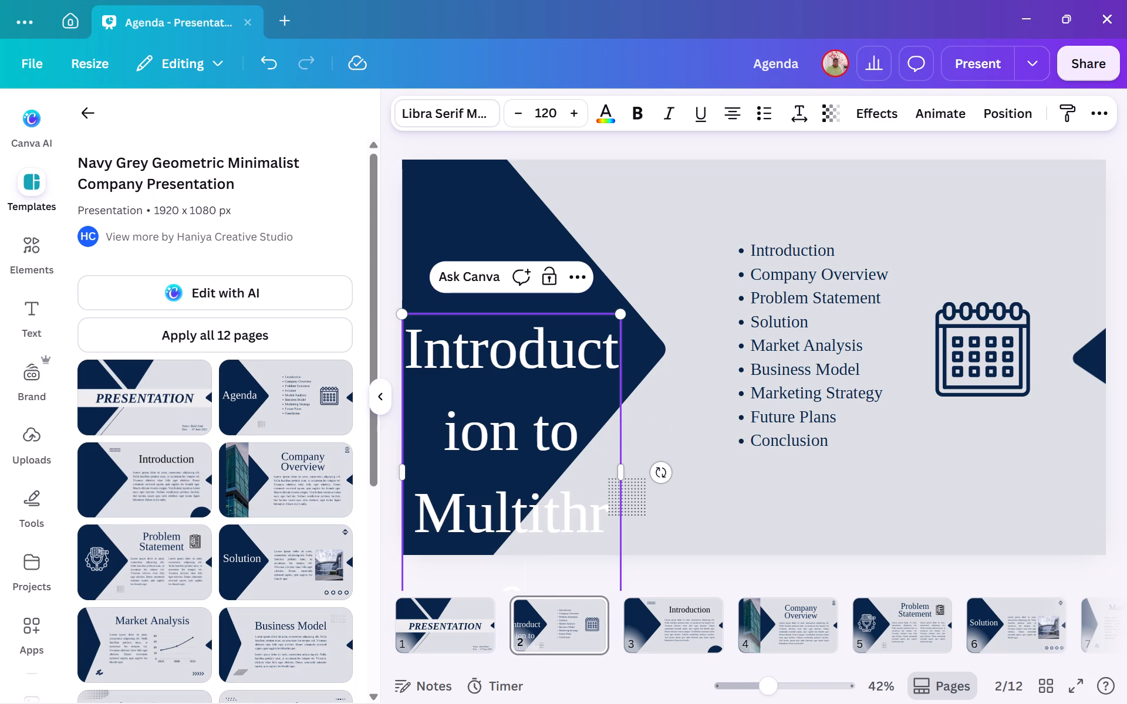
type("ading")
Move the page 2 title up and widen its text box so the title wraps onto two lines.
triple_click(619, 473)
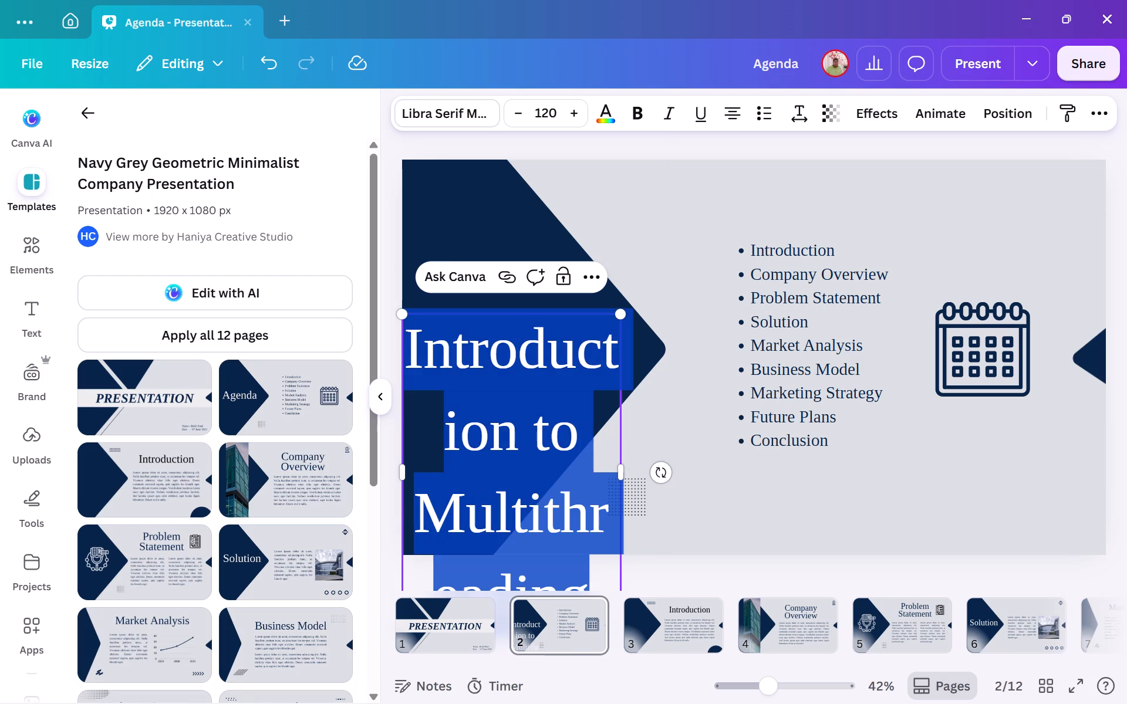
left_click(706, 466)
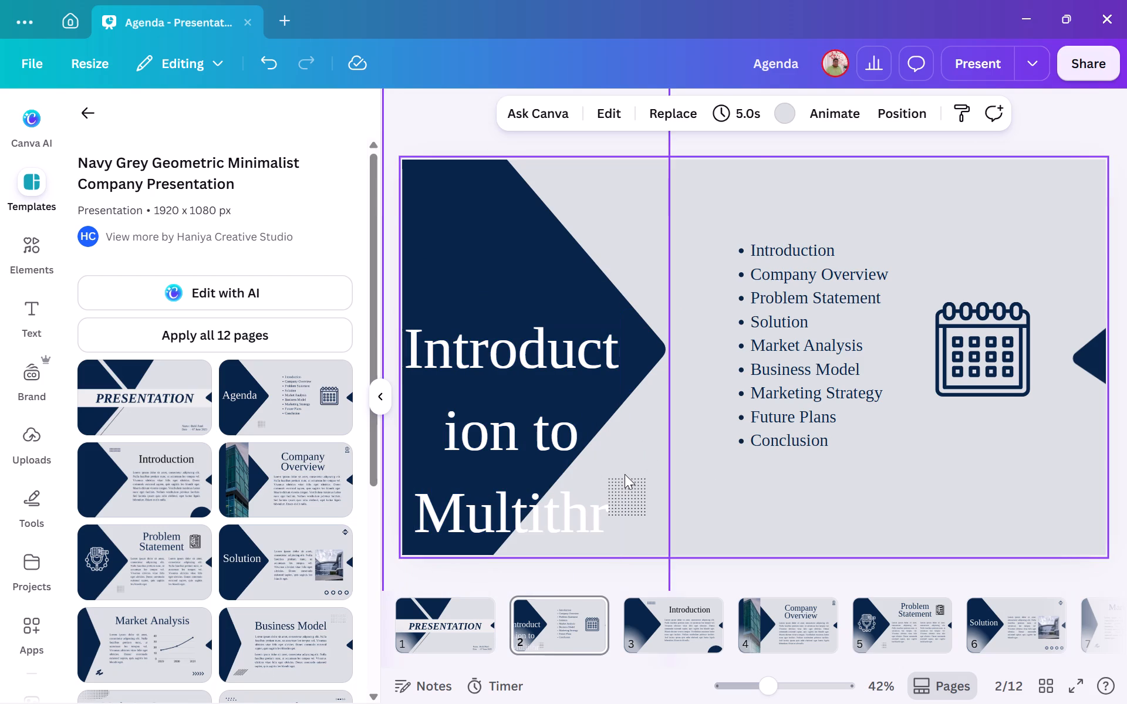
left_click(563, 455)
left_click_drag(563, 455, 561, 378)
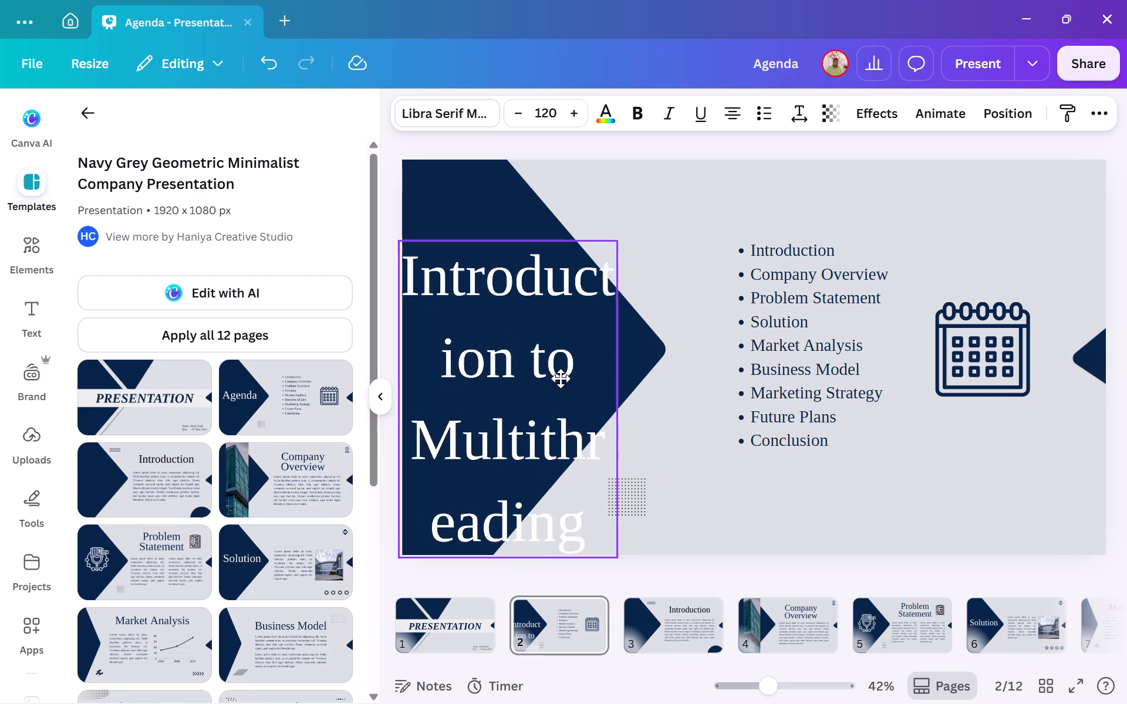
left_click_drag(561, 378, 556, 337)
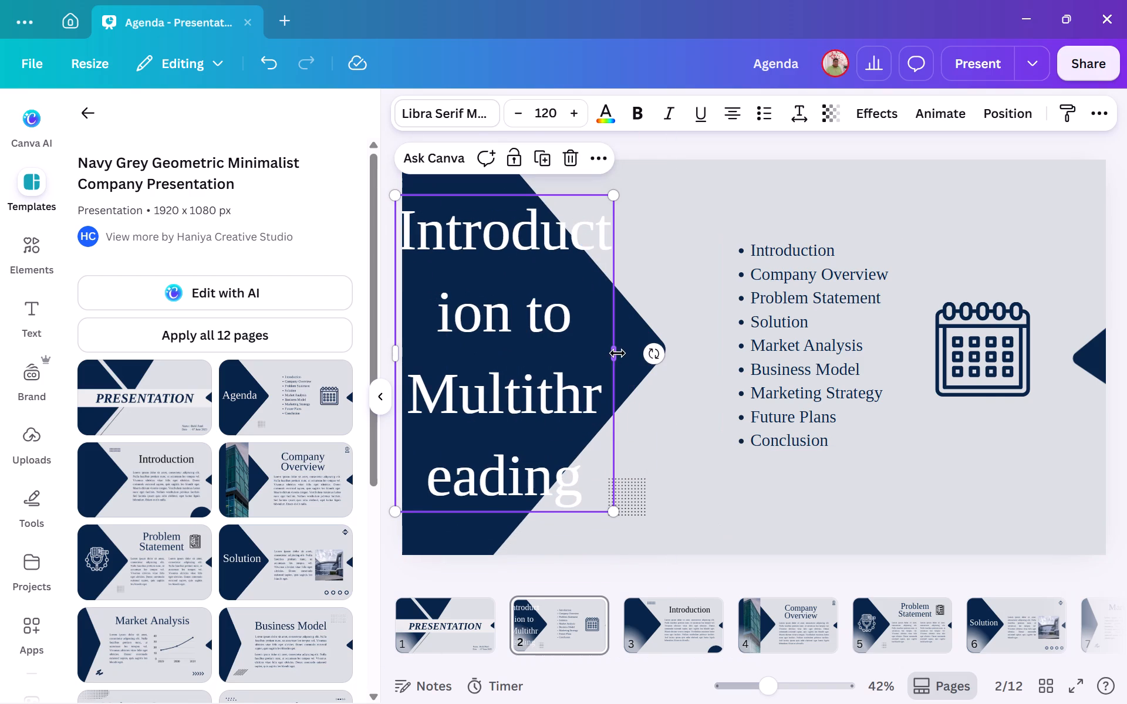
left_click_drag(616, 353, 808, 349)
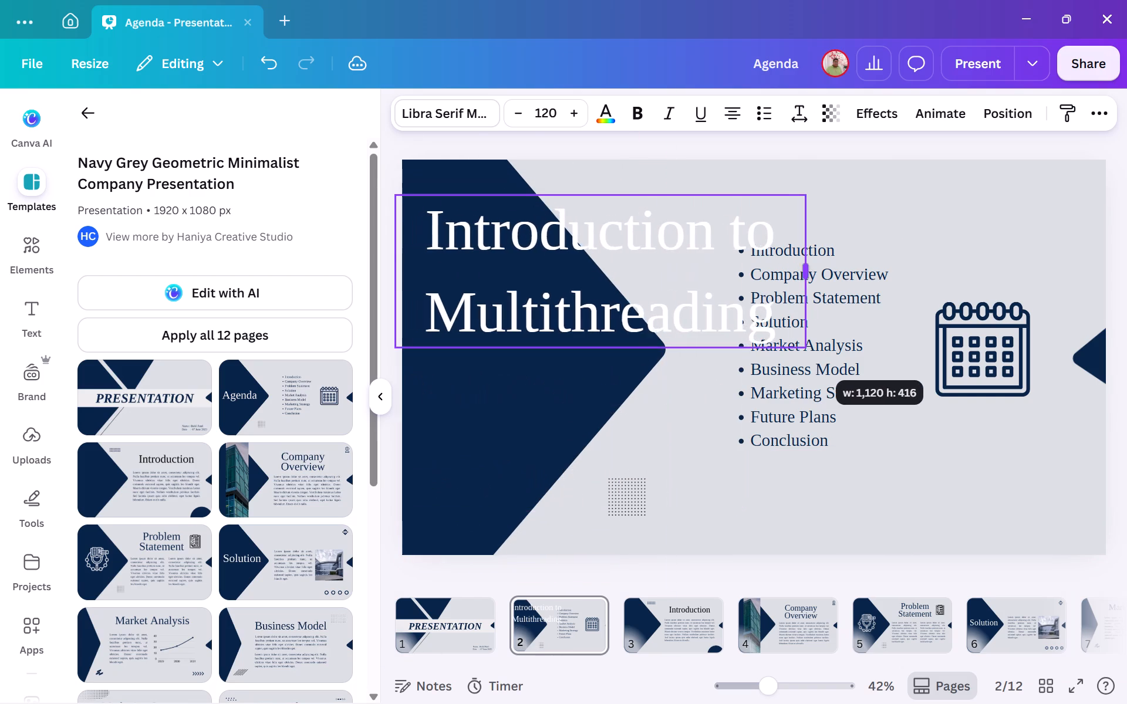
left_click_drag(808, 349, 933, 333)
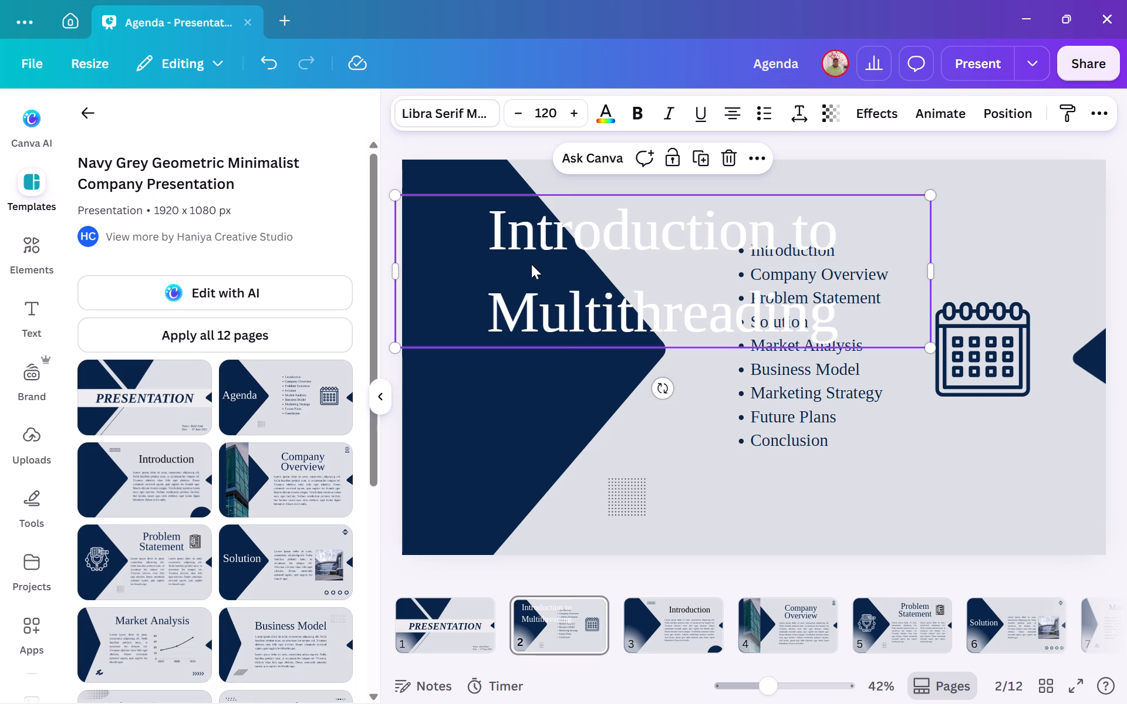
Change the page 2 title's text colour to the olive green from the photo colours.
left_click(606, 115)
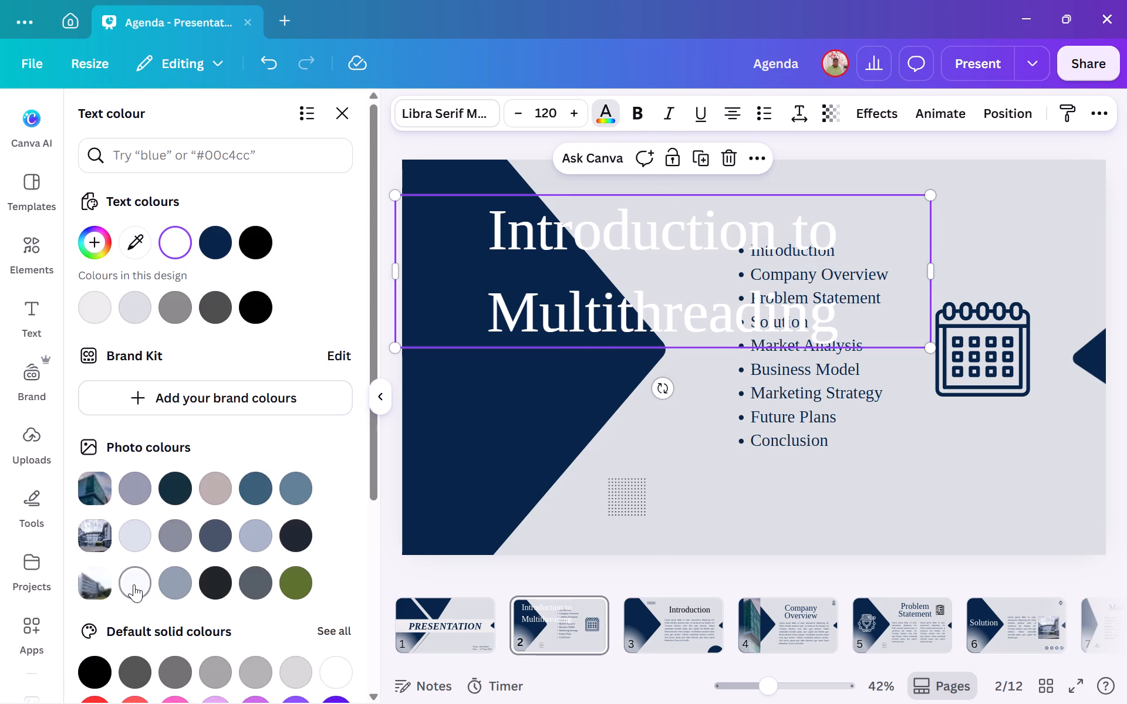
left_click(134, 584)
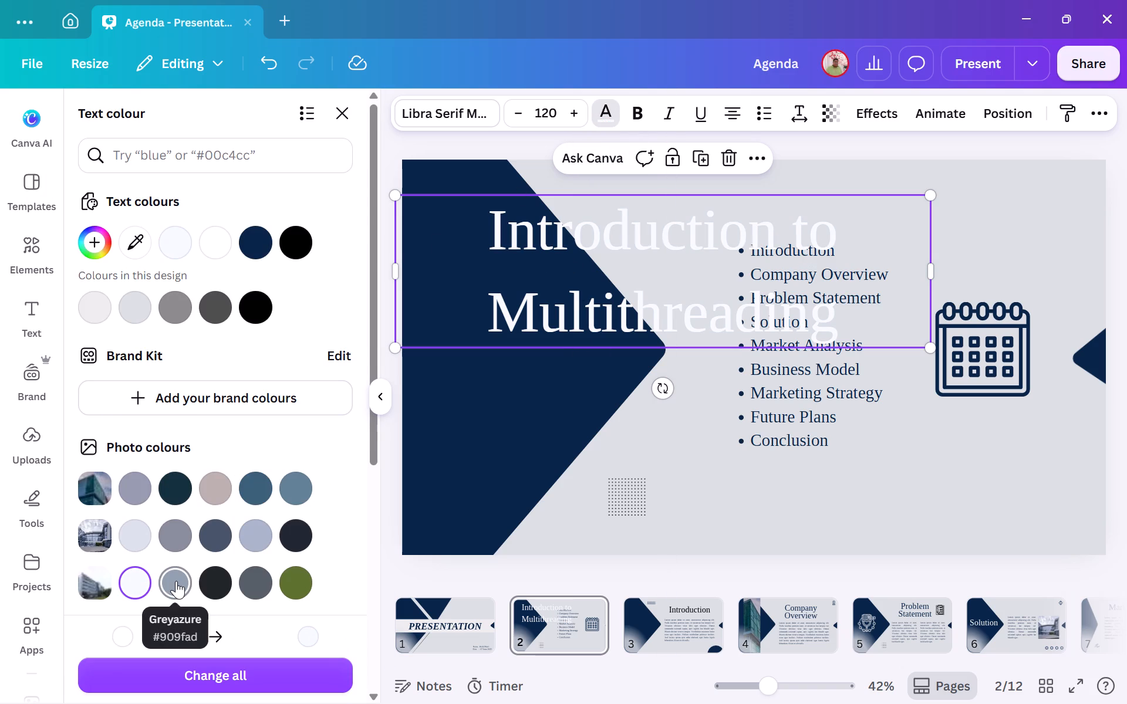
left_click(203, 591)
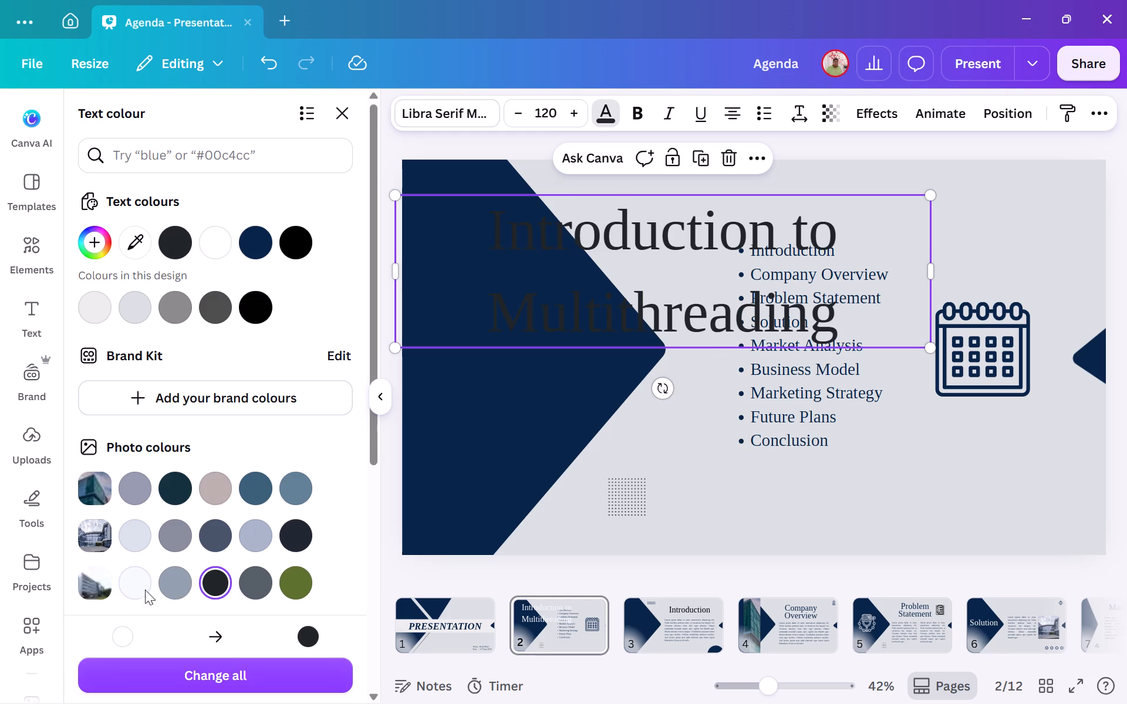
scroll(222, 554, "down", 1)
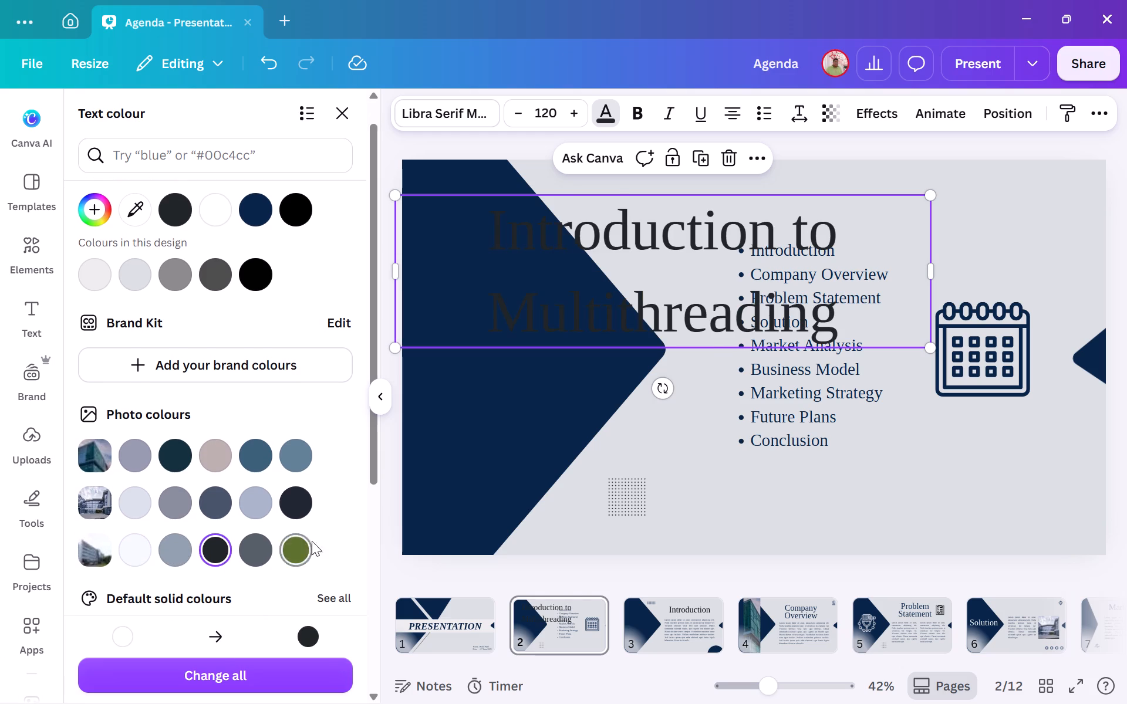
left_click(306, 541)
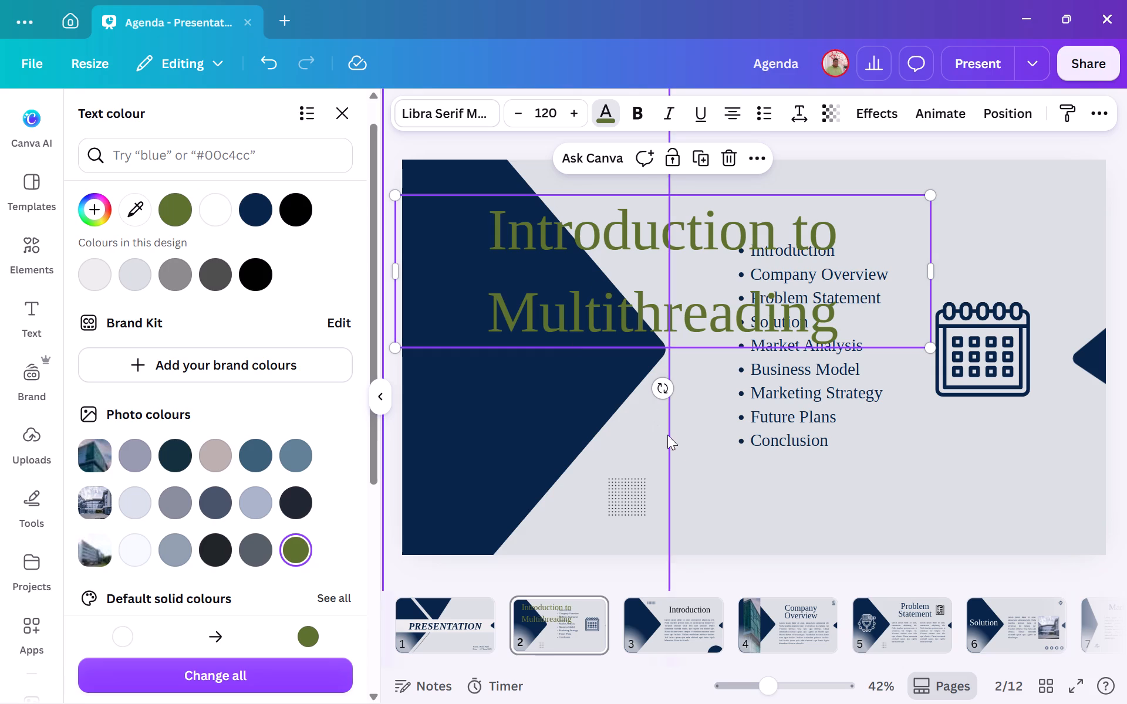
left_click(679, 447)
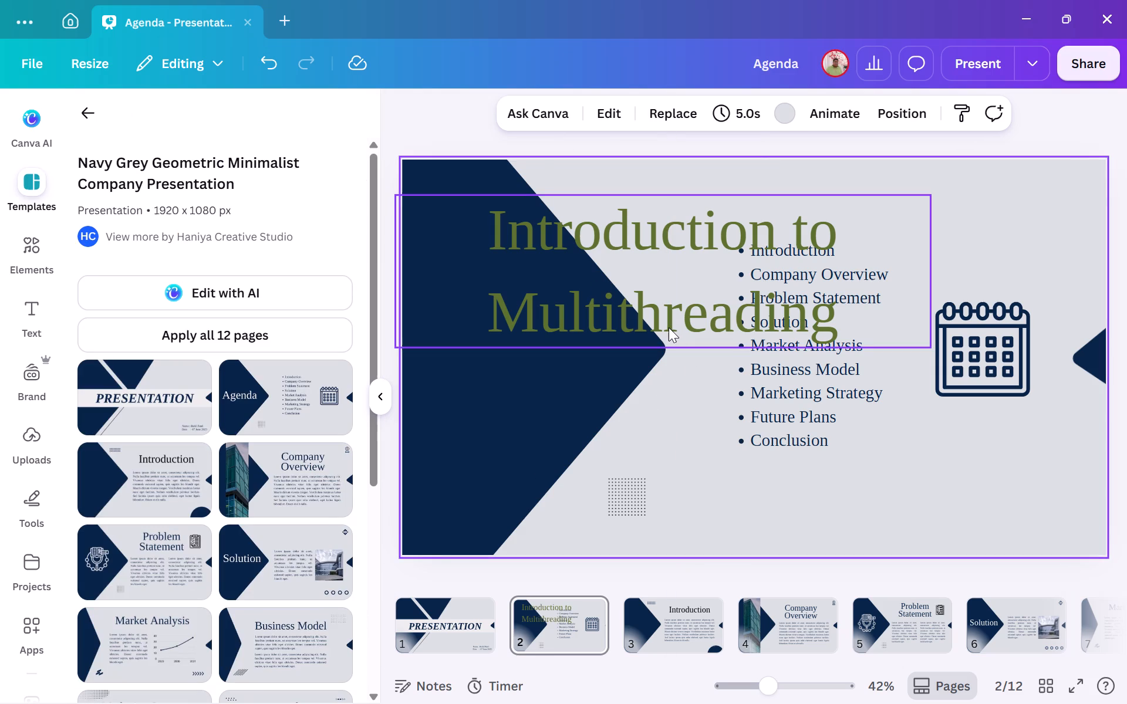
Scale the title down to font size 91.4 and place it at the top of page 2, beside the navy arrow shape.
left_click_drag(669, 327, 663, 317)
left_click(663, 317)
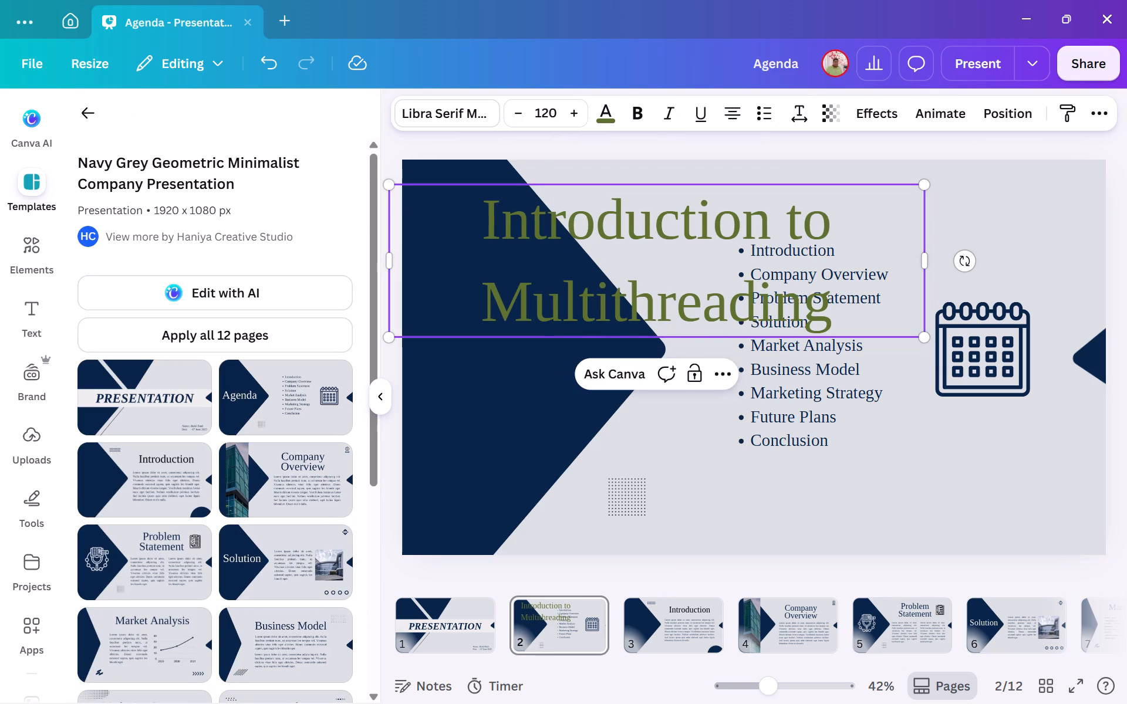
left_click_drag(925, 337, 861, 300)
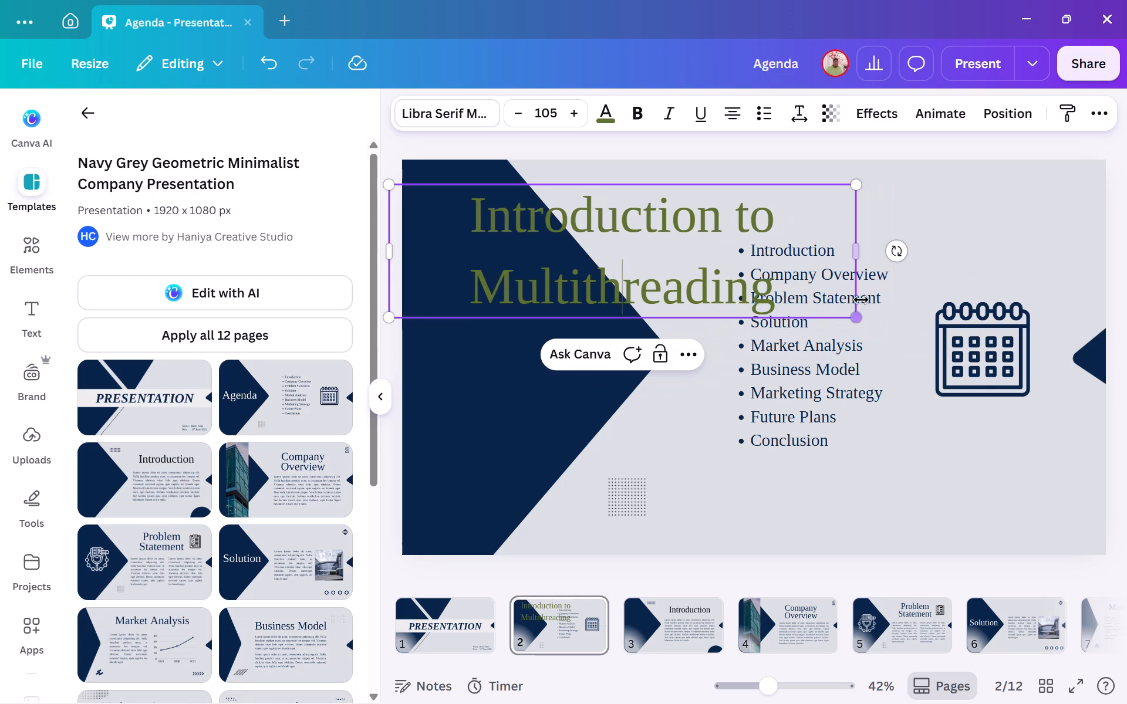
left_click(397, 184)
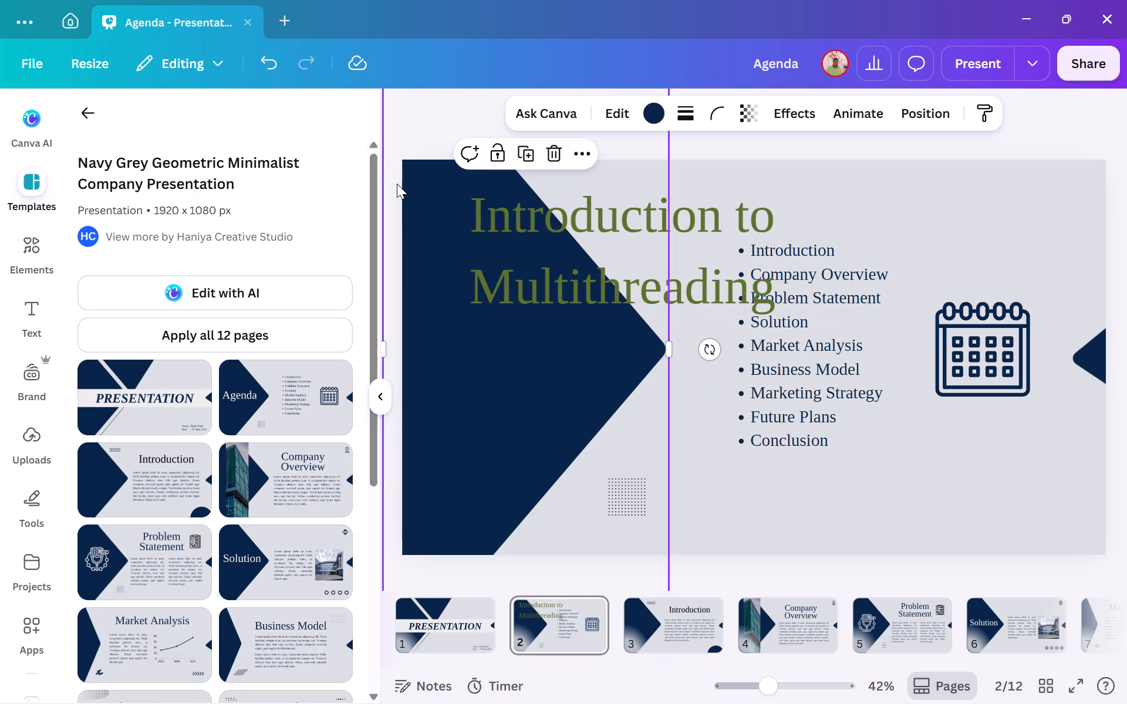
left_click(520, 224)
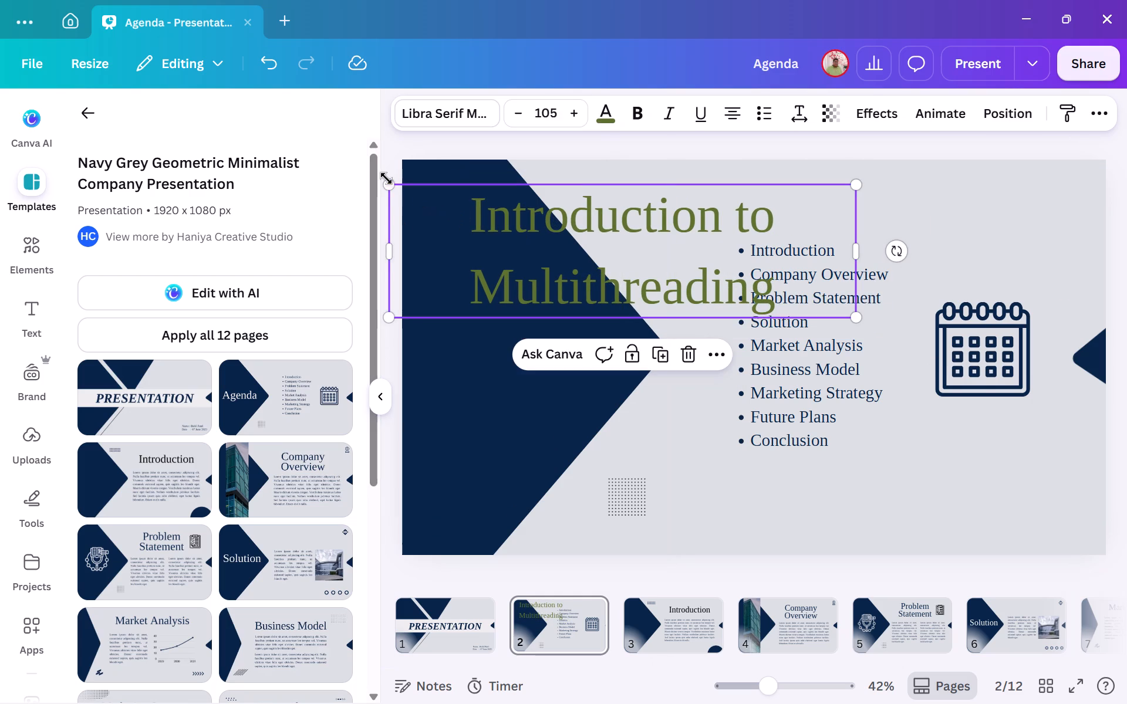
left_click_drag(385, 178, 448, 184)
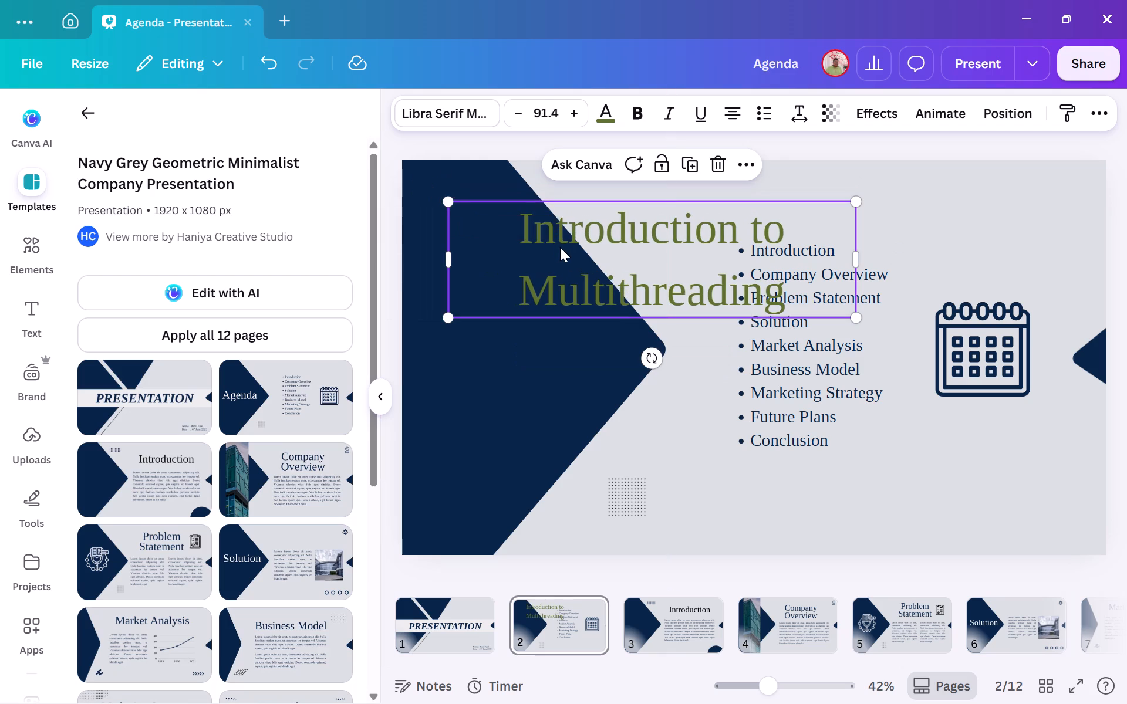
left_click_drag(561, 247, 642, 212)
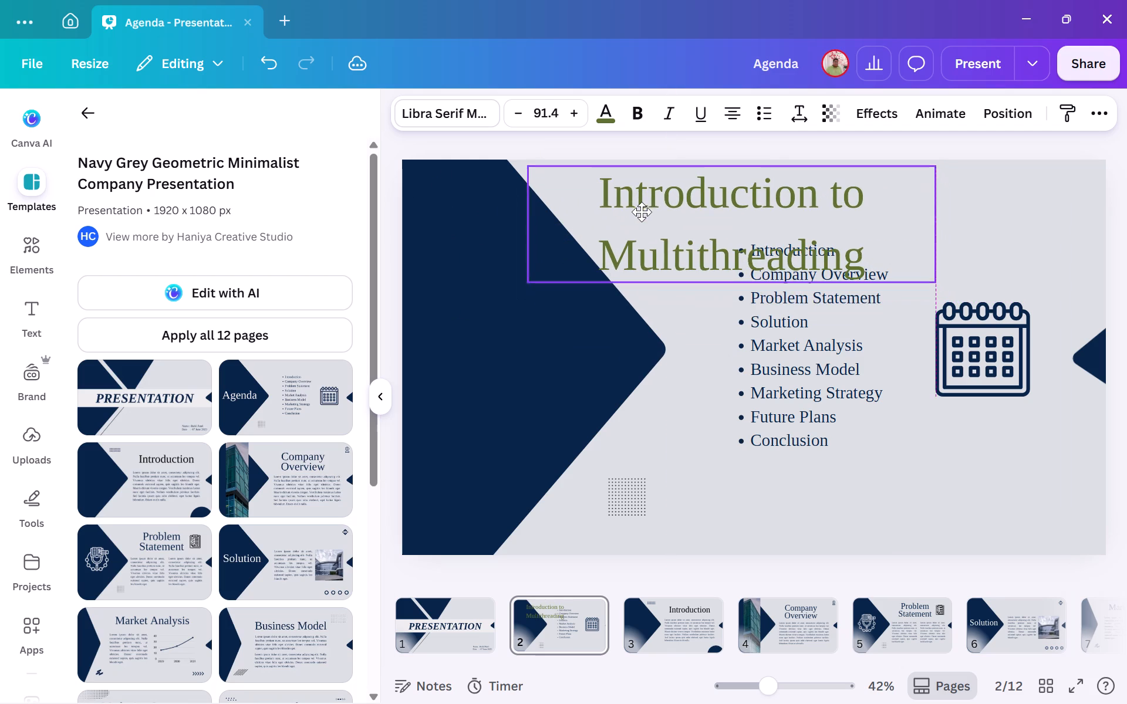
left_click_drag(642, 212, 642, 211)
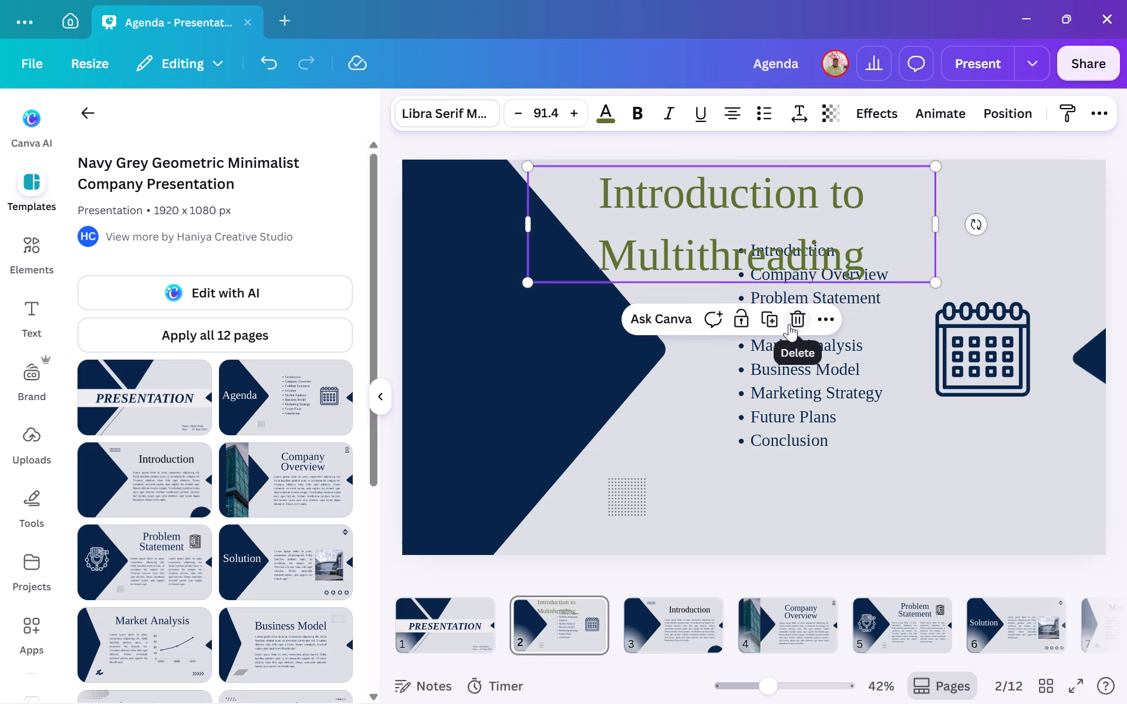
Move the bulleted agenda list off page 2, past the page's lower-left corner.
left_click(777, 398)
left_click_drag(777, 398, 559, 611)
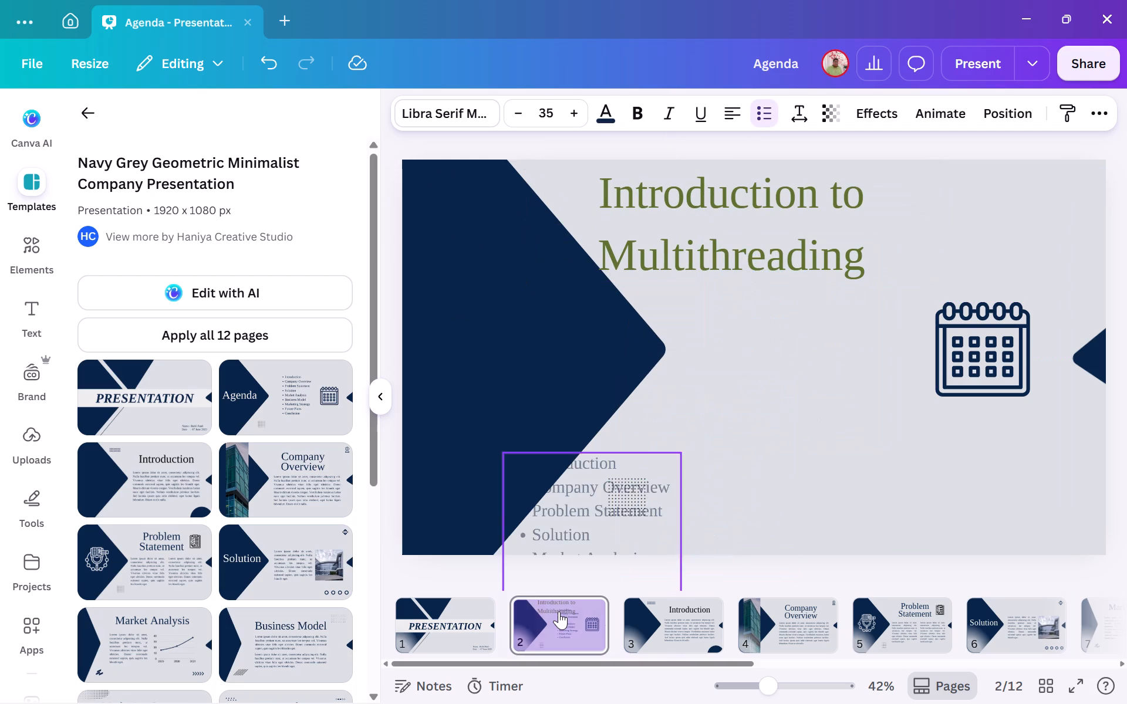
left_click_drag(559, 611, 366, 703)
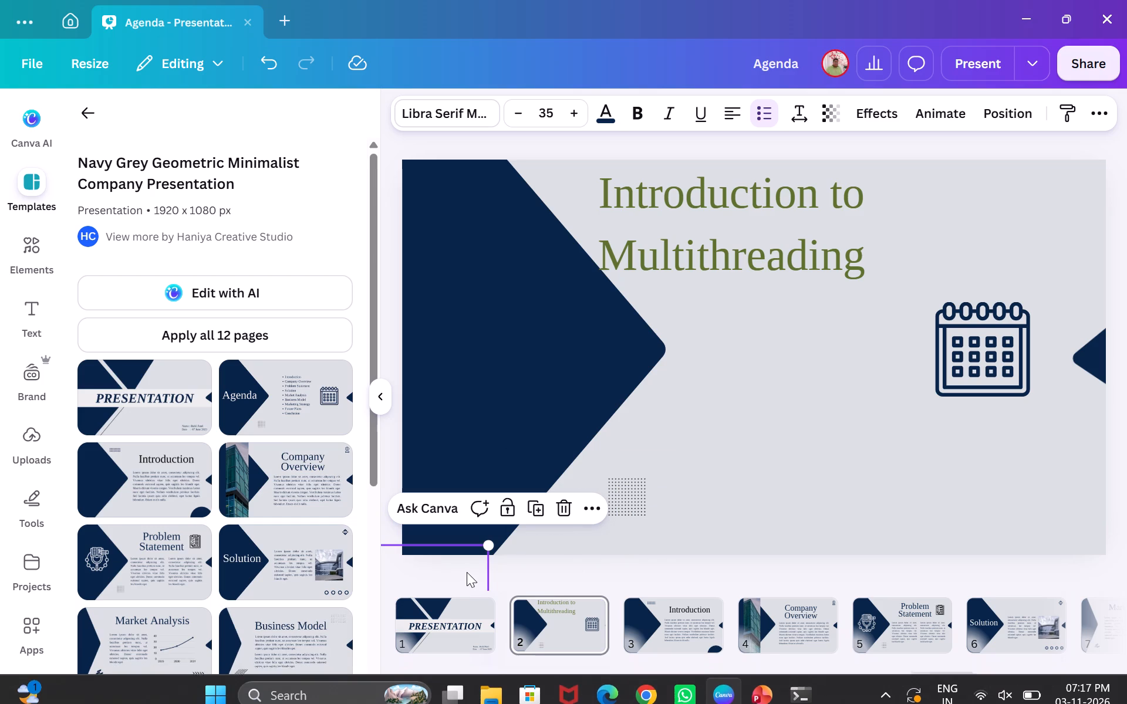
Move the bulleted agenda list back onto page 2, below the title and beside the navy arrow's tip.
left_click_drag(467, 572, 816, 324)
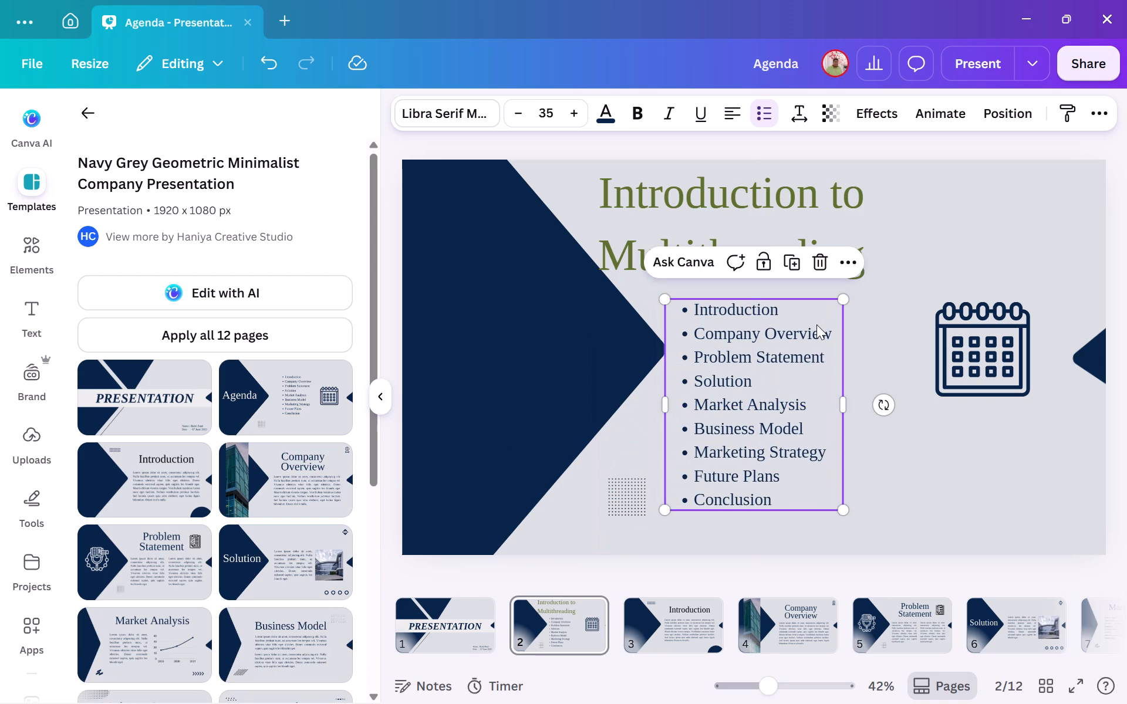
Widen the page 2 title's text box so that "Introduction to Multithreading" fits on a single line.
left_click(841, 224)
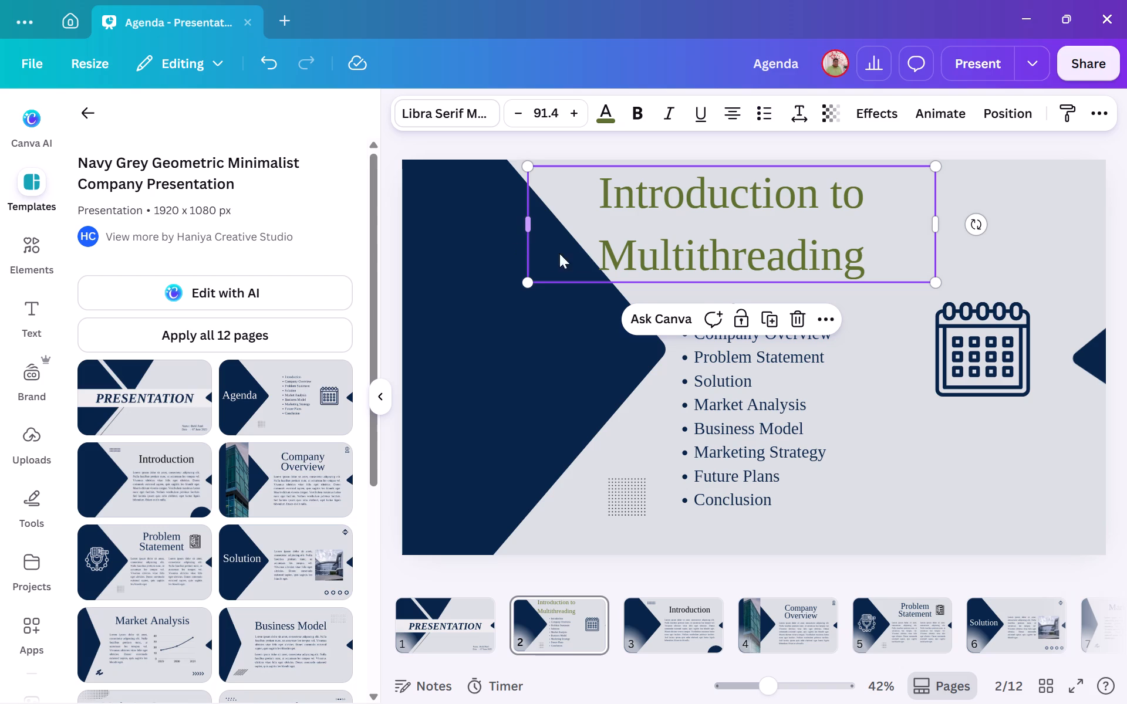
left_click(585, 253)
key("BackSpace")
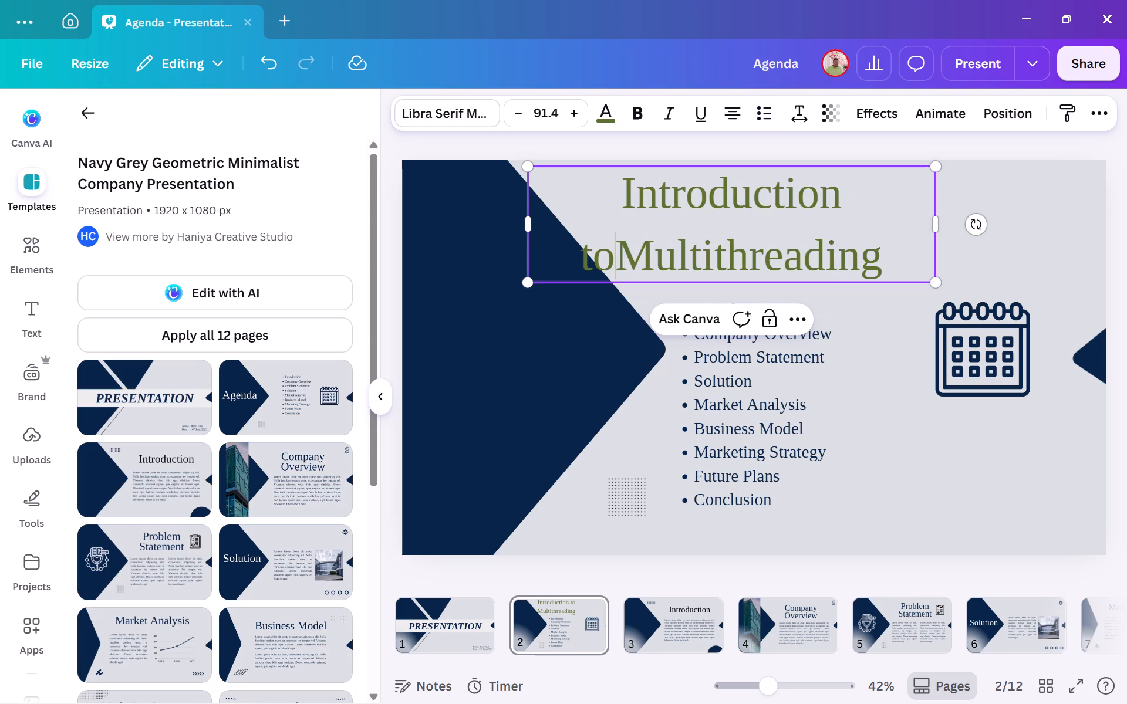
key("space")
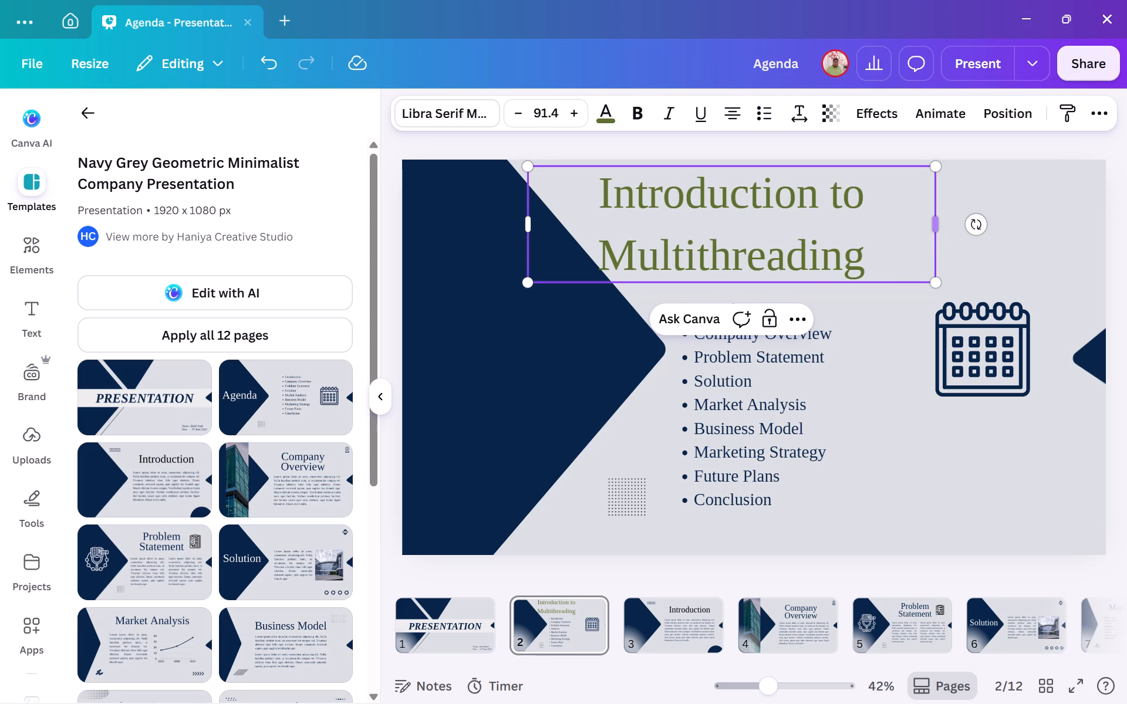
left_click_drag(938, 222, 949, 221)
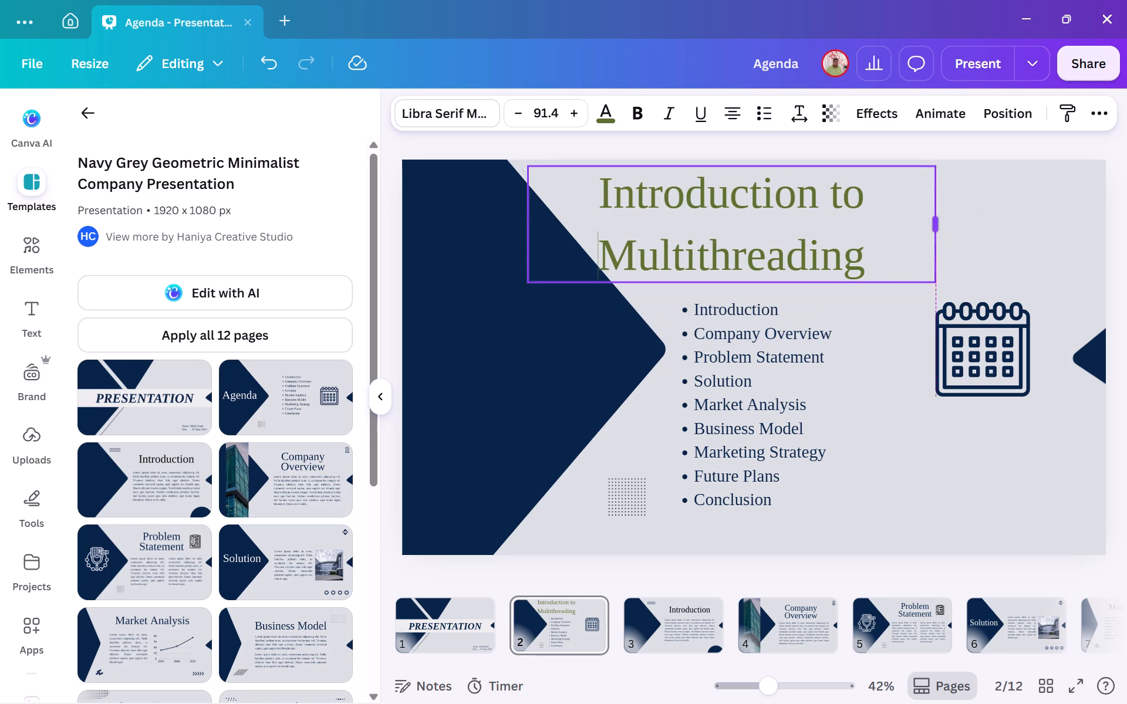
left_click_drag(949, 221, 1086, 209)
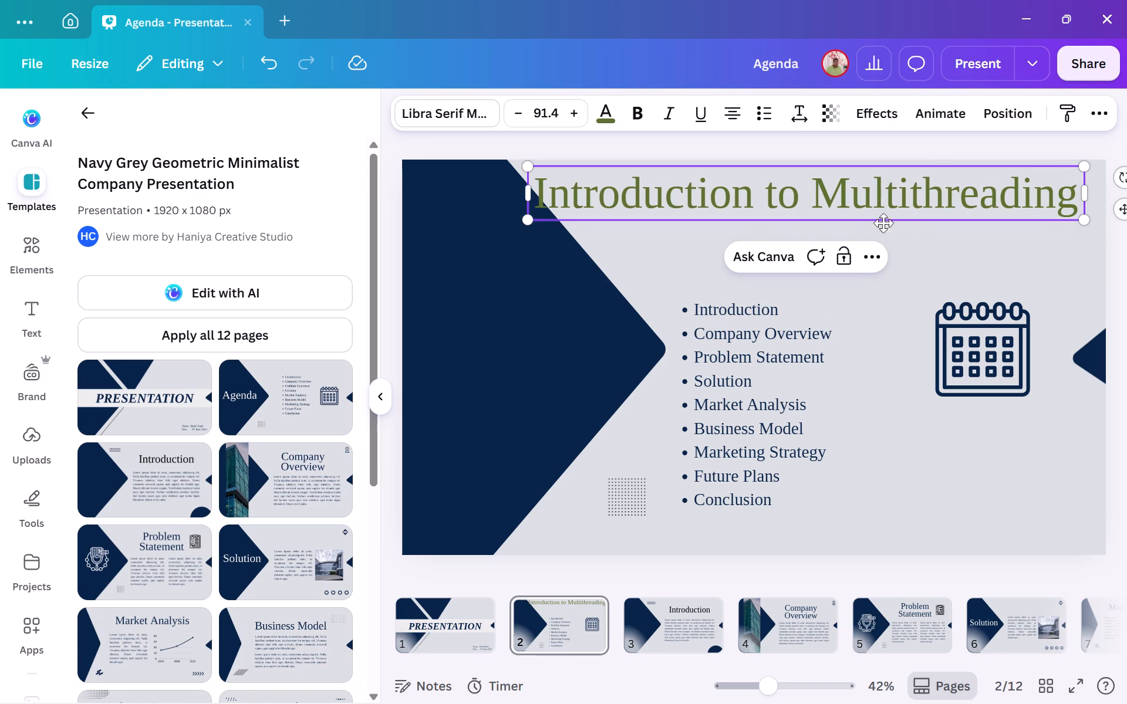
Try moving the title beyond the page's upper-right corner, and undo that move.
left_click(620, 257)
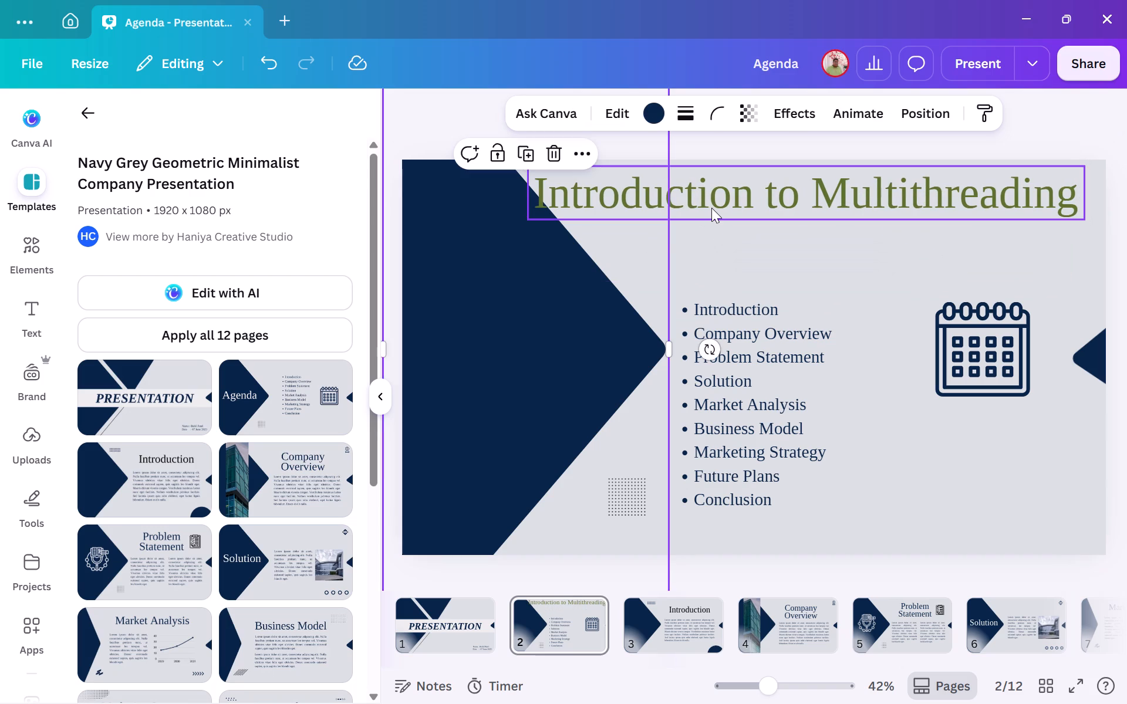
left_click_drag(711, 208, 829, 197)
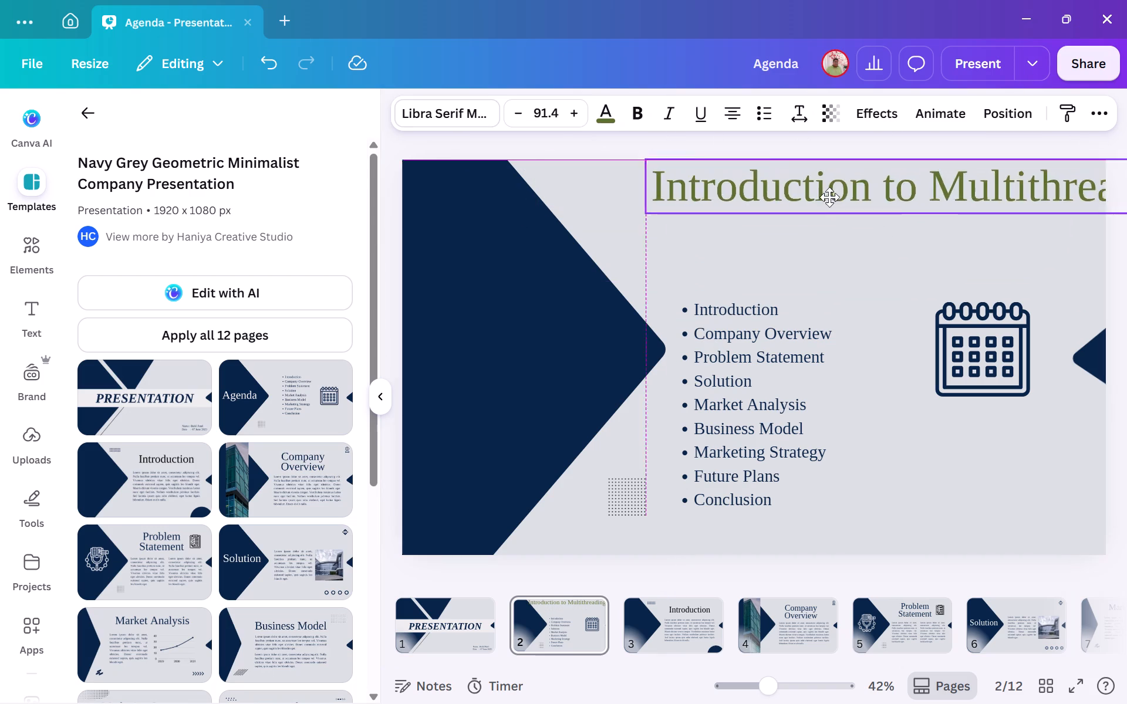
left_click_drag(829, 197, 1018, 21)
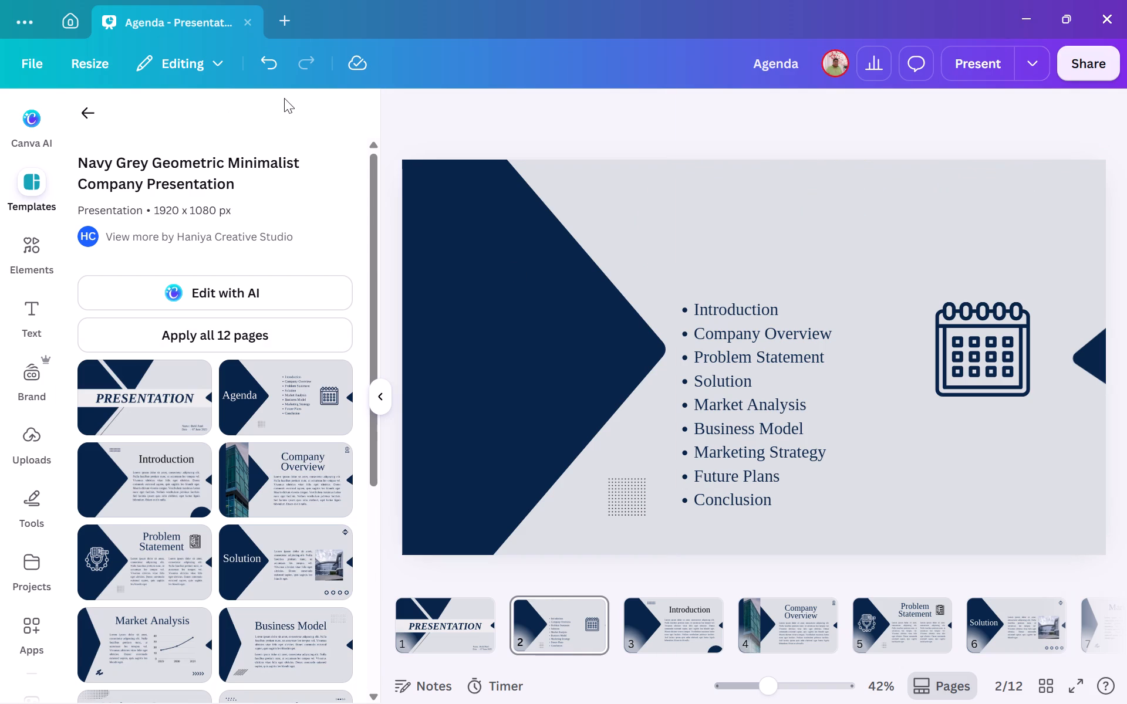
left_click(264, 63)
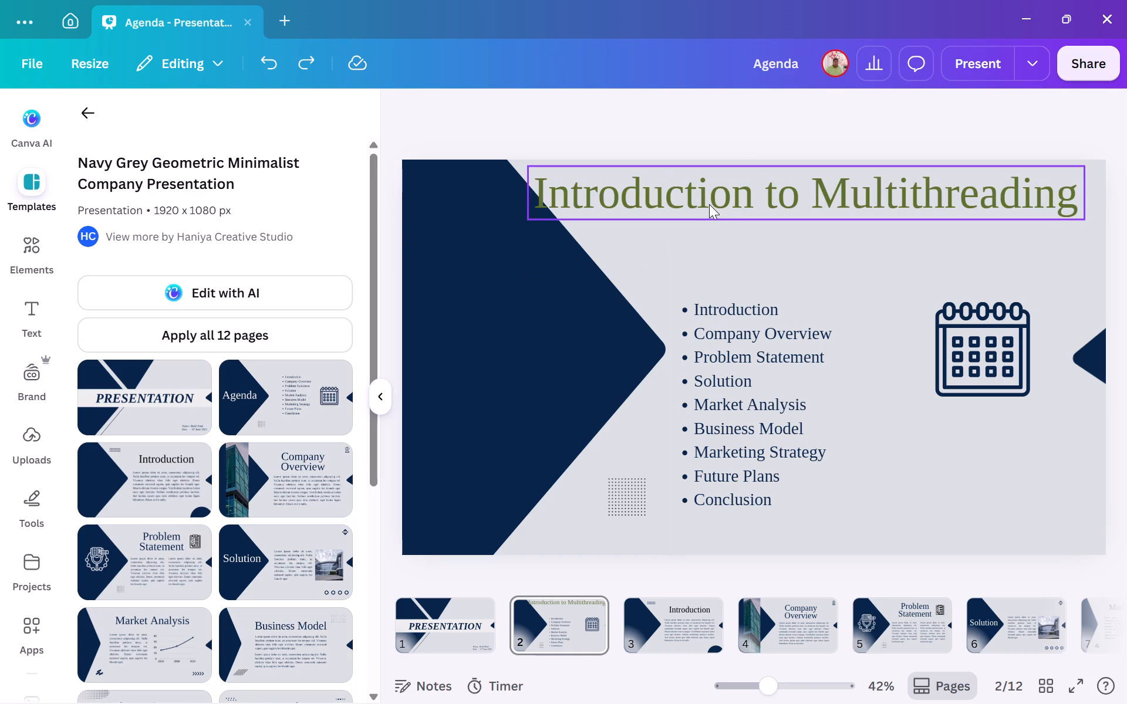
Move the one-line title flush with the top and right edges of page 2.
left_click_drag(709, 204, 735, 195)
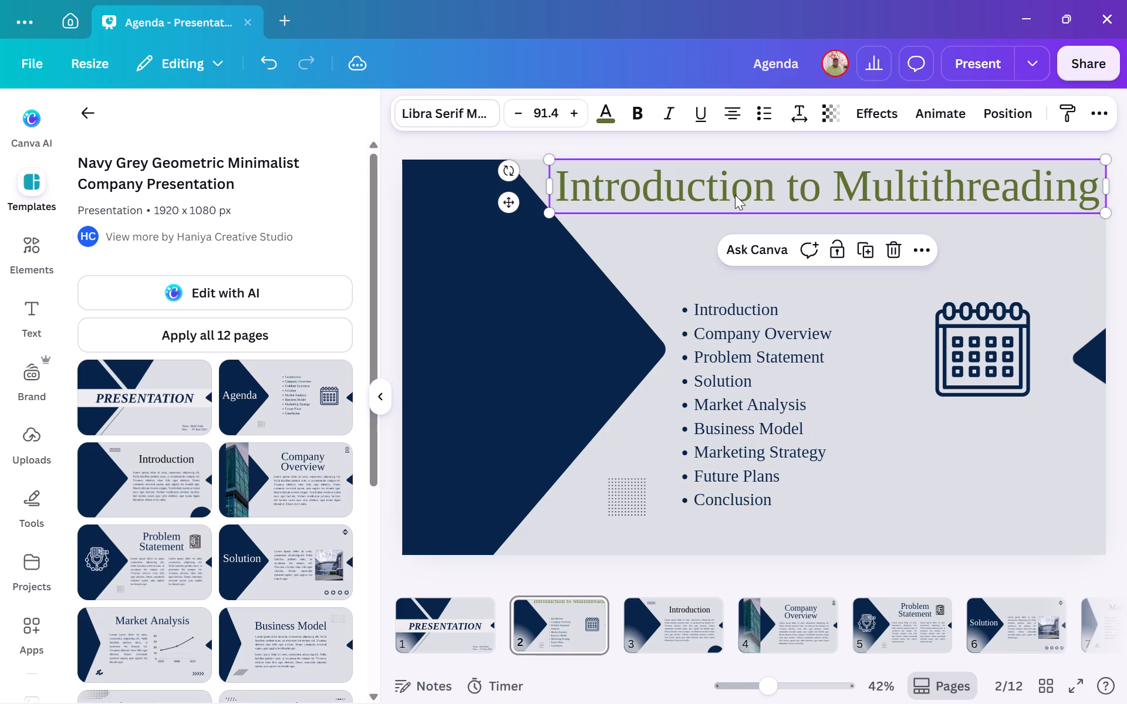
left_click(642, 250)
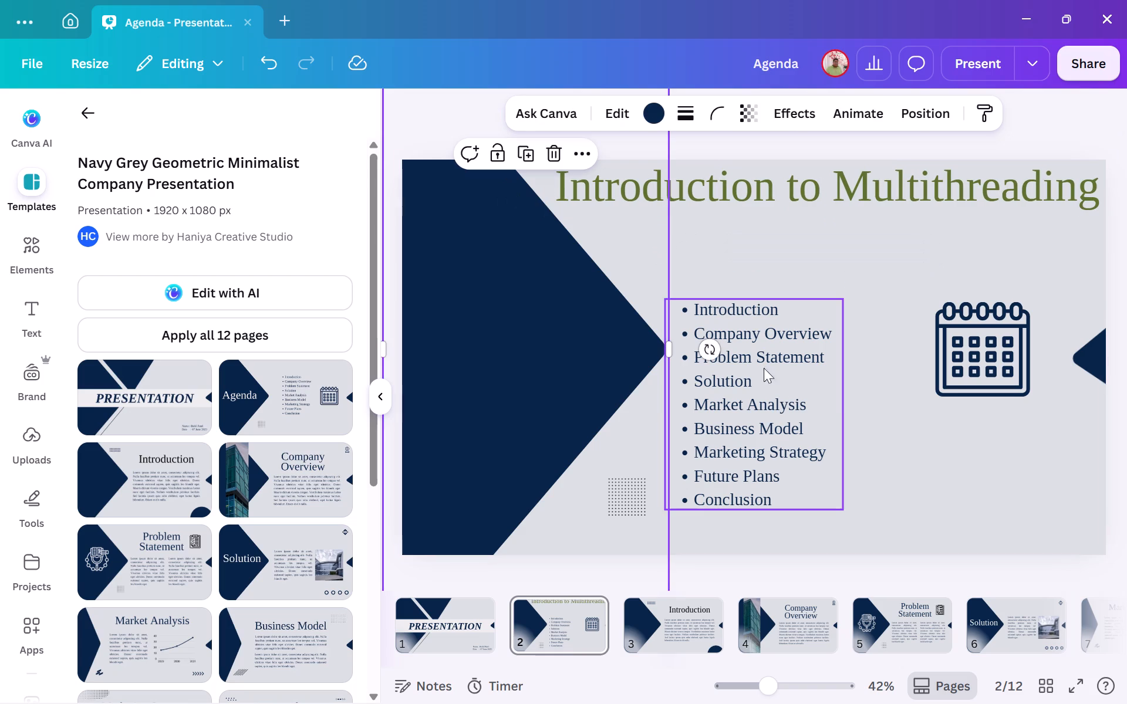
Shift the bulleted agenda list right, into the space between the navy arrow's tip and the calendar icon.
left_click(835, 403)
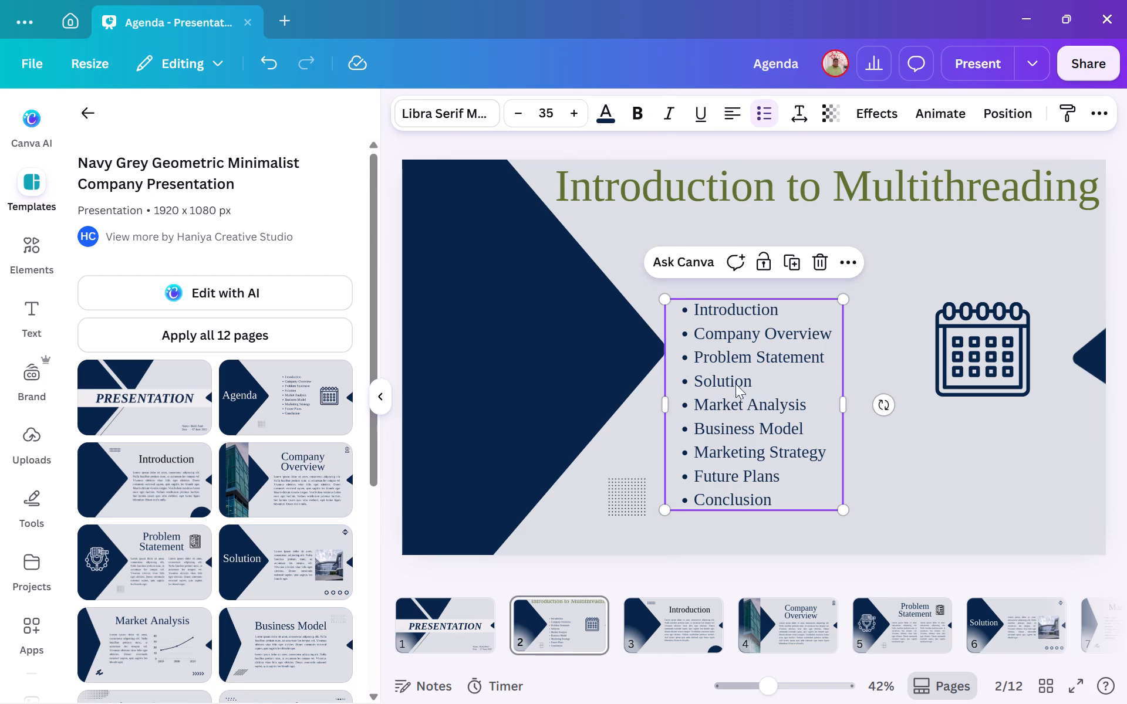
left_click_drag(686, 310, 727, 296)
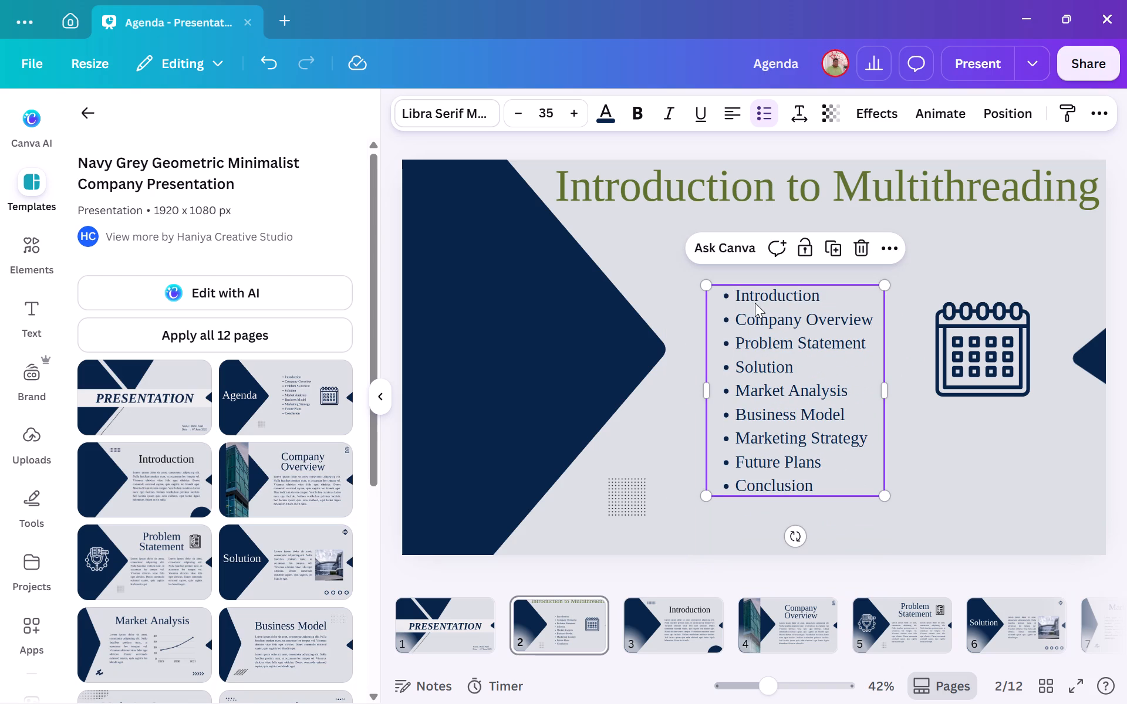
left_click_drag(743, 297, 751, 309)
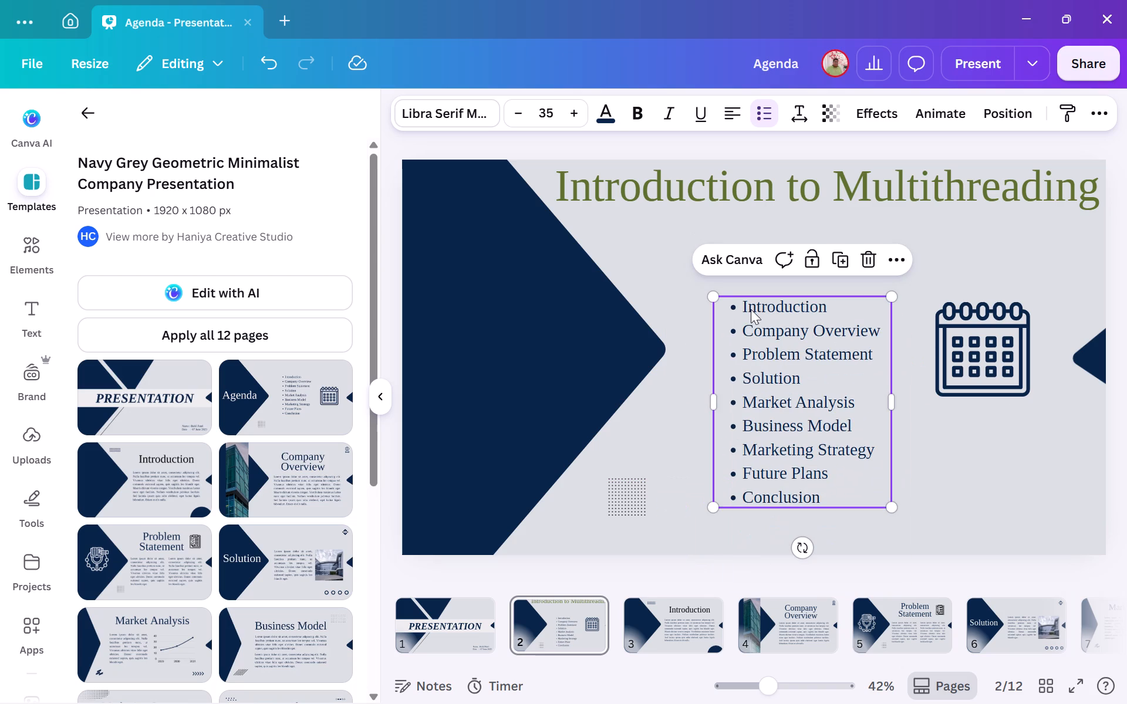
Clear all the agenda entries from the bulleted list on page 2, keeping its text box.
left_click(810, 453)
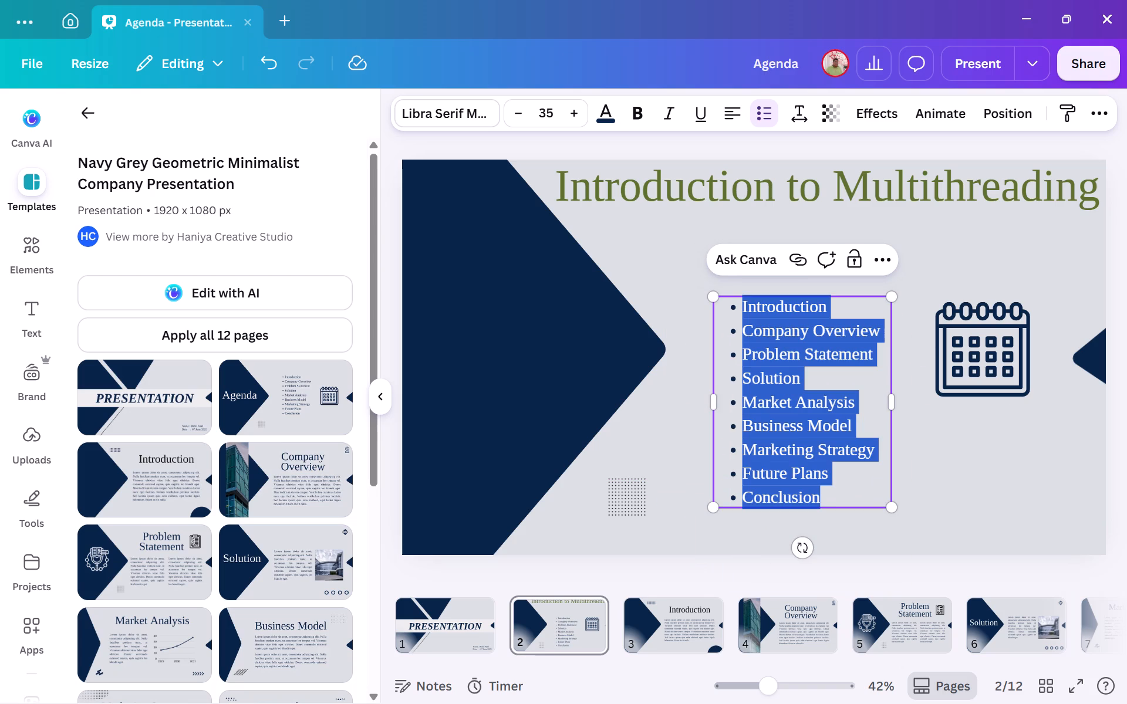
key("BackSpace")
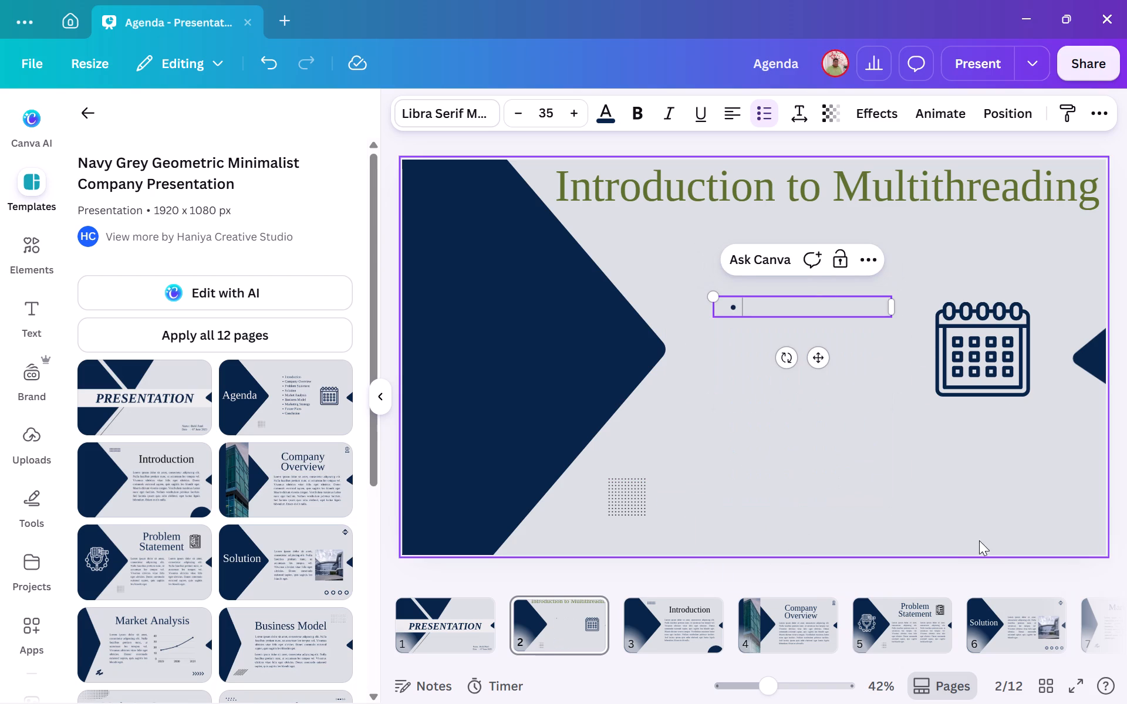
Delete the calendar icon from page 2.
left_click(1005, 339)
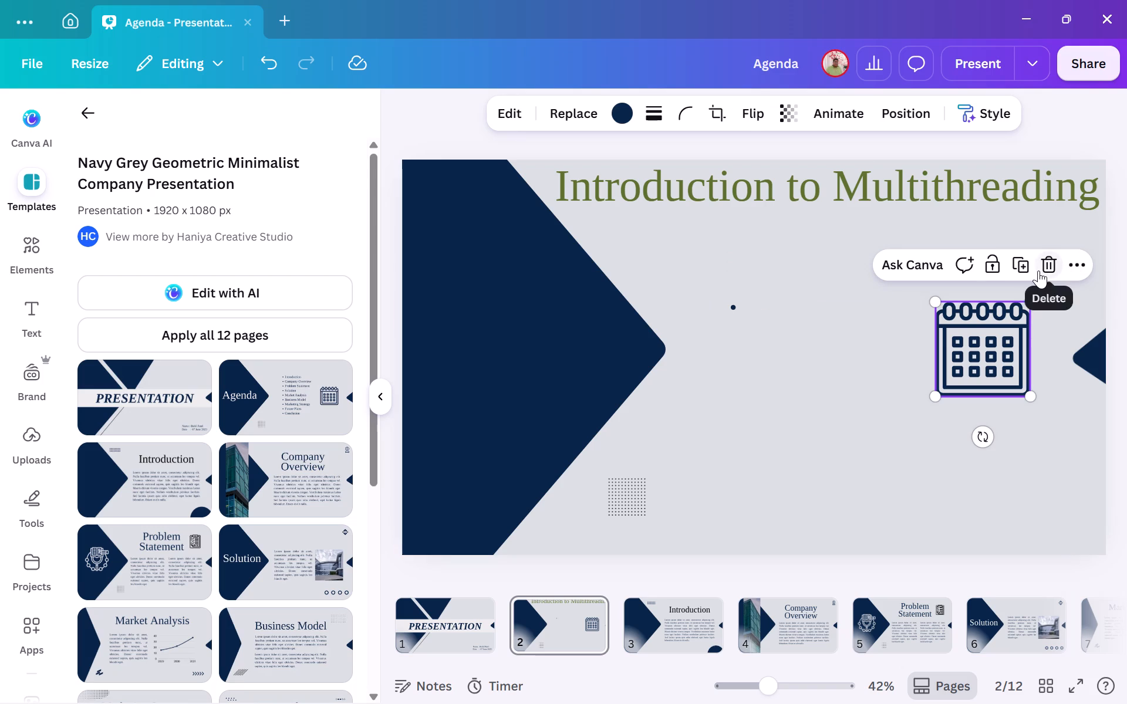
left_click(1038, 270)
left_click(1088, 390)
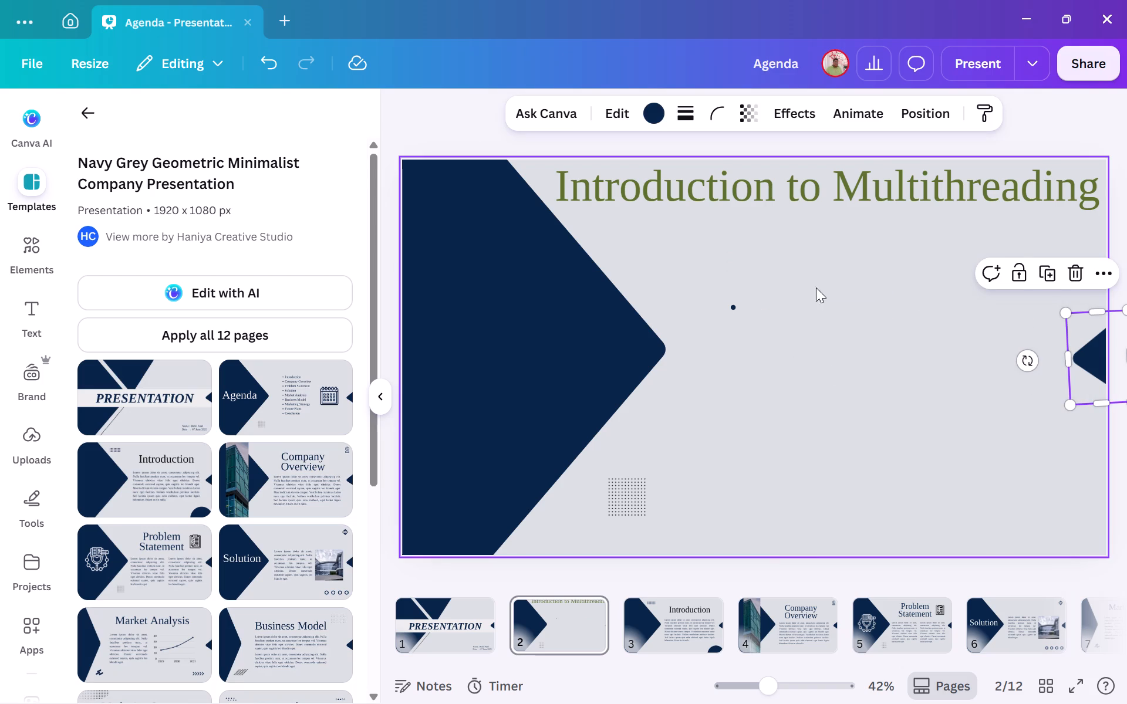
Reposition the title along the top of page 2 with a small gap from the page's top and right edges.
left_click(832, 179)
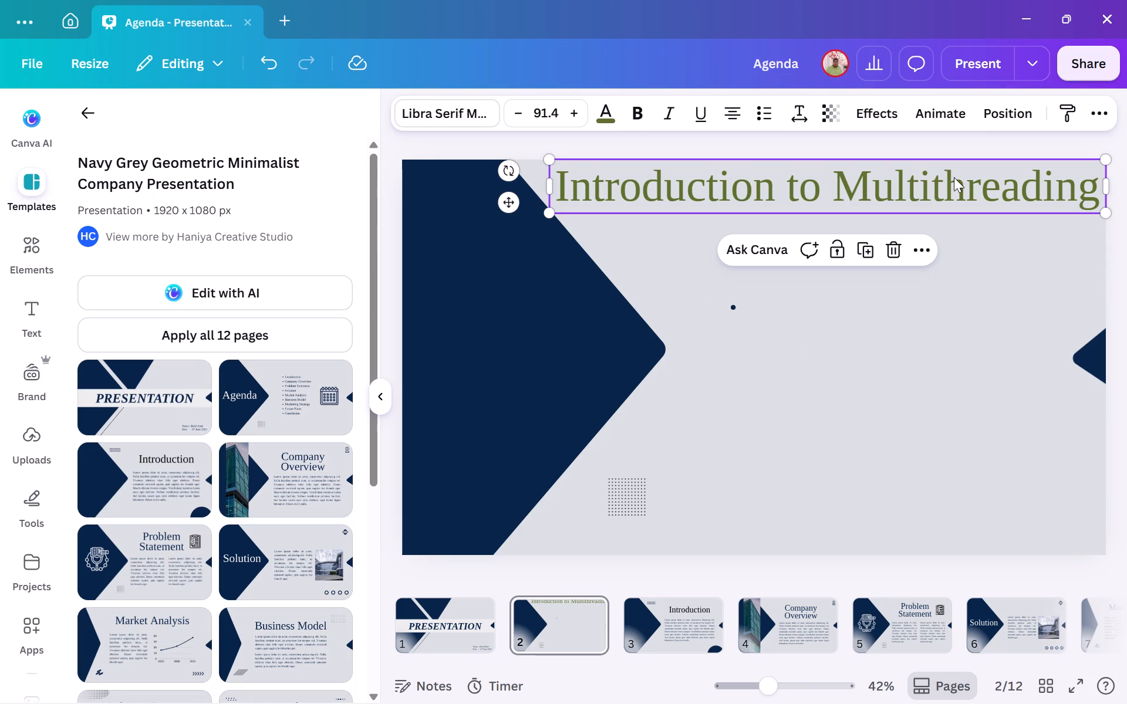
left_click_drag(1085, 188, 967, 173)
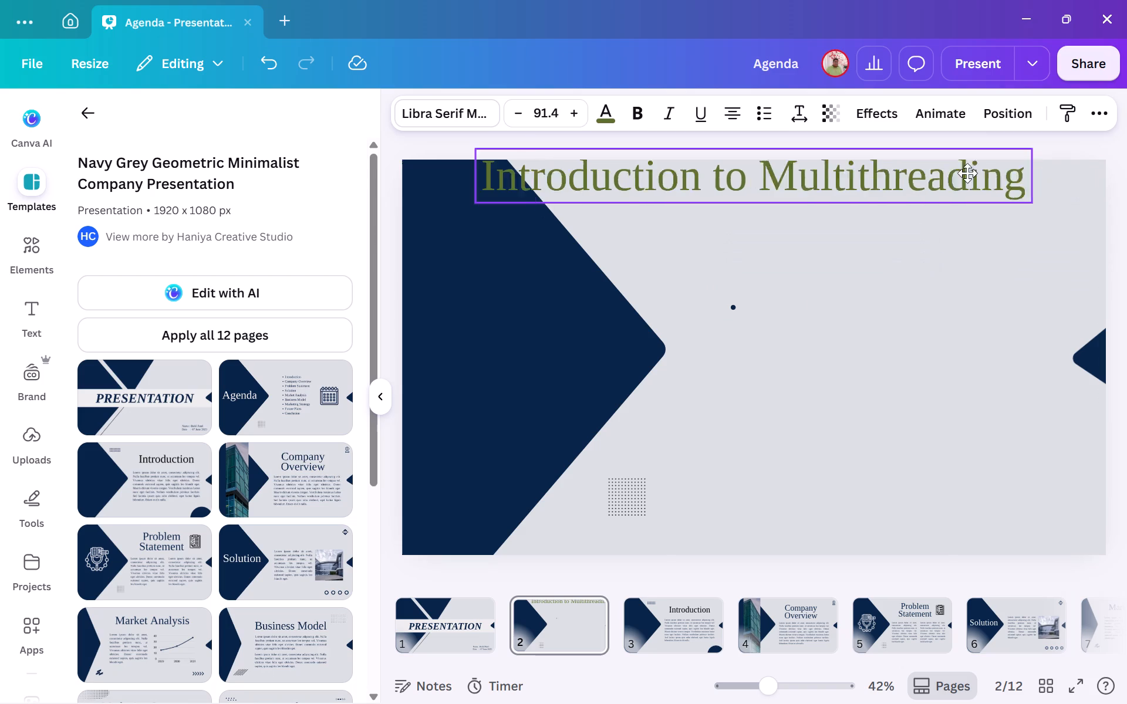
left_click_drag(967, 173, 1098, 200)
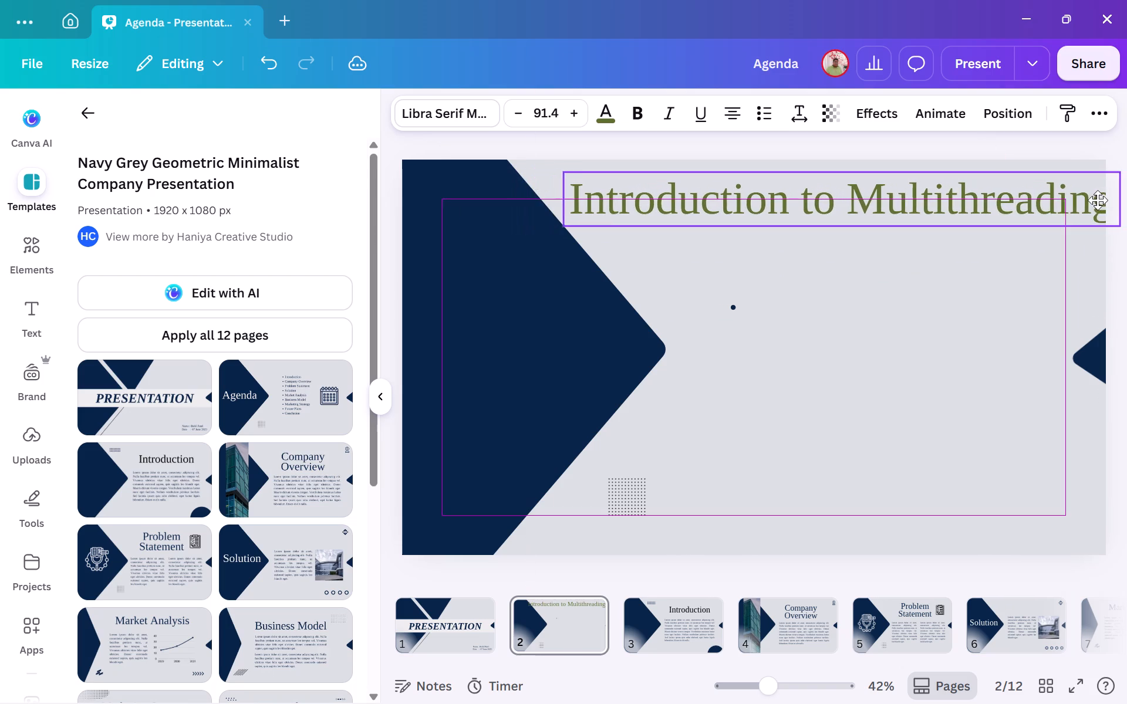
left_click_drag(1098, 200, 1097, 200)
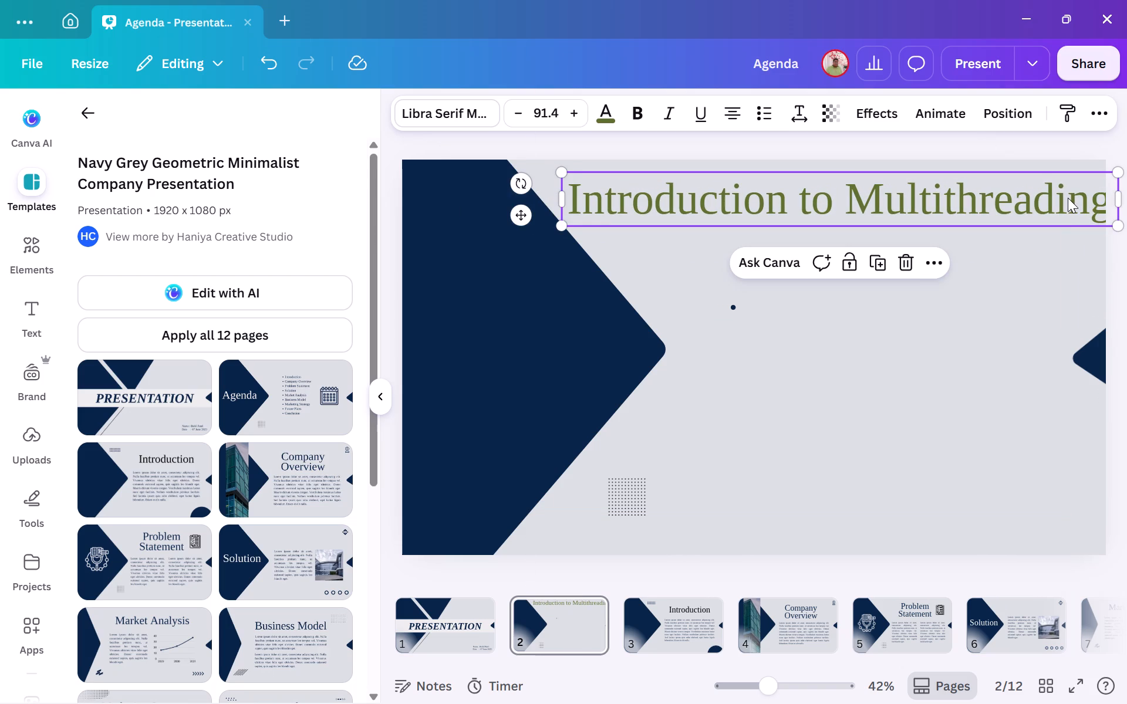
left_click_drag(1068, 198, 643, 416)
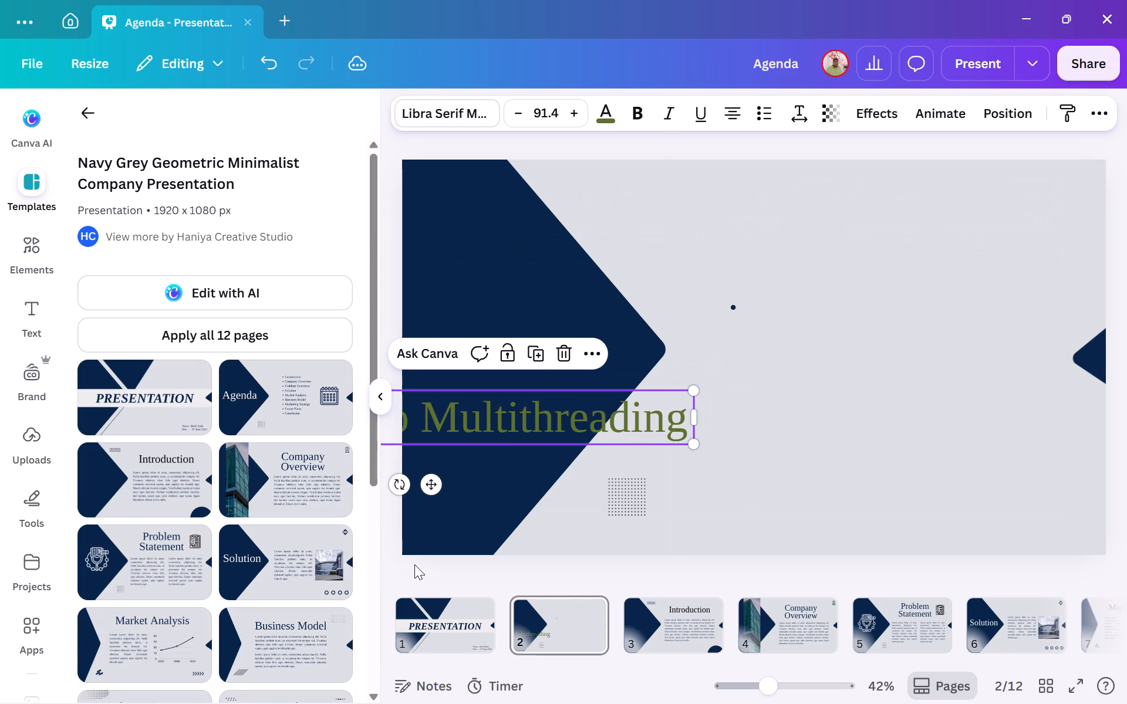
triple_click(527, 426)
left_click(527, 426)
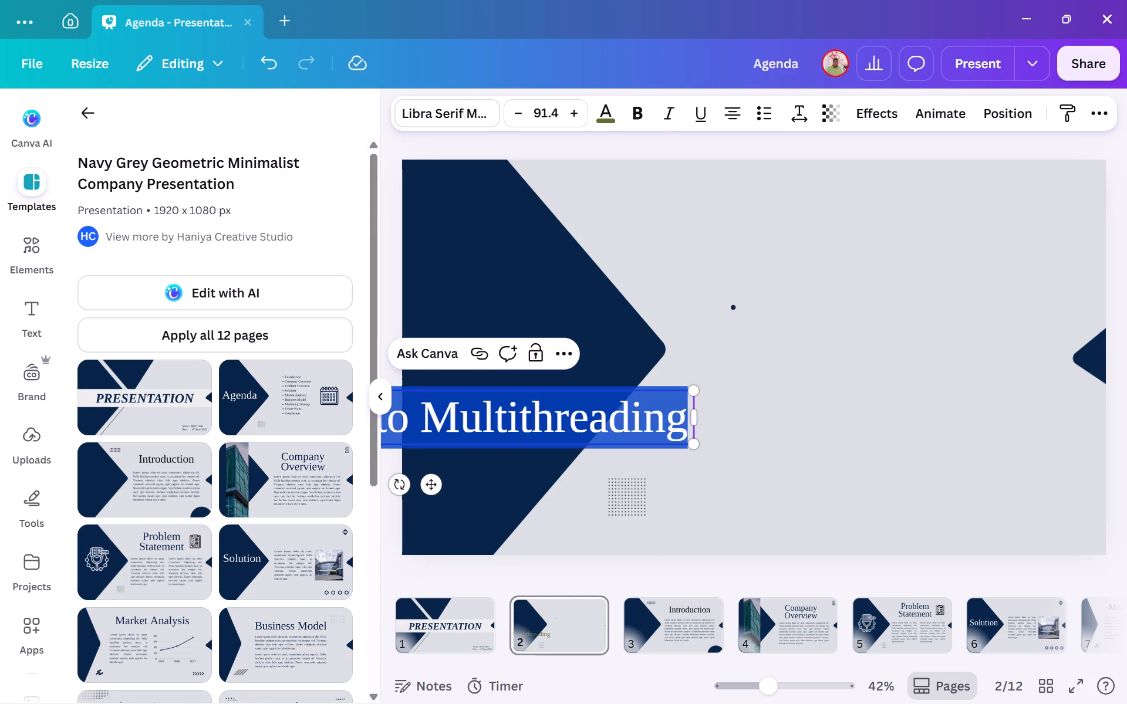
left_click(584, 422)
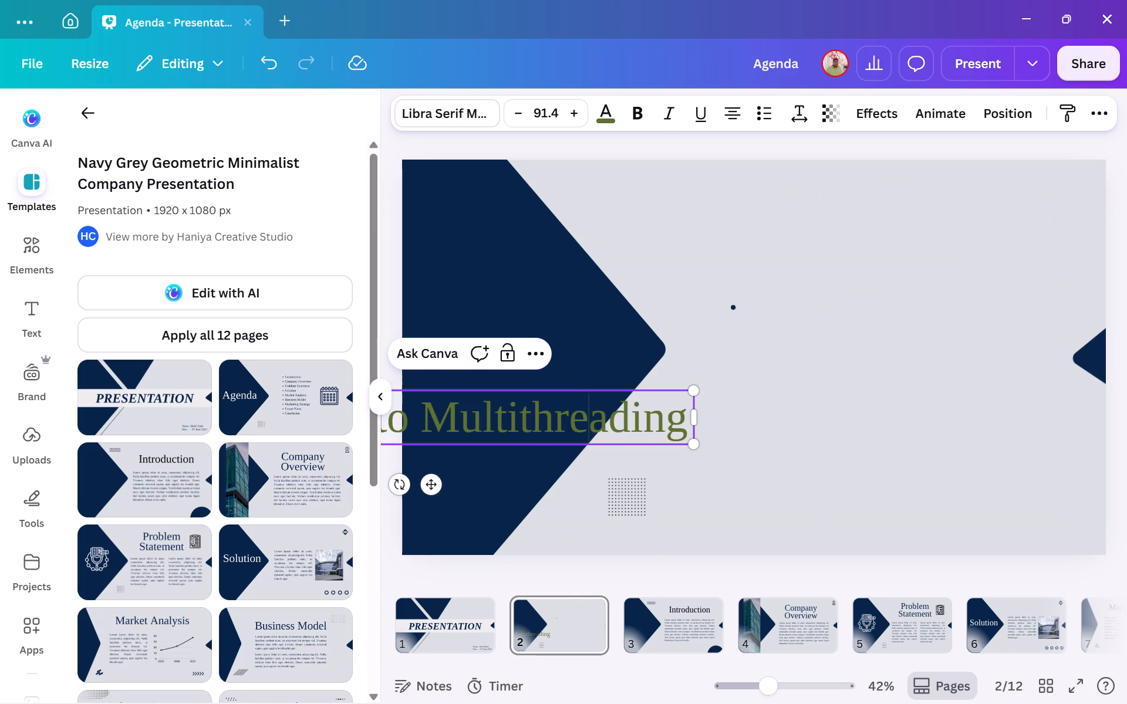
left_click_drag(490, 429, 539, 420)
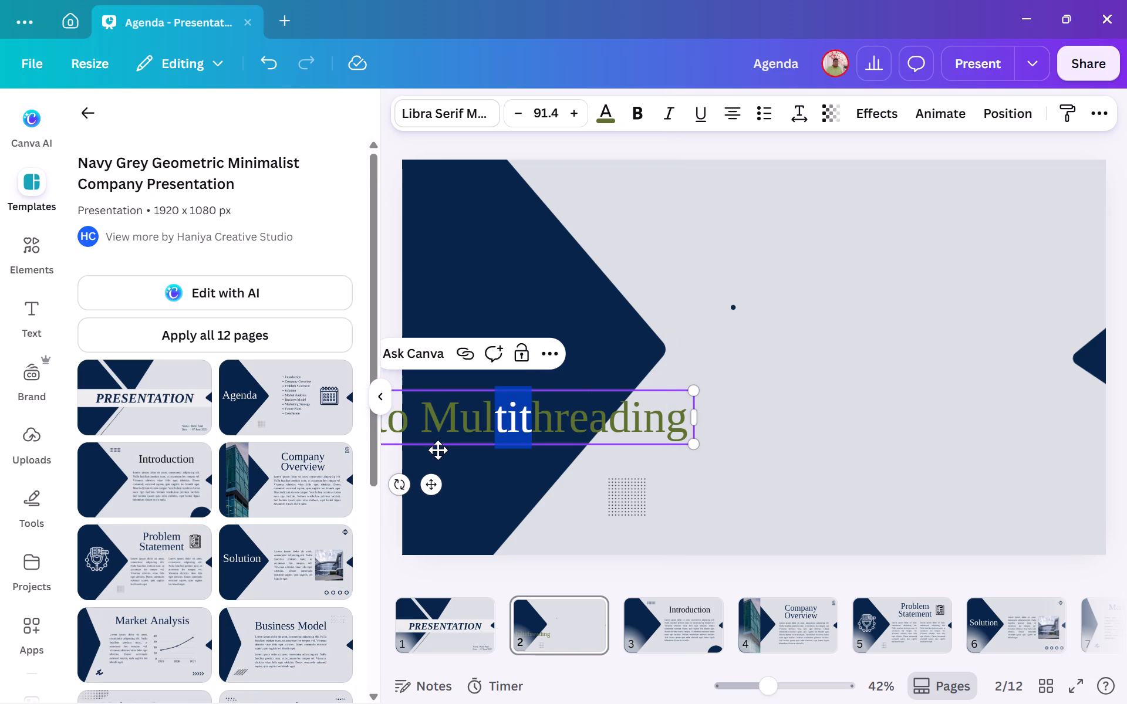
left_click_drag(438, 450, 840, 226)
left_click(1061, 187)
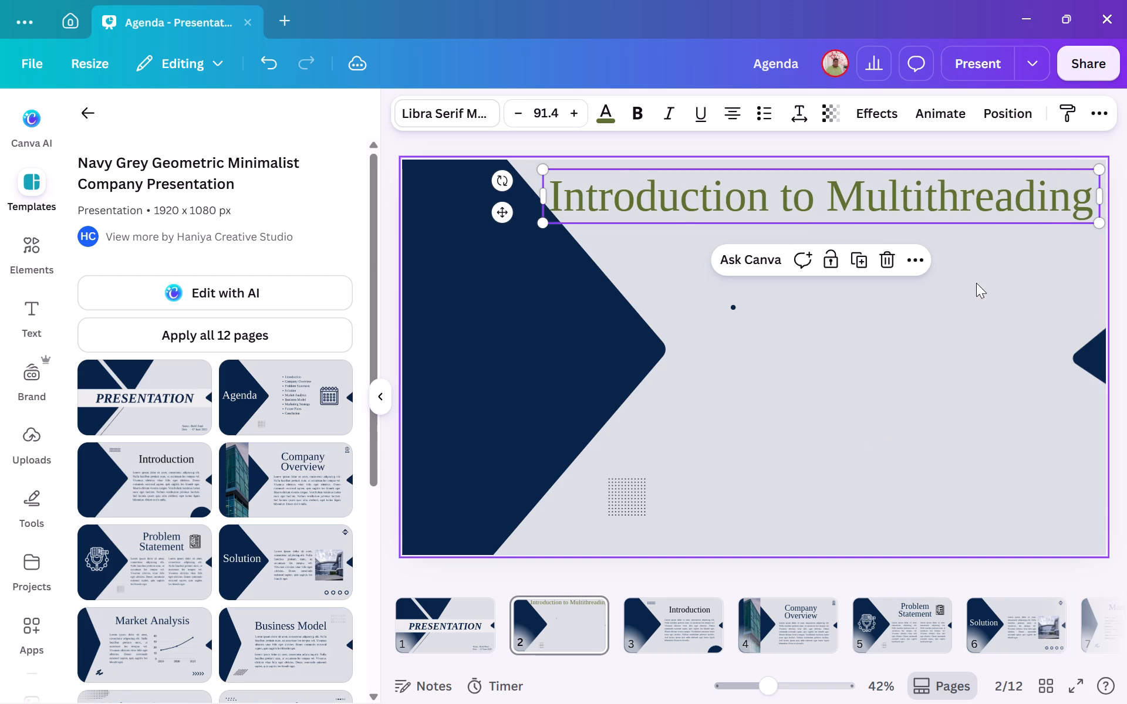
Select the empty bulleted text box below the page 2 title.
left_click(832, 391)
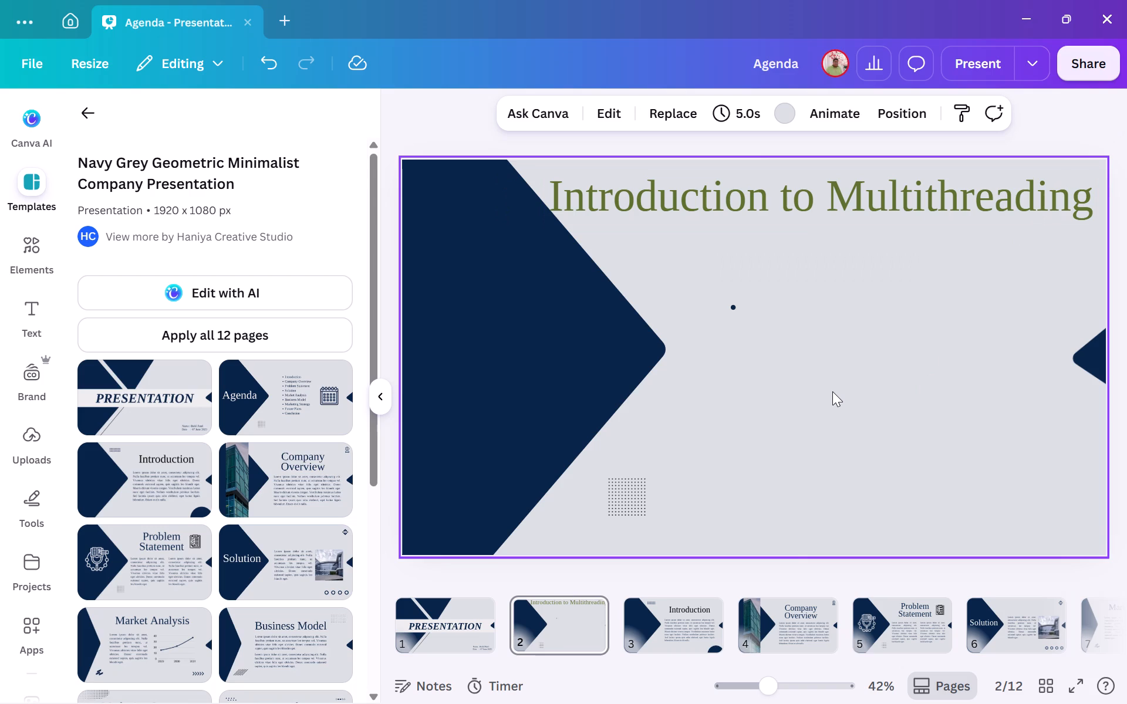
left_click(733, 310)
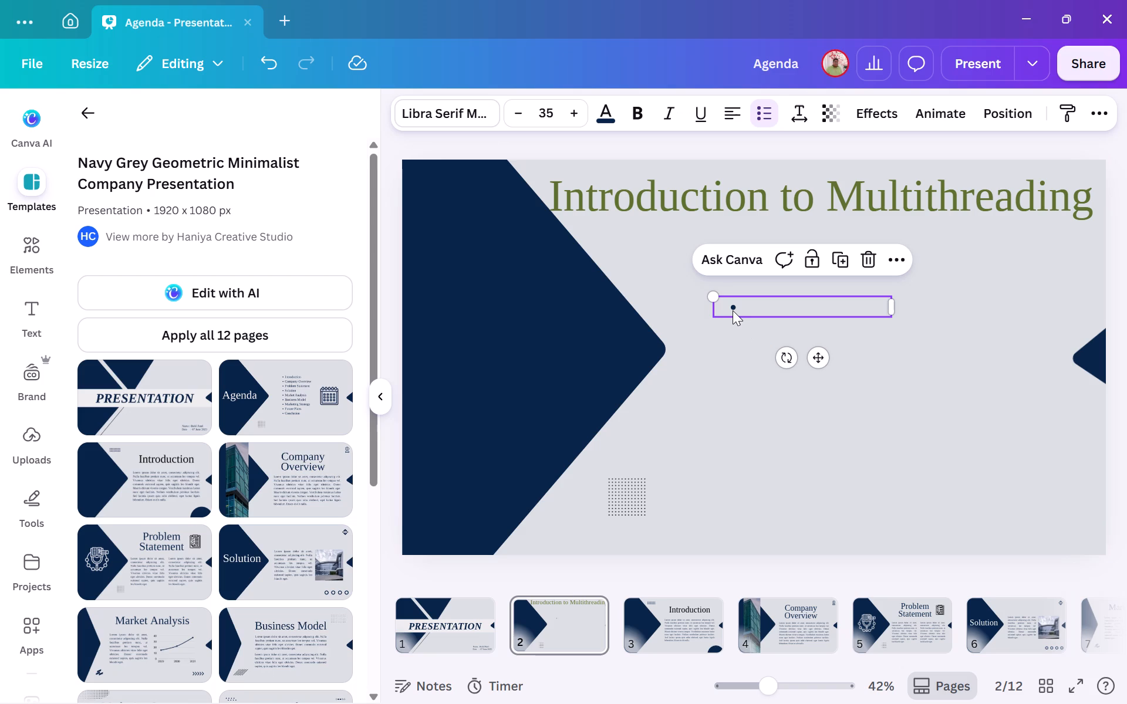
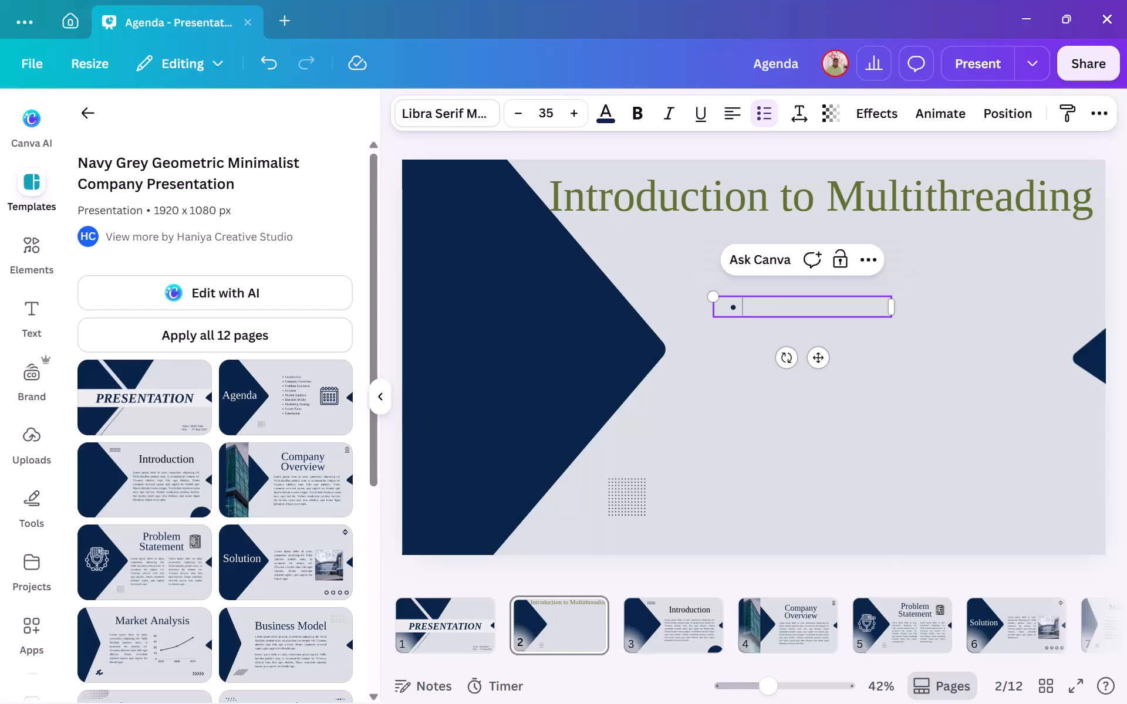
Paste the copied points, from "Multithreading is a feature of Java." to "Another thread updates the screen.", into page 2's bulleted text box.
key("ctrl+v")
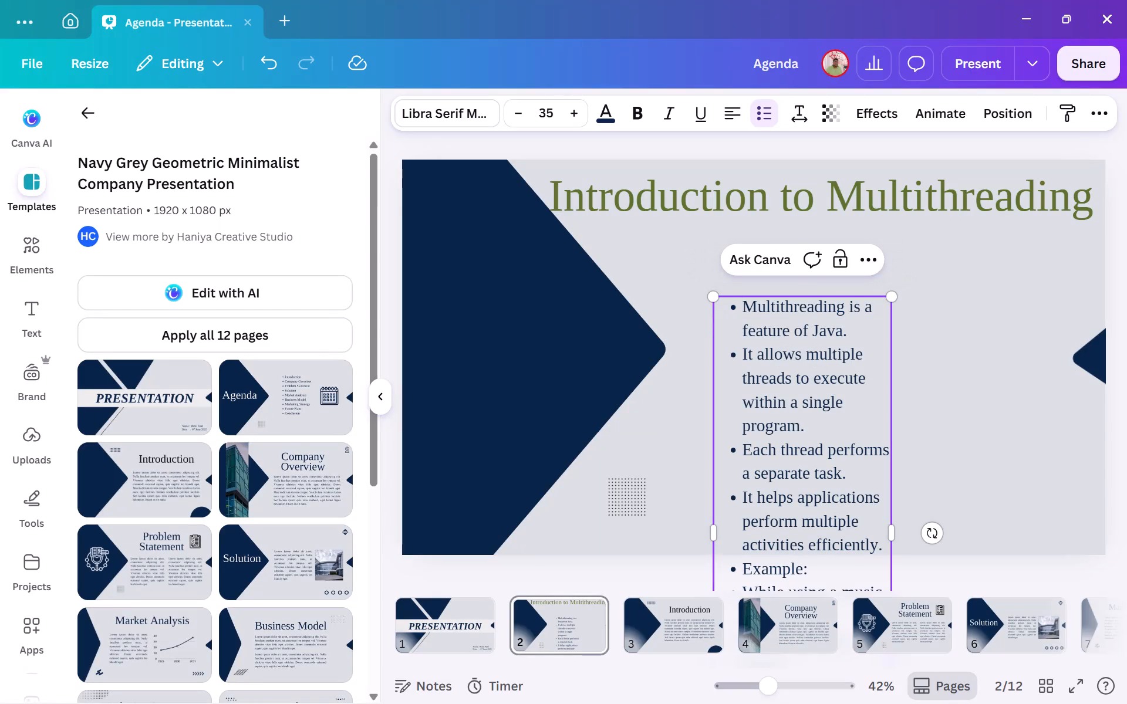
Widen and reposition the bulleted text box below the title so it spans from the large navy arrow's tip to the page's right edge.
left_click_drag(891, 534, 900, 452)
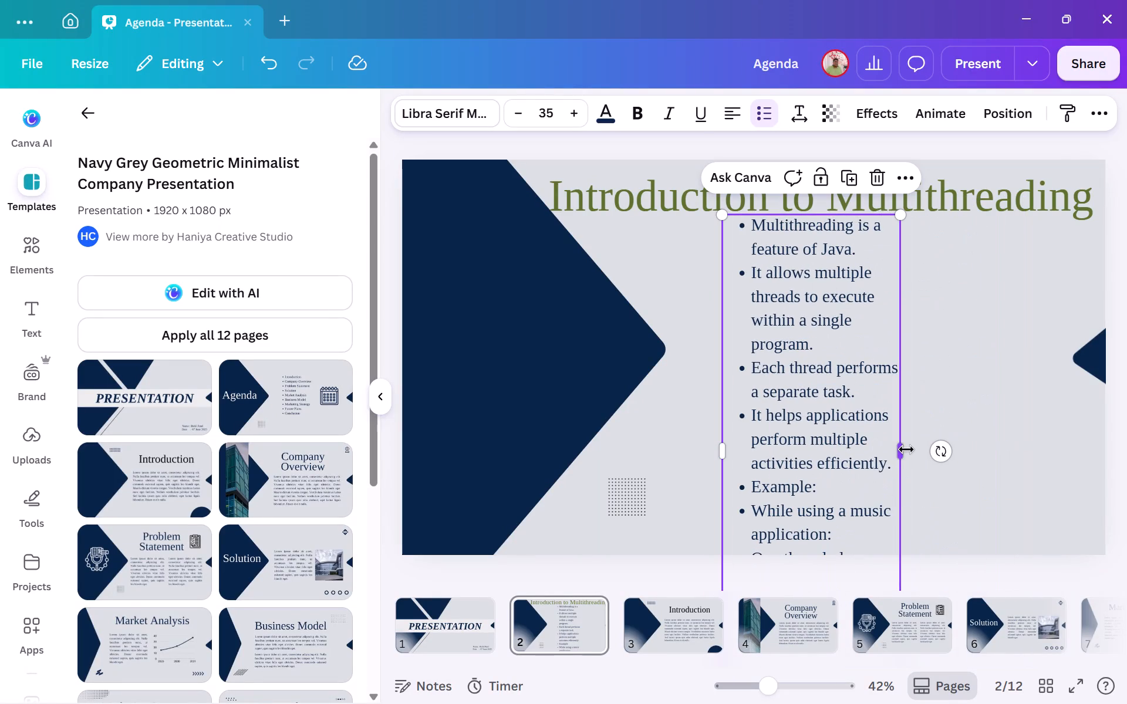
left_click_drag(906, 449, 1101, 426)
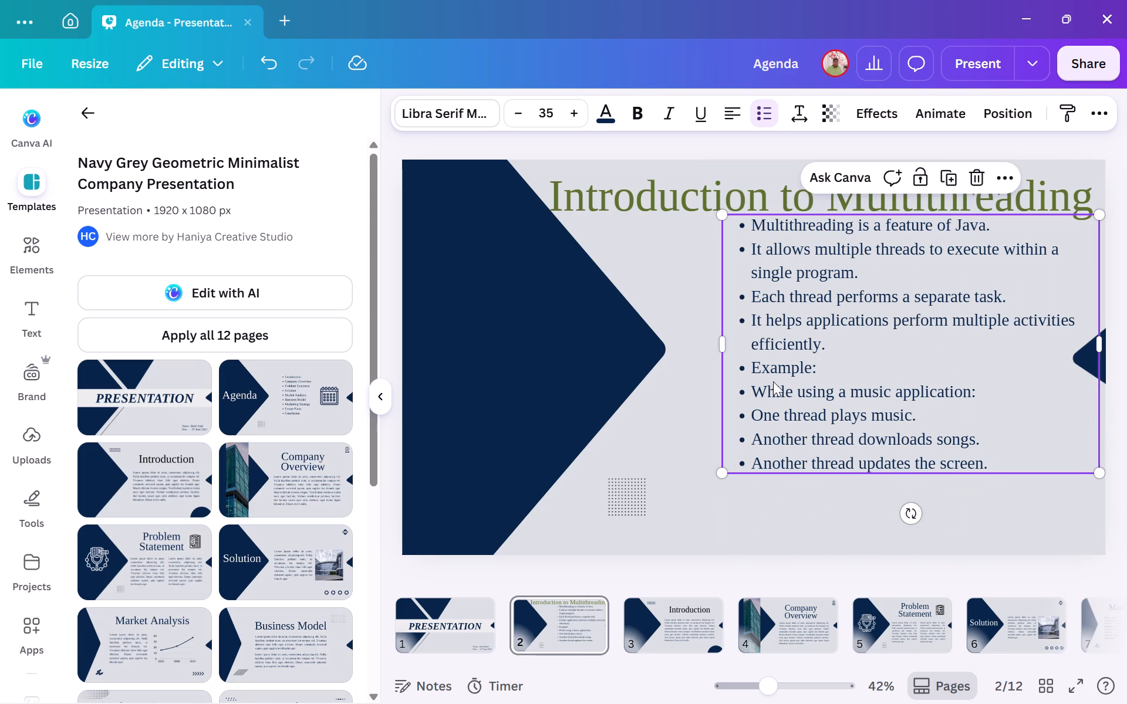
triple_click(719, 341)
double_click(719, 341)
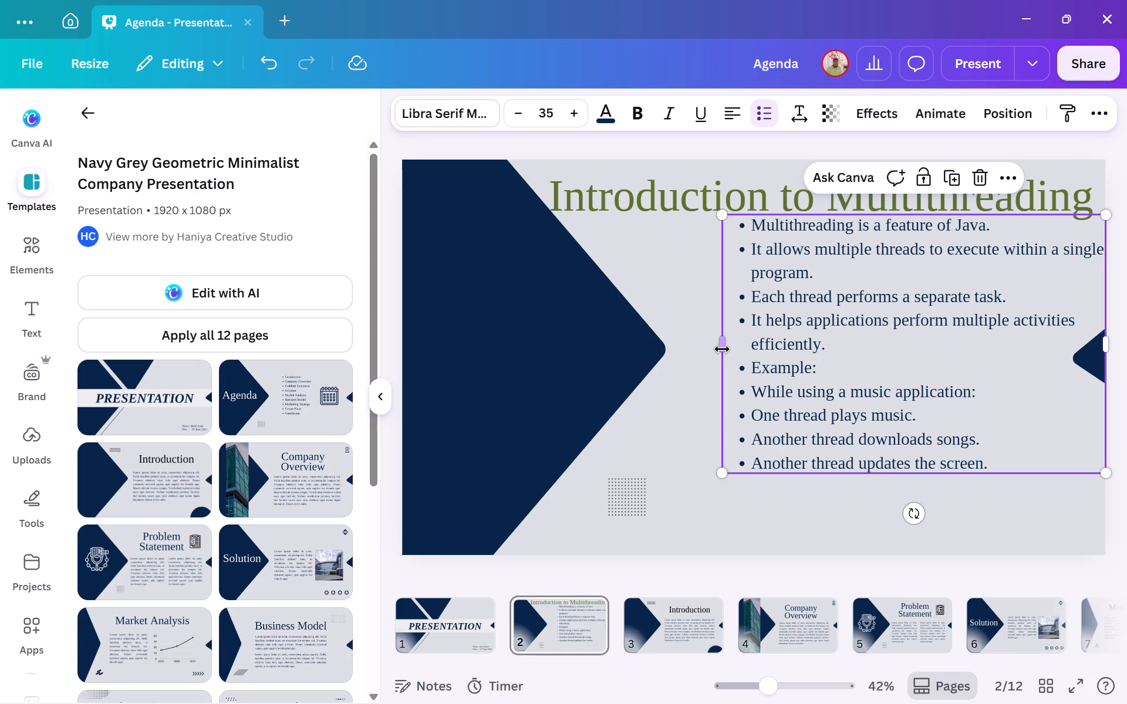
left_click(722, 349)
left_click(686, 382)
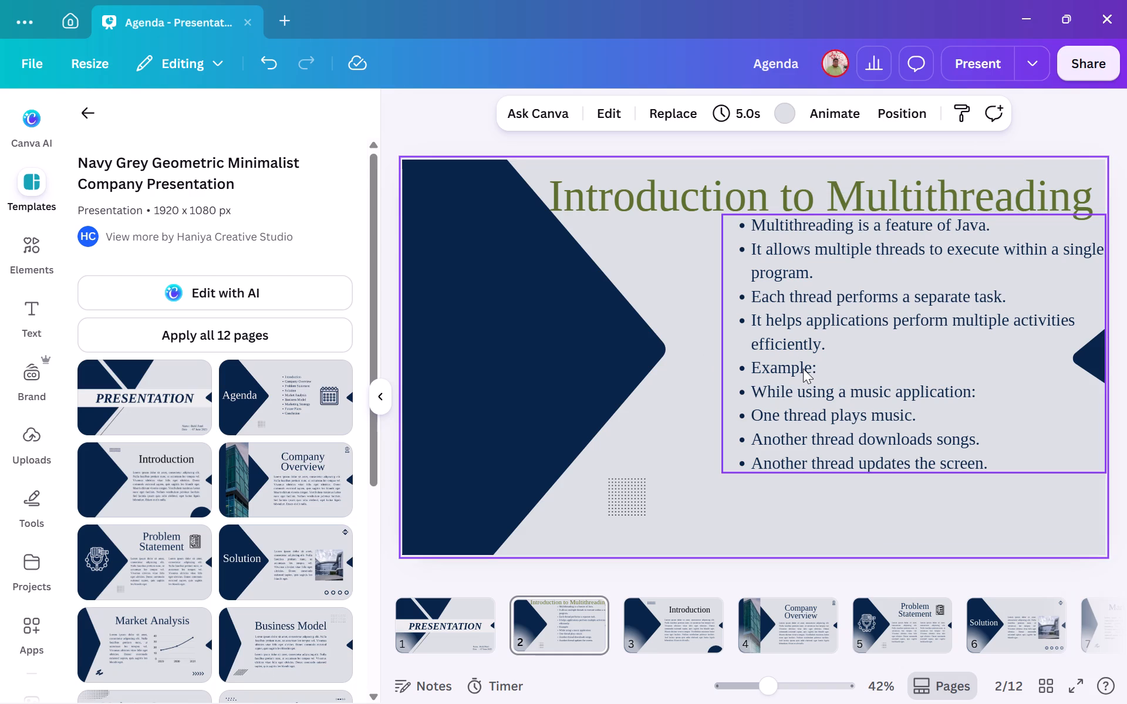
left_click_drag(803, 368, 743, 393)
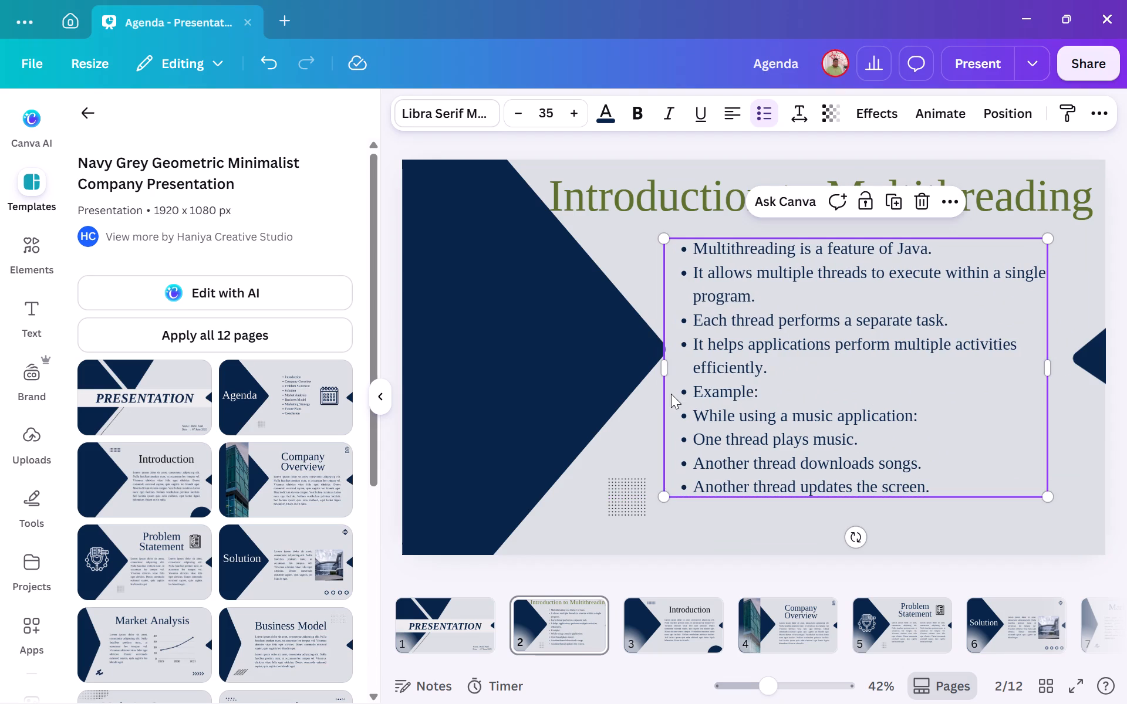
left_click(912, 404)
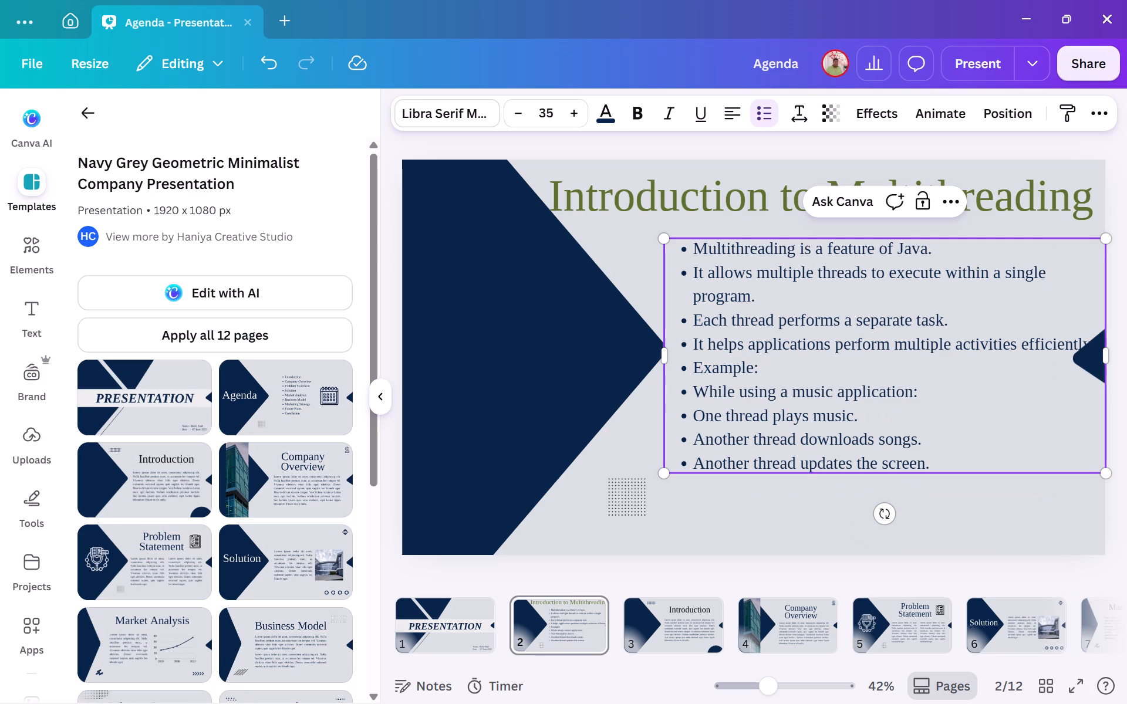
left_click(594, 481)
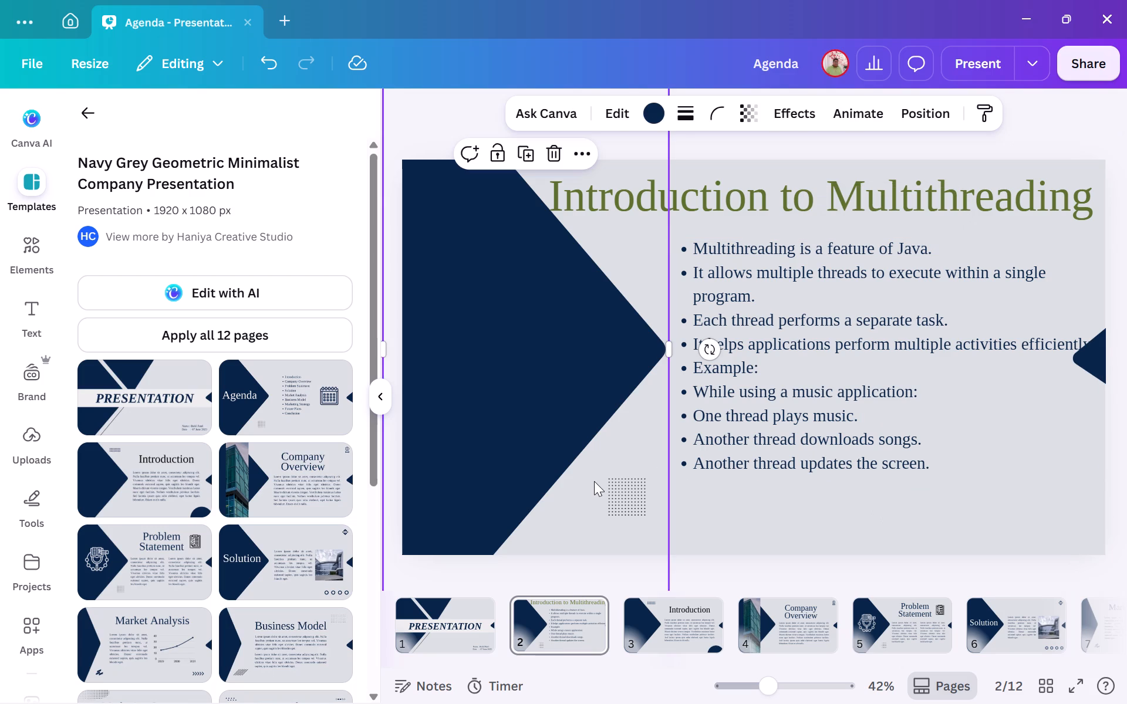
left_click(840, 520)
Remove the bullet from the "Example:" line and indent it with five spaces.
left_click(869, 411)
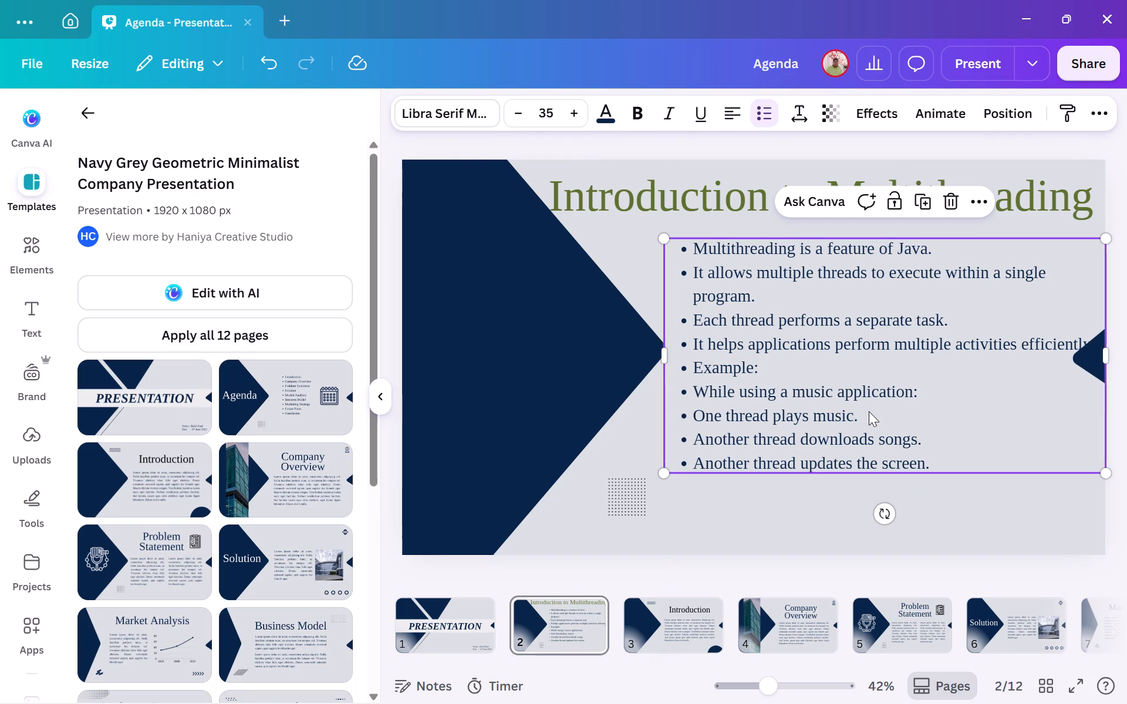
left_click(763, 361)
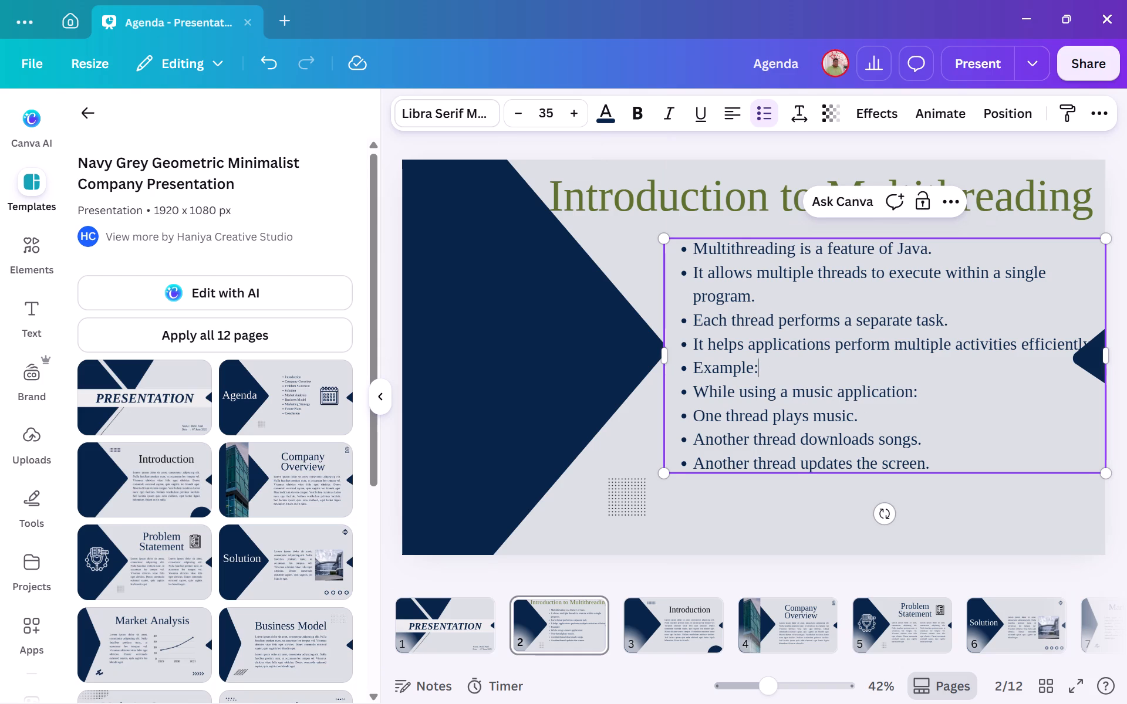
left_click(691, 373)
key("BackSpace")
key("space")
key("space")
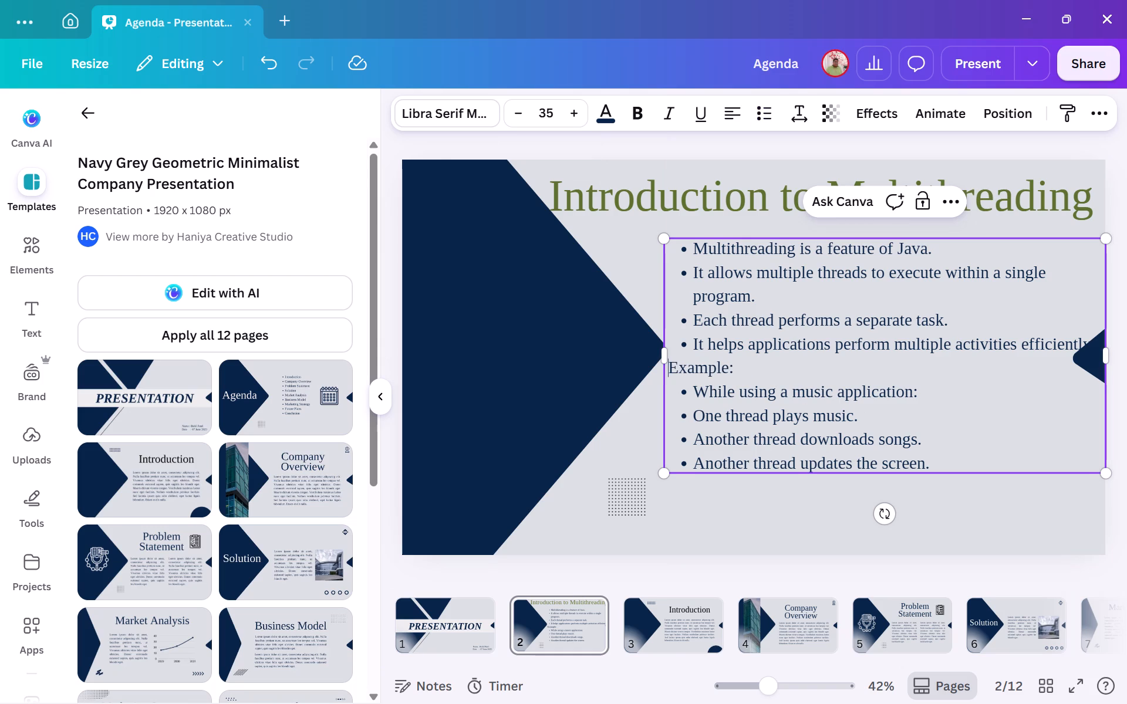
key("space")
key("space")
key("space")
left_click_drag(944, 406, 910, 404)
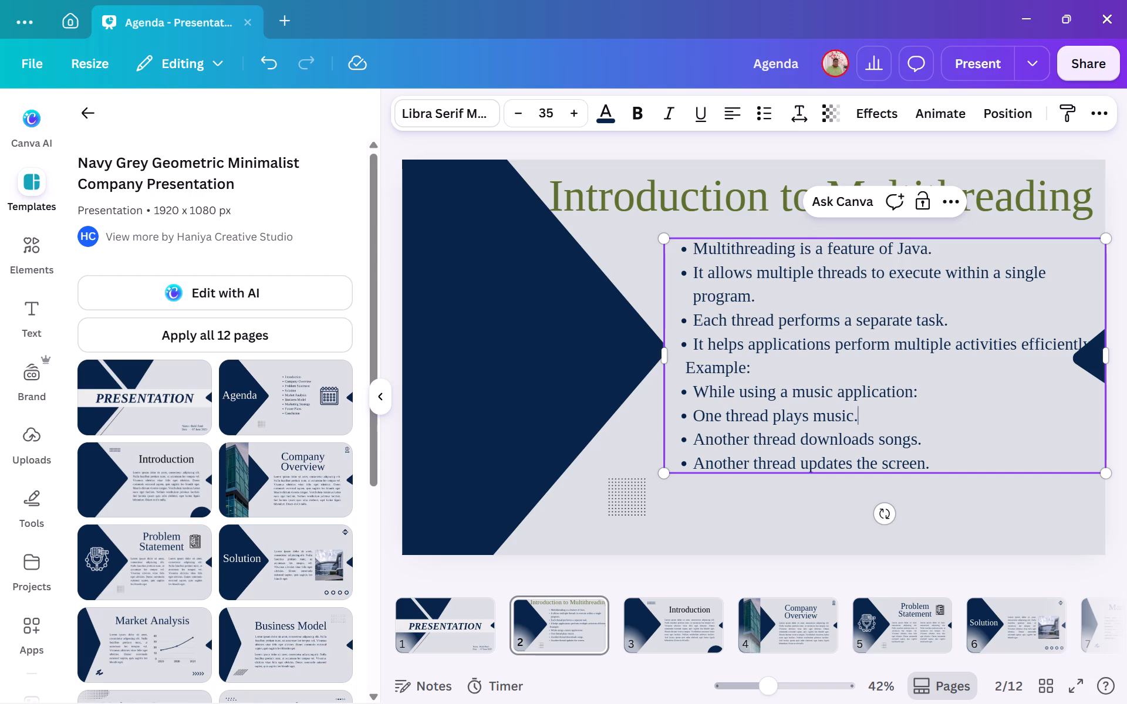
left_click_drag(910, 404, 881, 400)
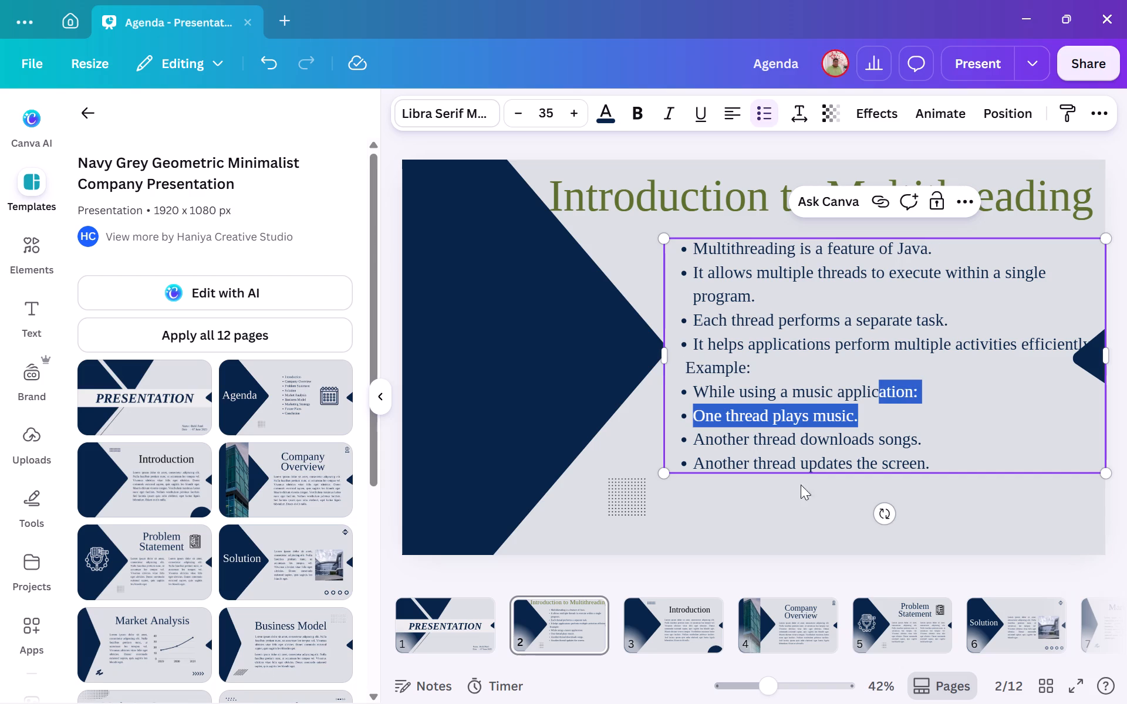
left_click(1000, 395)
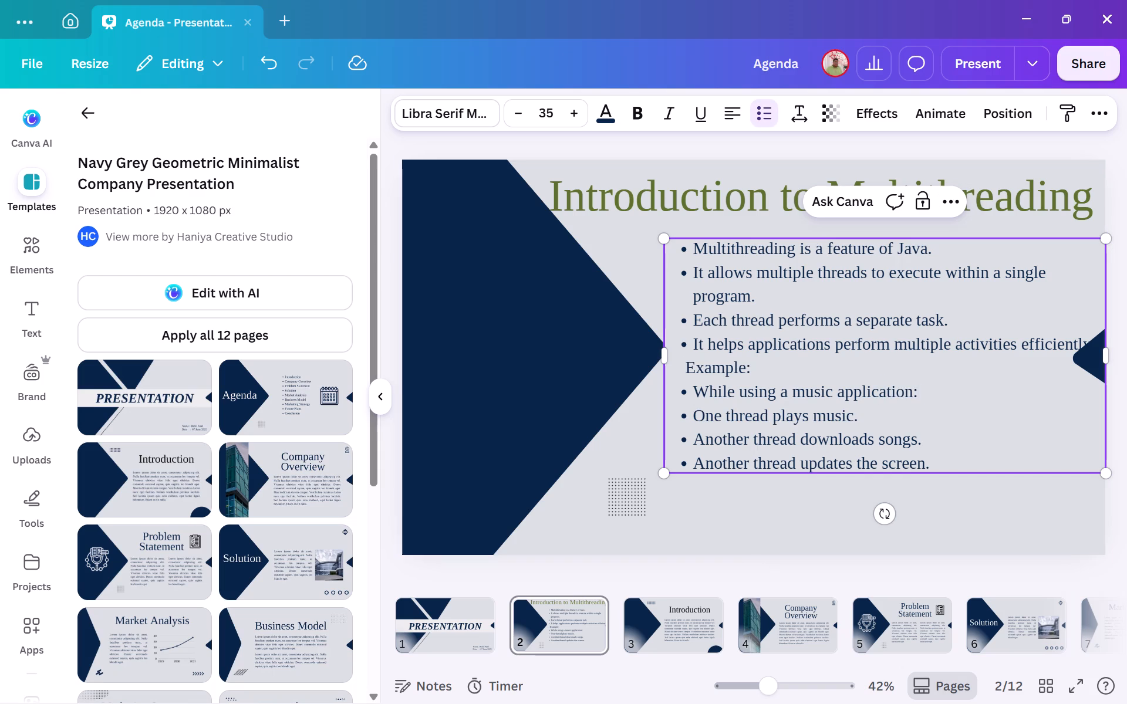
Break "efficiently." onto its own line without a bullet and indent it with six spaces to line up with the bullet text above.
left_click(1021, 342)
key("Return")
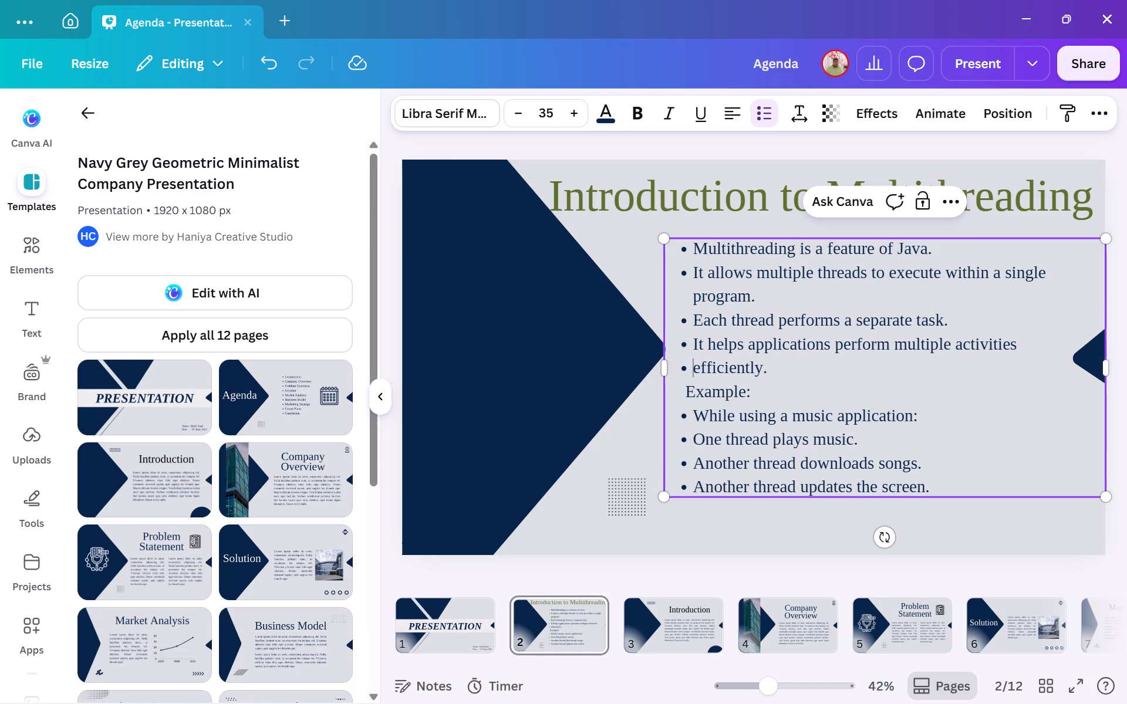
key("BackSpace")
key("space")
key("space")
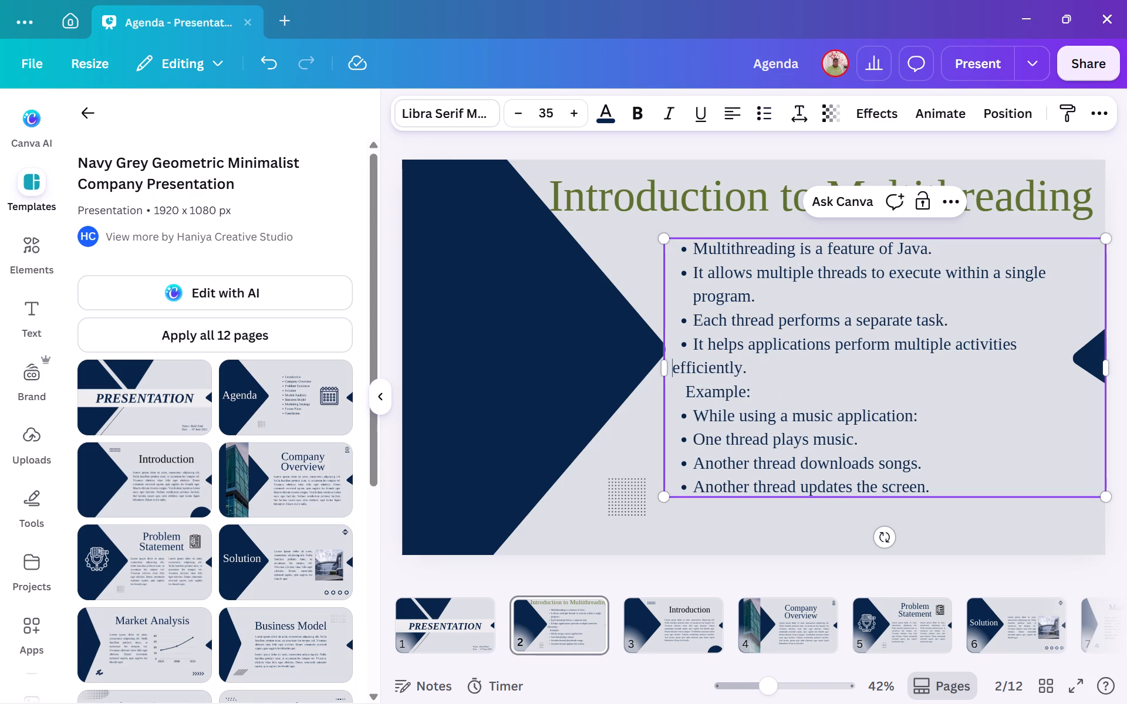
key("space")
key("space")
key("space")
key("space")
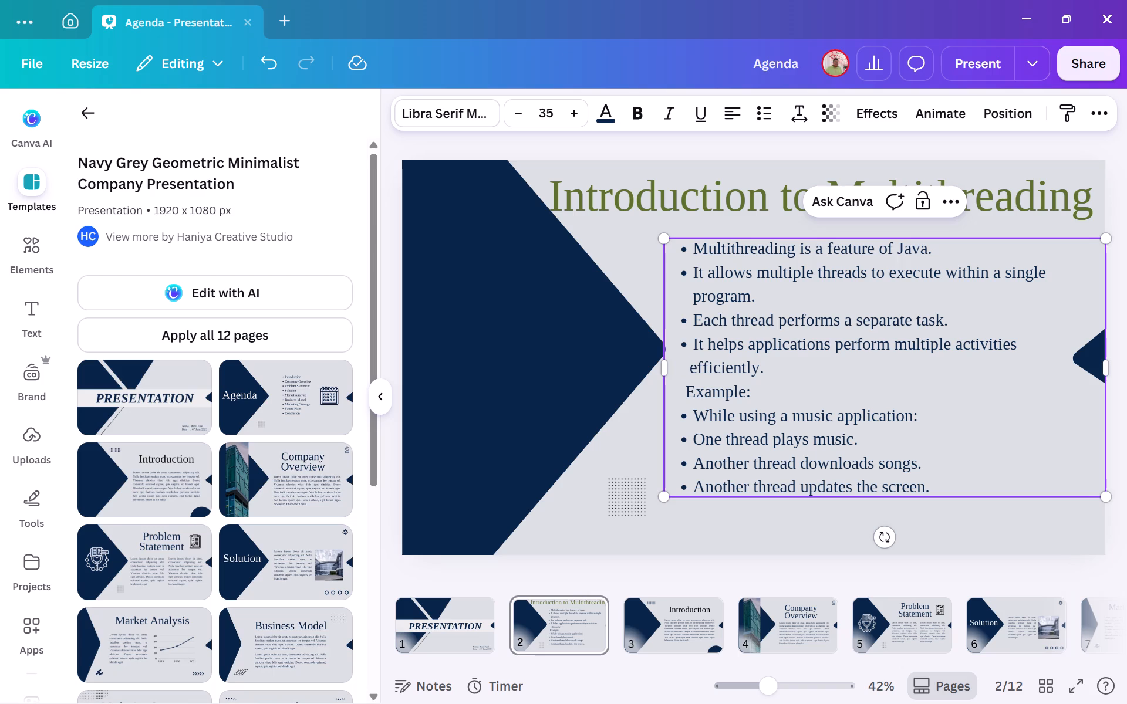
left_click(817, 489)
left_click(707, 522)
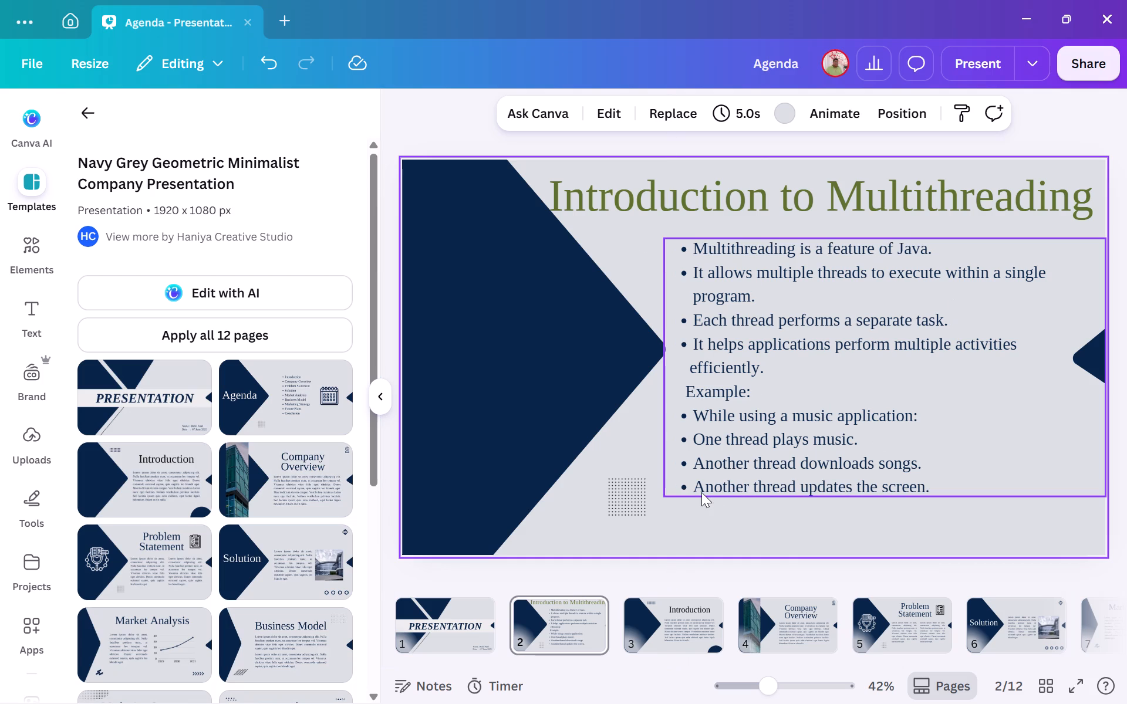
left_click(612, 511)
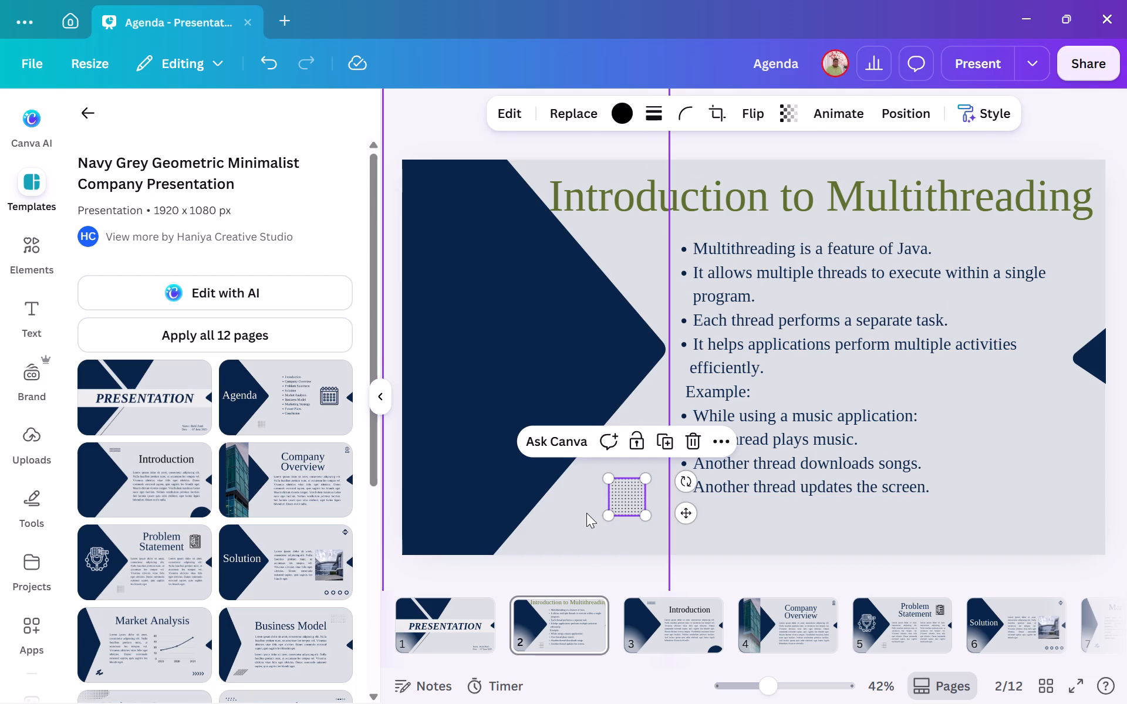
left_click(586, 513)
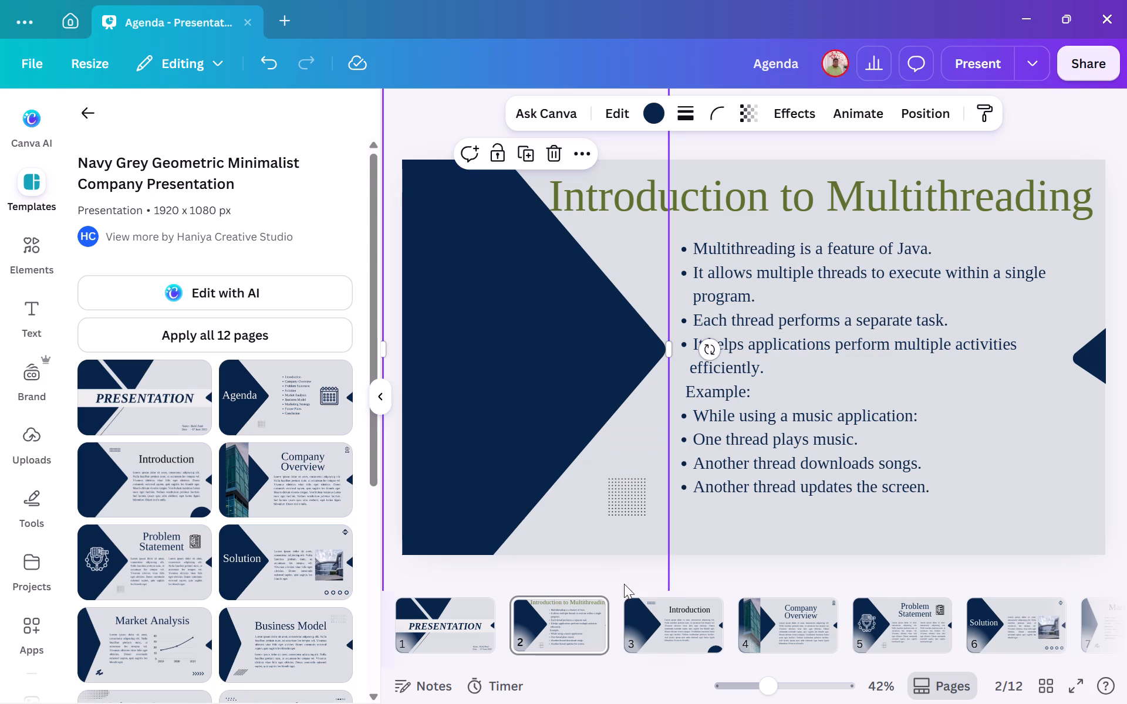
Open page 3, the template's Introduction slide.
left_click(667, 627)
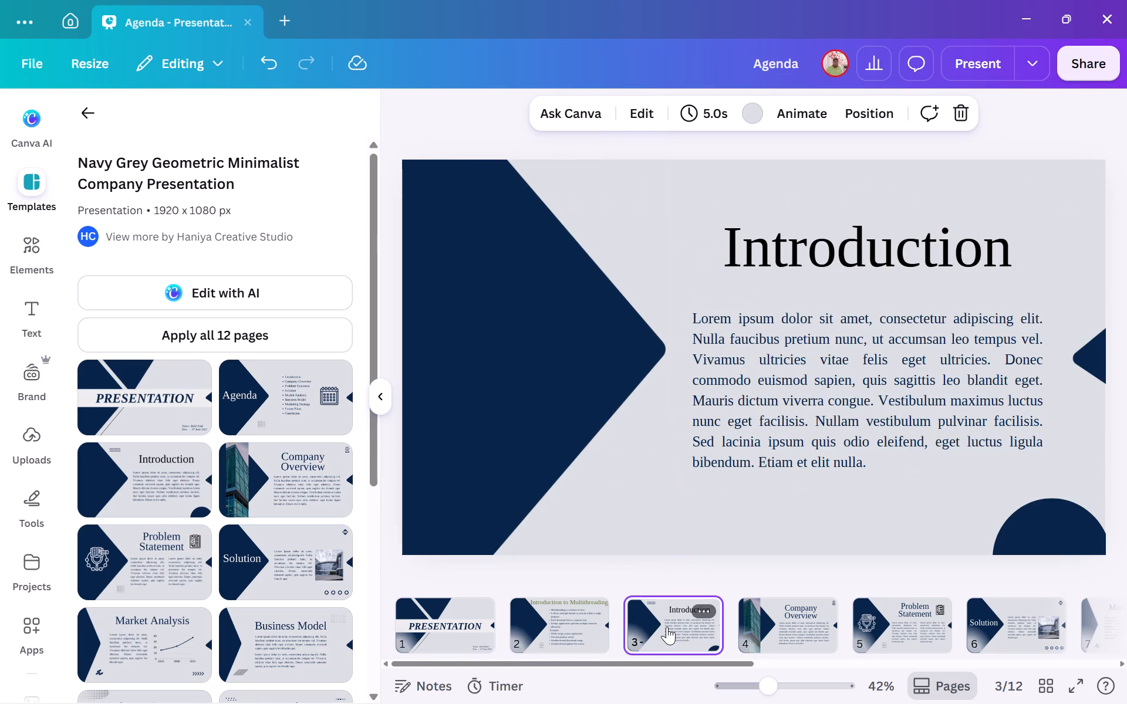
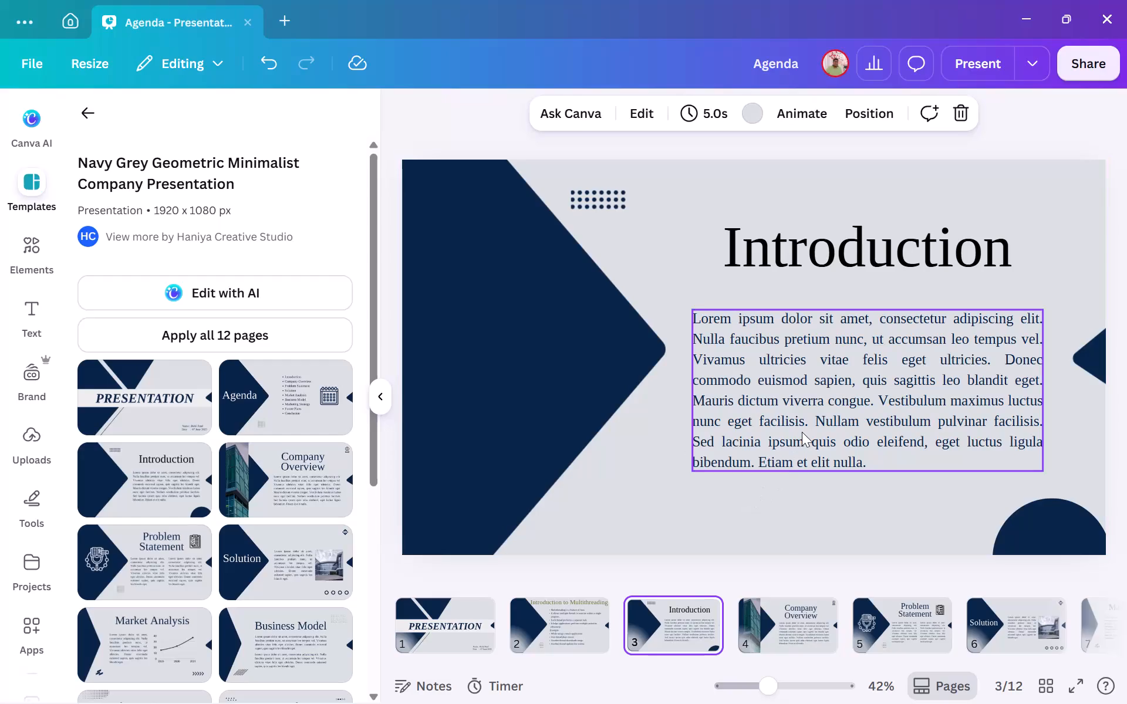
Move the Lorem ipsum body text box further below the Introduction title, beside the small navy triangle at the page edge.
left_click(802, 432)
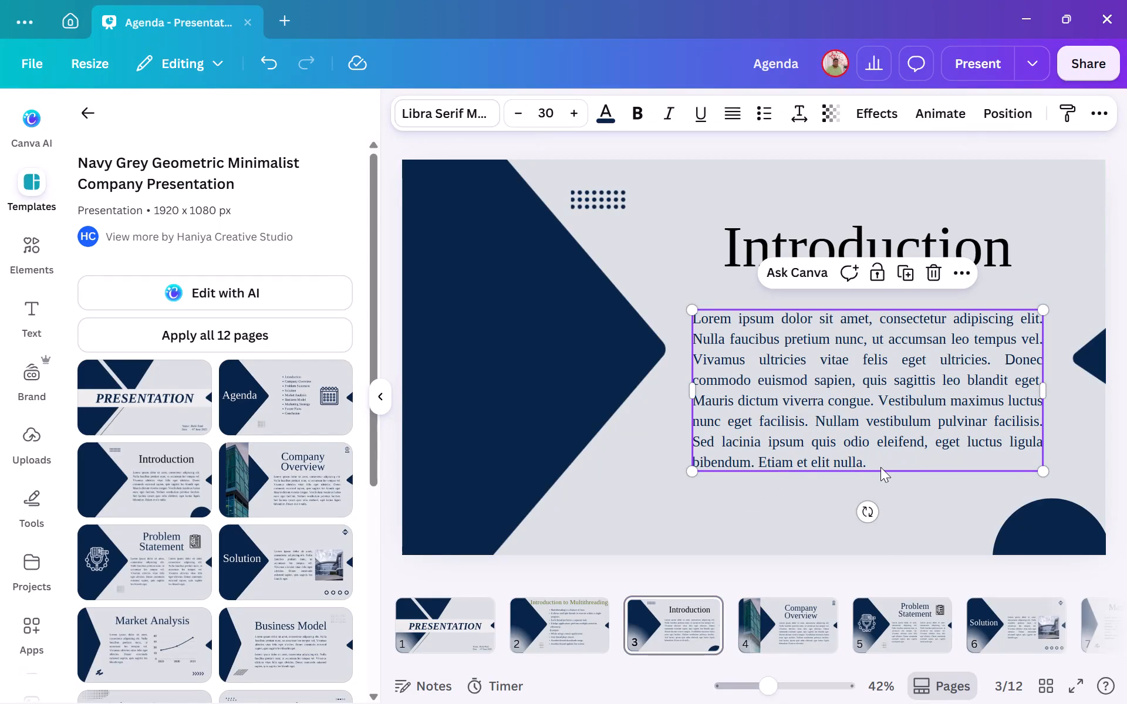
left_click_drag(895, 452, 876, 459)
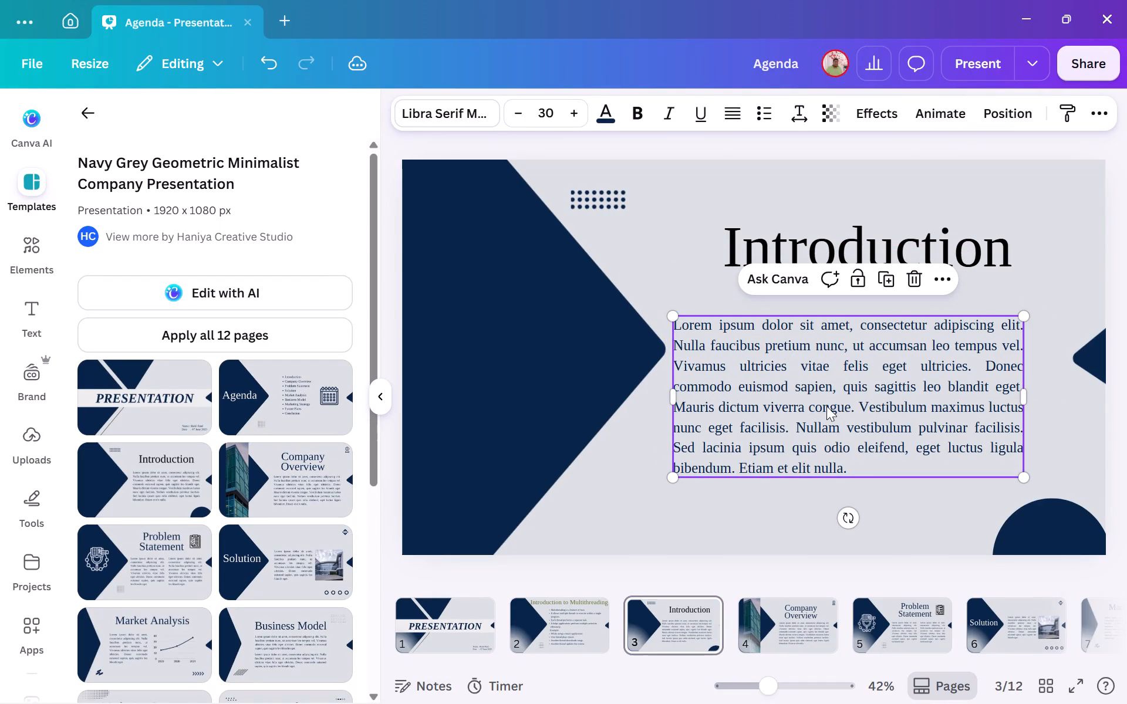
left_click_drag(737, 361, 787, 397)
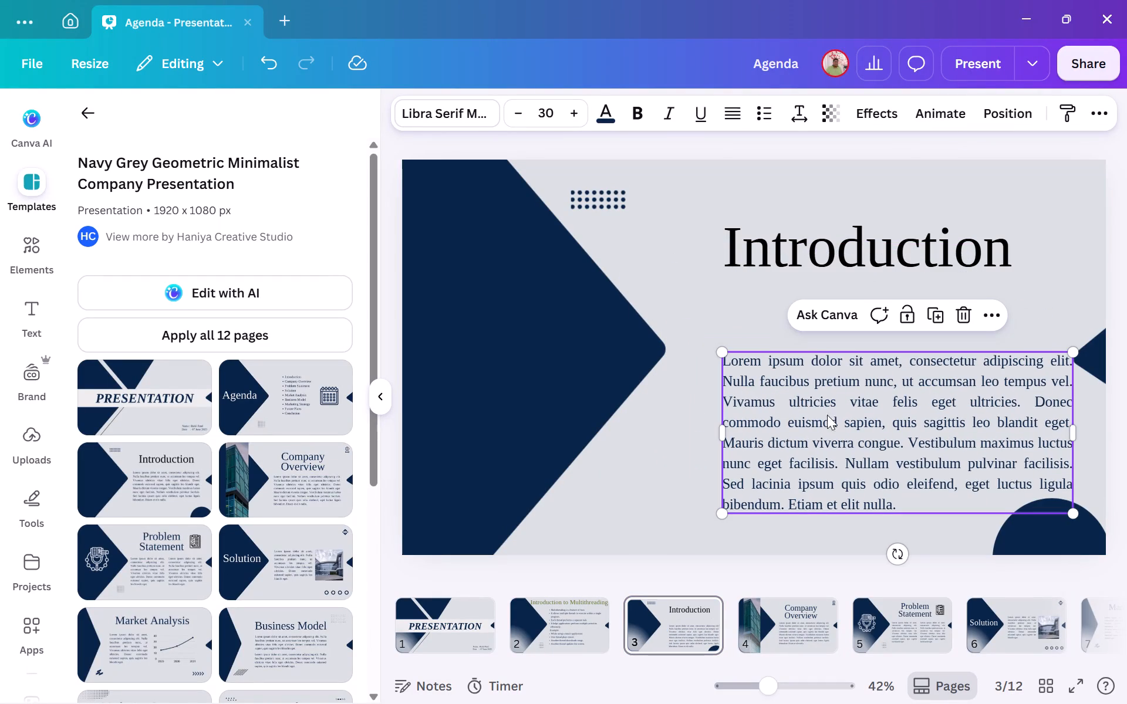
Replace the Lorem ipsum placeholder with the copied "Types of threads:" text covering main and child threads and the example.
left_click(869, 427)
key("BackSpace")
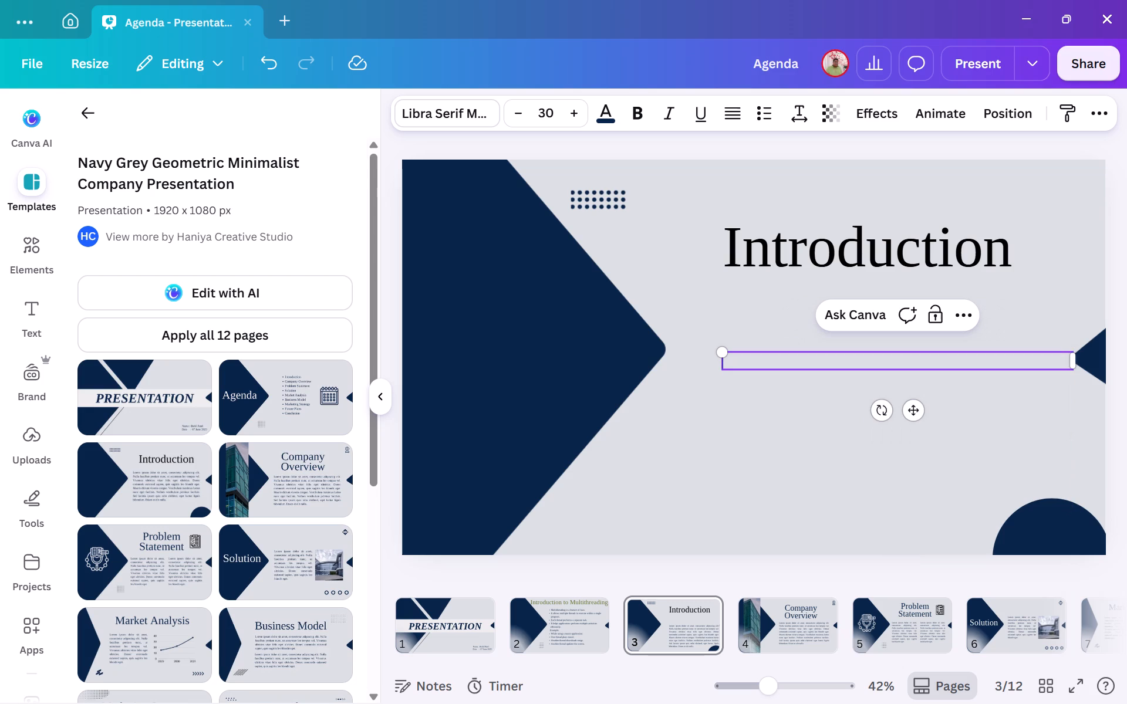
left_click(772, 361)
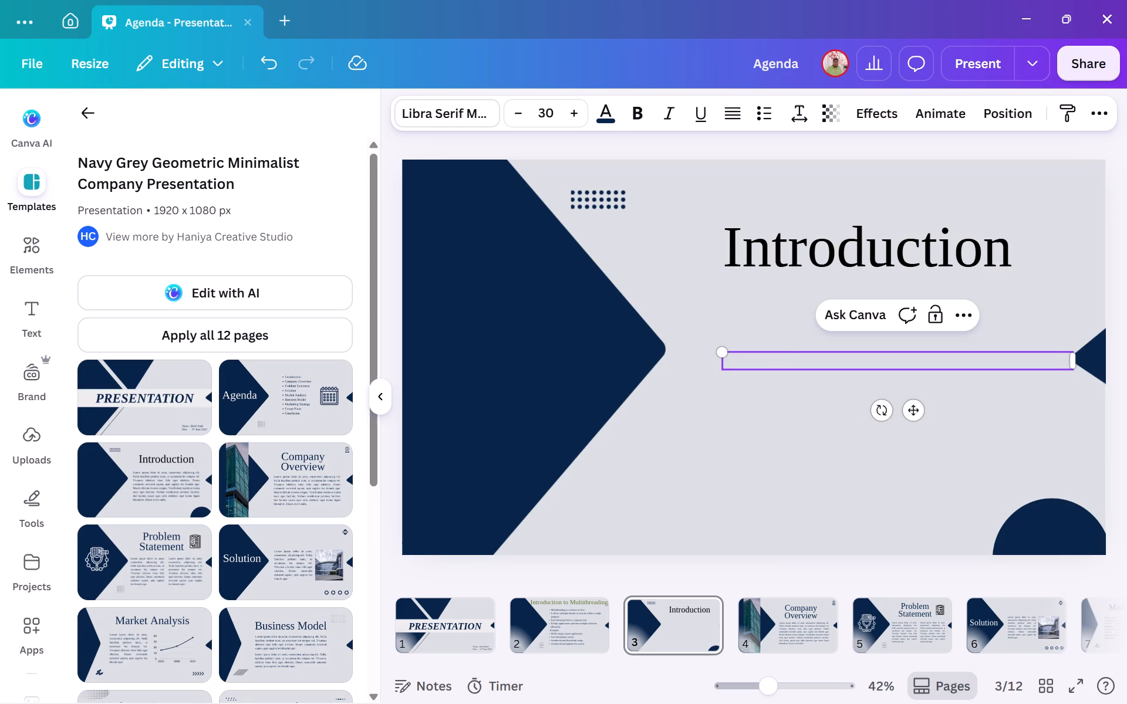
key("ctrl+v")
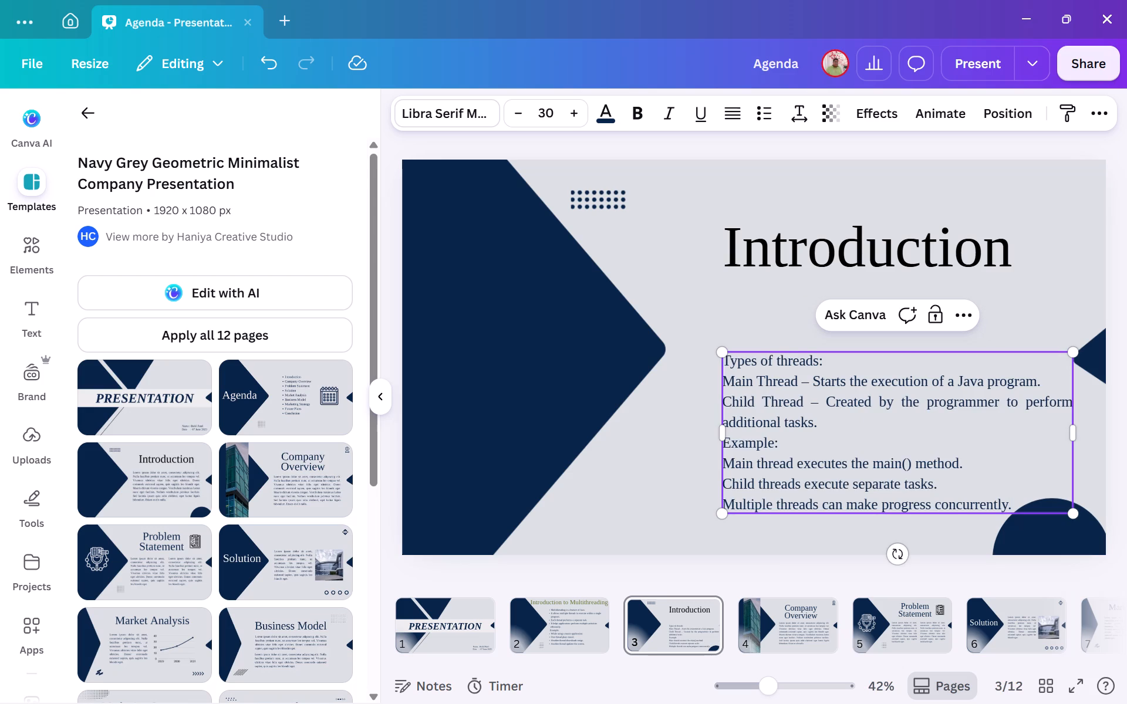
Add bullets to the three lines beneath "Example:" in page 3's body text.
left_click(762, 106)
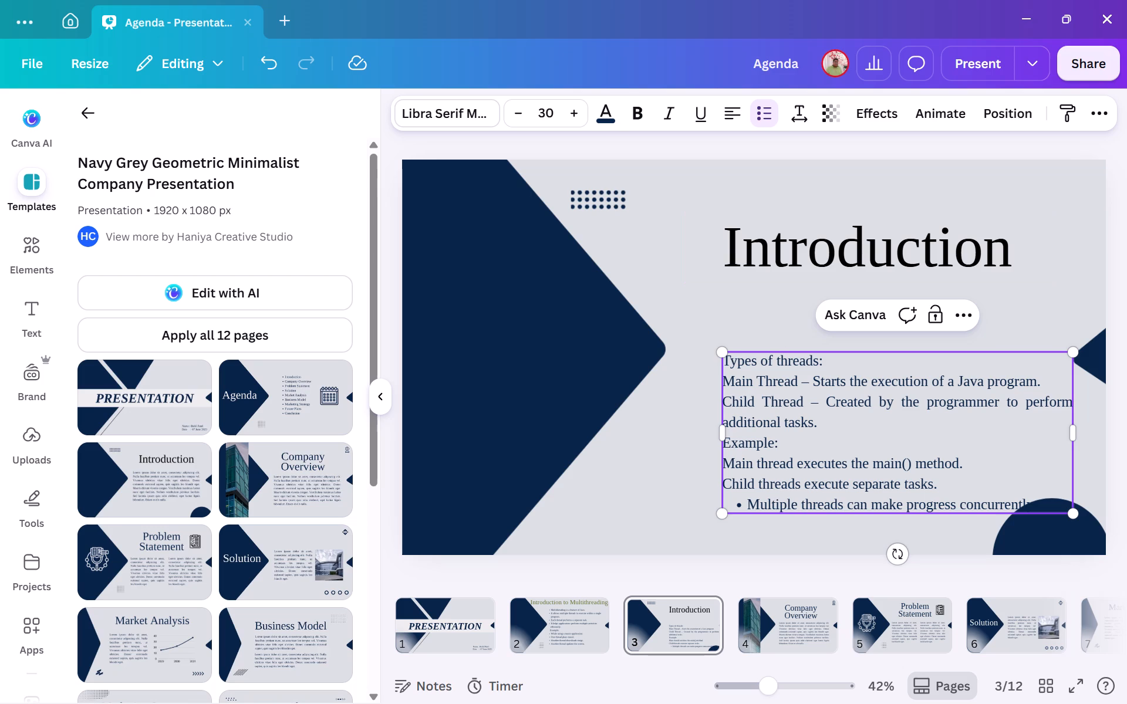
left_click(742, 479)
left_click(723, 483)
left_click(759, 116)
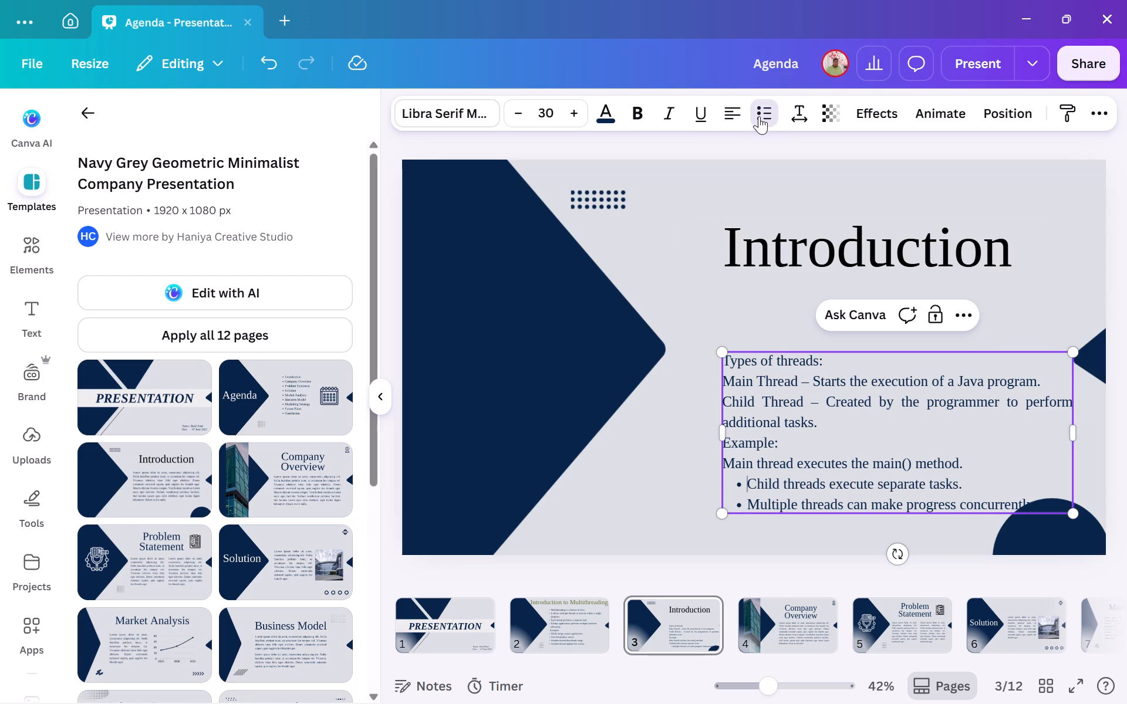
left_click(747, 458)
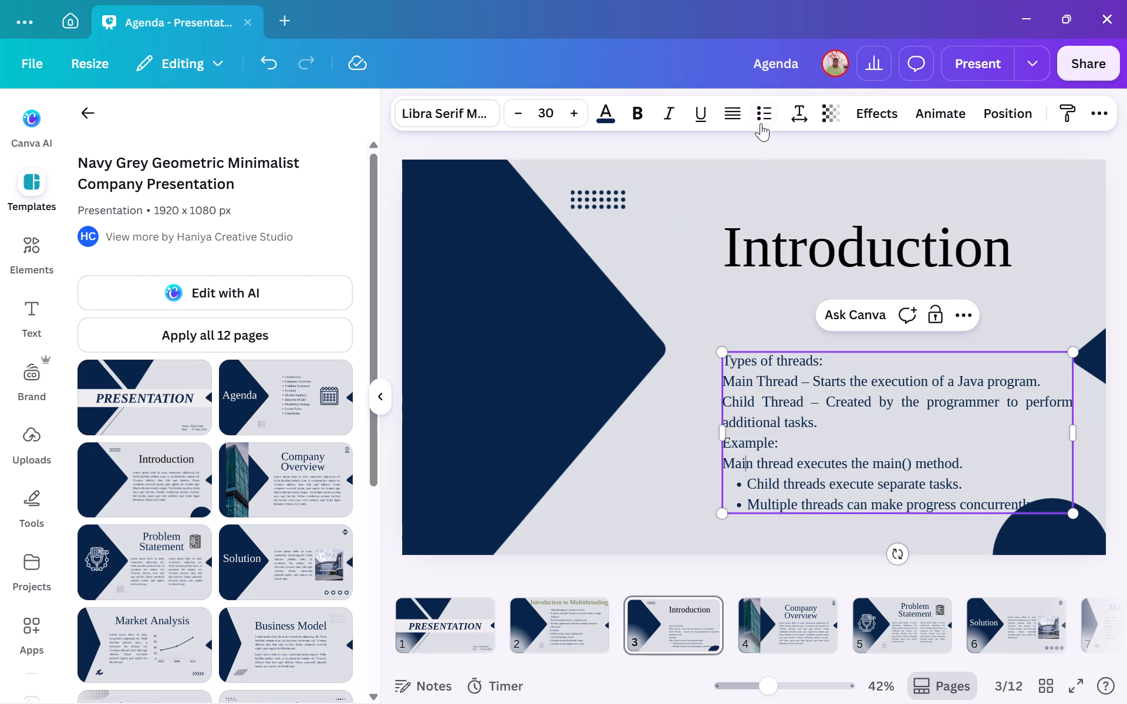
left_click(761, 119)
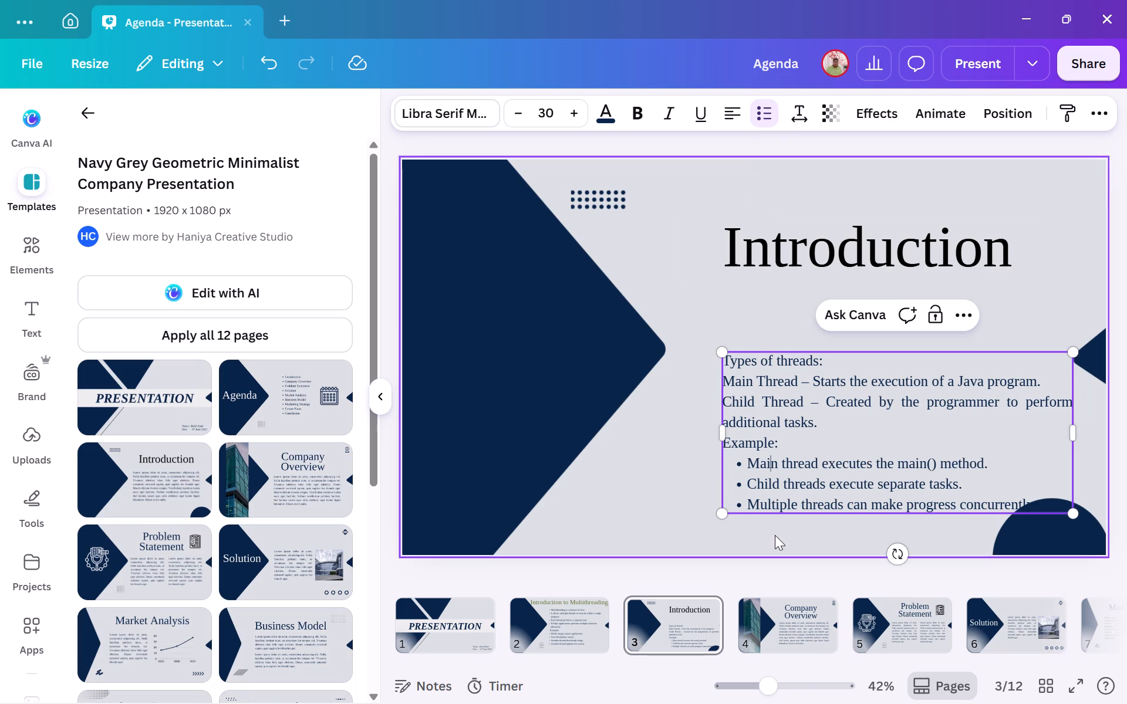
Add bullets to the Child Thread and Main Thread lines beneath "Types of threads:".
left_click(741, 397)
left_click(768, 106)
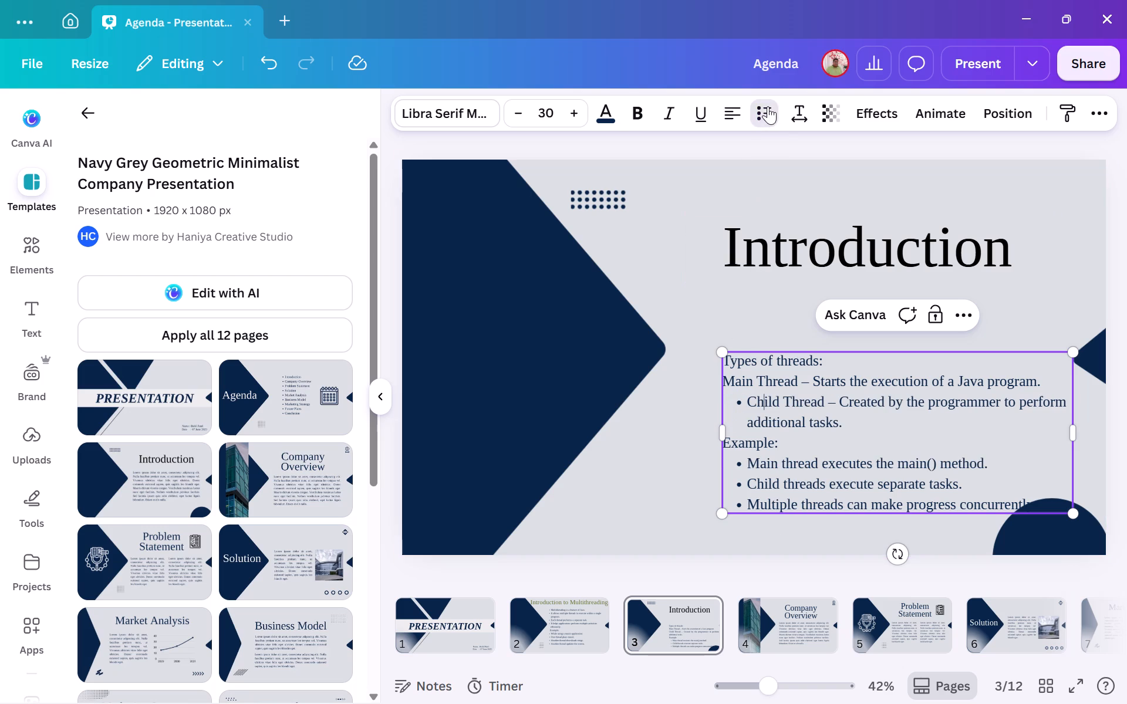
left_click(758, 384)
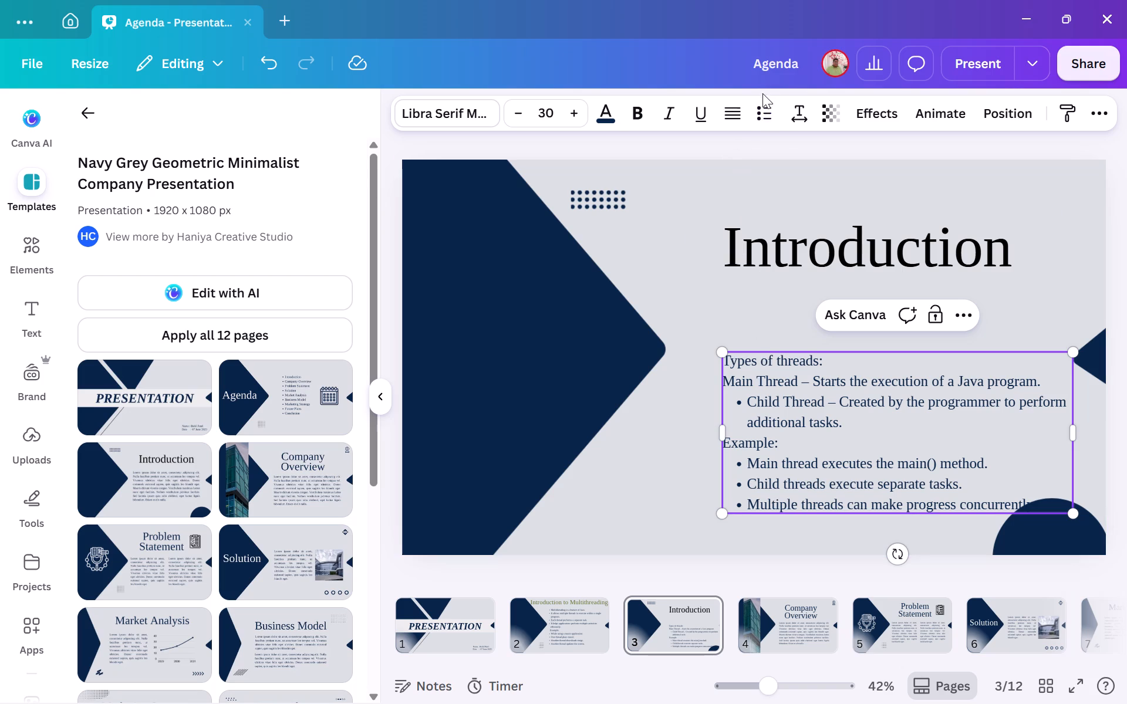
left_click(761, 112)
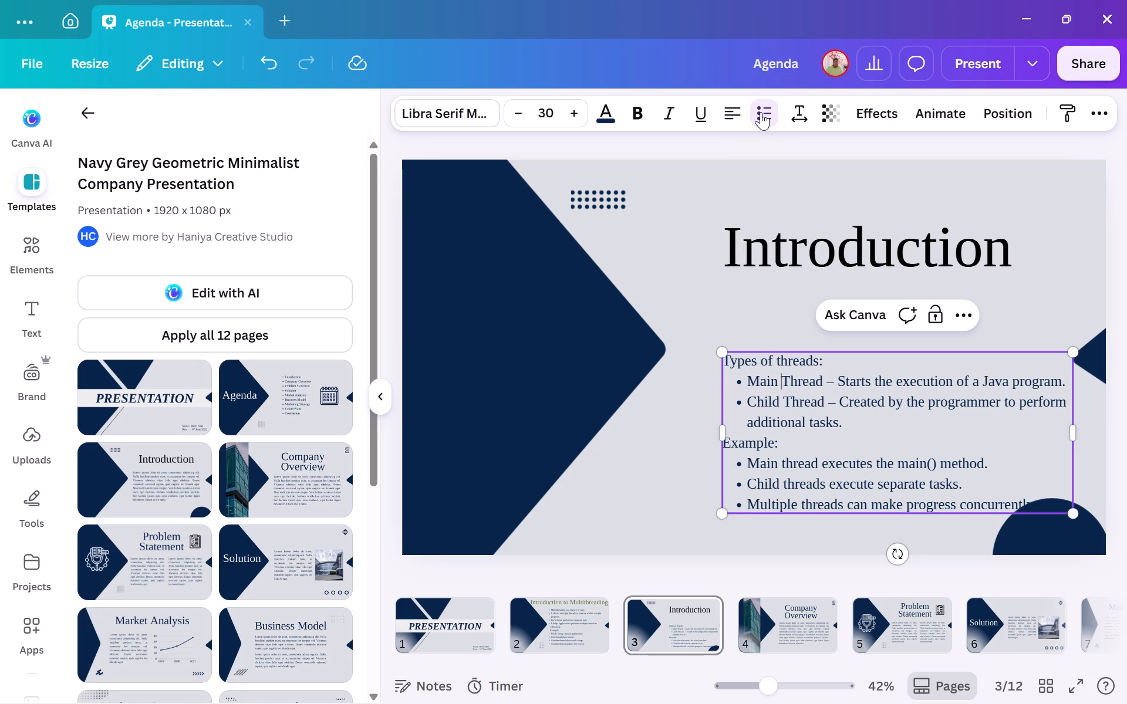
left_click(711, 321)
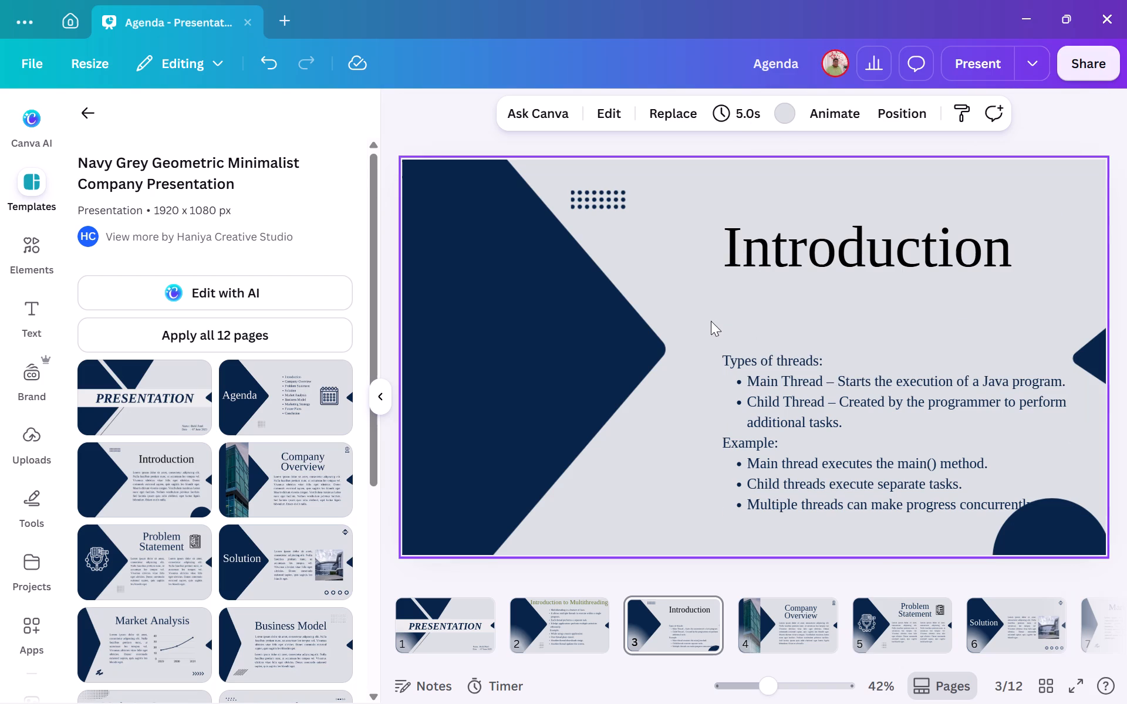
Move the body text box up and slightly toward the large navy arrow, clear of the dark semicircle and just below the title.
left_click_drag(803, 402, 787, 387)
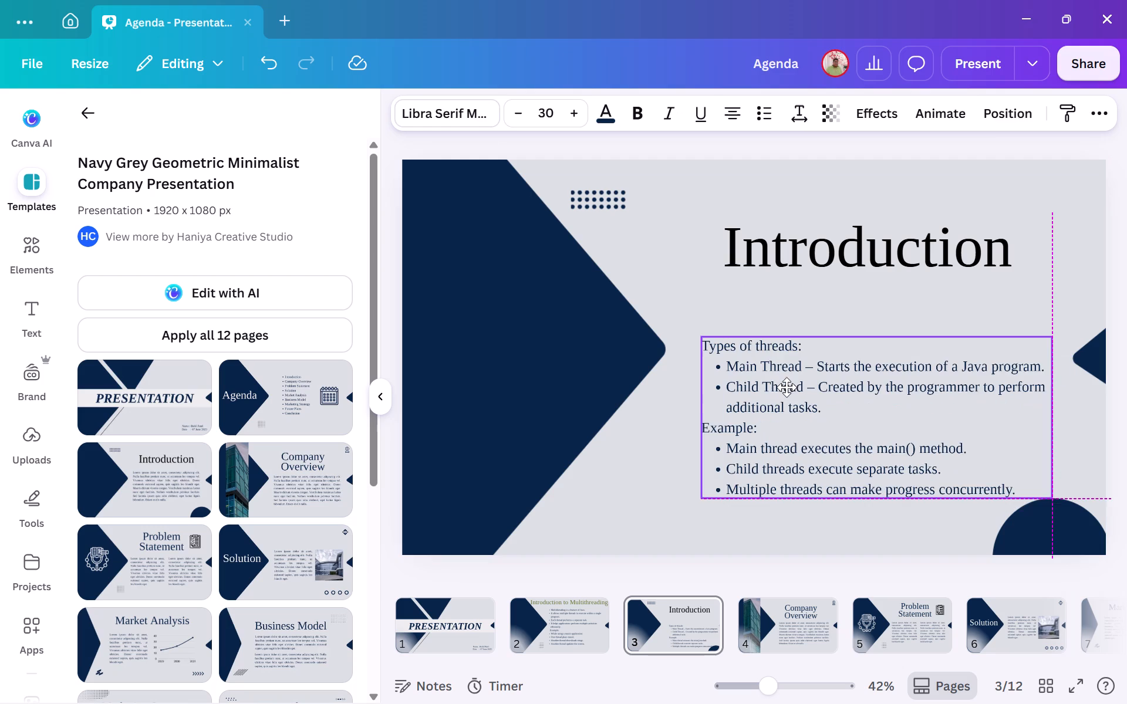
left_click_drag(787, 387, 778, 349)
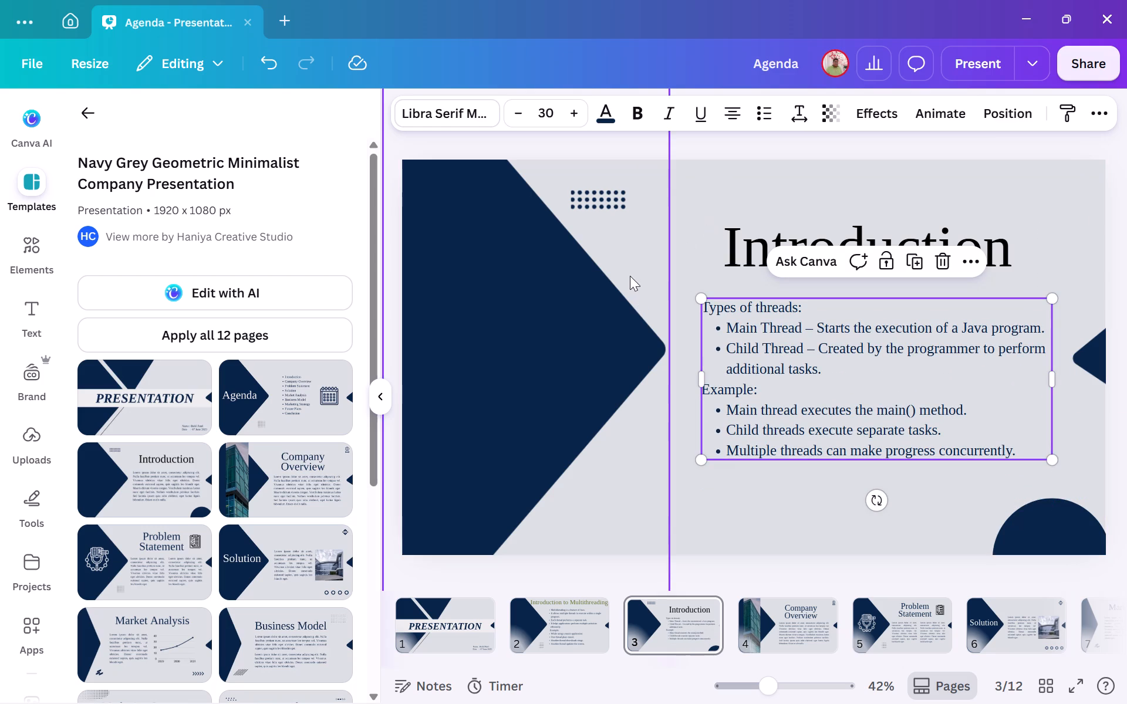
Move the "Introduction" title up toward the page's top edge and slightly toward the large navy arrow, leaving a gap above the body text.
left_click(771, 184)
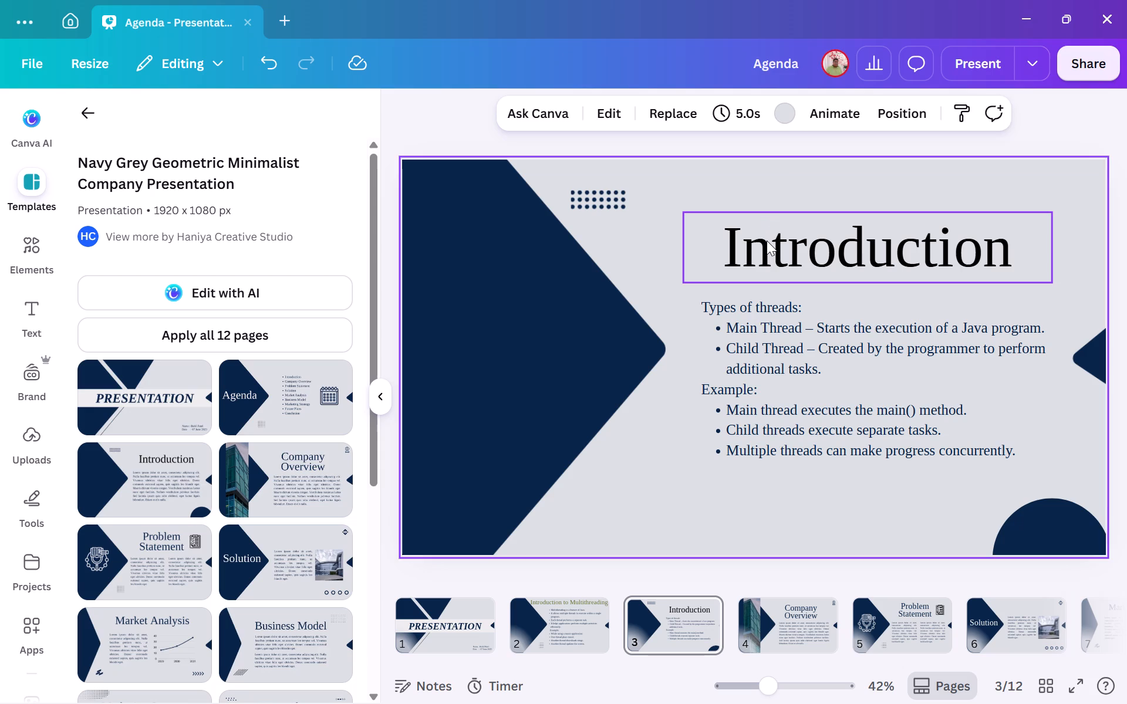
left_click_drag(767, 241, 748, 202)
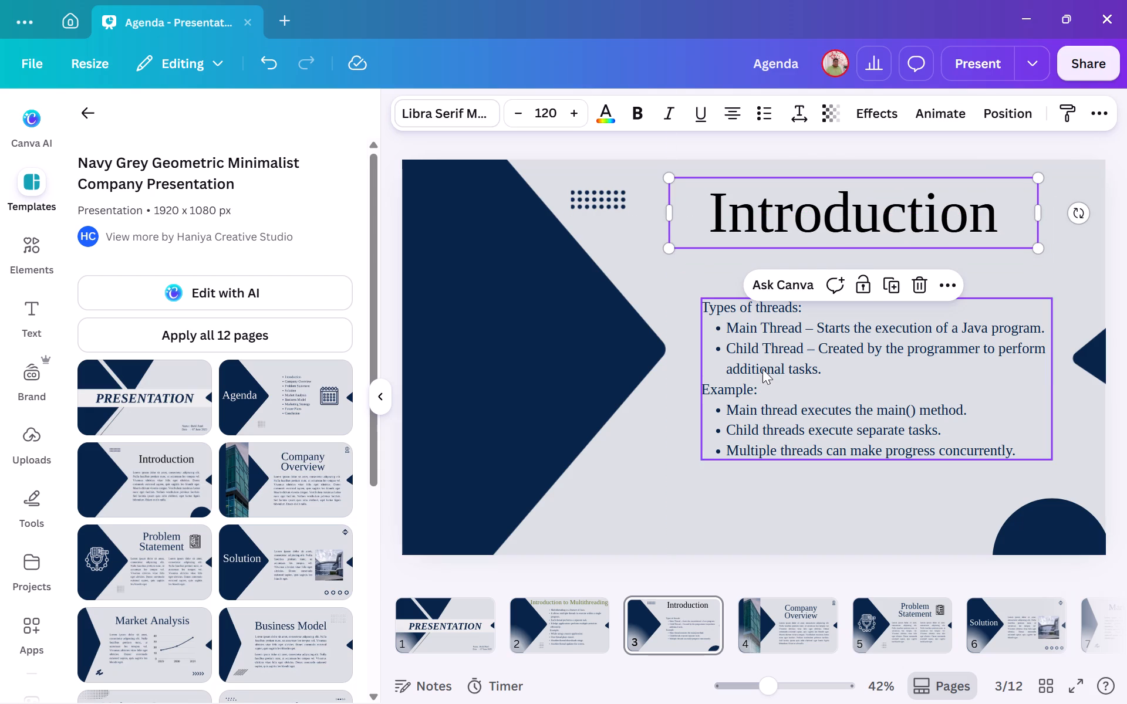
Insert two blank lines above "Types of threads:" at the start of the body text.
left_click(762, 369)
left_click(797, 330)
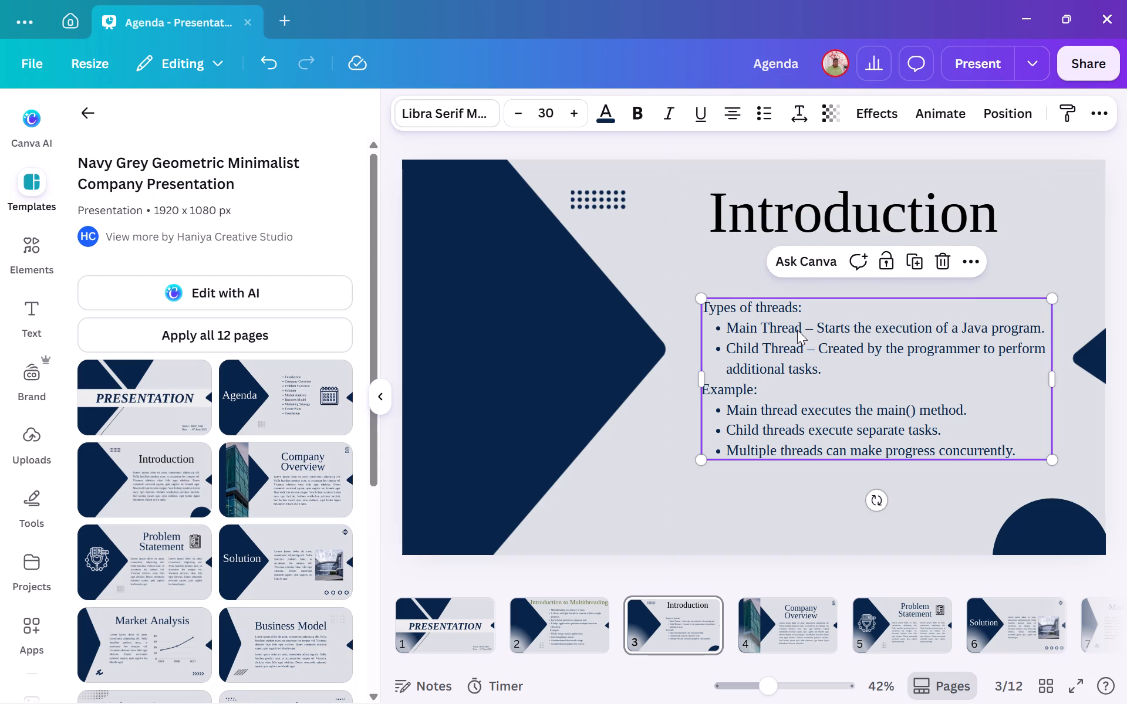
key("Up")
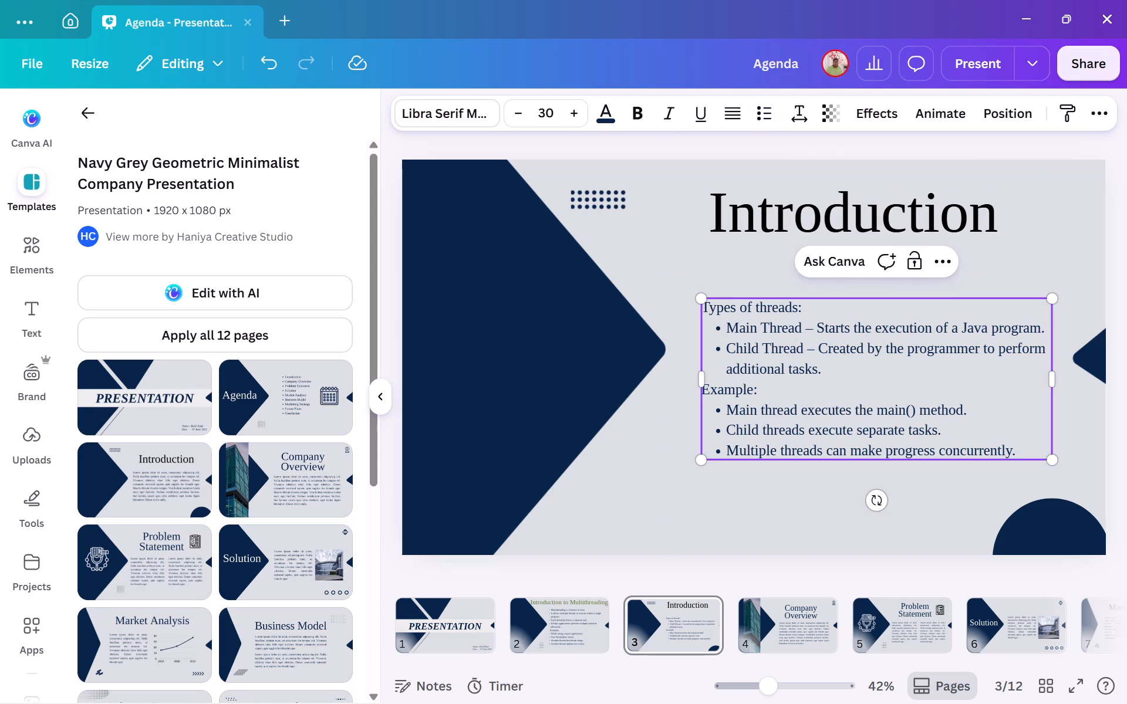
key("Left")
key("Left")
key("Left")
key("Left")
key("Left")
key("Left")
key("Left")
key("Left")
key("Left")
key("Left")
key("Left")
key("Left")
key("Left")
key("Left")
key("Left")
key("Return")
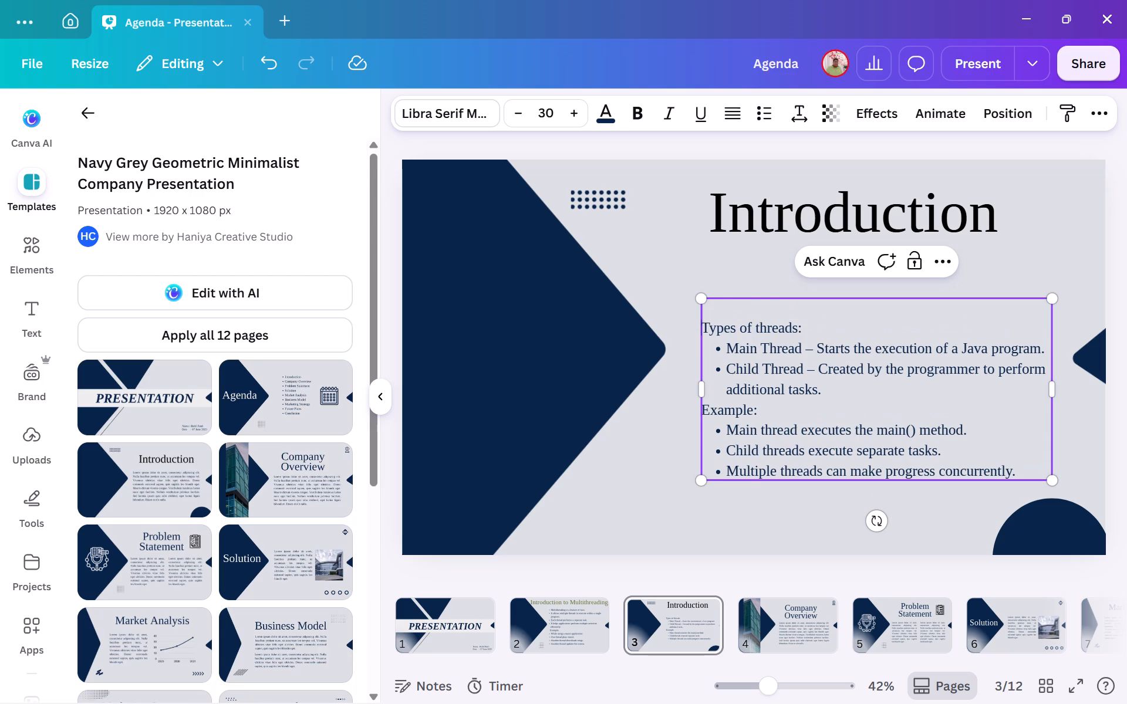
key("Return")
Enter "Defination:A Thread is a small" on the first blank line of the body text as the start of the thread definition.
key("Up")
key("Up")
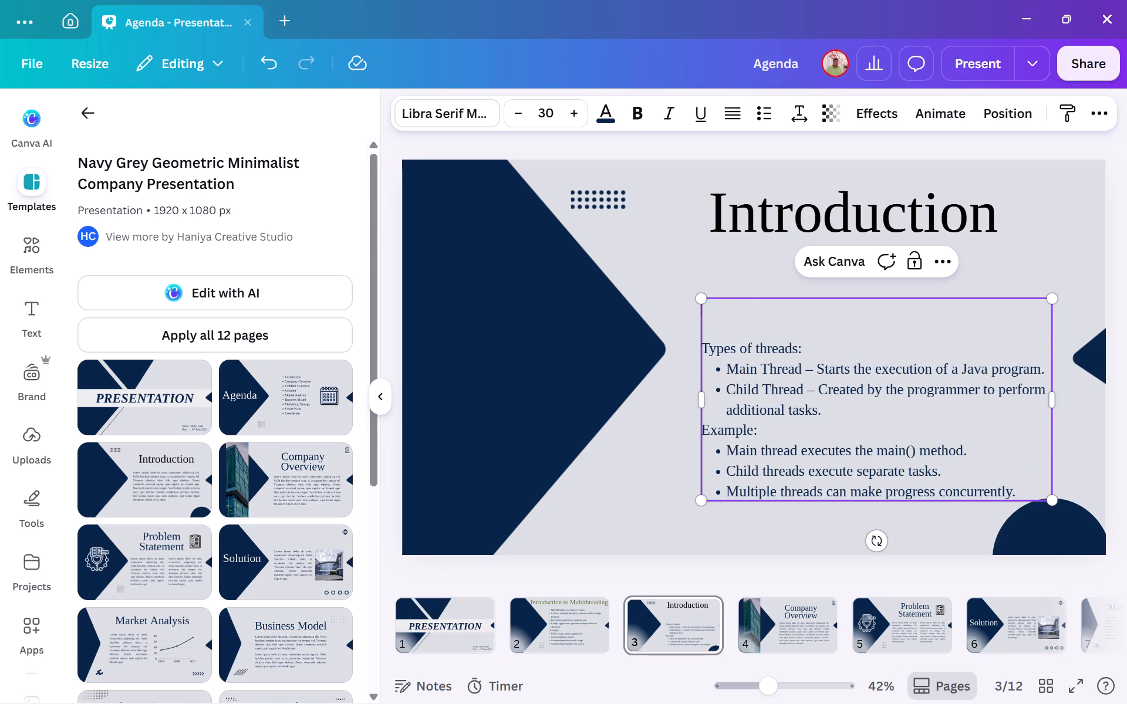
type("De")
type("fination:")
key("Return")
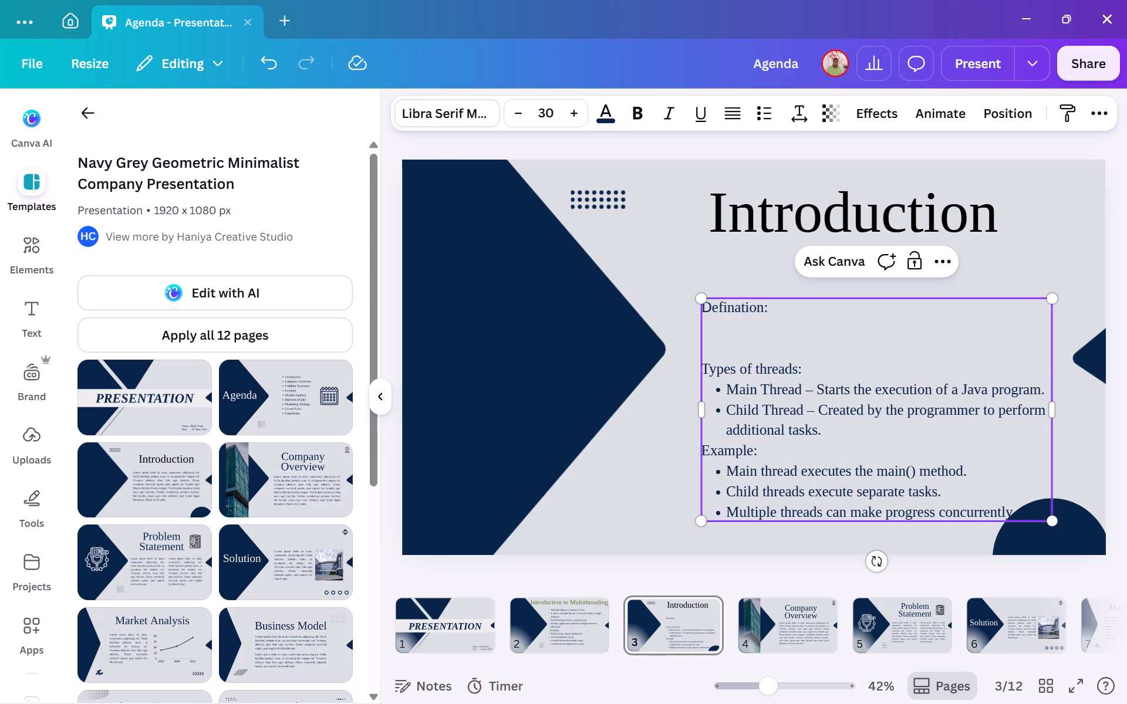
key("BackSpace")
key("shift+a")
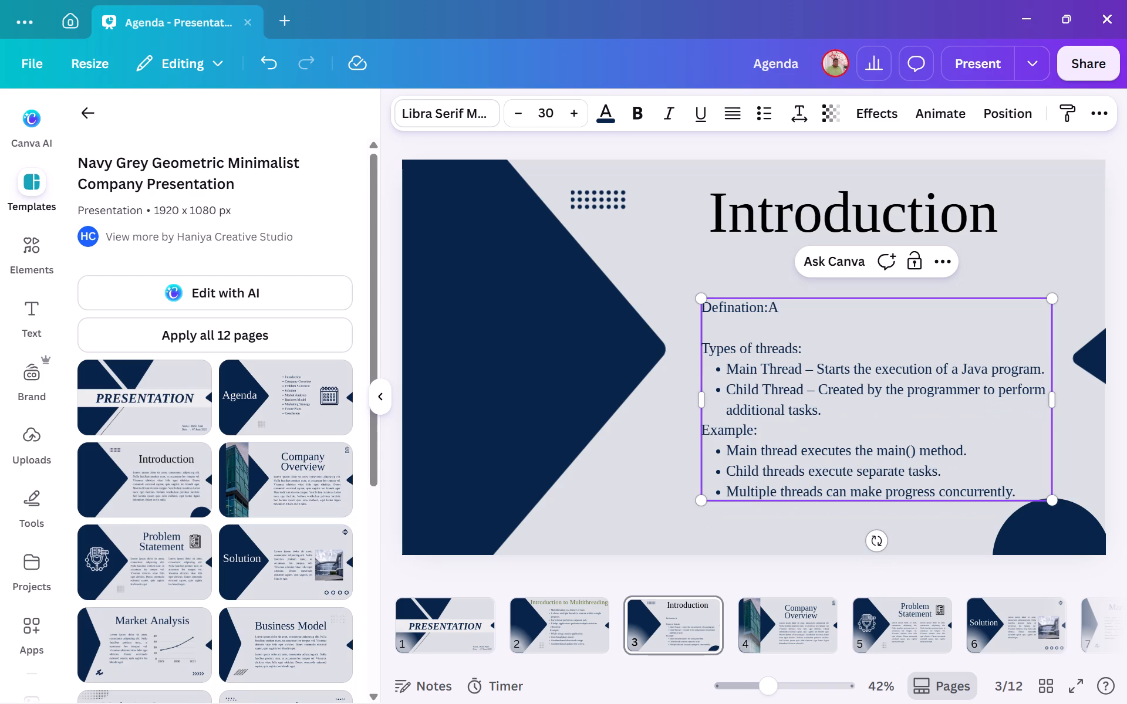
key("space")
type("Thread")
key("space")
type("is a small")
key("space")
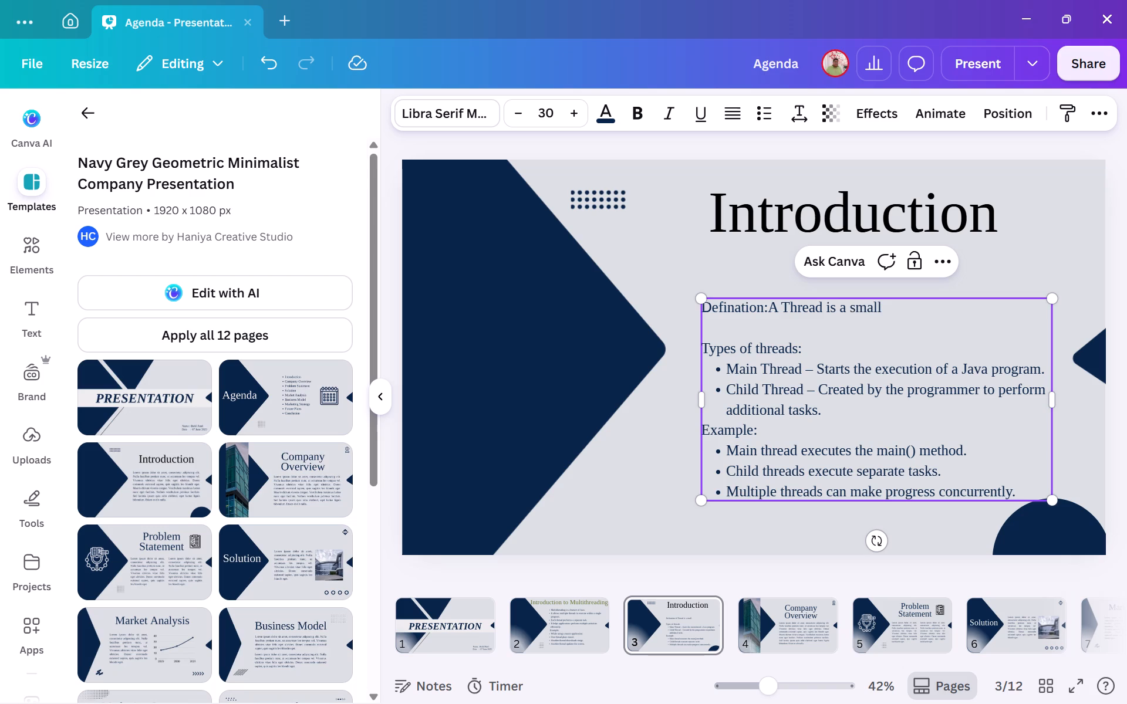
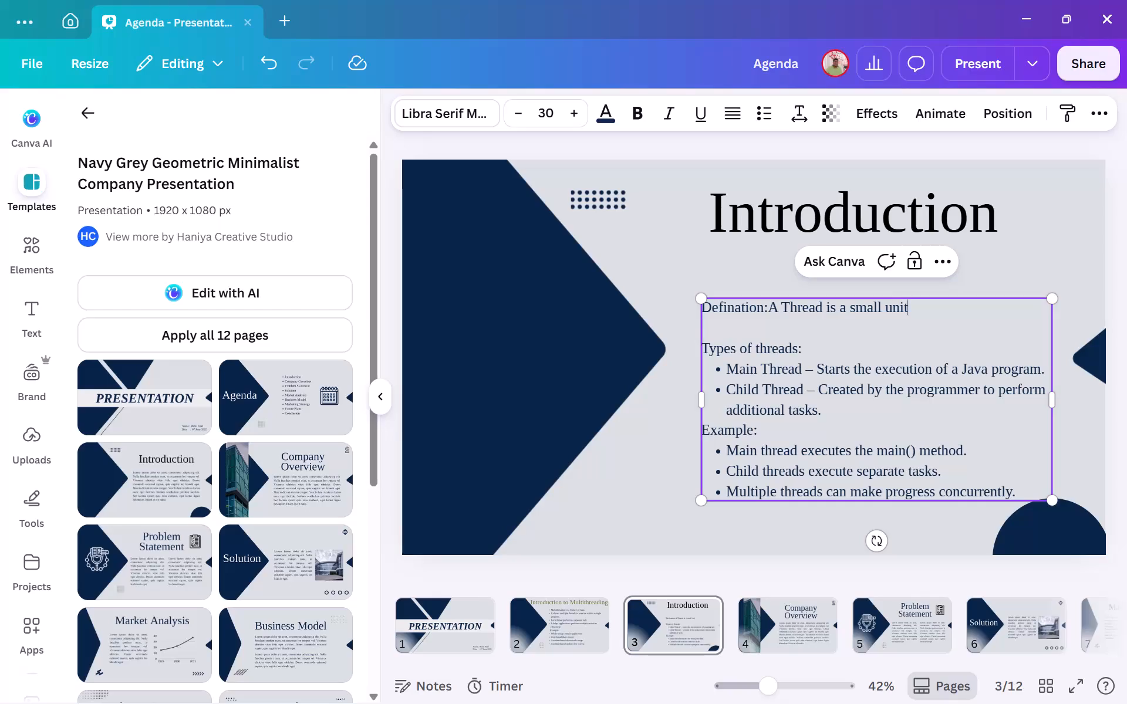
Continue the thread definition on the first body text line with "of Execution" after "A Thread is a small unit".
type("of")
key("space")
key("shift+e")
type("xecution")
key("space")
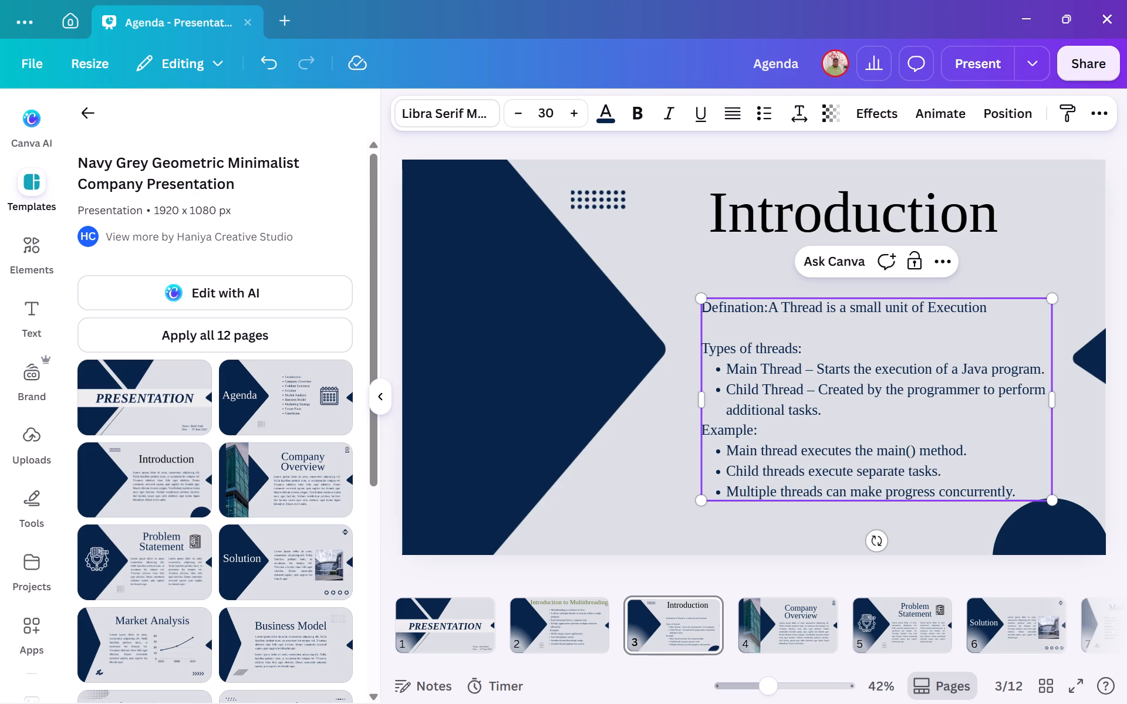
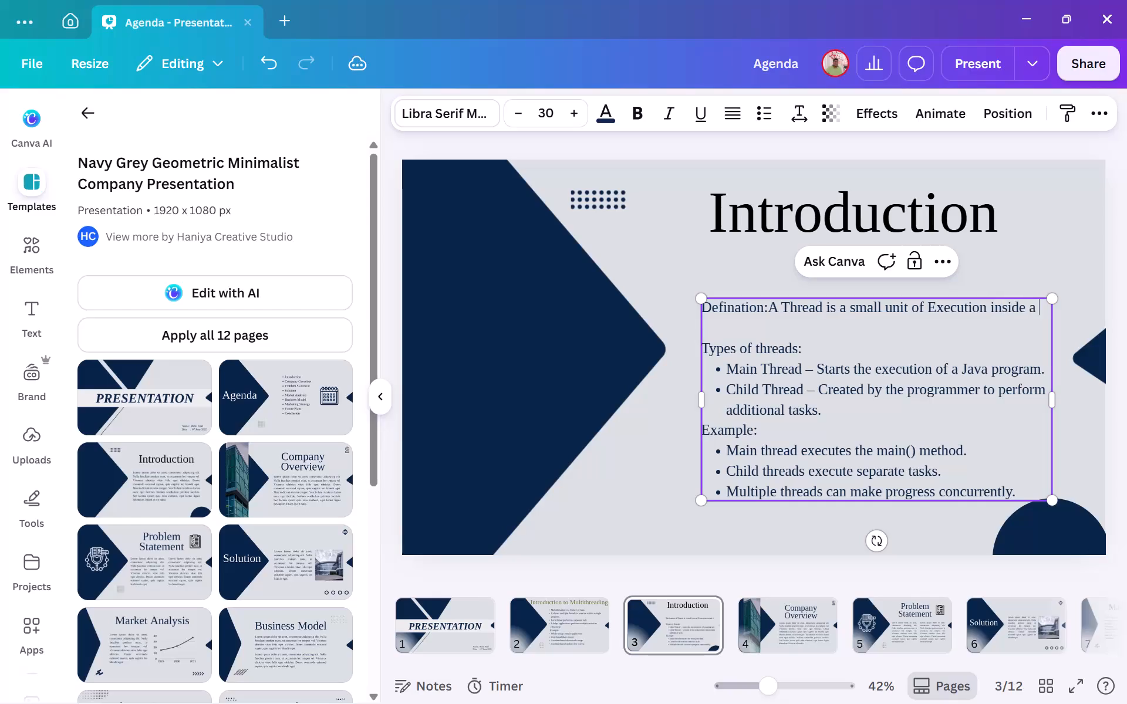
Finish the thread definition in the body text with the word "program" after "inside a".
type("pro")
type("gram")
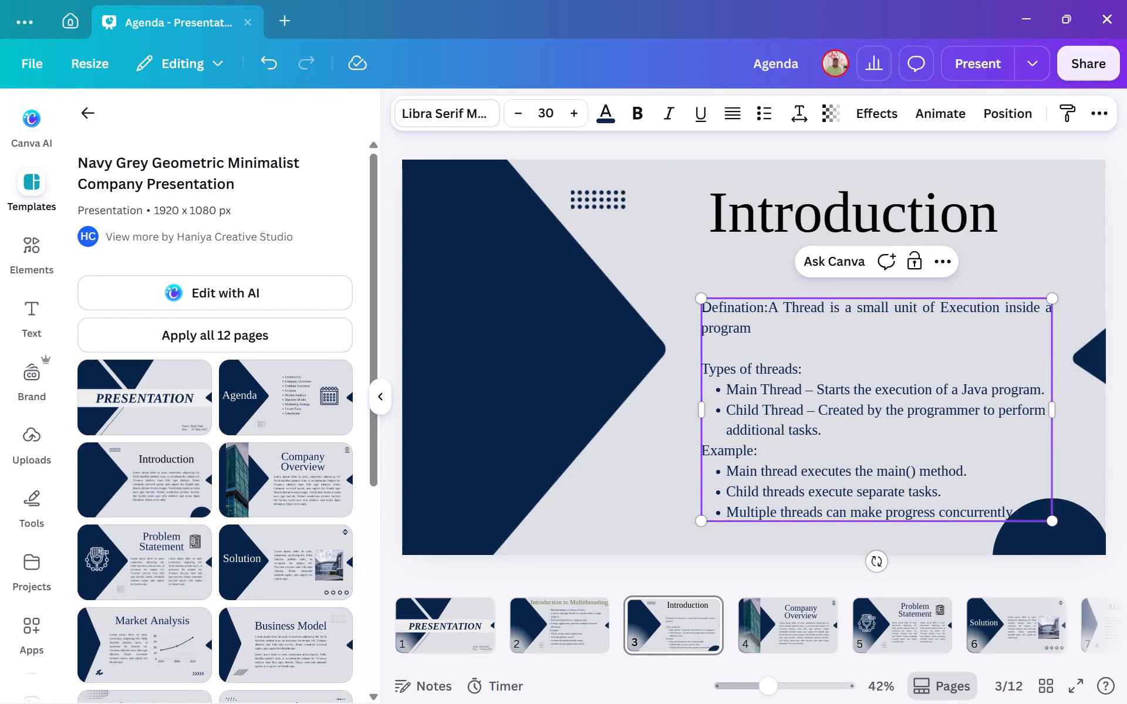
Remove the blank line between the thread definition and "Types of threads:".
left_click(754, 363)
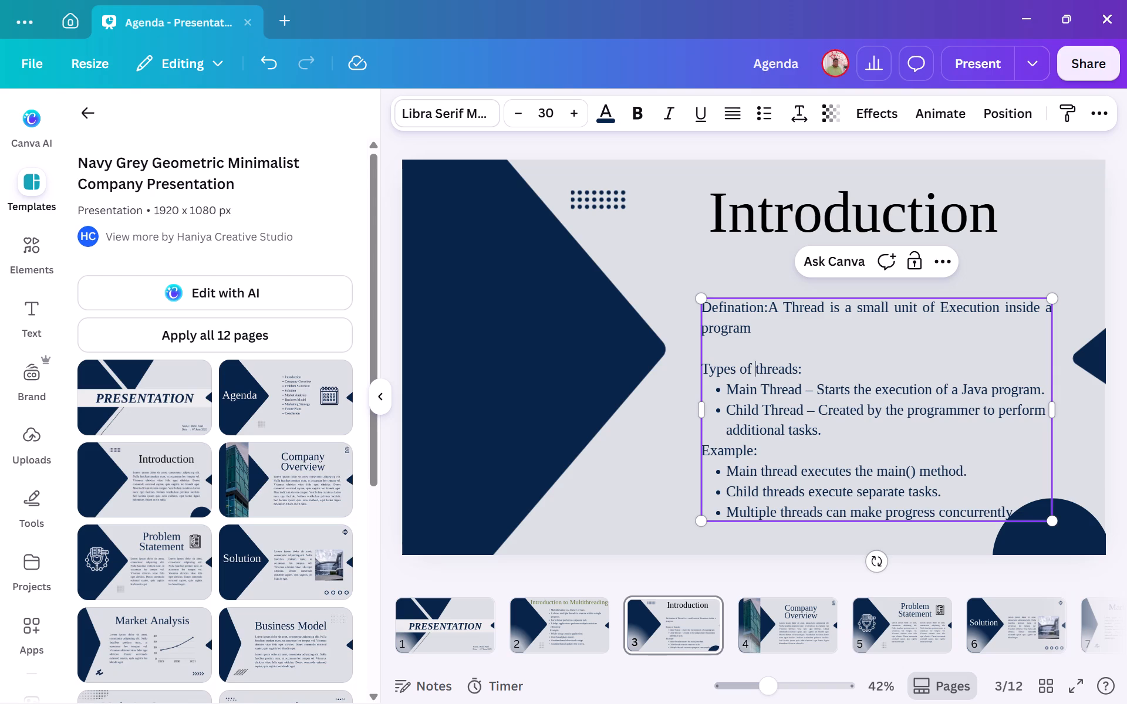
left_click(736, 353)
key("Left")
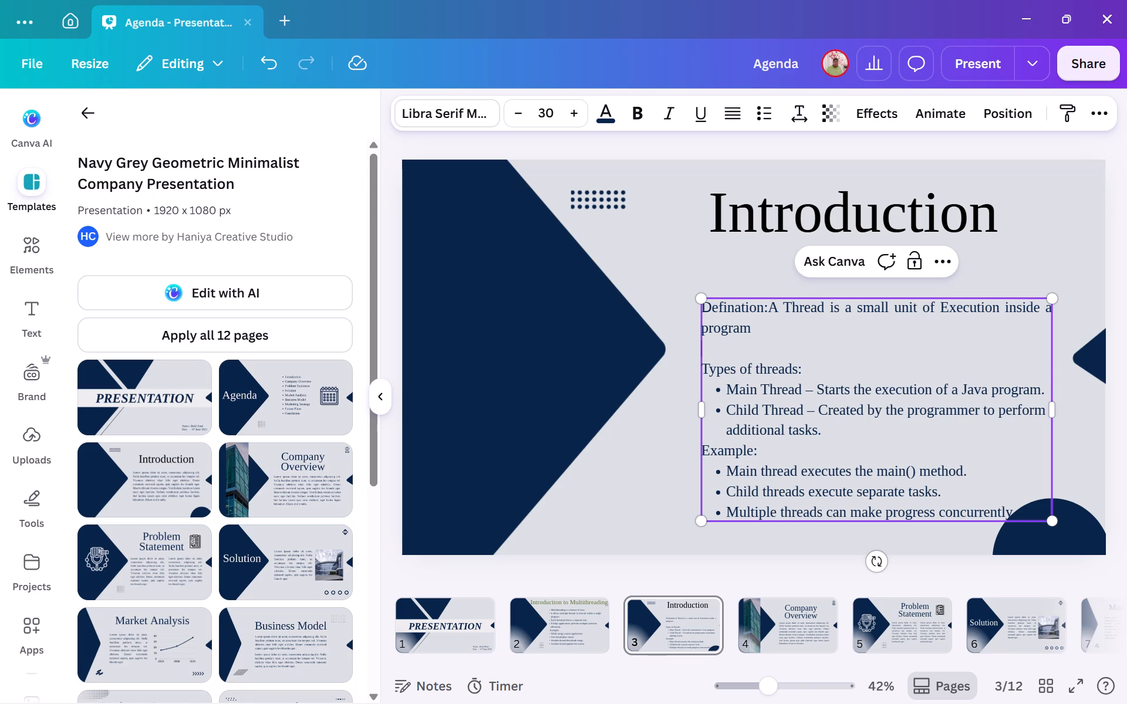
left_click(736, 371)
key("Left")
key("Left")
key("Left")
key("Left")
key("Left")
key("BackSpace")
key("backslash")
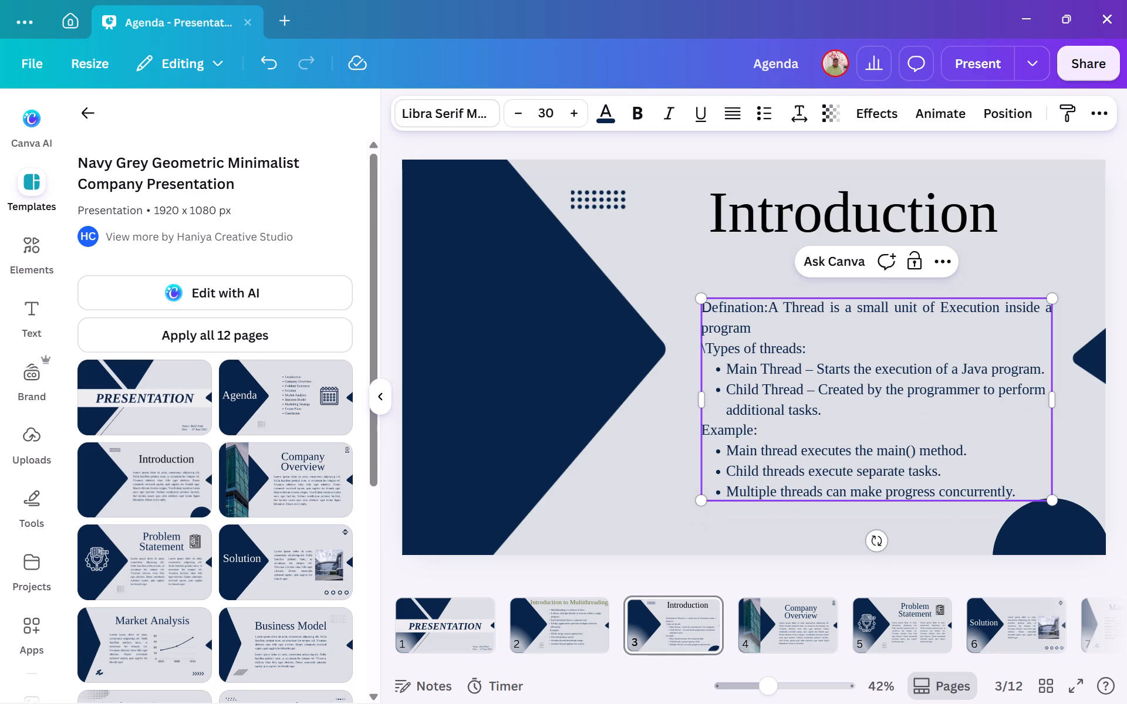
left_click(699, 260)
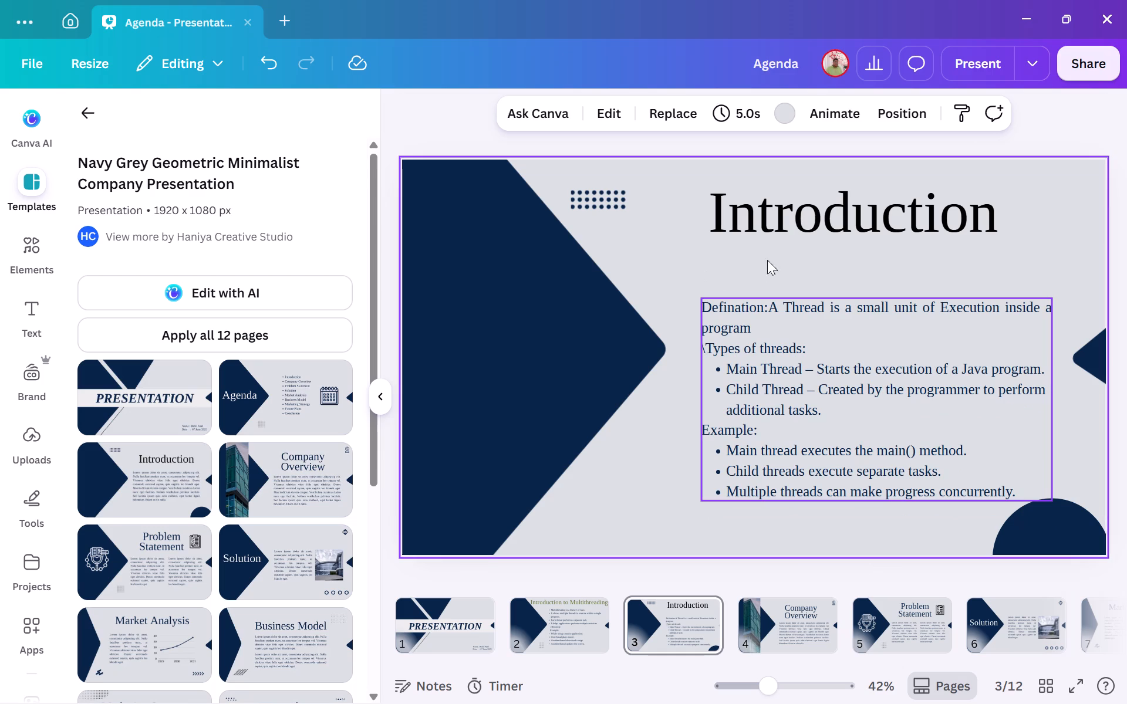
Replace the page 3 title "Introduction" with "Thread:".
left_click(775, 209)
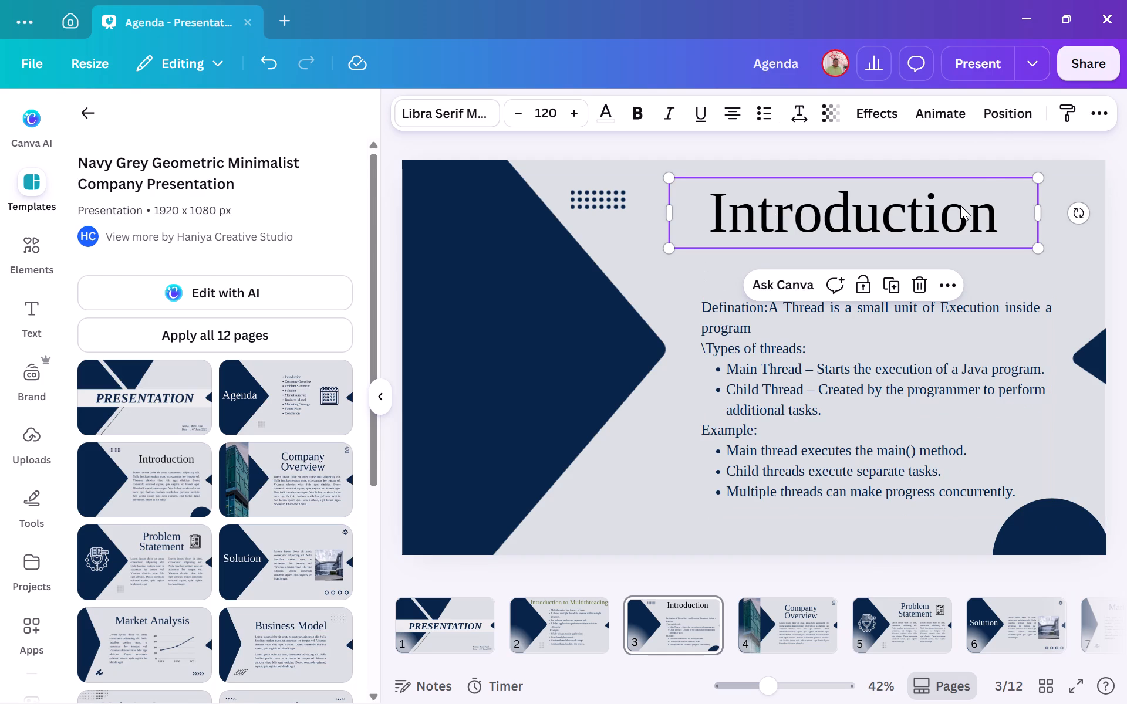
left_click(960, 205)
key("BackSpace")
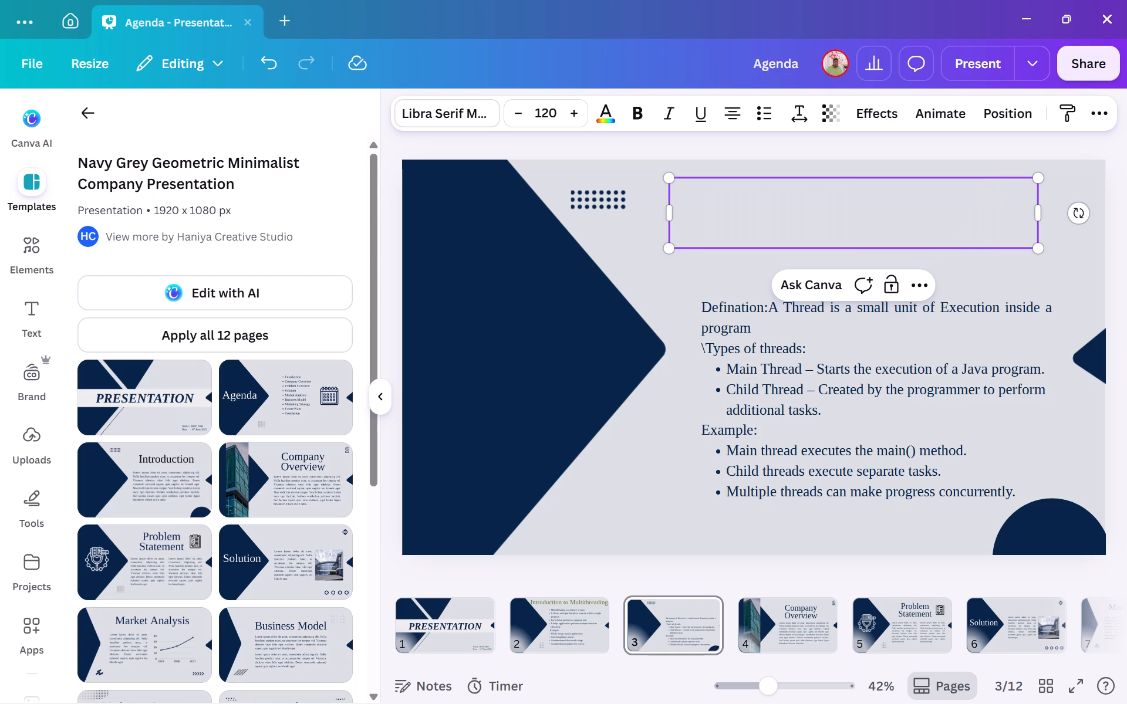
type("Thread")
key("shift+colon")
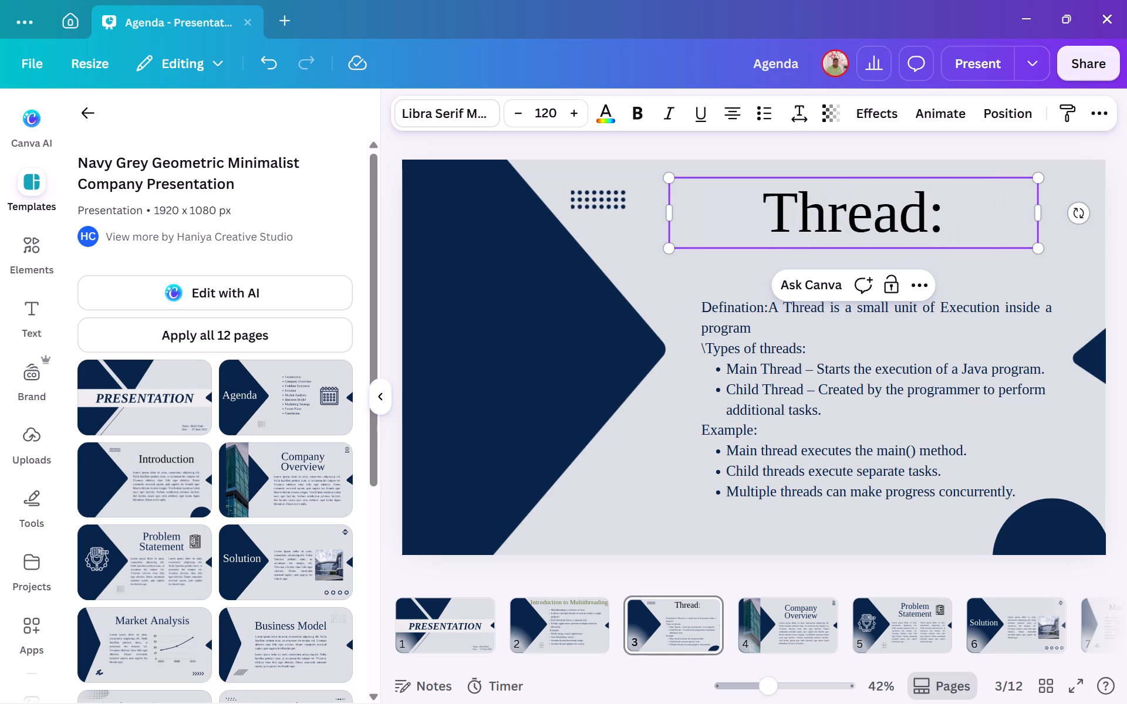
left_click(668, 276)
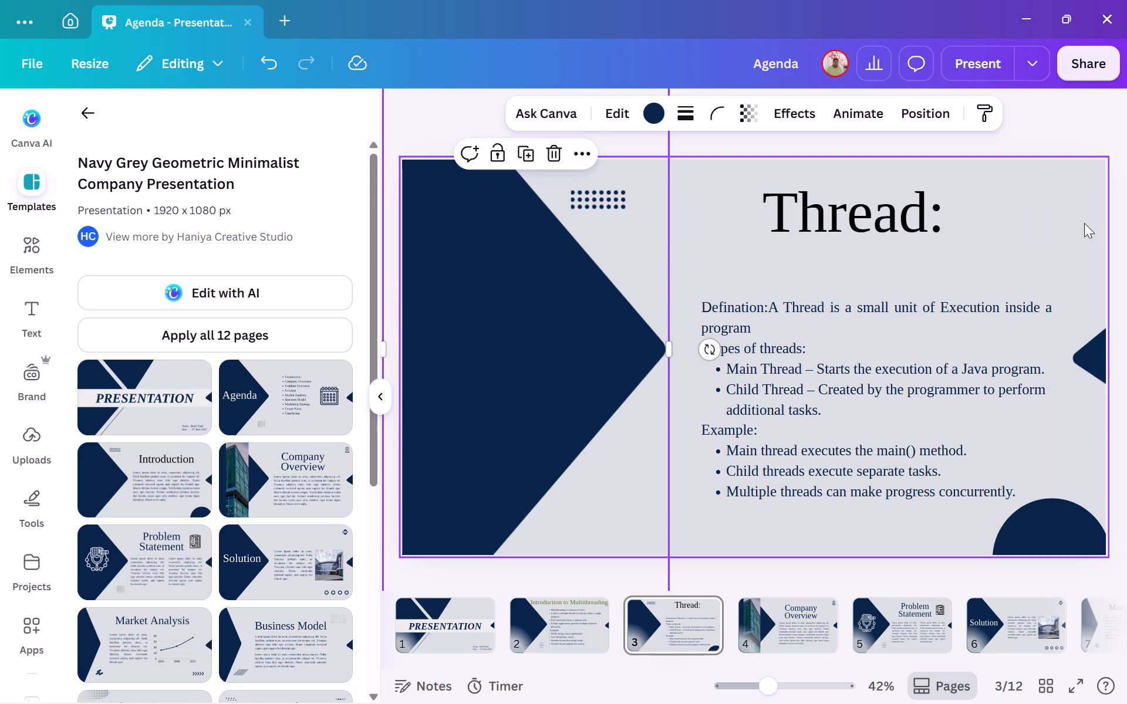
Enlarge the page 3 body text to font size 33 and shift its text box slightly up and left, closer to the title.
left_click(917, 344)
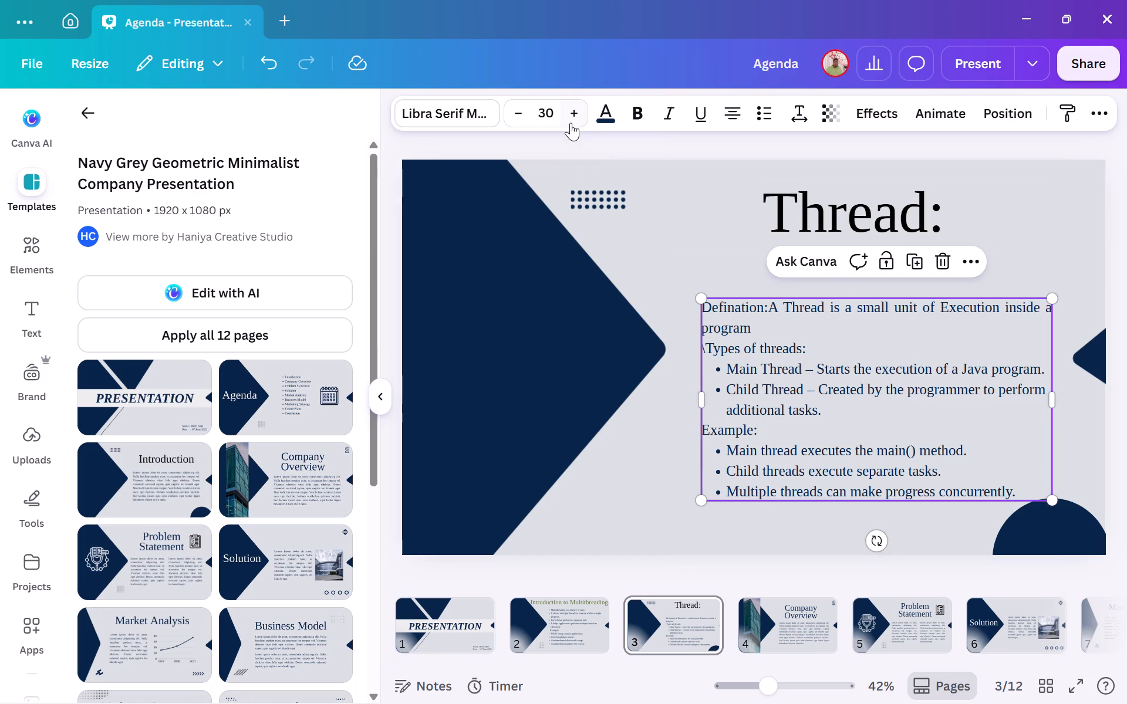
left_click(570, 121)
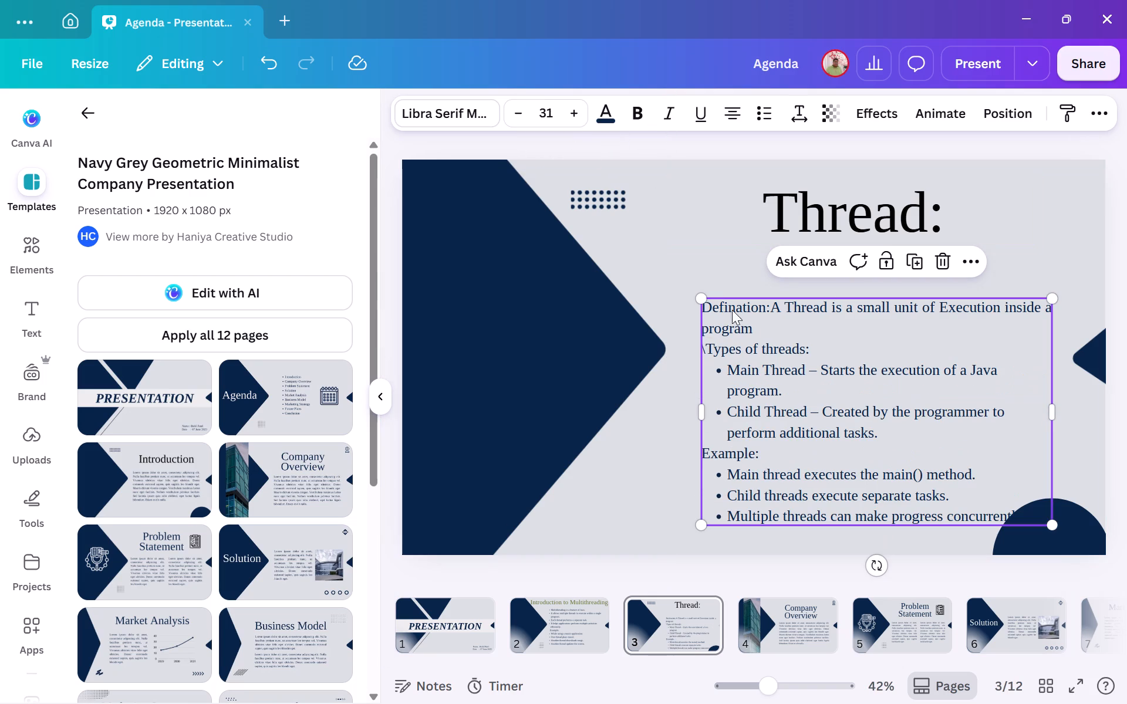
left_click_drag(843, 324, 813, 301)
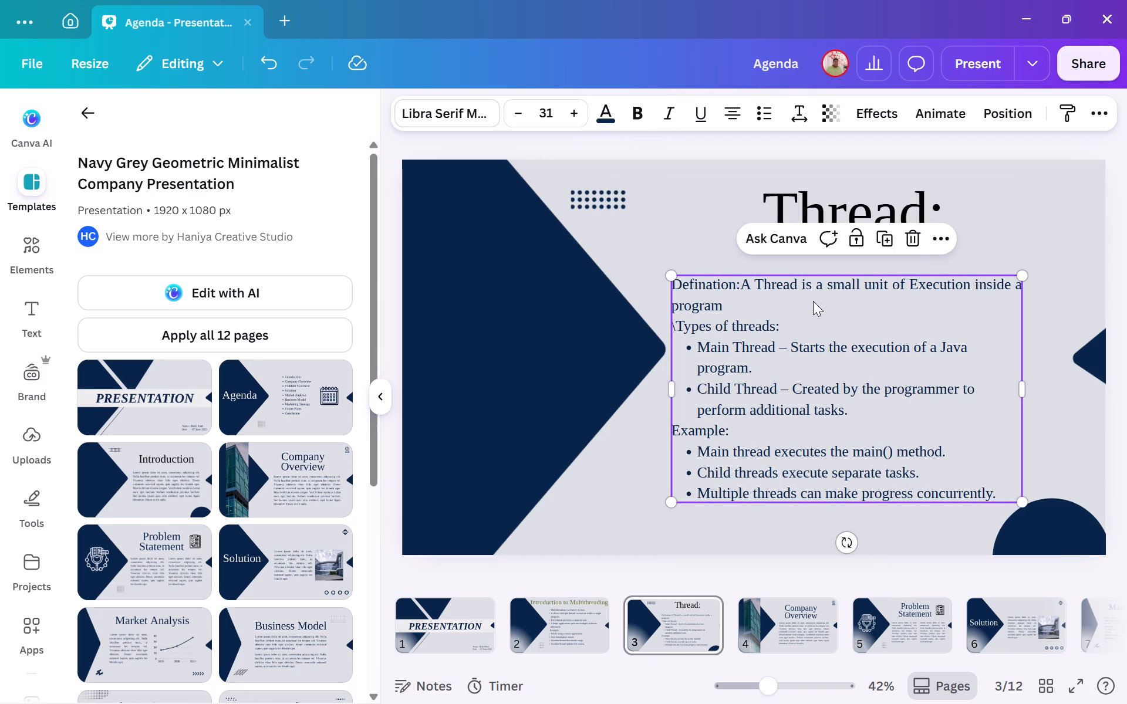
left_click(569, 108)
left_click(569, 108)
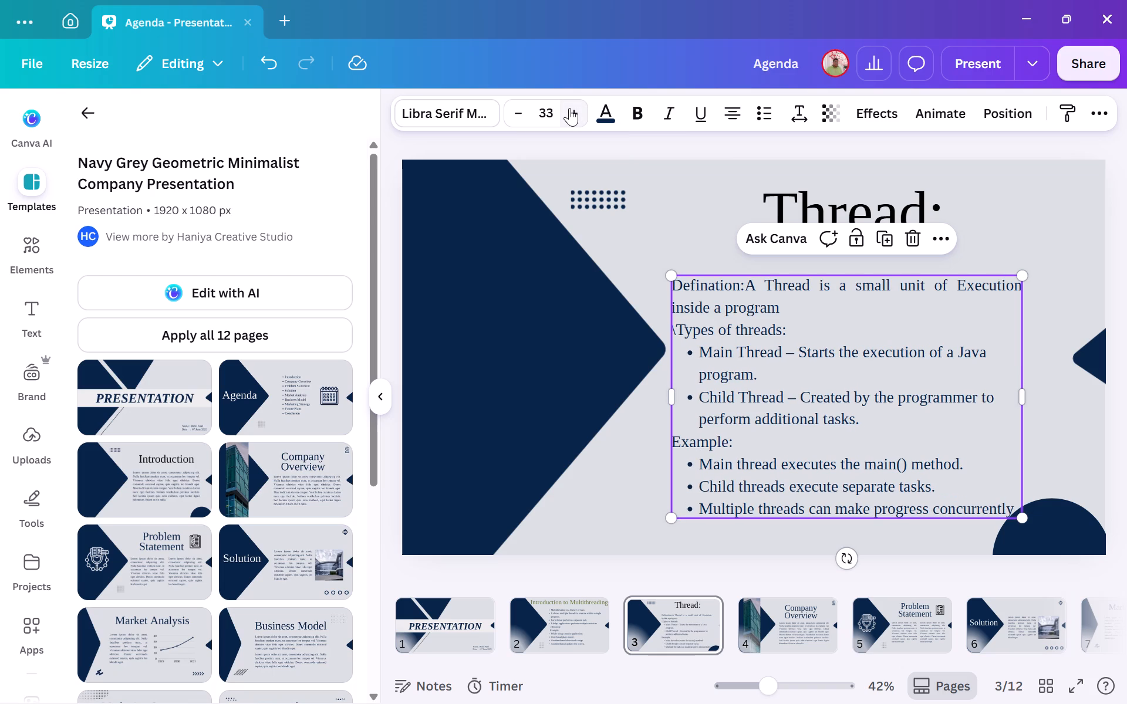
left_click(1057, 276)
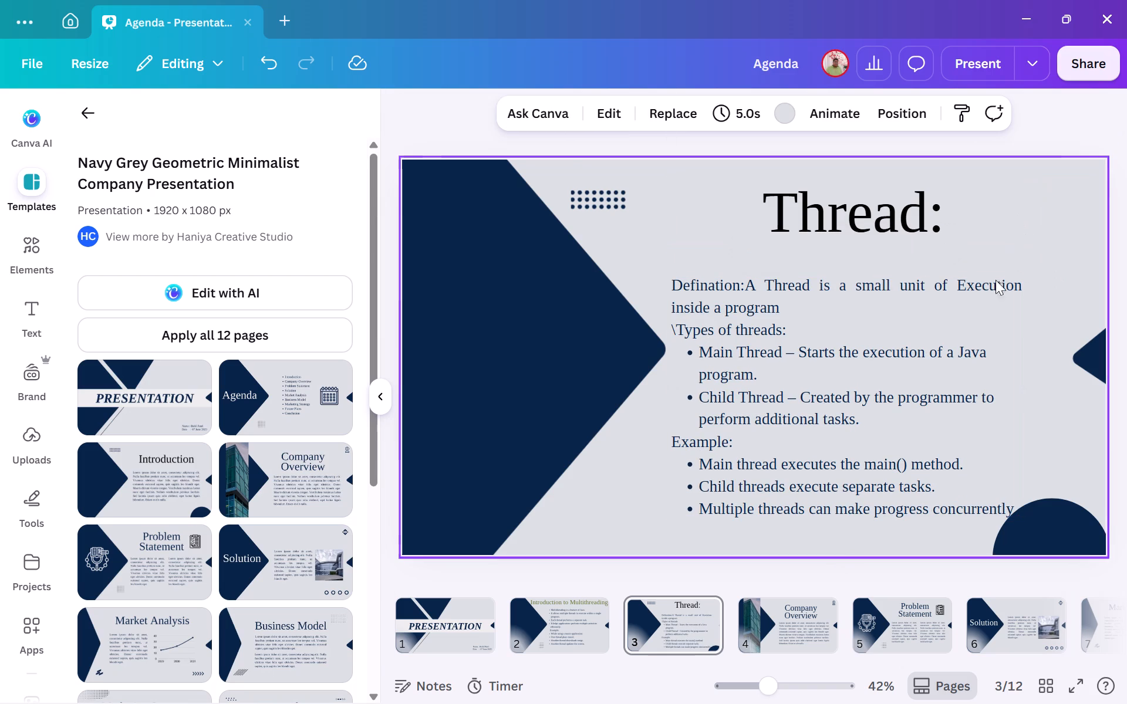
Delete the stray backslash before "Types of threads:" in the body text.
left_click(788, 342)
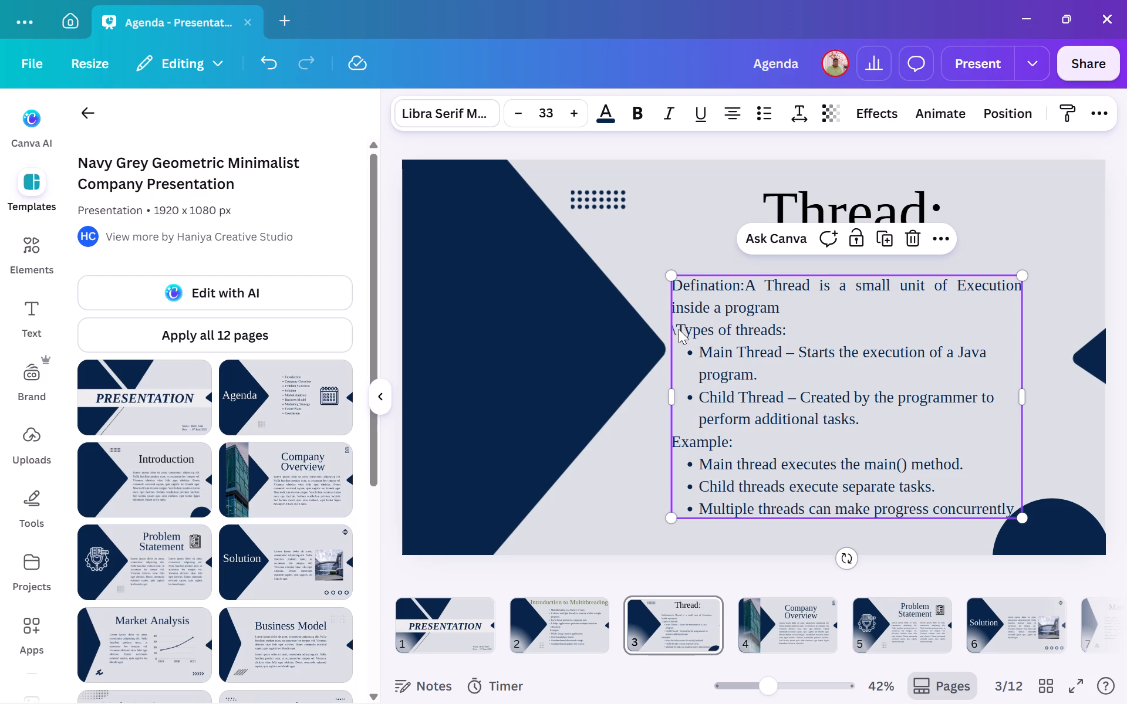
left_click(679, 329)
key("BackSpace")
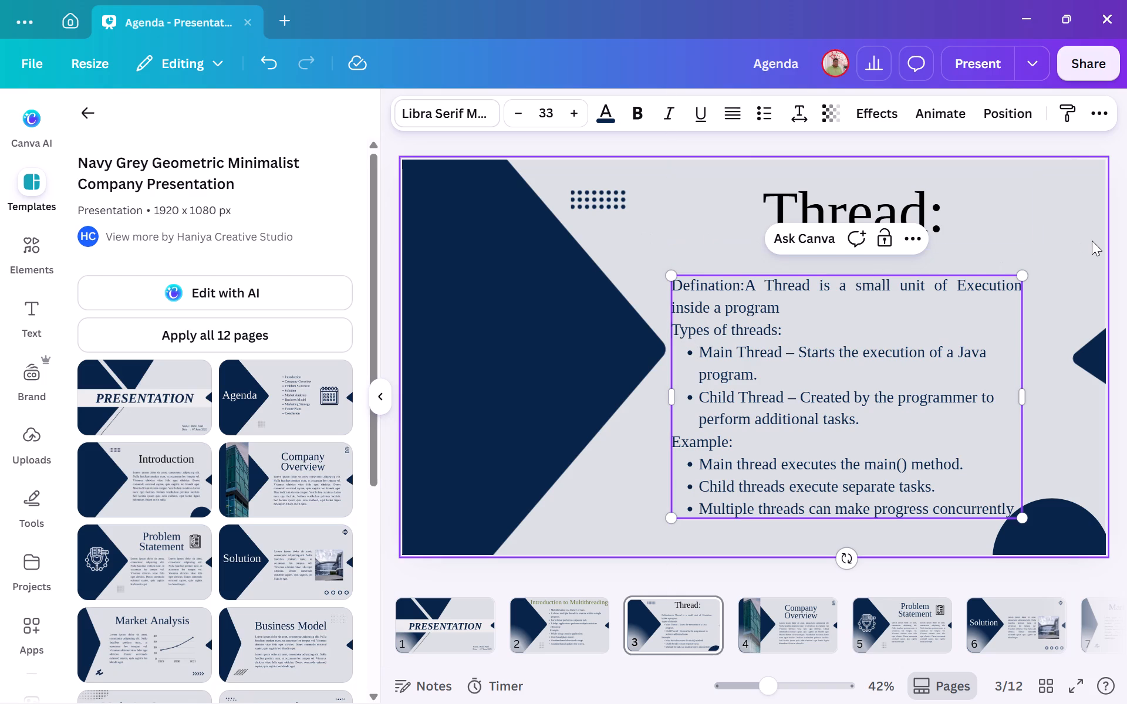
left_click(1064, 242)
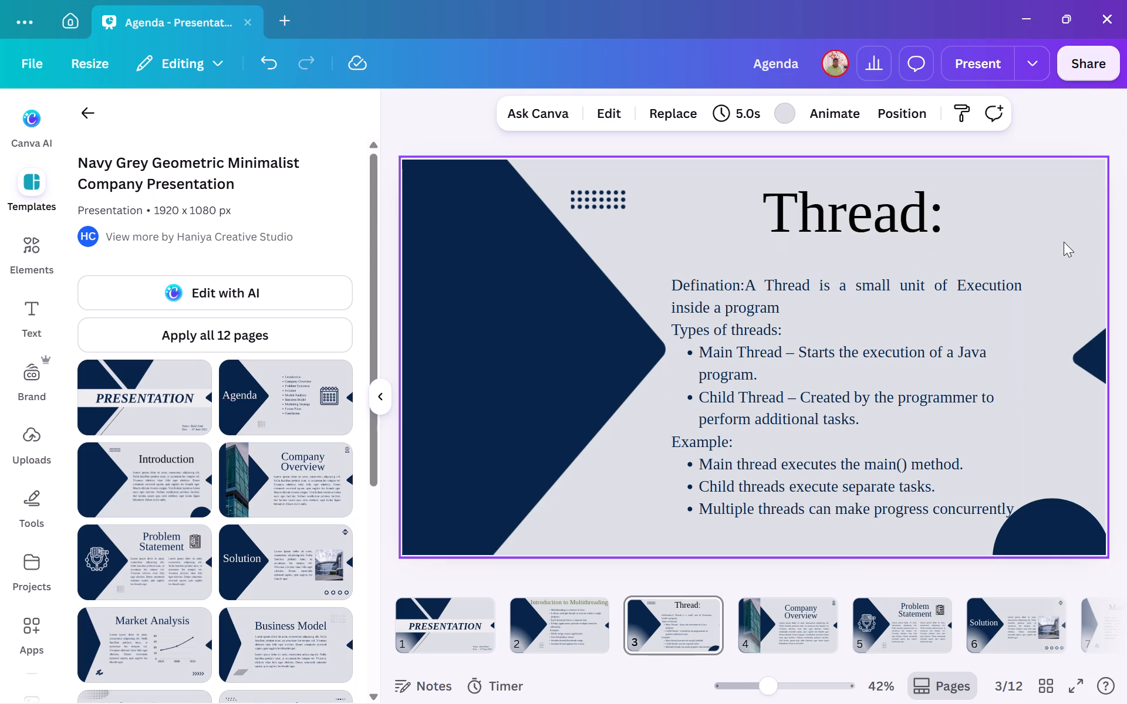
Colour the word "Defination" in the body text olive green from the photo colours and apply the colour change to the current page.
left_click(849, 340)
left_click(725, 285)
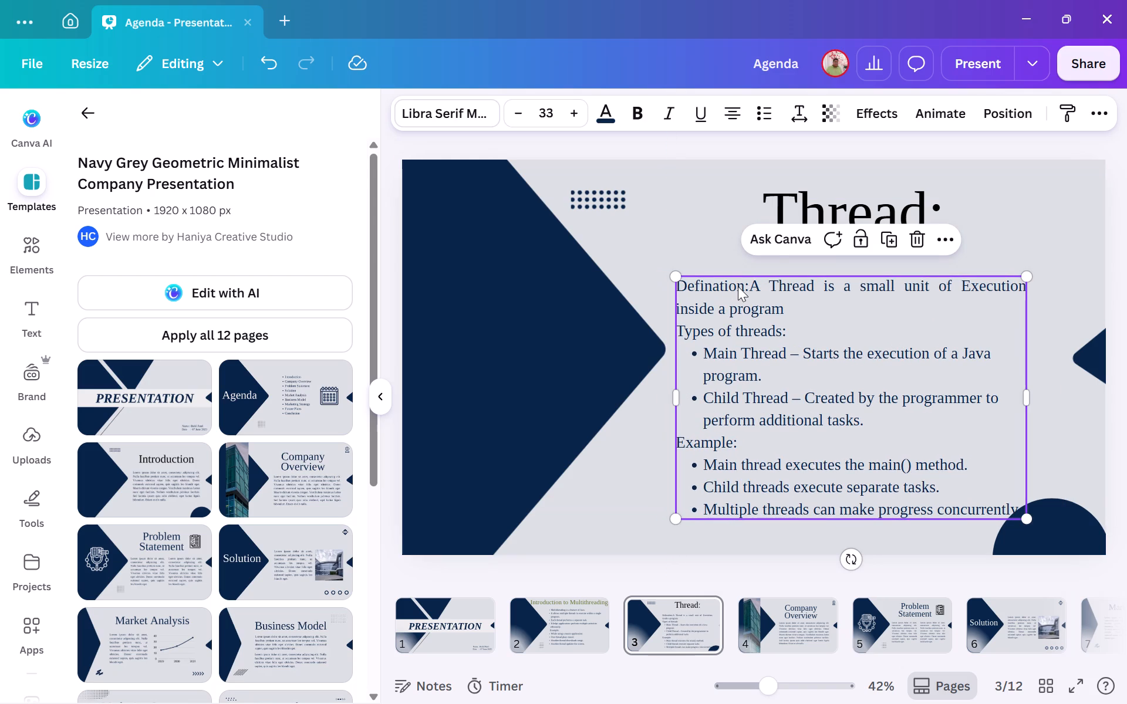
left_click(739, 286)
left_click_drag(744, 286, 677, 291)
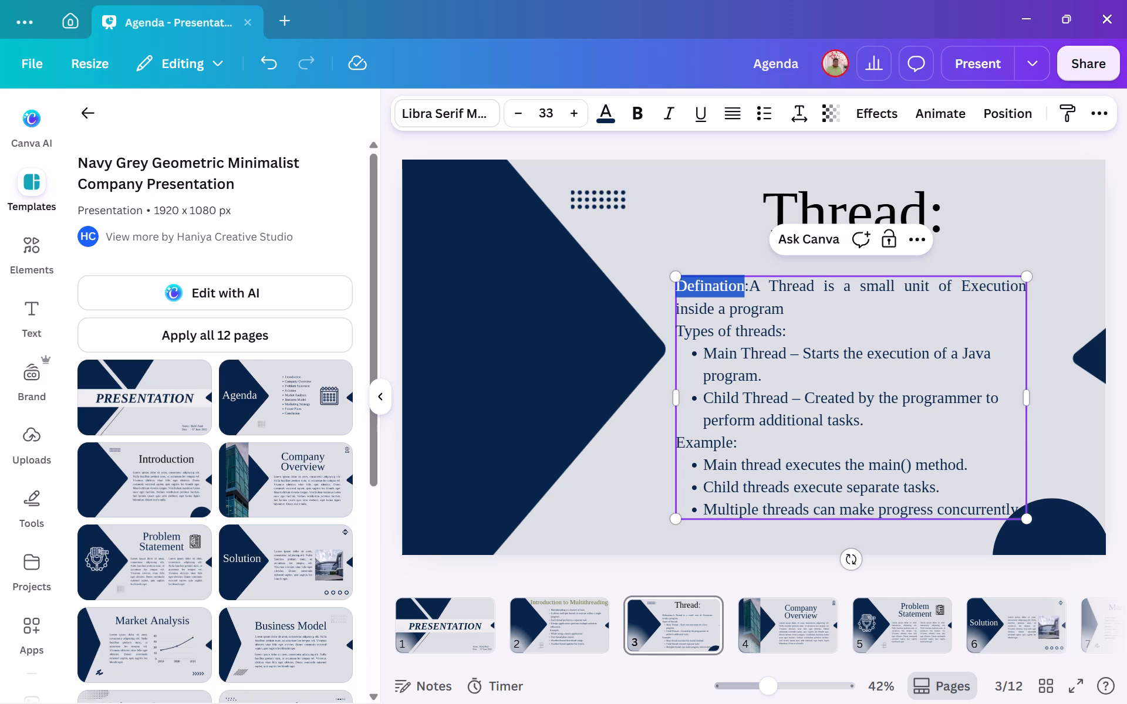
left_click_drag(677, 291, 676, 291)
left_click(603, 118)
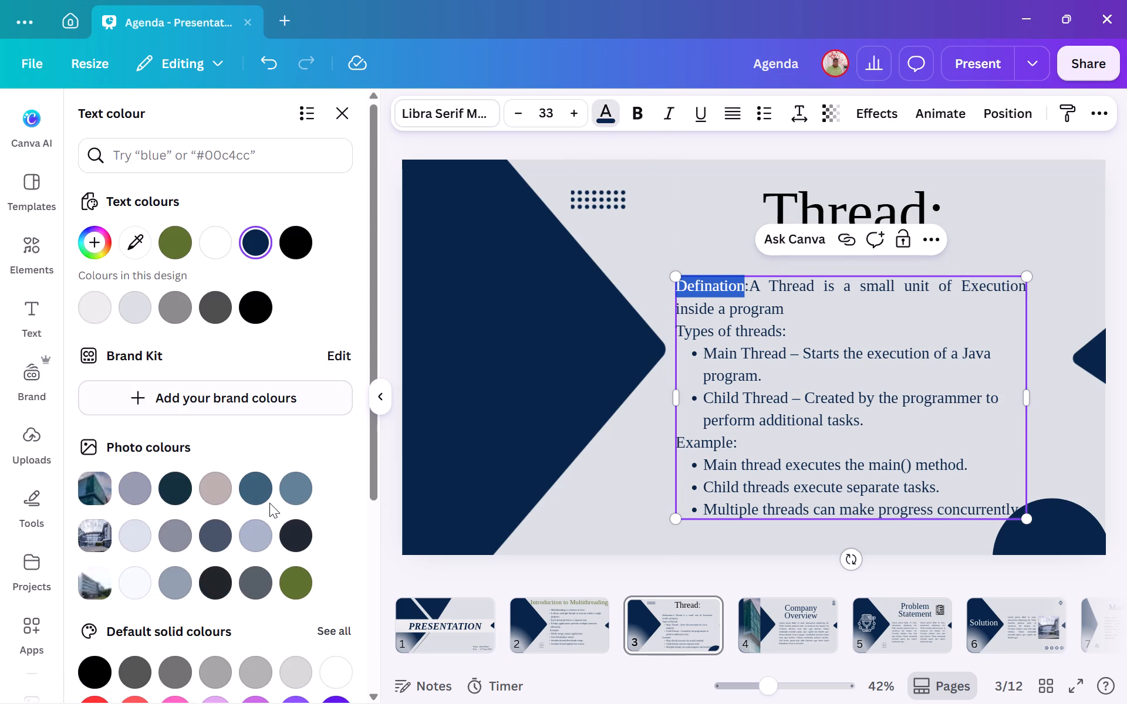
left_click(298, 582)
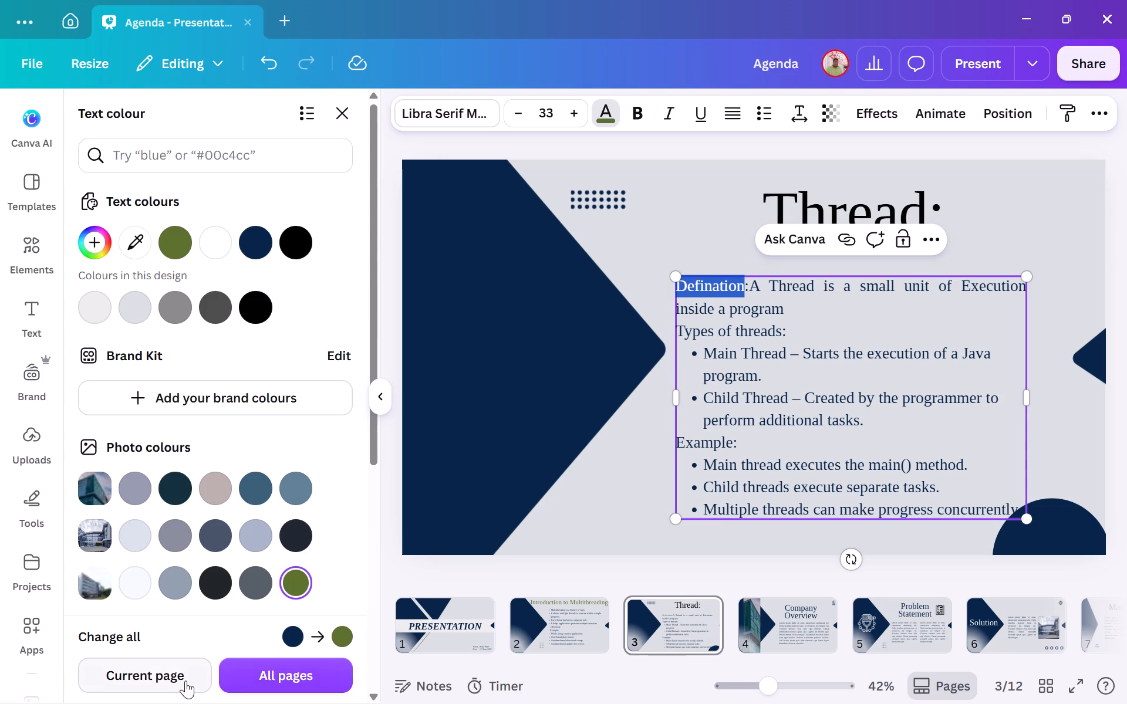
left_click(165, 681)
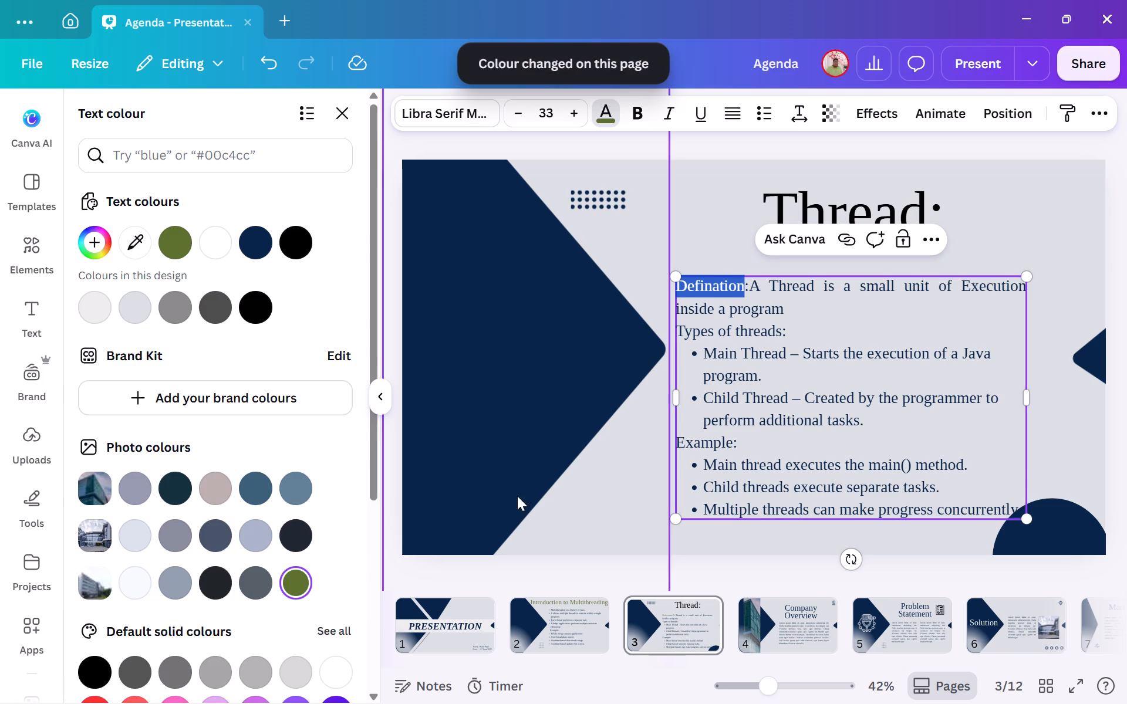
left_click(821, 324)
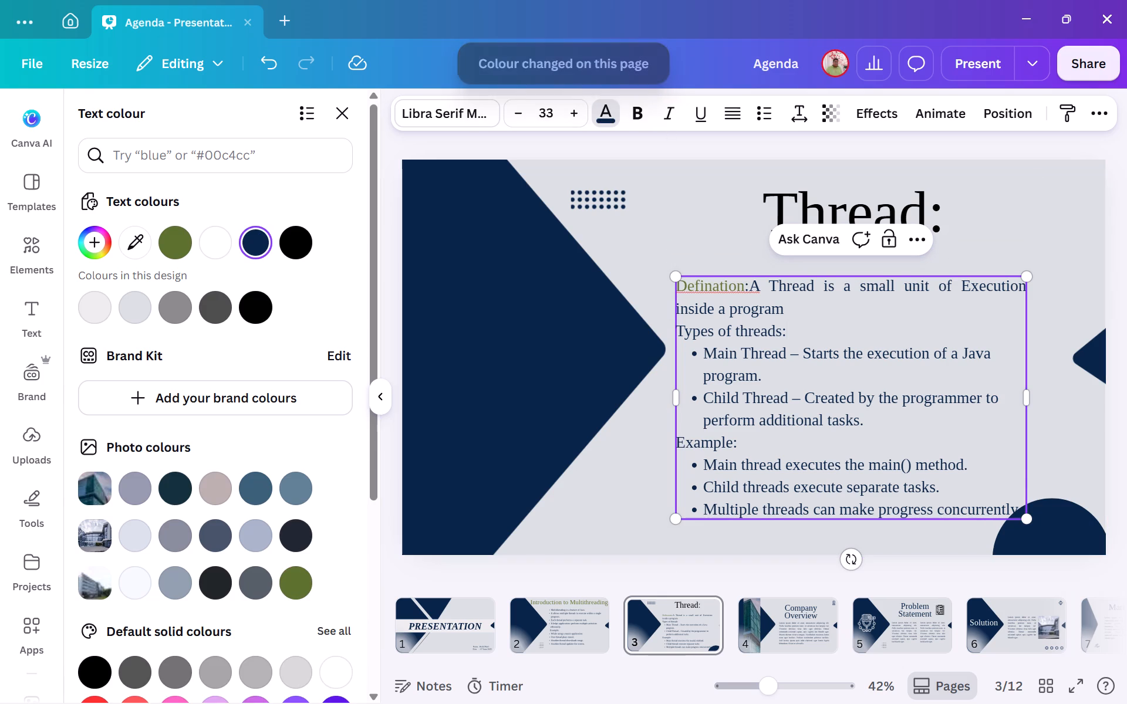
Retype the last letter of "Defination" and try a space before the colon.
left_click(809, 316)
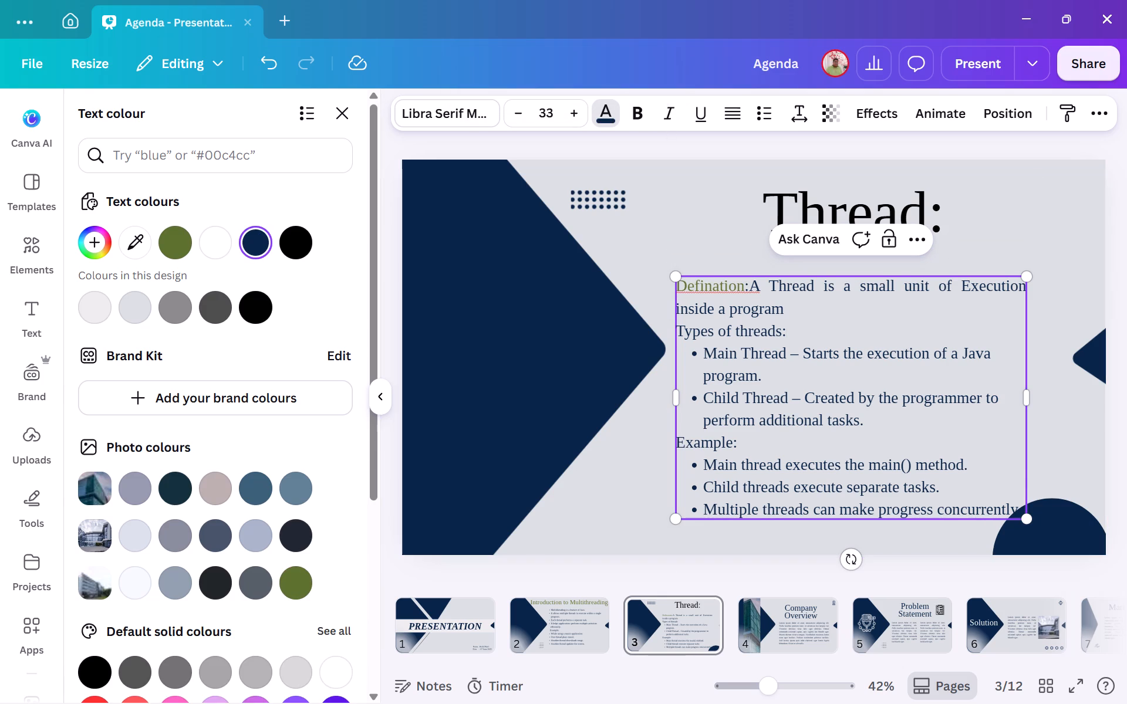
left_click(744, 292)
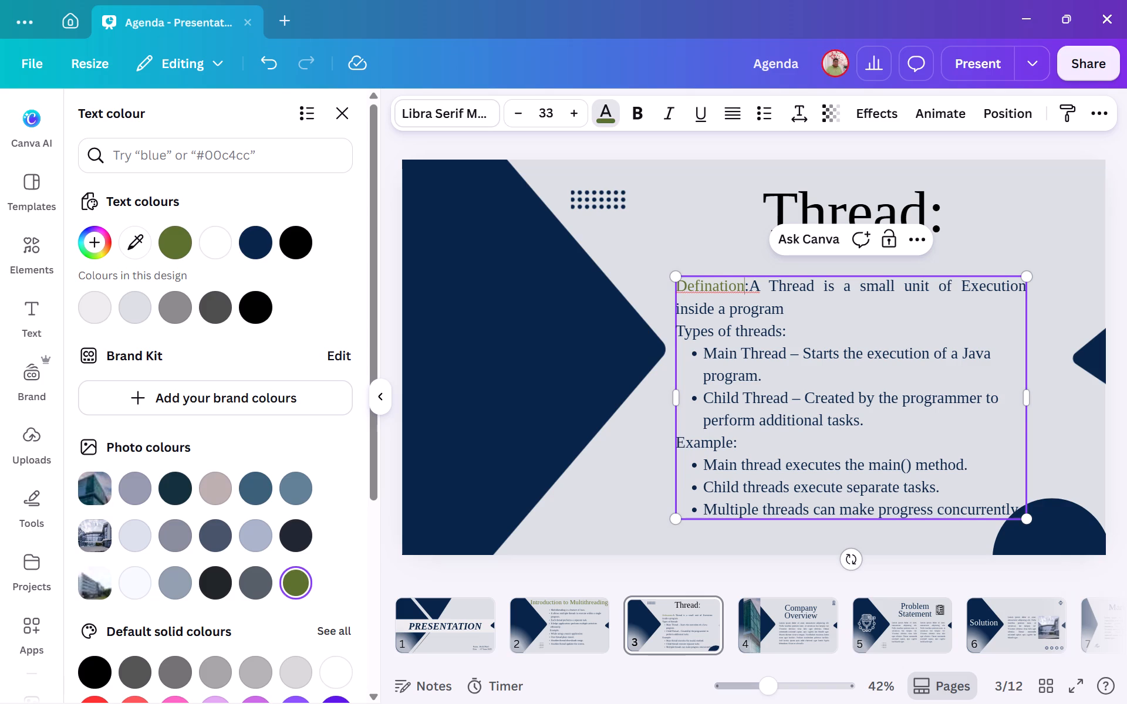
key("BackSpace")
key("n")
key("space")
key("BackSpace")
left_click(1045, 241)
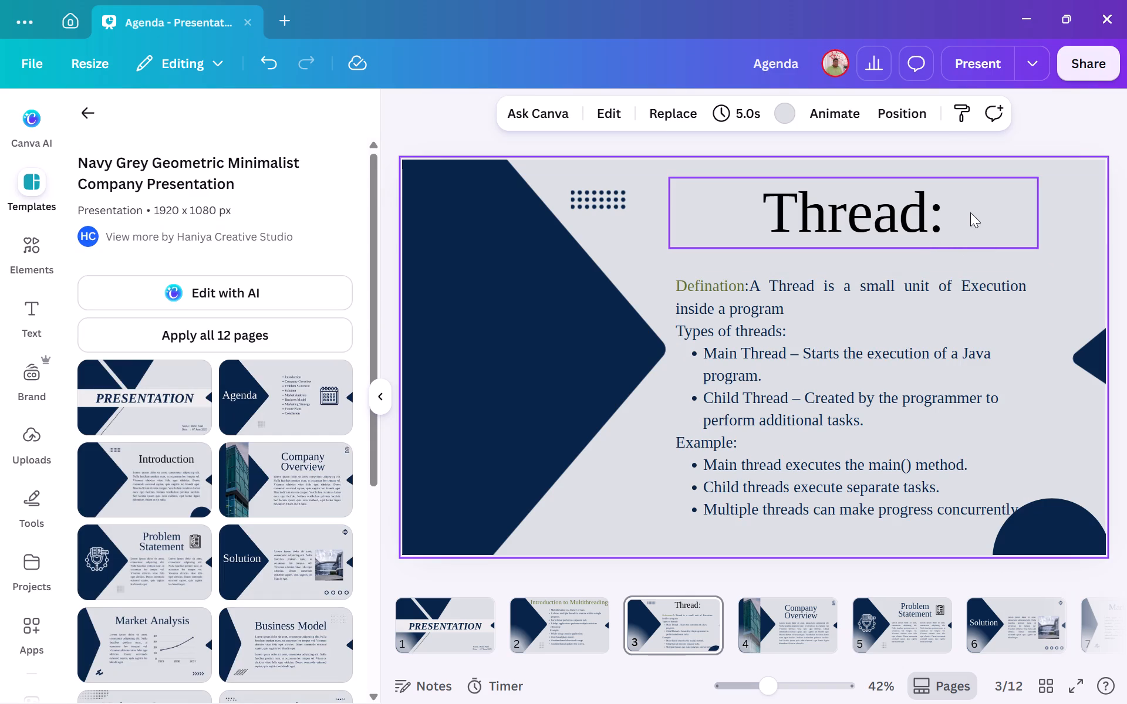
Move the "Thread:" title box slightly to the left on the page.
left_click_drag(967, 211, 949, 211)
Colour the whole "Thread:" title green #5c712e and apply the change from black to green across all pages.
left_click(907, 221)
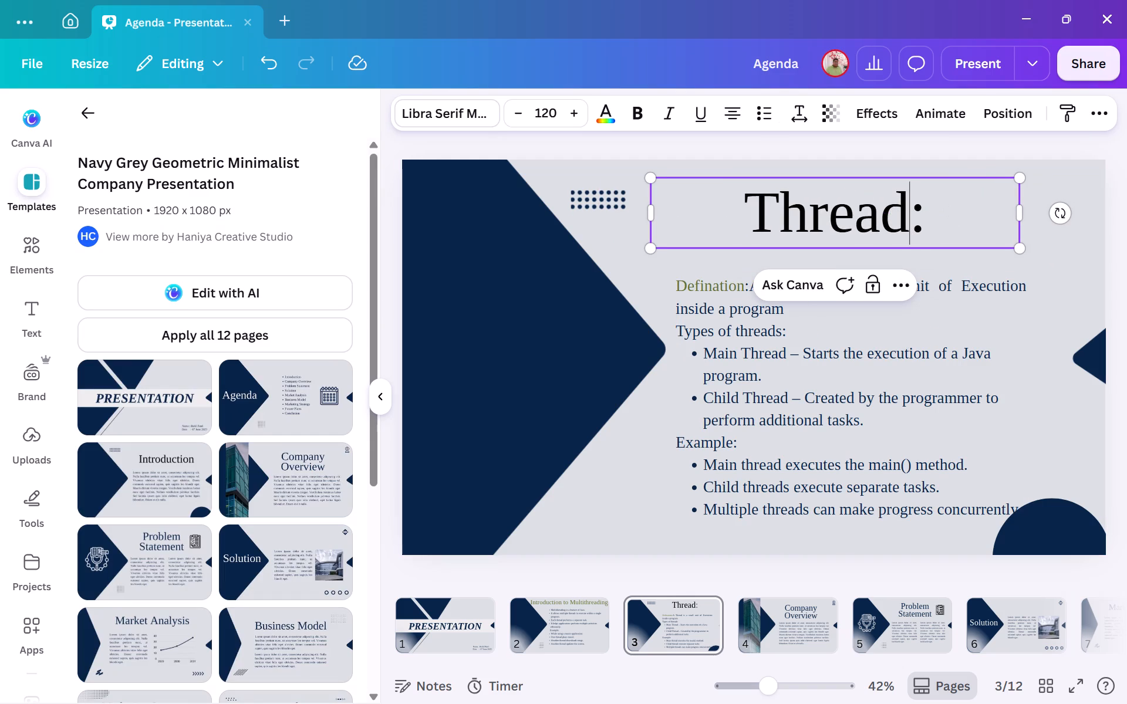
left_click_drag(922, 219, 764, 227)
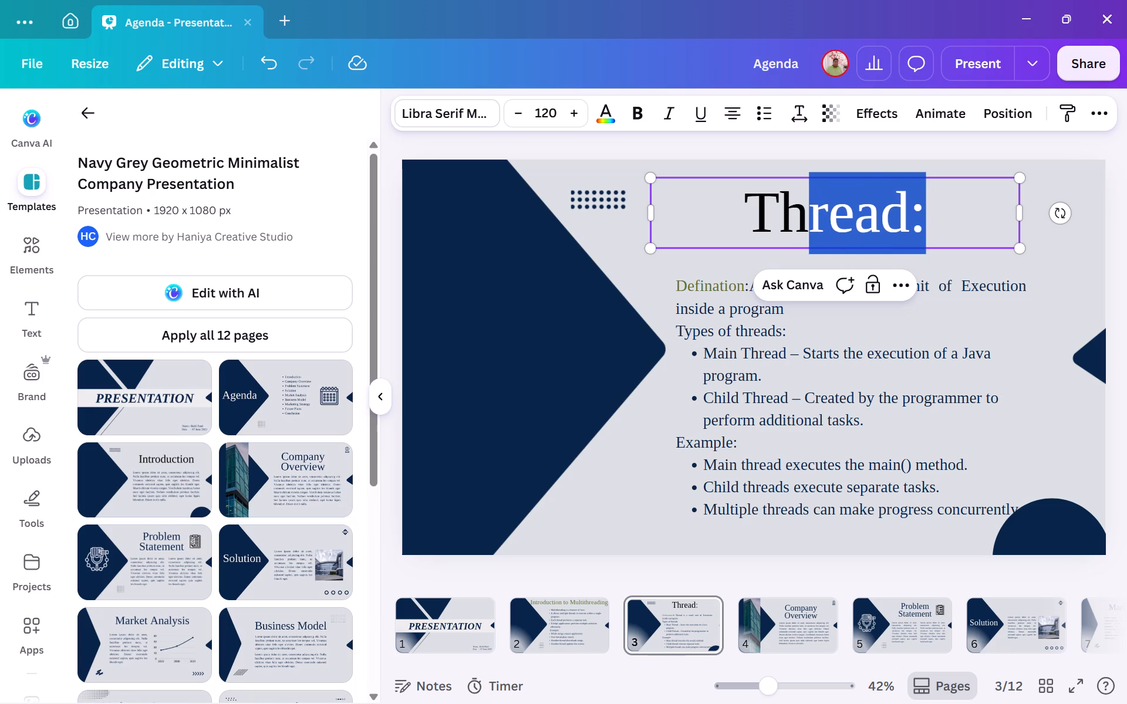
left_click_drag(764, 227, 747, 225)
left_click(608, 119)
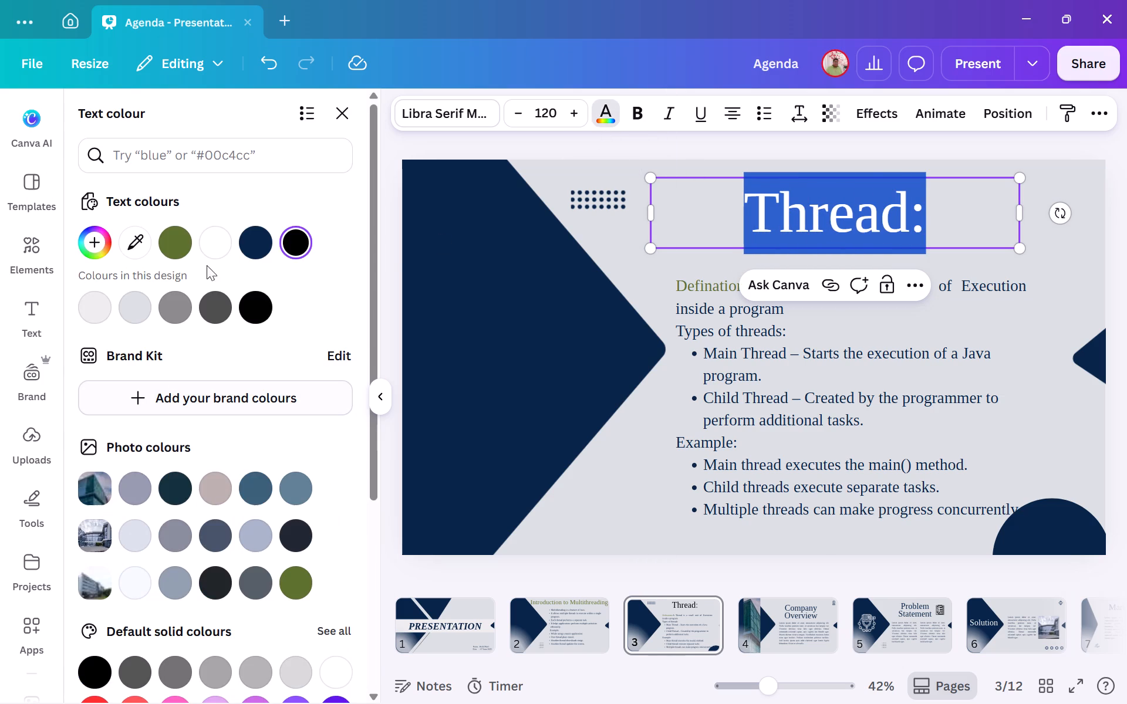
left_click(298, 576)
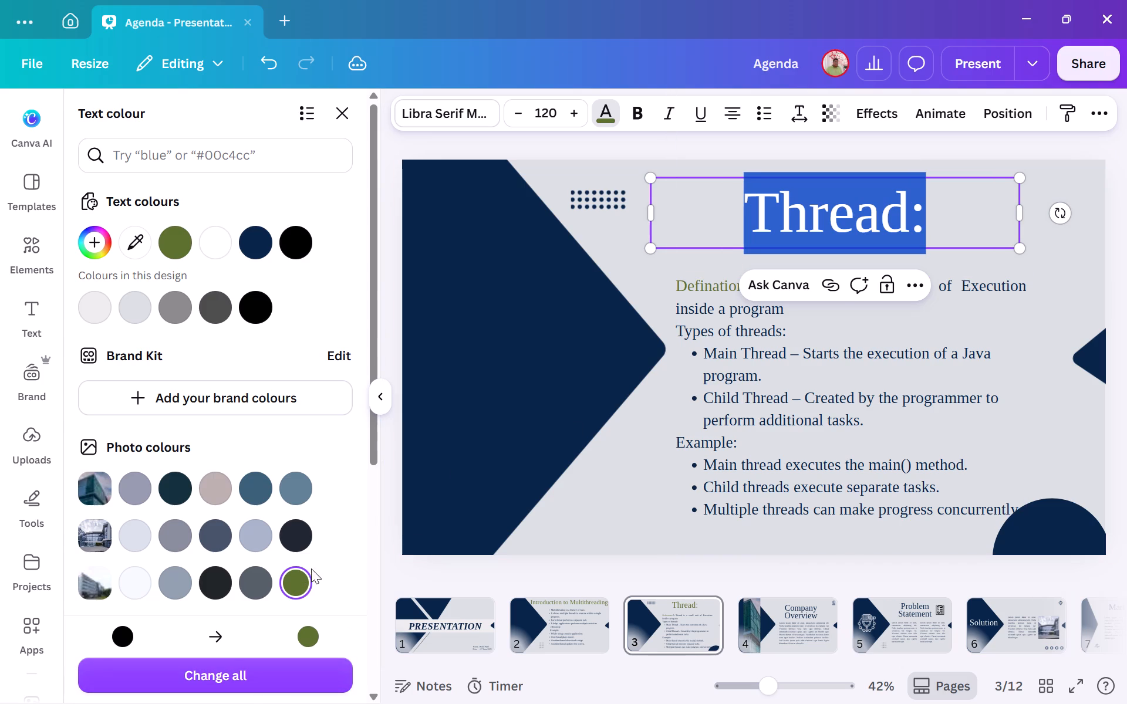
left_click(307, 625)
left_click(267, 680)
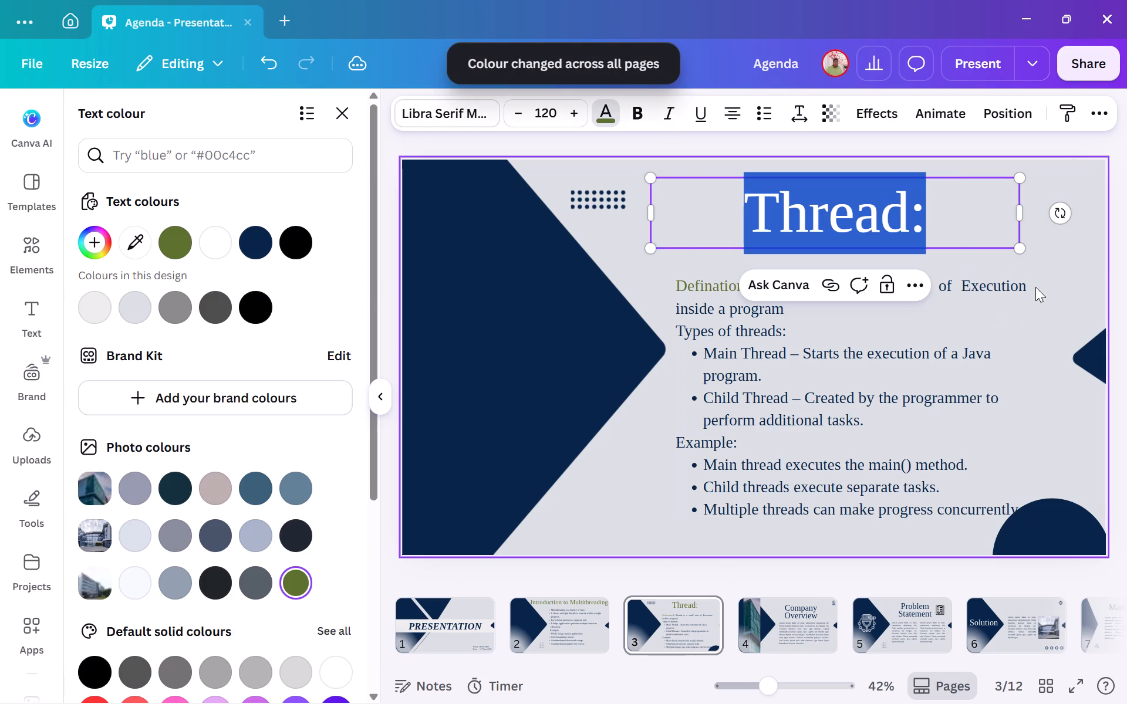
Nudge the "Thread:" title box slightly down on page 3.
left_click(1055, 287)
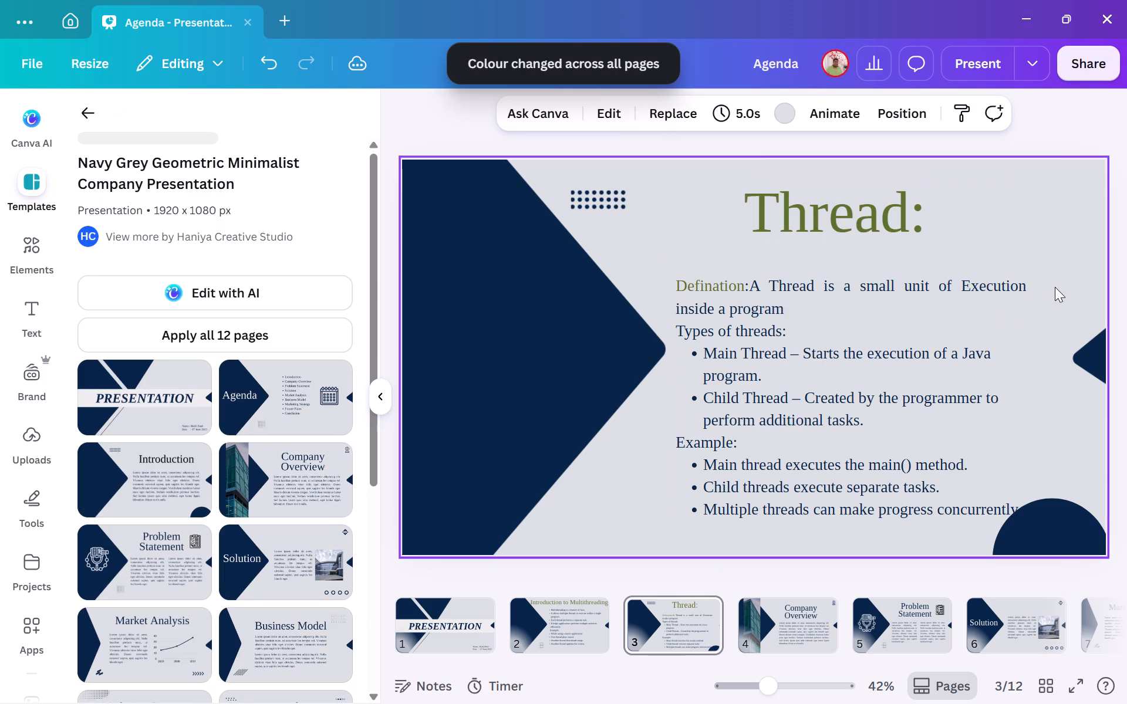
left_click(902, 320)
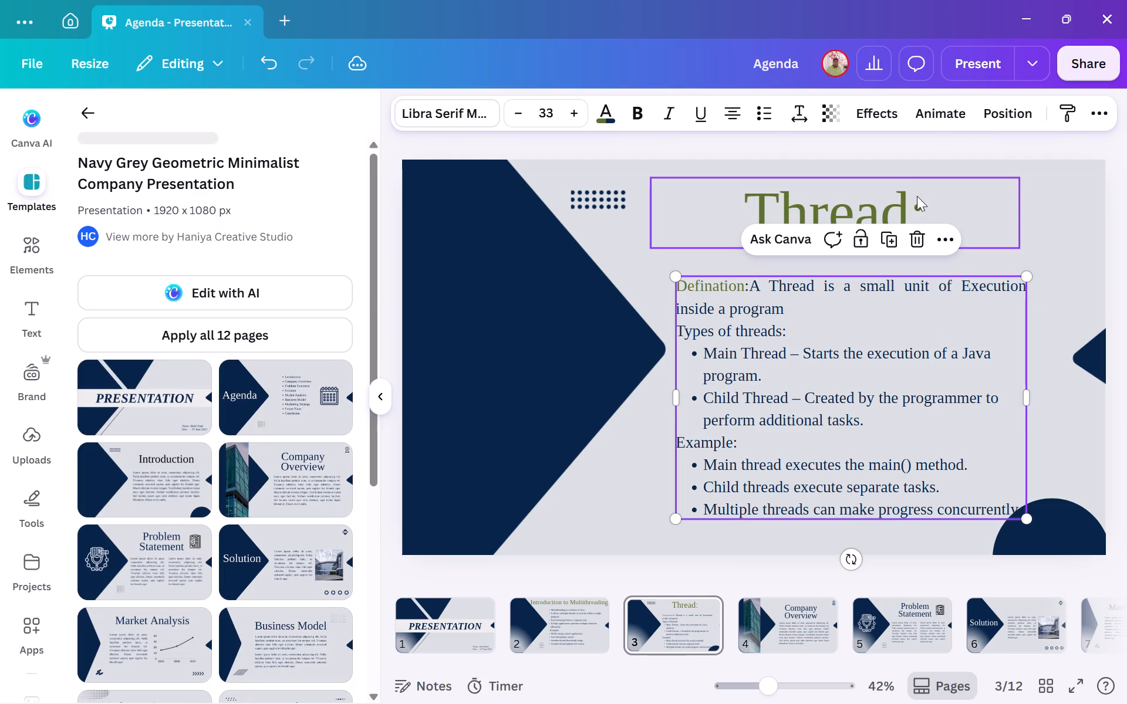
left_click_drag(917, 196, 919, 201)
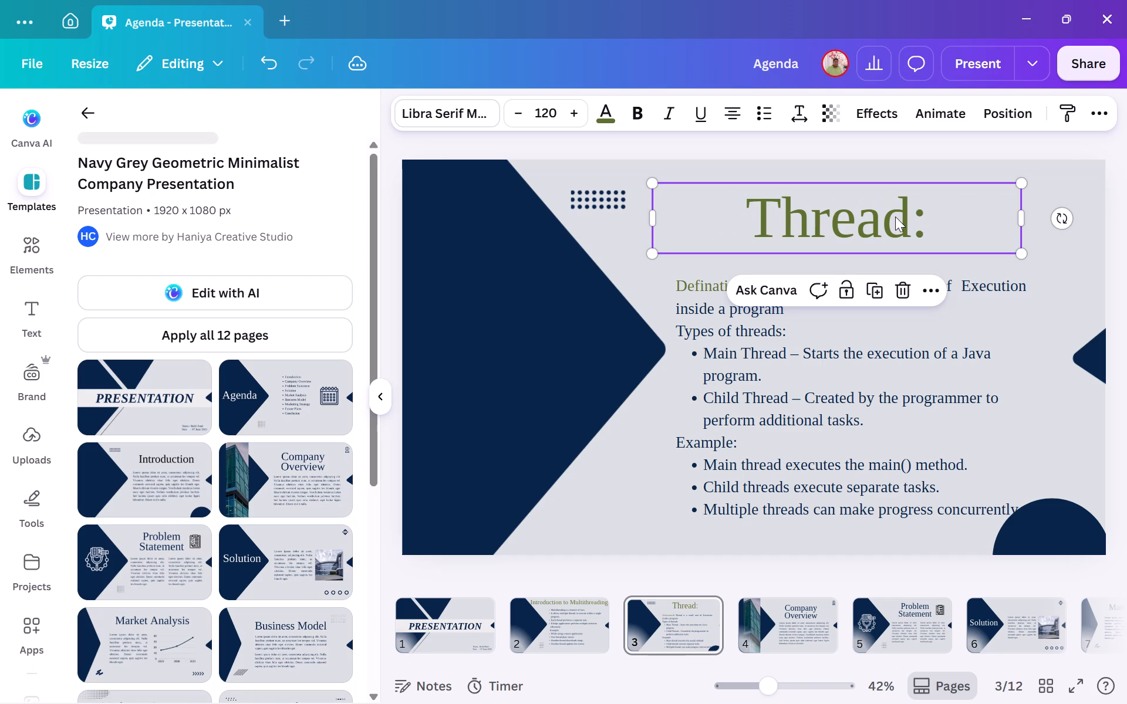
Colour the whole "Thread:" title black and apply the change from green to black across all pages.
left_click(927, 219)
left_click_drag(927, 219, 791, 215)
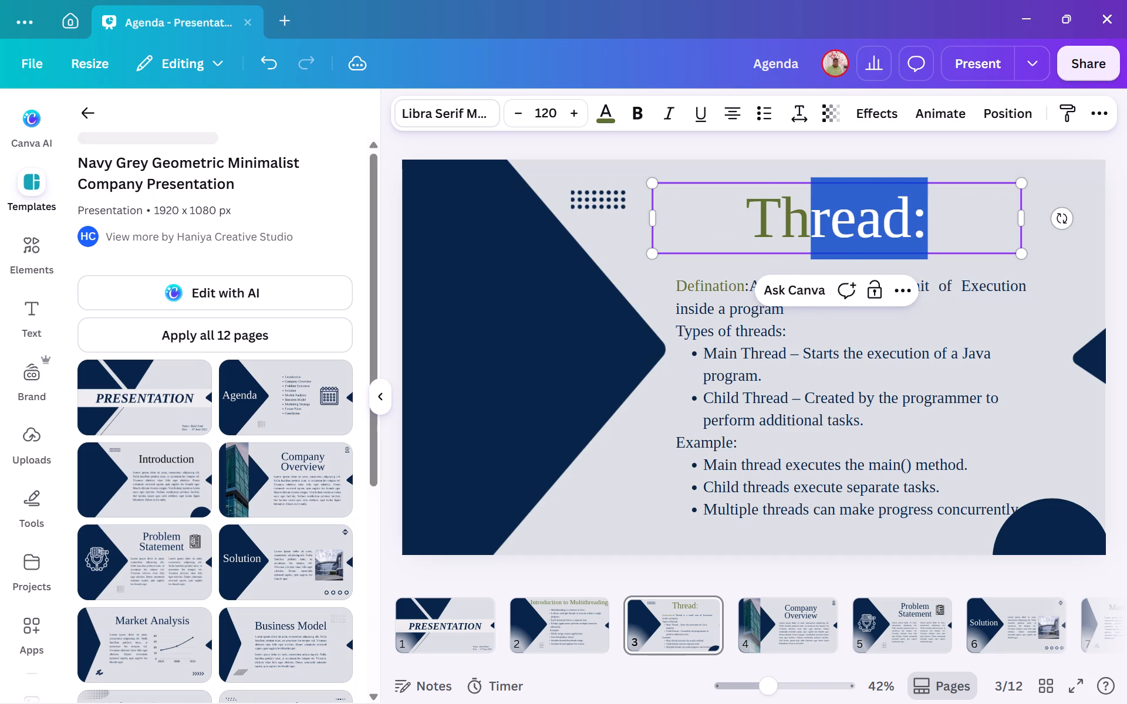
left_click_drag(791, 215, 755, 214)
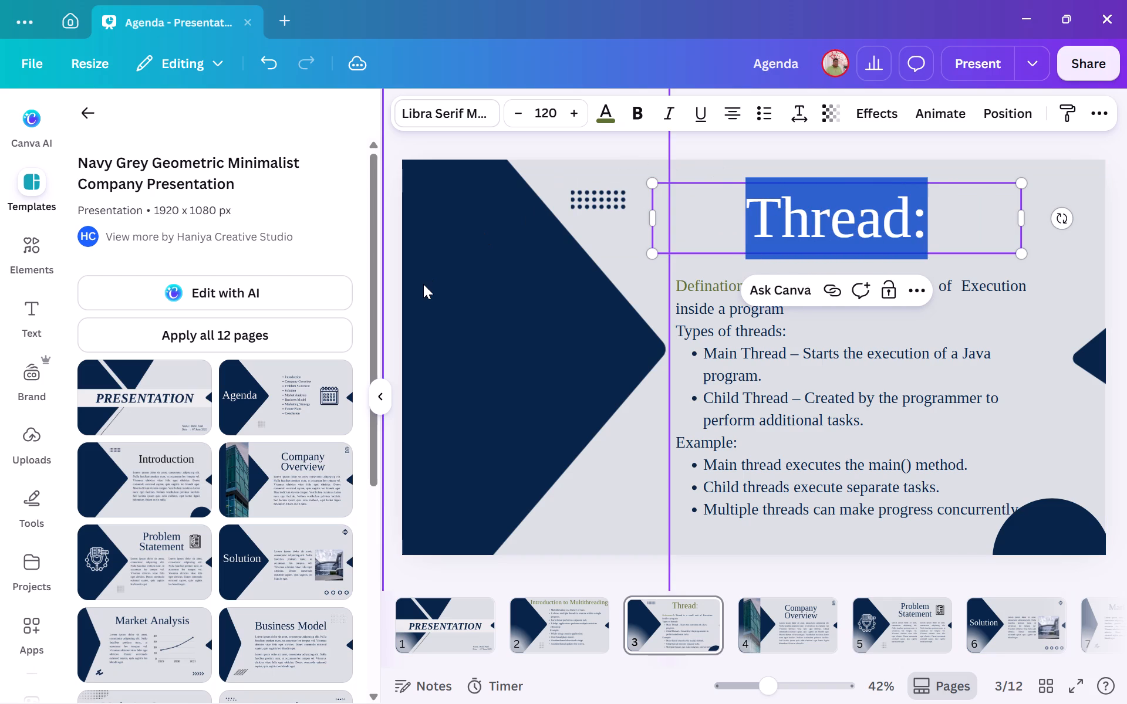
left_click_drag(597, 113, 612, 118)
left_click(612, 118)
left_click(612, 118)
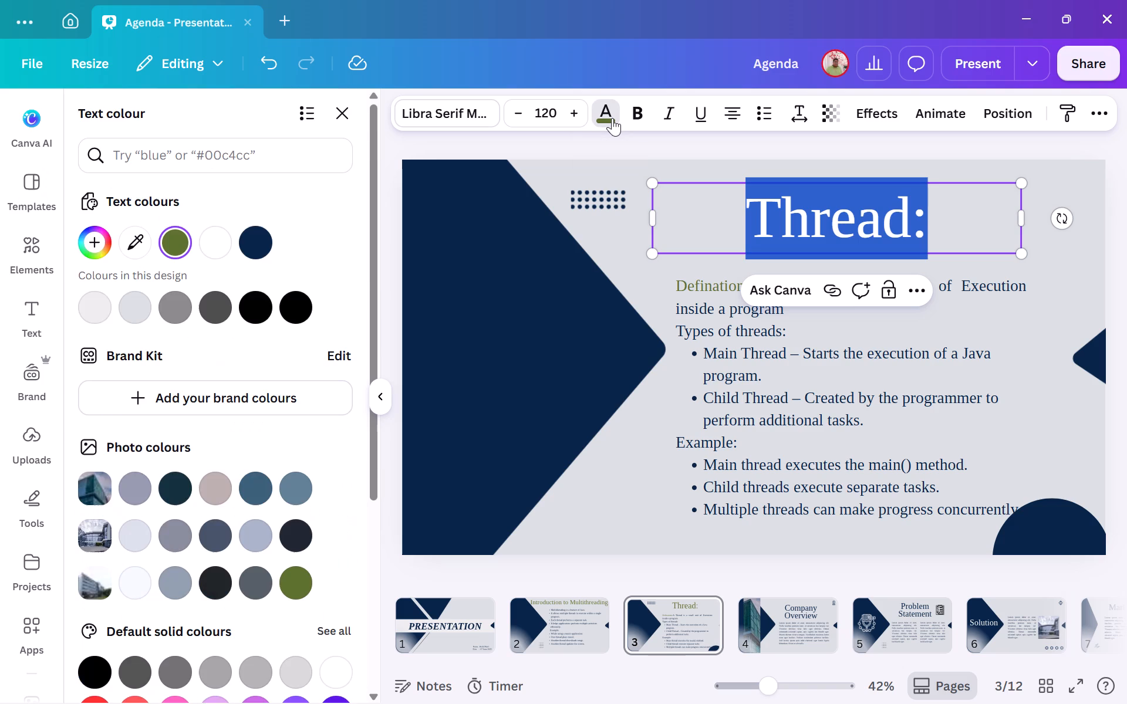
left_click(251, 317)
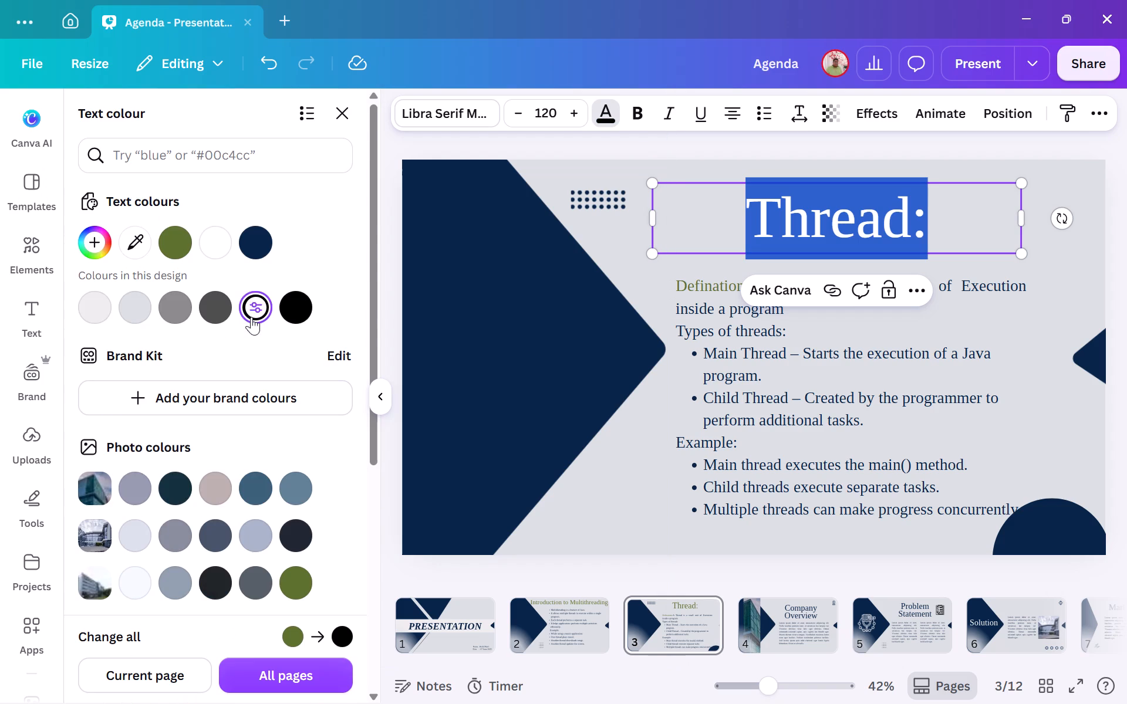
left_click(286, 673)
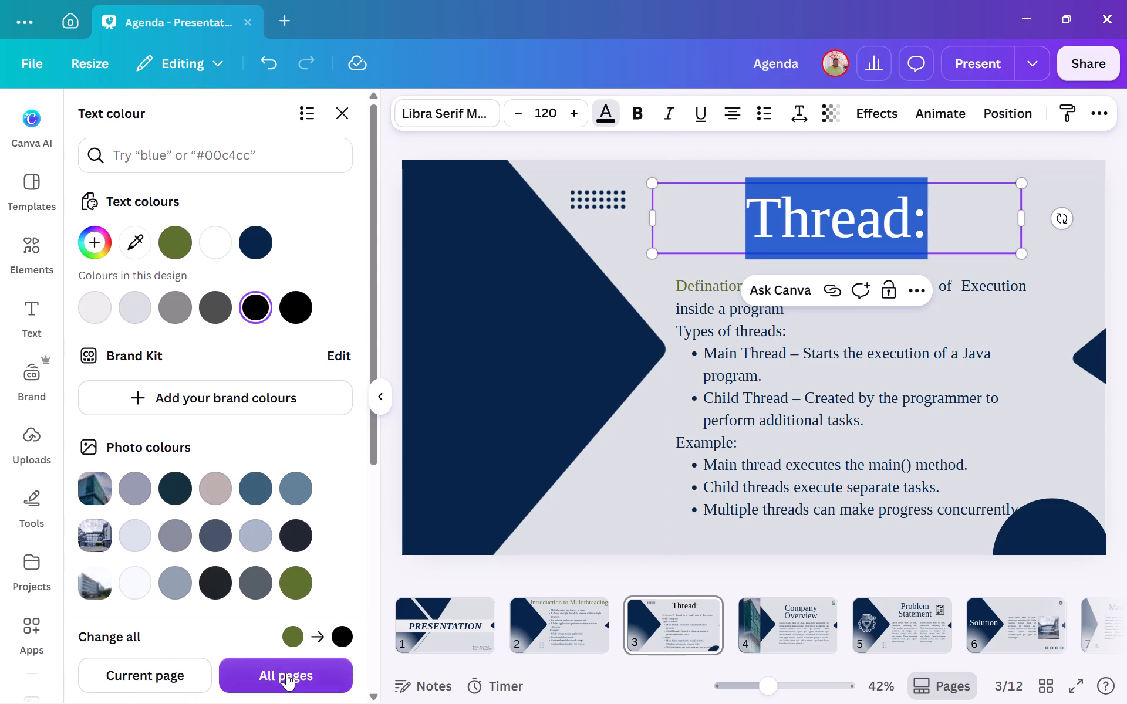
left_click(1053, 300)
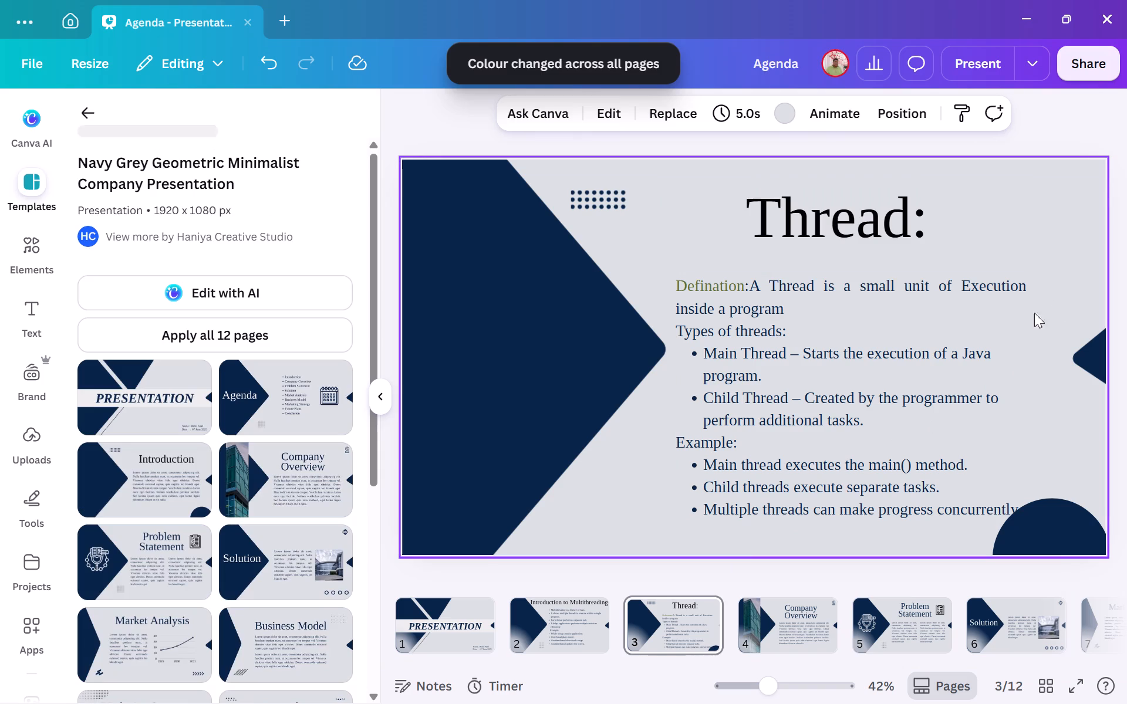
Review pages 2 and 3 after the title recolouring and open the "Company Overview" page 4.
left_click(890, 376)
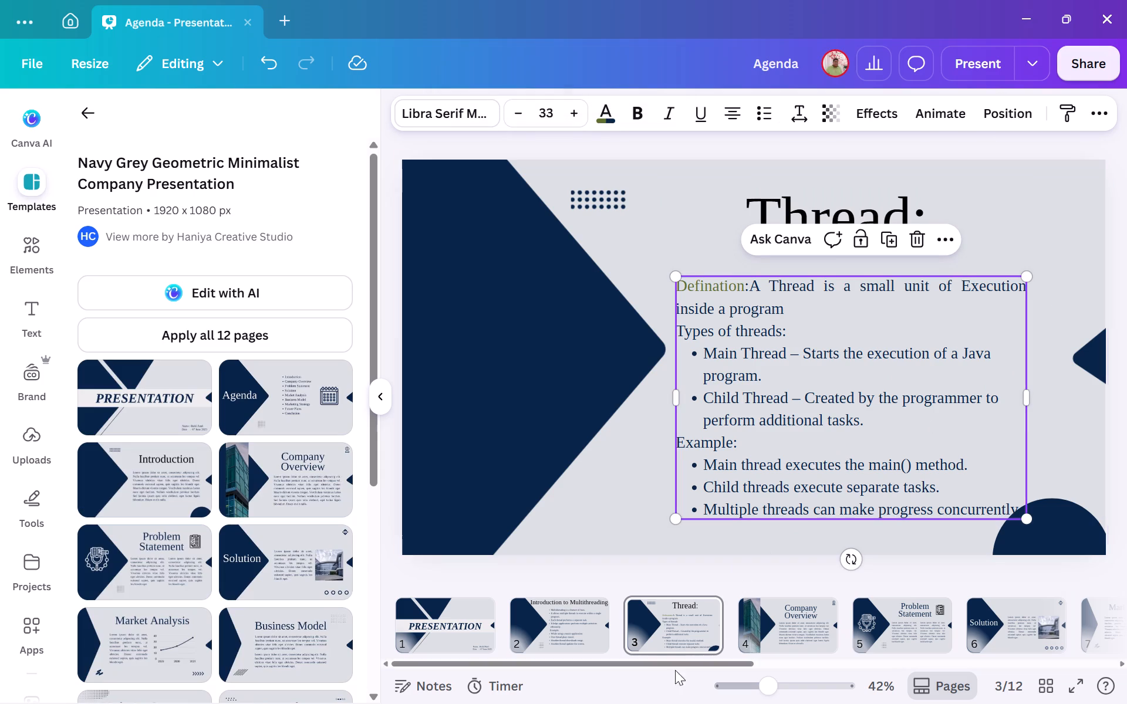
left_click(767, 636)
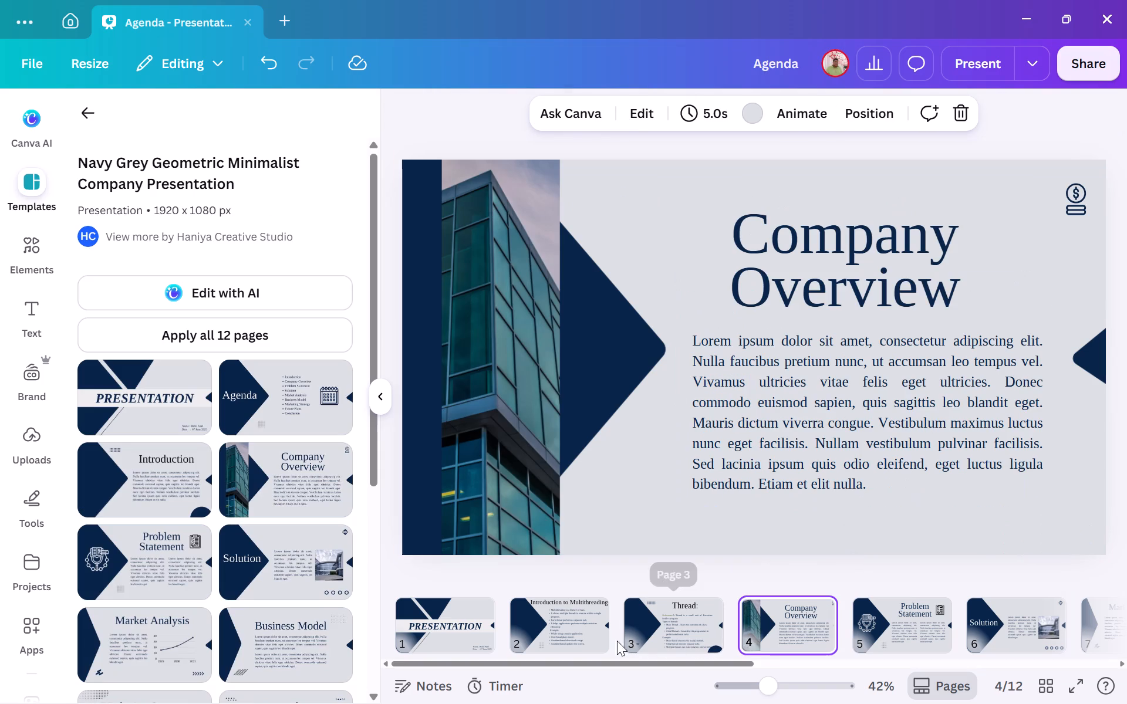
left_click(572, 626)
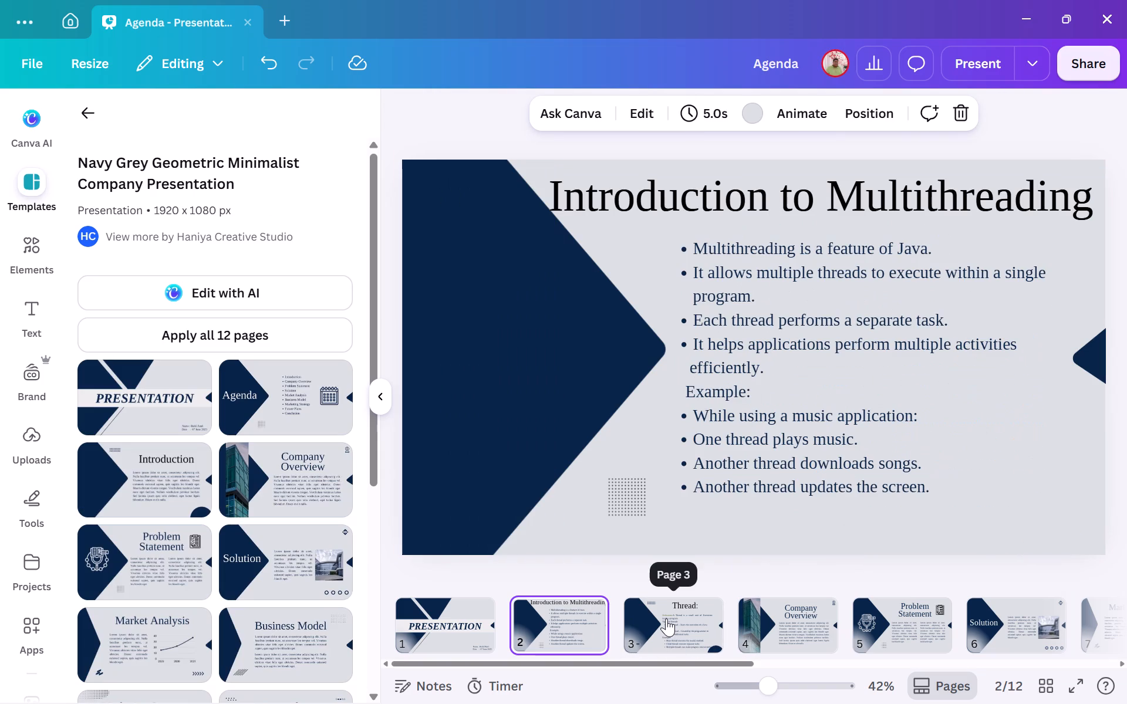
left_click(666, 618)
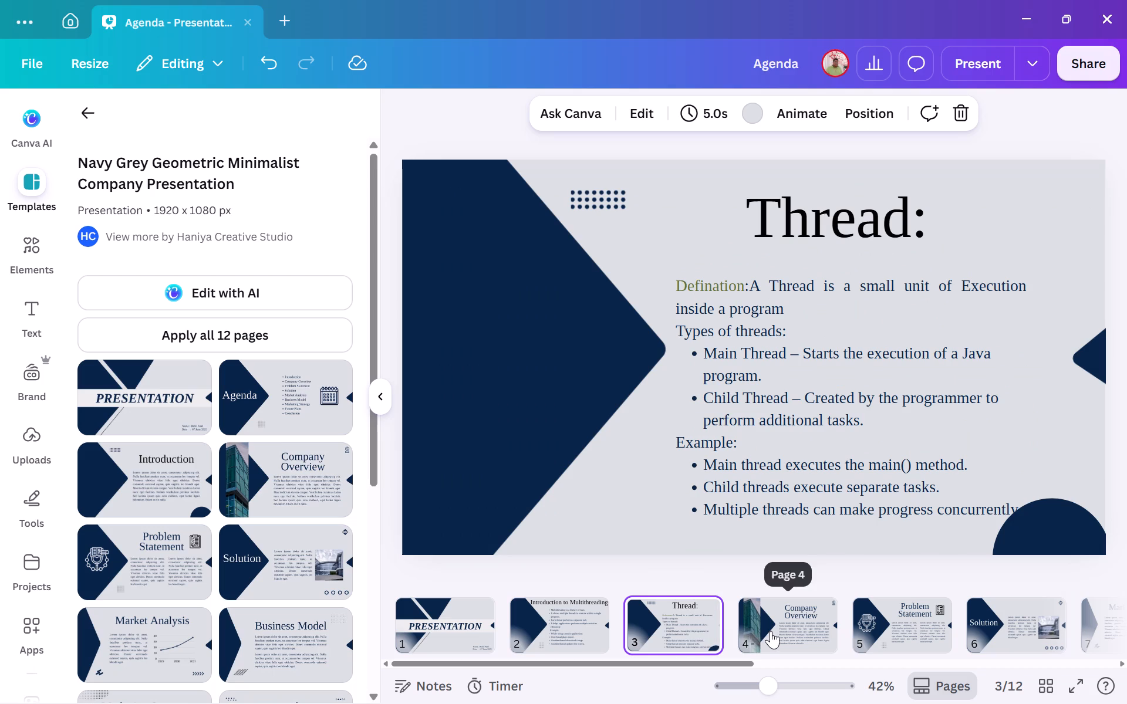
left_click(791, 603)
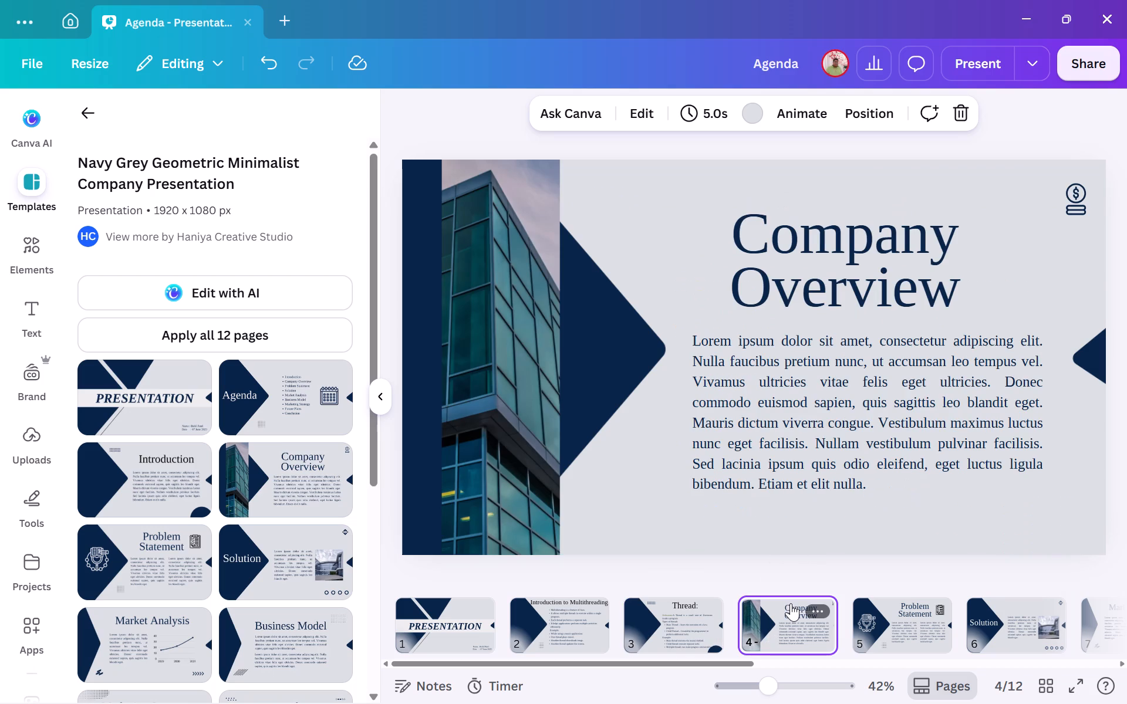
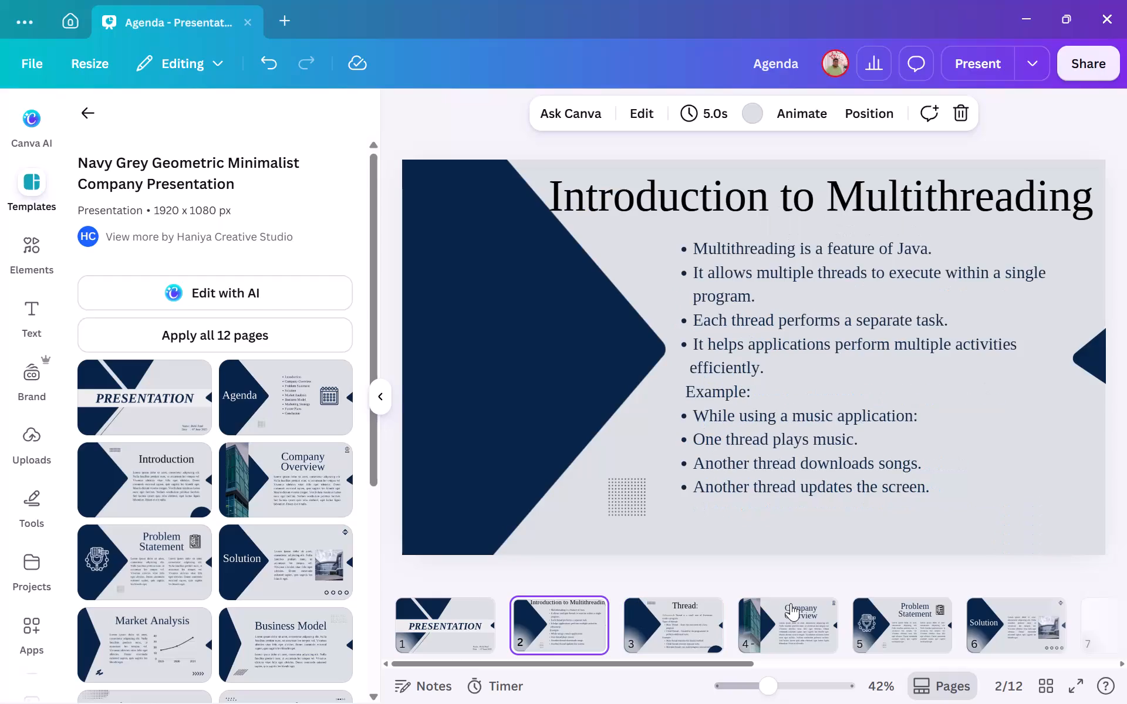
Increase the bulleted body text on the "Introduction to Multithreading" page 2 to font size 39.
key("Left")
key("Right")
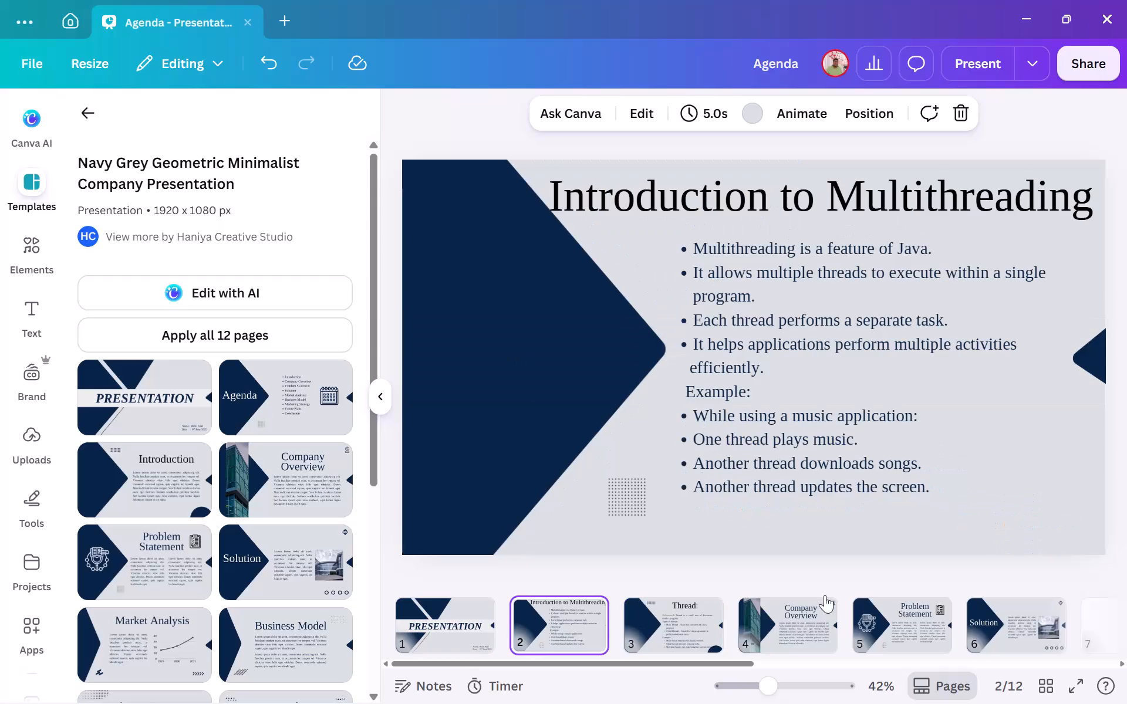
left_click(970, 458)
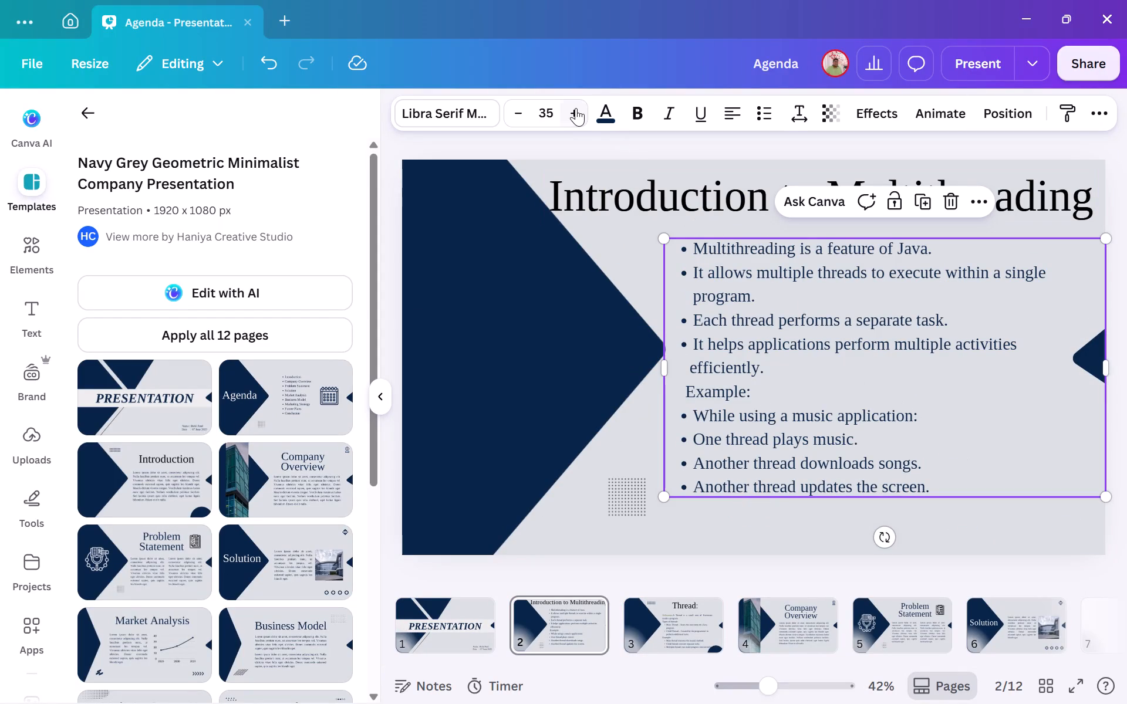
left_click(573, 107)
left_click(573, 107)
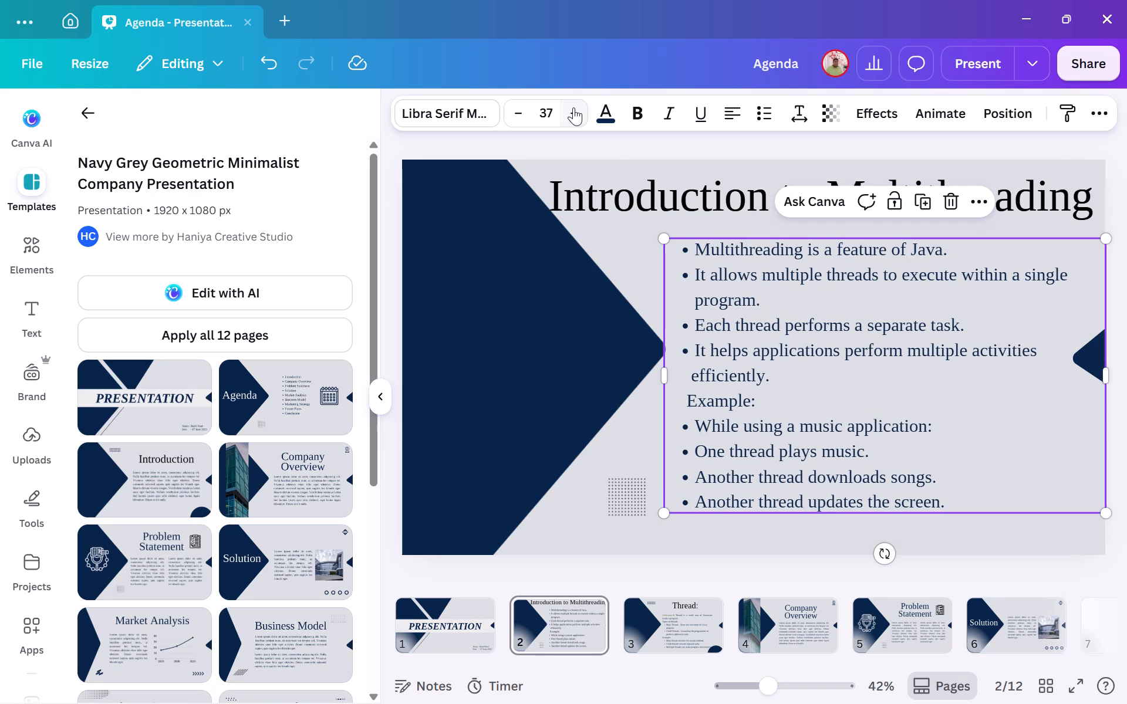
left_click(573, 107)
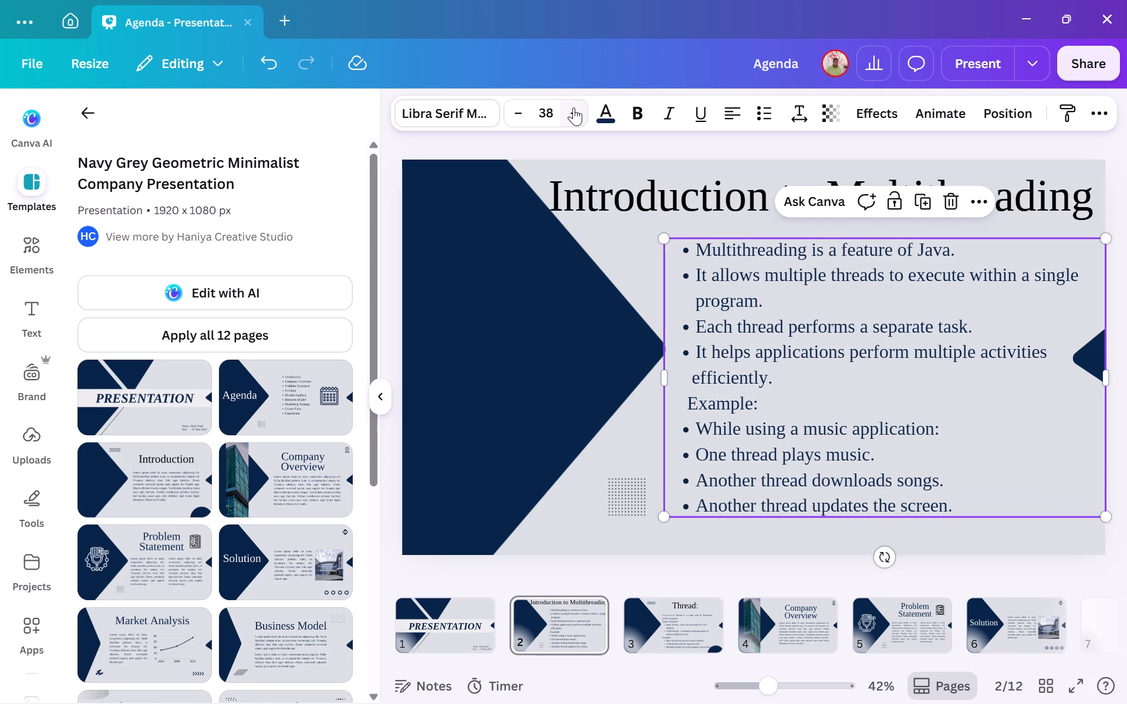
left_click(572, 115)
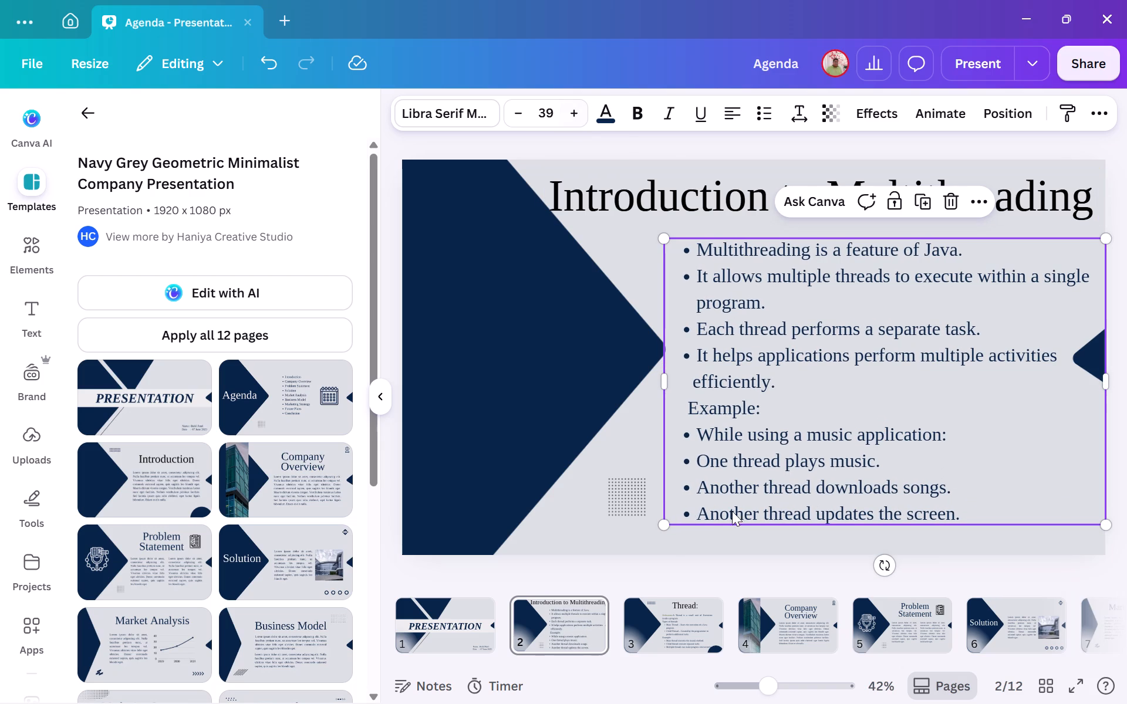
left_click(734, 541)
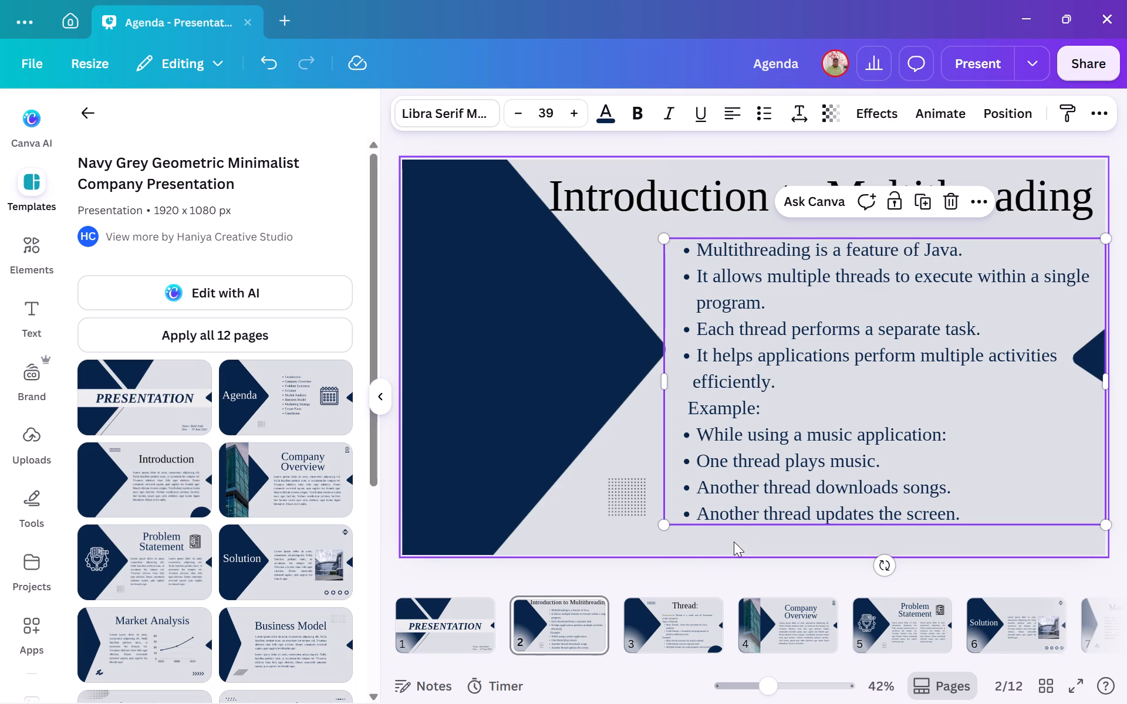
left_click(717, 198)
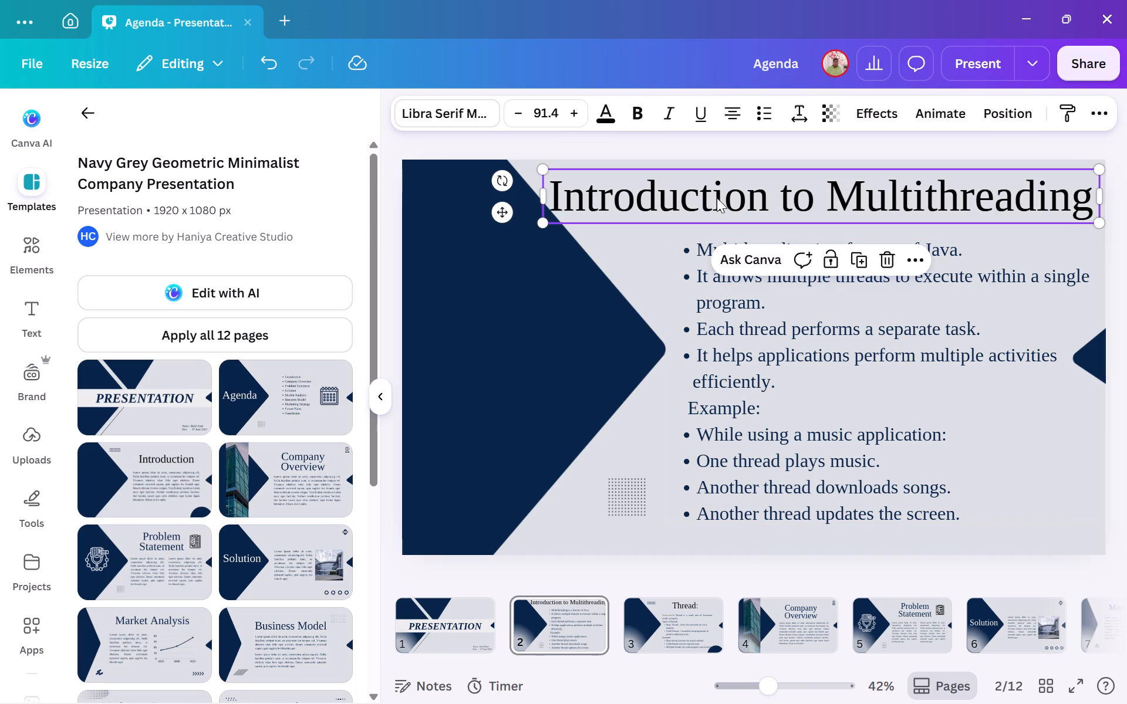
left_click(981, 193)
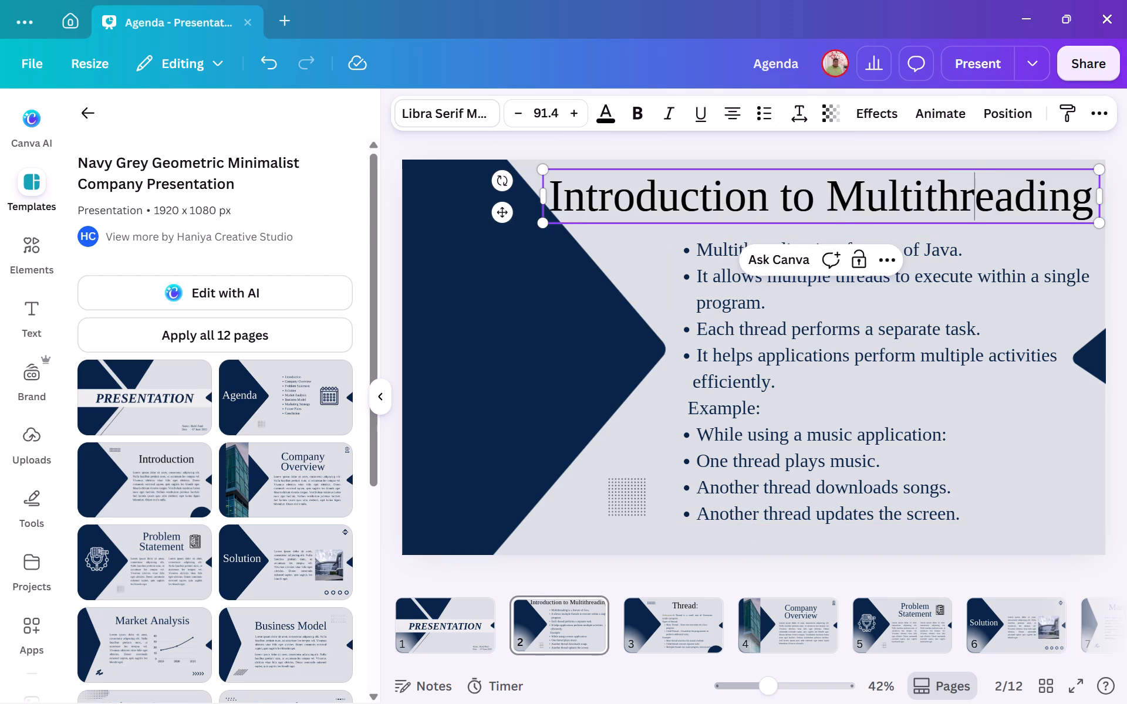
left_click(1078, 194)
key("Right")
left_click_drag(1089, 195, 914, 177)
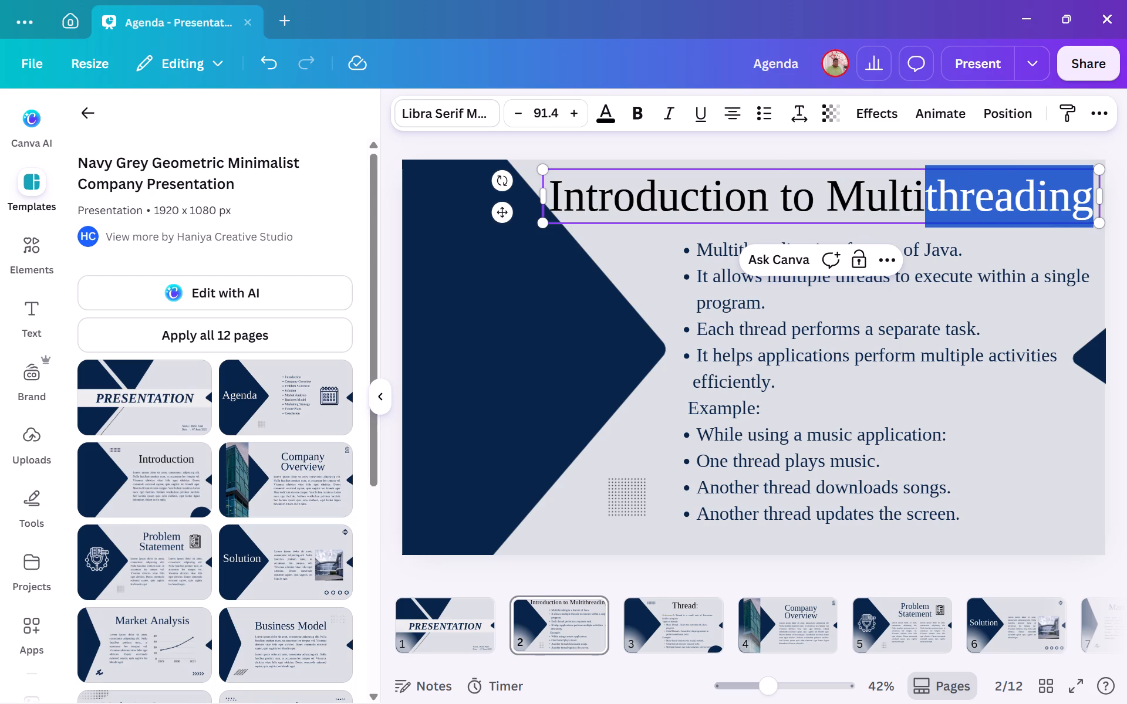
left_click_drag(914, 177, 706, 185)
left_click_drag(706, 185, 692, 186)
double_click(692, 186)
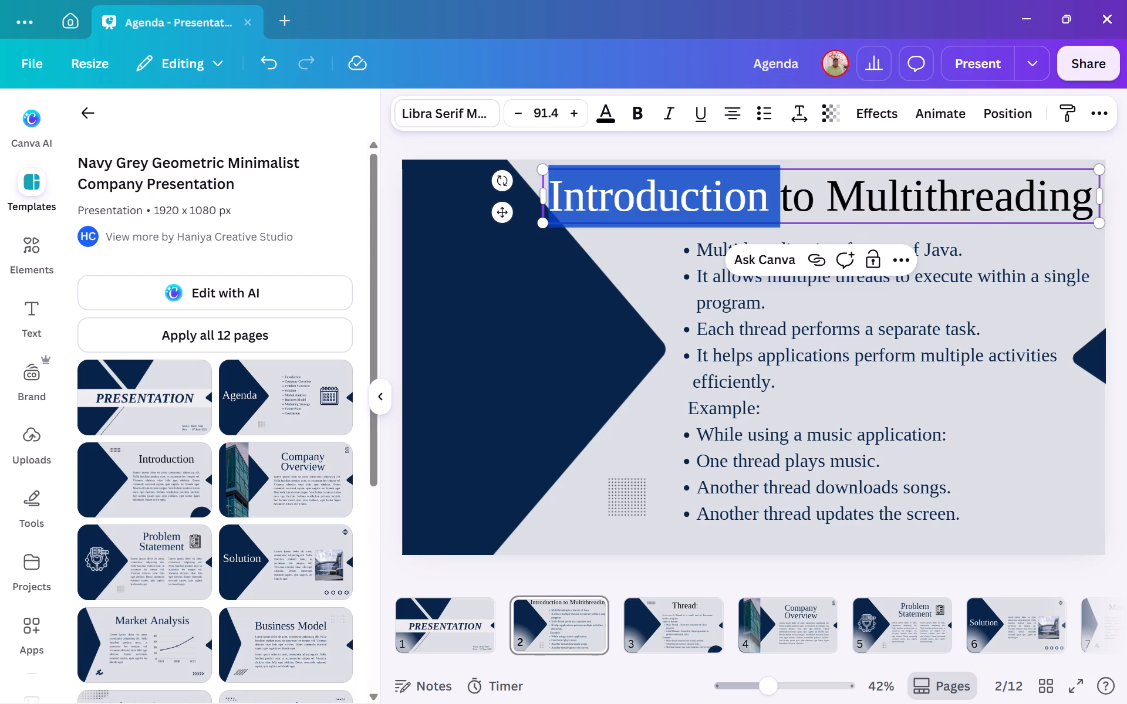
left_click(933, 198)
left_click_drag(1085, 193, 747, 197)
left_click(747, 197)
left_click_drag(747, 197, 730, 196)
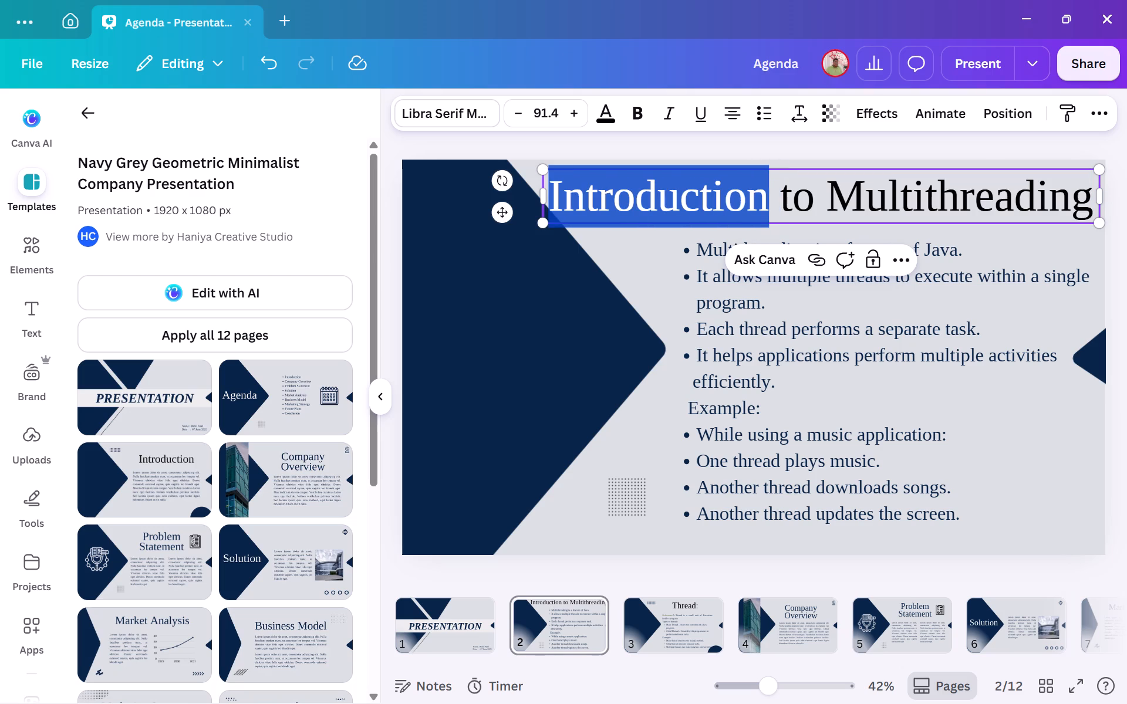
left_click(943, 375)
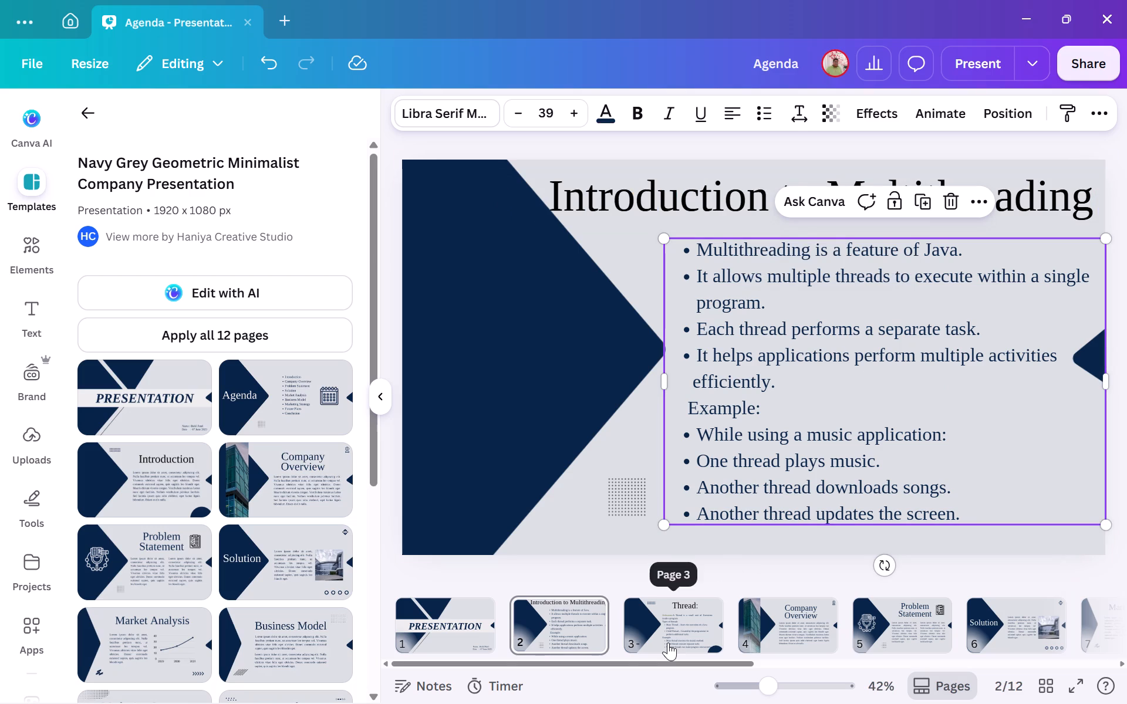
Check the "Thread:" page 3 and open the "Company Overview" page 4.
left_click(668, 642)
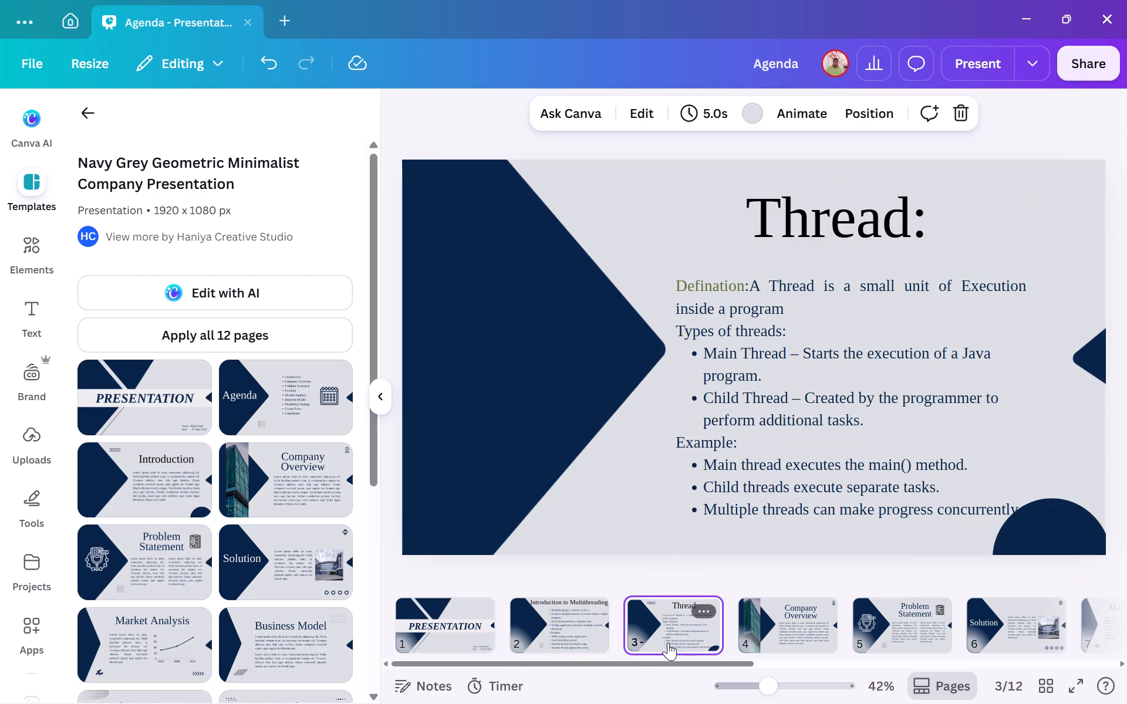
left_click(775, 616)
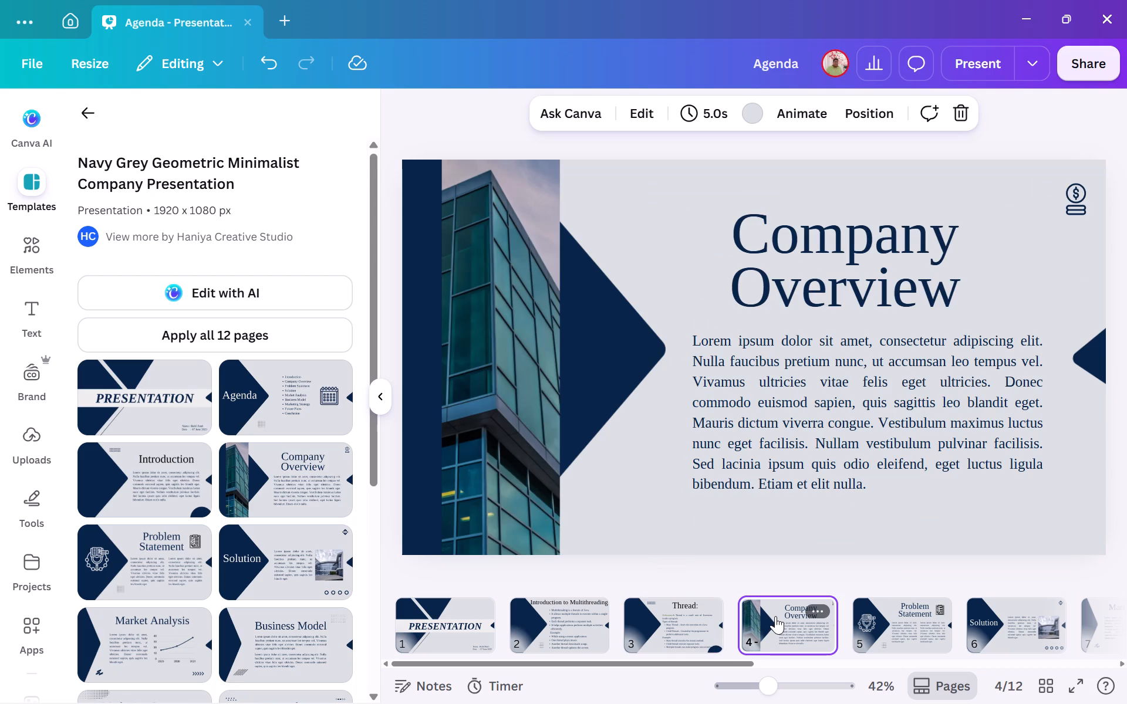
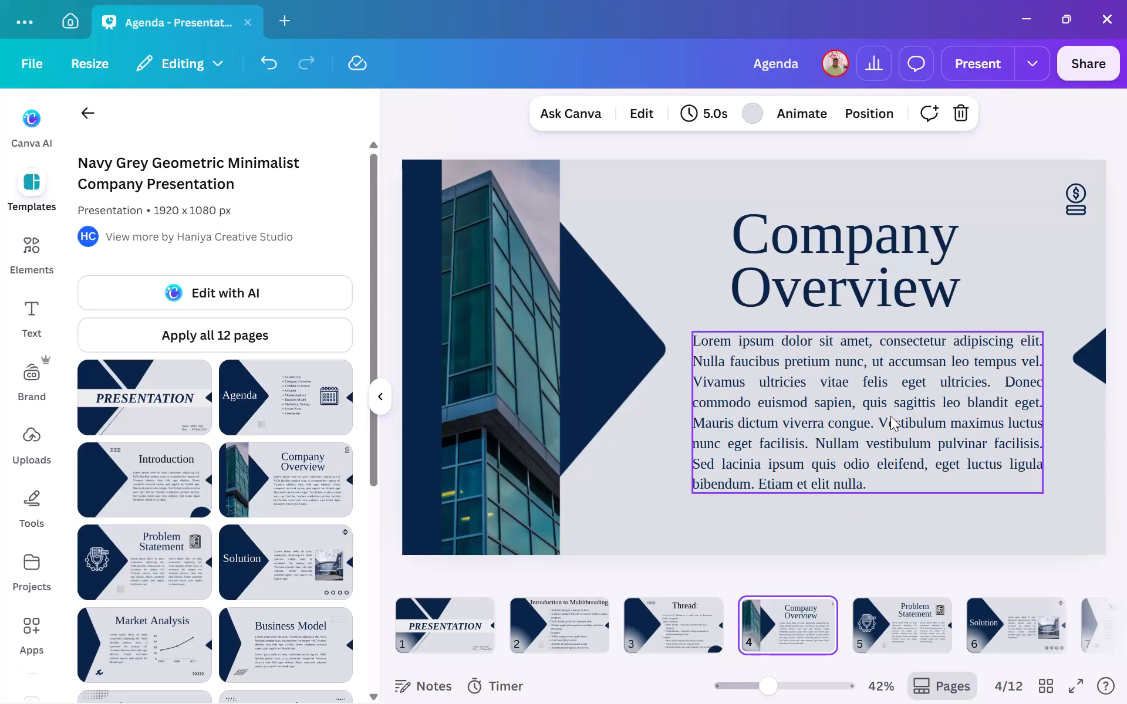
Clear the Lorem ipsum placeholder text from the body text box on the "Company Overview" page 4.
left_click(890, 416)
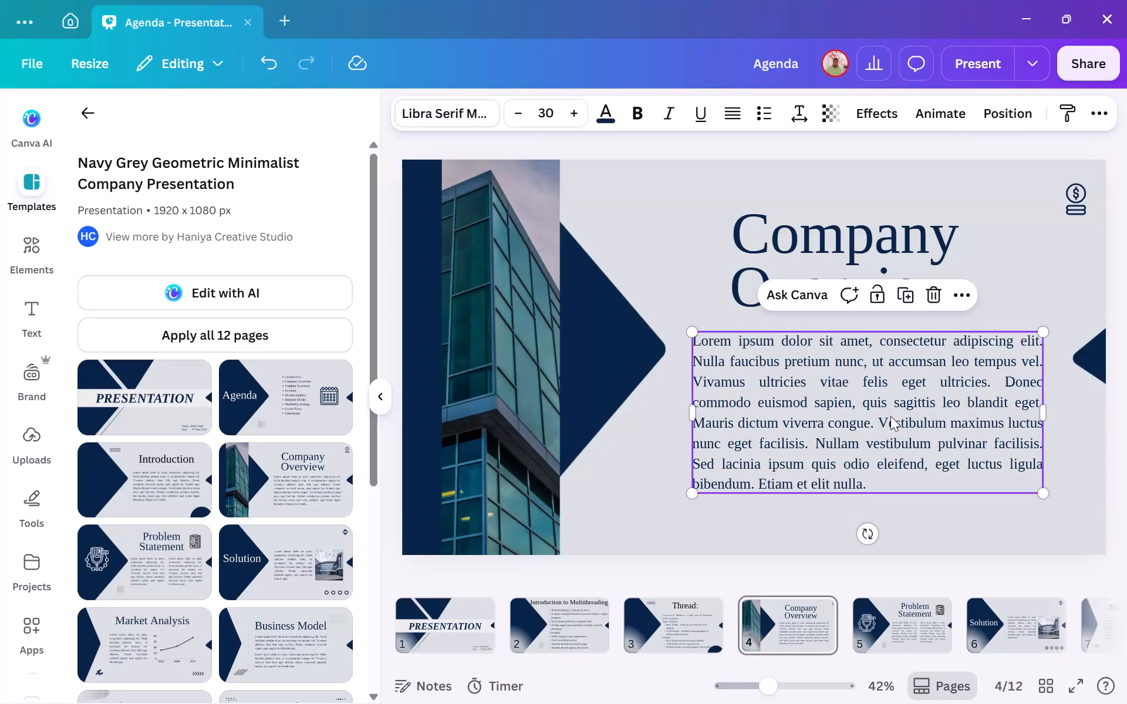
double_click(890, 416)
key("BackSpace")
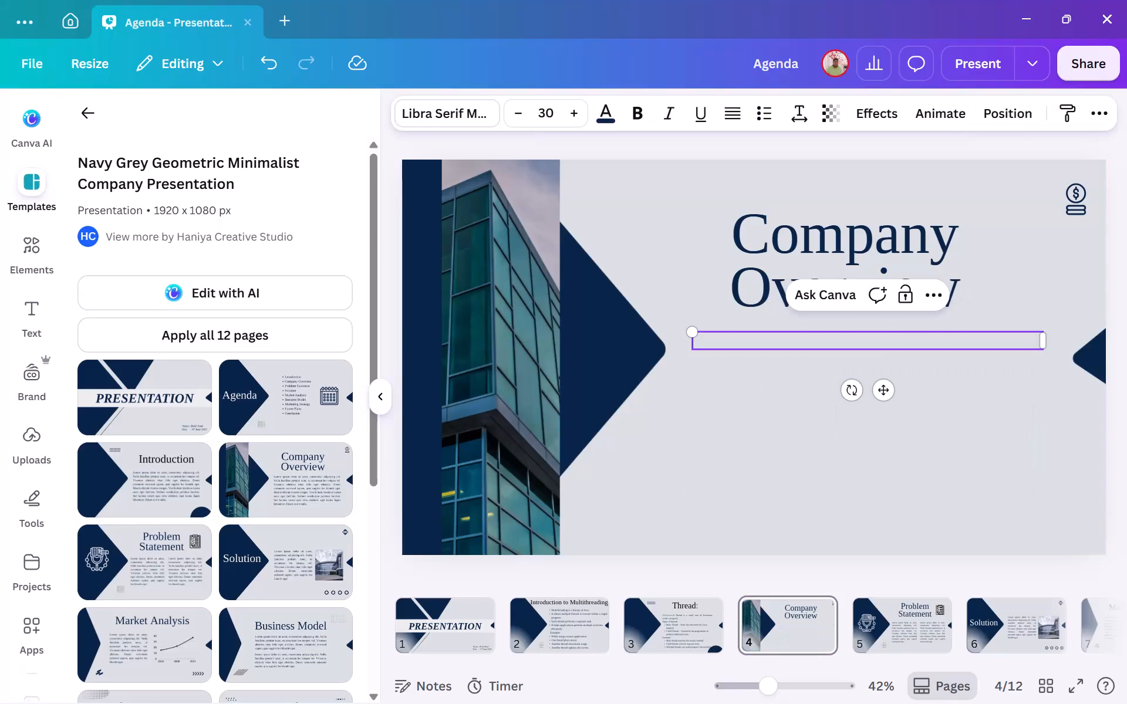
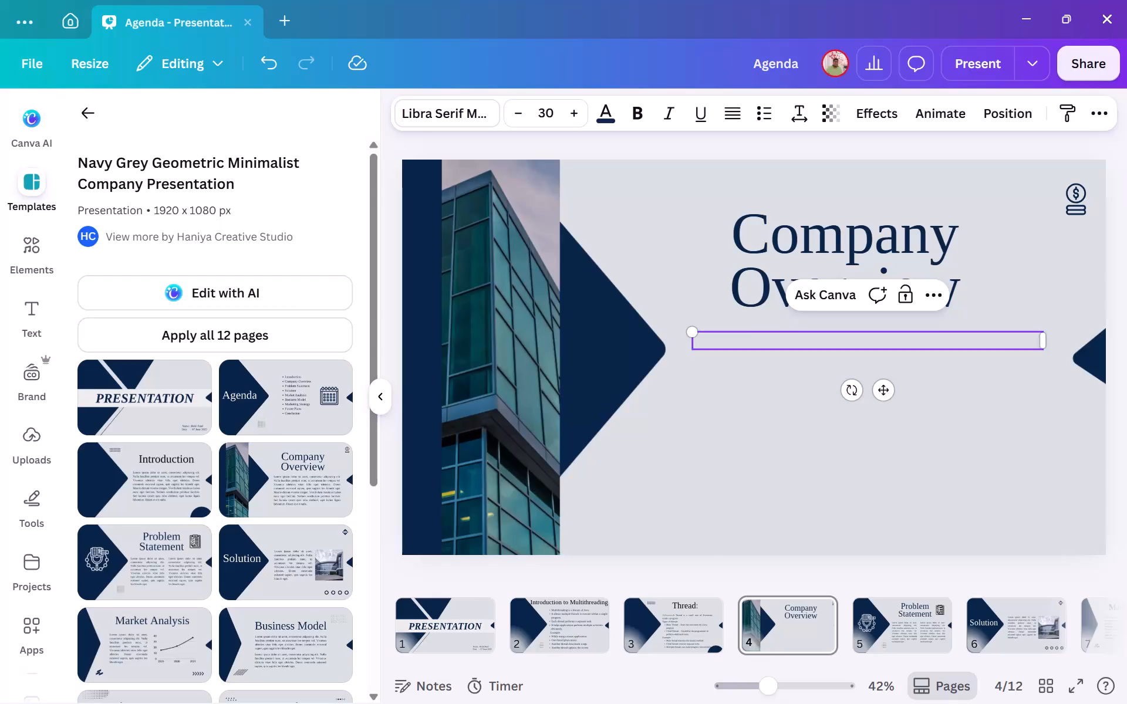
Paste the copied MyThread and Main class code into the empty body text box under the "Company Overview" title.
key("ctrl+v")
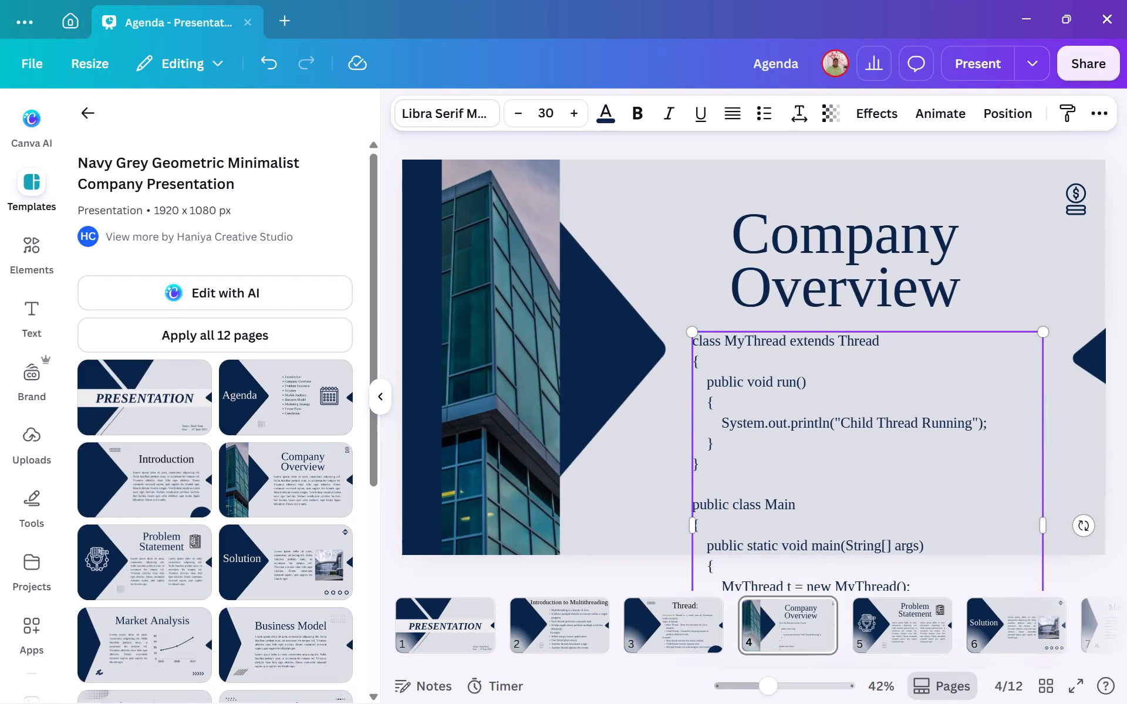
Try to reposition the pasted code text box and adjust its width from the left edge to fit the slide.
left_click_drag(903, 447, 915, 400)
left_click(935, 398)
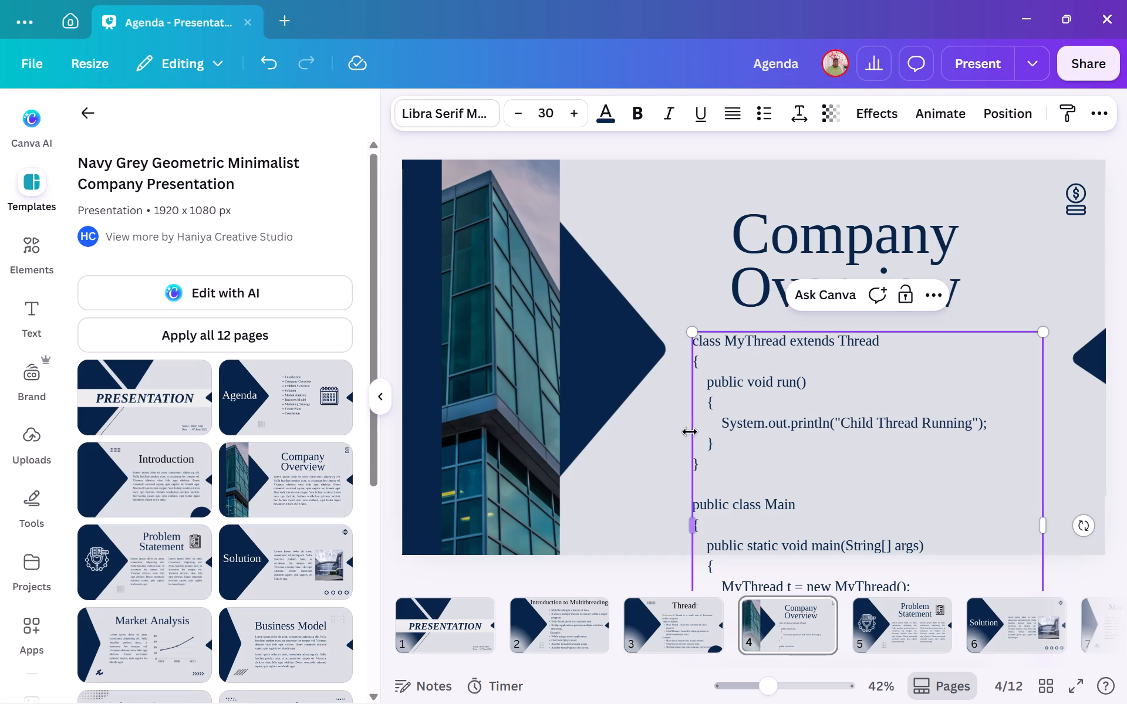
left_click_drag(690, 432, 690, 409)
Narrow the Java code text box on page 4 slightly and scale it down to font size 24.6.
left_click_drag(687, 561, 771, 348)
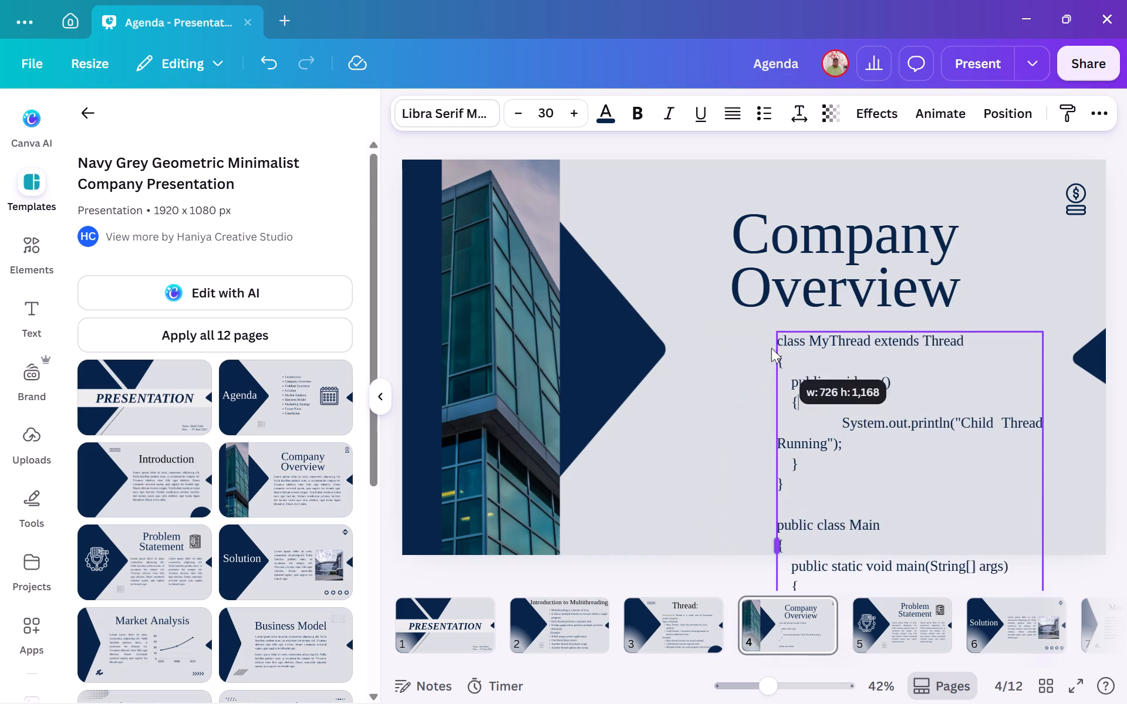
left_click_drag(771, 348, 696, 329)
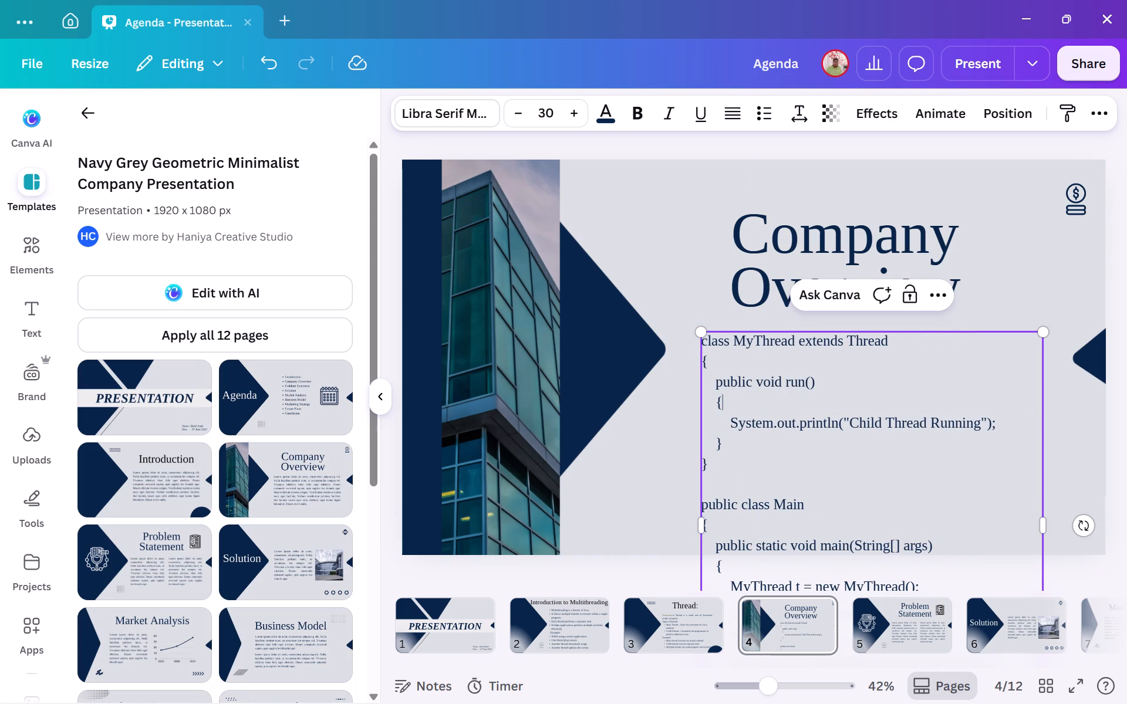
left_click_drag(822, 499, 841, 465)
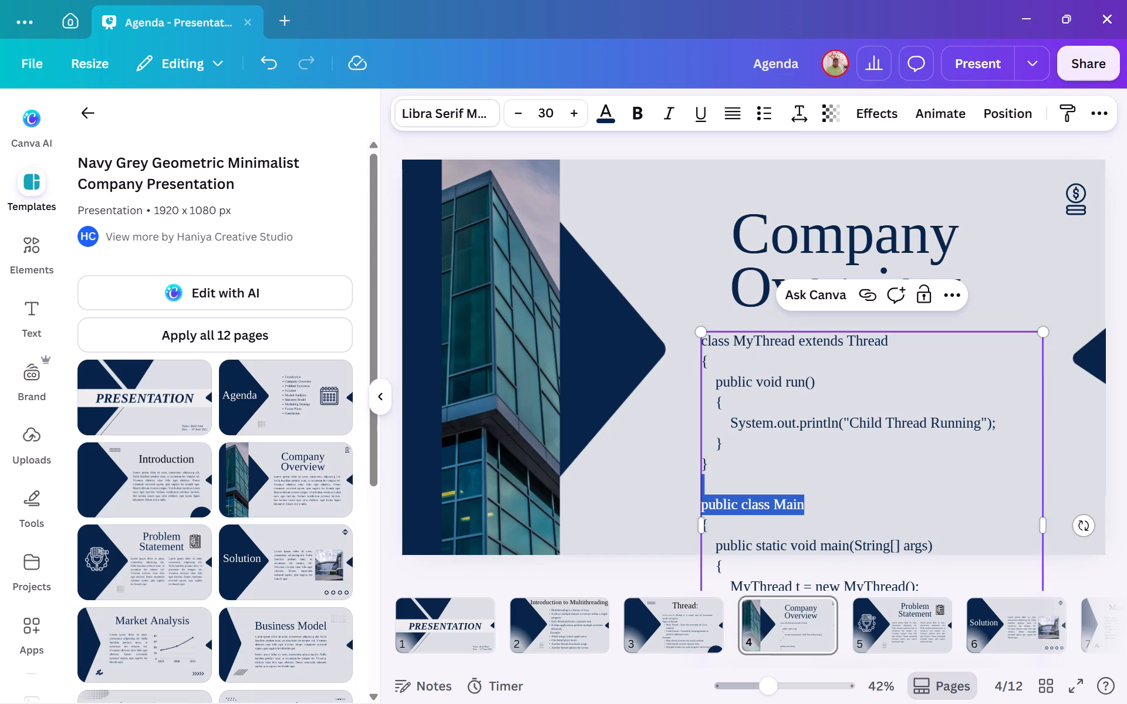
left_click_drag(927, 571, 927, 452)
left_click(983, 455)
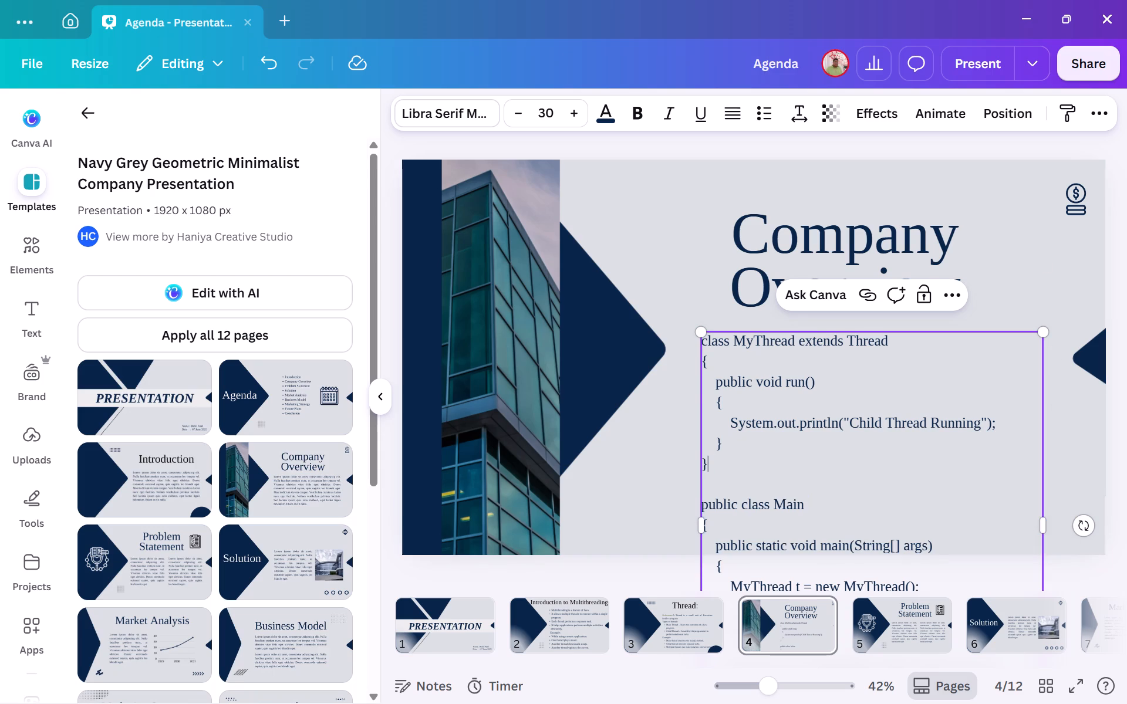
left_click_drag(701, 332, 652, 224)
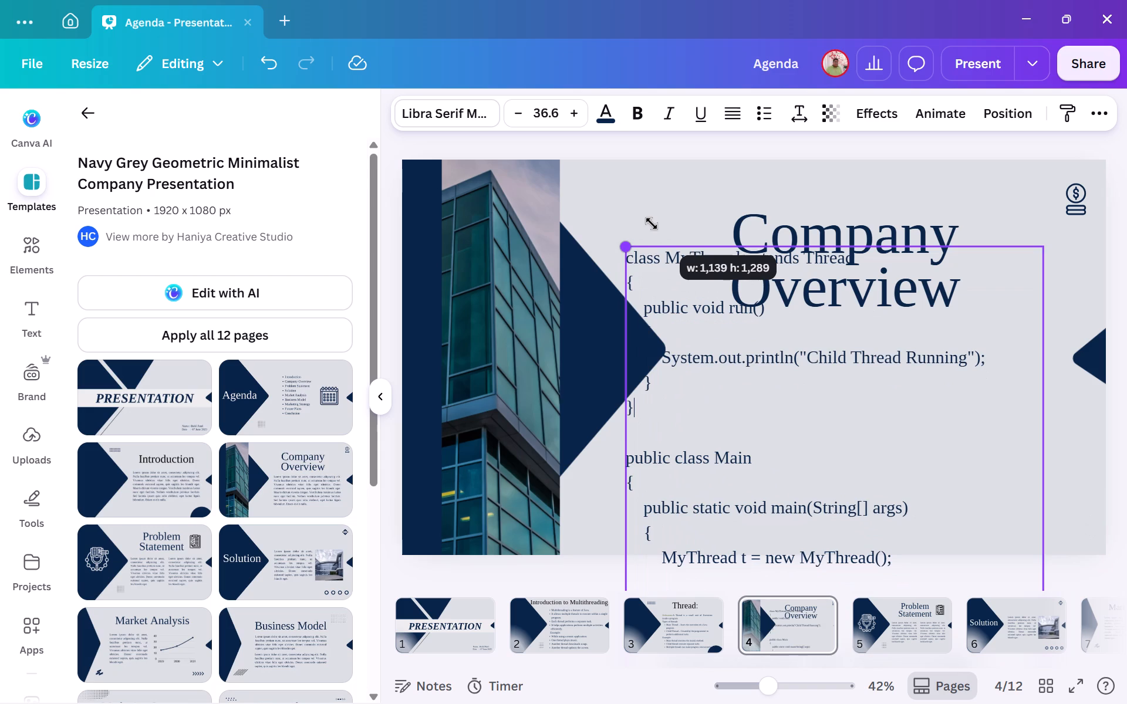
left_click_drag(652, 224, 791, 378)
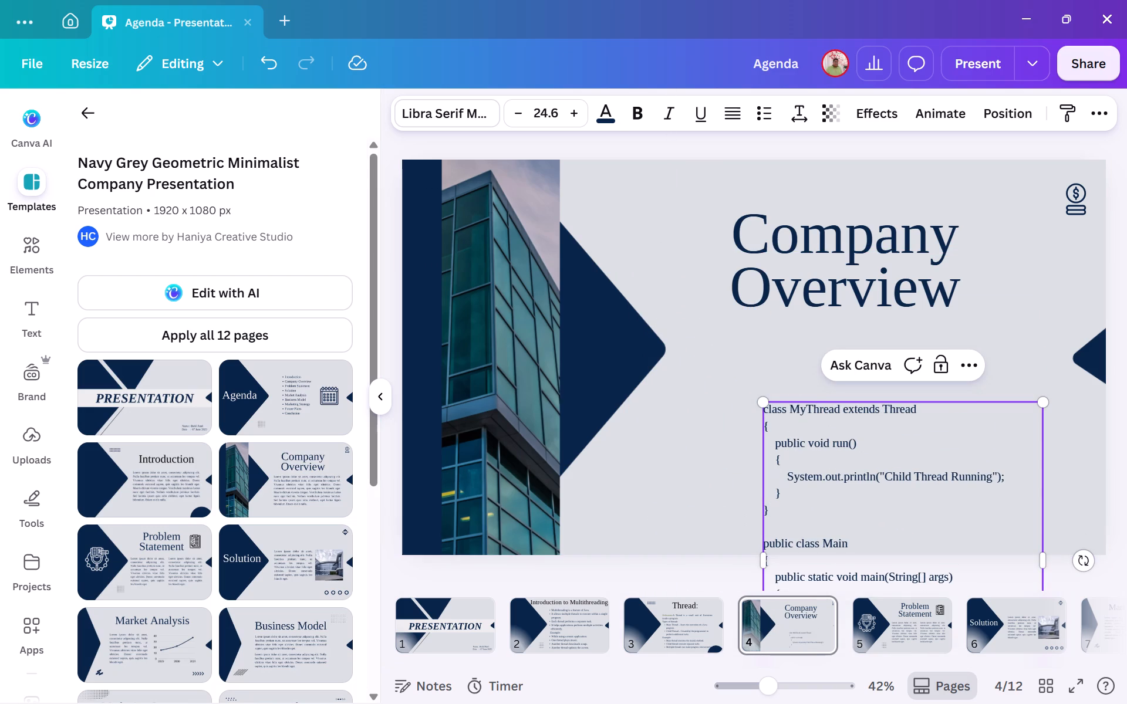
left_click_drag(992, 528, 973, 459)
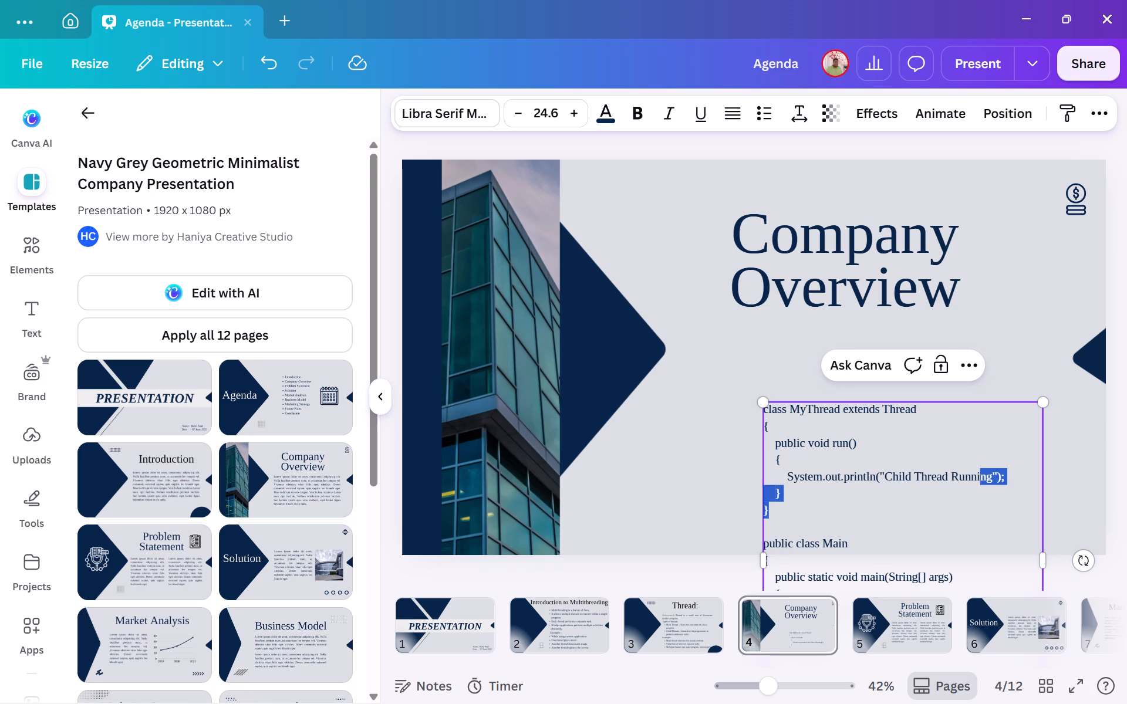
left_click_drag(973, 459, 935, 415)
left_click(927, 506)
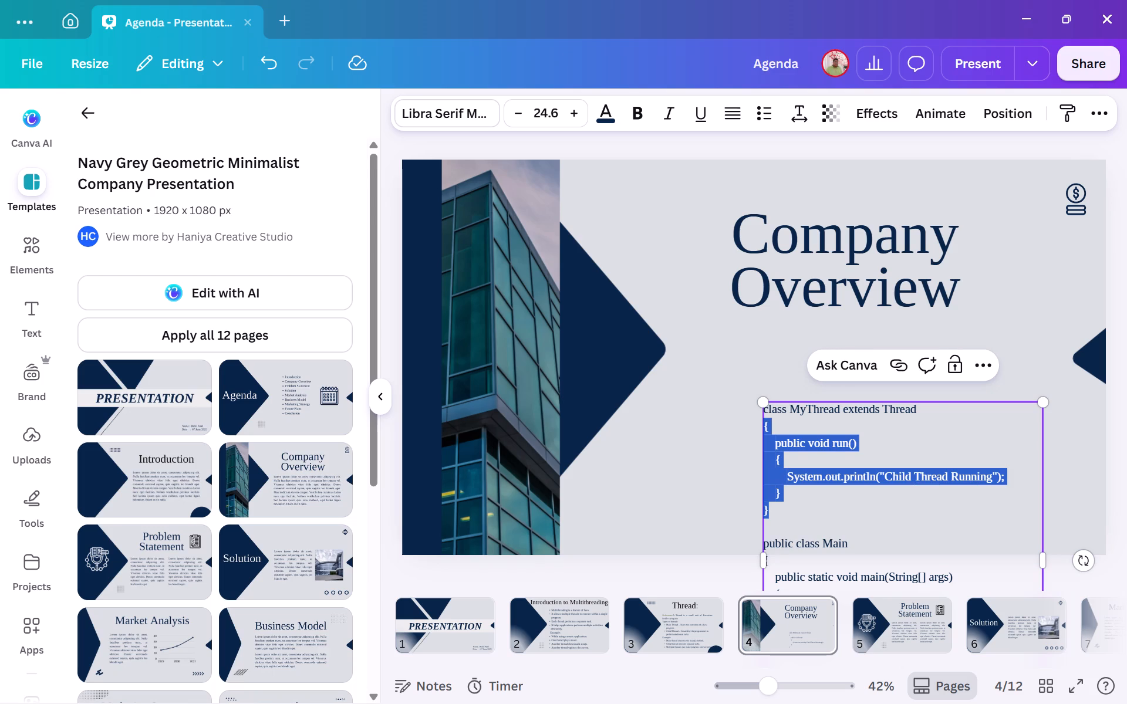
left_click(682, 433)
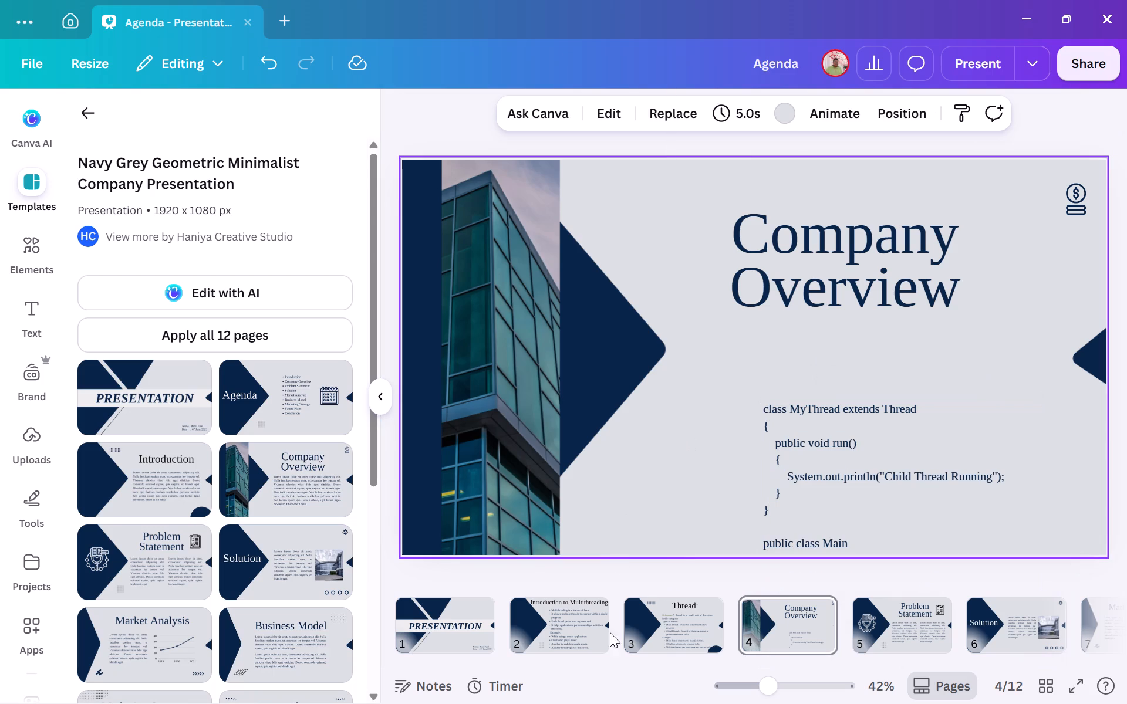
Move the page 4 code block up fully onto the slide, scale it down to font size 16.6 and widen its box slightly.
left_click(679, 622)
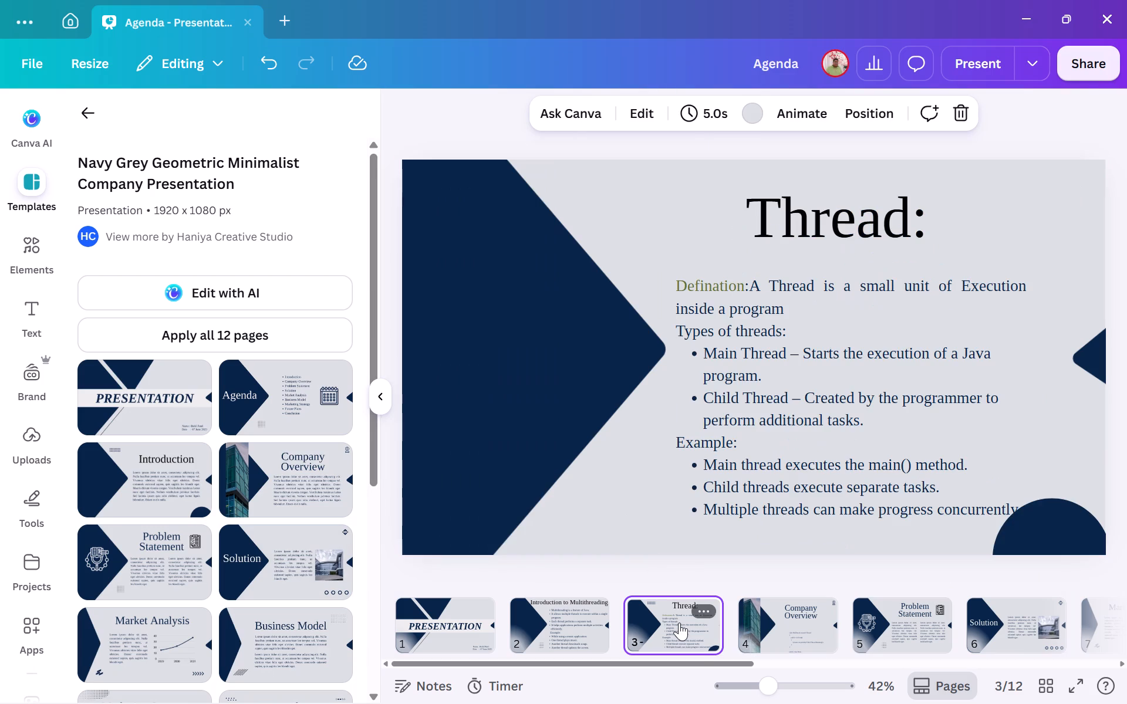
left_click(791, 643)
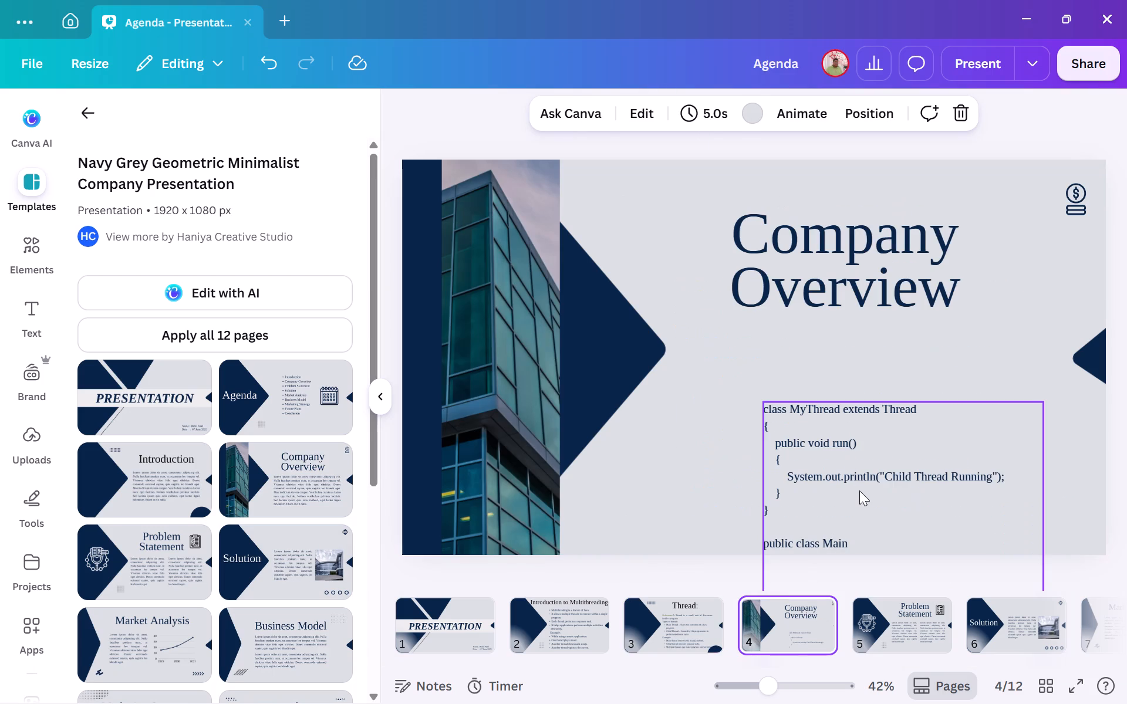
left_click_drag(859, 490, 731, 272)
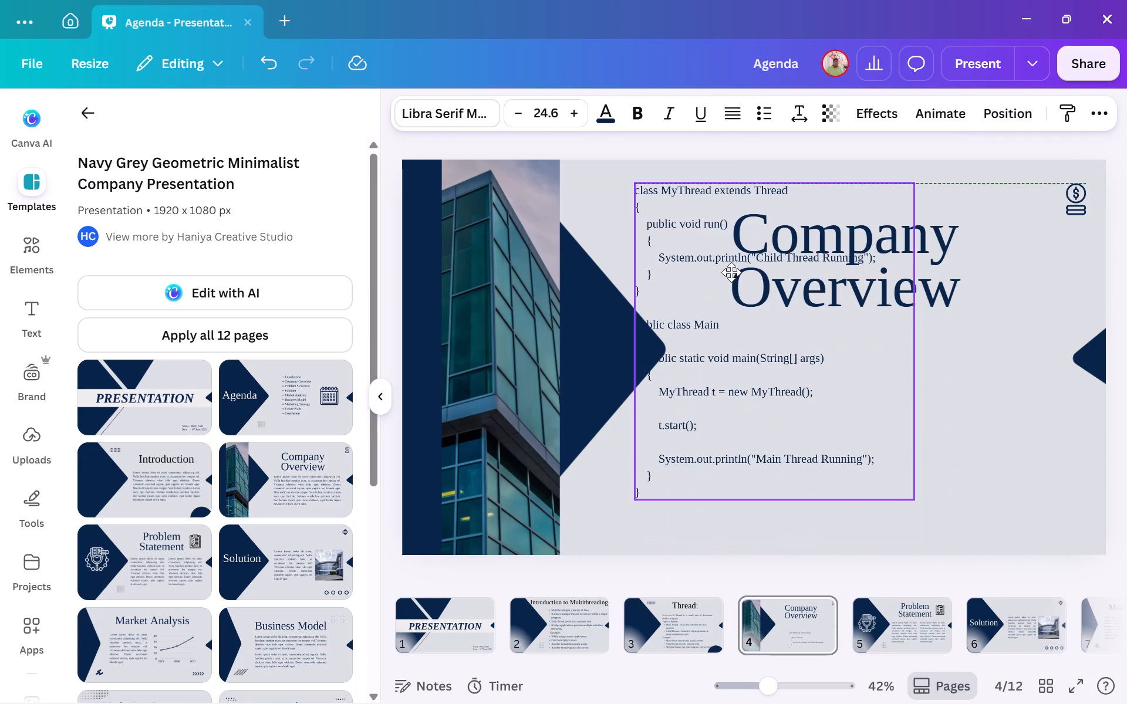
left_click_drag(731, 272, 822, 281)
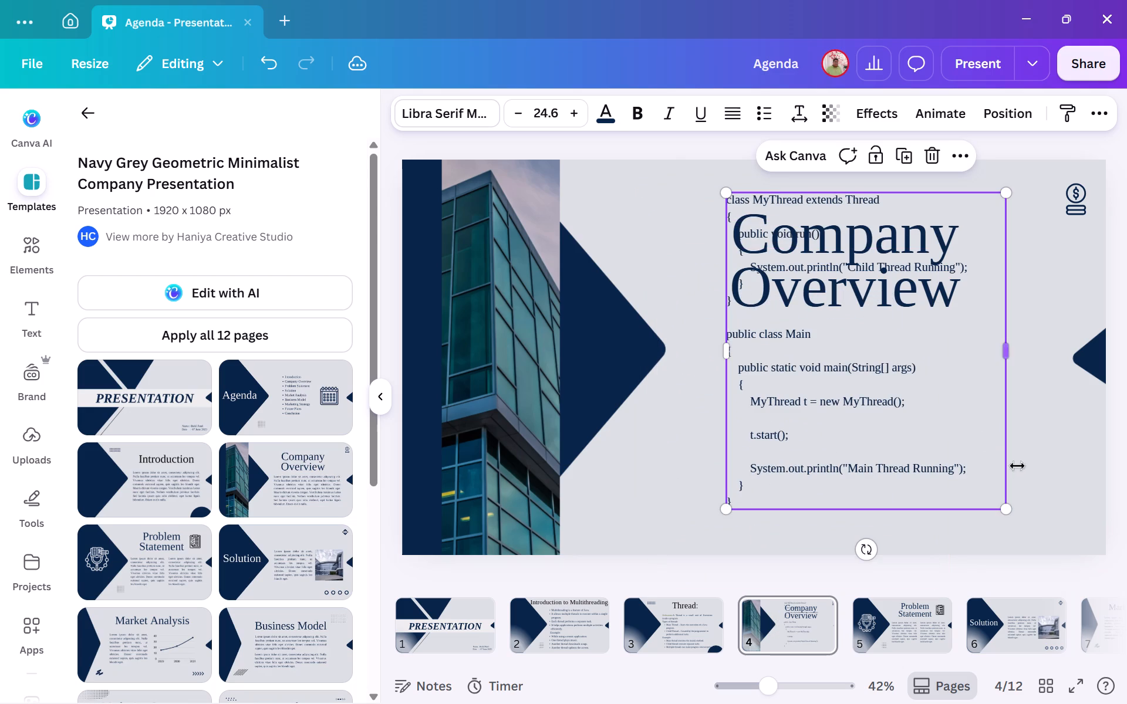
left_click_drag(1010, 510, 961, 492)
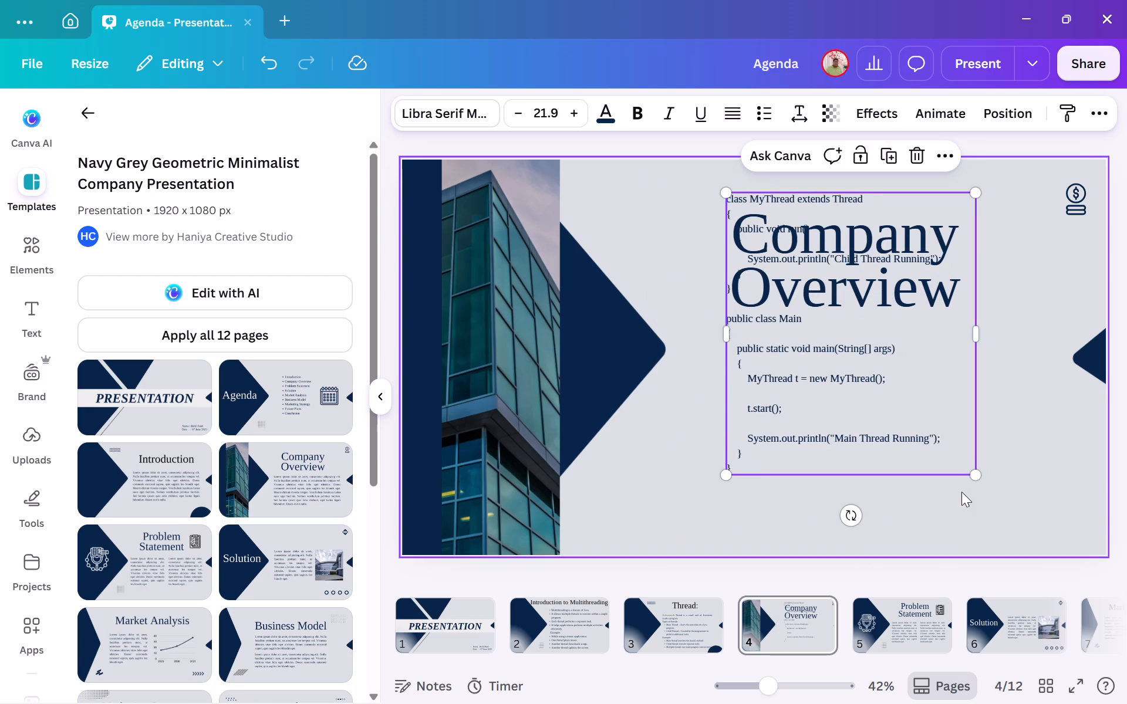
left_click_drag(723, 187, 732, 250)
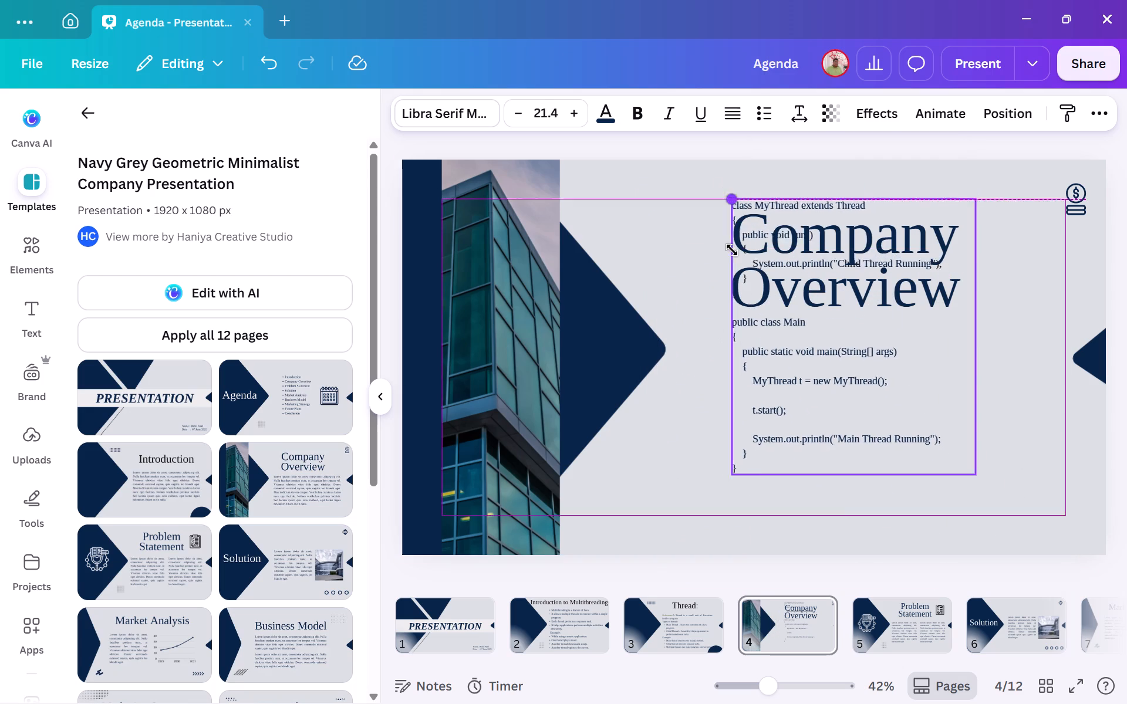
left_click_drag(732, 250, 728, 303)
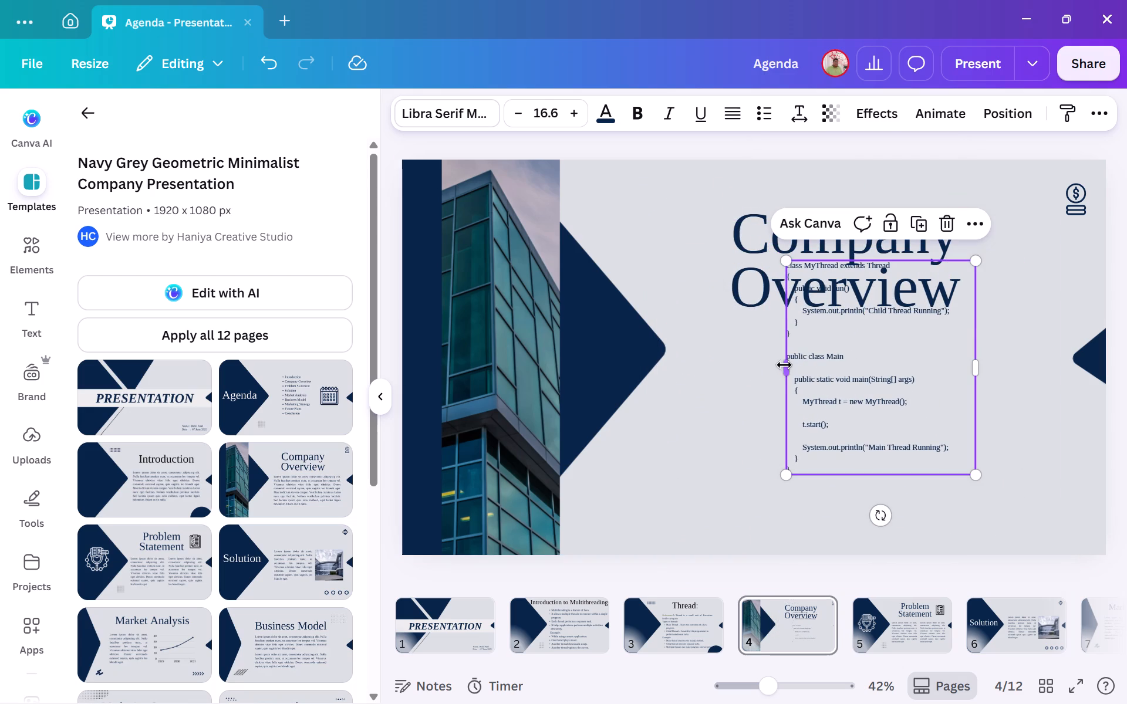
left_click_drag(784, 365, 748, 368)
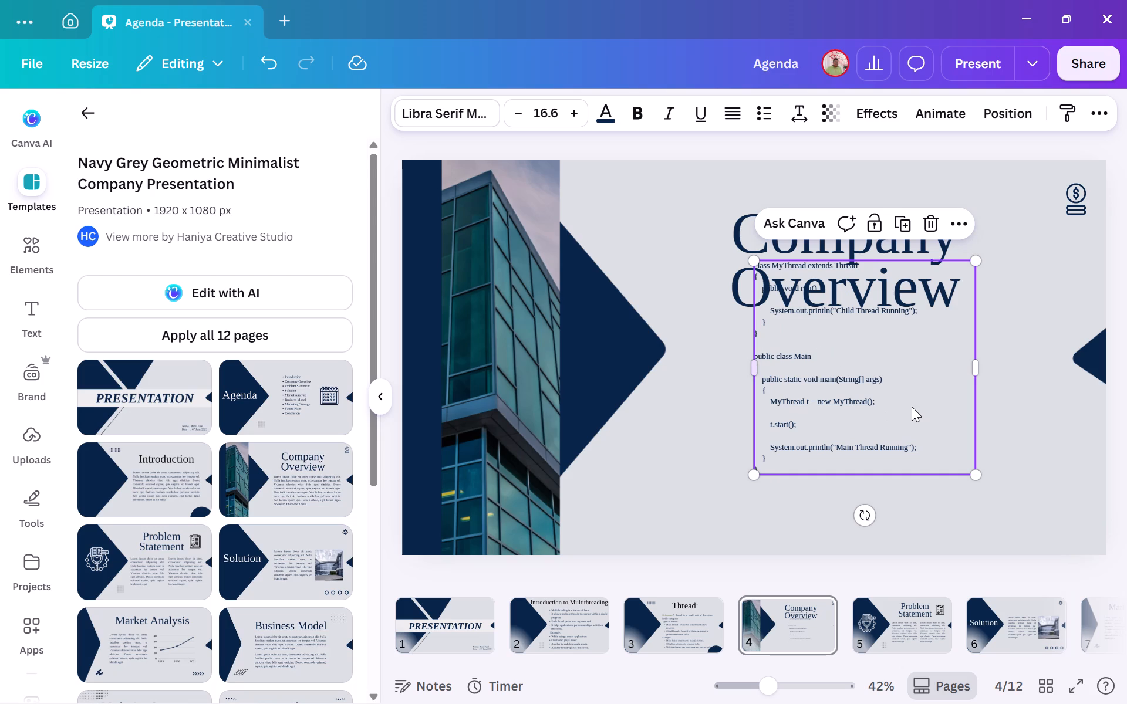
Reposition the code block just beneath the "Company Overview" title so that all its lines fit on the page.
left_click_drag(912, 407, 944, 375)
right_click(944, 375)
left_click(944, 375)
right_click(944, 375)
double_click(944, 375)
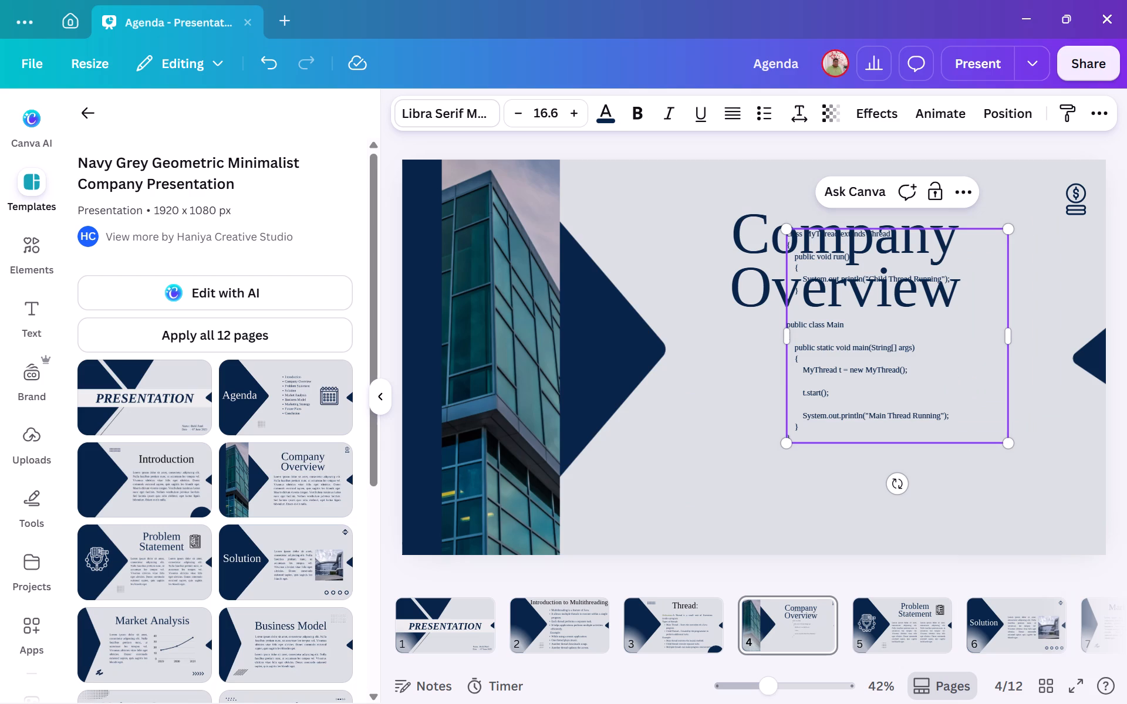
left_click_drag(938, 349, 902, 360)
left_click_drag(955, 368, 699, 564)
left_click_drag(699, 564, 484, 703)
left_click(873, 394)
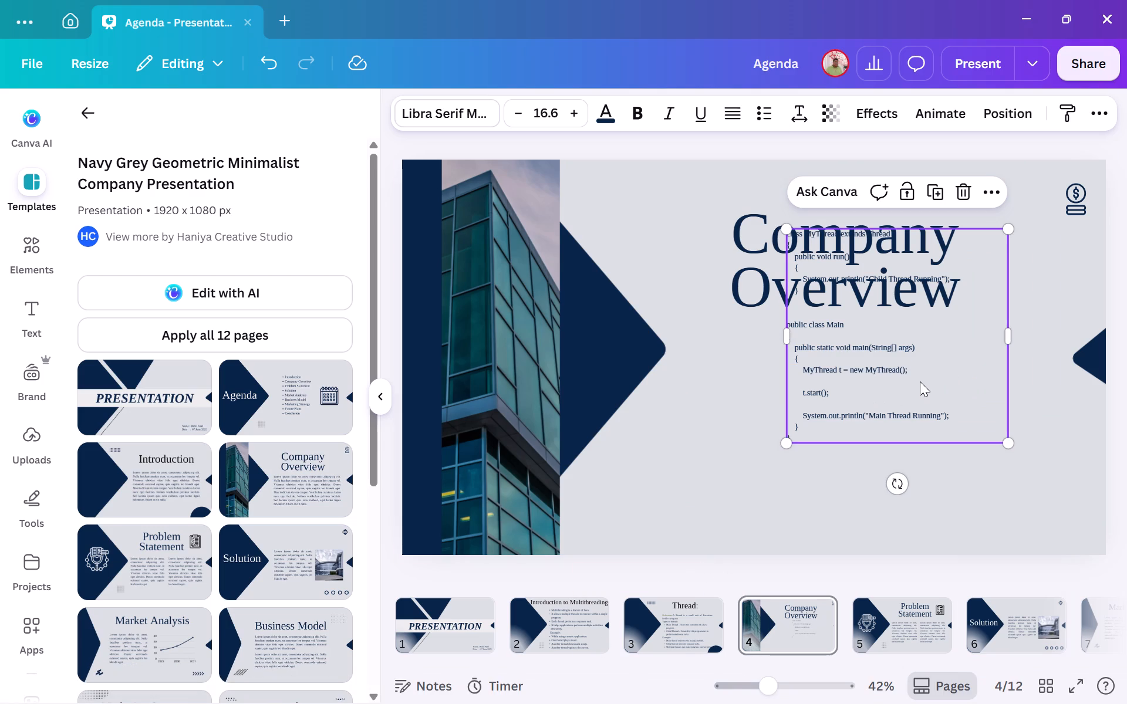
right_click_drag(923, 379, 855, 412)
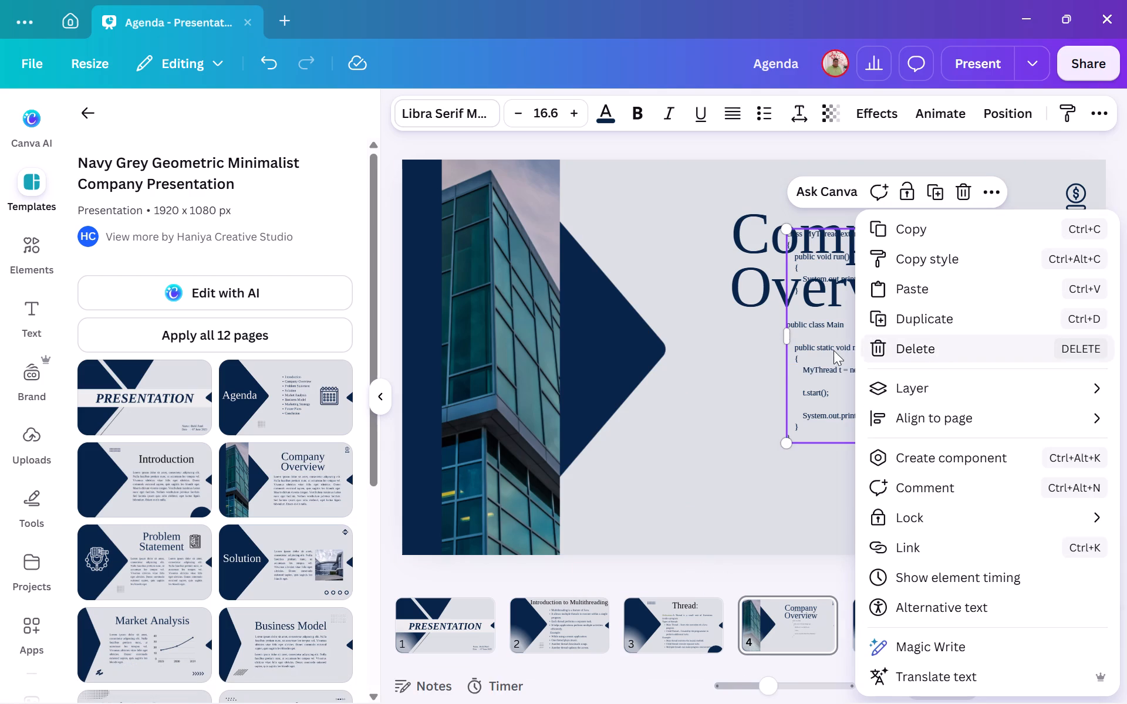
left_click(731, 371)
left_click_drag(917, 336, 875, 339)
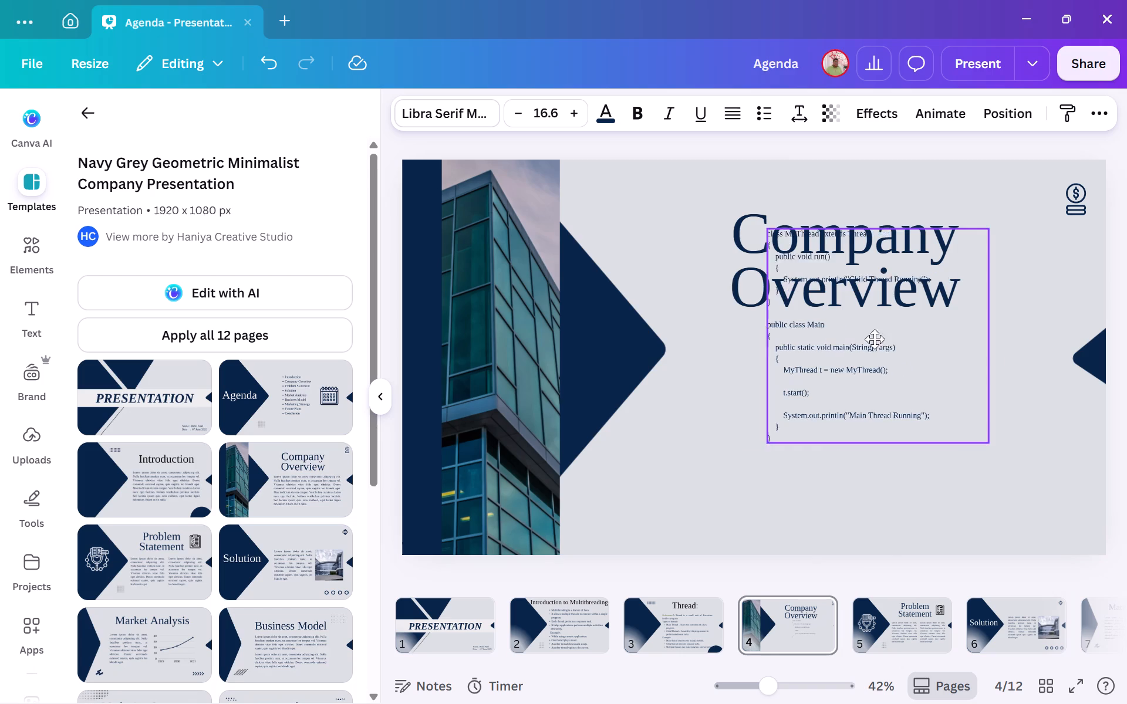
left_click_drag(875, 339, 871, 419)
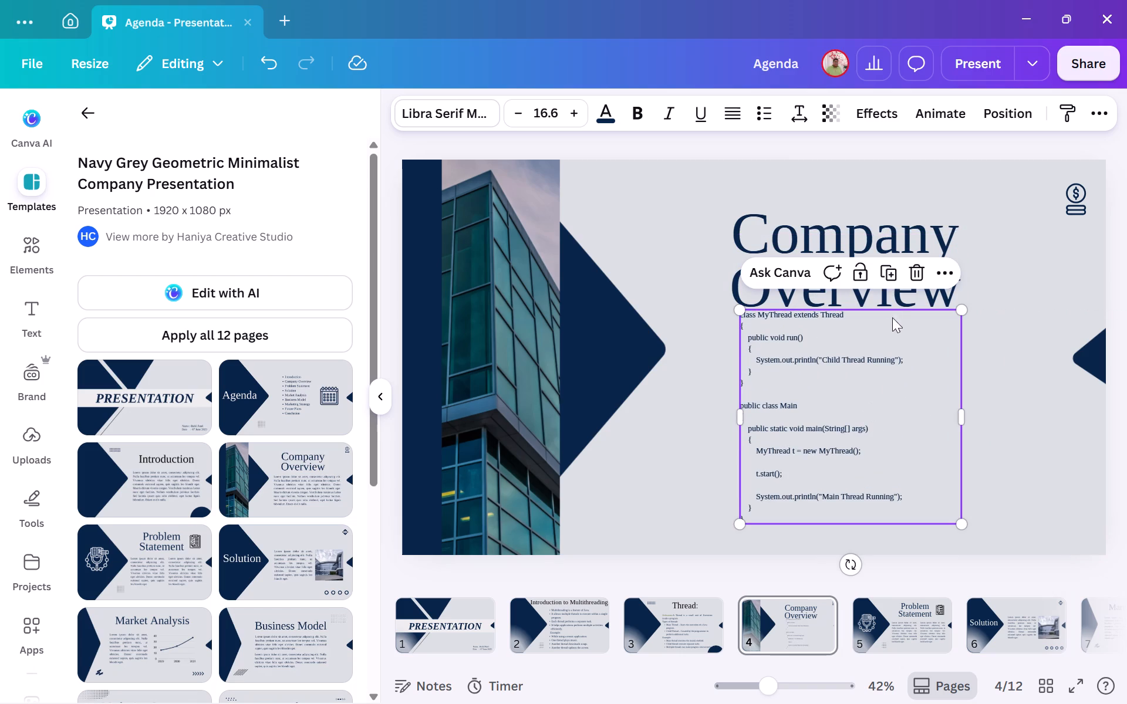
Set the page 4 code block's font size to 19.6.
left_click(959, 235)
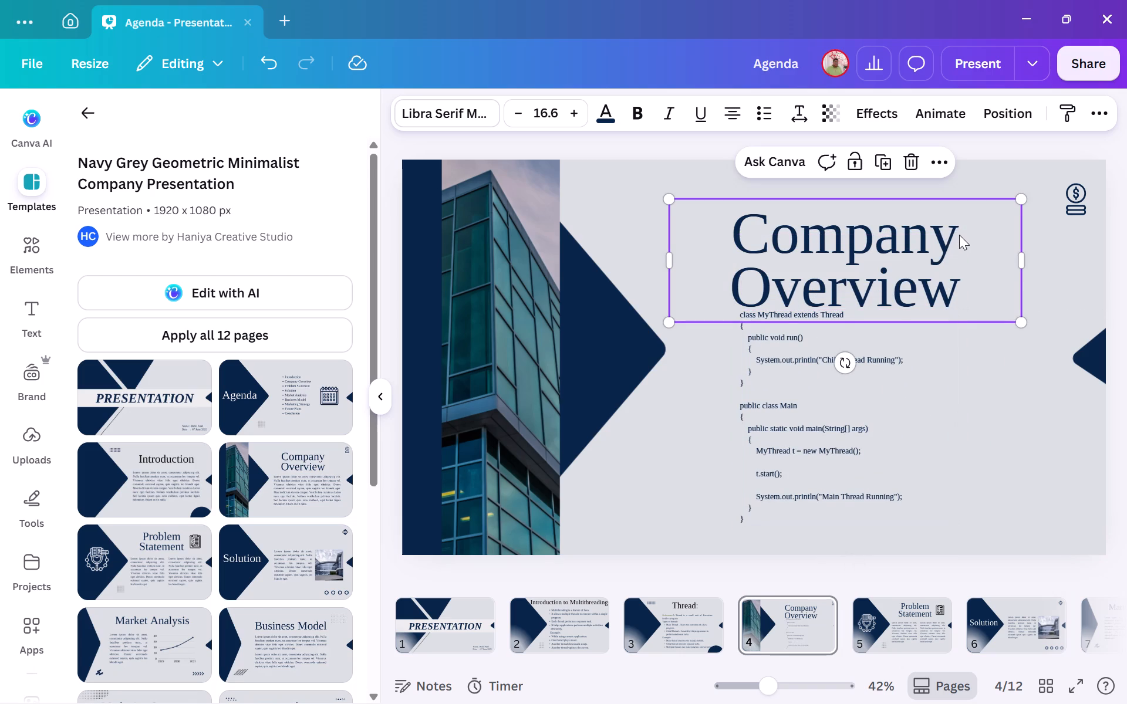
left_click(818, 376)
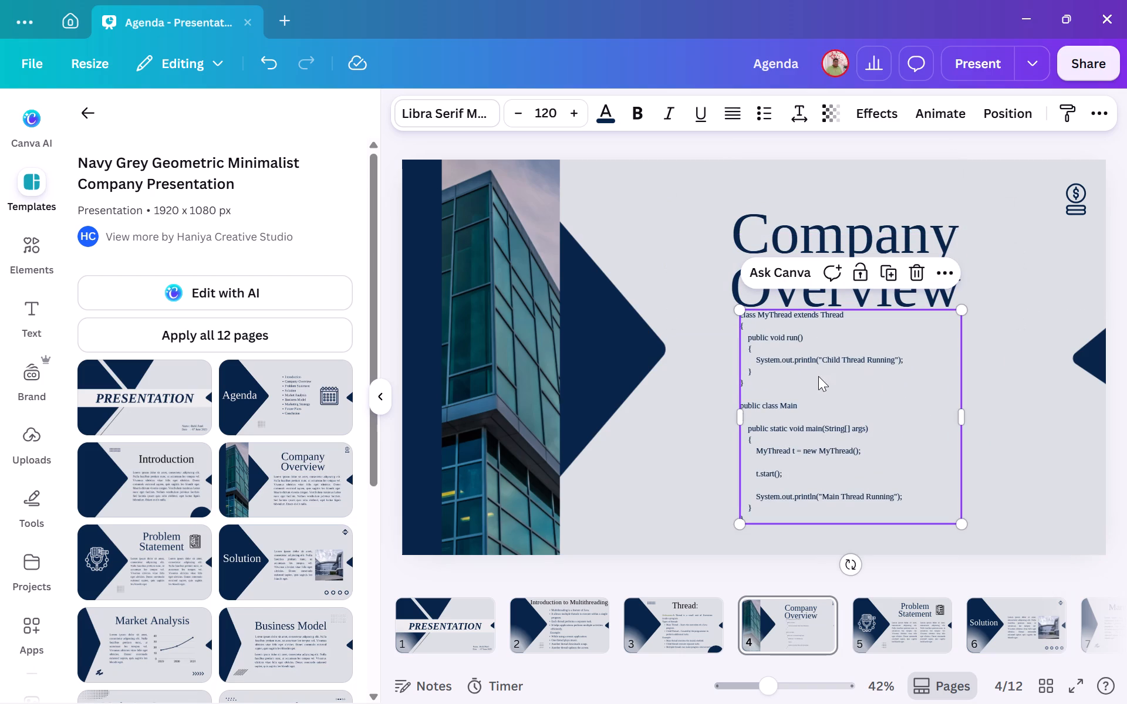
double_click(573, 108)
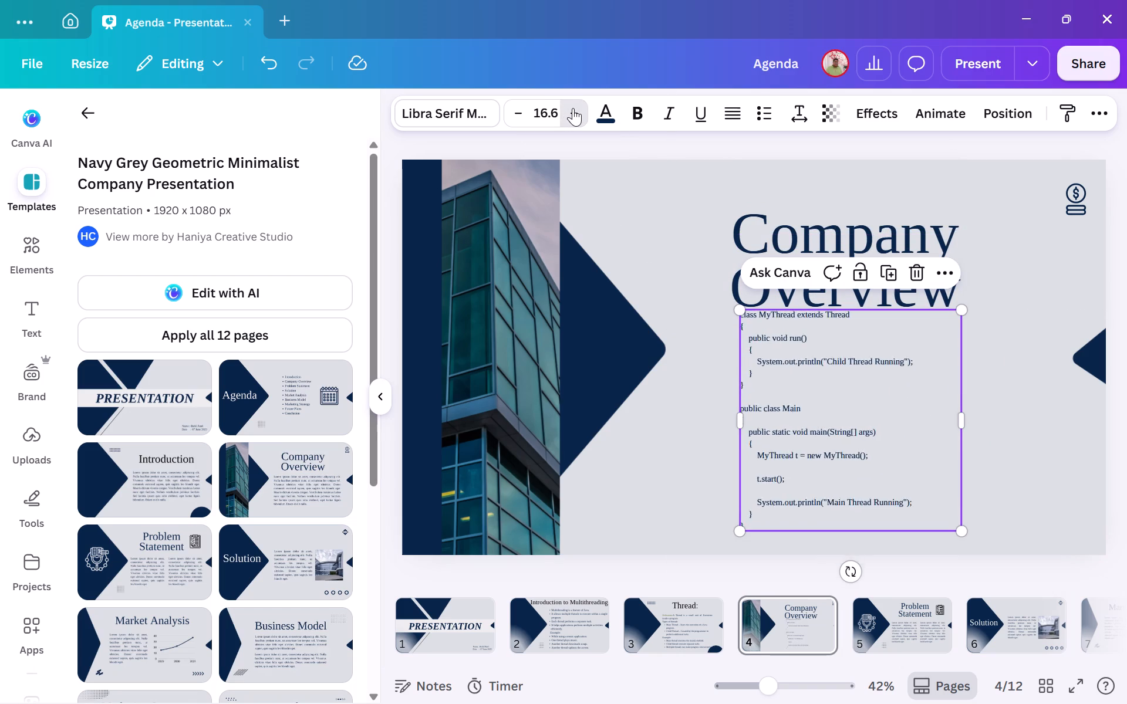
left_click(573, 108)
left_click(573, 108)
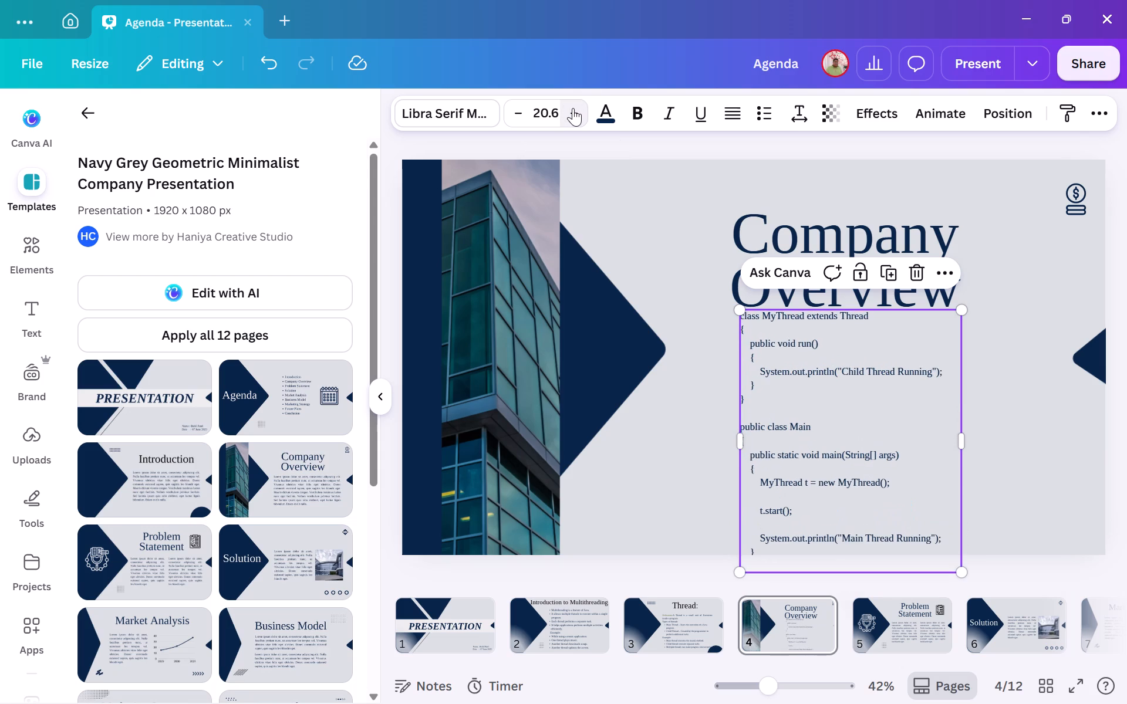
left_click(515, 104)
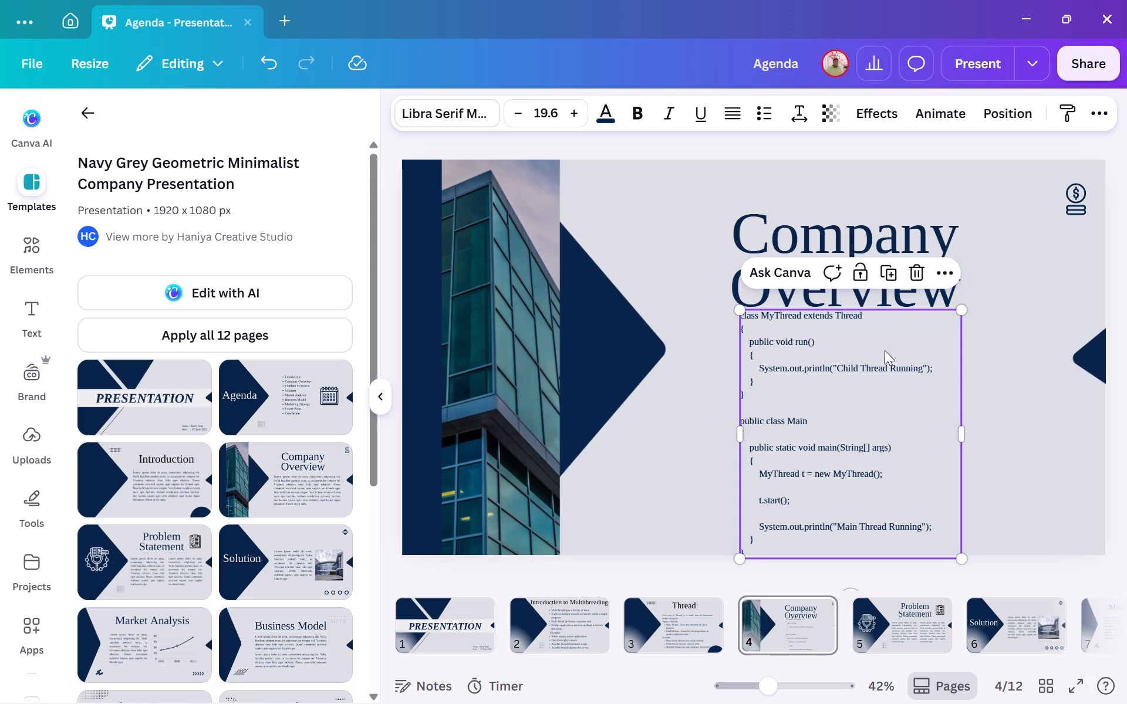
Widen the code text box outward on both sides, aligning its right edge with the title box's right edge.
left_click_drag(961, 441, 970, 441)
left_click_drag(970, 441, 1023, 440)
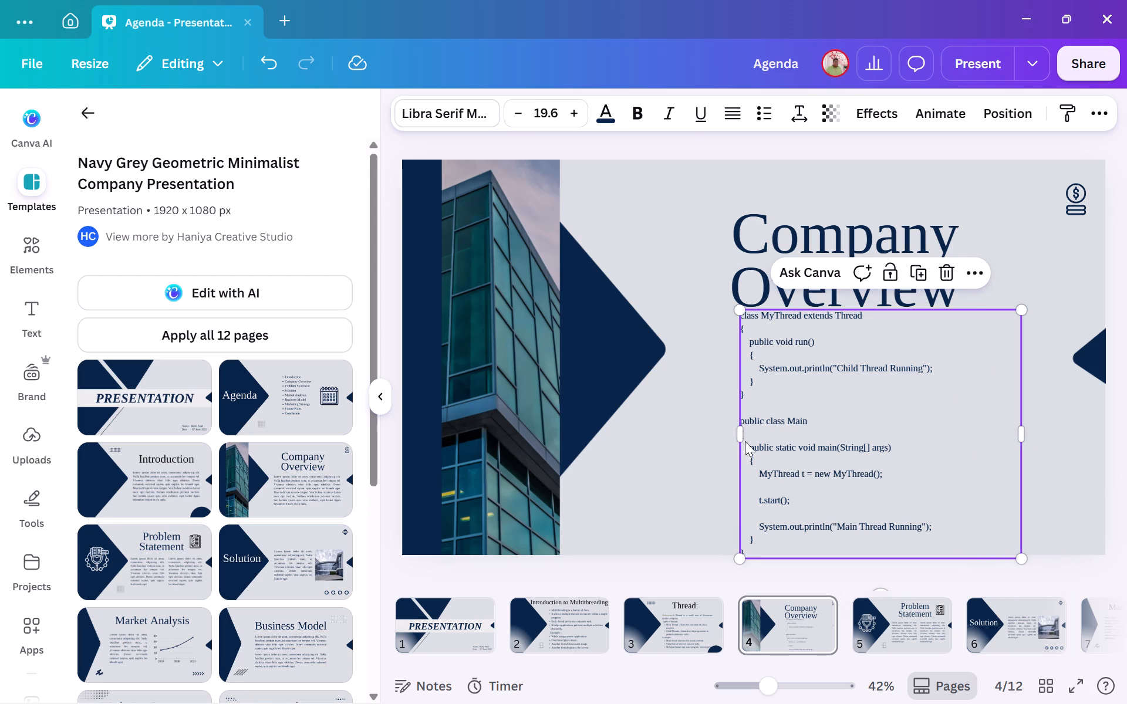
left_click(740, 439)
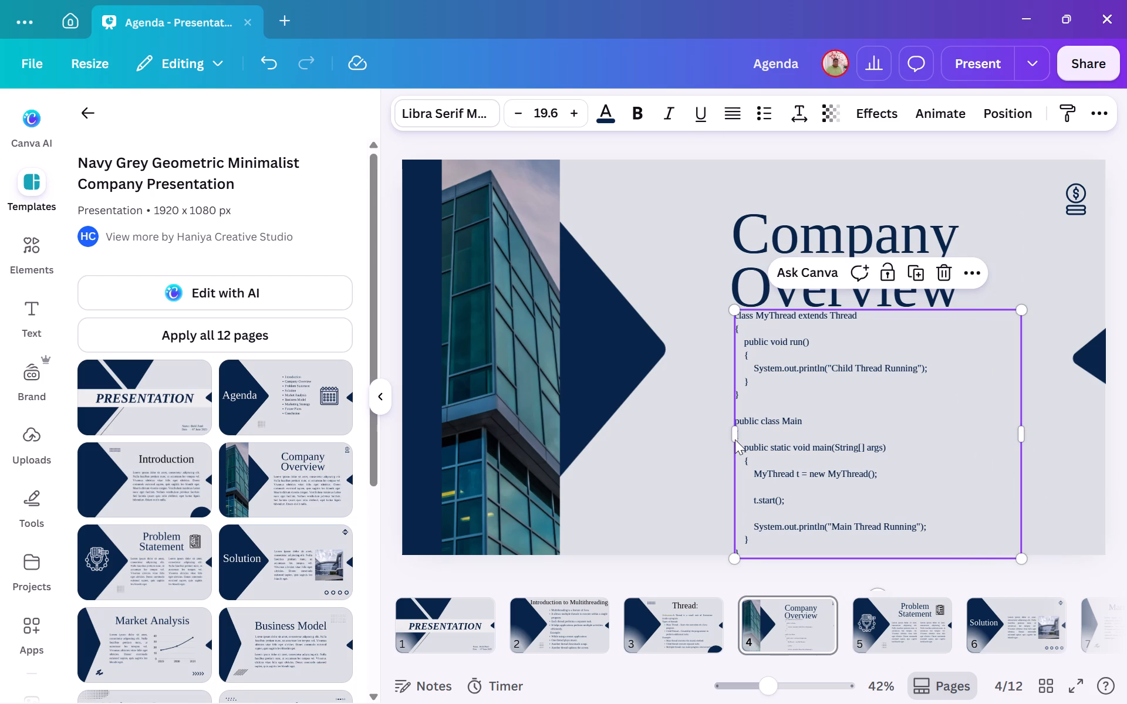
left_click(735, 439)
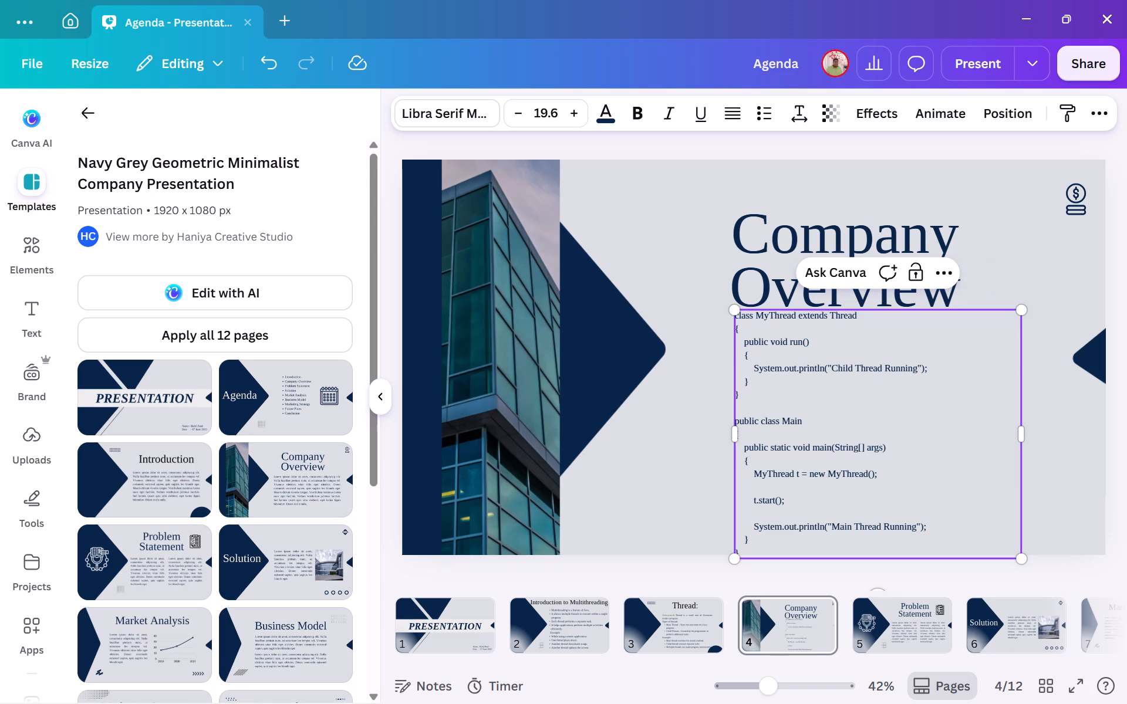
left_click(920, 411)
left_click(1023, 219)
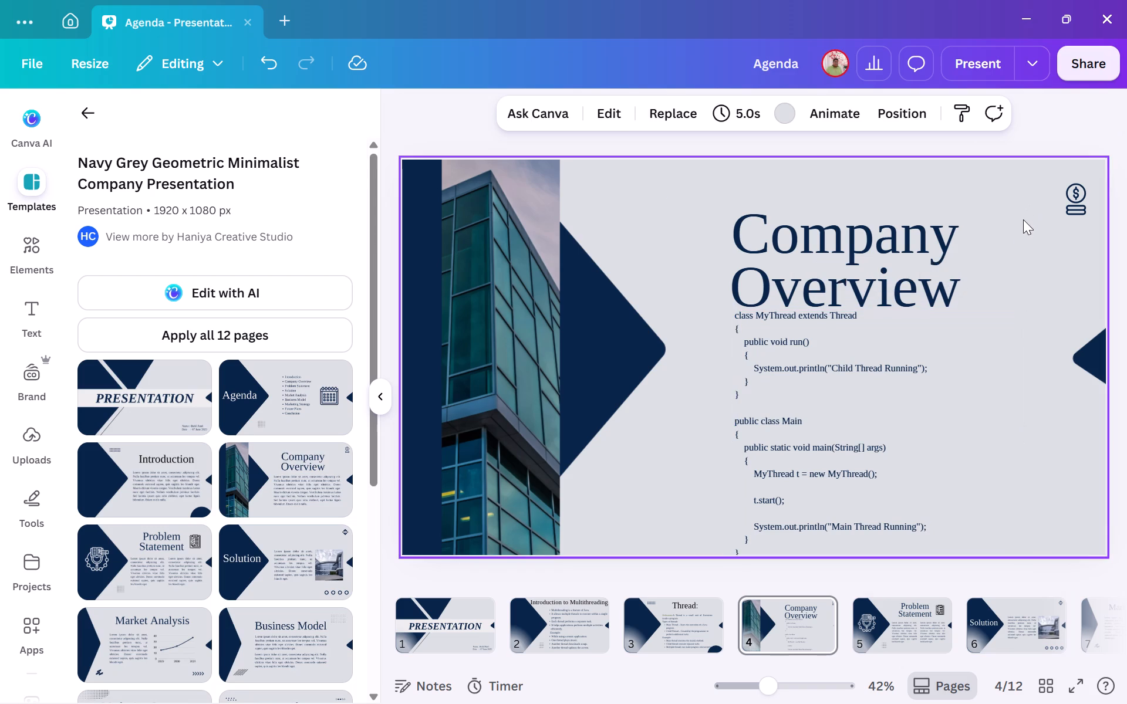
Scale the page 4 "Company Overview" title down to font size 97.1 and move it up to the slide's top edge.
left_click(899, 258)
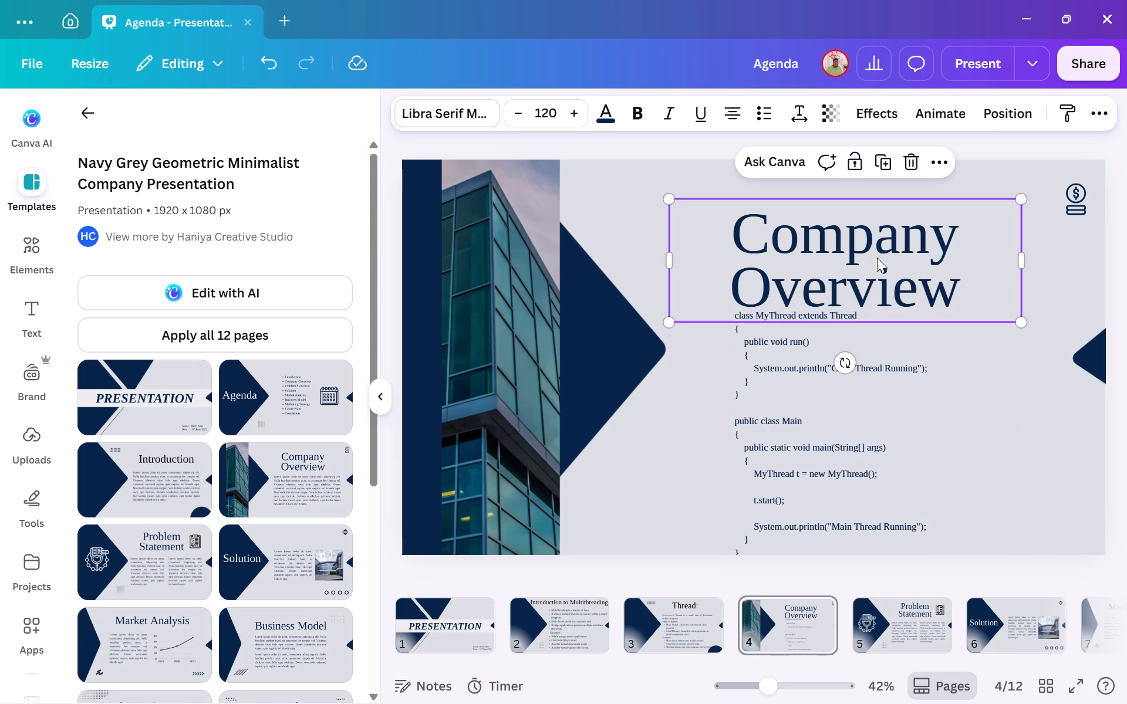
left_click_drag(1022, 323, 967, 275)
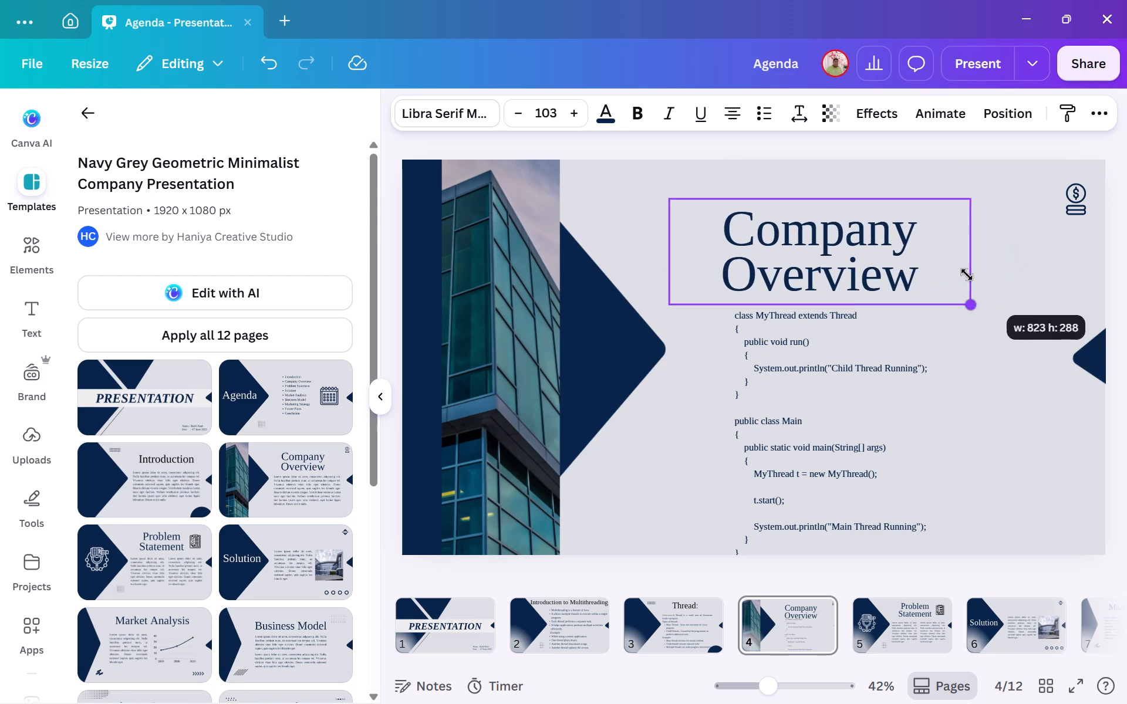
left_click_drag(967, 275, 964, 274)
left_click_drag(825, 243, 846, 207)
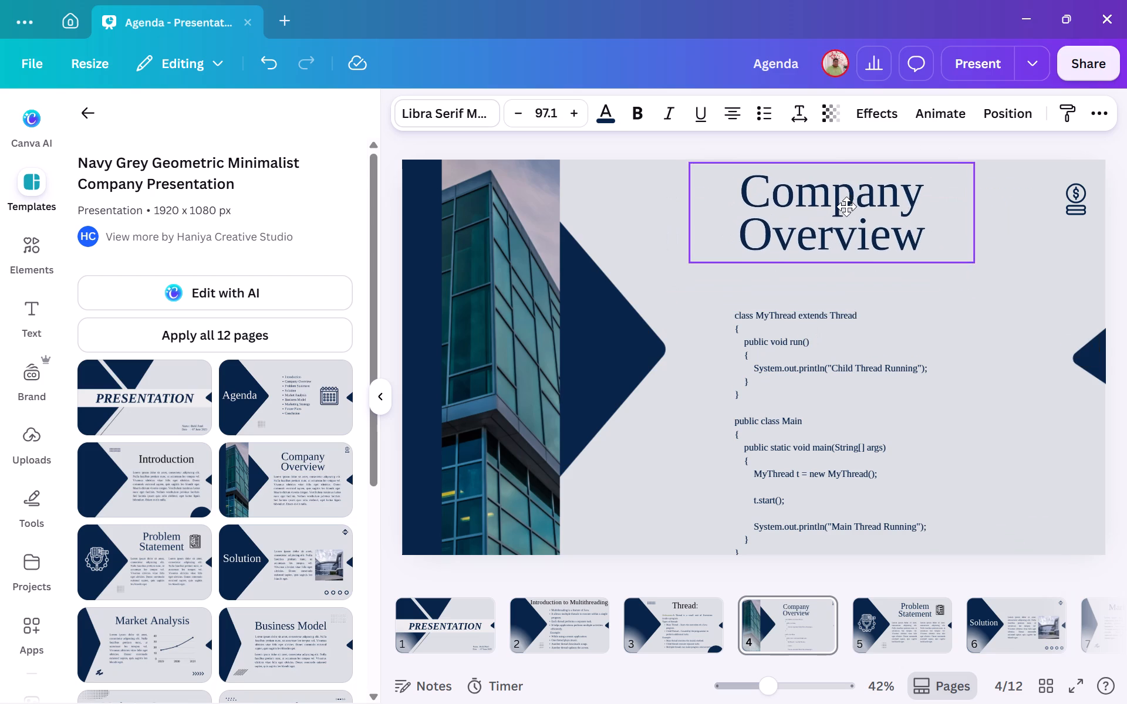
left_click_drag(846, 207, 840, 207)
Move the code block up closer beneath the title and set its font size to 20.6.
left_click(846, 344)
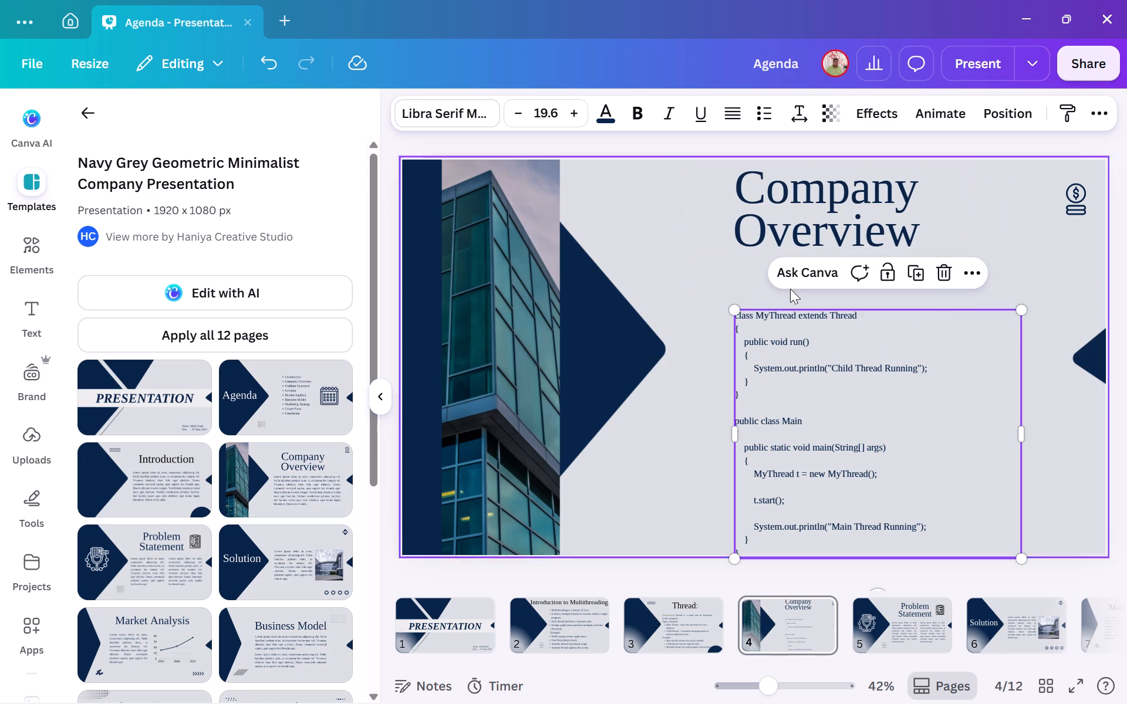
left_click_drag(808, 392, 794, 364)
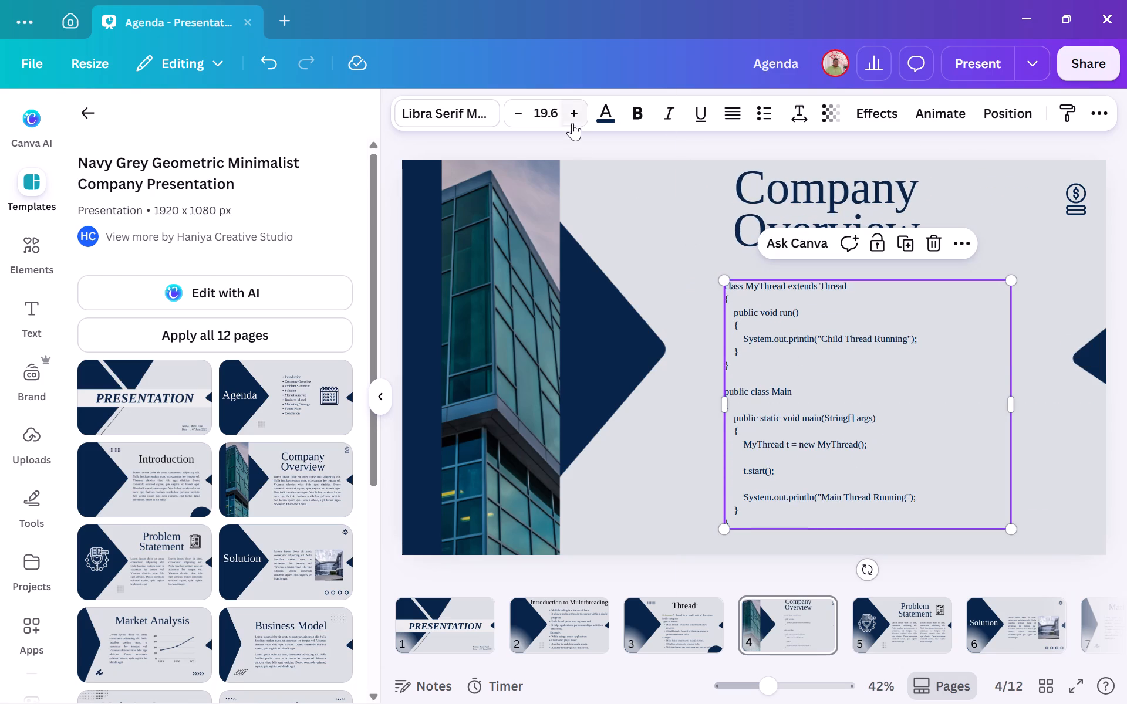
left_click(572, 123)
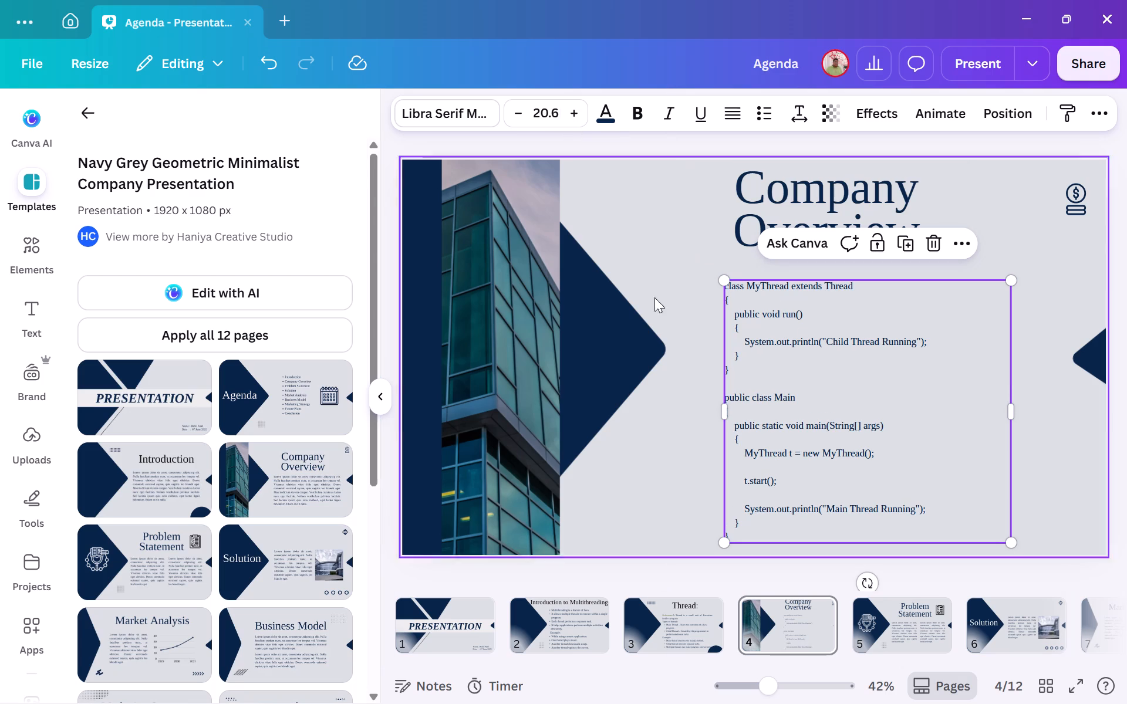
Delete the building photo together with its frame from page 4.
left_click(499, 377)
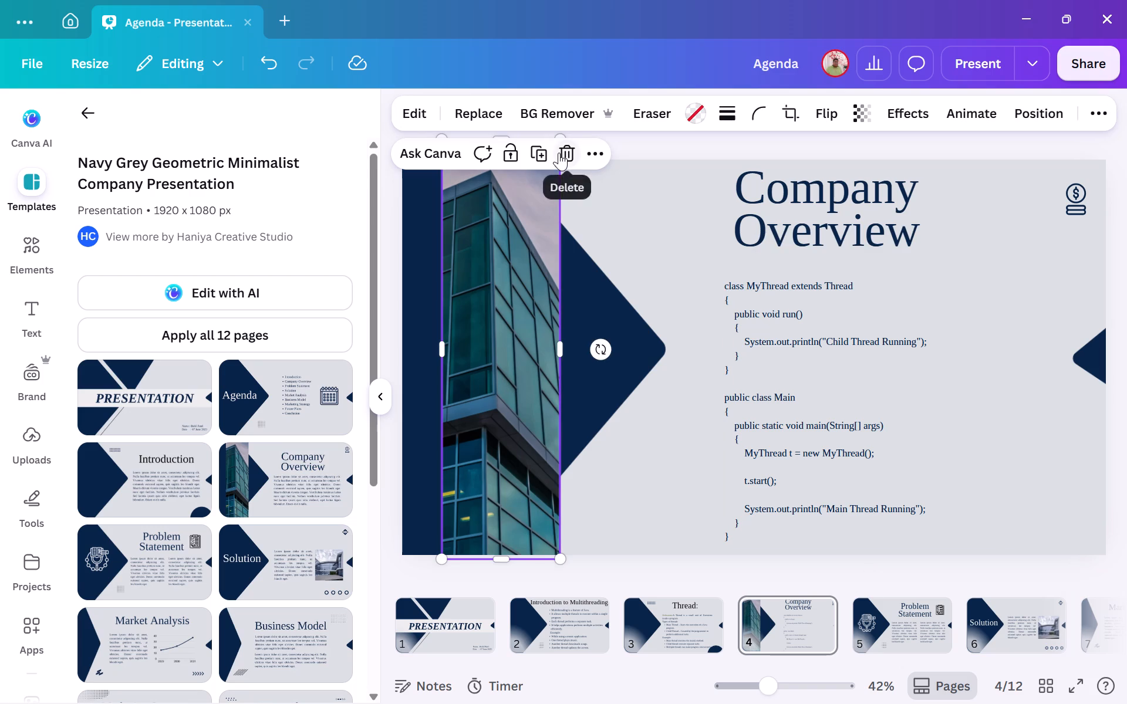
left_click(559, 153)
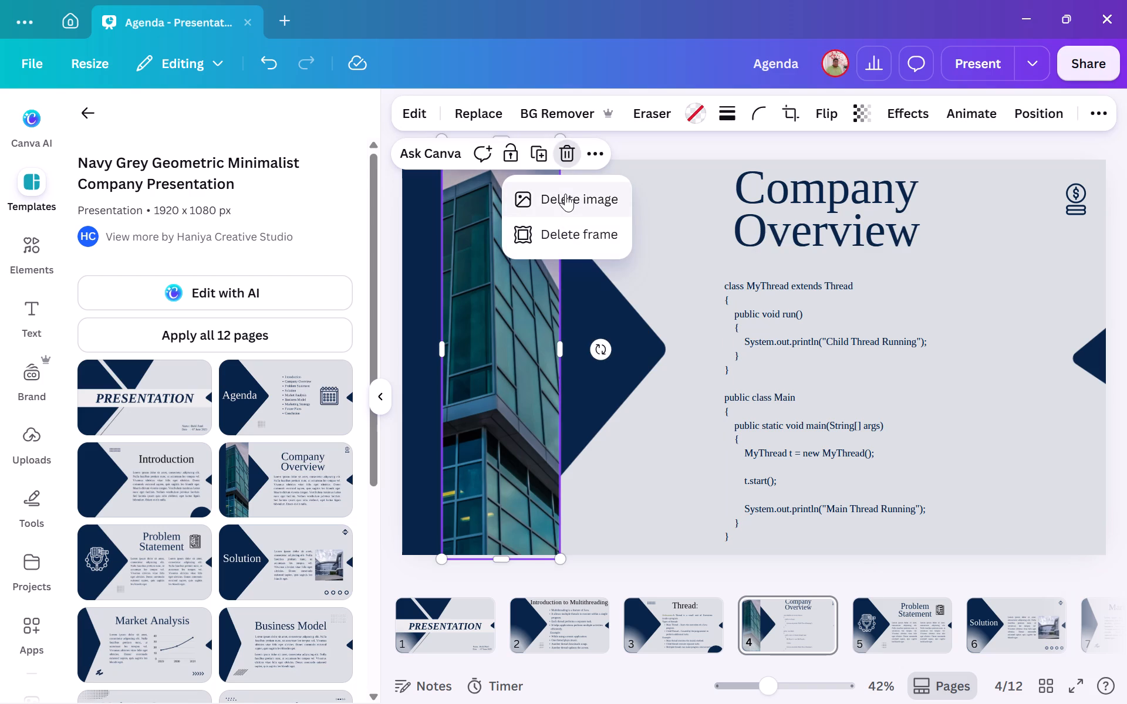
left_click(573, 238)
Shift the code block slightly up and left, just beneath the "Company Overview" title.
left_click(788, 324)
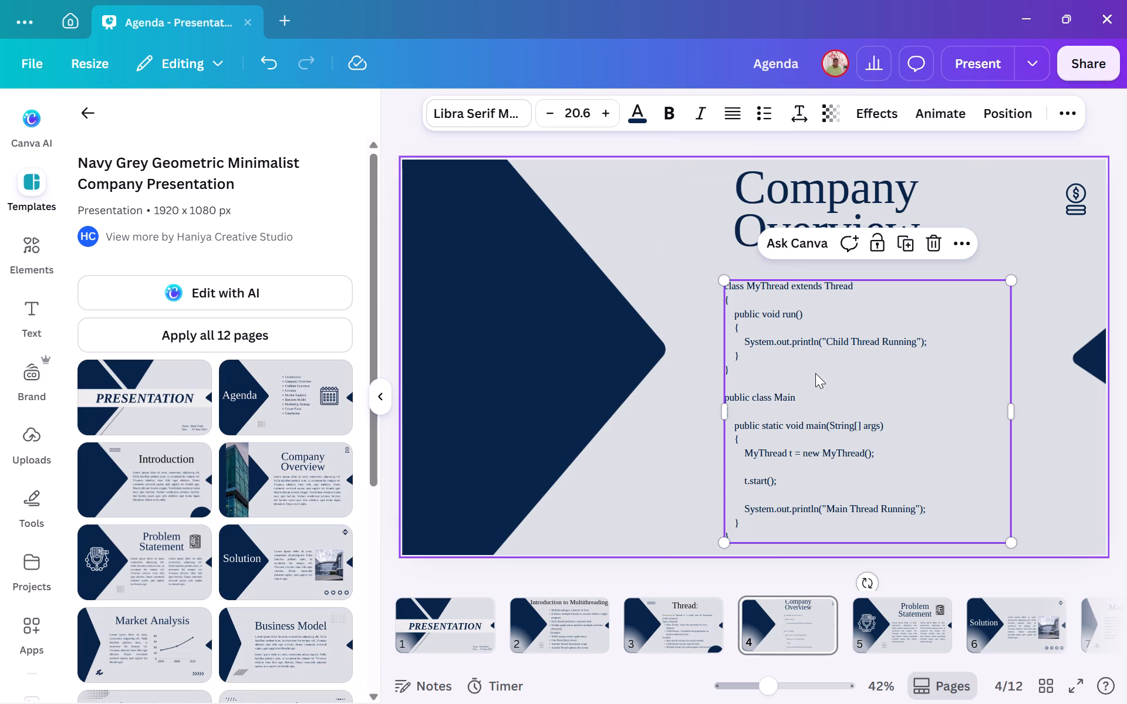
left_click_drag(815, 373, 796, 363)
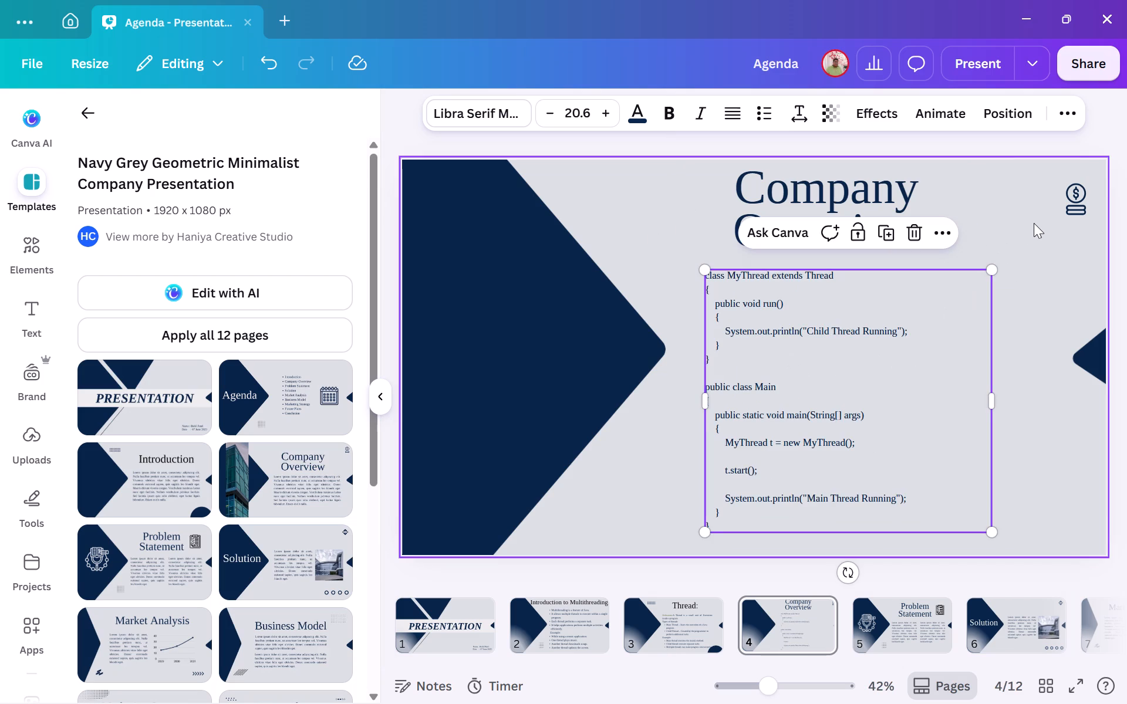
left_click(1034, 221)
Replace the page 4 title text with "Simple program on Thread".
left_click(882, 235)
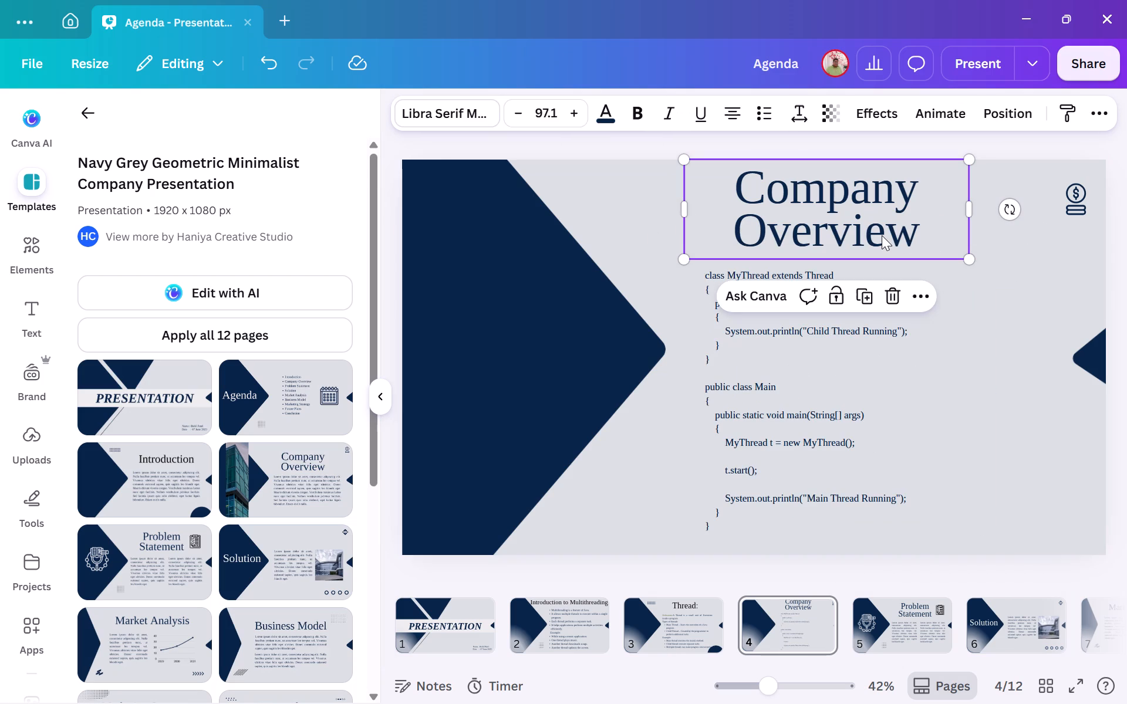
left_click(914, 238)
key("BackSpace")
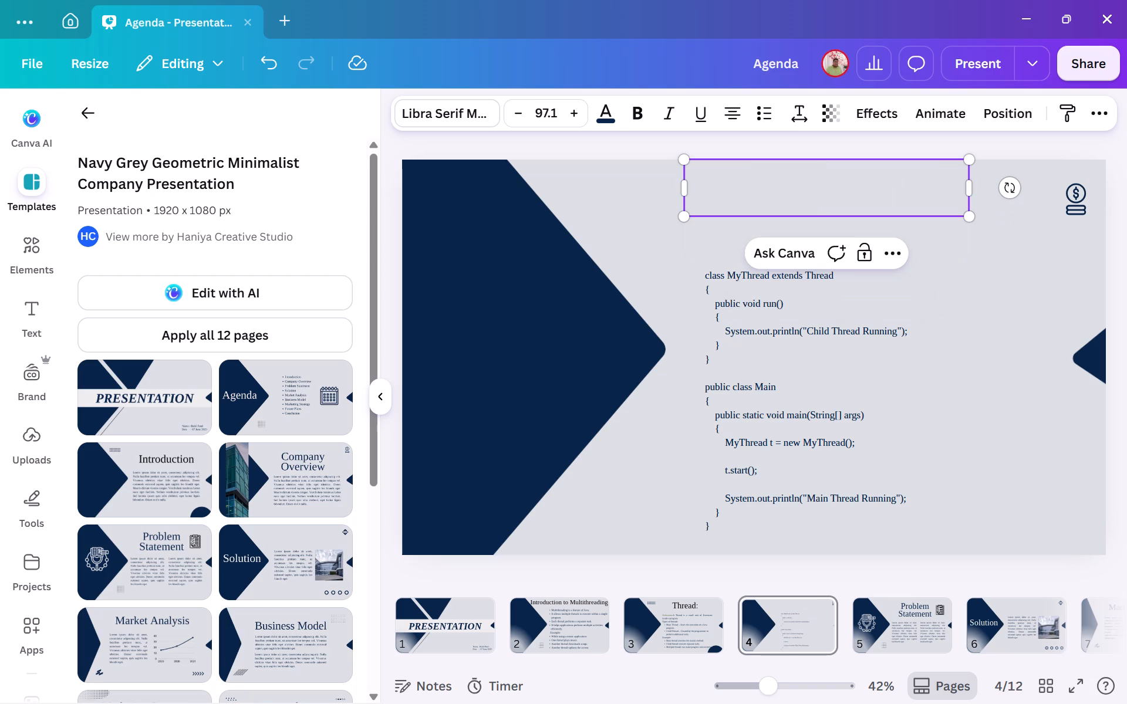
type("Simple program")
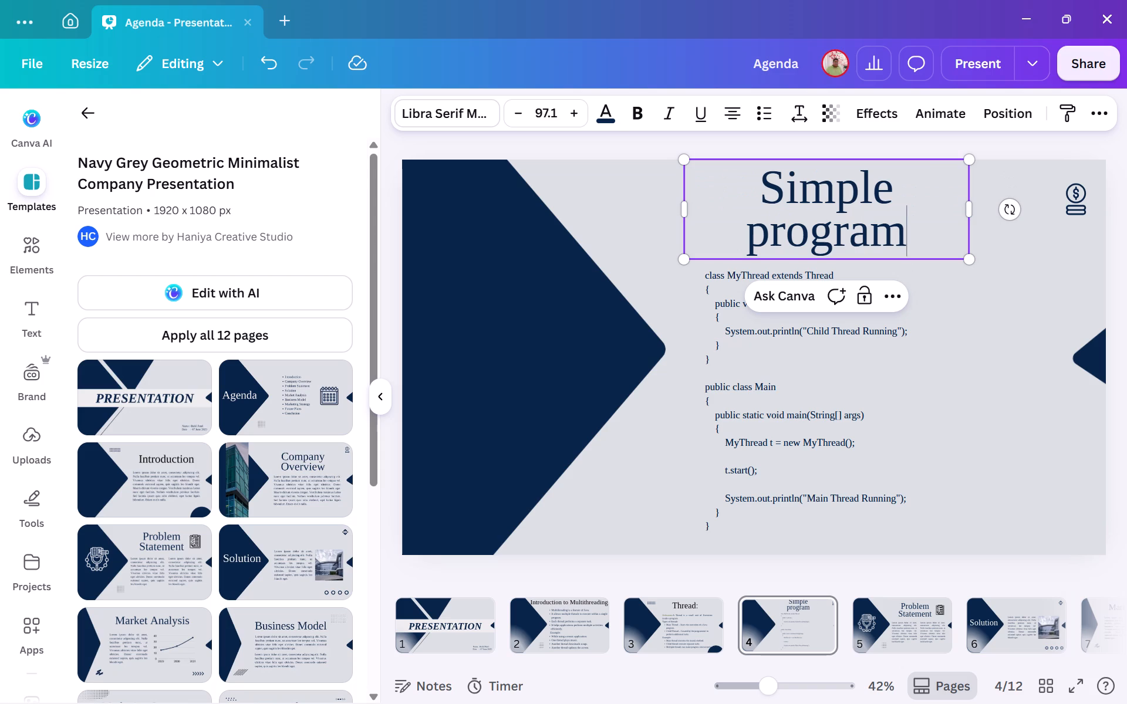
key("space")
type("on Thread")
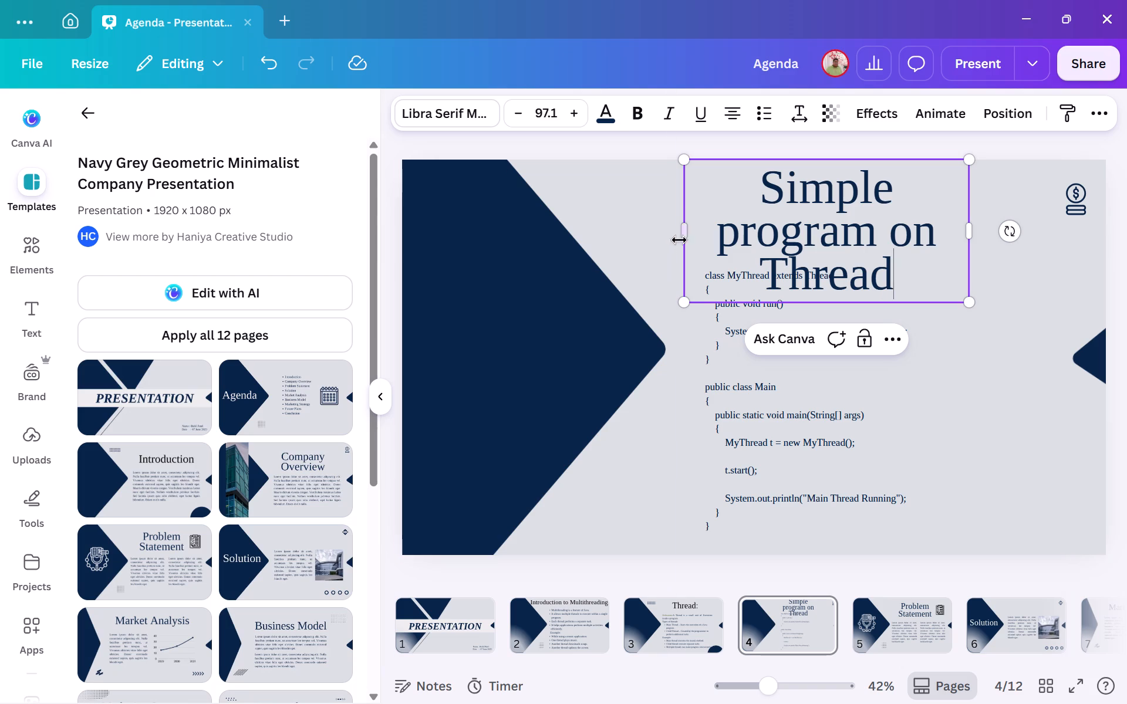
Widen the title box until the title fits on one line, then shift it left along the slide's top edge, fully onto the page.
left_click_drag(683, 231, 629, 224)
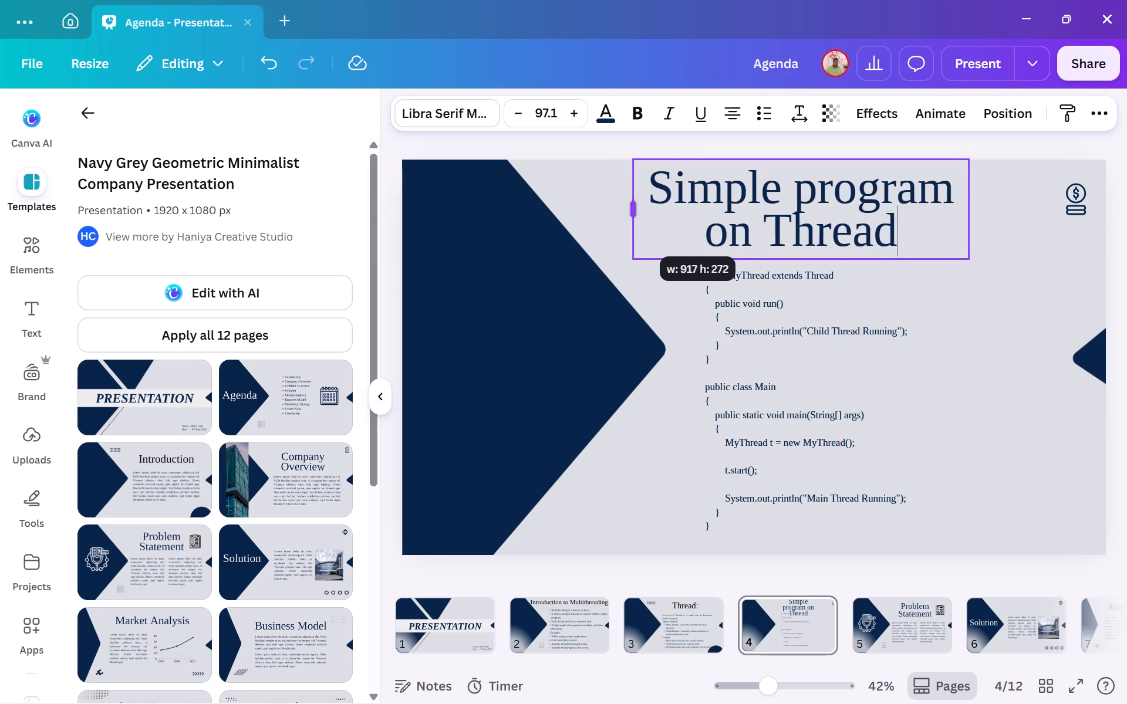
left_click_drag(629, 224, 612, 224)
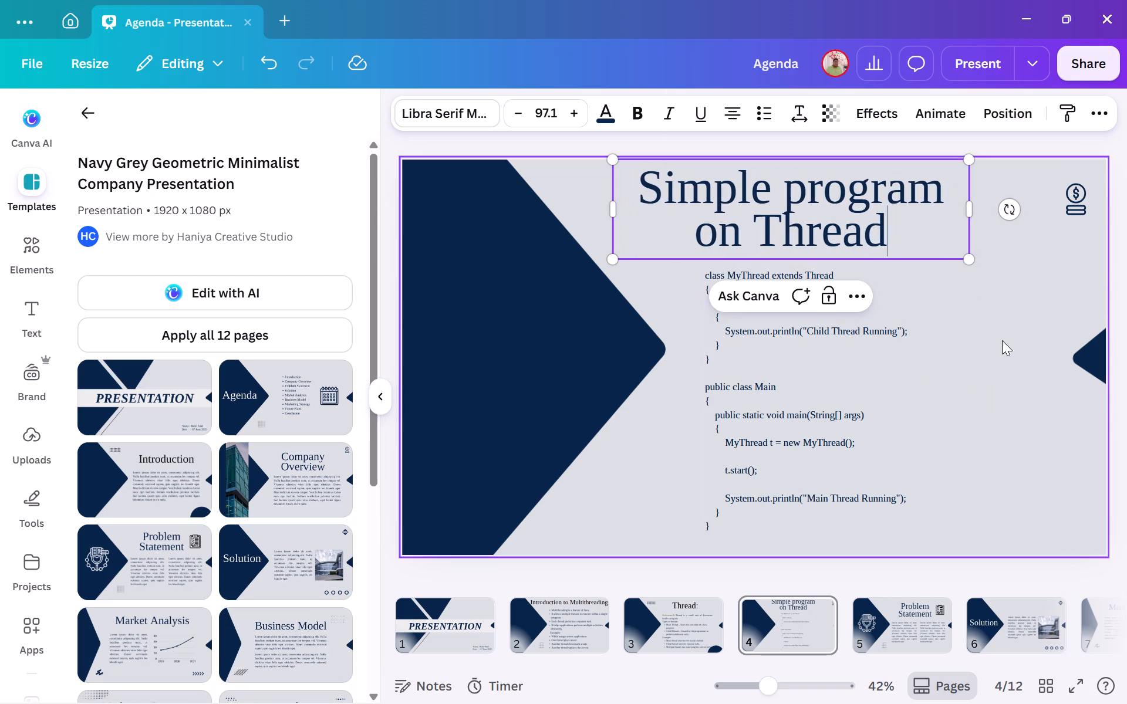
left_click_drag(967, 214, 978, 213)
left_click_drag(970, 211, 1034, 208)
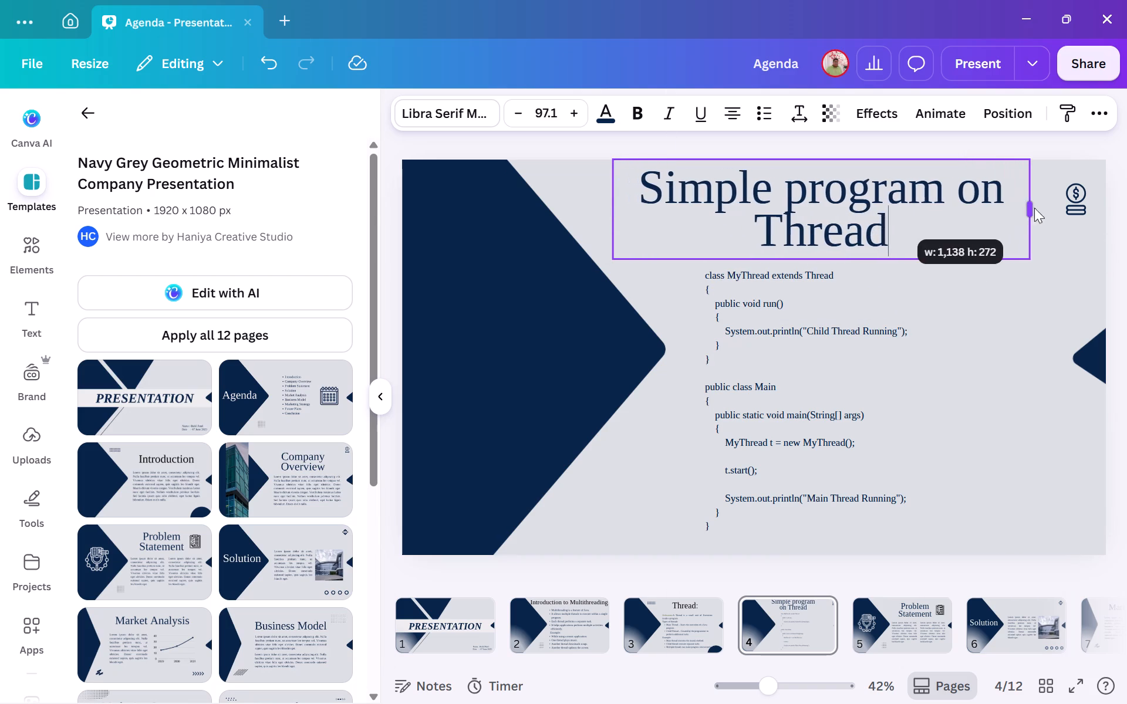
left_click_drag(1034, 208, 1126, 223)
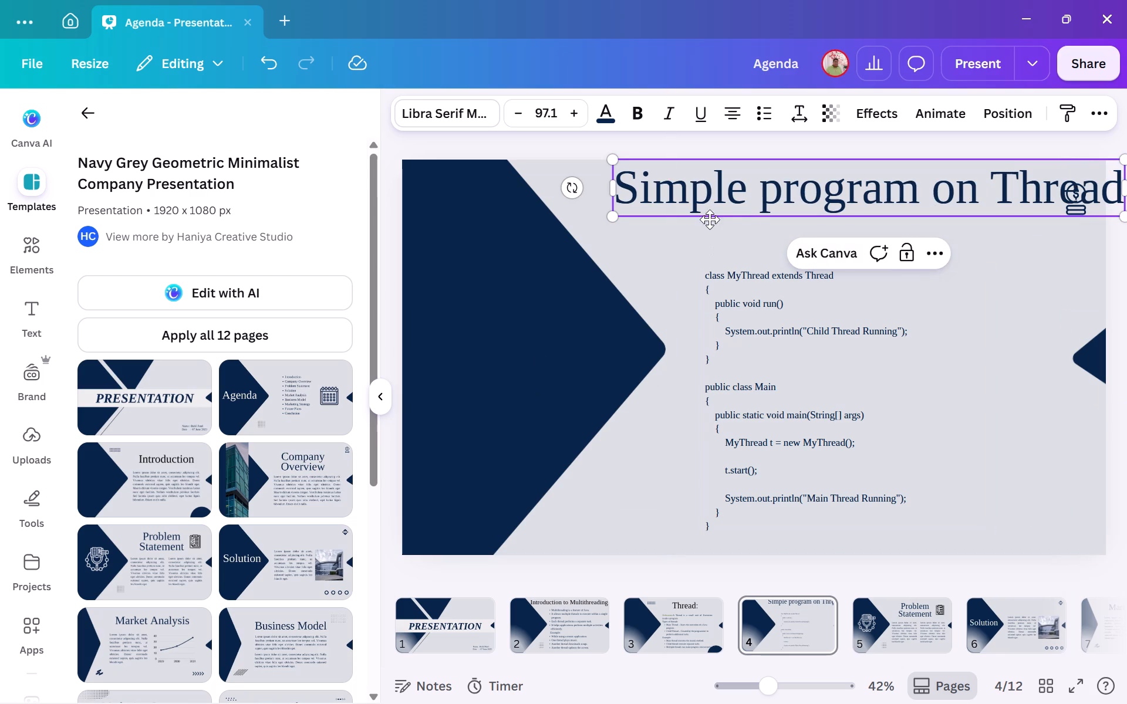
left_click_drag(715, 221, 674, 228)
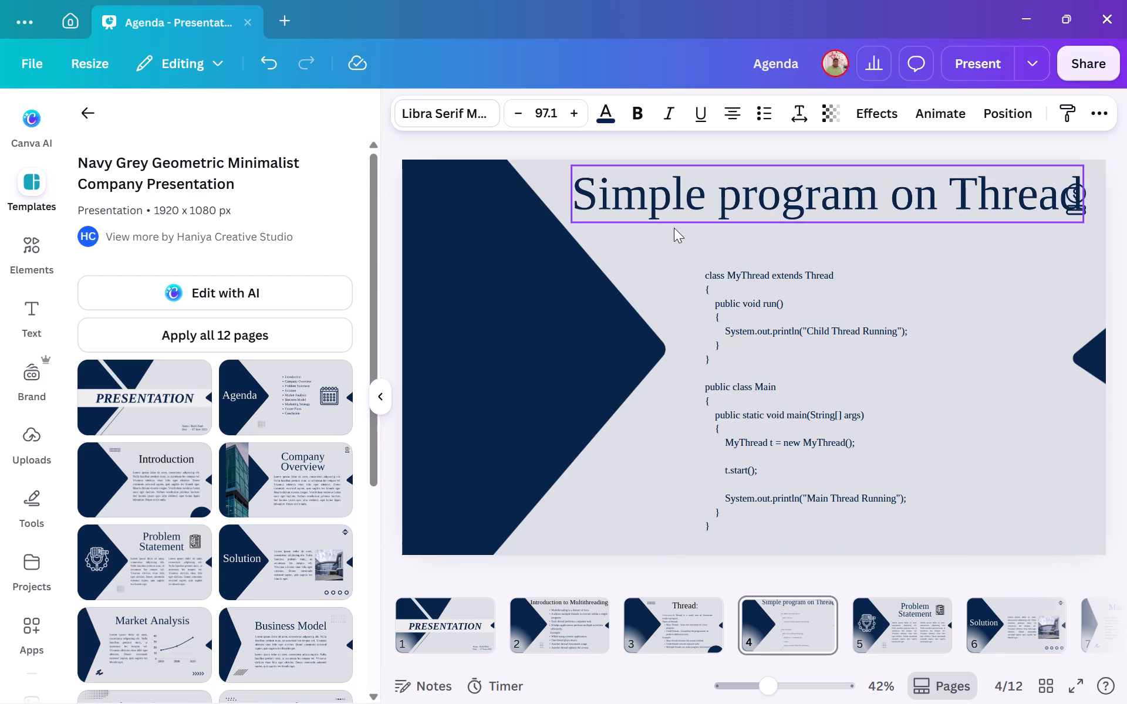
left_click_drag(674, 228, 651, 225)
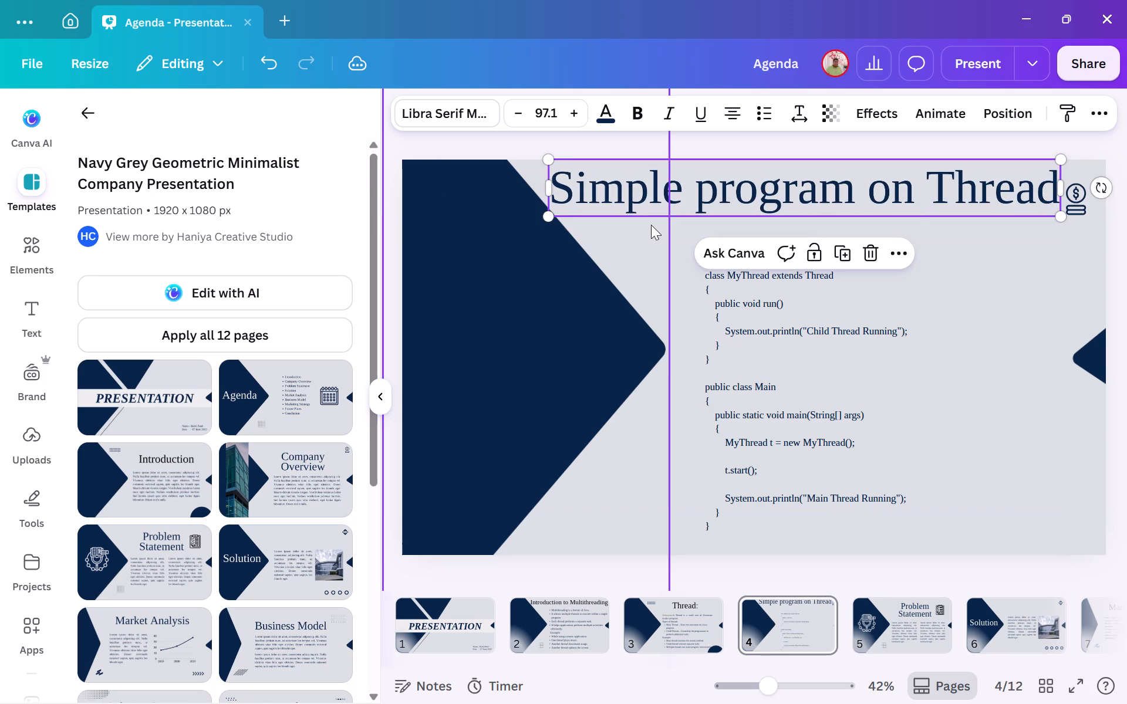
Delete the dollar coin icon beside the page 4 title.
left_click(1062, 260)
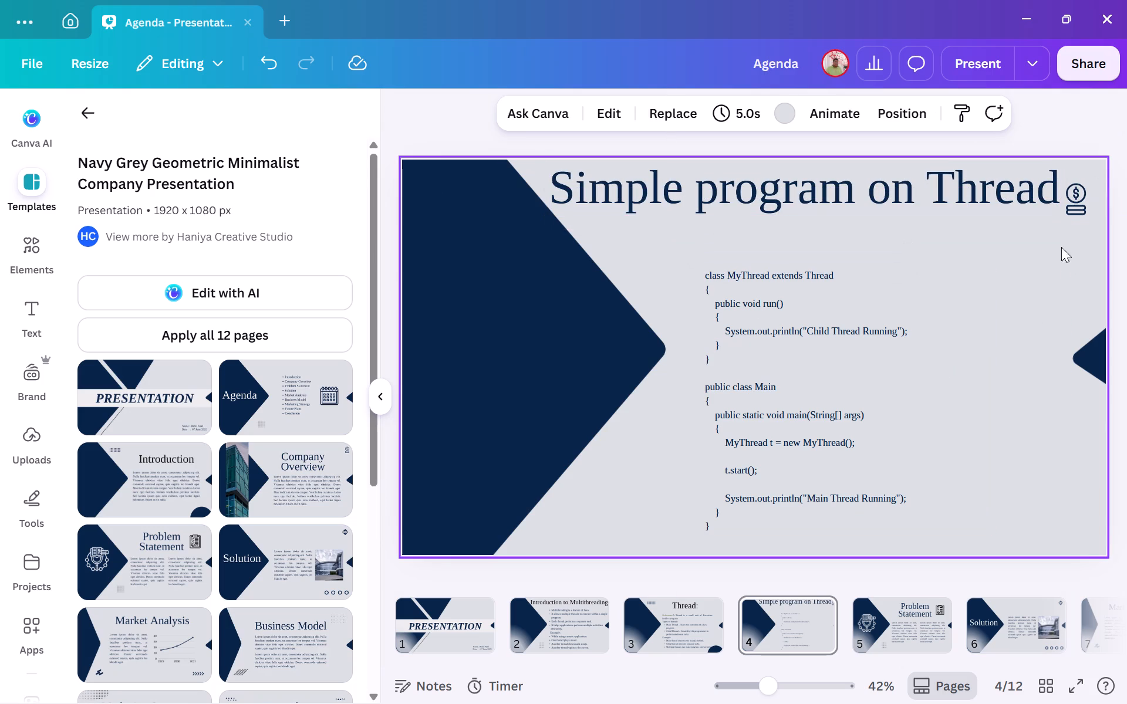
left_click(1076, 200)
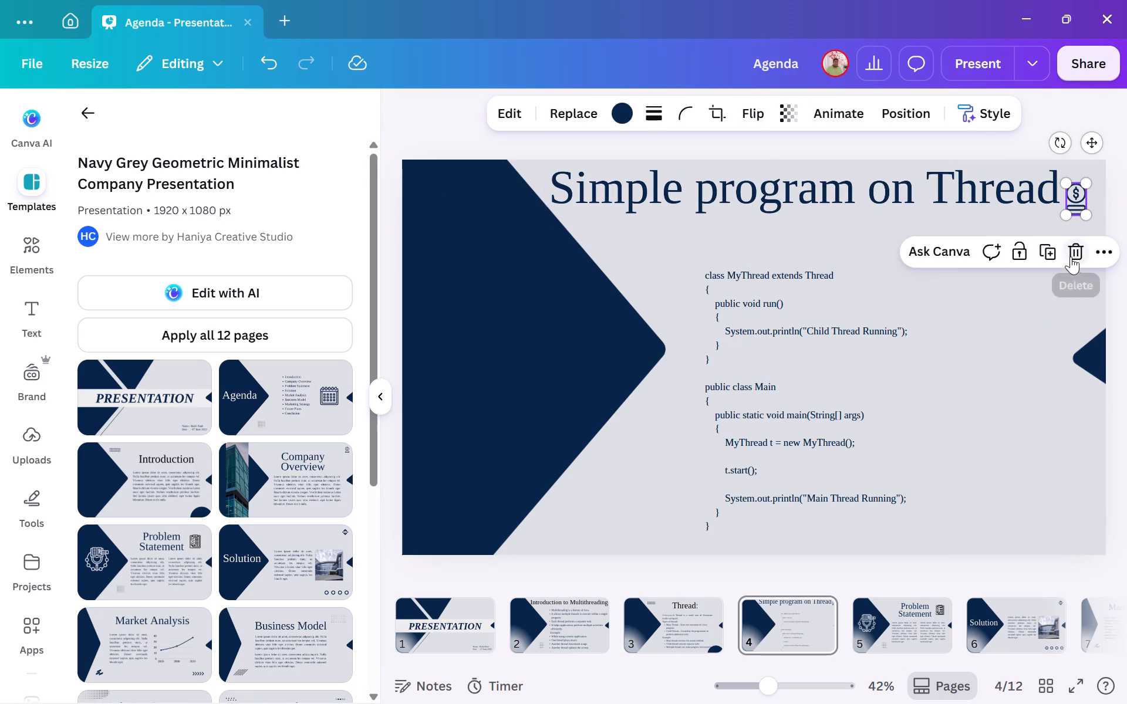
left_click(1074, 255)
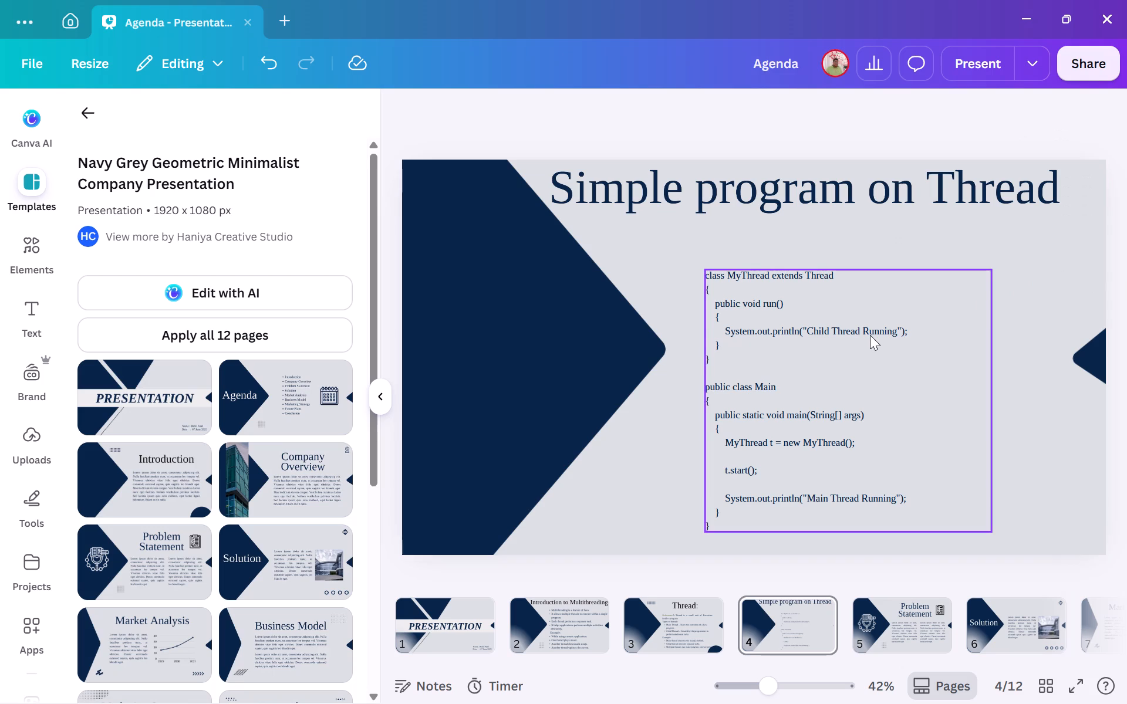
Move the code block up and left so it sits just below the one-line title.
left_click_drag(870, 335, 844, 300)
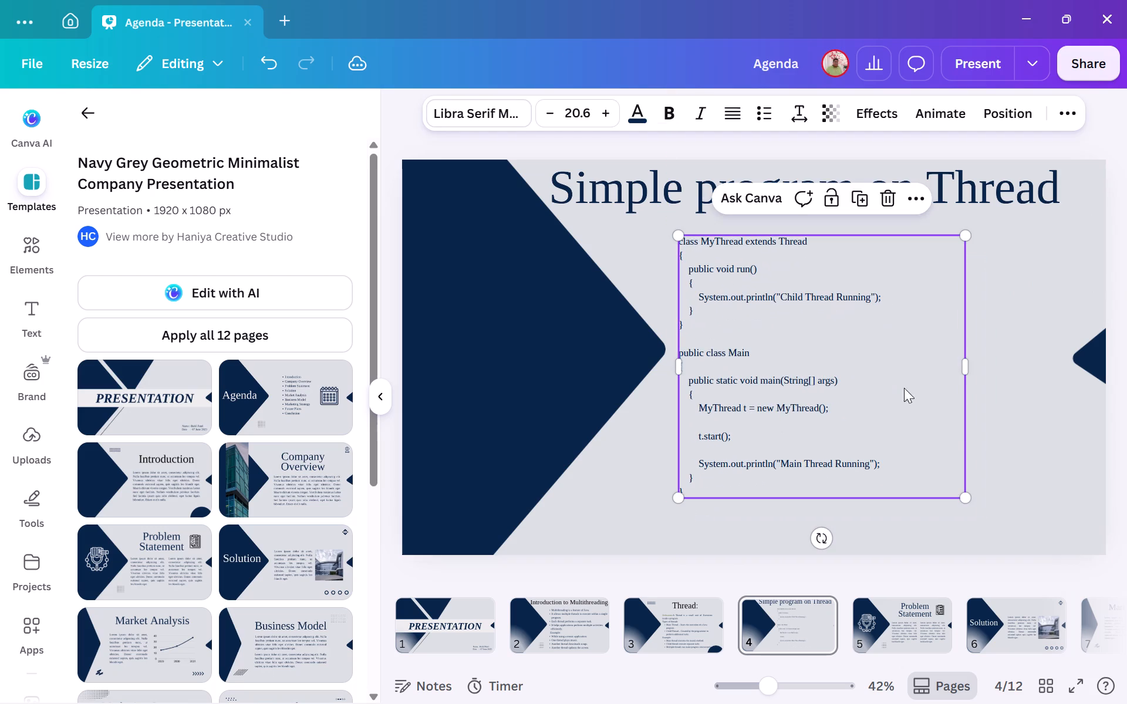
left_click(1014, 425)
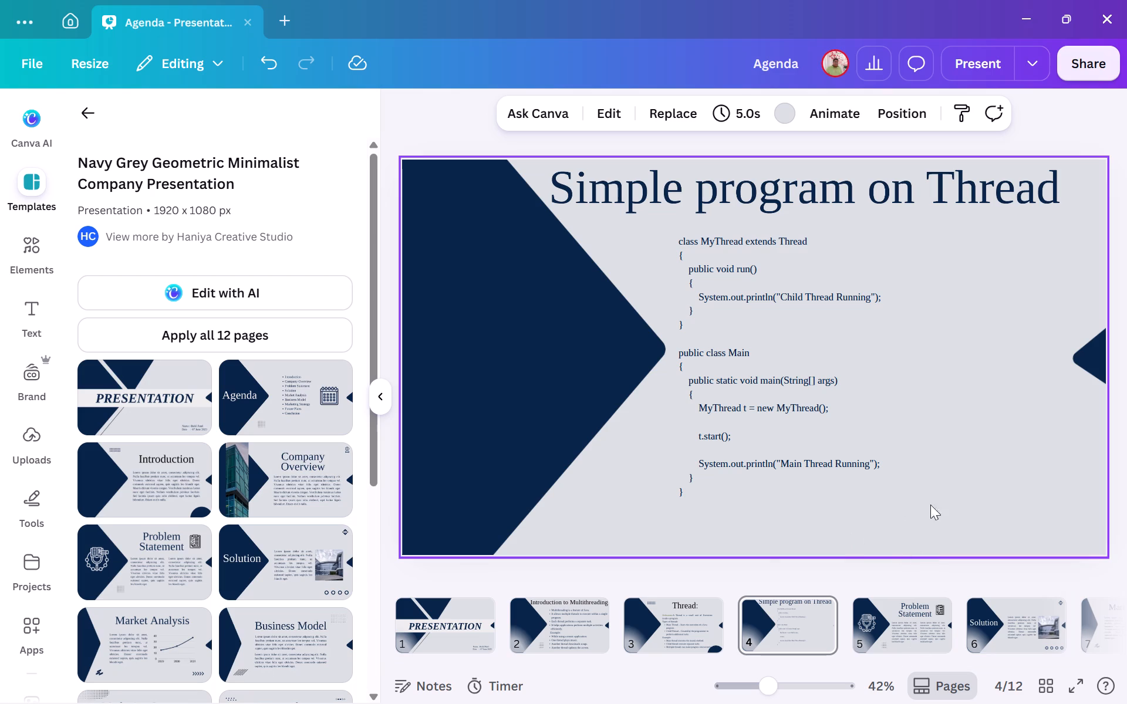
right_click(1003, 486)
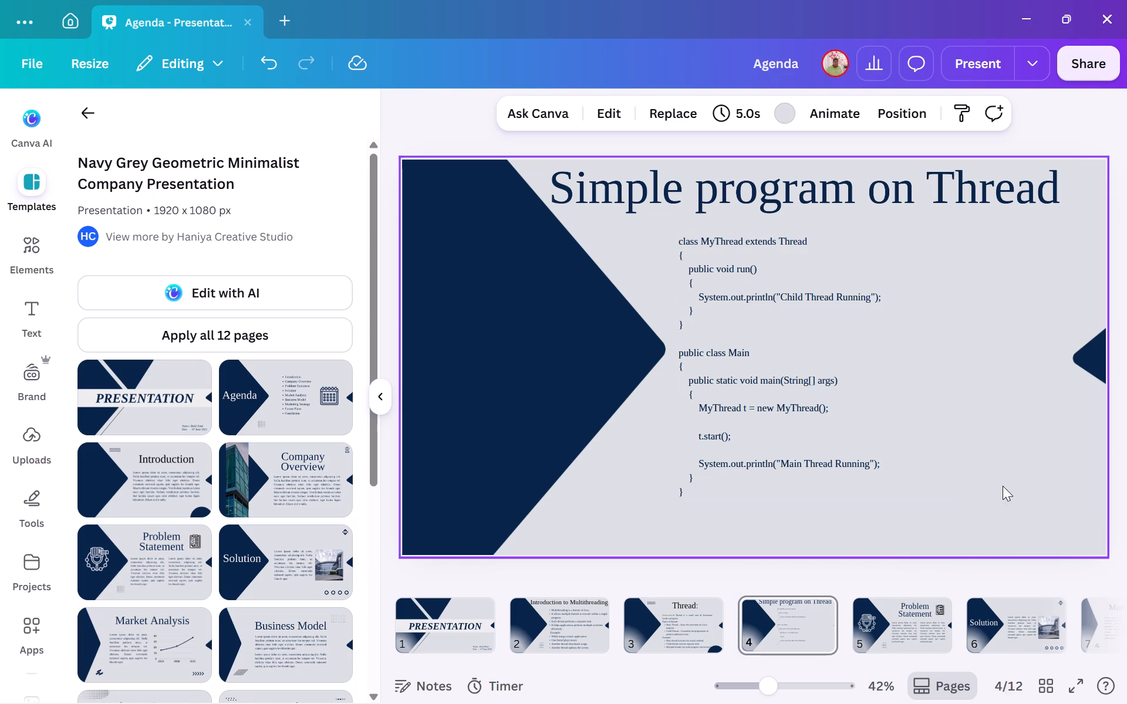
left_click(1003, 486)
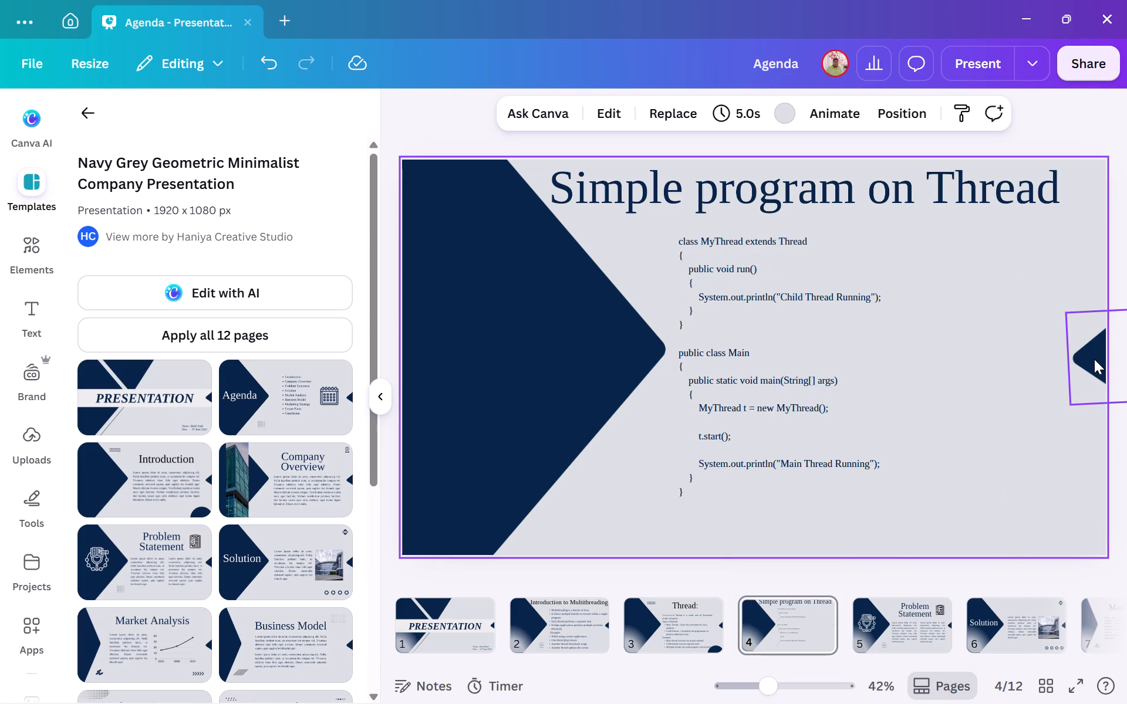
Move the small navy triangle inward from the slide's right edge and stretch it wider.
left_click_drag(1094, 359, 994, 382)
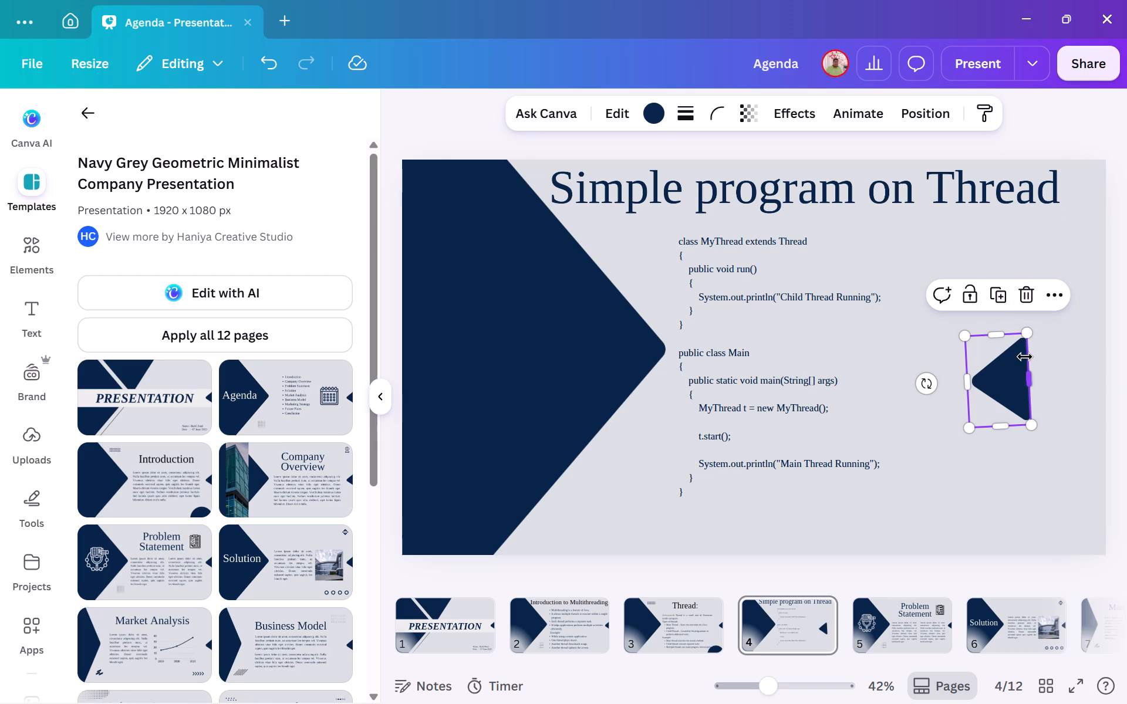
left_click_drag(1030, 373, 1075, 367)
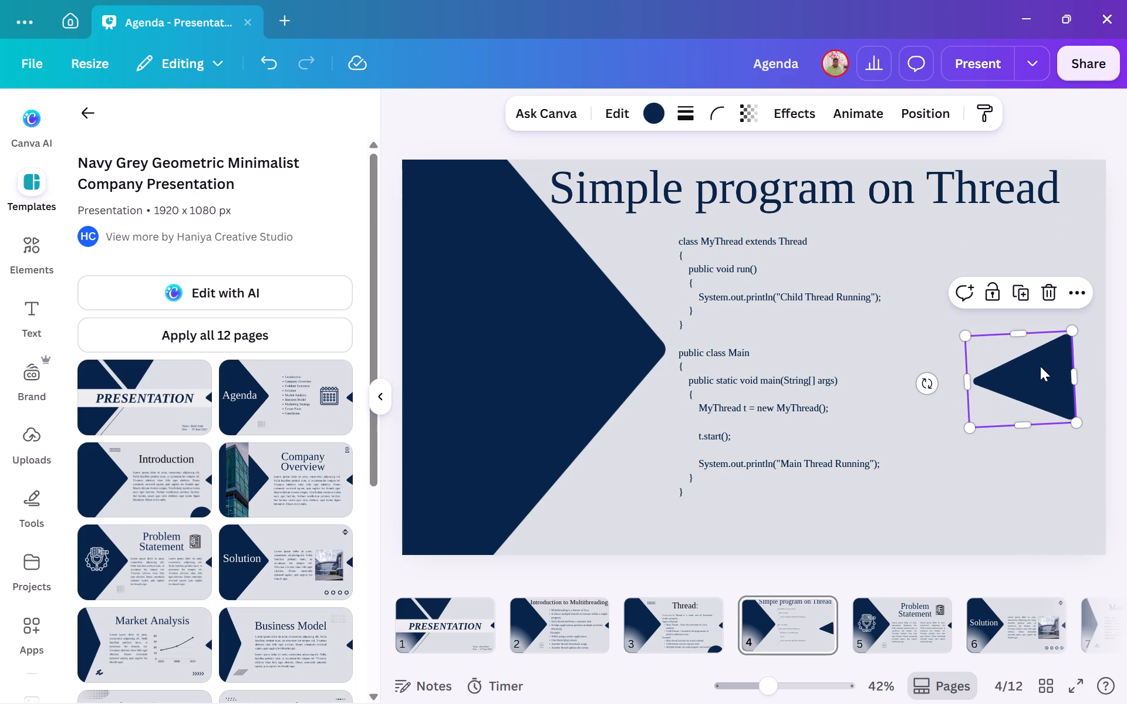
Delete the small navy triangle beside the code block.
left_click(1040, 366)
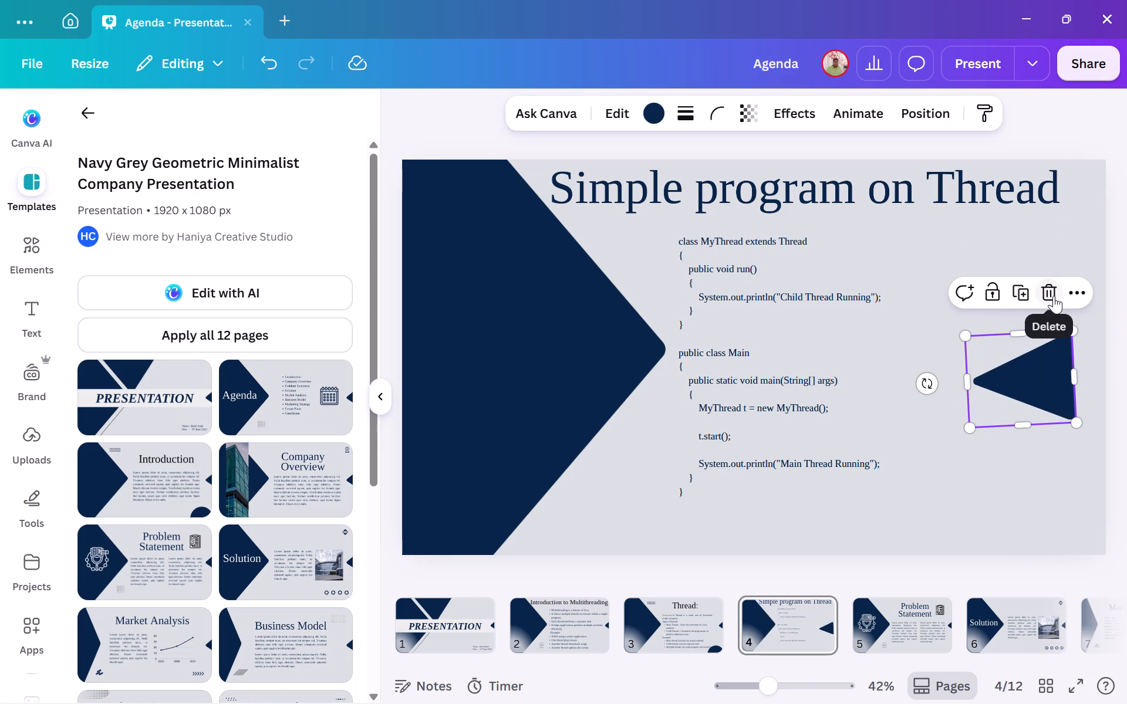
left_click(1054, 296)
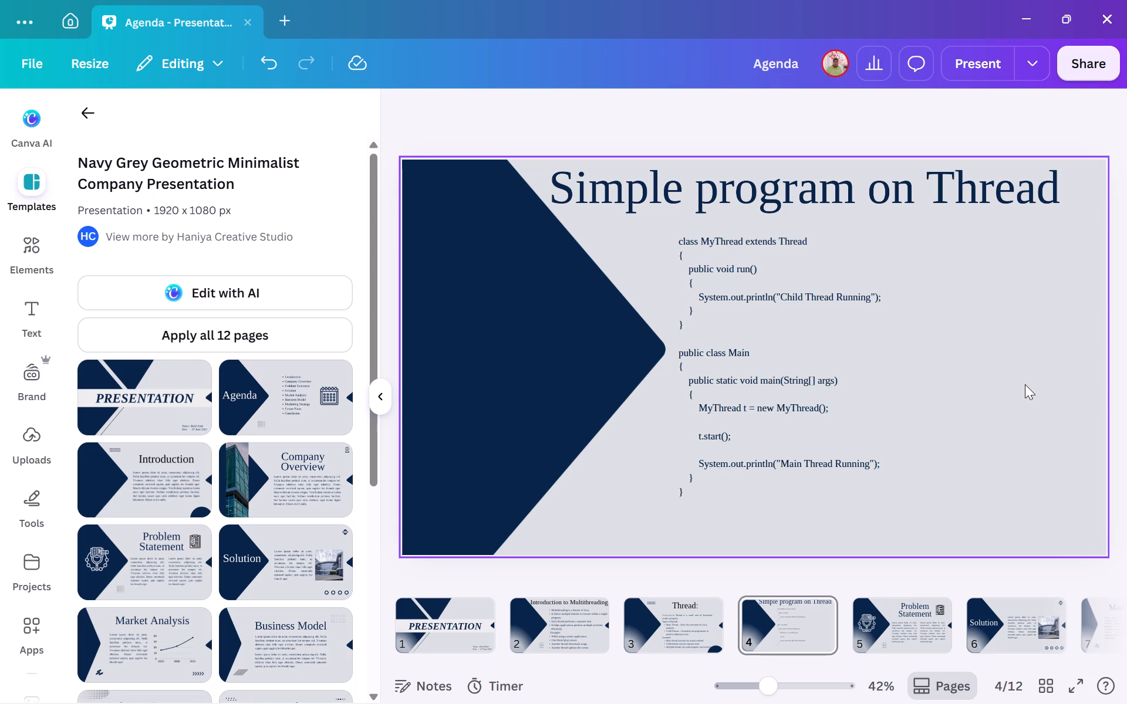
Duplicate the page 4 title "Simple program on Thread" and move the copy down over the middle of the code block.
left_click(822, 180)
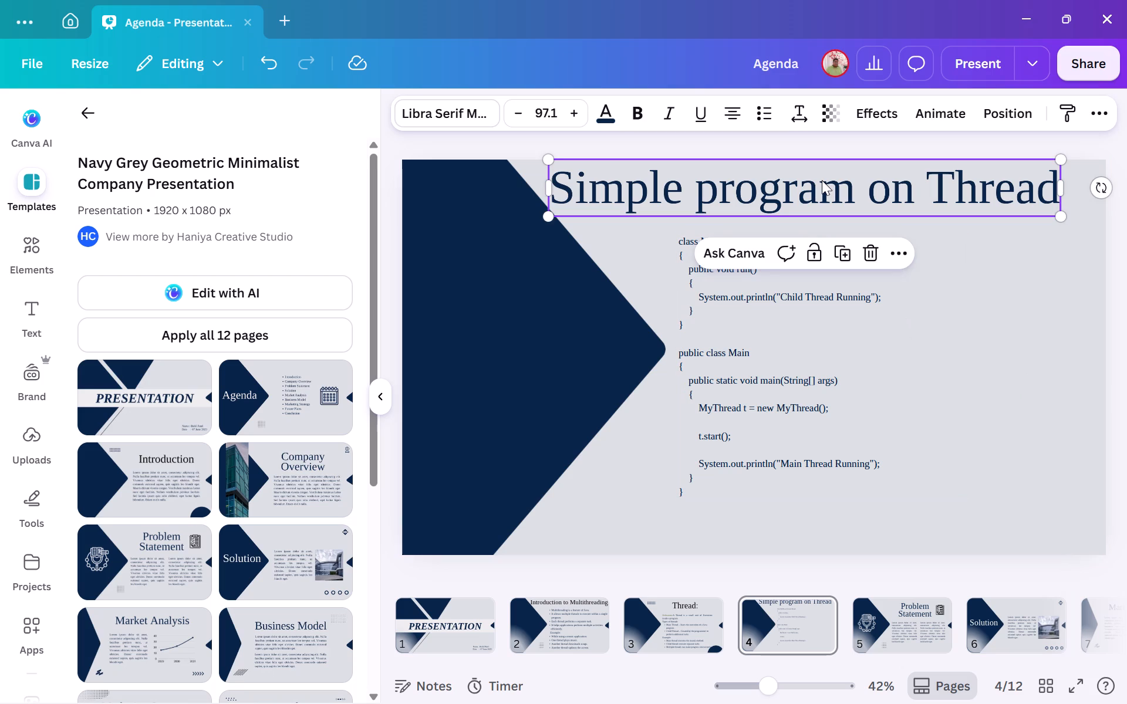
key("ctrl+c")
key("ctrl+c")
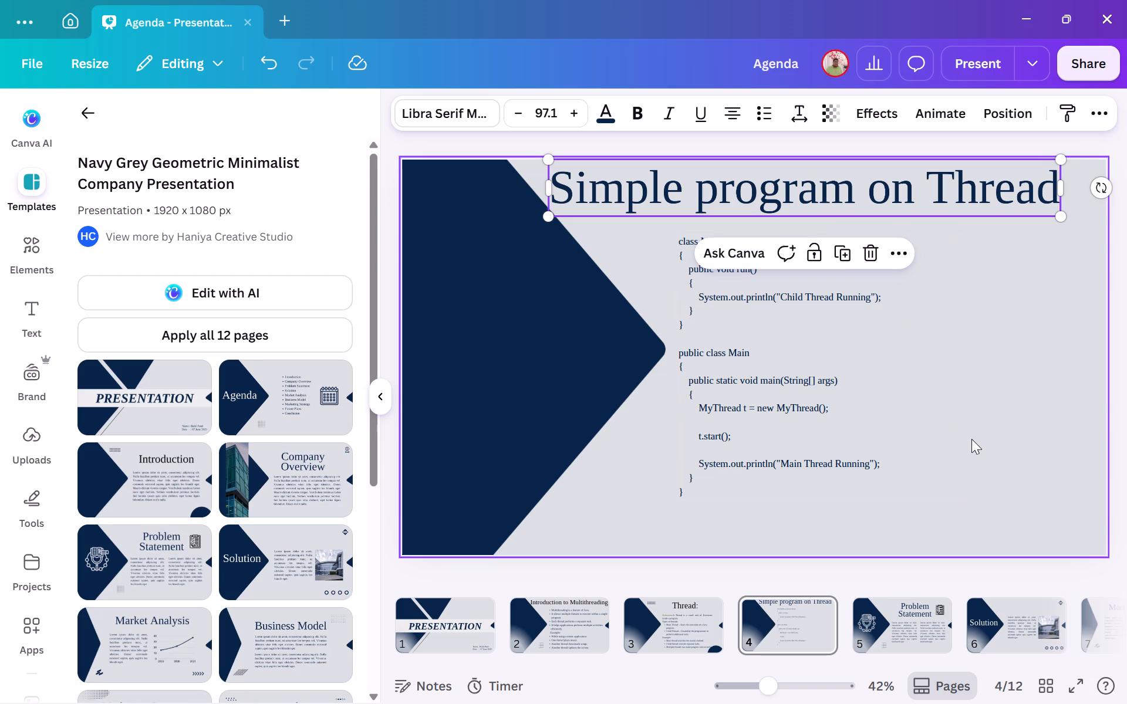
left_click(971, 439)
key("ctrl+v")
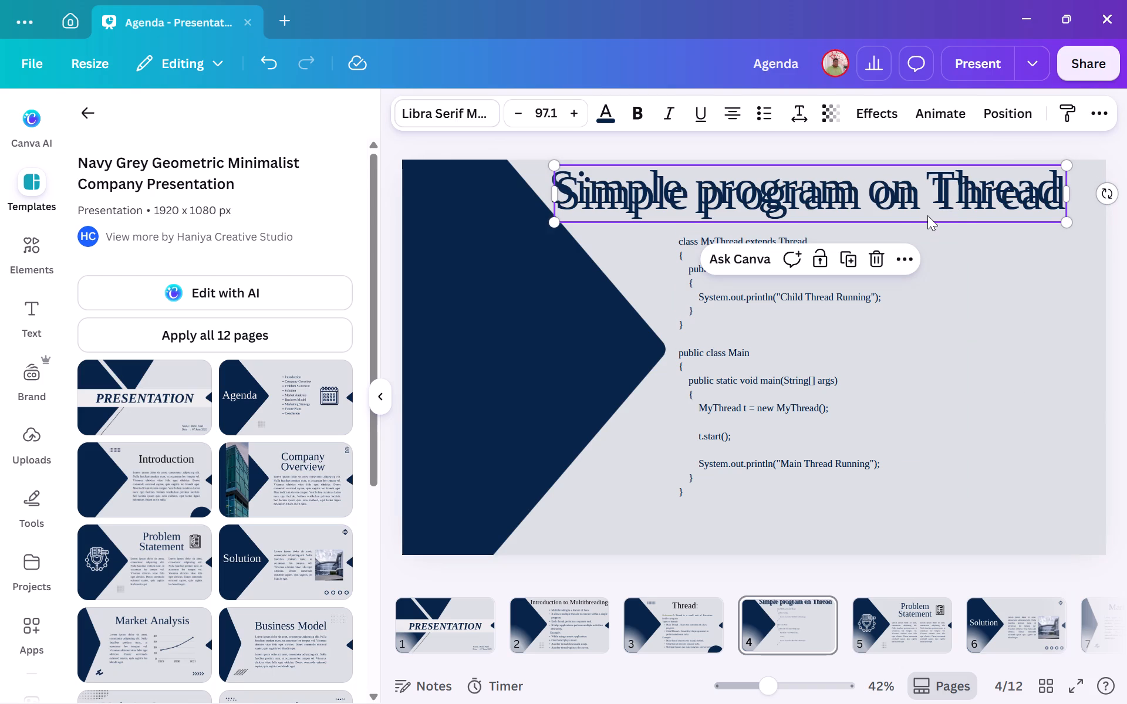
left_click_drag(926, 219, 983, 360)
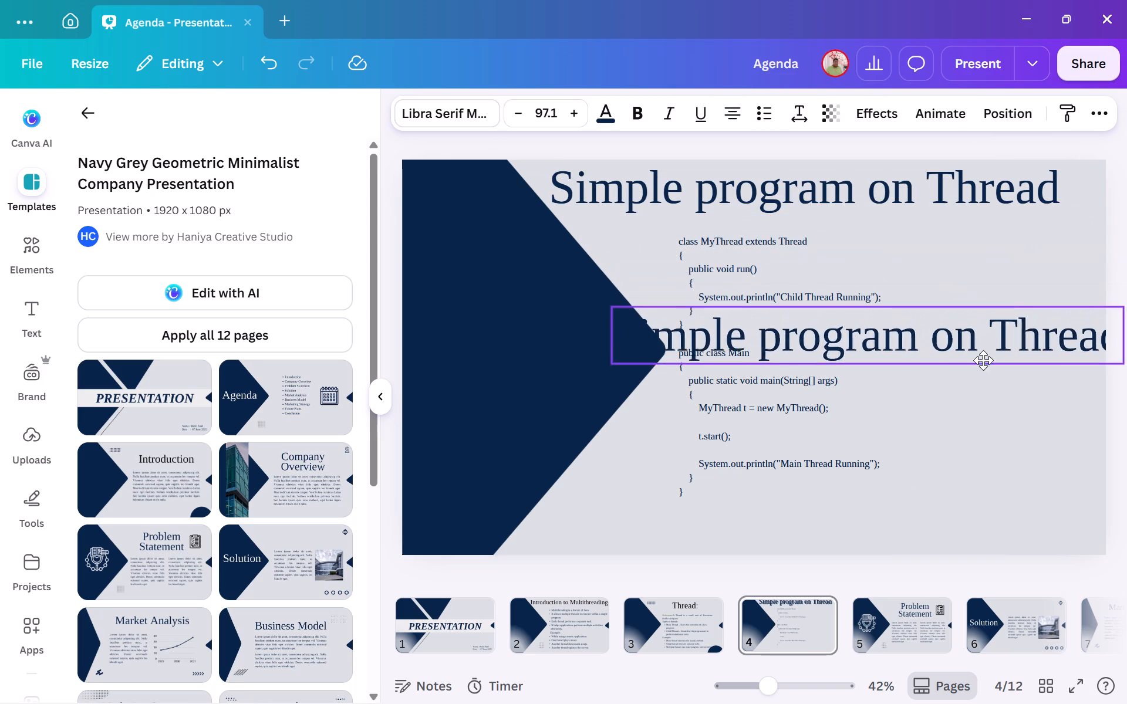
left_click_drag(983, 360, 982, 360)
Clear all the text in the duplicated title box over the code block.
left_click(994, 350)
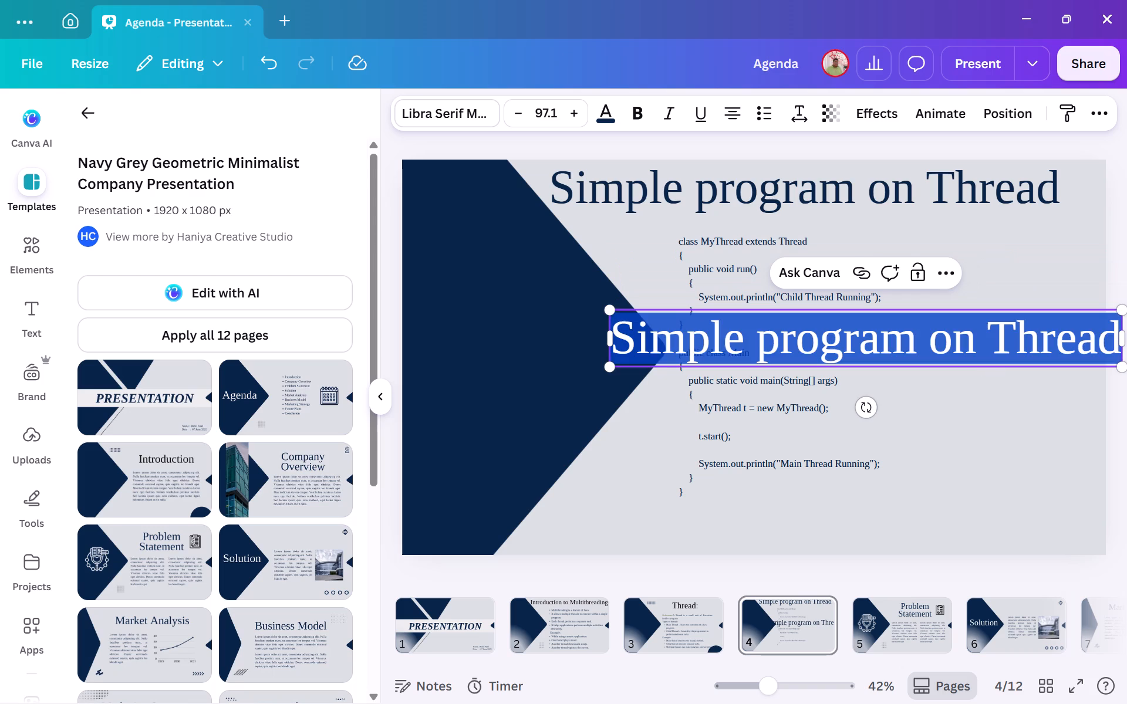
key("BackSpace")
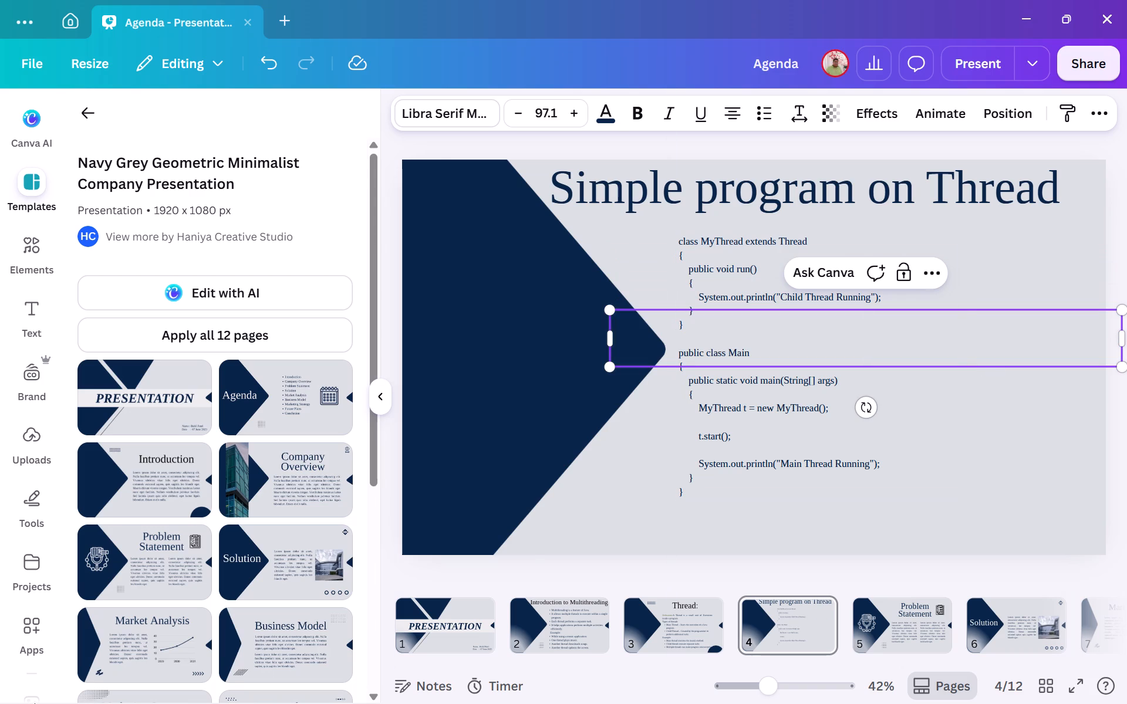
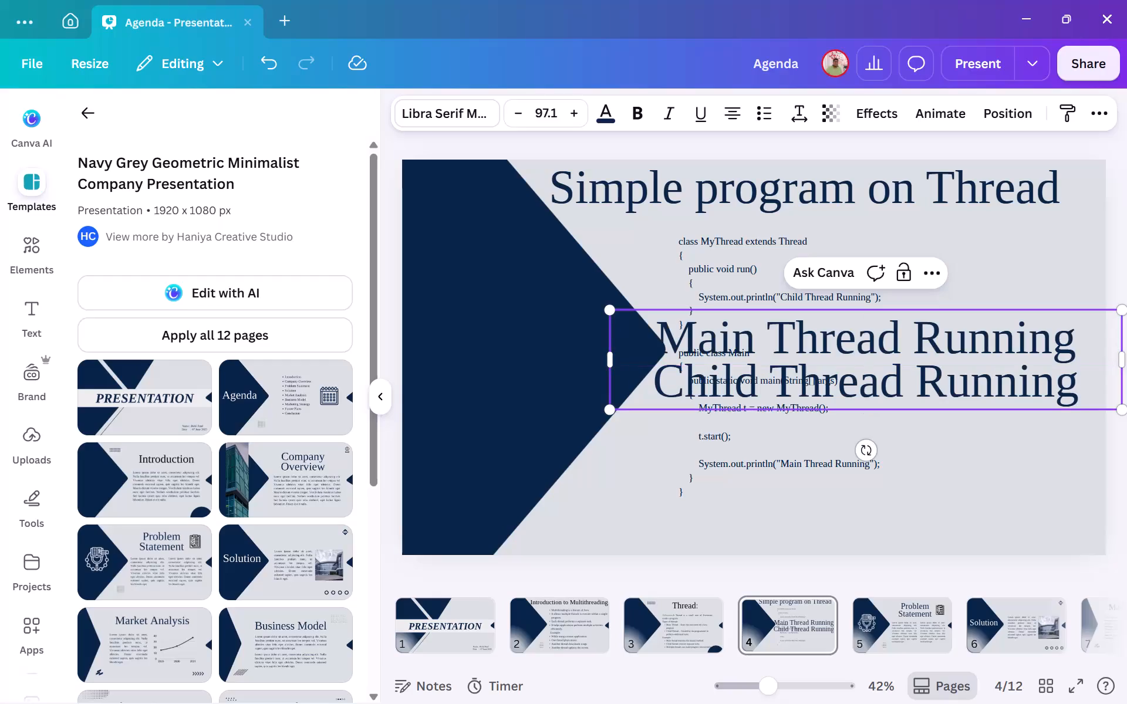
Scale down the "Main Thread Running / Child Thread Running" text box on page 4 to a font size of about 72.7.
left_click_drag(1119, 410, 994, 362)
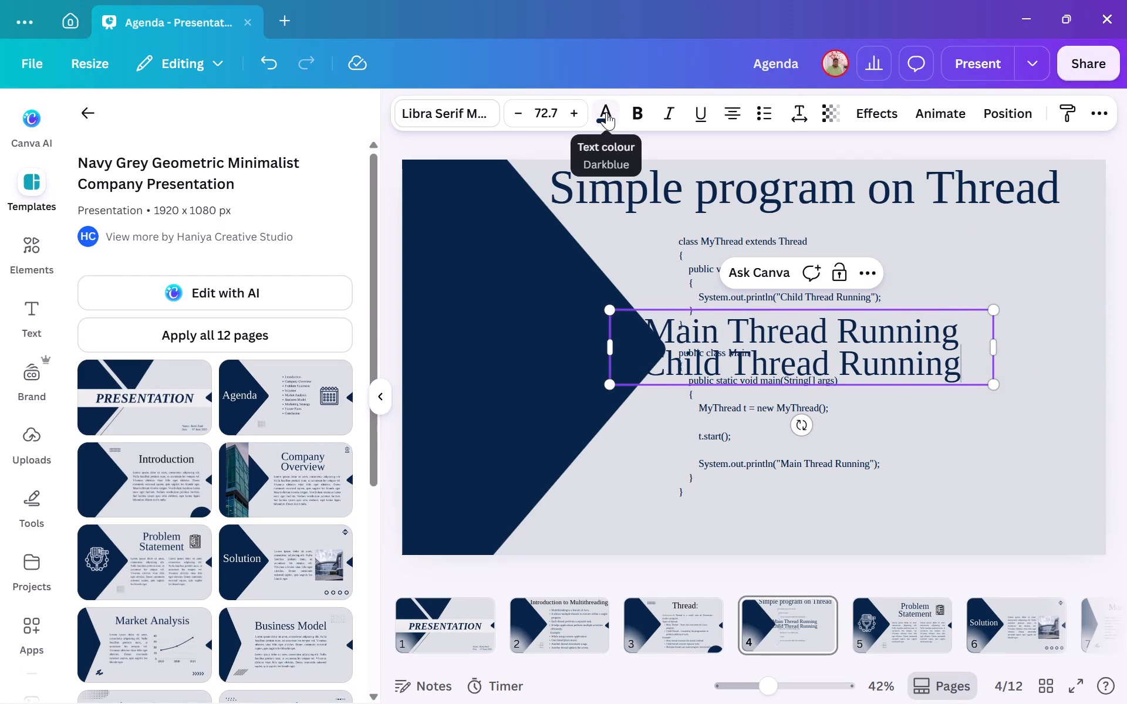
Change the "Main Thread Running / Child Thread Running" text colour to black from the design's colours.
left_click(606, 112)
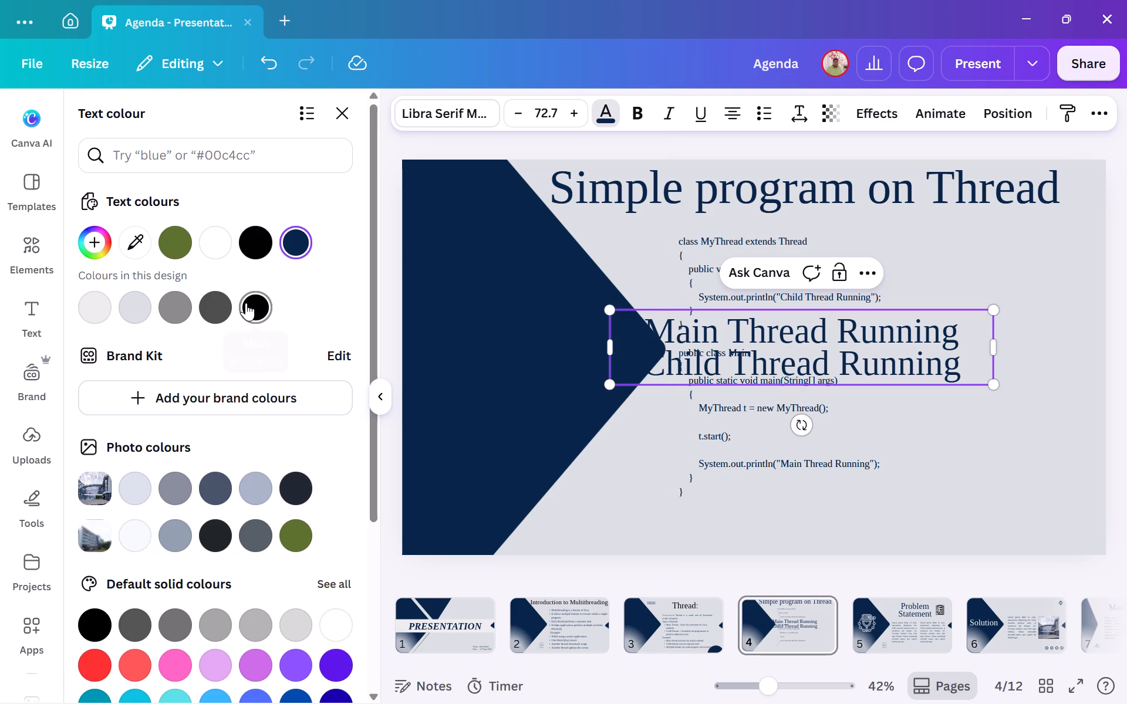
left_click(246, 303)
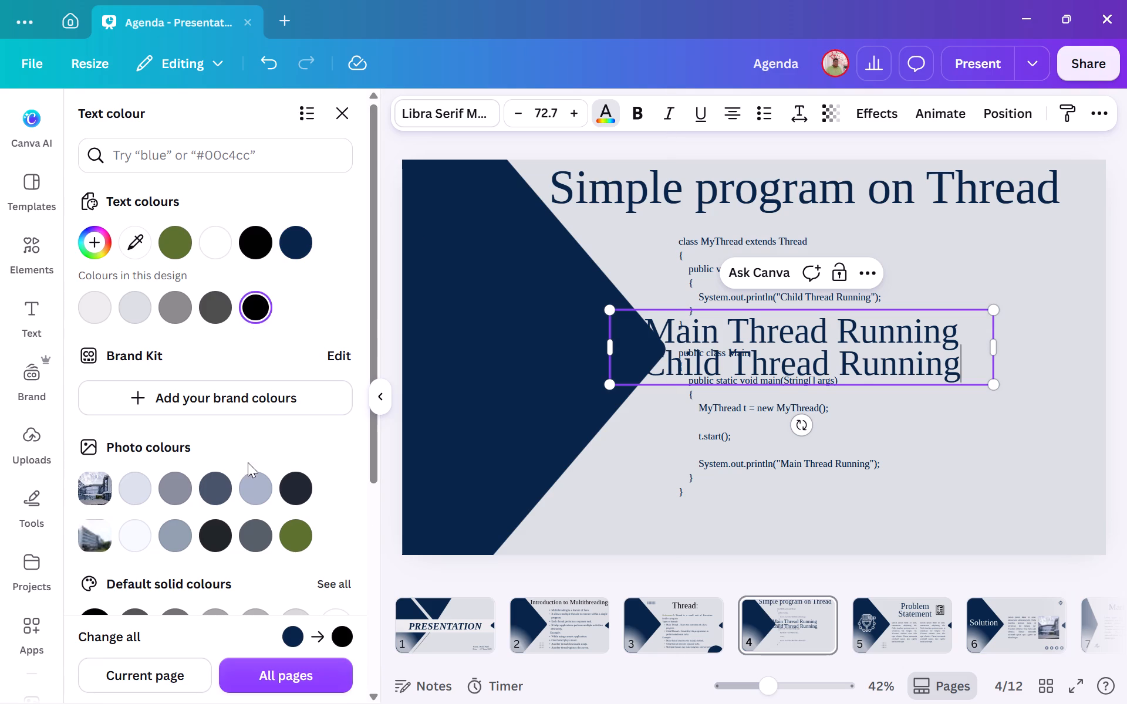
Change the navy text colour to near-black #010101 and apply the change across all pages.
left_click(207, 528)
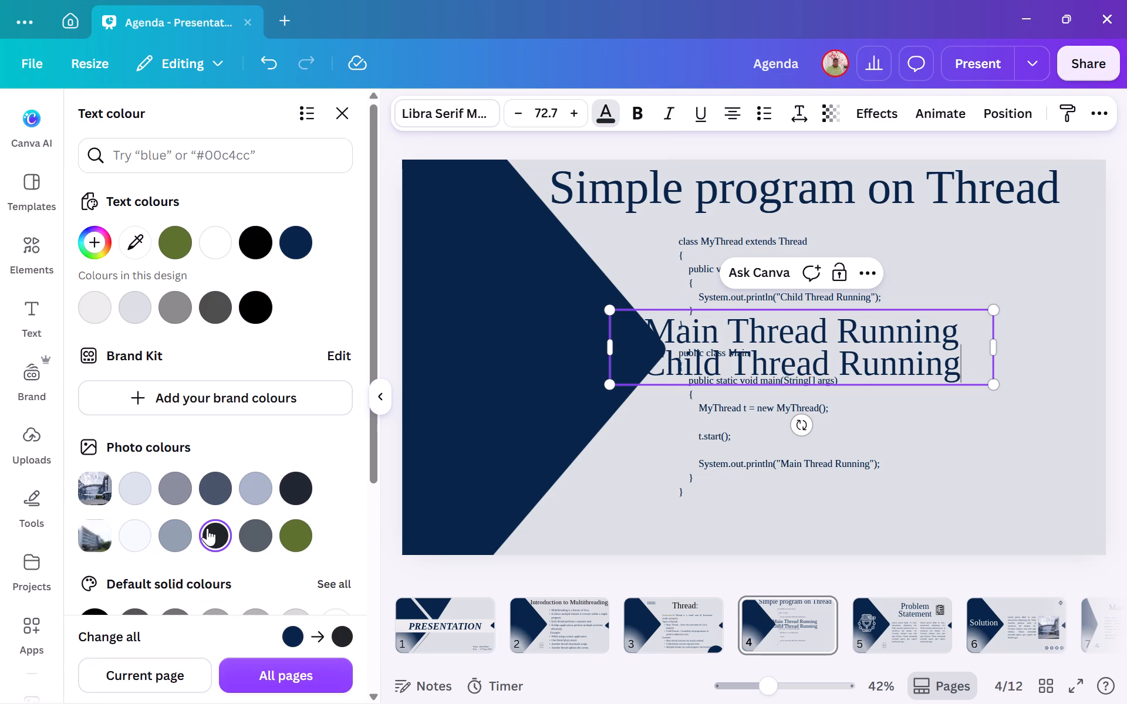
left_click(258, 246)
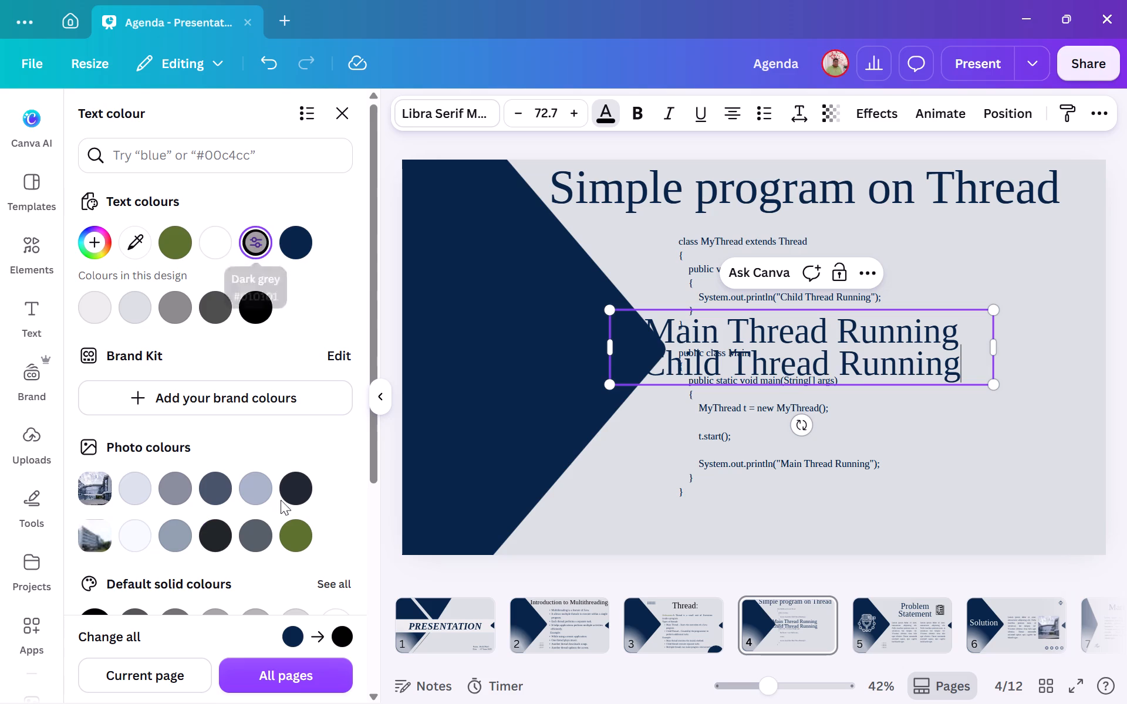
left_click(295, 682)
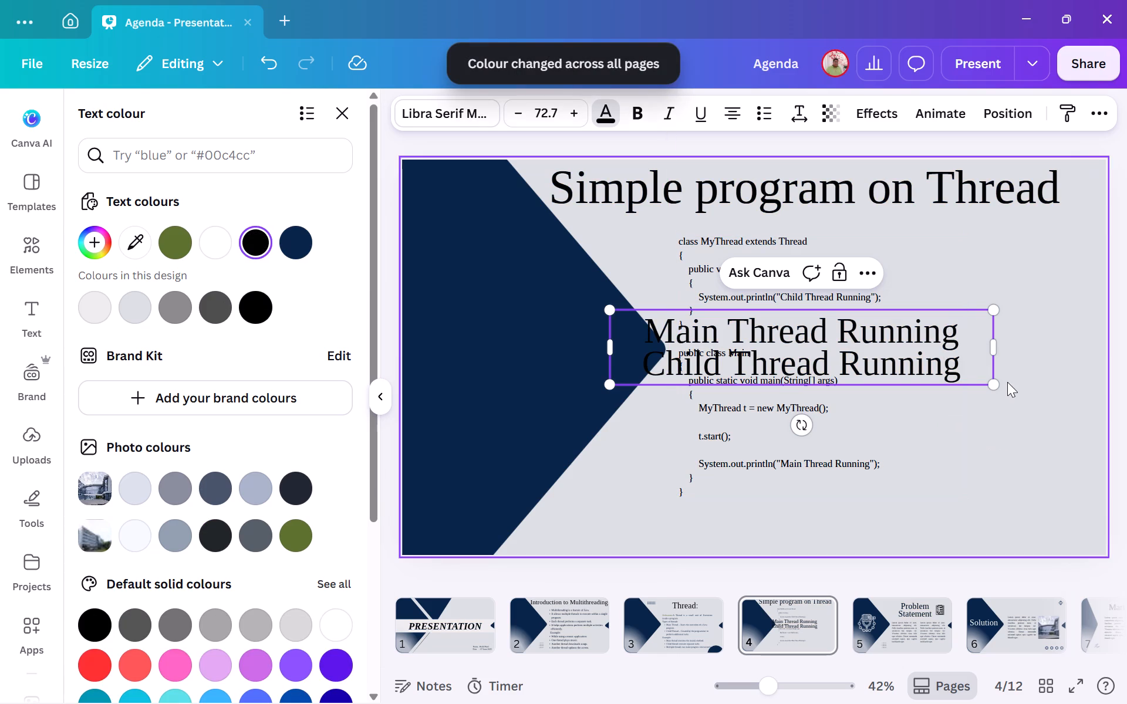
Scale the two-line thread output text down to size 53.9 and move it off the code block toward the slide's right edge.
left_click_drag(991, 385, 893, 363)
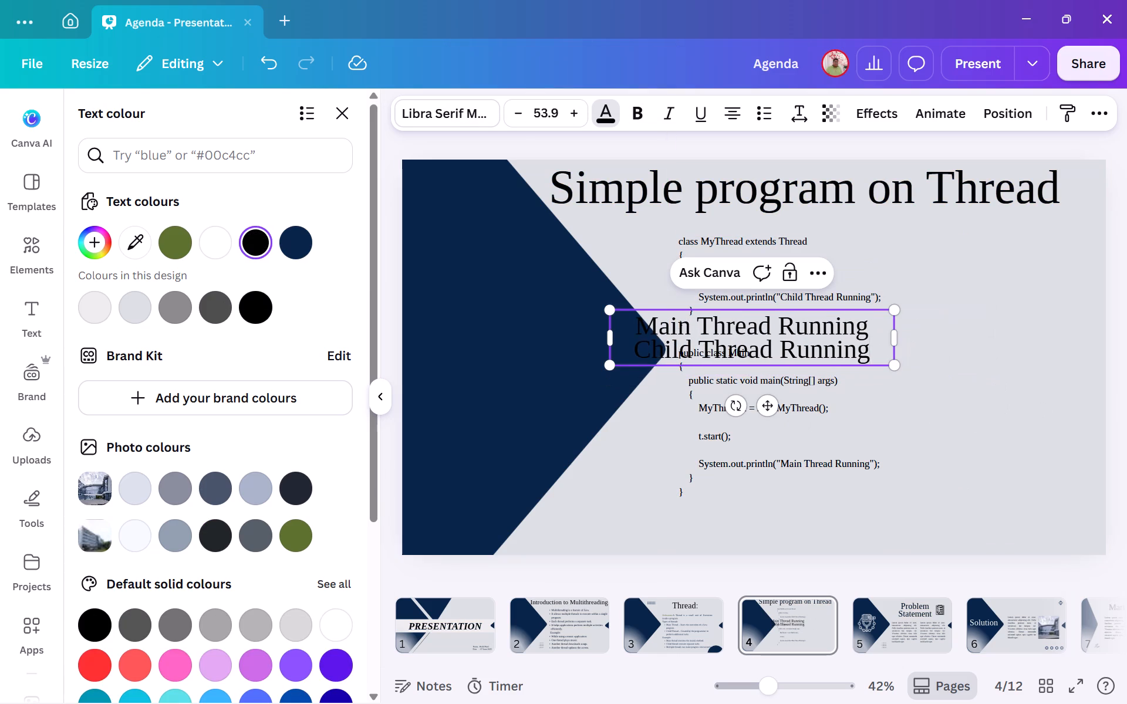
left_click_drag(760, 339, 823, 359)
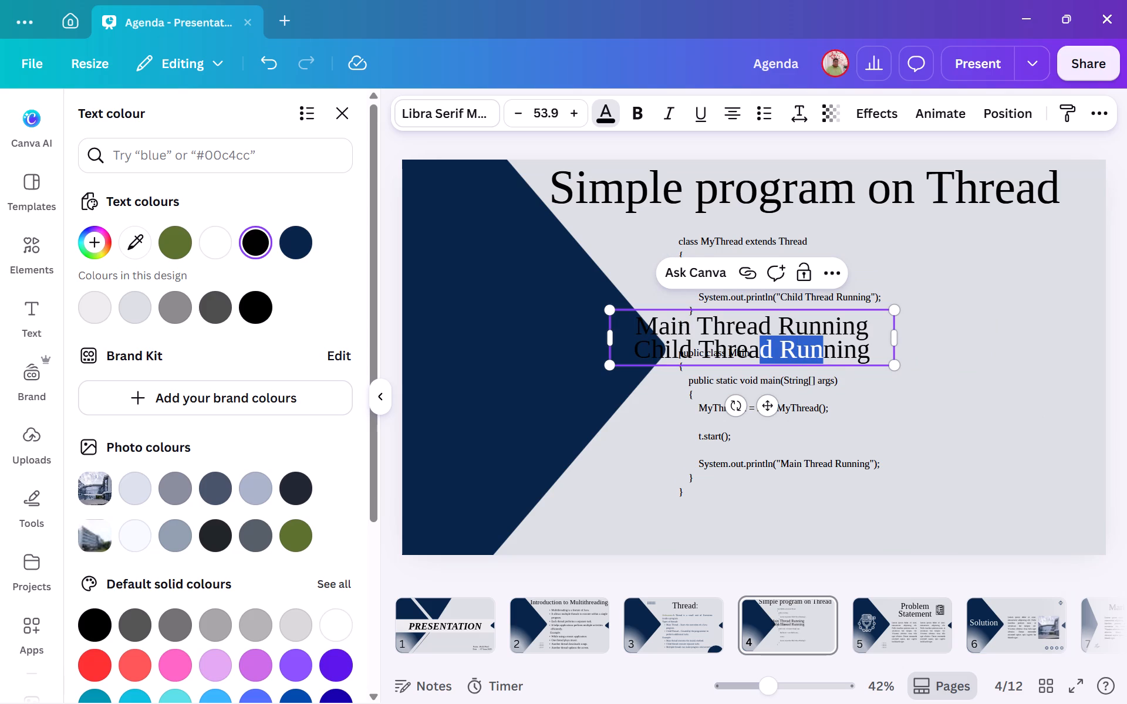
left_click(875, 333)
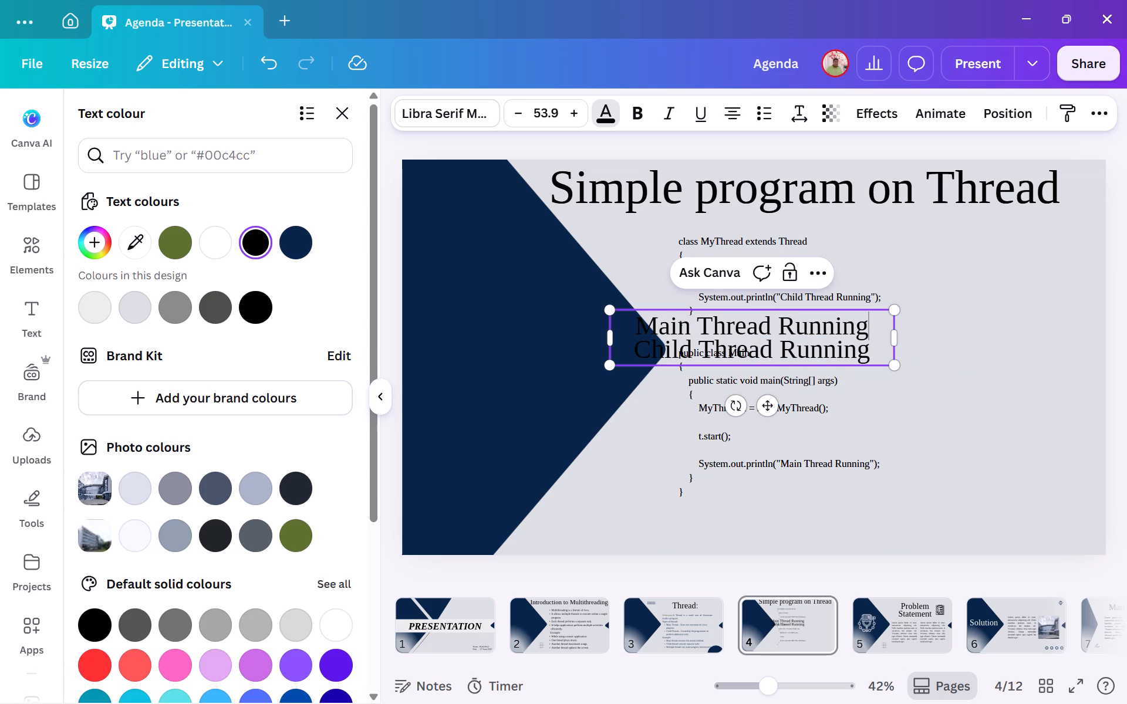
left_click_drag(621, 308, 677, 343)
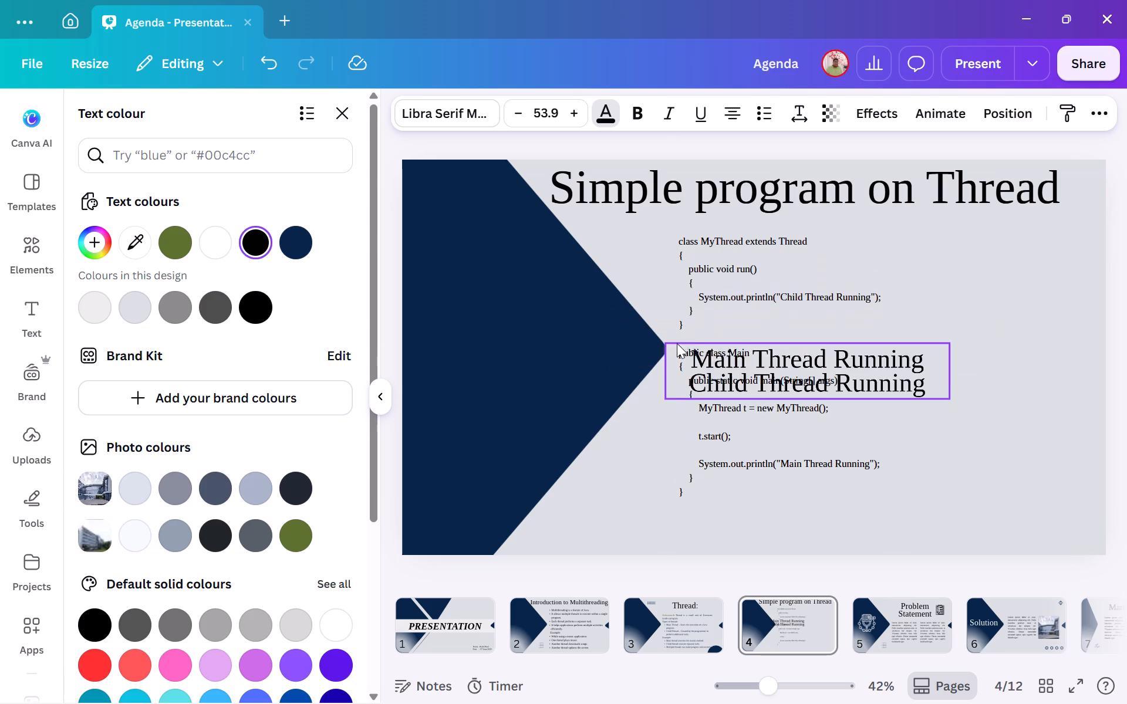
left_click_drag(677, 343, 872, 402)
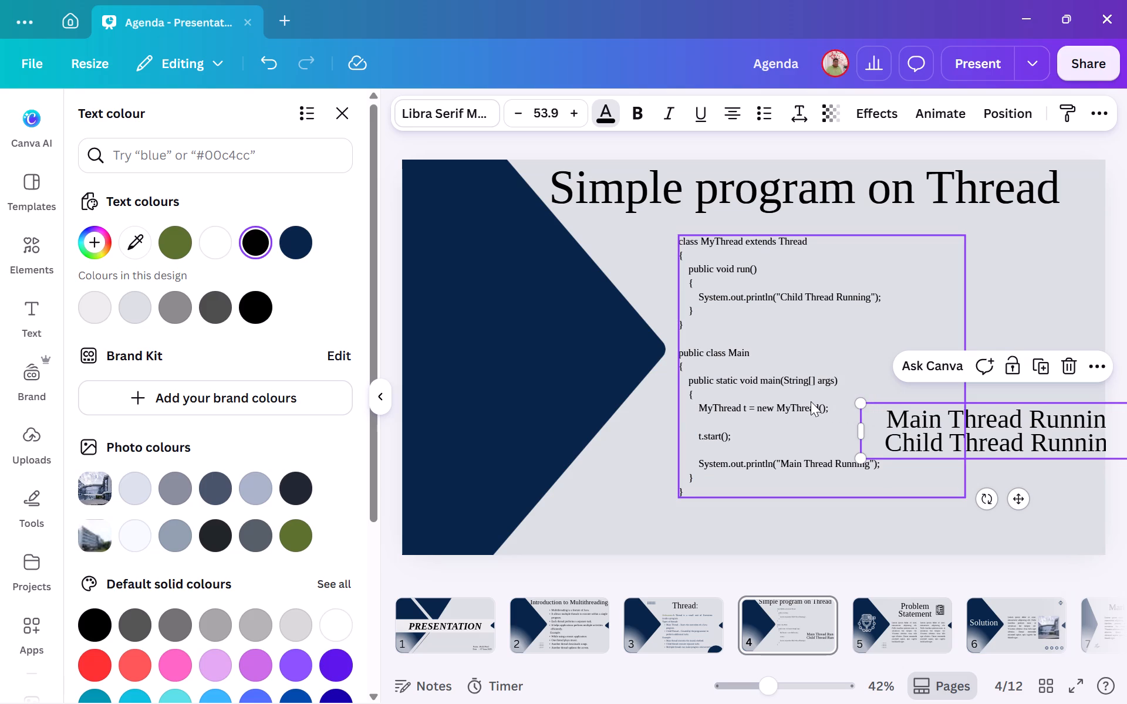
Move the code block up and slightly left so it starts right under the page 4 title.
left_click_drag(811, 401, 802, 388)
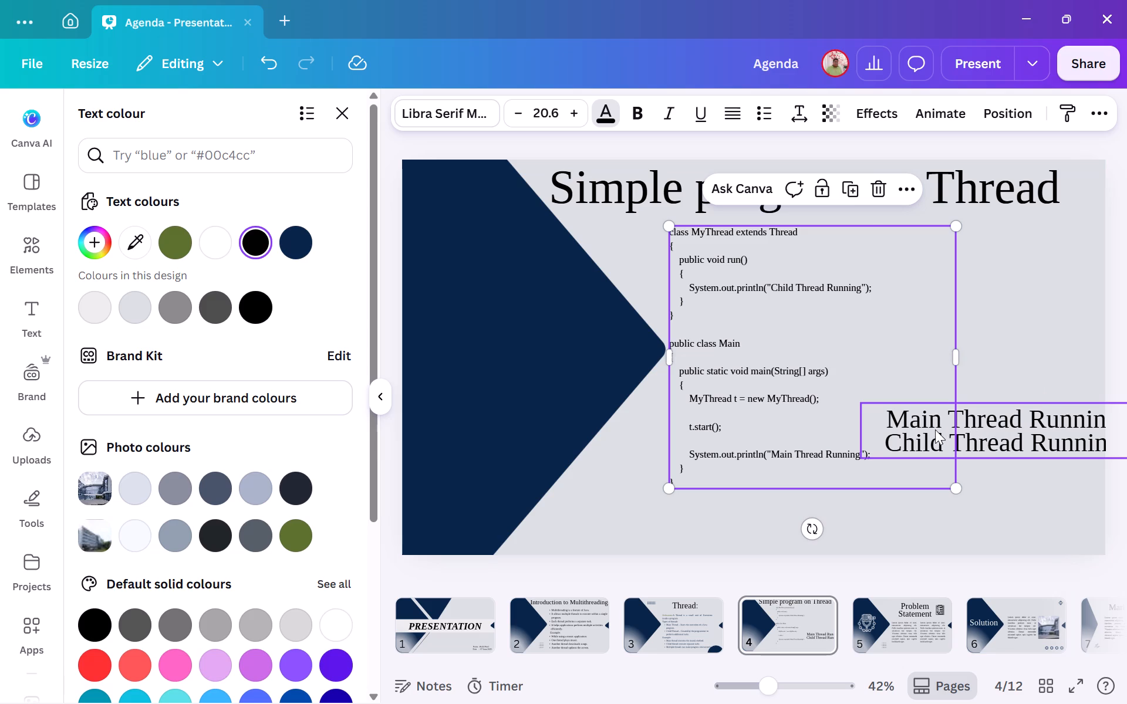
left_click_drag(933, 429, 937, 405)
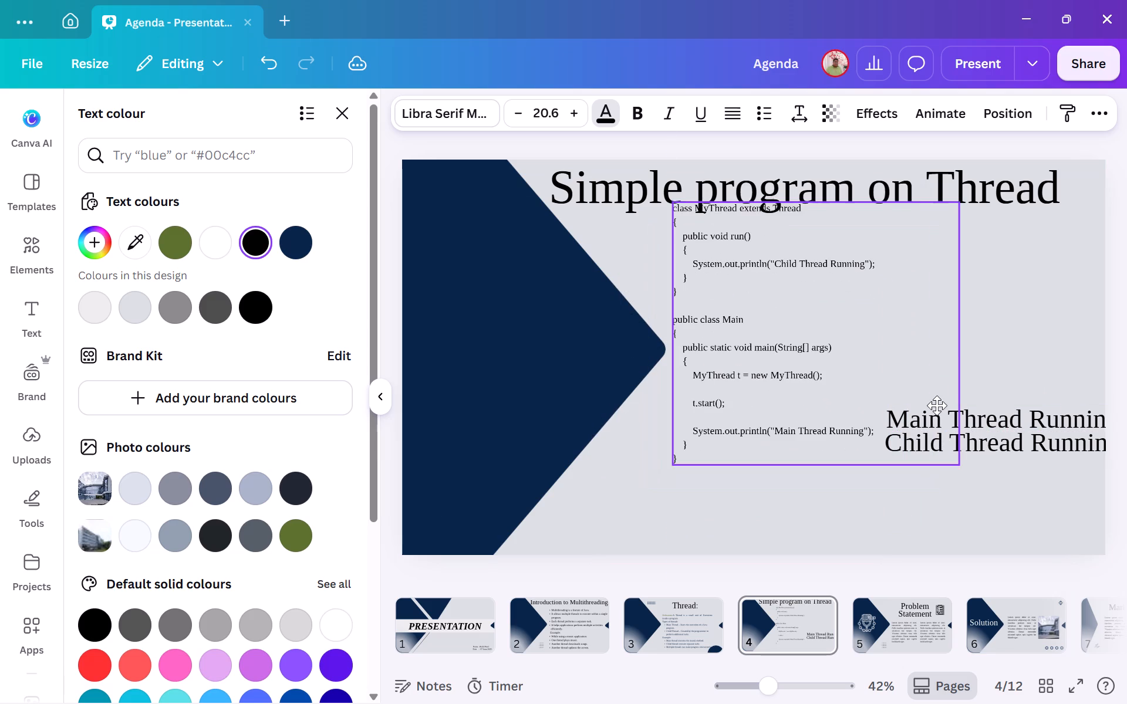
left_click_drag(937, 405, 936, 410)
Move the "Main Thread Running / Child Thread Running" text directly beneath the code block.
left_click_drag(1018, 449, 953, 515)
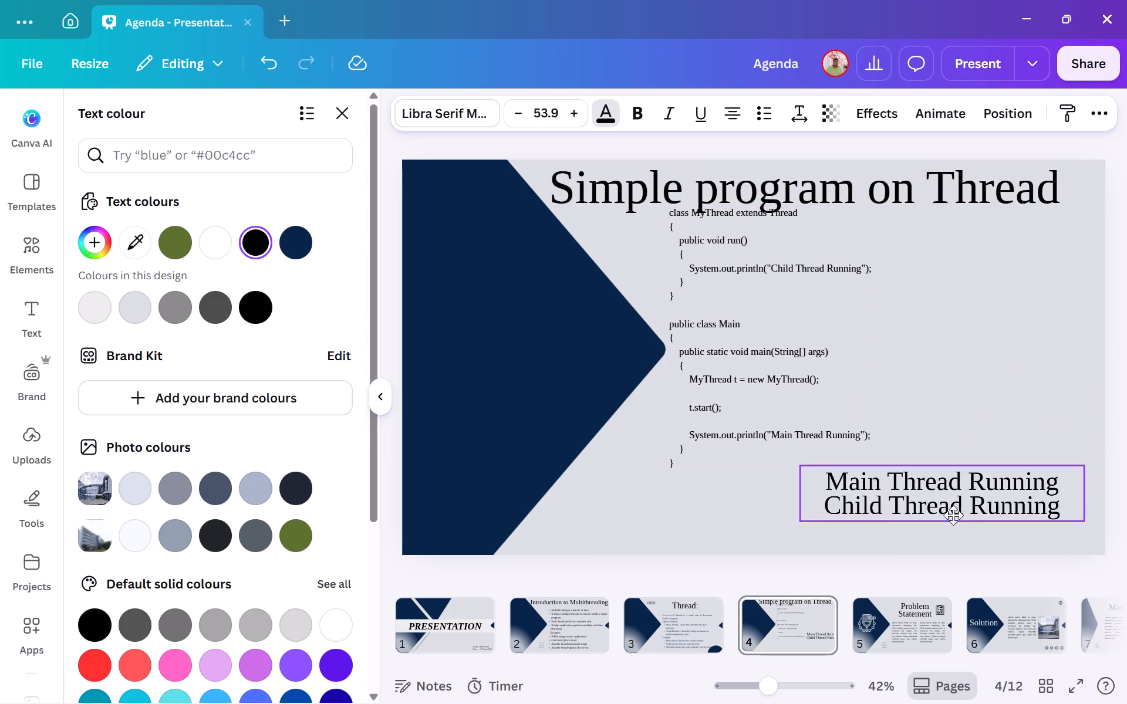
left_click_drag(953, 515, 848, 520)
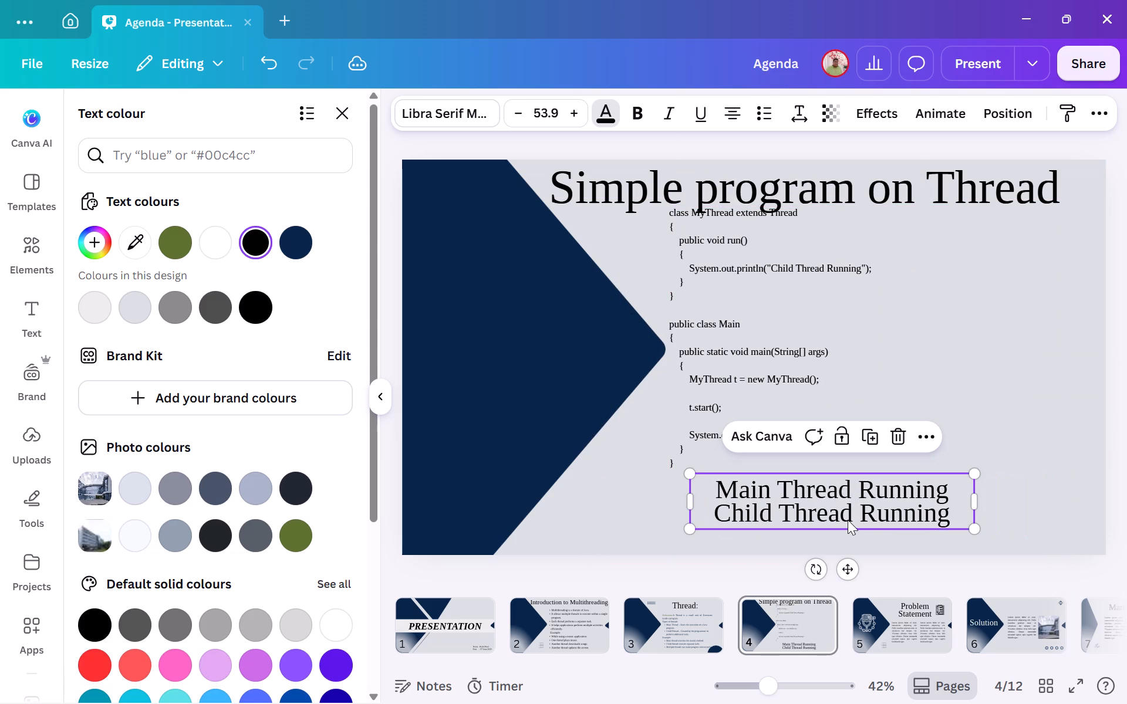
Reduce the font size of the output text beneath the code block to 39.9.
left_click(521, 106)
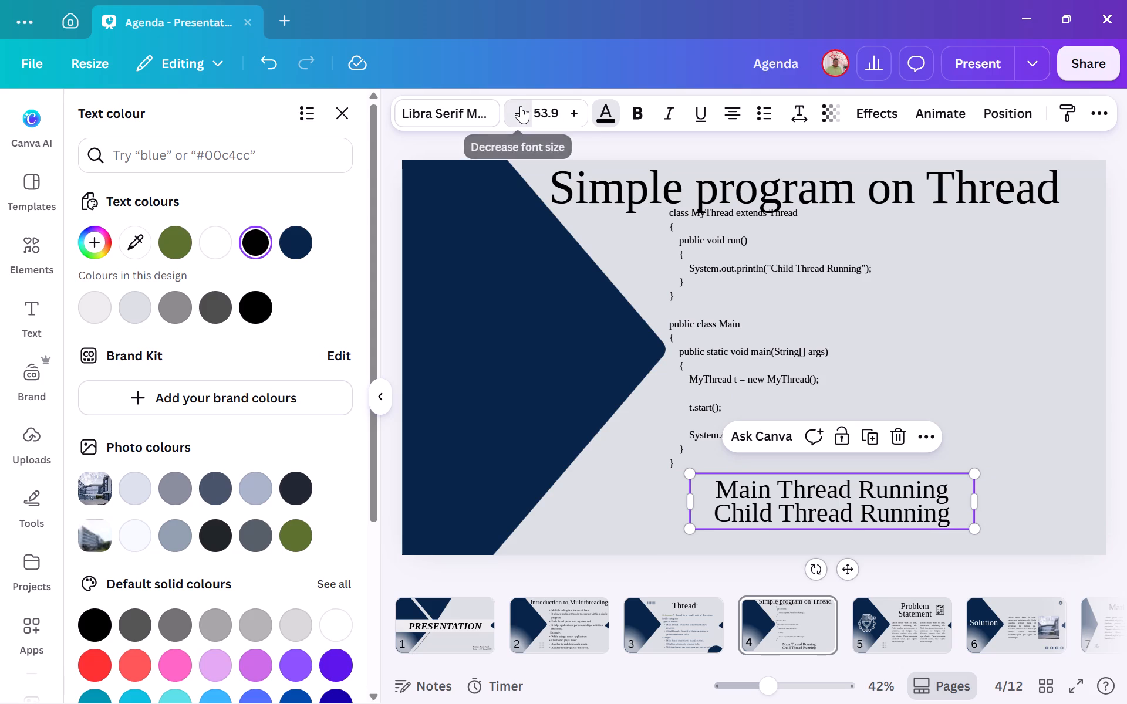
triple_click(521, 106)
triple_click(521, 106)
triple_click(521, 106)
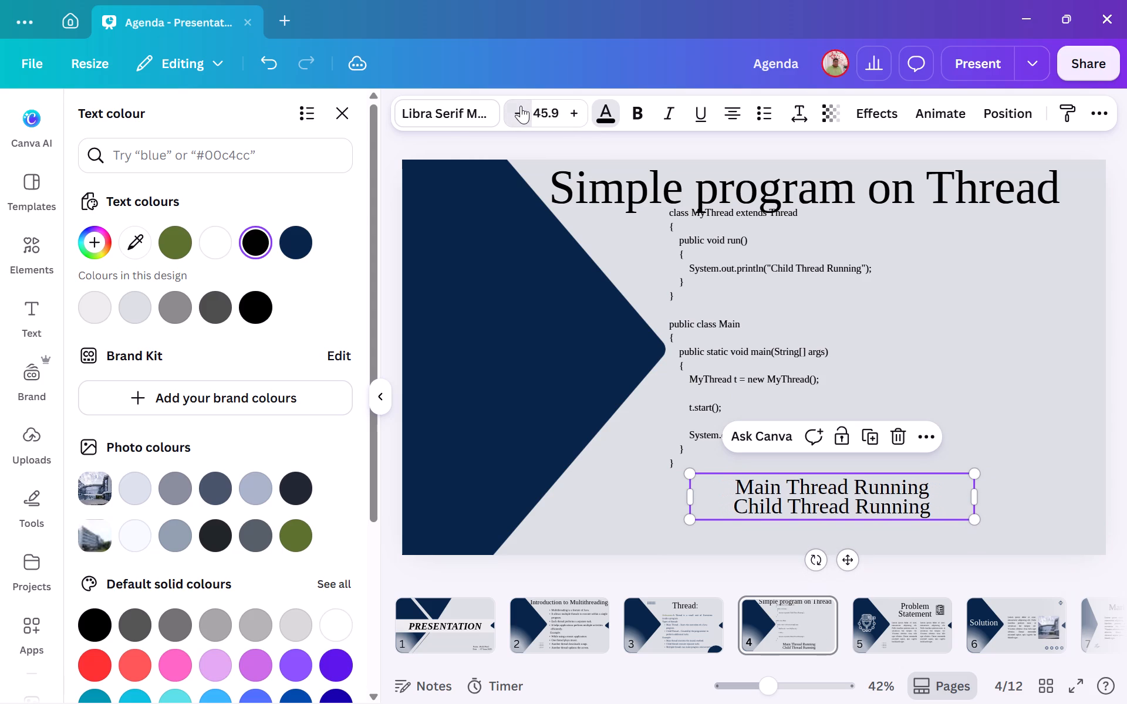
triple_click(521, 106)
left_click(521, 106)
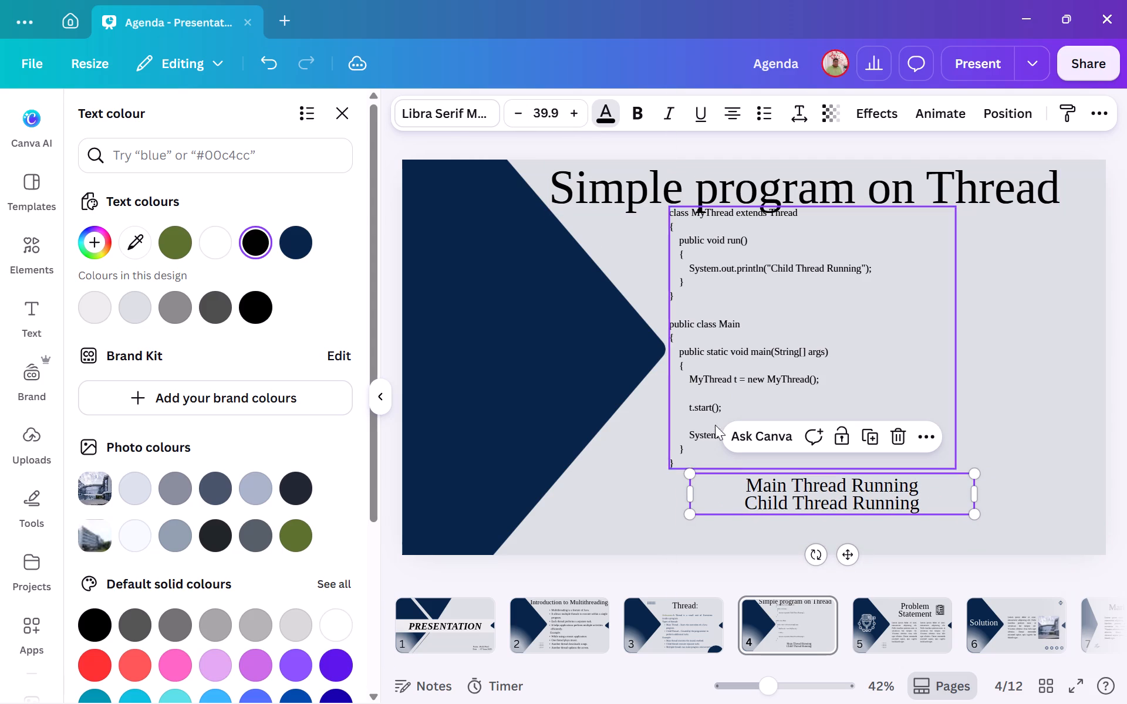
Add the line "Output:" above "Main Thread Running" in the output text box.
left_click(734, 485)
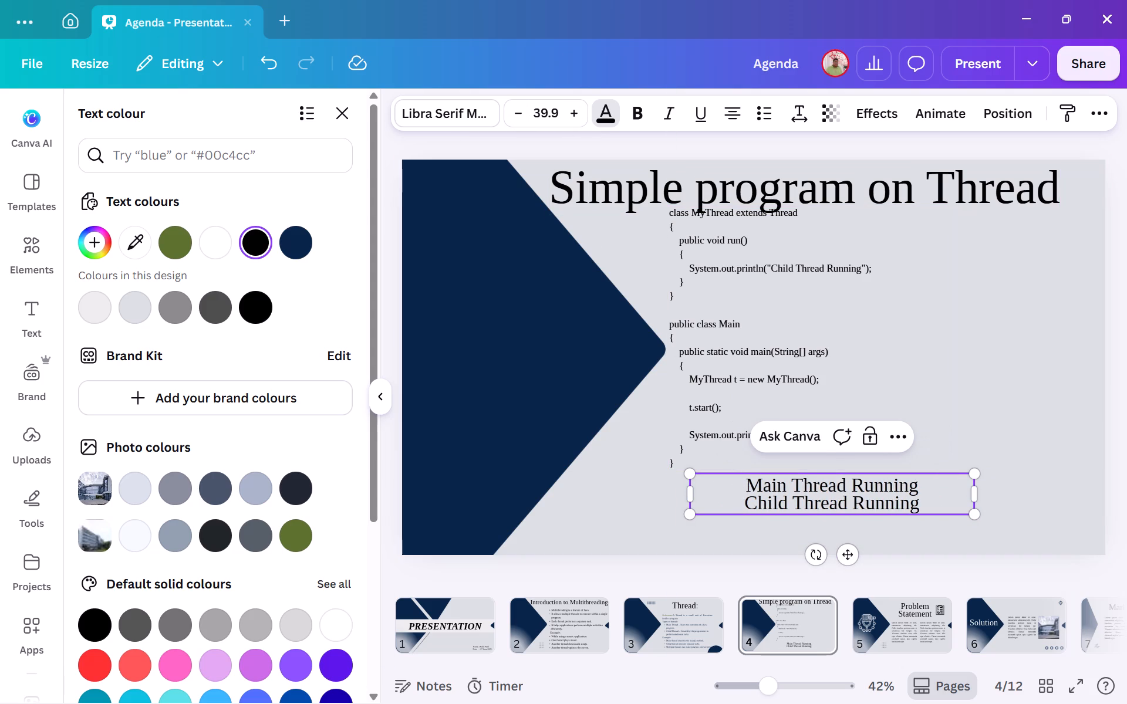
type("Out")
type("put")
key("shift+colon")
key("Return")
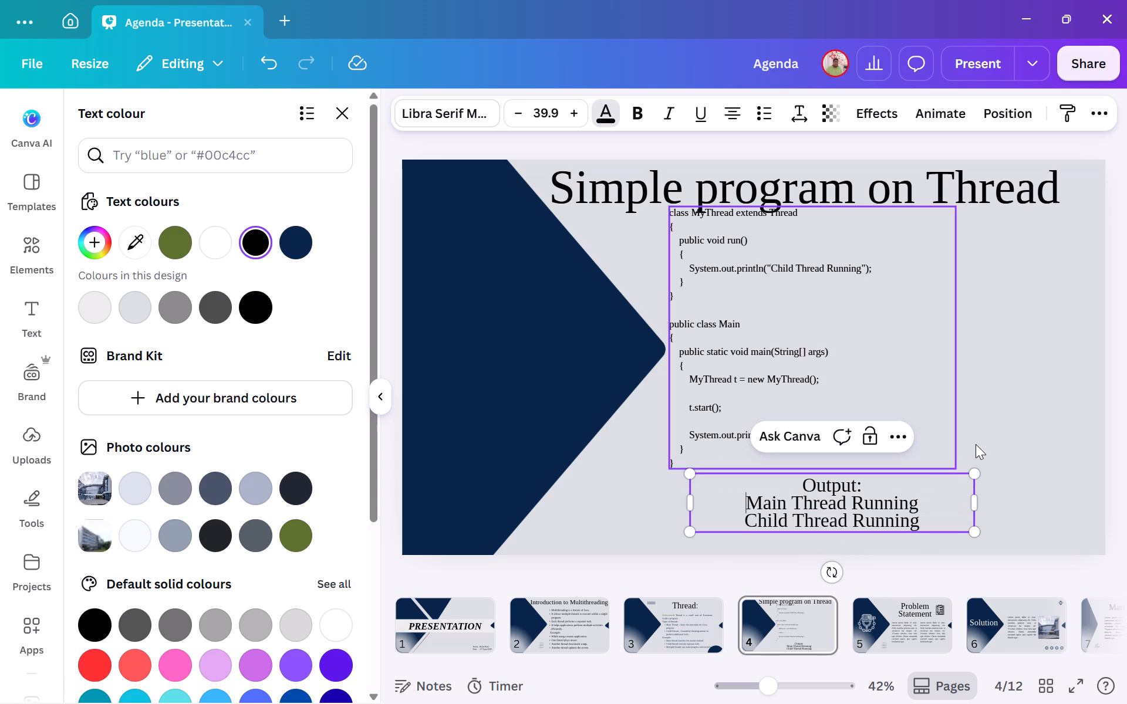
left_click(1018, 397)
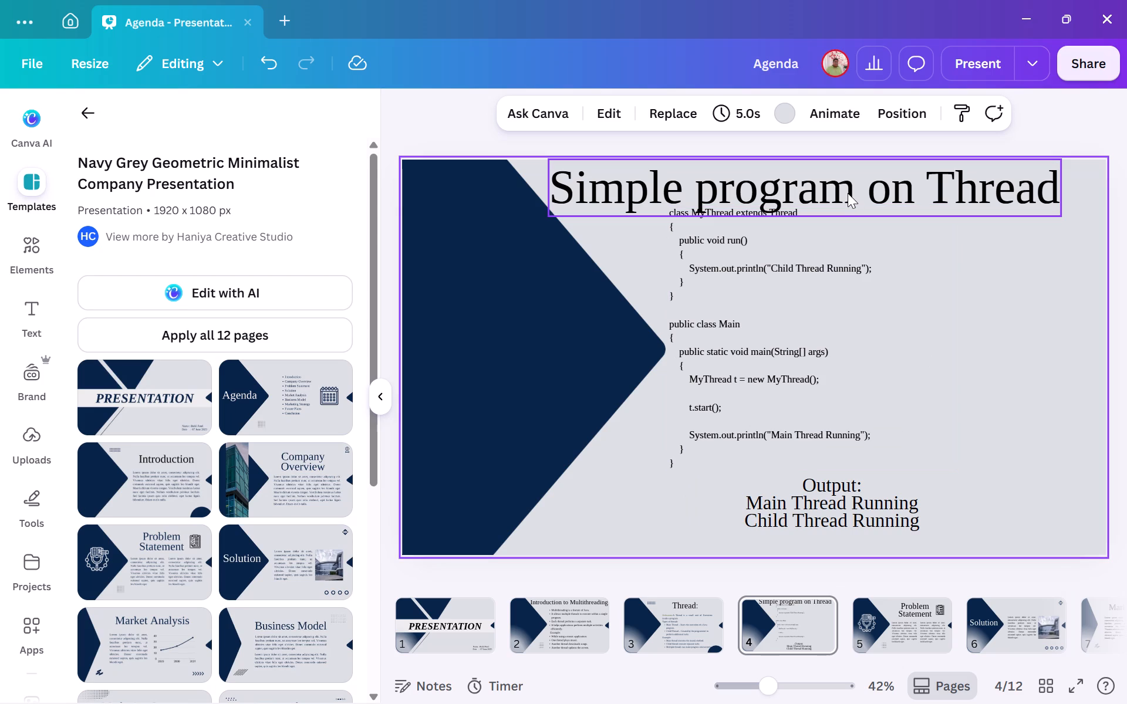
Move the title "Simple program on Thread" up to the slide's top edge, clear of the code block.
left_click_drag(848, 193, 845, 180)
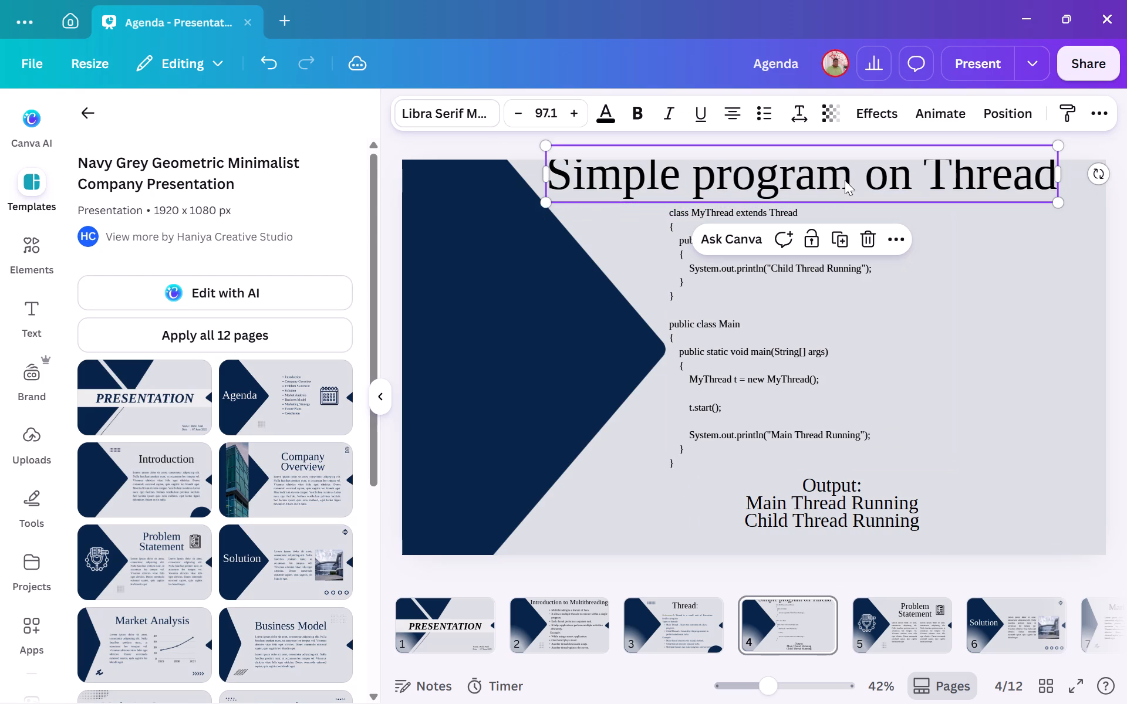
left_click_drag(845, 180, 846, 191)
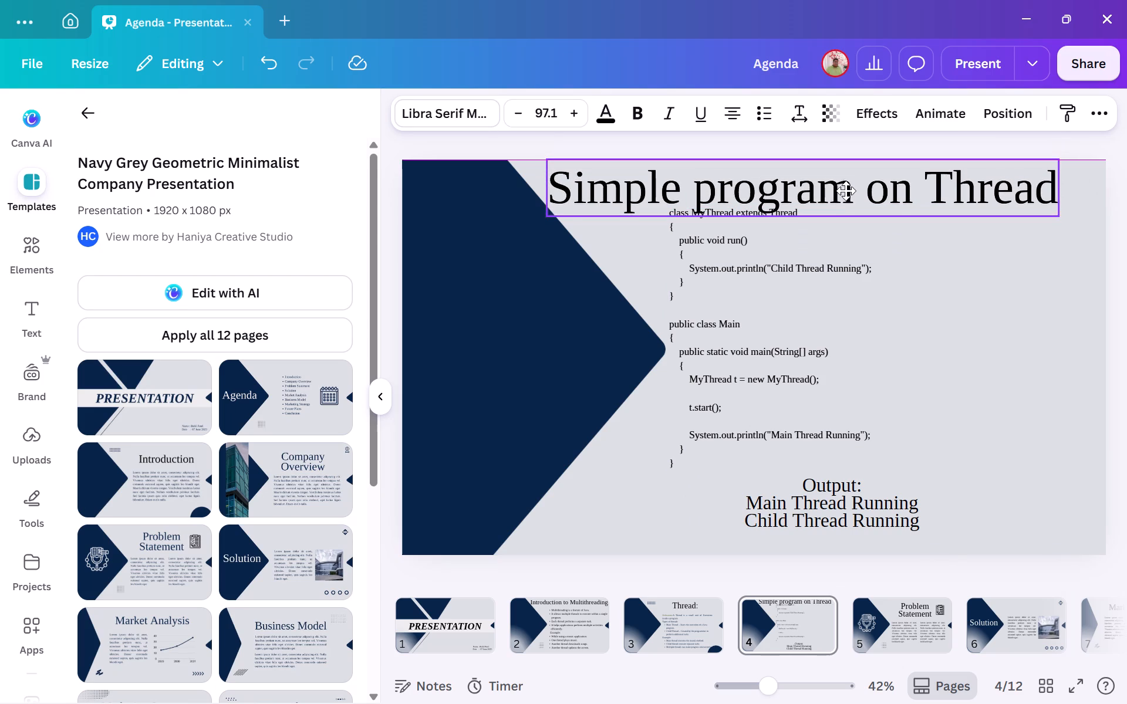
left_click_drag(846, 191, 846, 188)
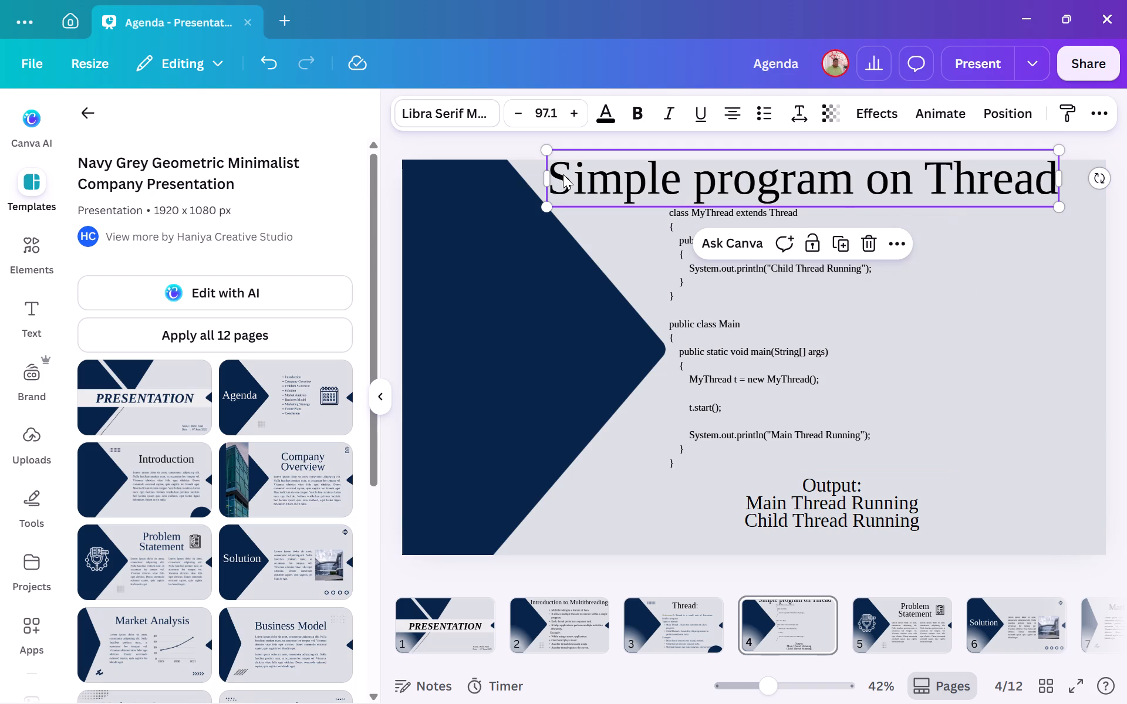
Recolour the page 4 title to the violet default solid colour on this page only.
left_click(608, 105)
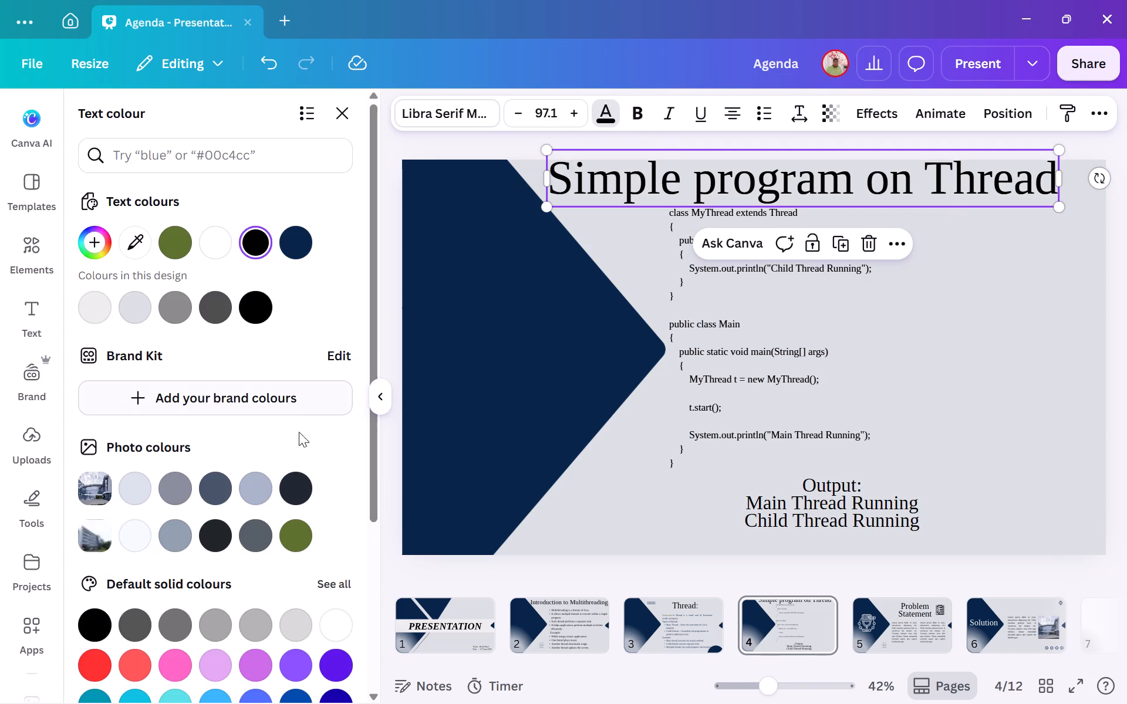
left_click(338, 677)
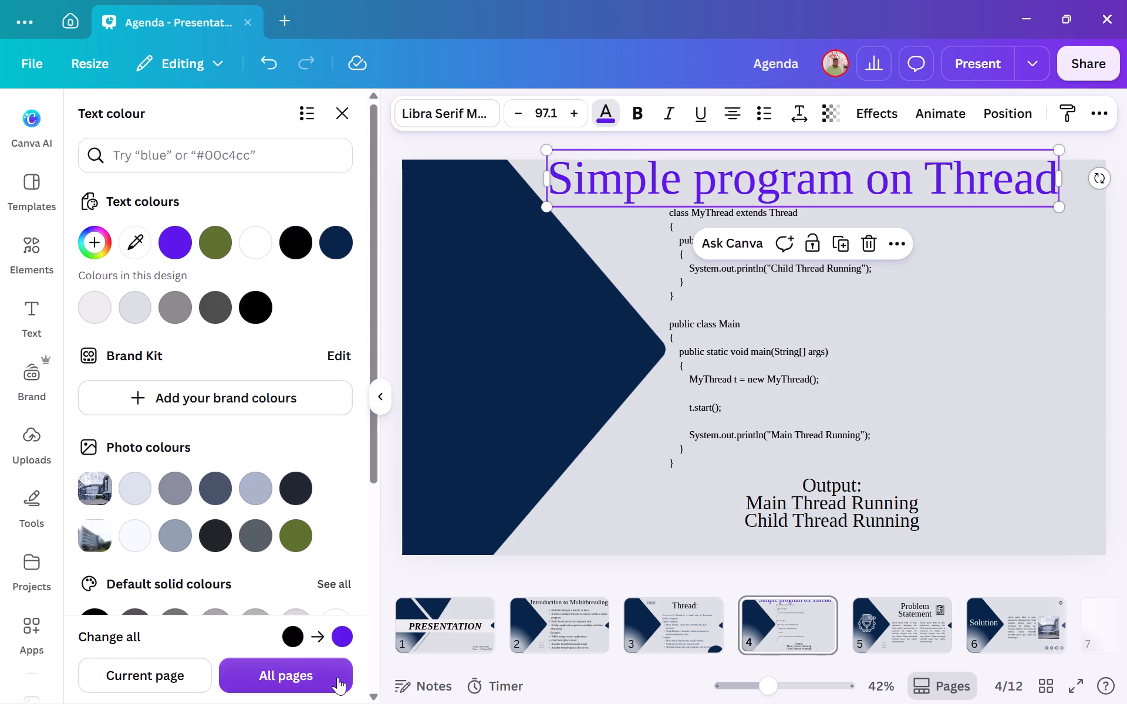
left_click(991, 353)
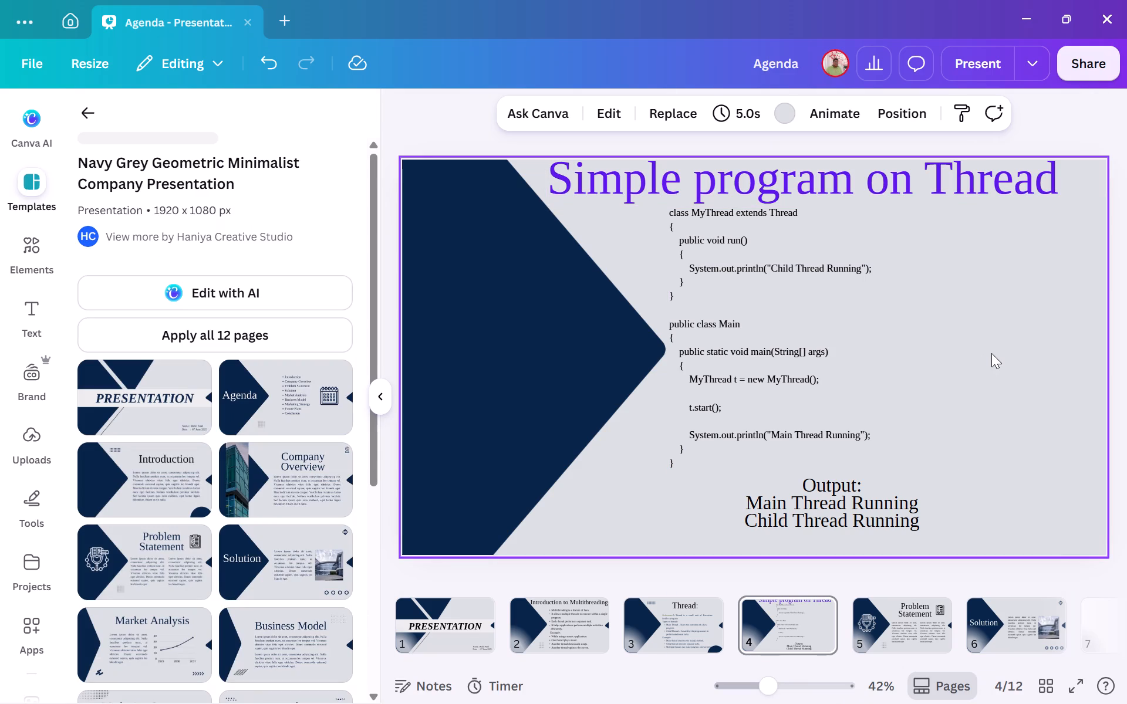
Browse pages 1 to 5 to review the finished slides and the upcoming "Problem Statement" page.
left_click(898, 631)
left_click(789, 635)
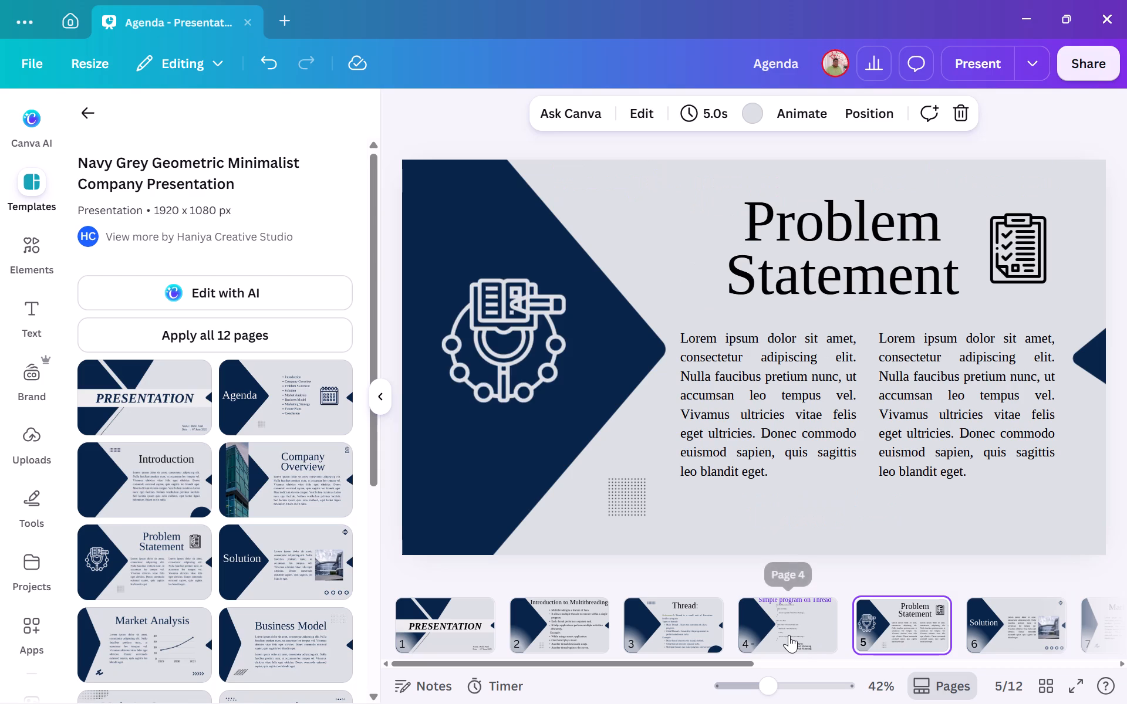
key("Left")
key("Left")
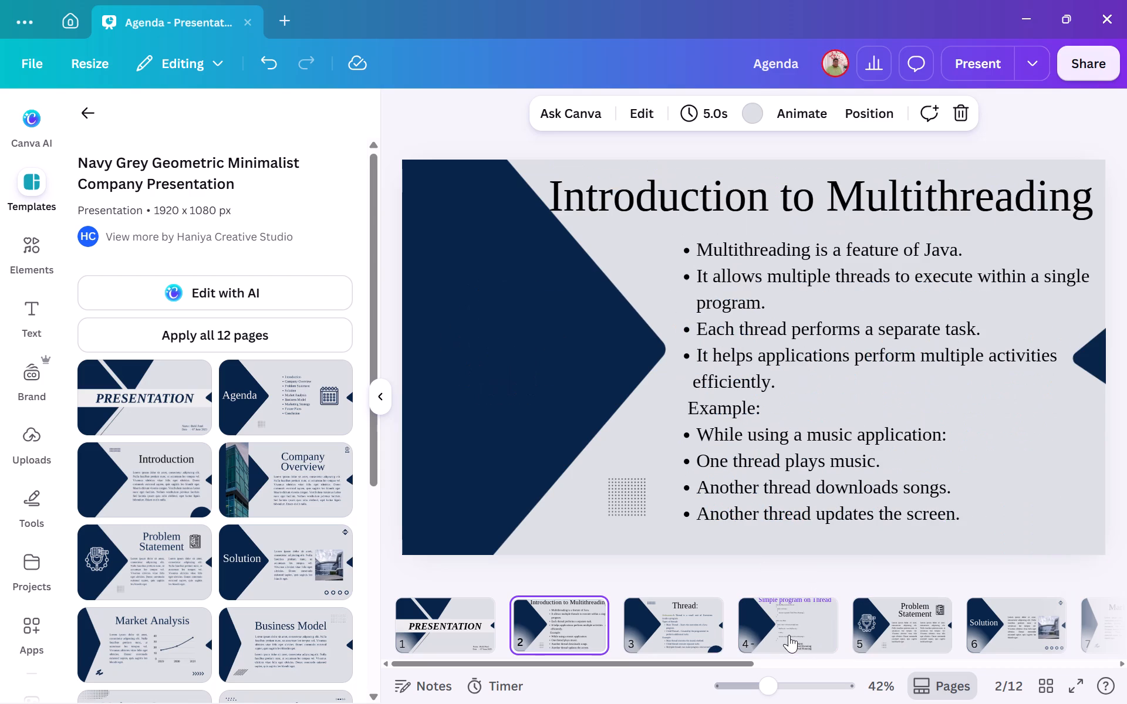
key("Left")
key("Right")
key("Right")
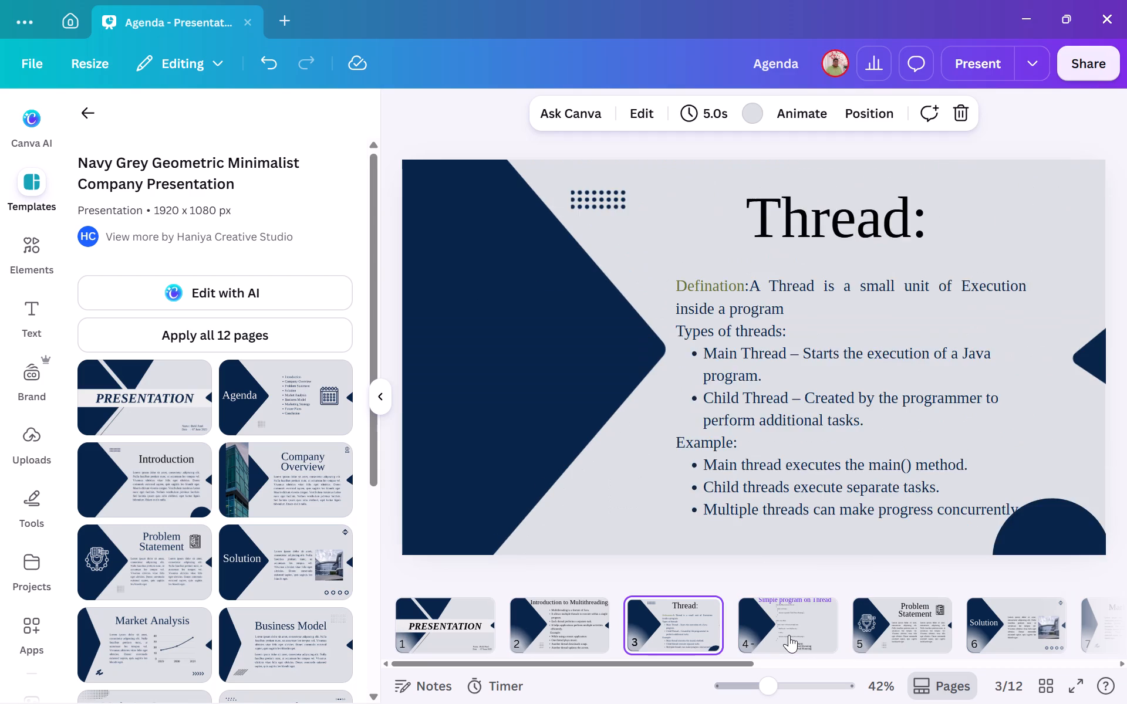
key("Right")
key("Right")
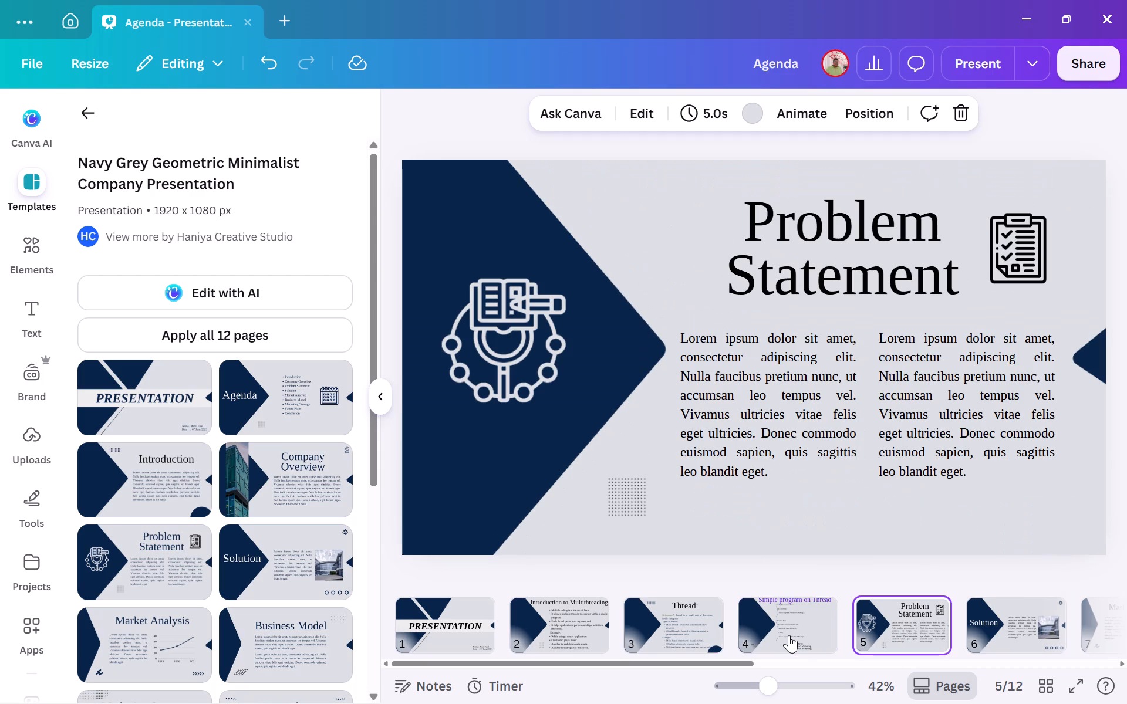
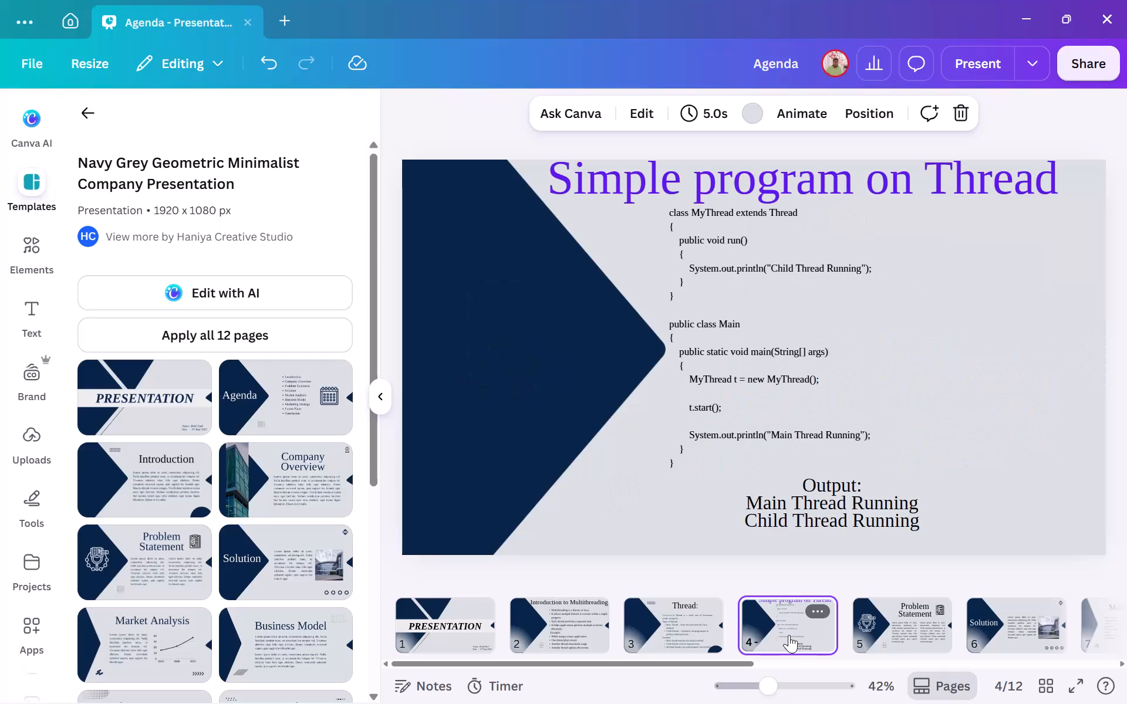
Review the finished slides from page 4 back to page 1, and return forward to page 5, "Problem Statement".
key("Left")
key("Left")
key("Left")
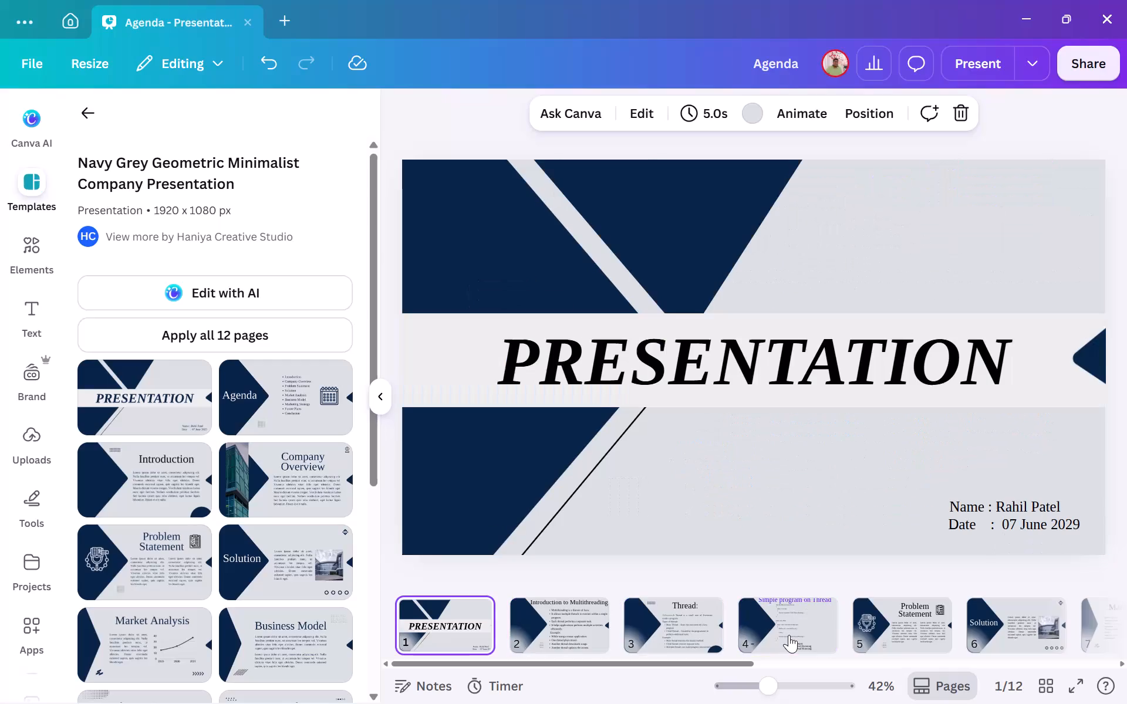
key("Right")
key("Right")
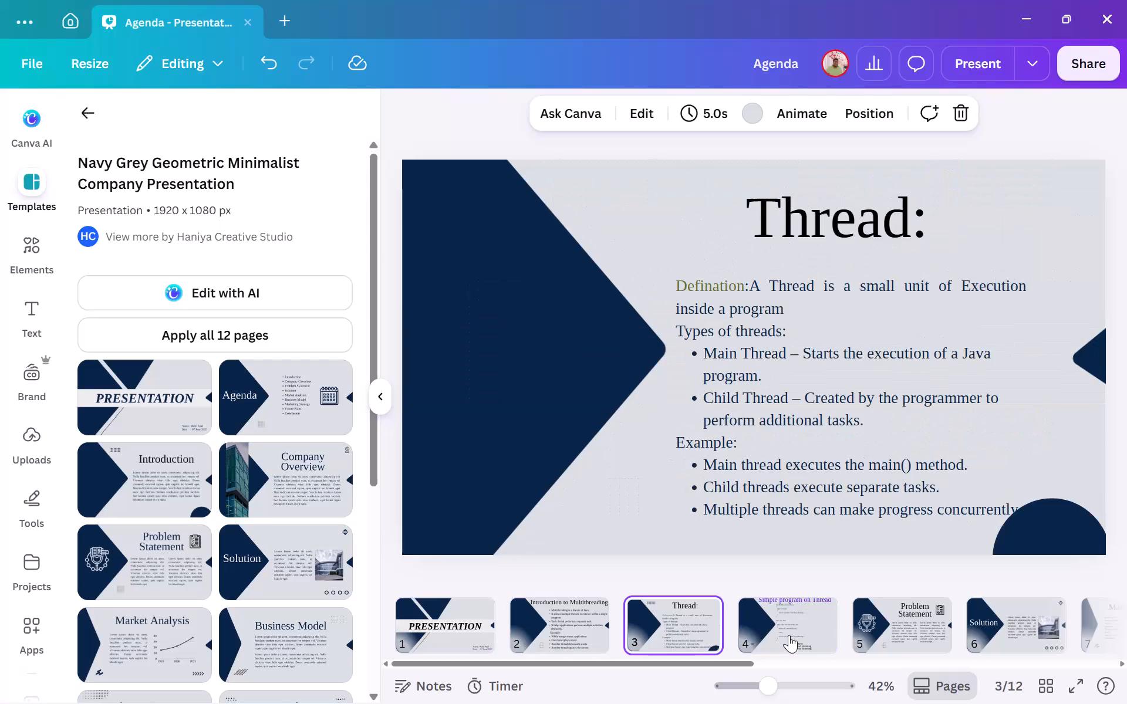
key("Right")
key("Right")
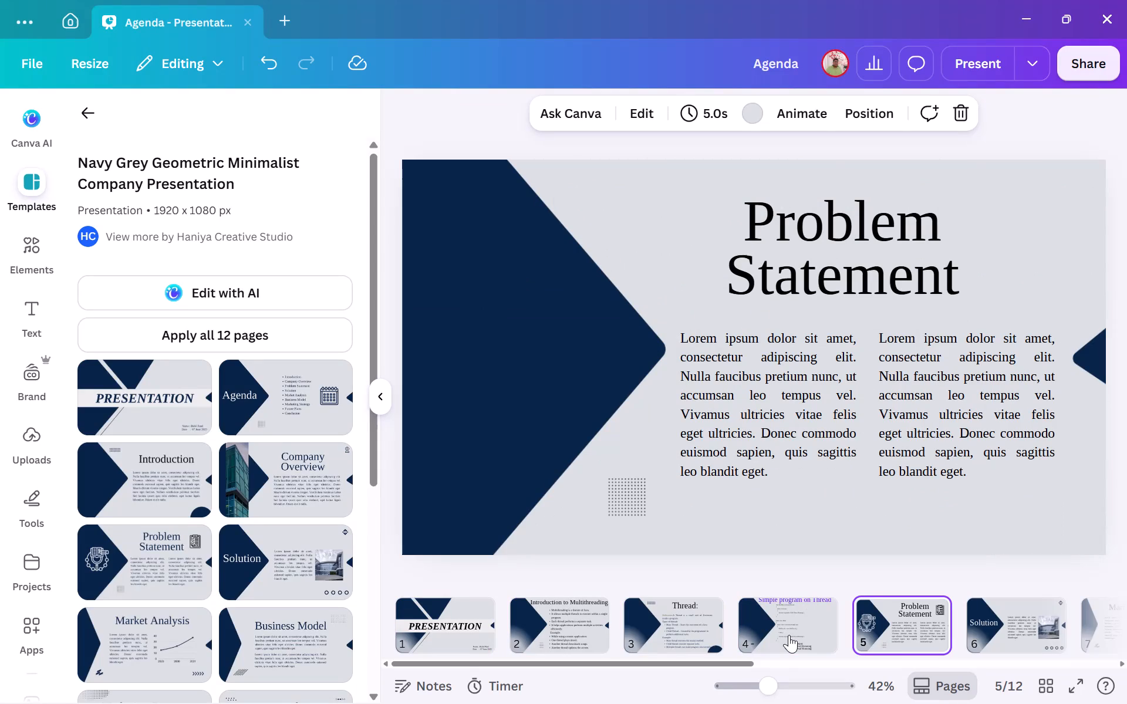
Delete both Lorem ipsum placeholder text blocks below the "Problem Statement" title on page 5.
left_click(796, 389)
left_click(796, 389)
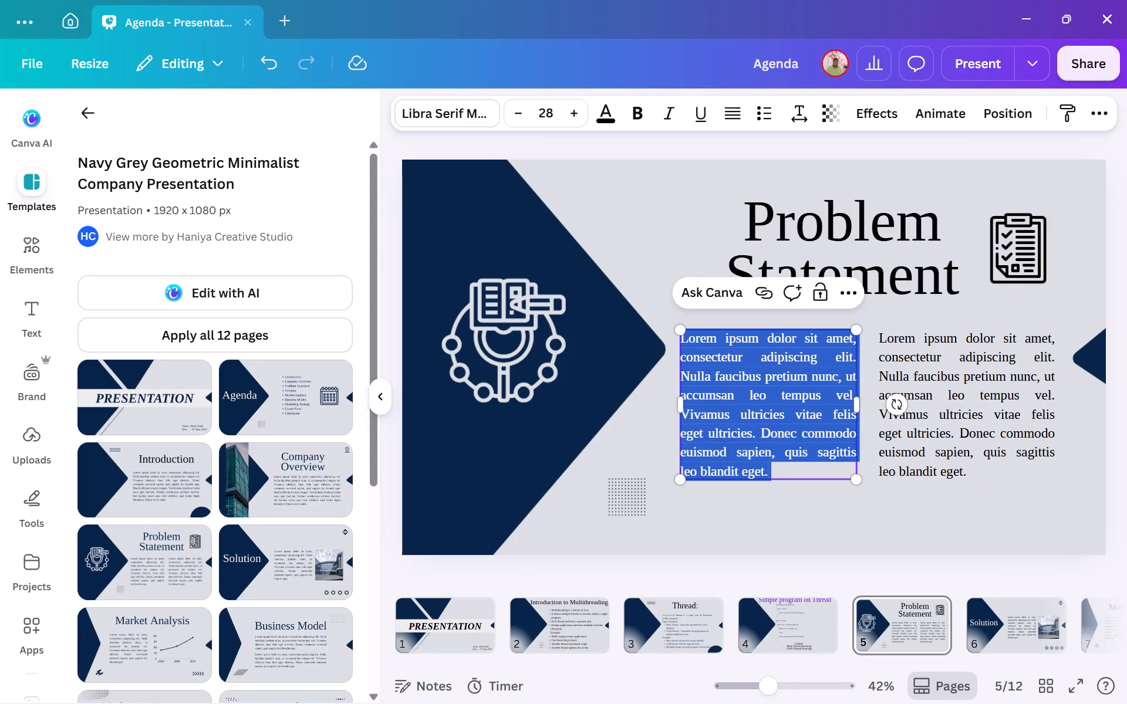
key("BackSpace")
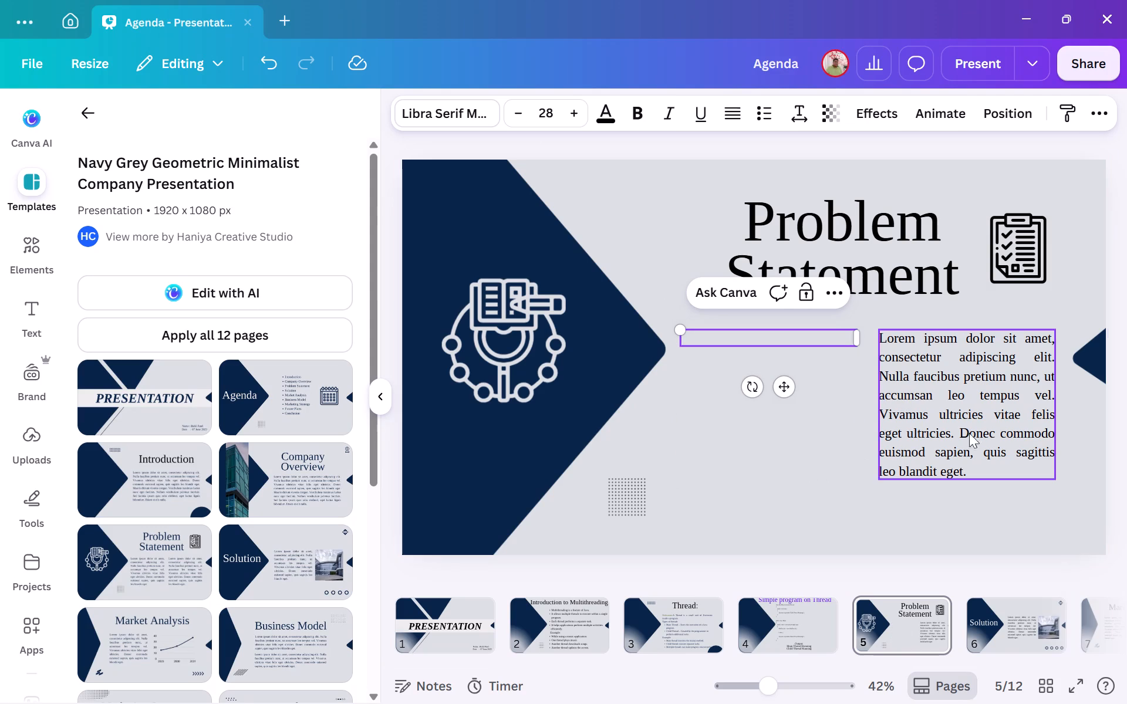
left_click(1011, 437)
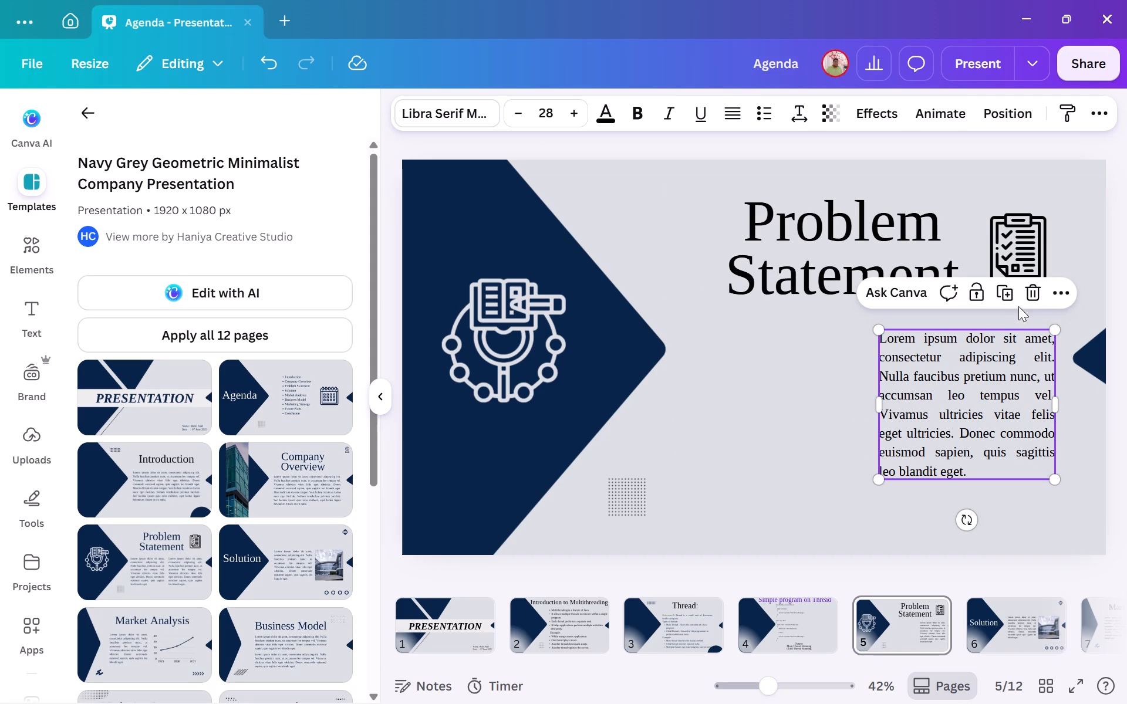
left_click(1027, 302)
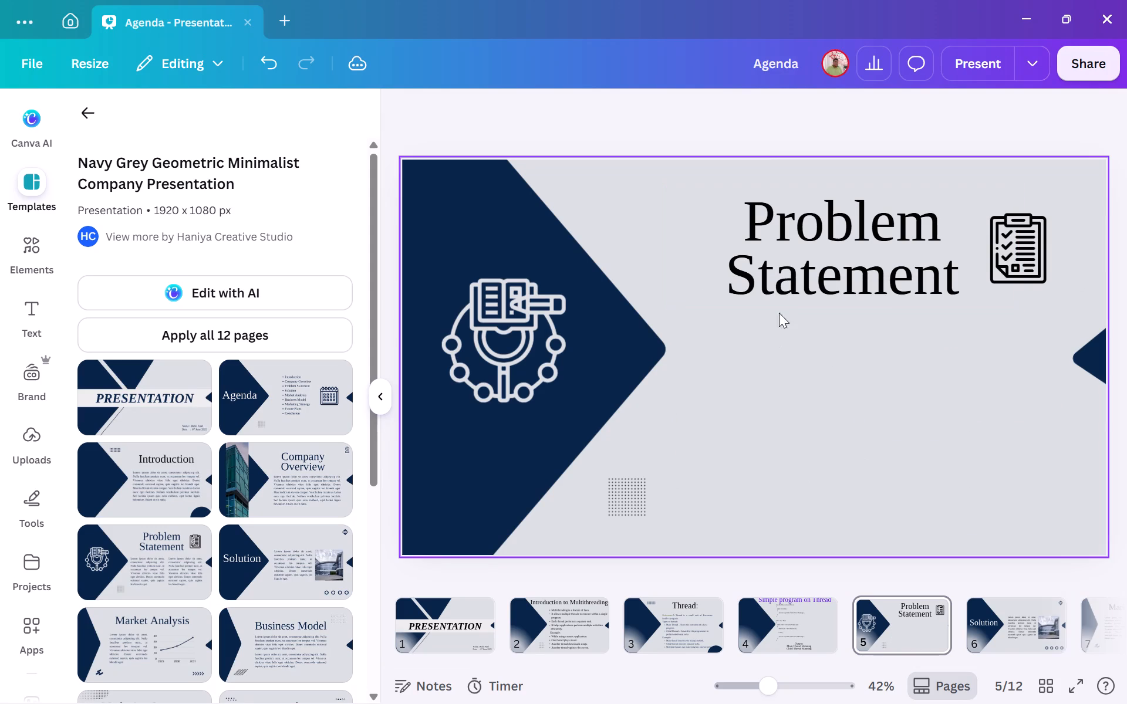
left_click(756, 341)
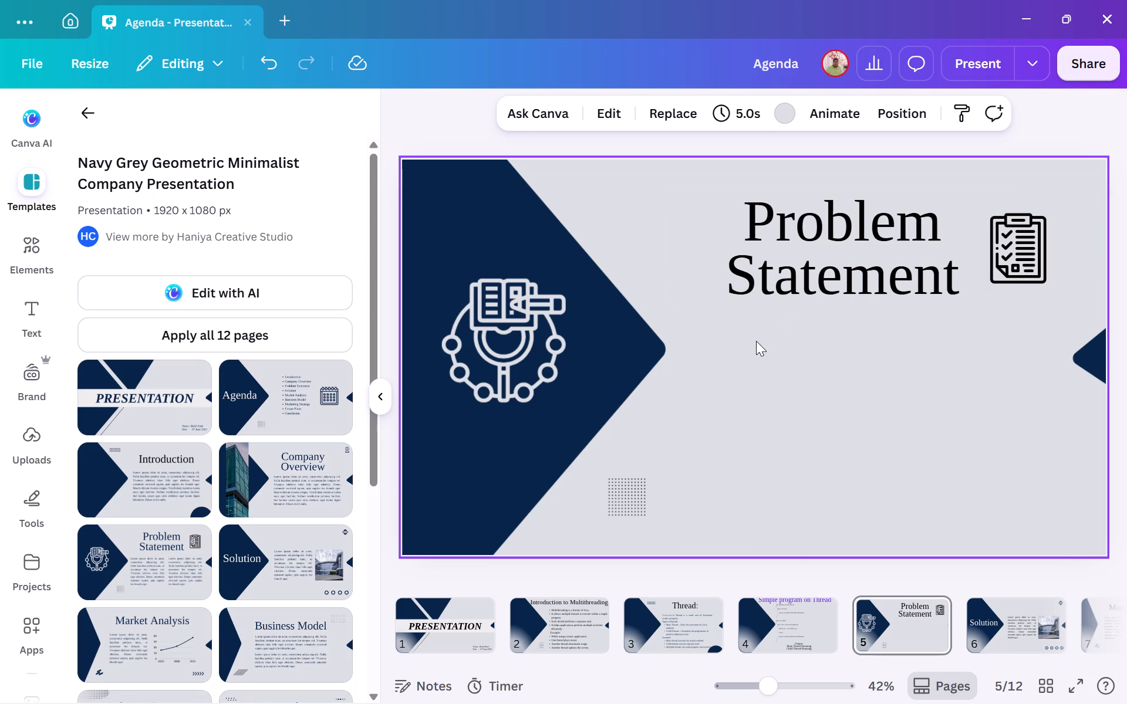
Move the white reading-figure icon from the navy arrow shape onto the empty grey area below the "Problem Statement" title.
left_click(504, 370)
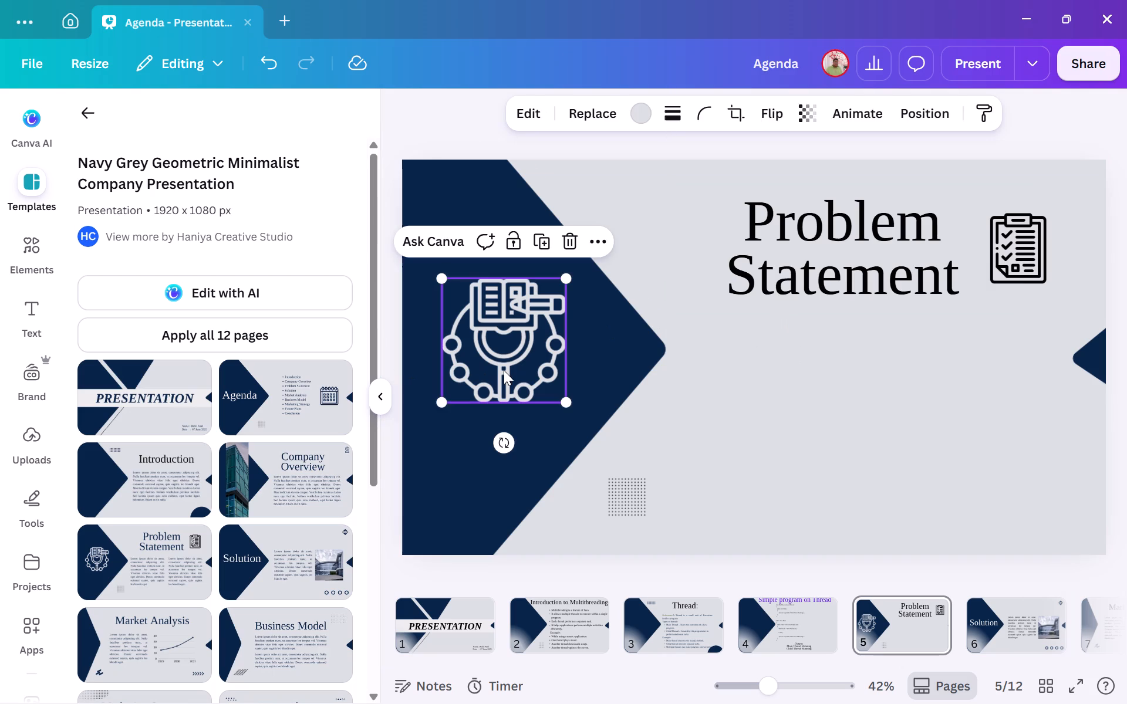
left_click_drag(504, 370, 572, 385)
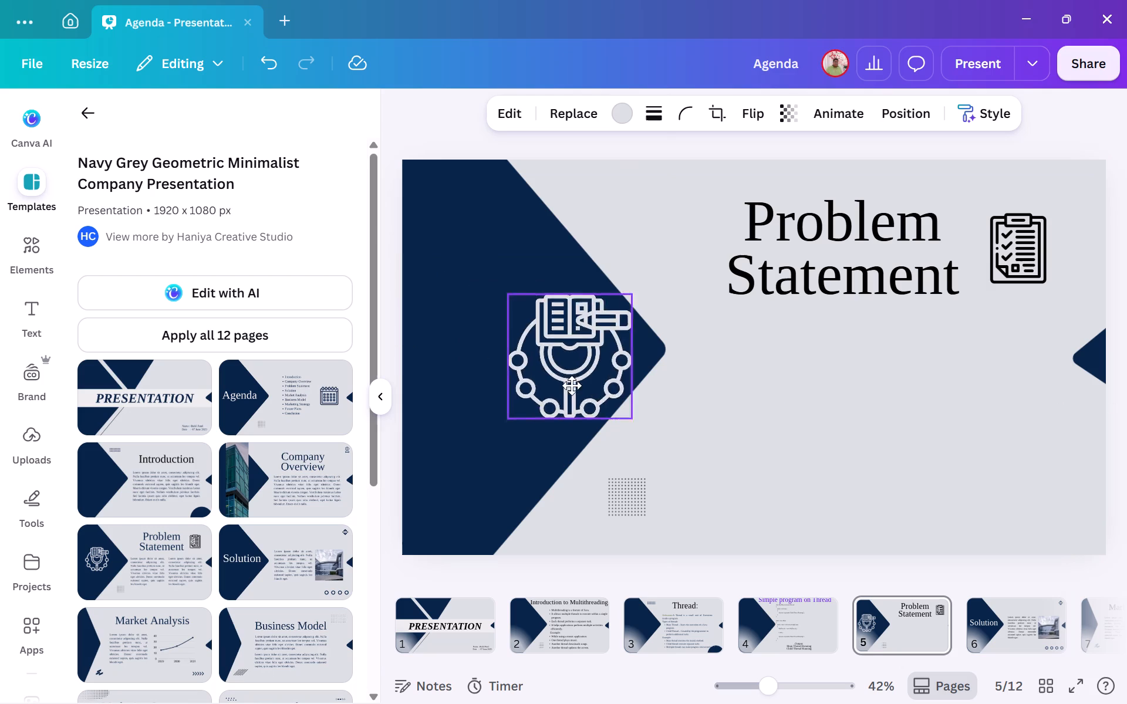
left_click_drag(572, 385, 794, 449)
left_click(750, 395)
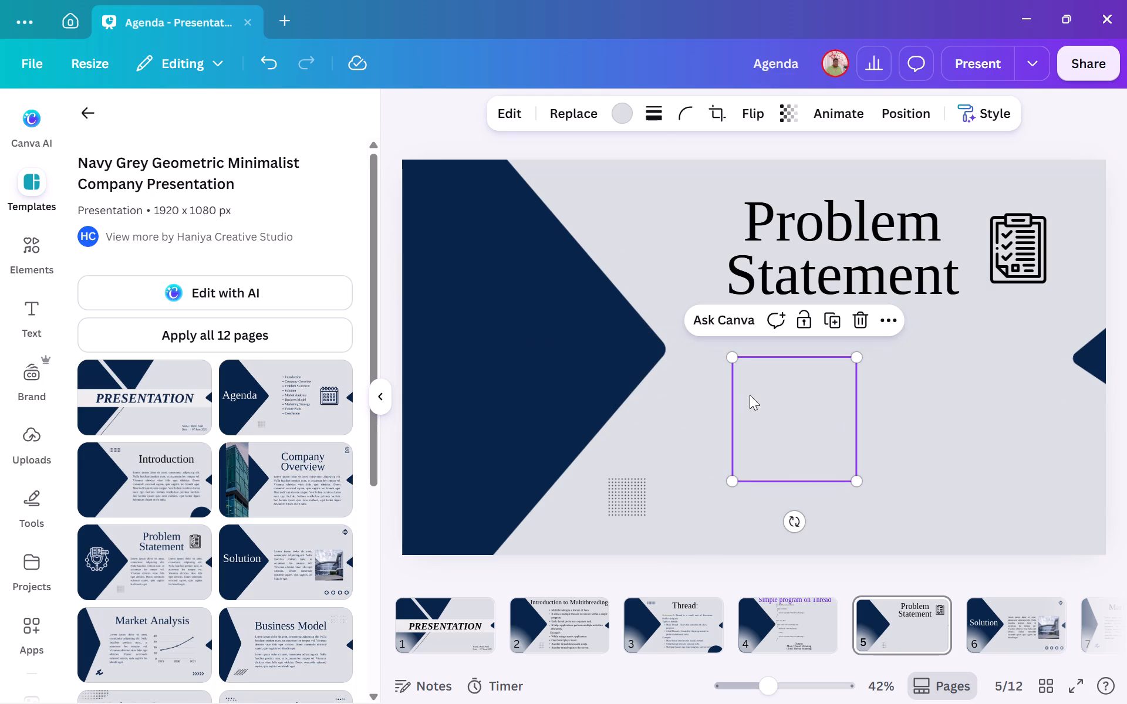
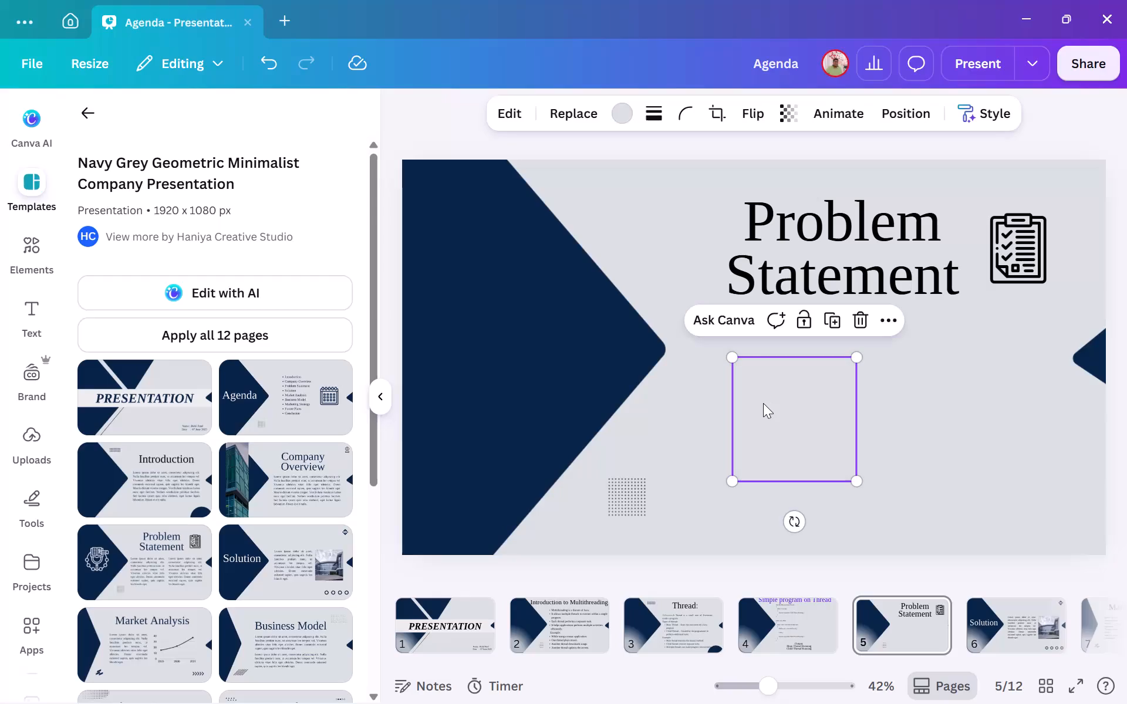
Paste the copied "Thread states:" list below the "Problem Statement" title on page 5 and enlarge it to font size 28.
key("ctrl+v")
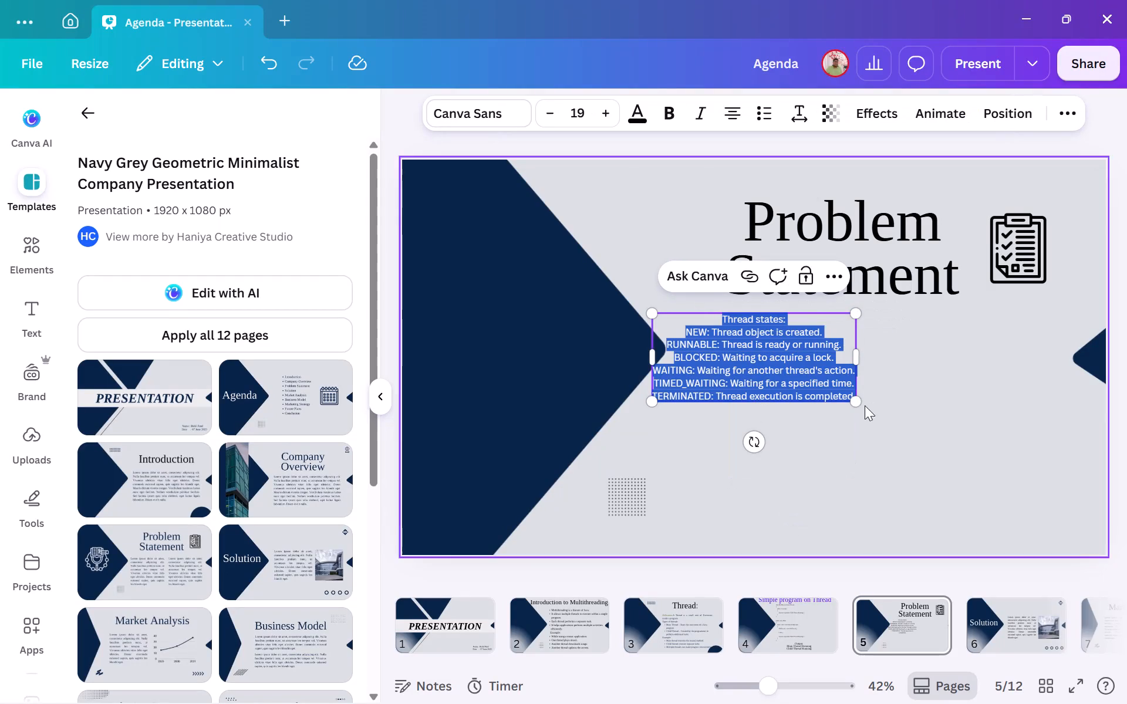
left_click_drag(853, 404, 948, 449)
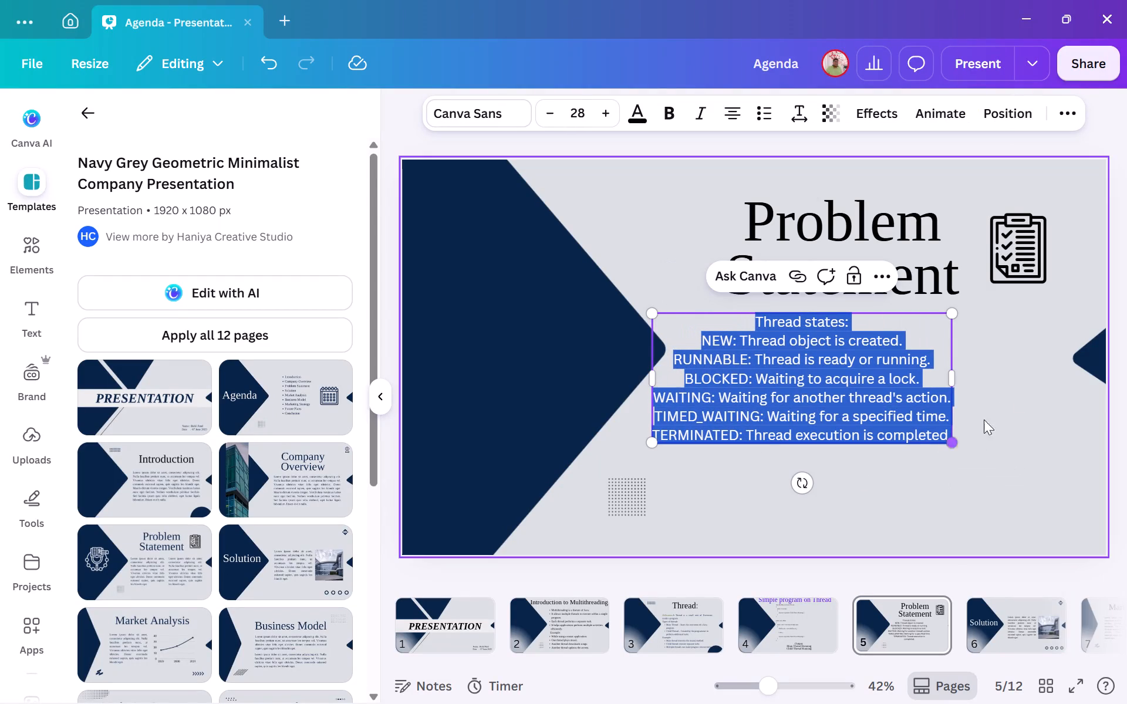
left_click(1017, 397)
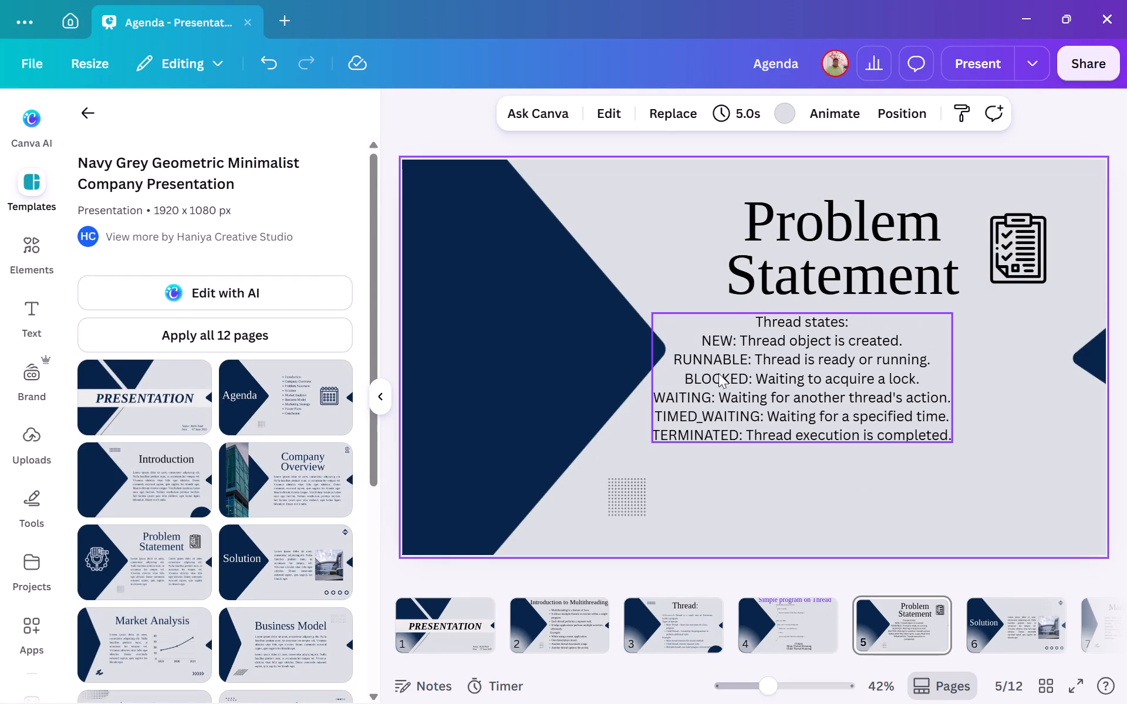
Turn the "TERMINATED" and "TIMED_WAITING" lines of the thread states text into bullet points.
left_click(661, 427)
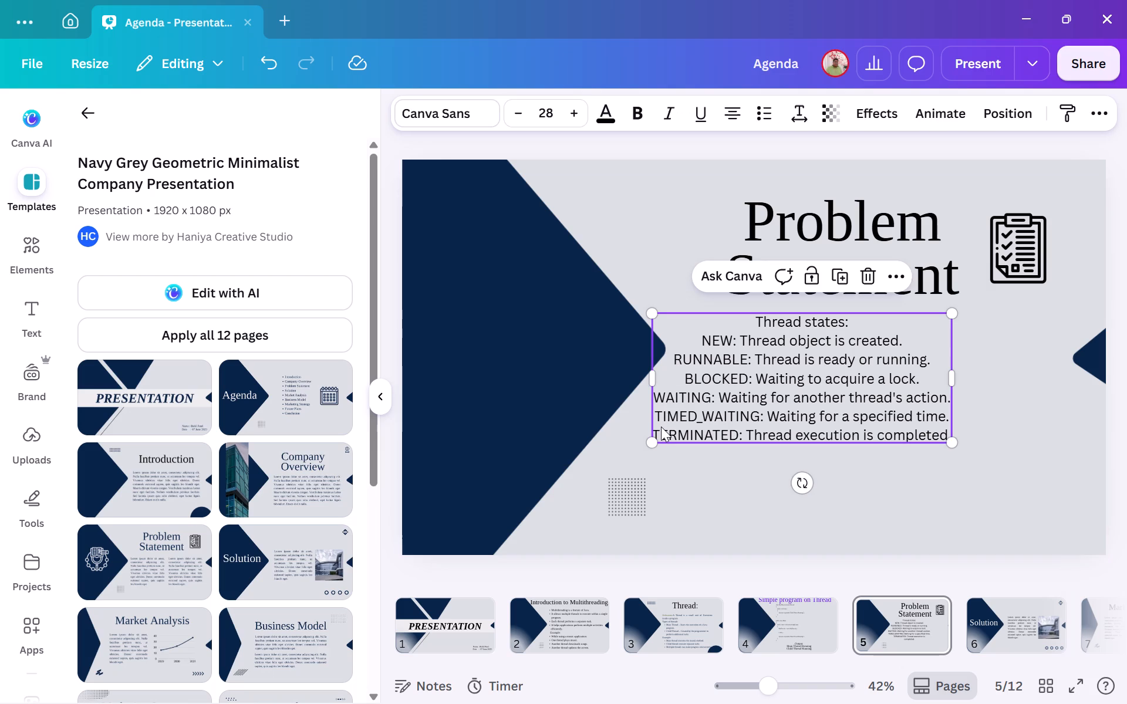
key("Left")
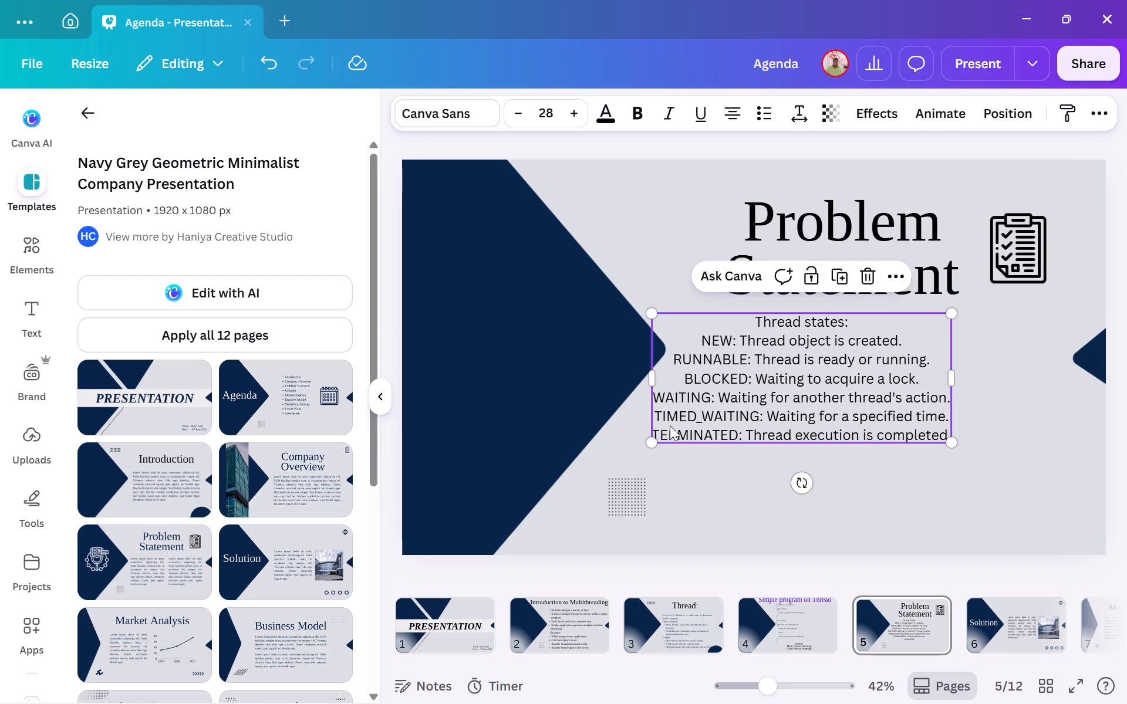
left_click(691, 425)
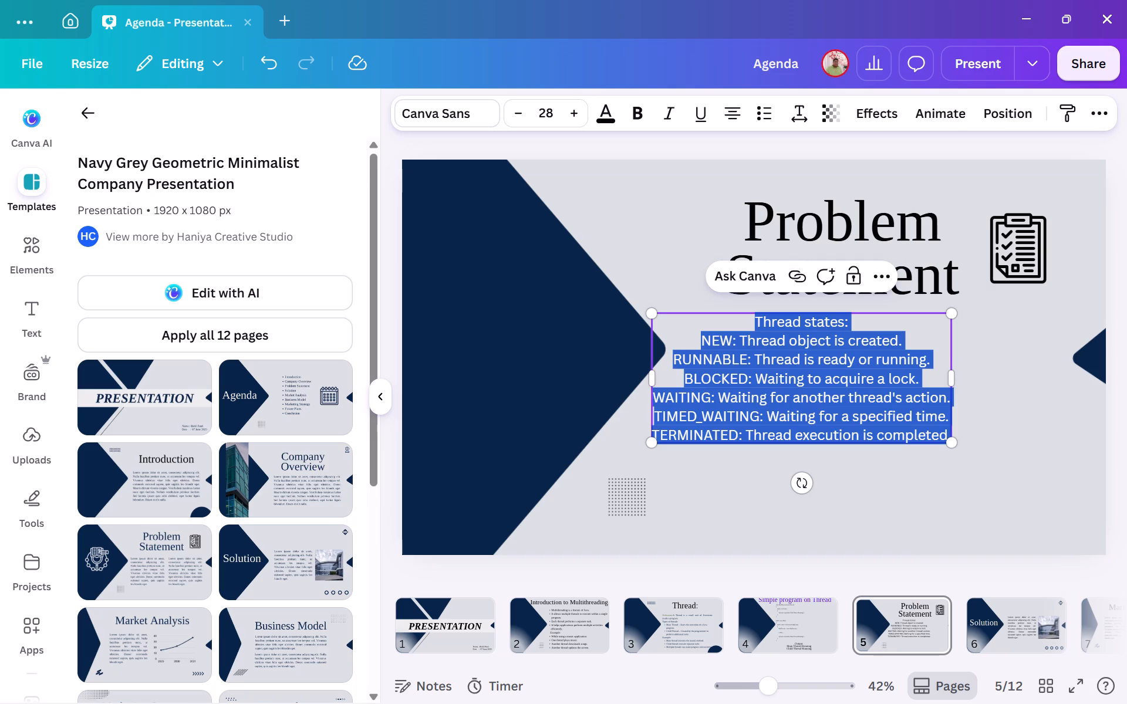
left_click(694, 428)
key("Left")
key("Left")
key("Left")
key("Left")
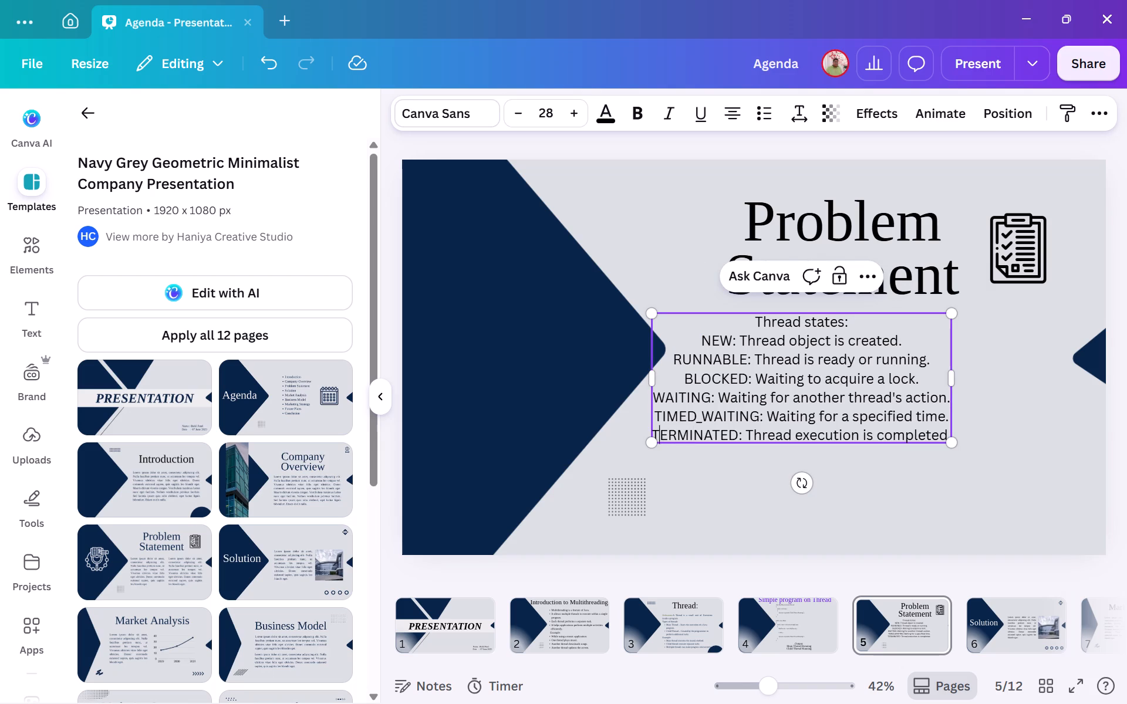
key("Left")
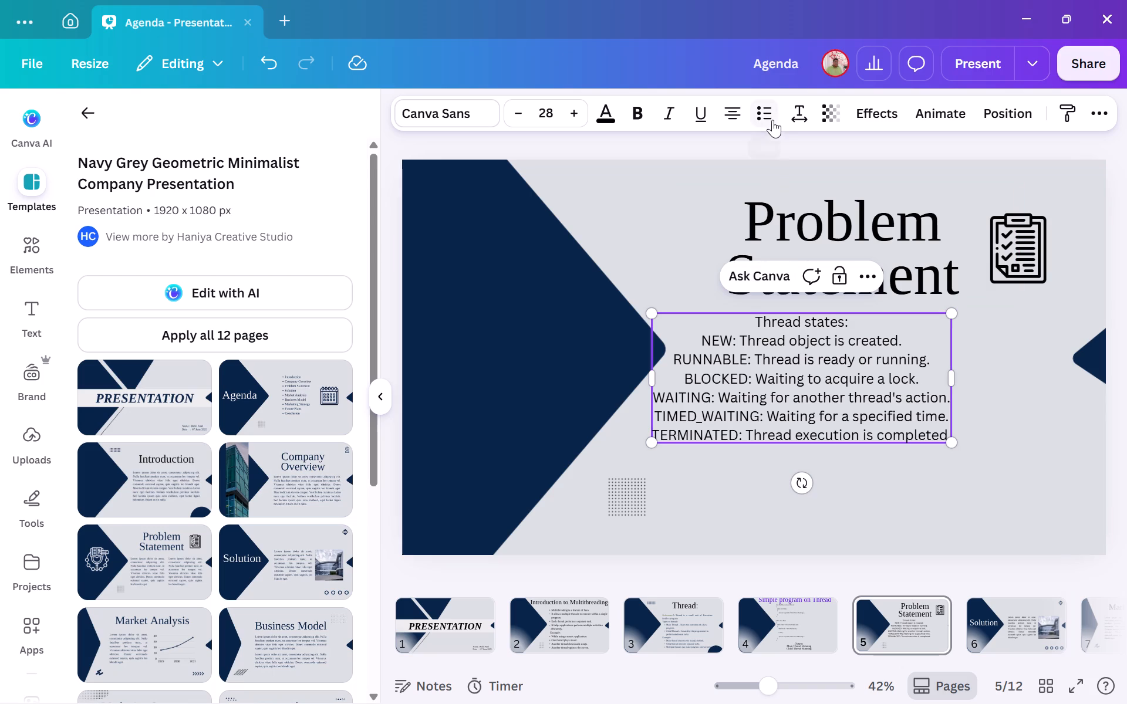
left_click(772, 119)
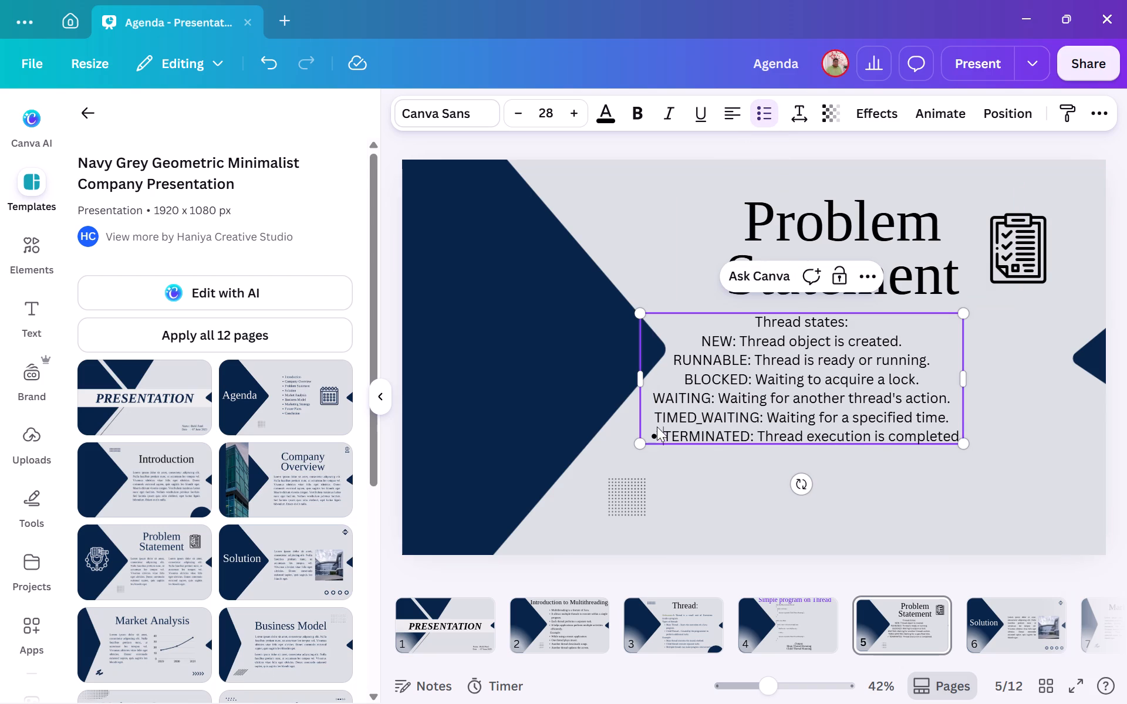
left_click(667, 415)
key("Left")
key("Left")
left_click(767, 109)
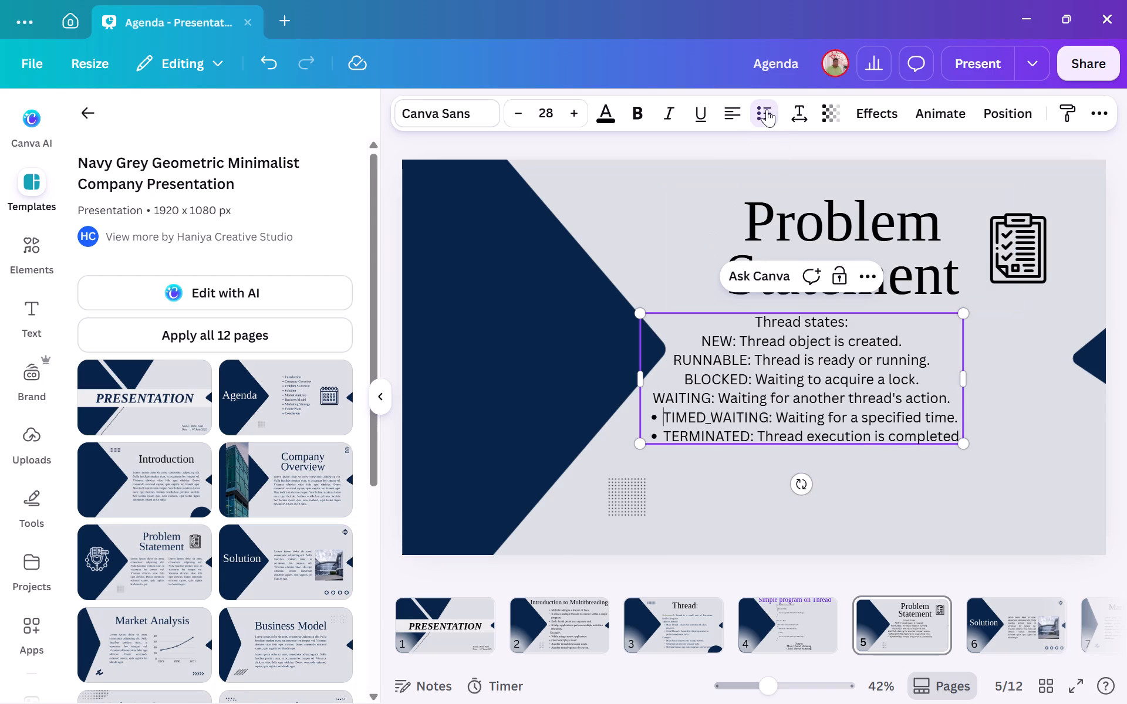
Turn the "WAITING", "BLOCKED", "RUNNABLE" and "NEW" lines of the thread states text into bullet points.
left_click(677, 396)
key("Left")
key("Left")
key("Left")
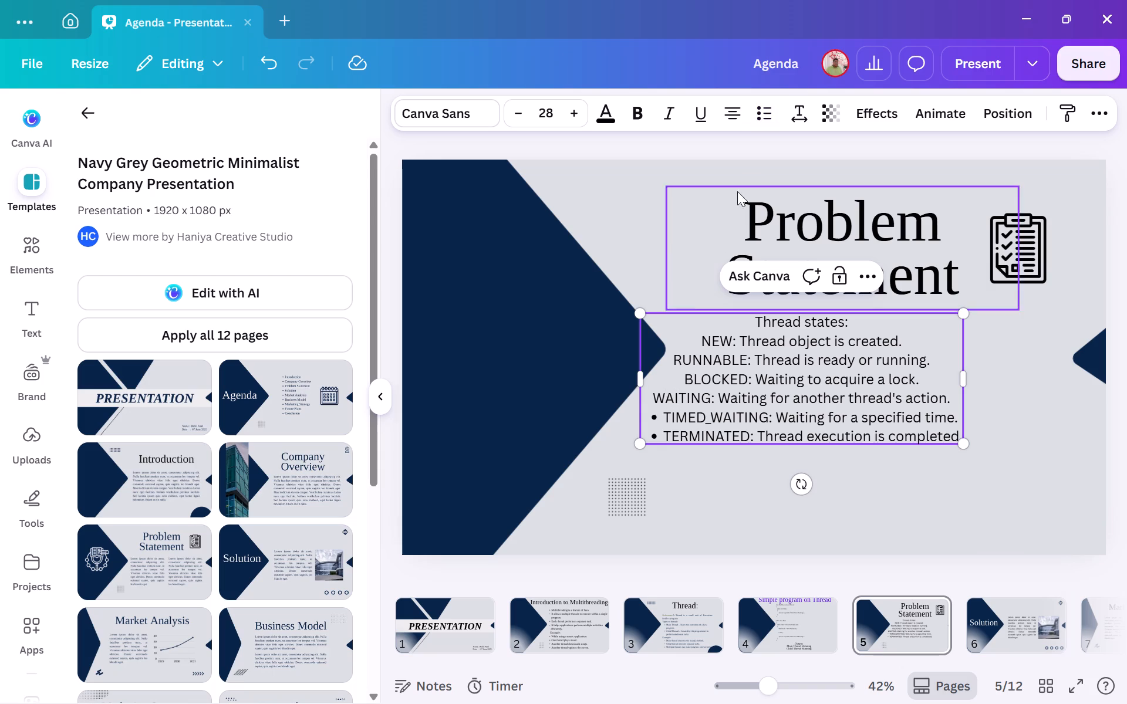
left_click(763, 119)
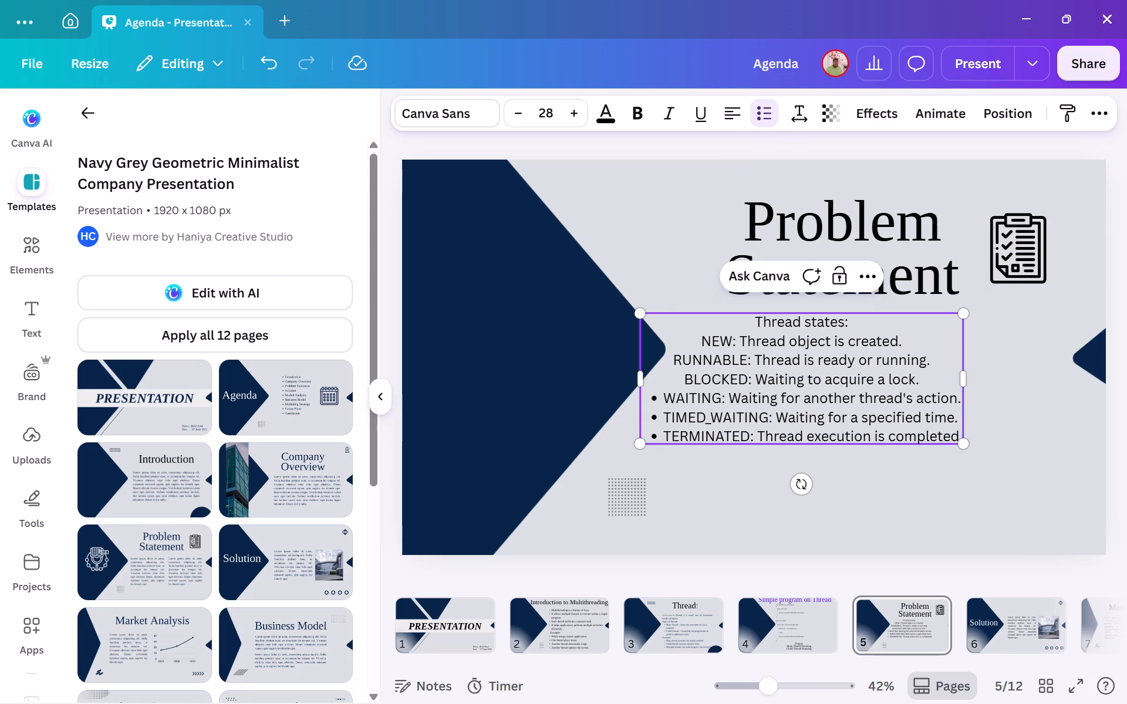
left_click(687, 381)
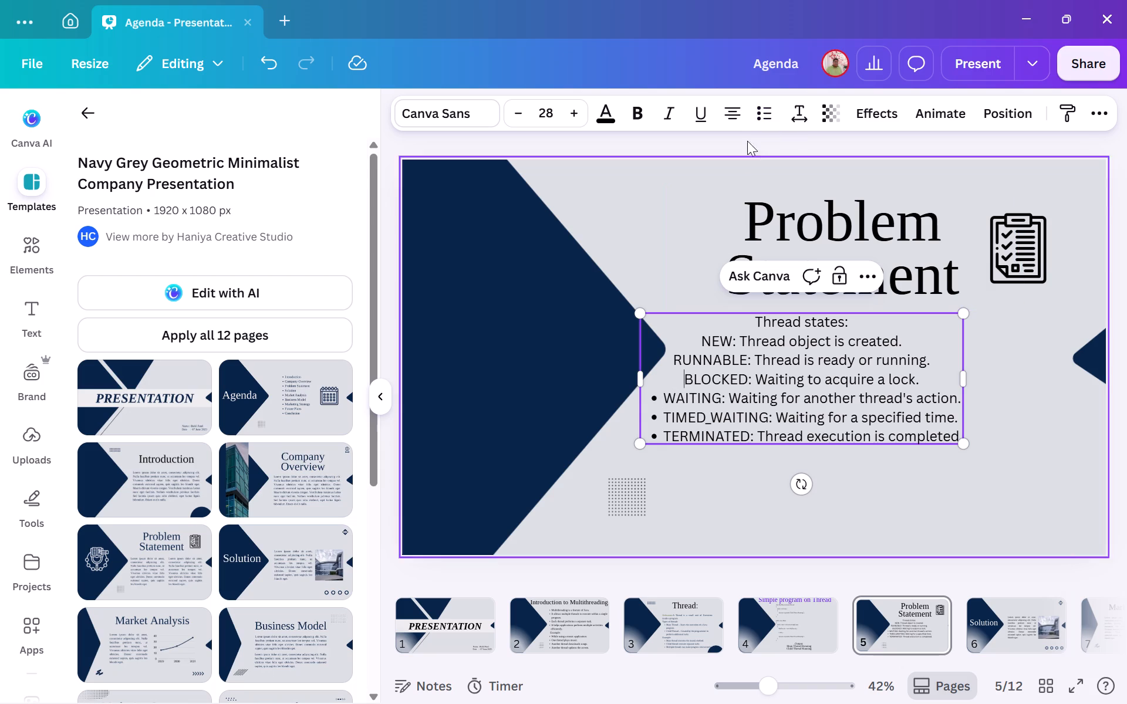
left_click(765, 122)
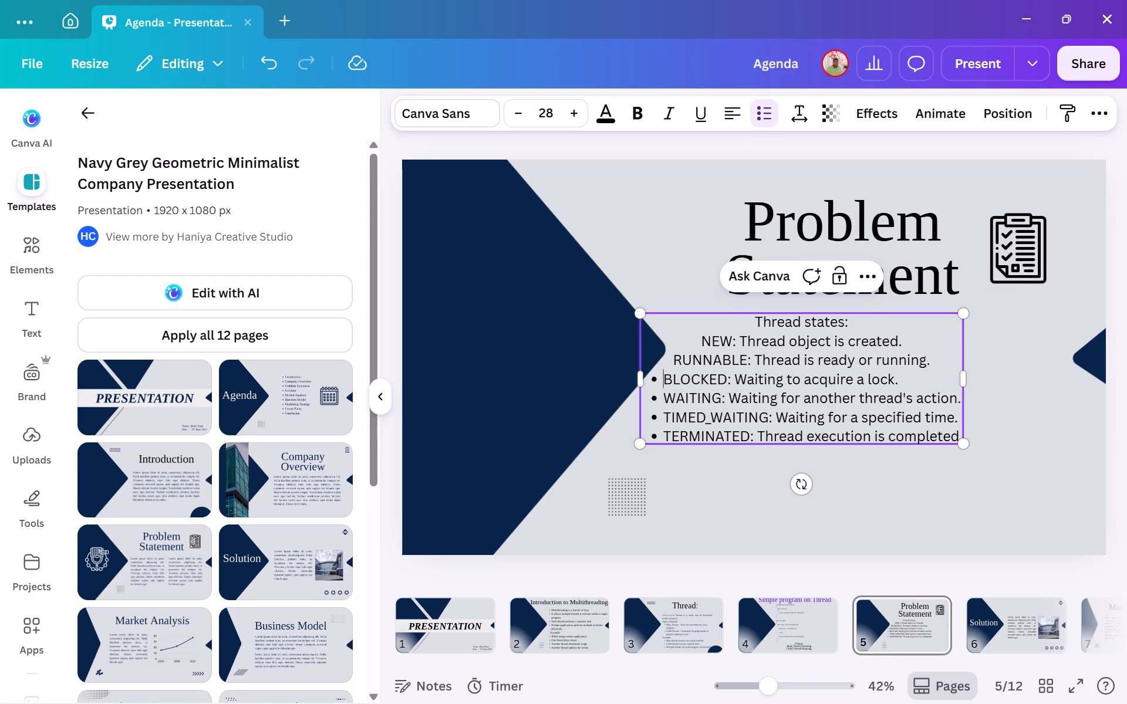
left_click(692, 361)
key("Left")
key("Left")
left_click(758, 107)
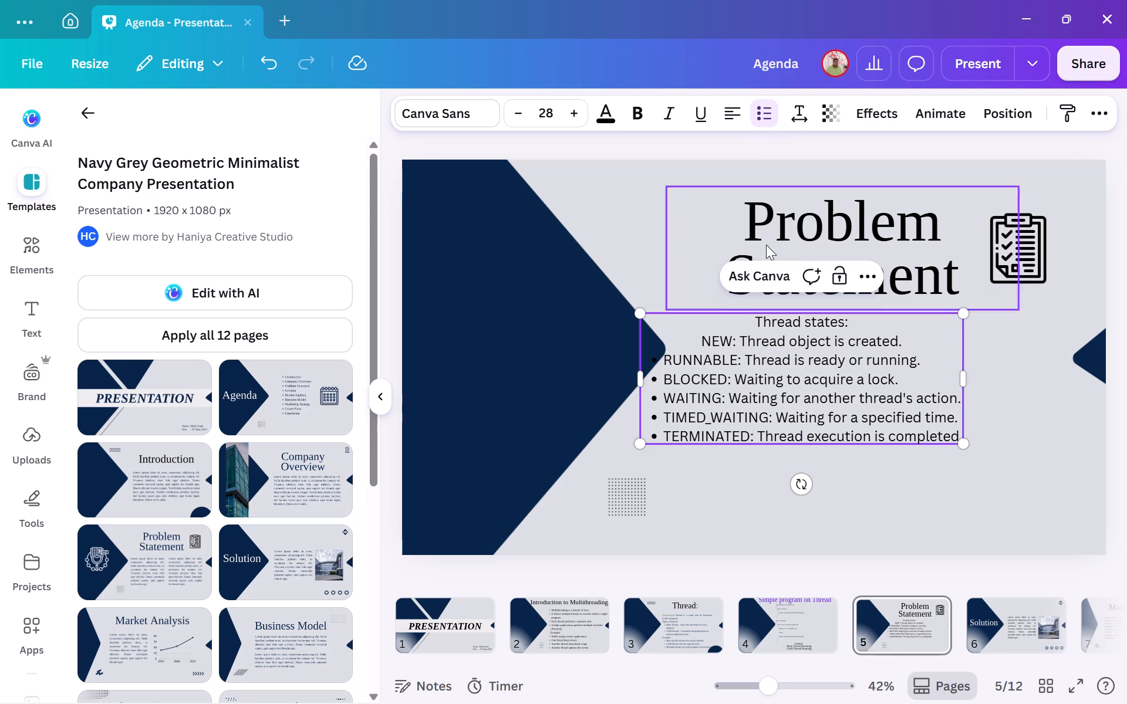
left_click(715, 343)
key("Left")
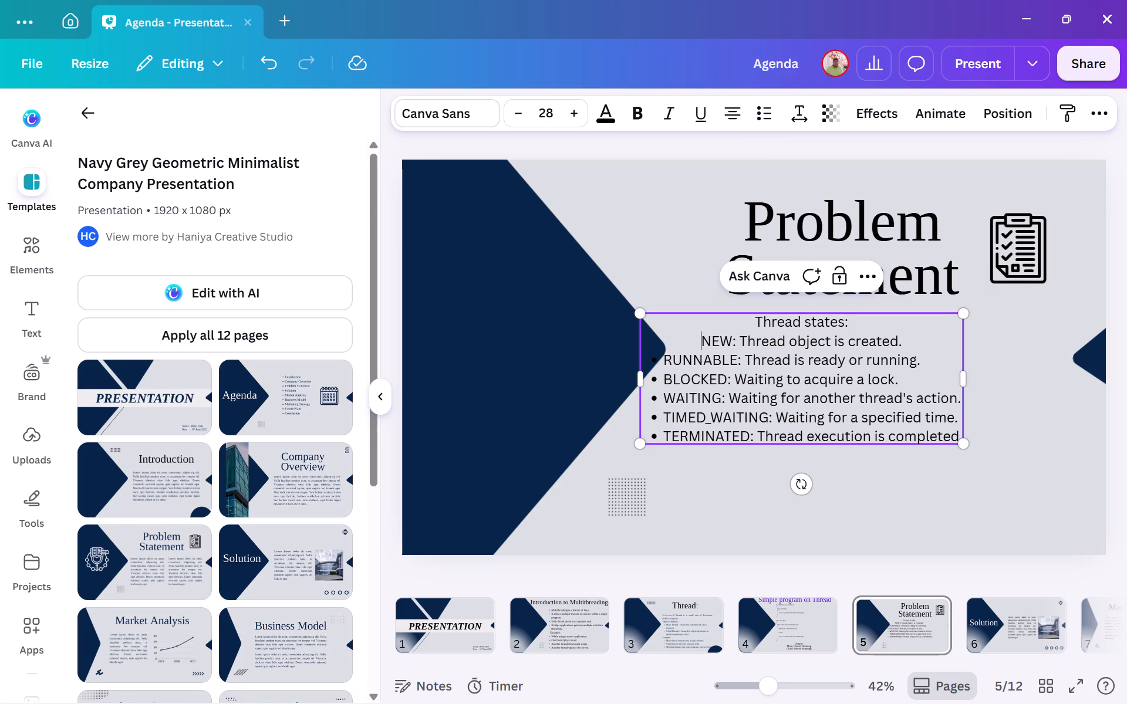
left_click(764, 117)
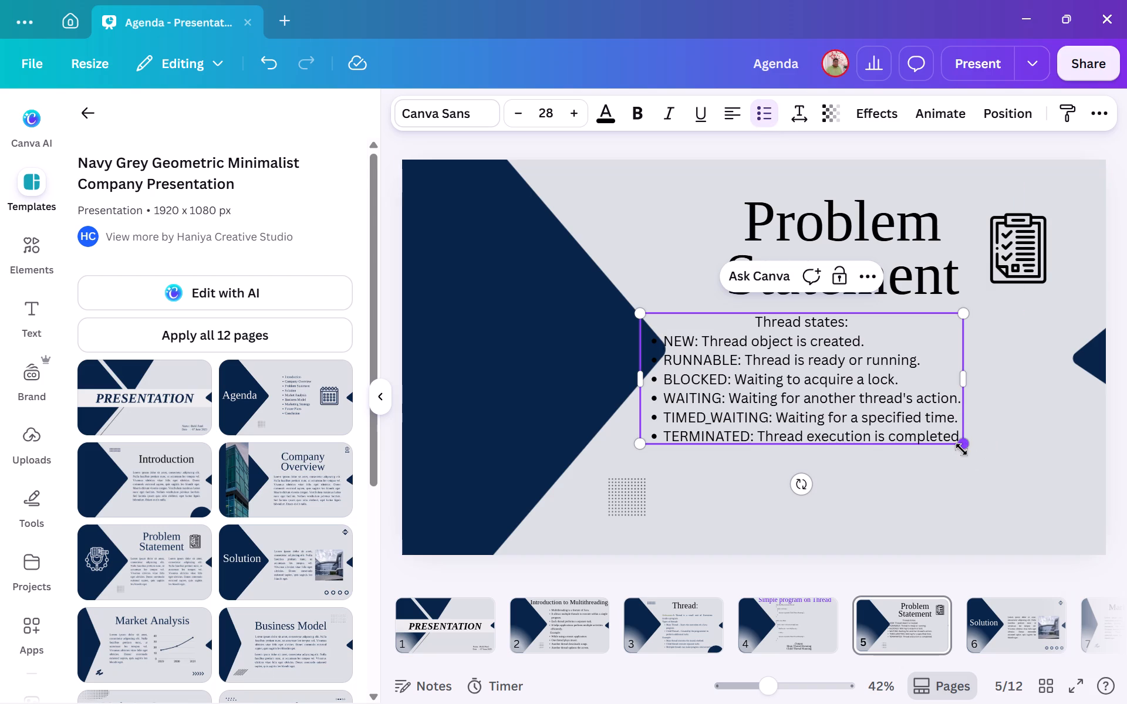
Enlarge the thread states text to font size about 35.7, keeping it clear of the large navy arrow shape.
left_click_drag(961, 449, 1027, 471)
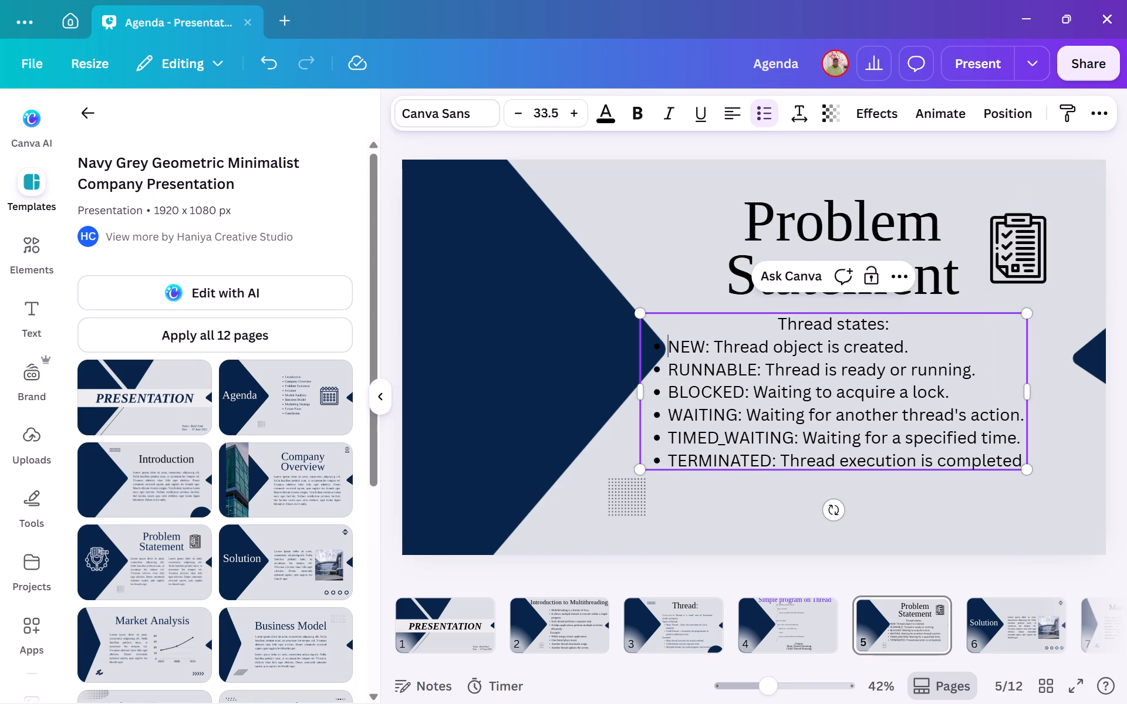
left_click_drag(636, 315, 672, 328)
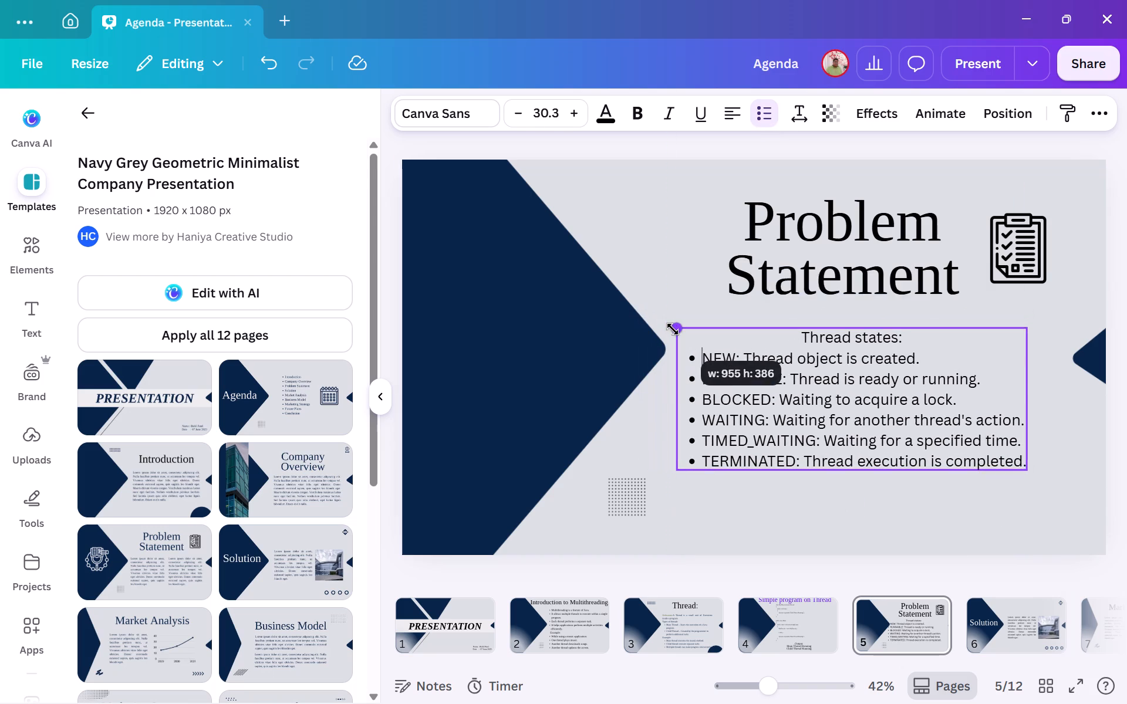
left_click_drag(1023, 470, 1089, 483)
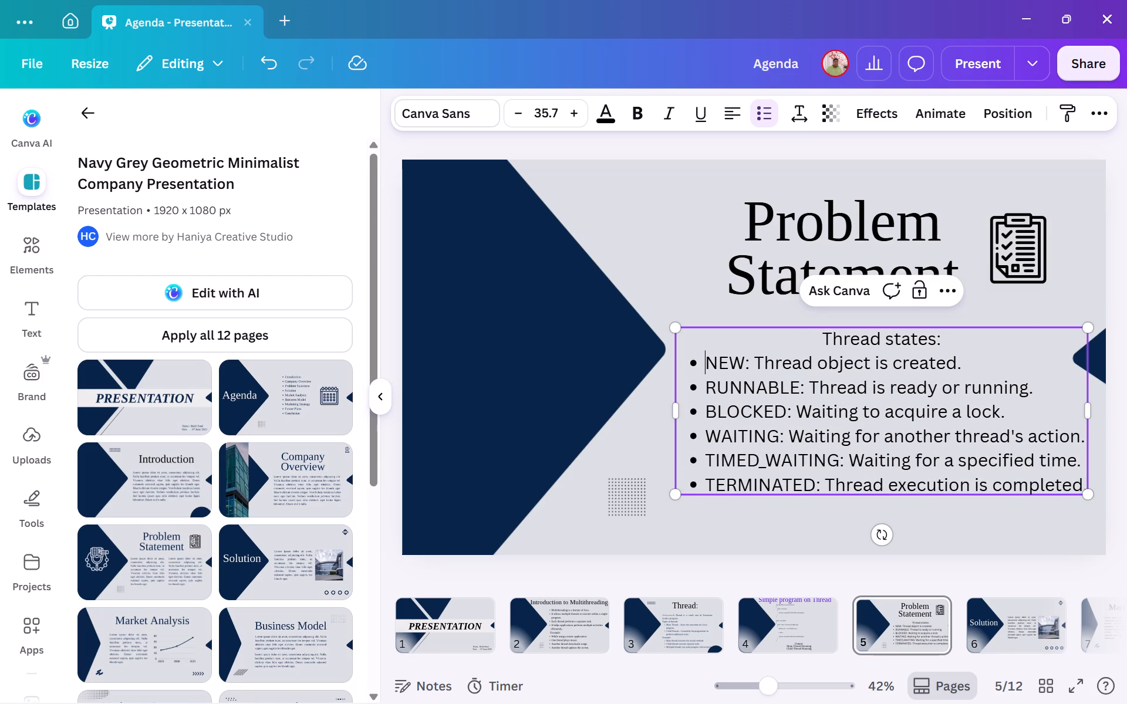
left_click(817, 334)
key("BackSpace")
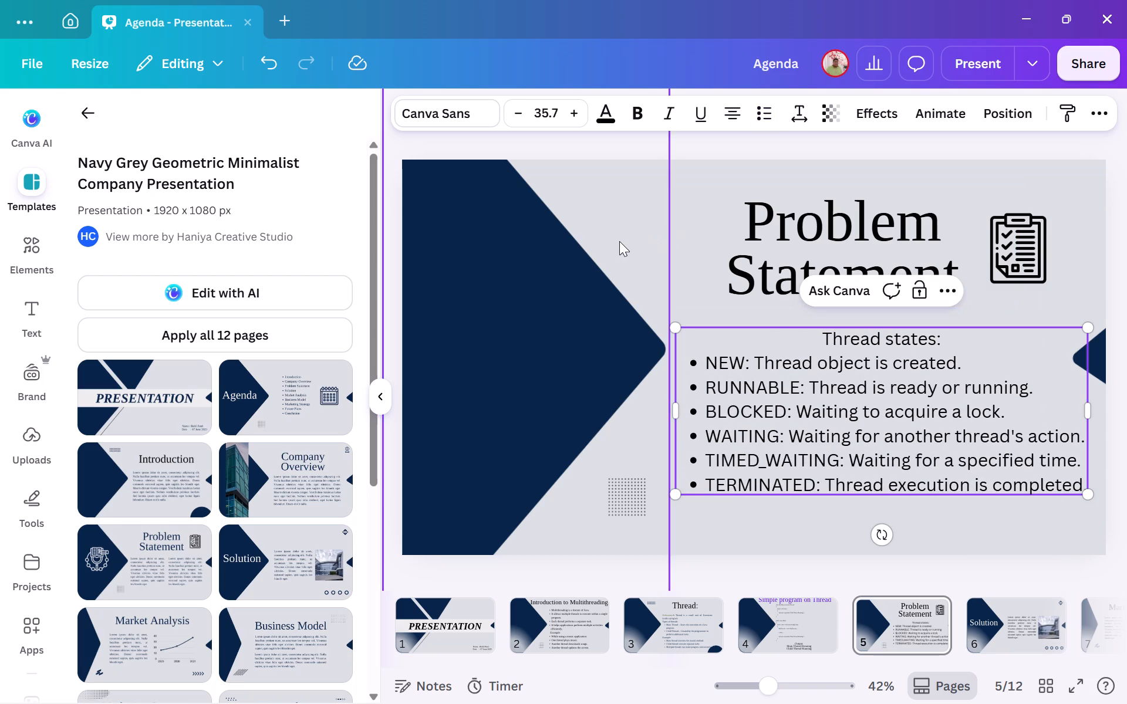
left_click(1063, 234)
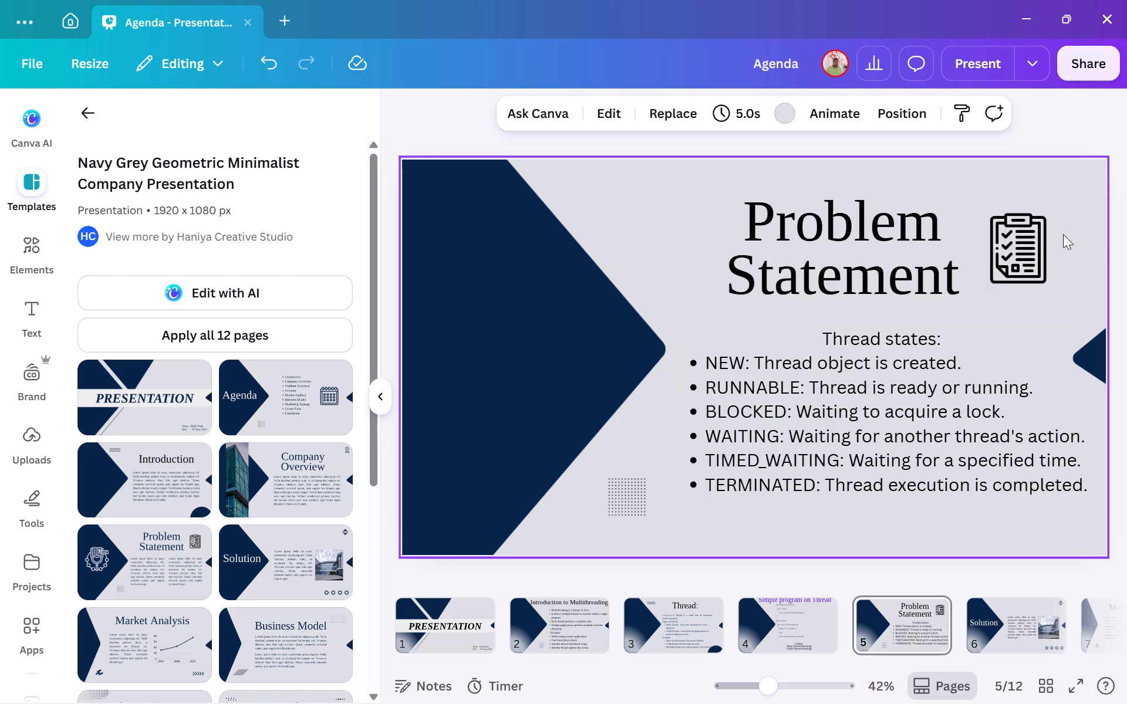
Replace the "Problem Statement" title on page 5 with "Life Cycle of Thread".
left_click(932, 264)
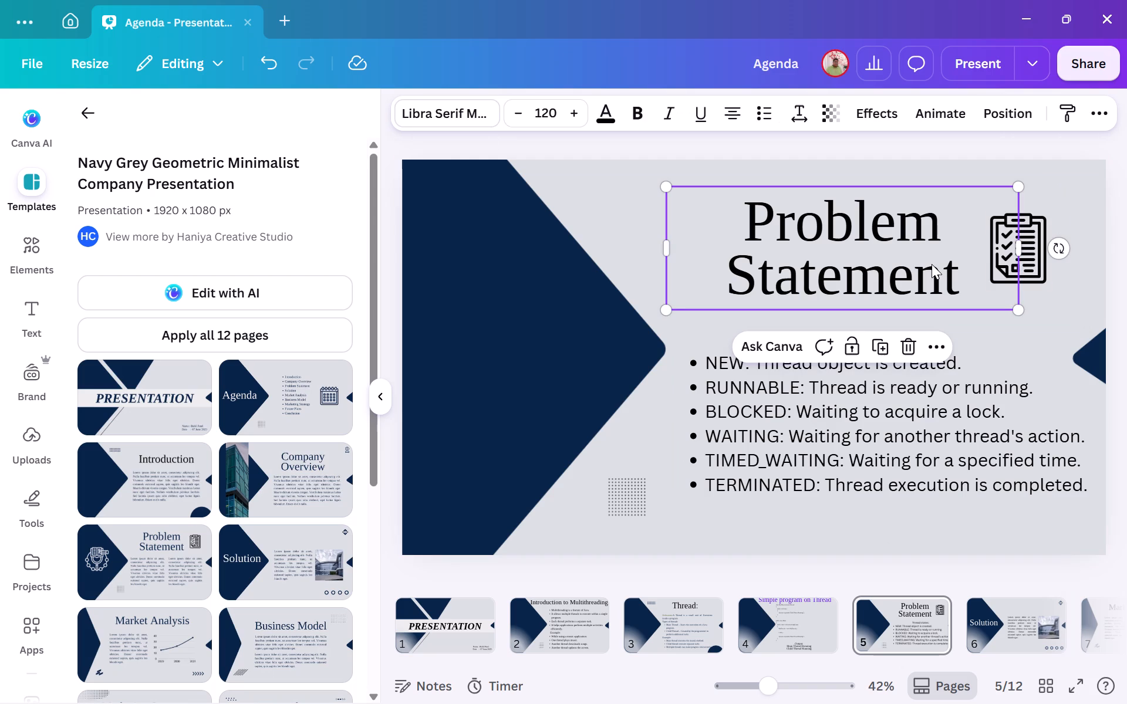
left_click(951, 281)
key("BackSpace")
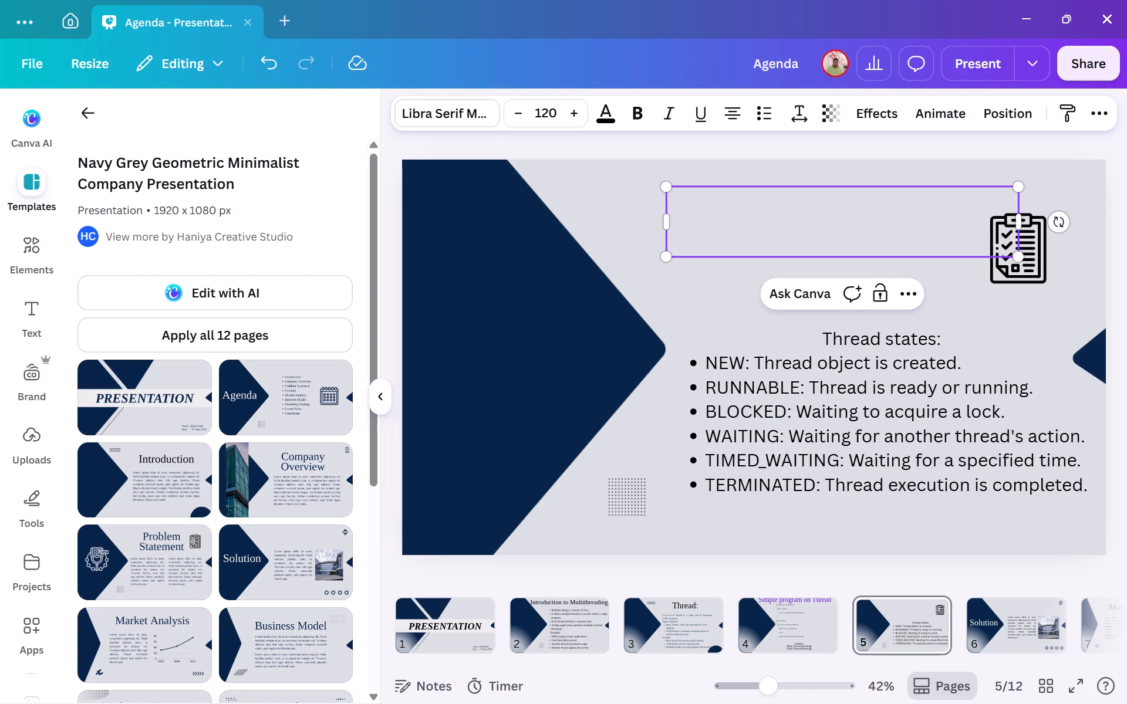
type("Life Cyck")
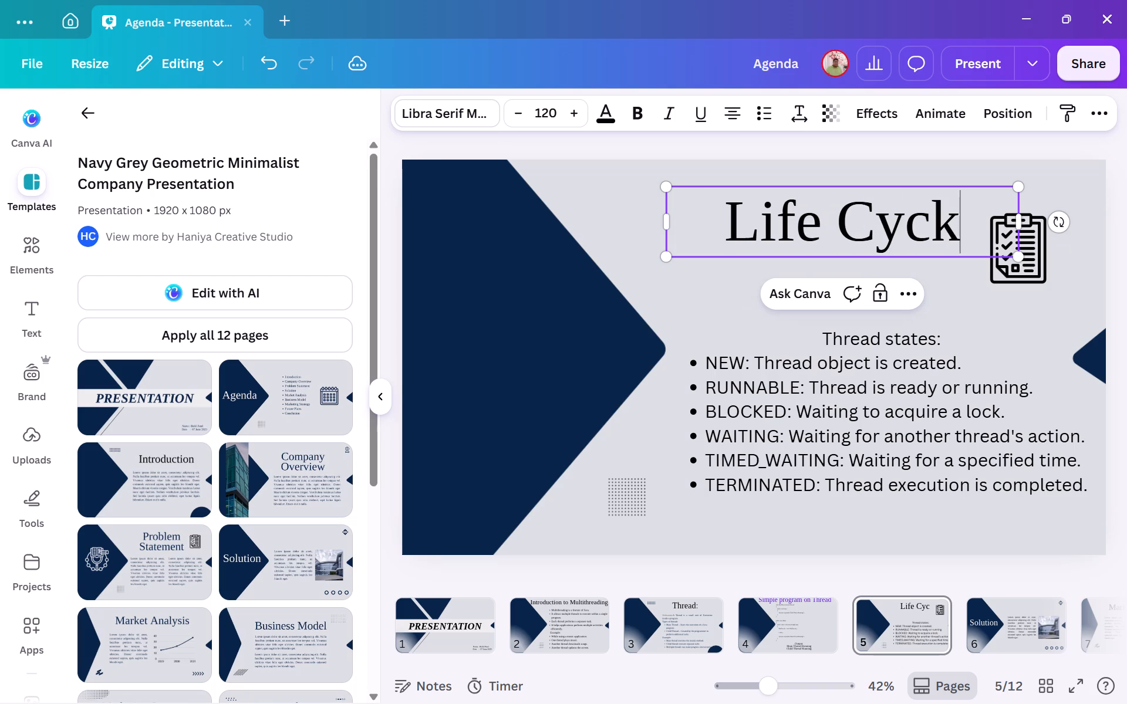
key("BackSpace")
type("le of")
key("space")
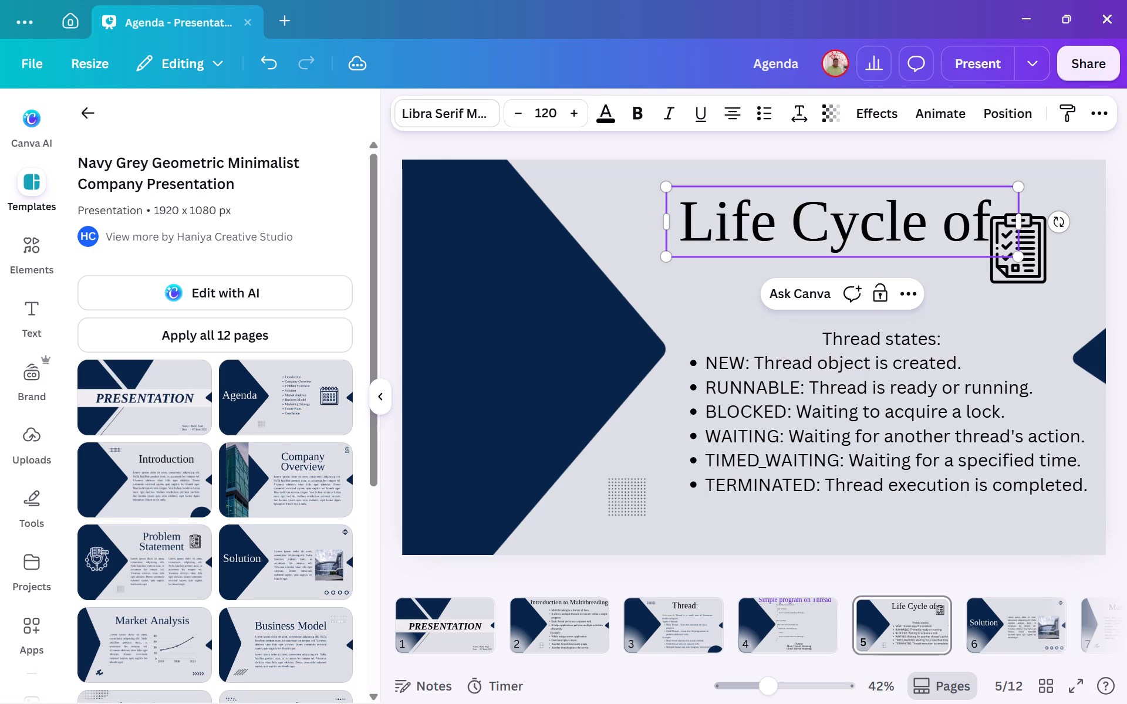
key("shift+t")
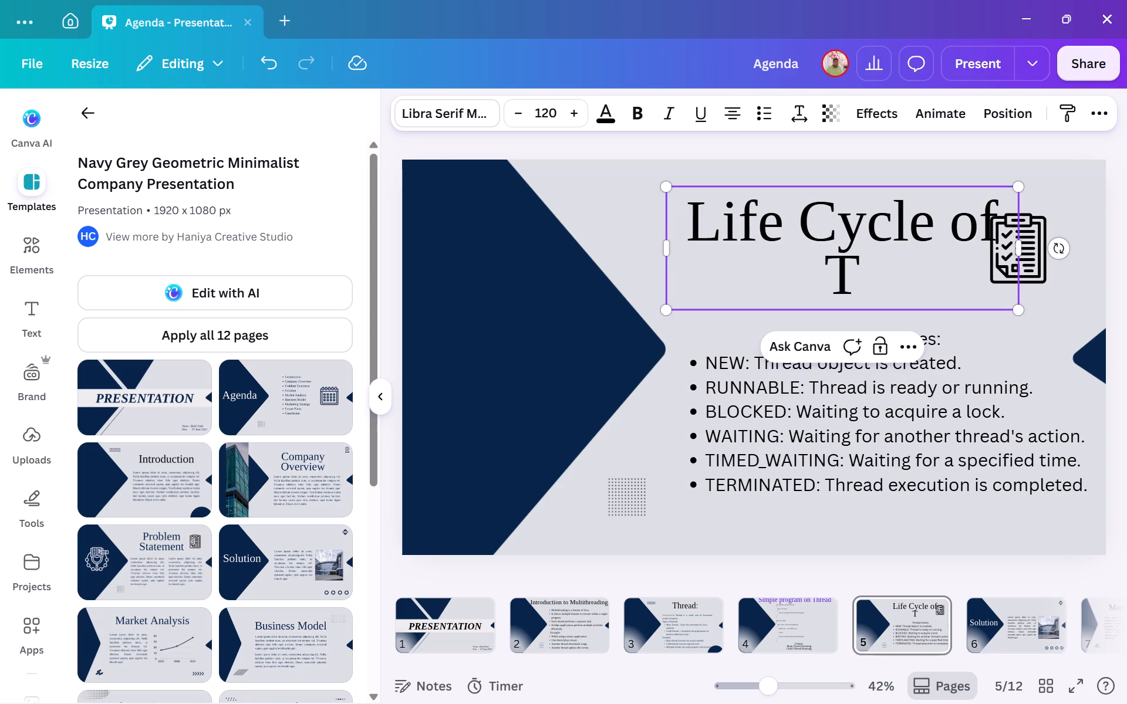
type("hread")
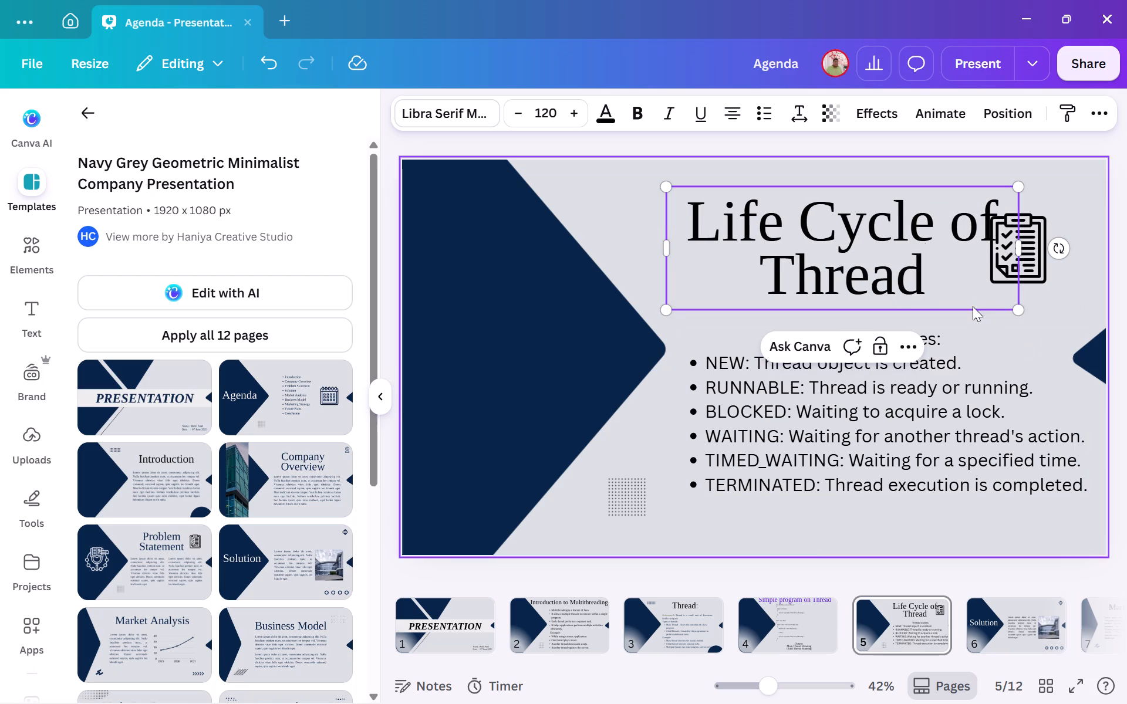
Widen the "Life Cycle of Thread" title box so that the title fits on a single line.
triple_click(661, 252)
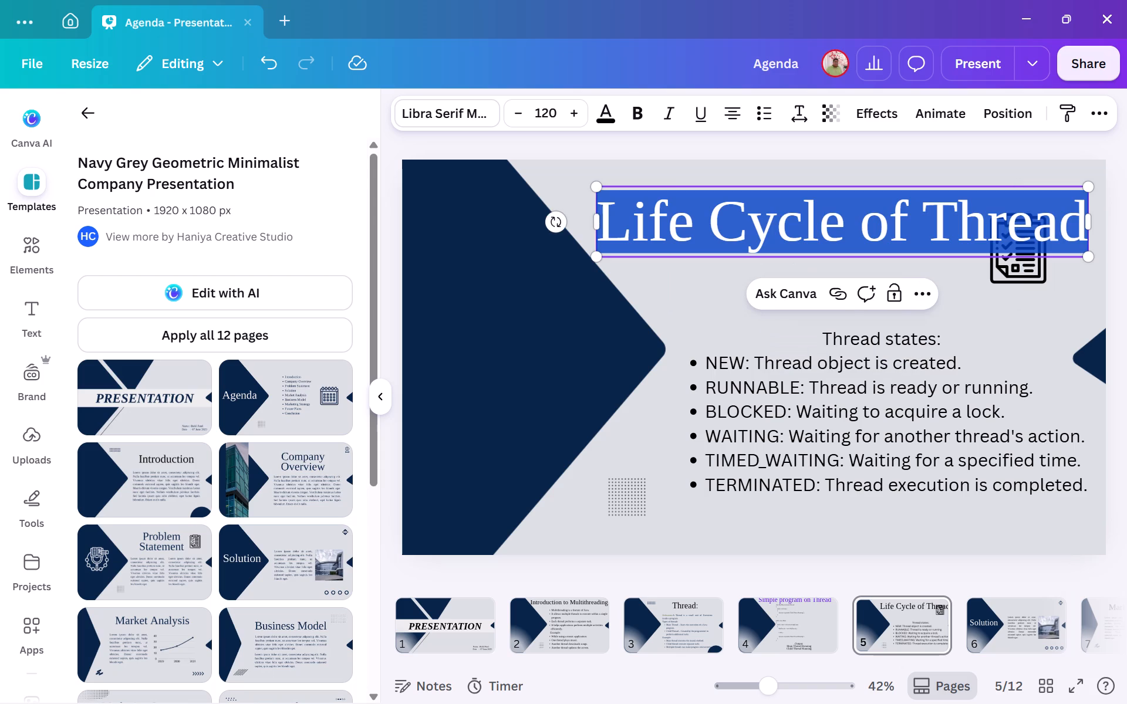
left_click(1024, 295)
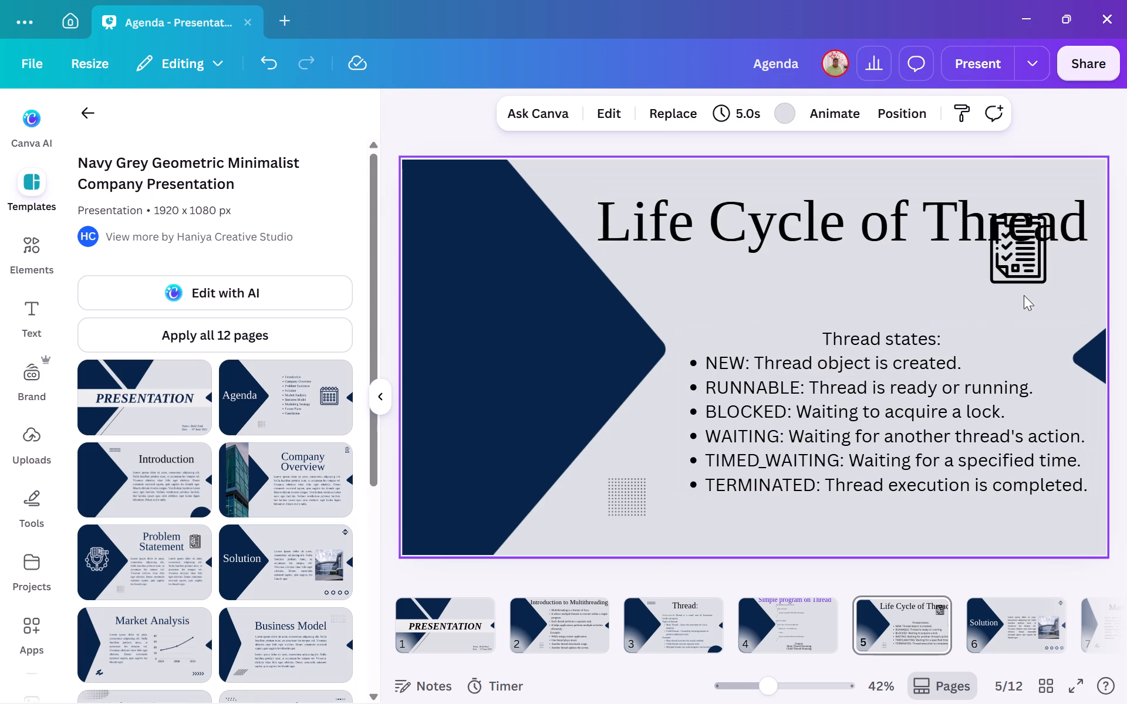
Delete the checklist icon overlapping the "Life Cycle of Thread" title on page 5.
left_click(1023, 269)
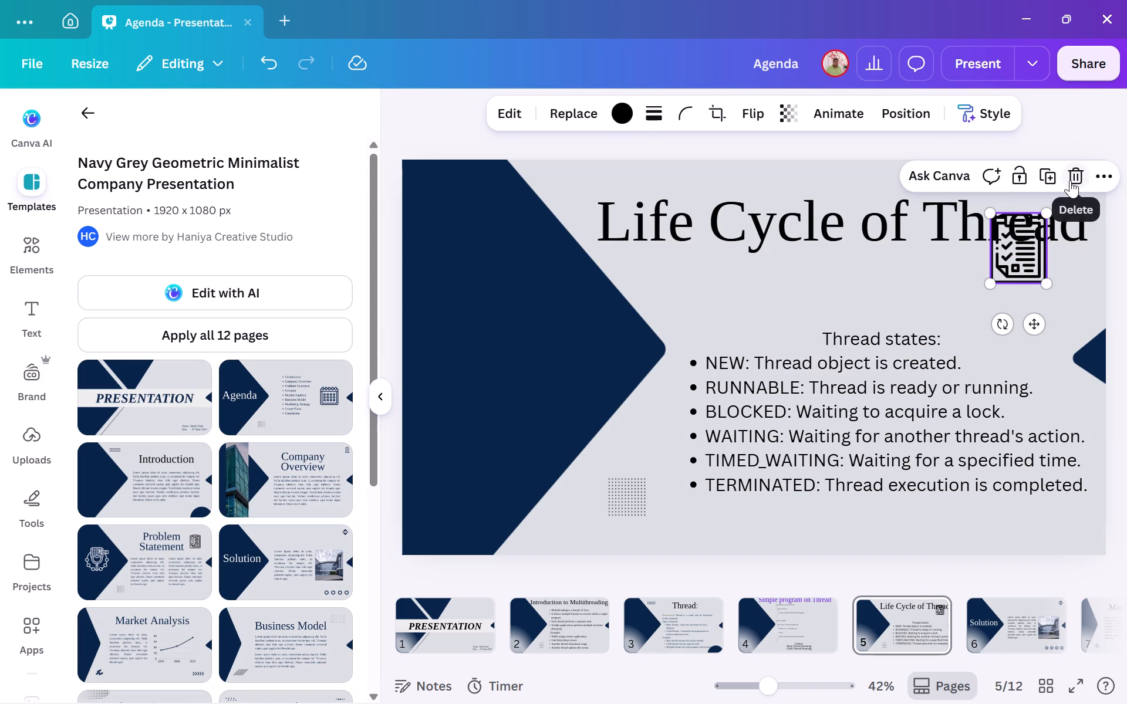
left_click(1070, 180)
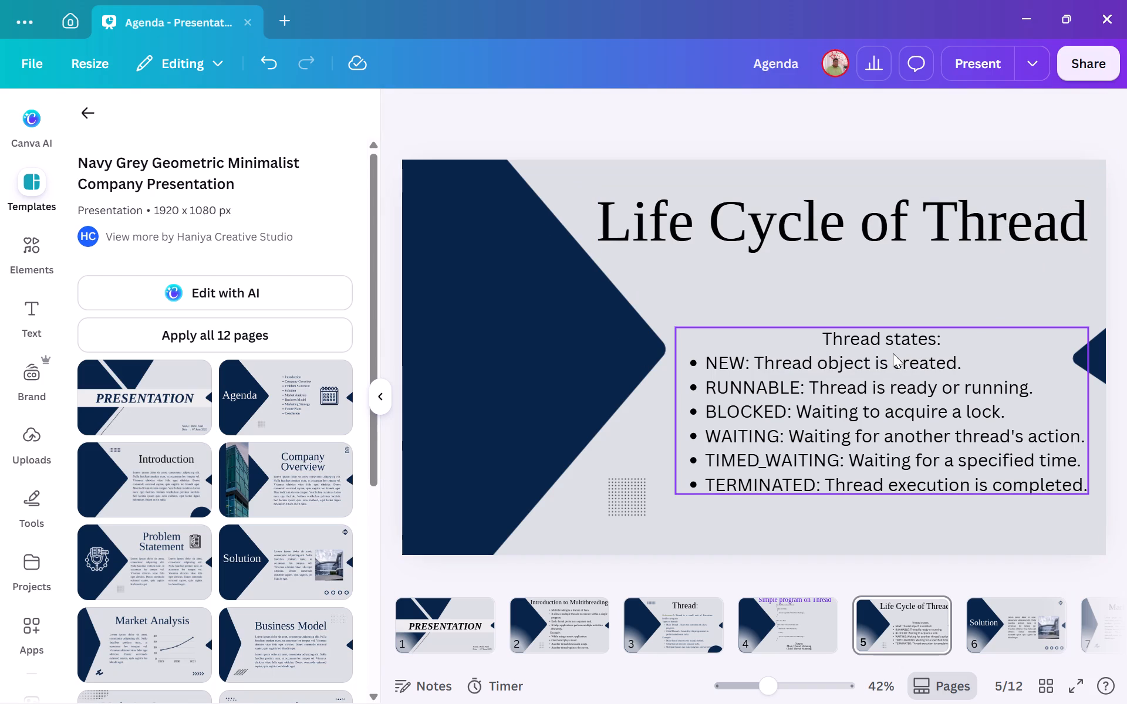
Change the text colour of the "Life Cycle of Thread" title to red.
left_click(893, 353)
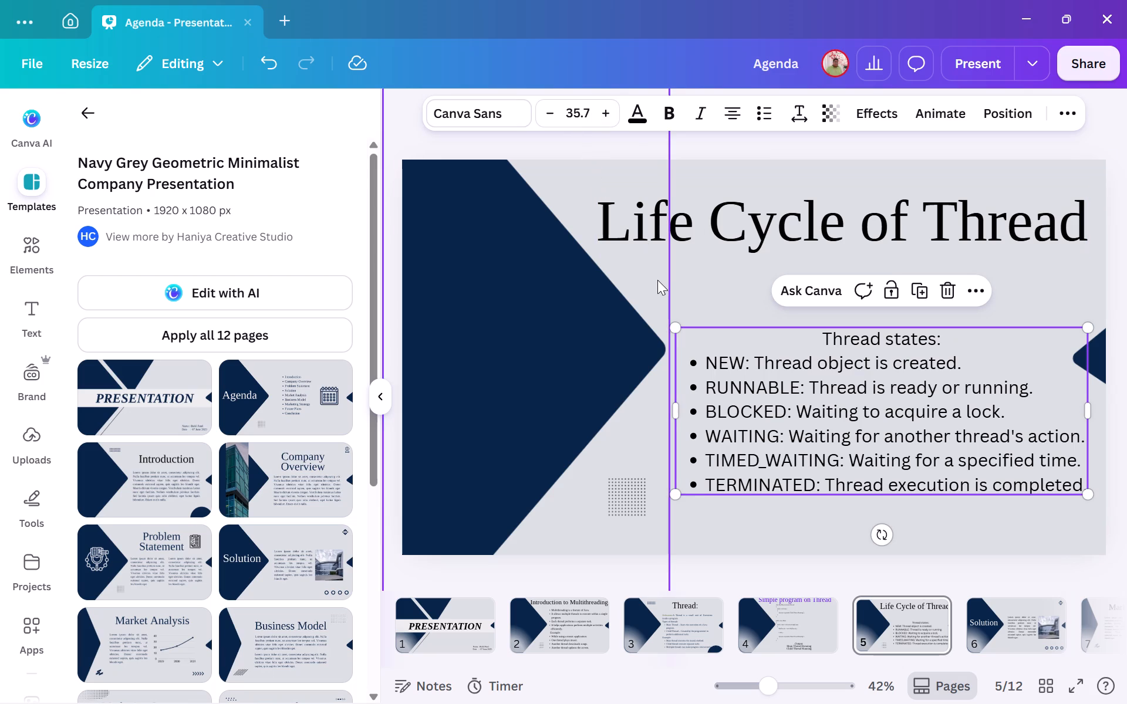
left_click(778, 240)
left_click(636, 119)
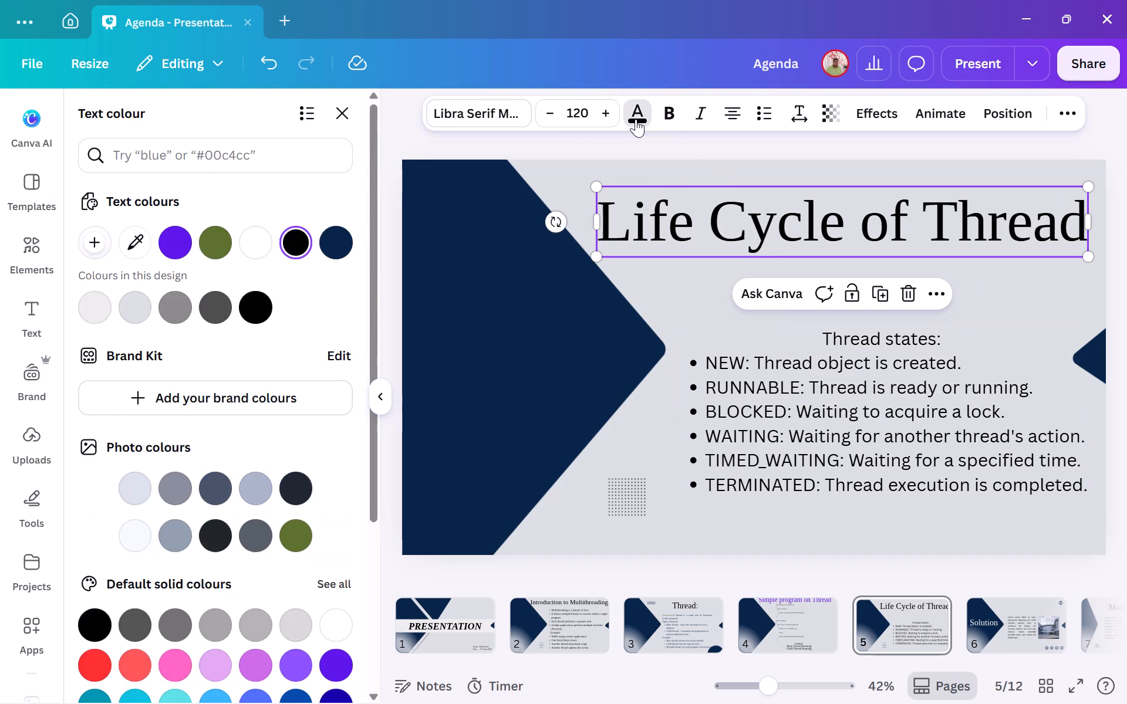
scroll(295, 617, "down", 1)
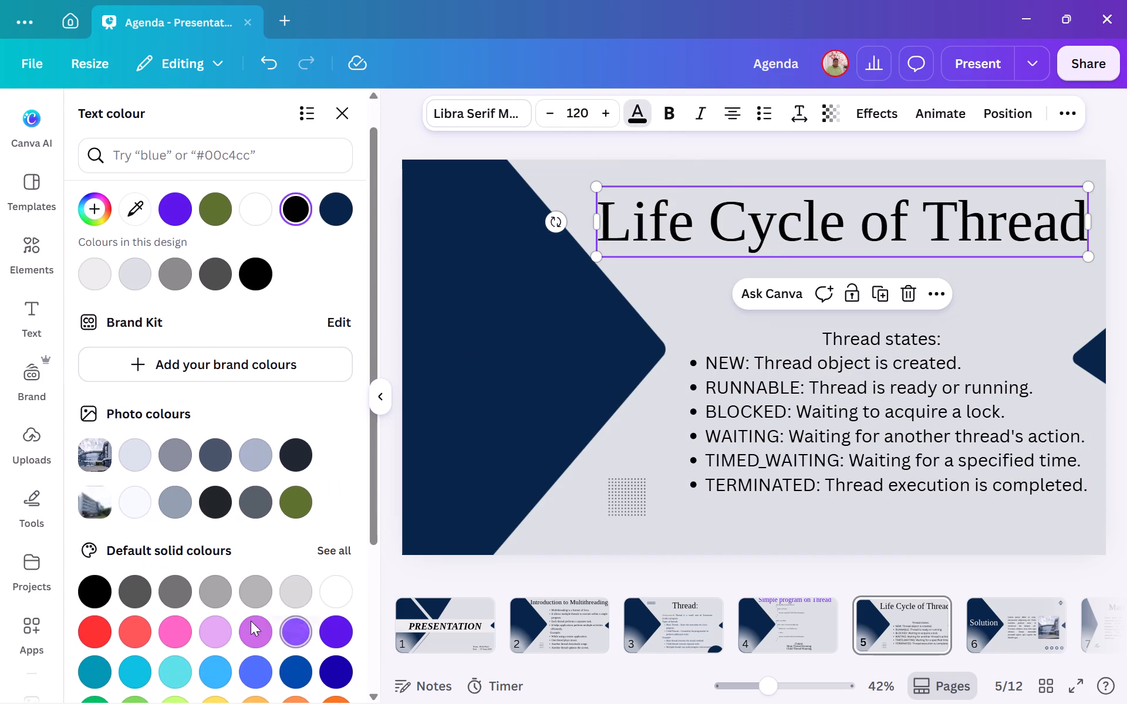
left_click(93, 625)
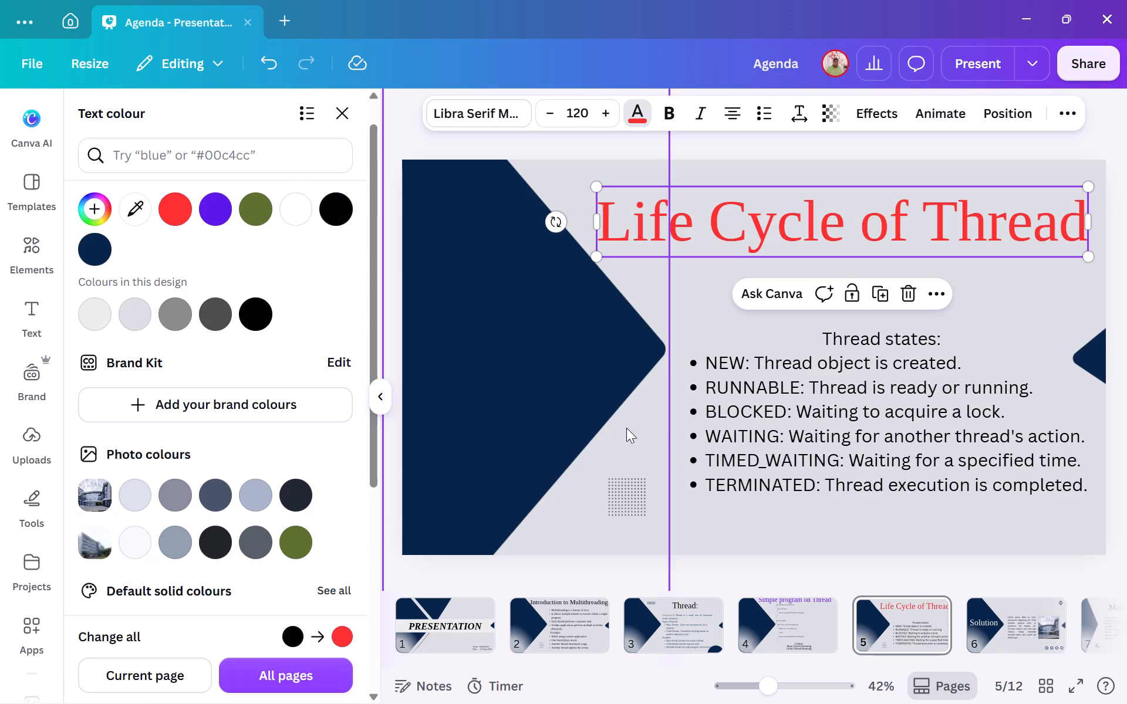
left_click(1017, 293)
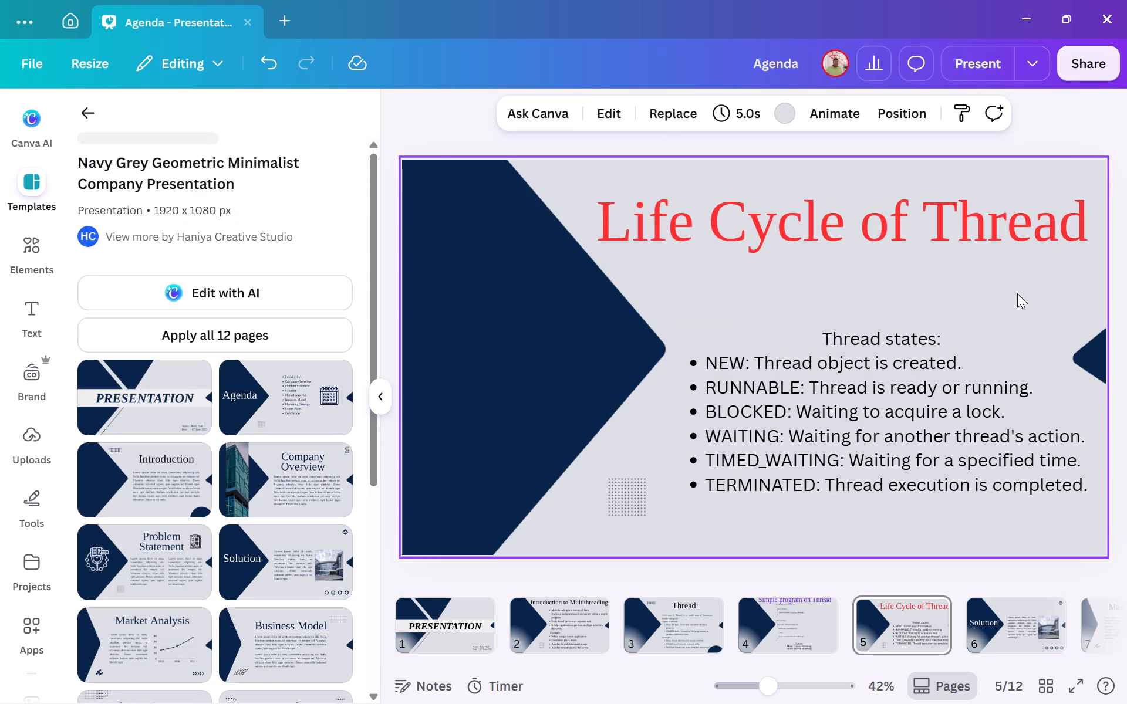
Page back and forth through the presentation to review the completed slides and the template pages that follow them.
left_click(906, 348)
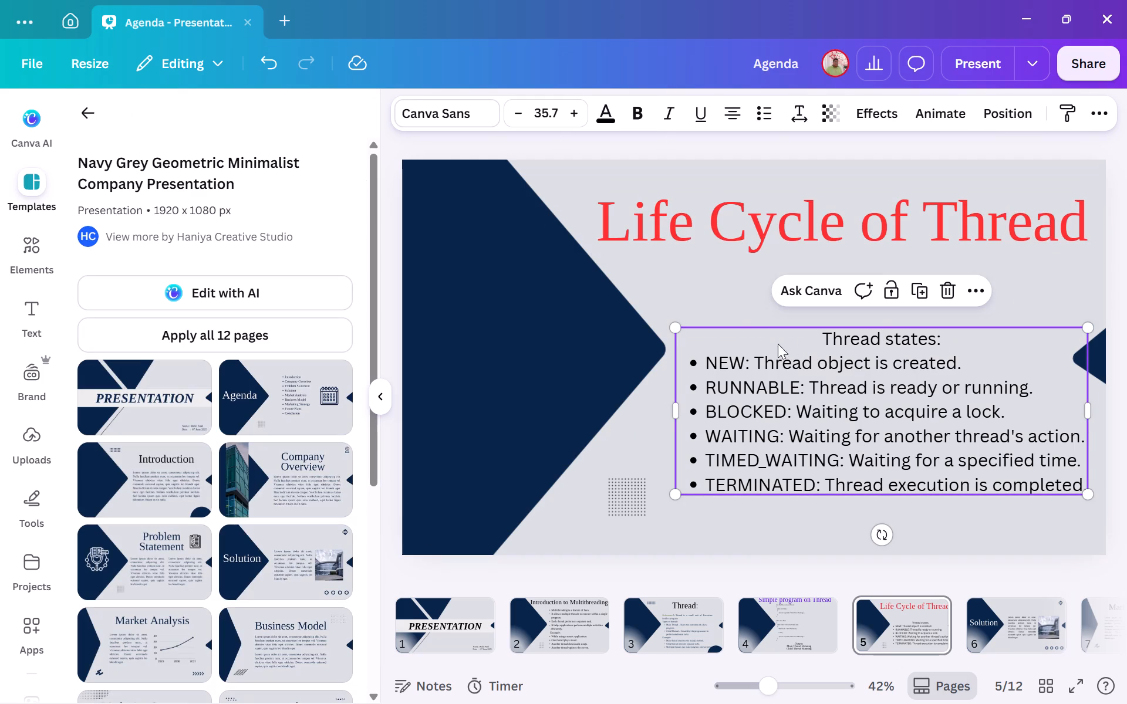
left_click(1003, 621)
key("Left")
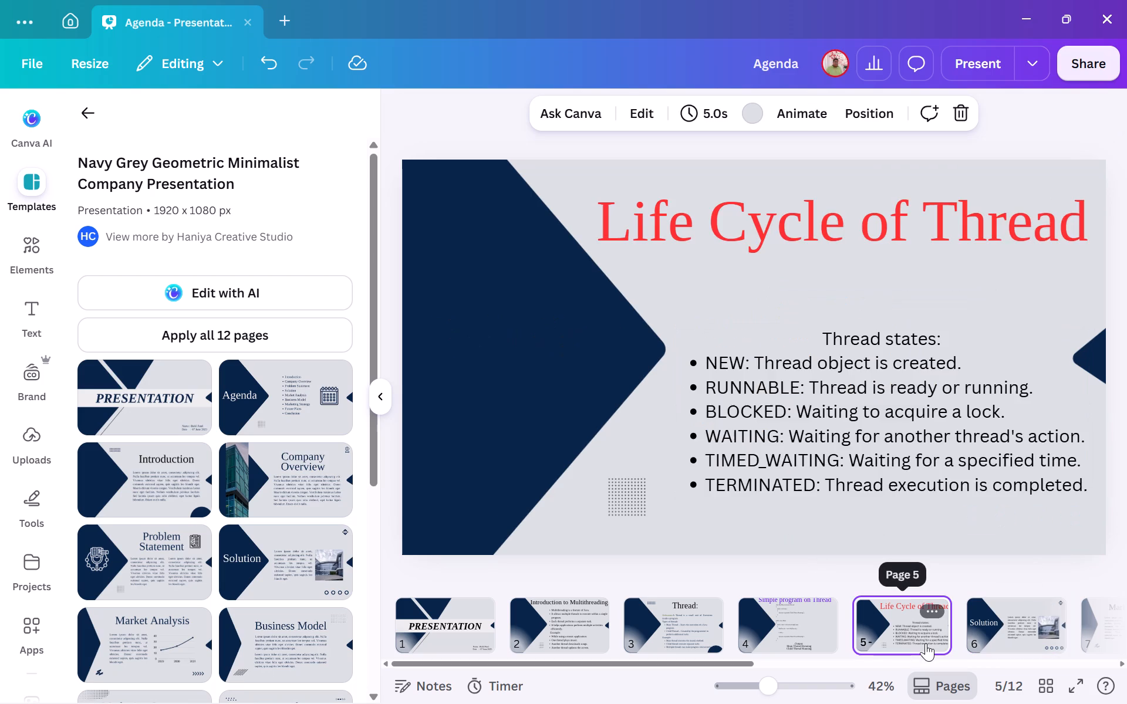
key("Left")
key("Left")
key("Right")
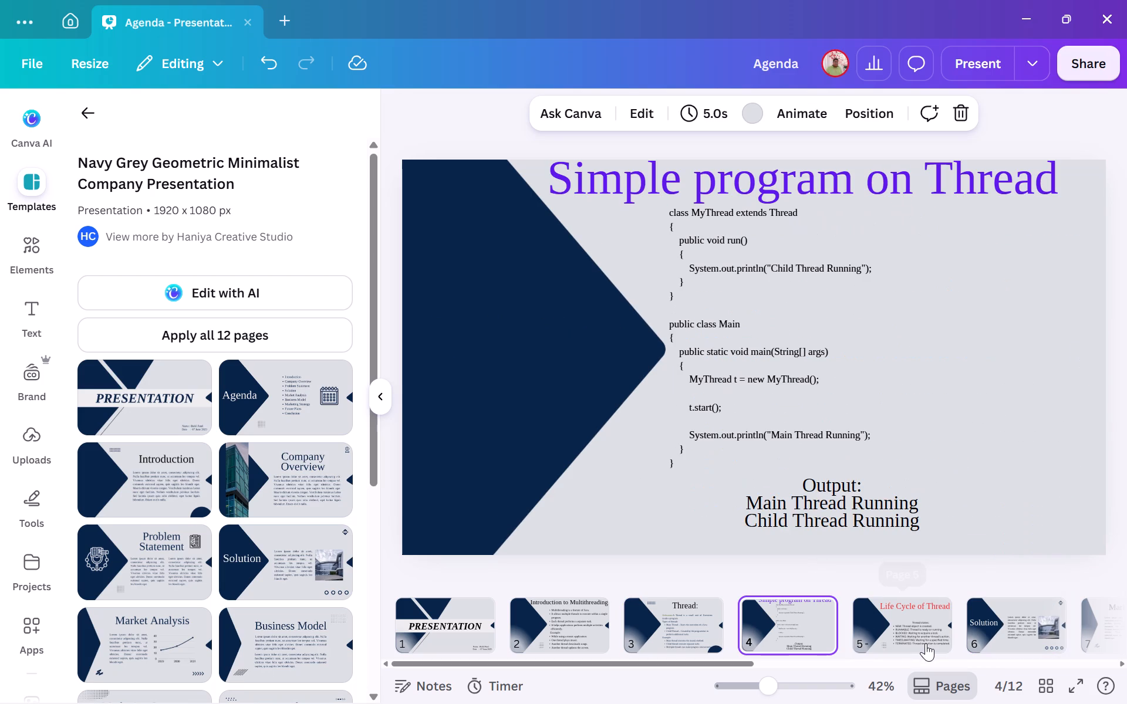
key("Left")
key("Left")
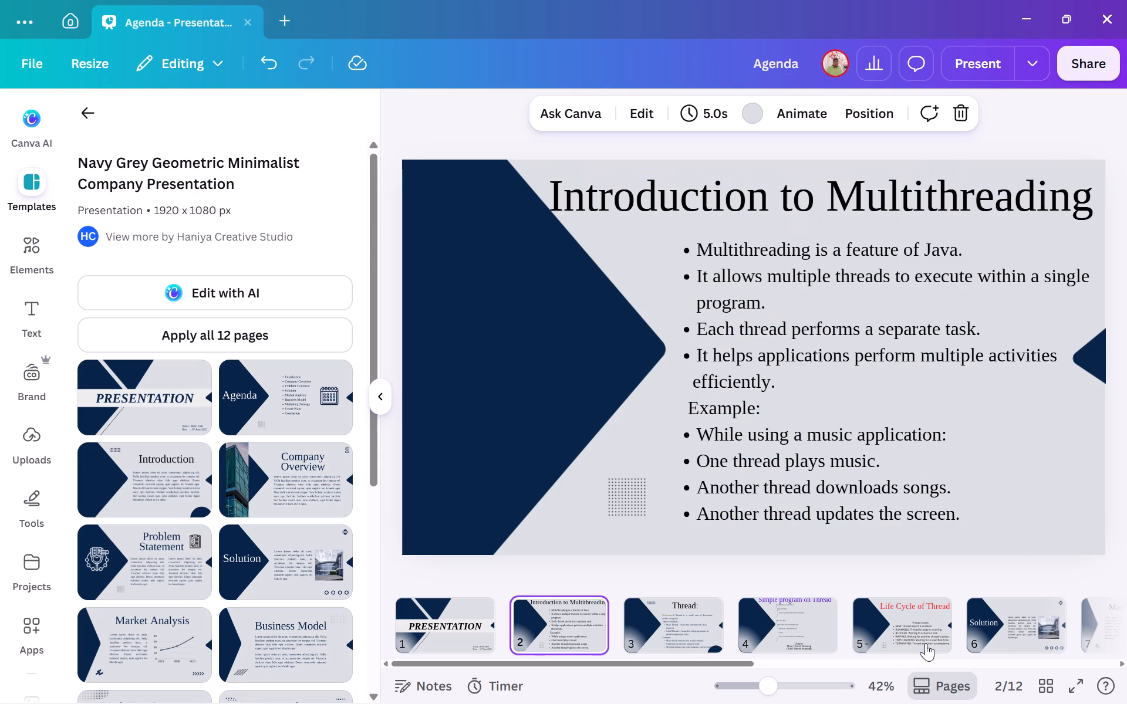
key("Left")
key("Right")
key("Right")
key("Right")
key("Right")
key("Right")
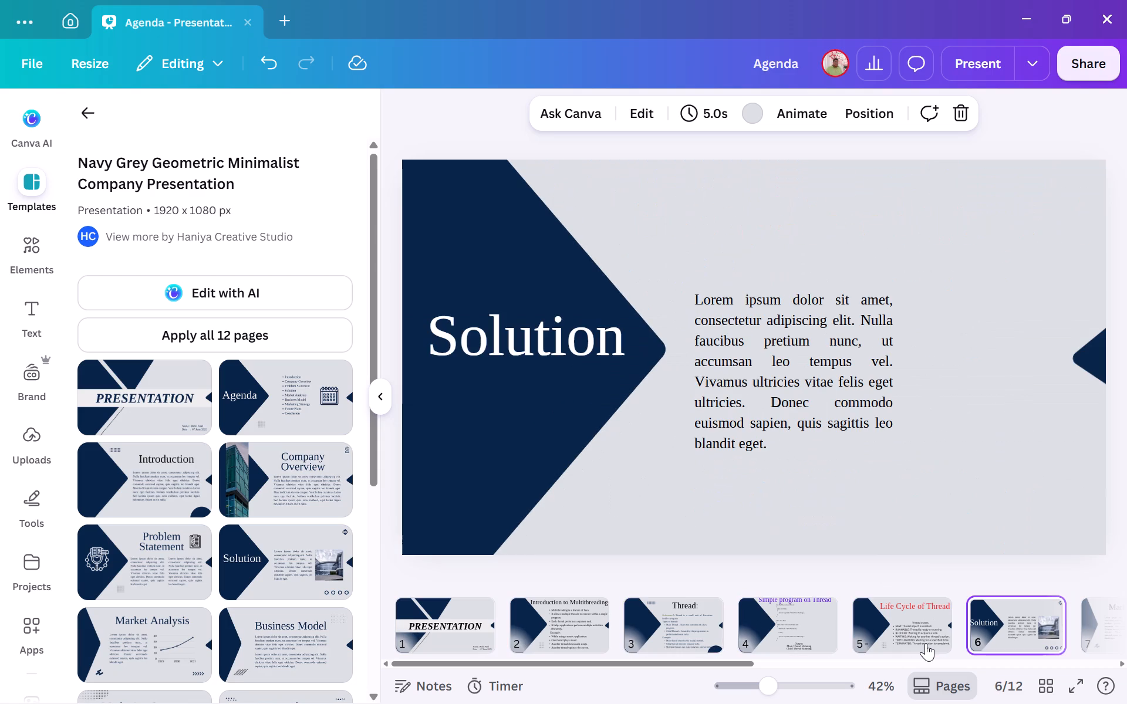
key("Right")
key("Left")
key("Left")
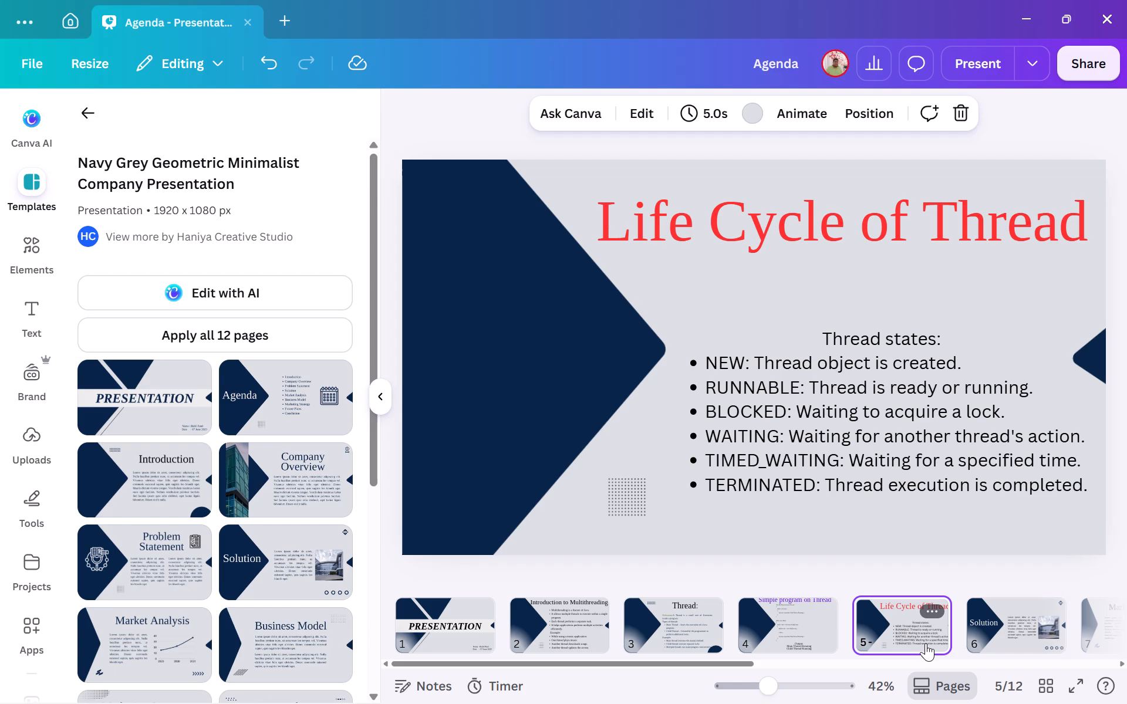
Delete the "Solution" title and the large navy arrow shape behind it from page 6.
left_click(1008, 636)
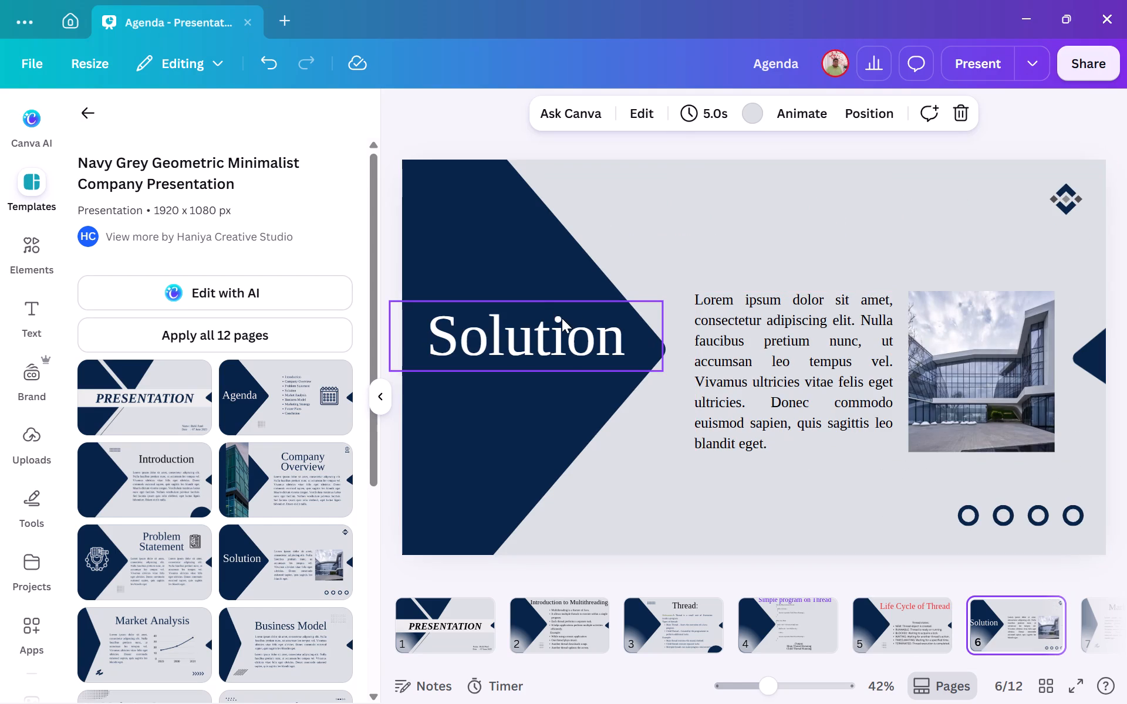
left_click(621, 337)
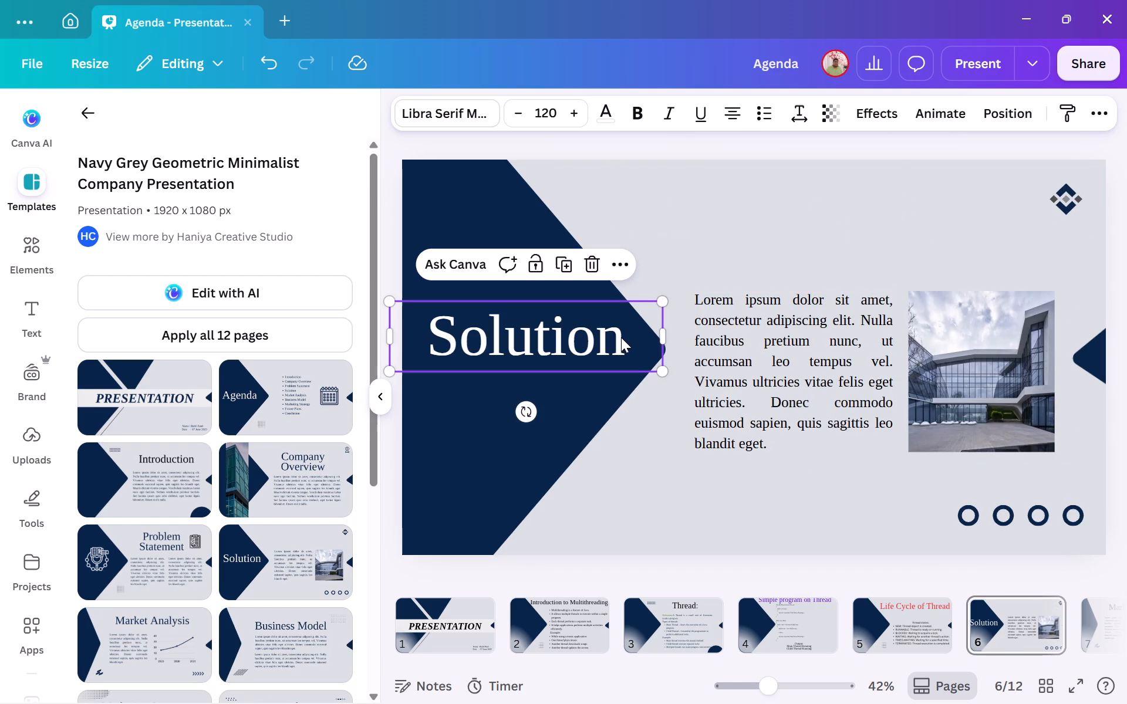
key("BackSpace")
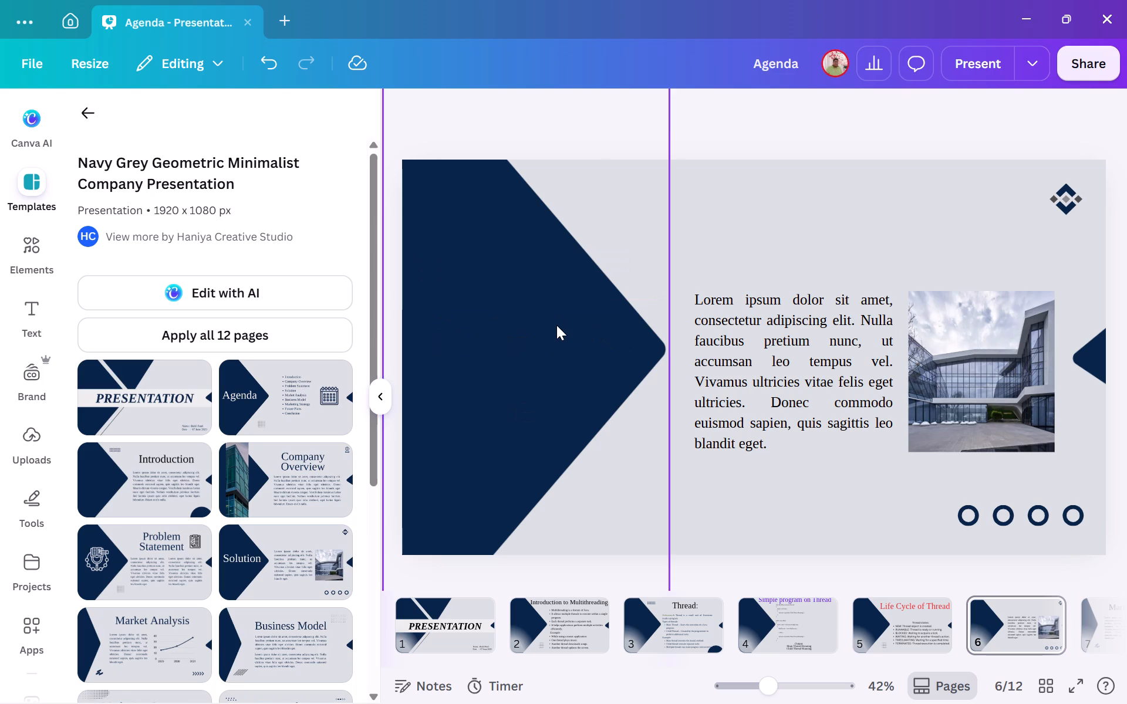
left_click(556, 325)
left_click(552, 150)
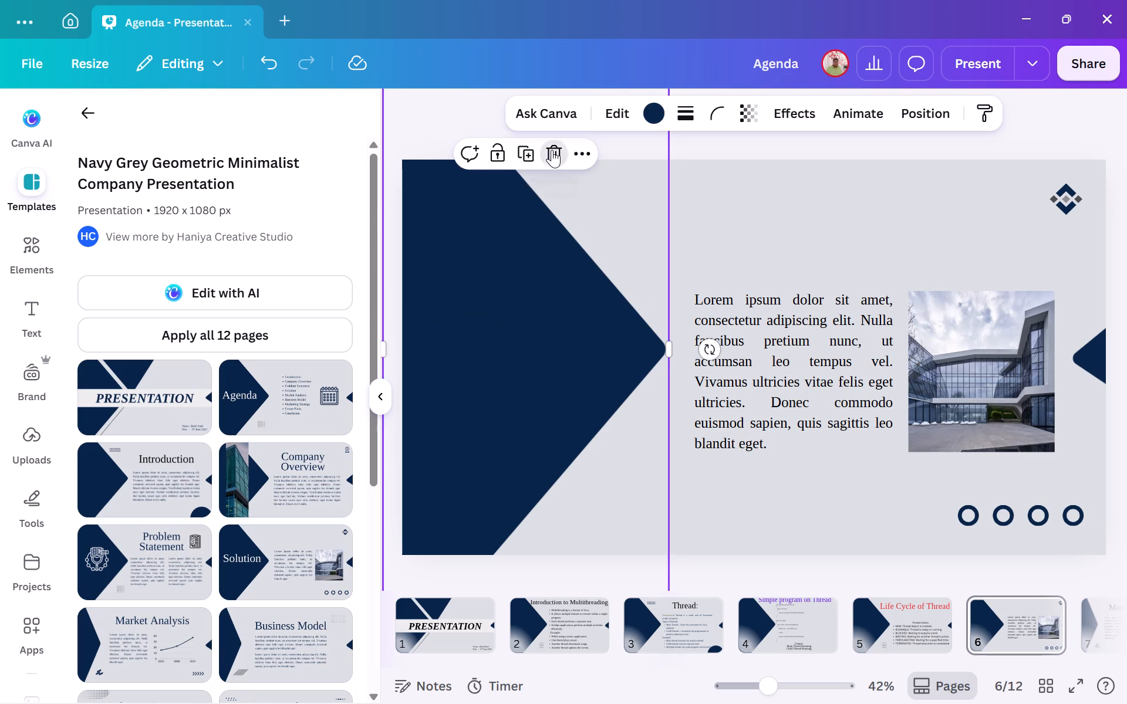
Delete the building photo on page 6 together with its frame.
left_click(805, 358)
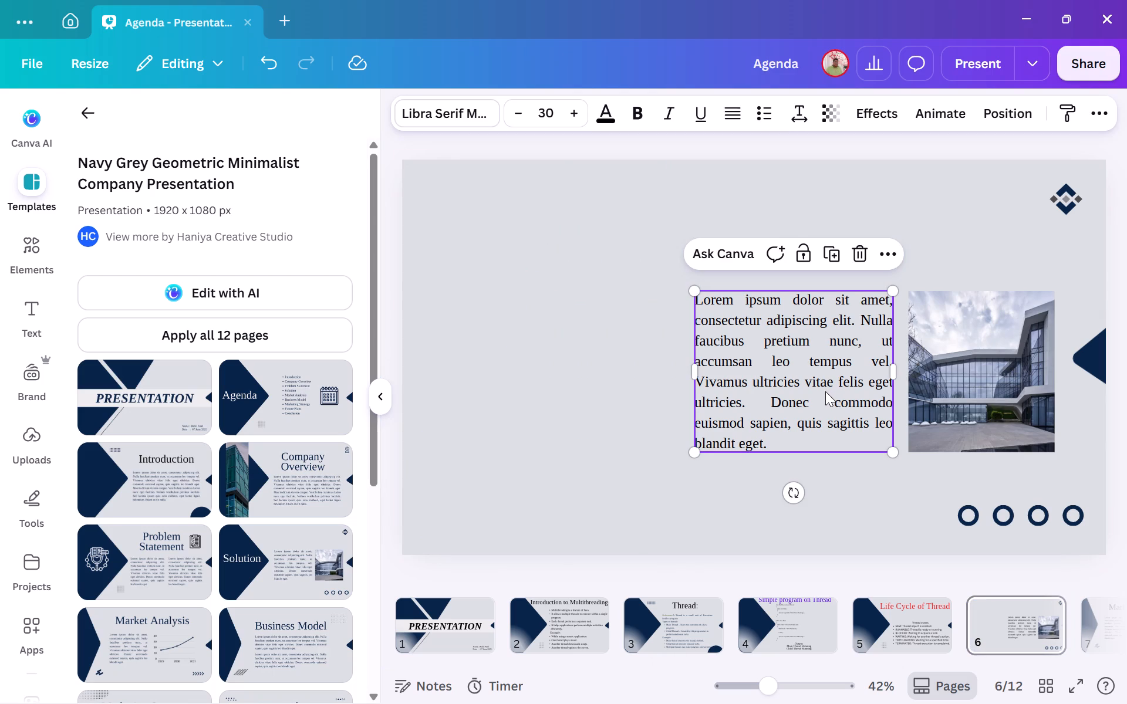
left_click(974, 395)
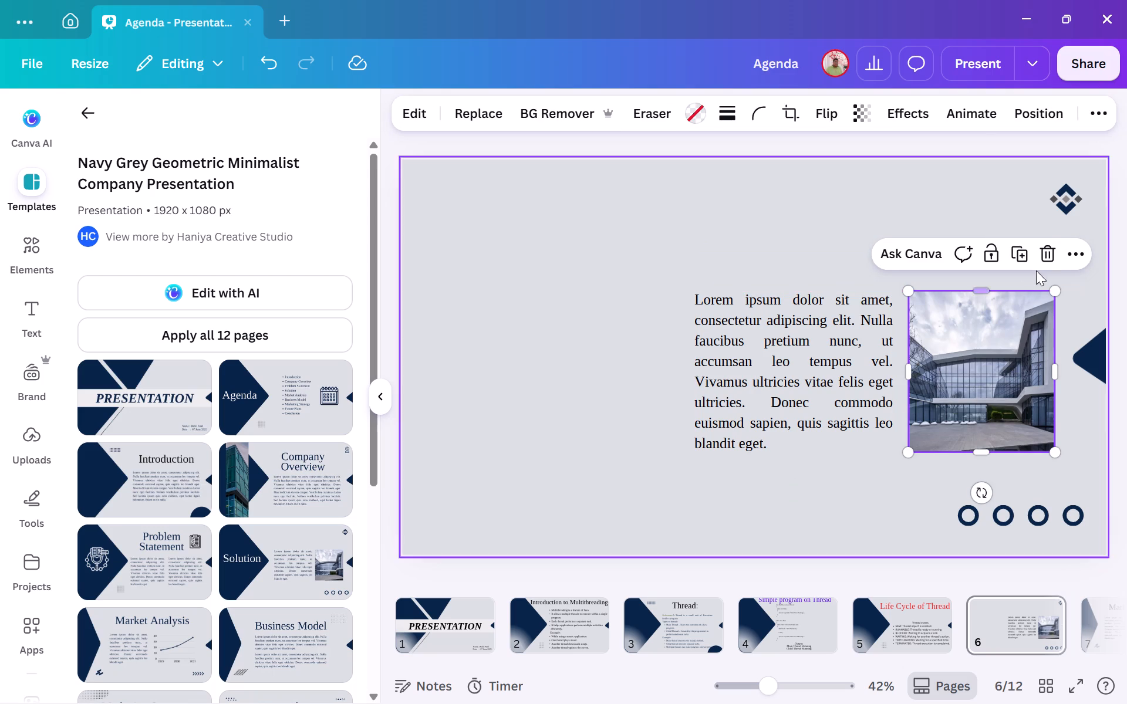
left_click(1039, 264)
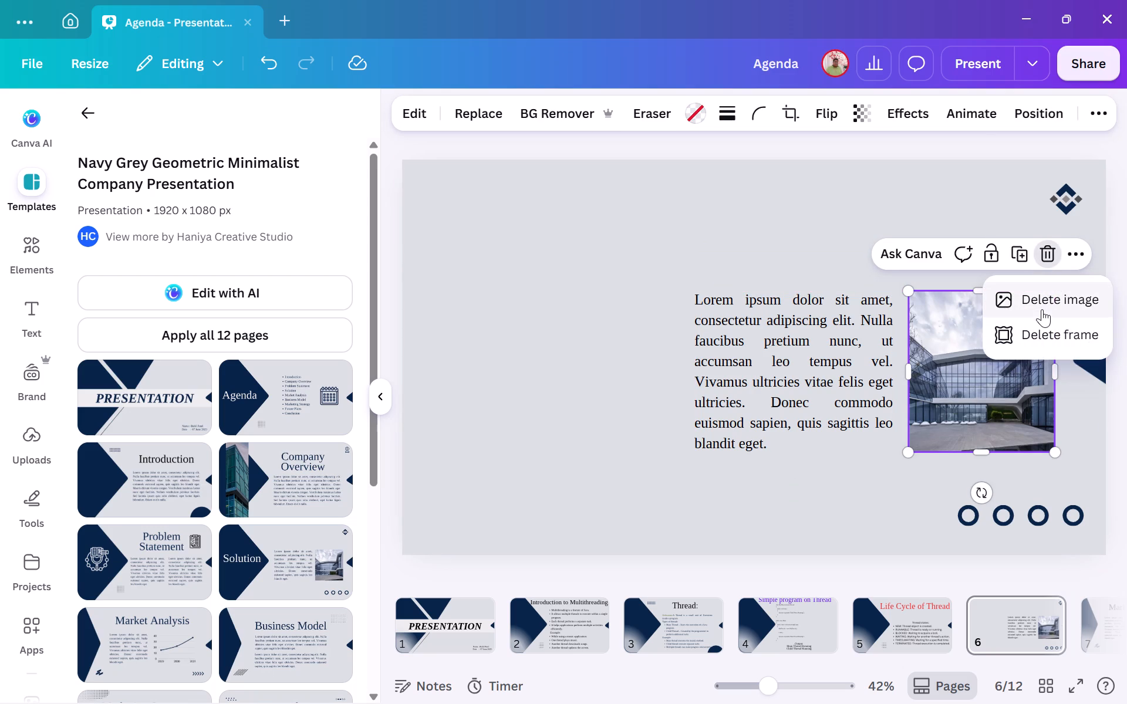
left_click(1042, 309)
left_click(1056, 260)
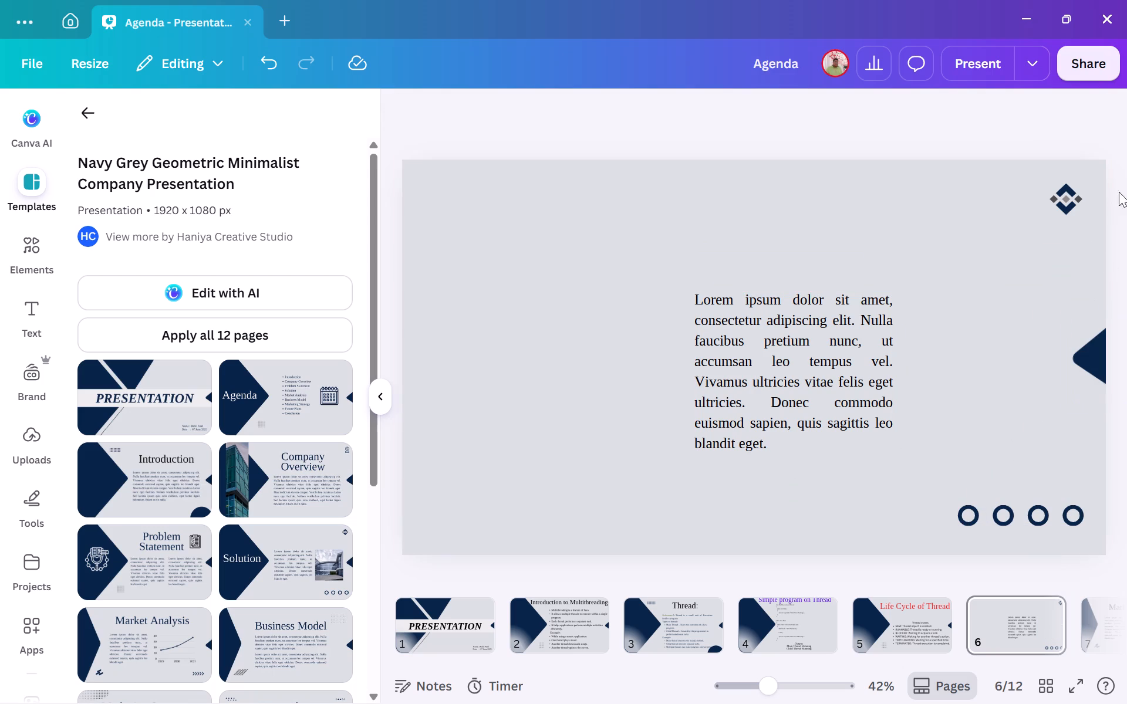
Remove the remaining decorations from page 6: the diamond logo, the small navy arrow at the slide edge and the row of four rings.
left_click(1062, 191)
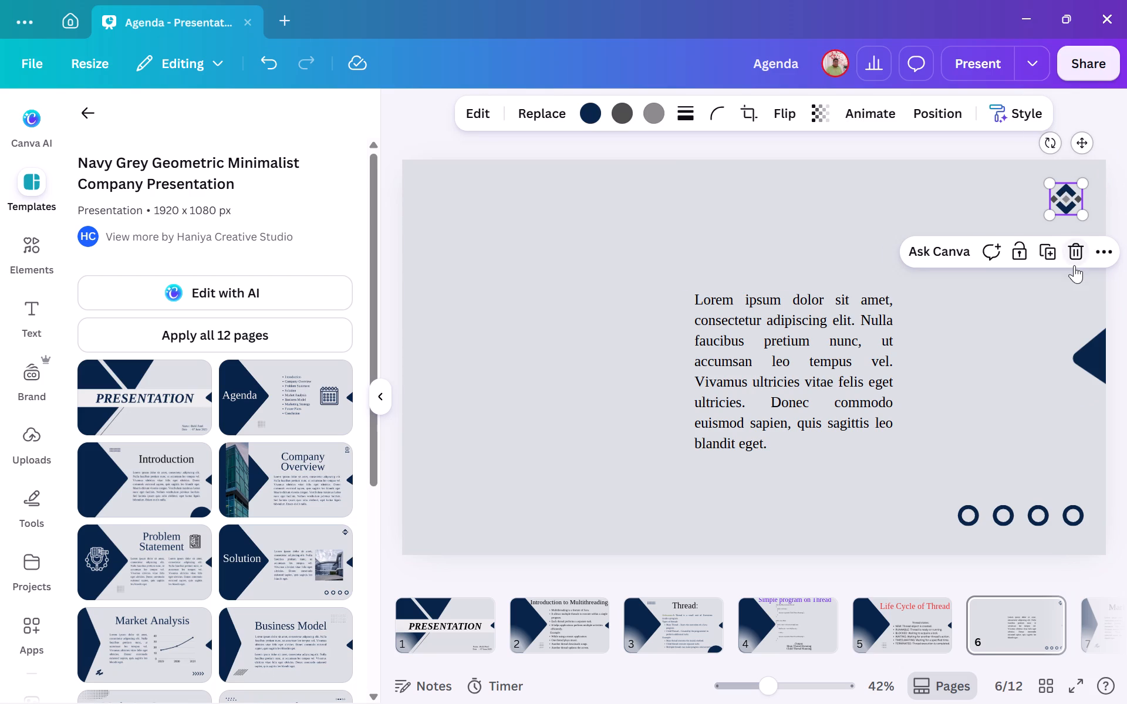
left_click(1074, 265)
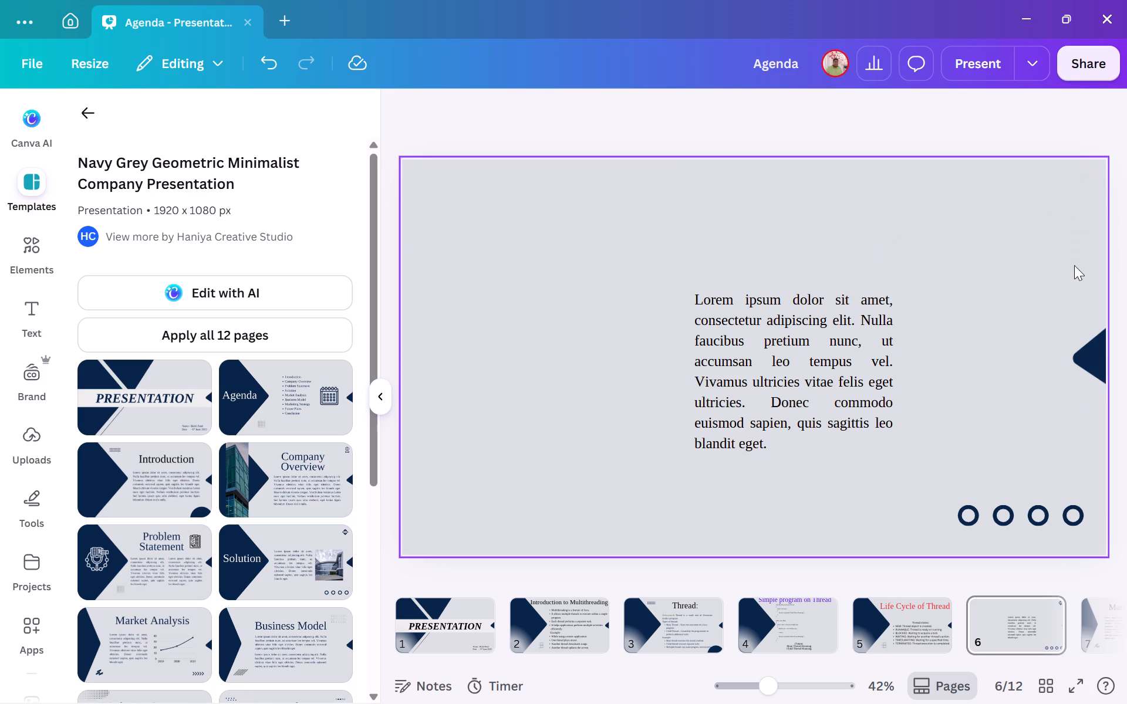
left_click(1086, 338)
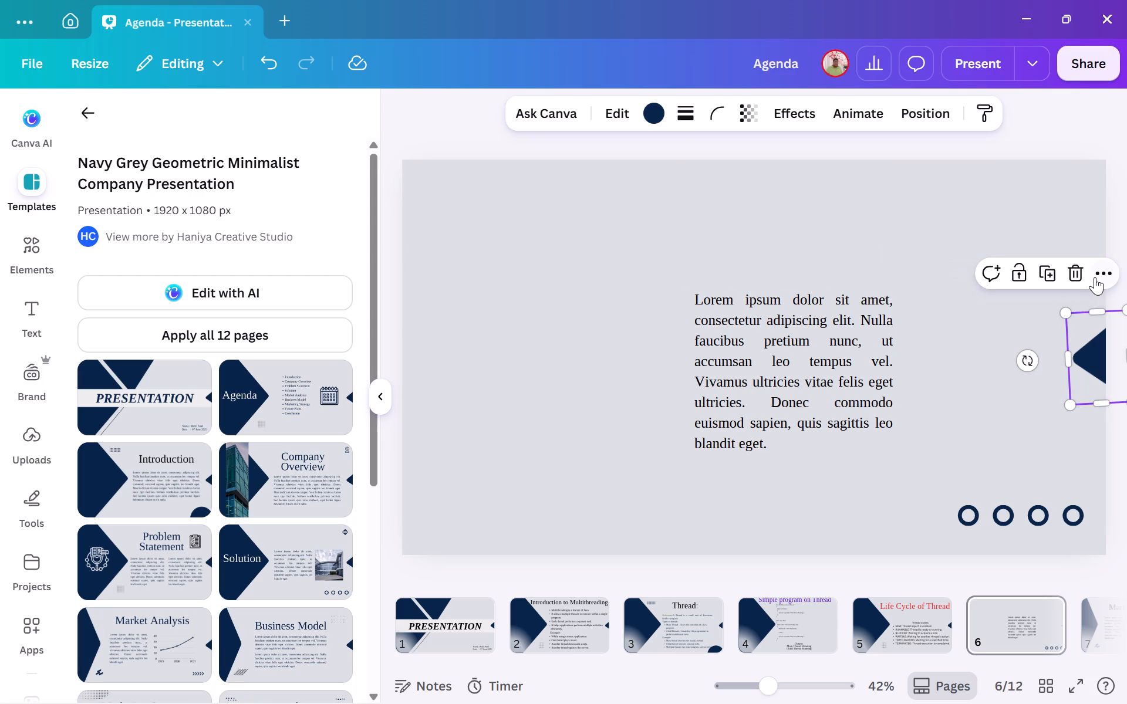
left_click(1085, 276)
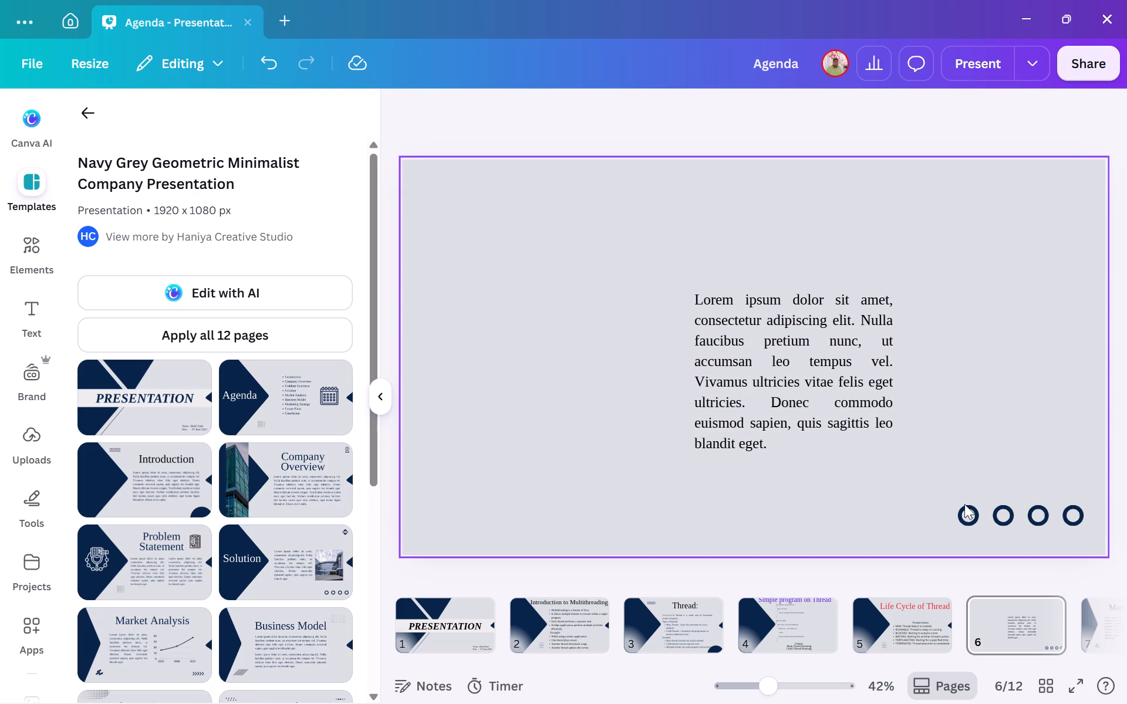
left_click(957, 517)
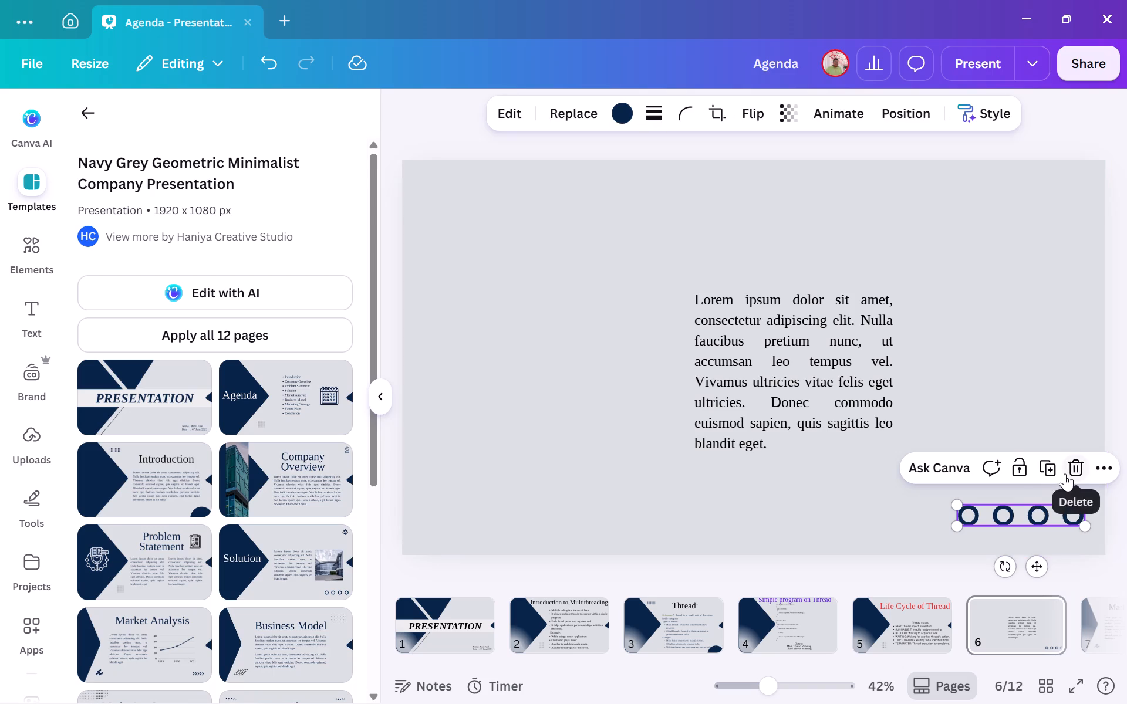
left_click(1065, 473)
Clear the Lorem ipsum placeholder text from the text box on page 6.
left_click(851, 400)
left_click(851, 400)
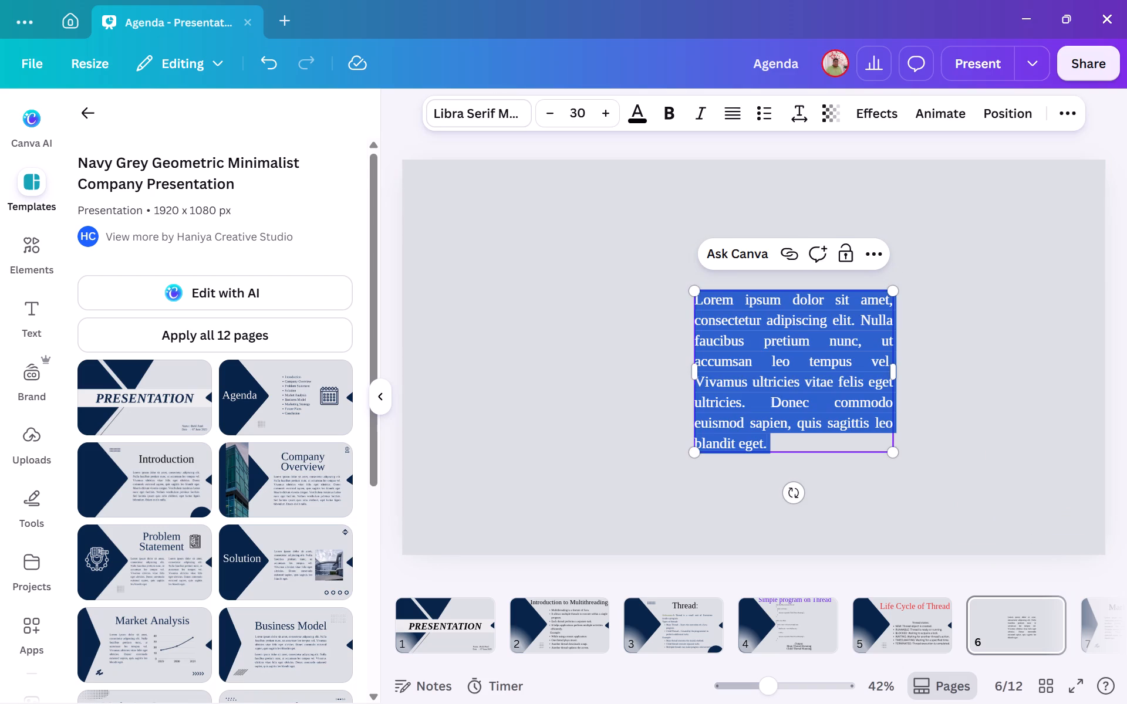
key("BackSpace")
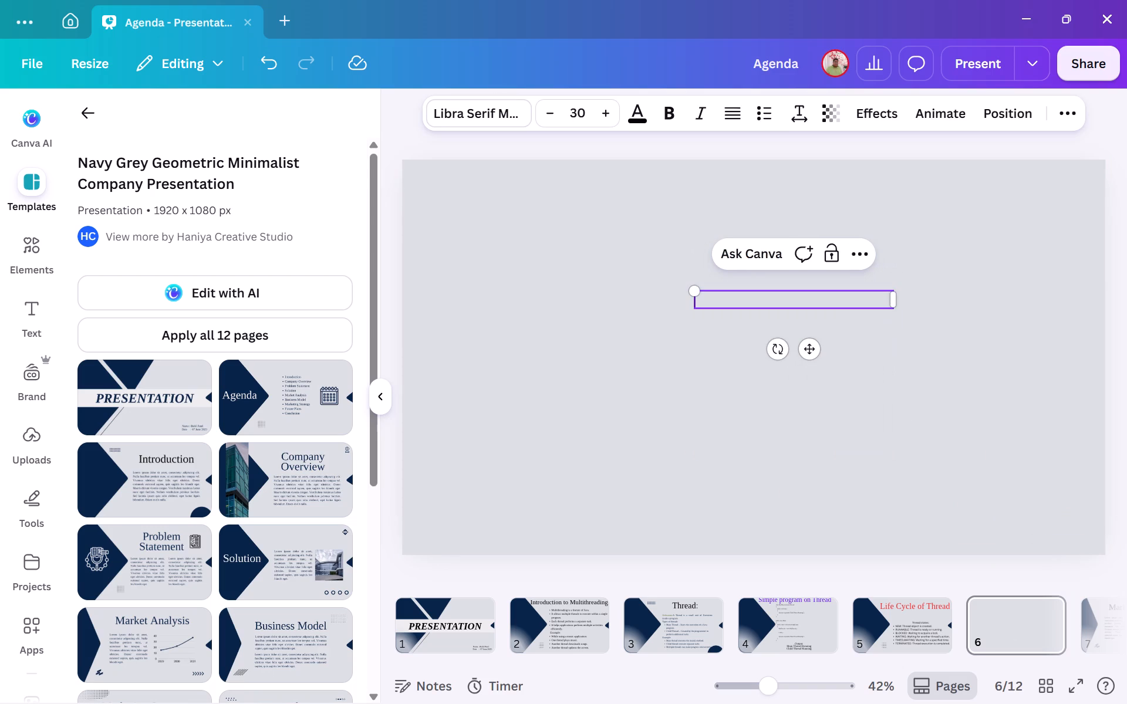
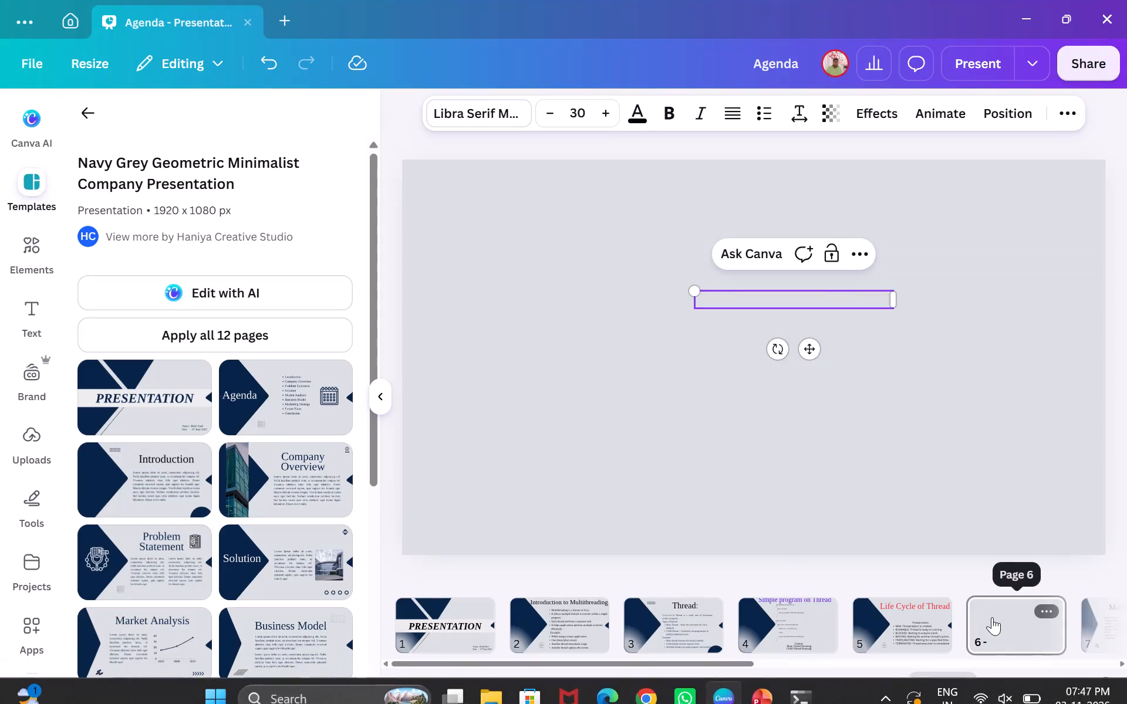
Replace the "Market Analysis" title on page 7 with "Creating Threads in Java".
scroll(992, 617, "left", 2)
left_click(992, 617)
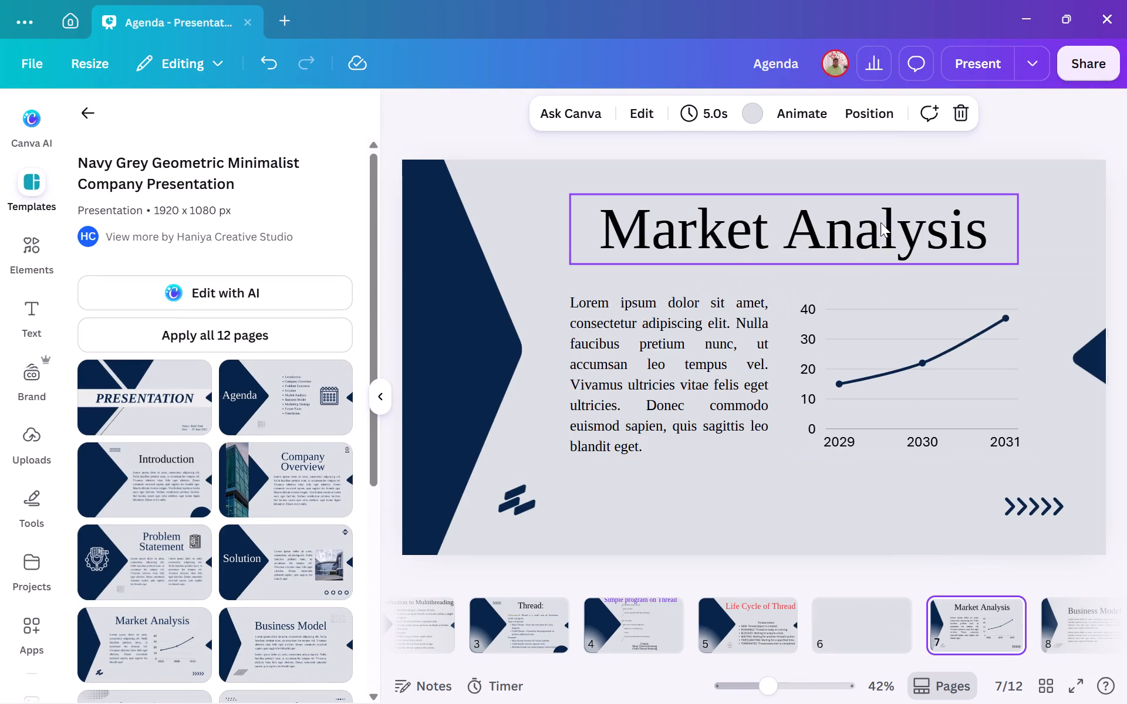
left_click(861, 221)
left_click(861, 221)
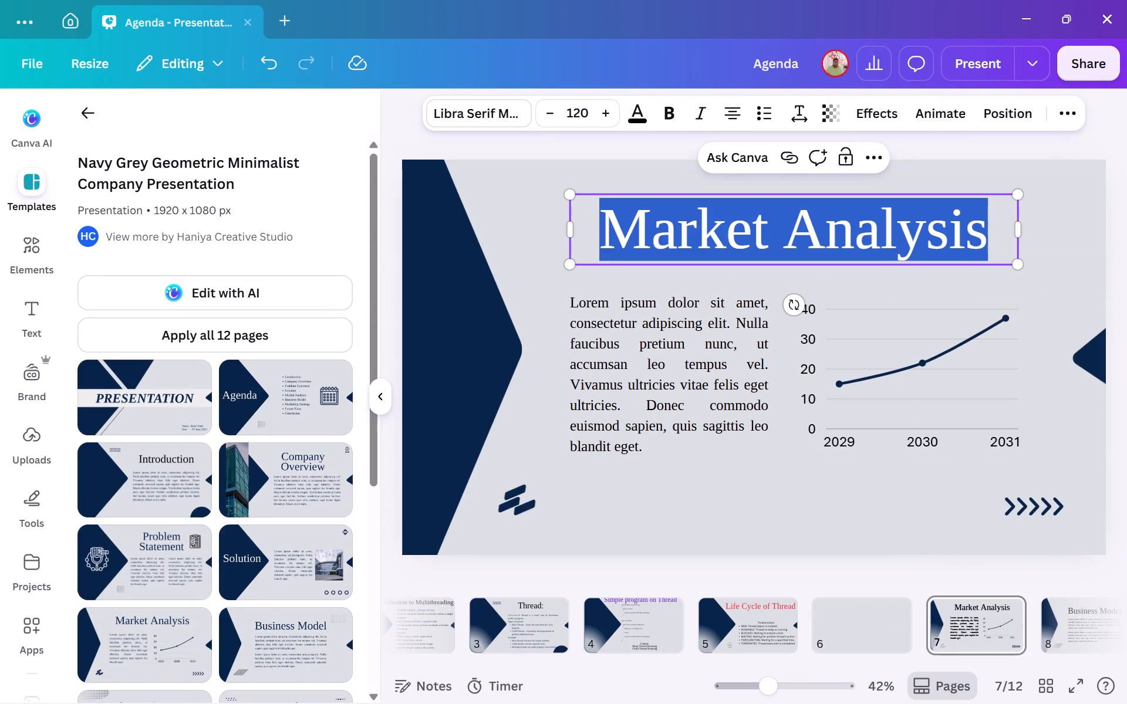
key("BackSpace")
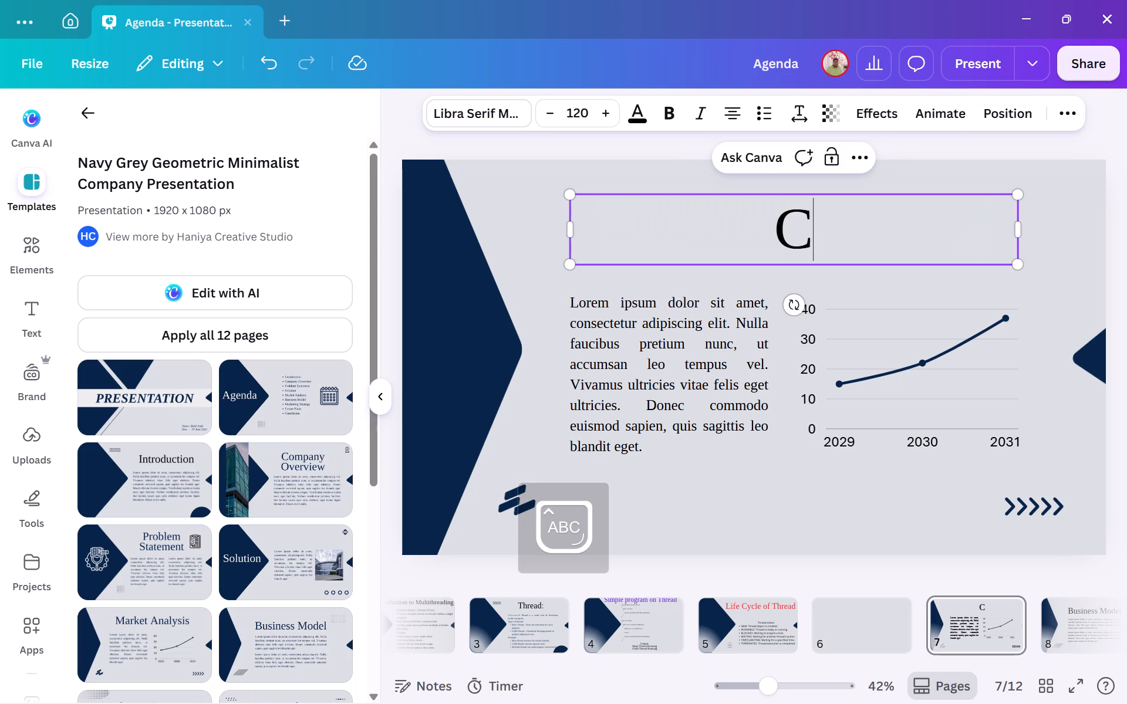
type("reatin")
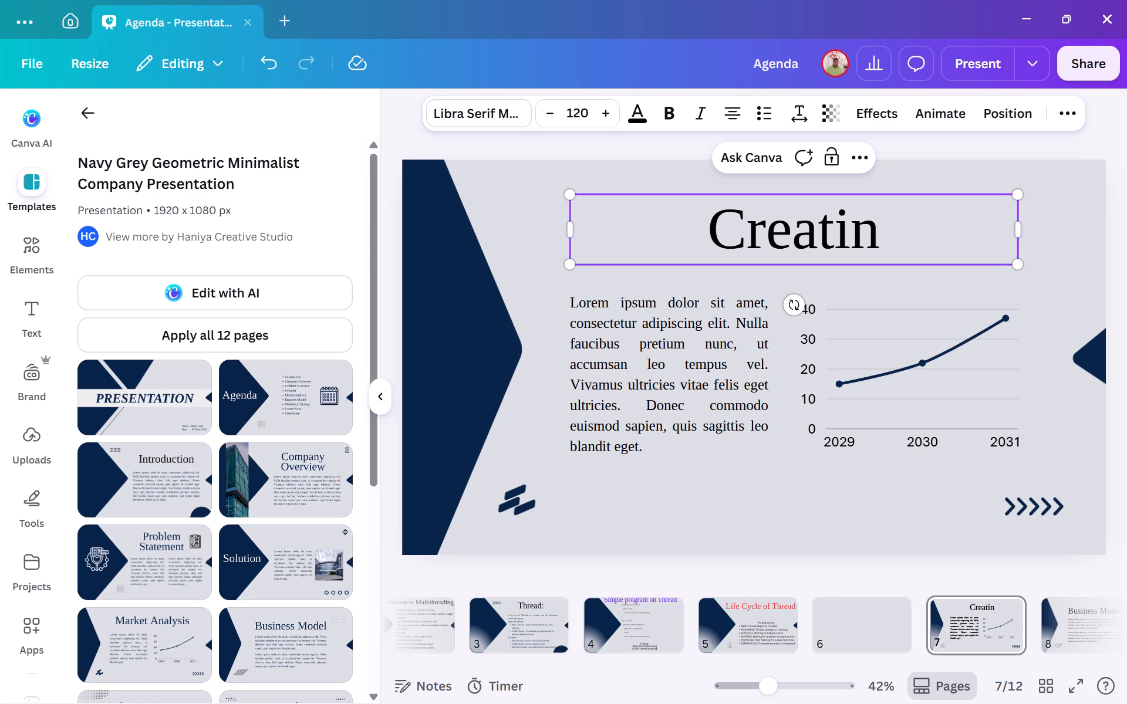
type("g")
key("space")
type("Threads in Java")
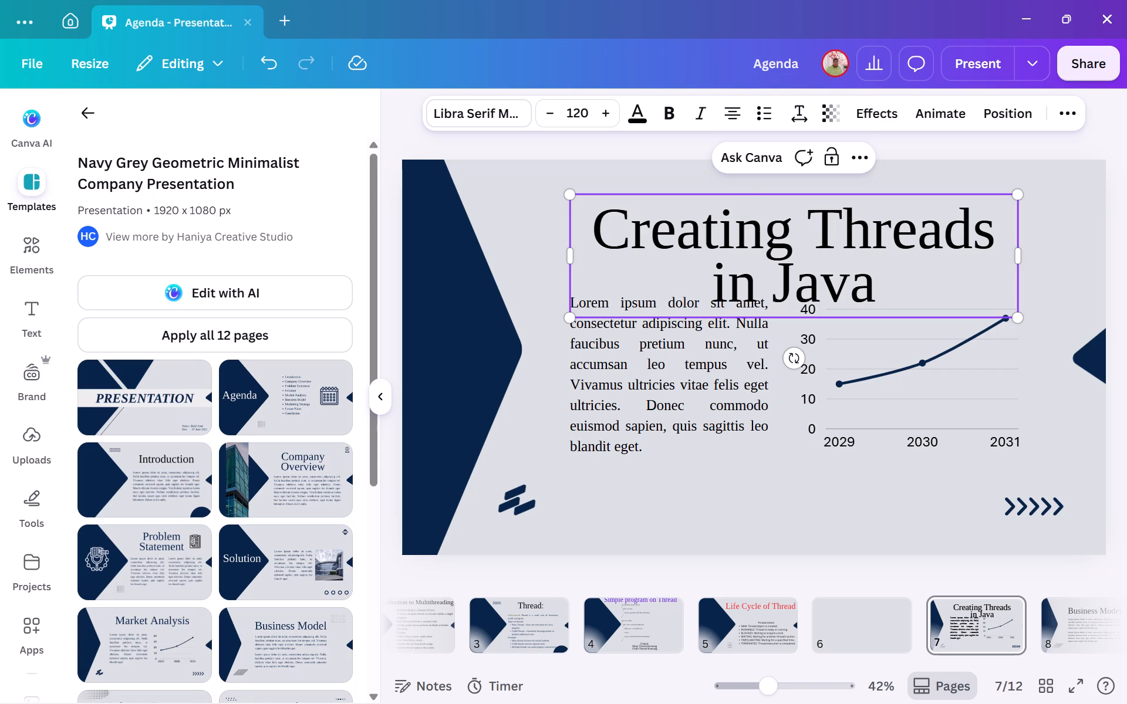
Widen the page 7 title box so the heading fits on one line beside the large navy arrow, and move it slightly higher.
left_click_drag(567, 256, 534, 249)
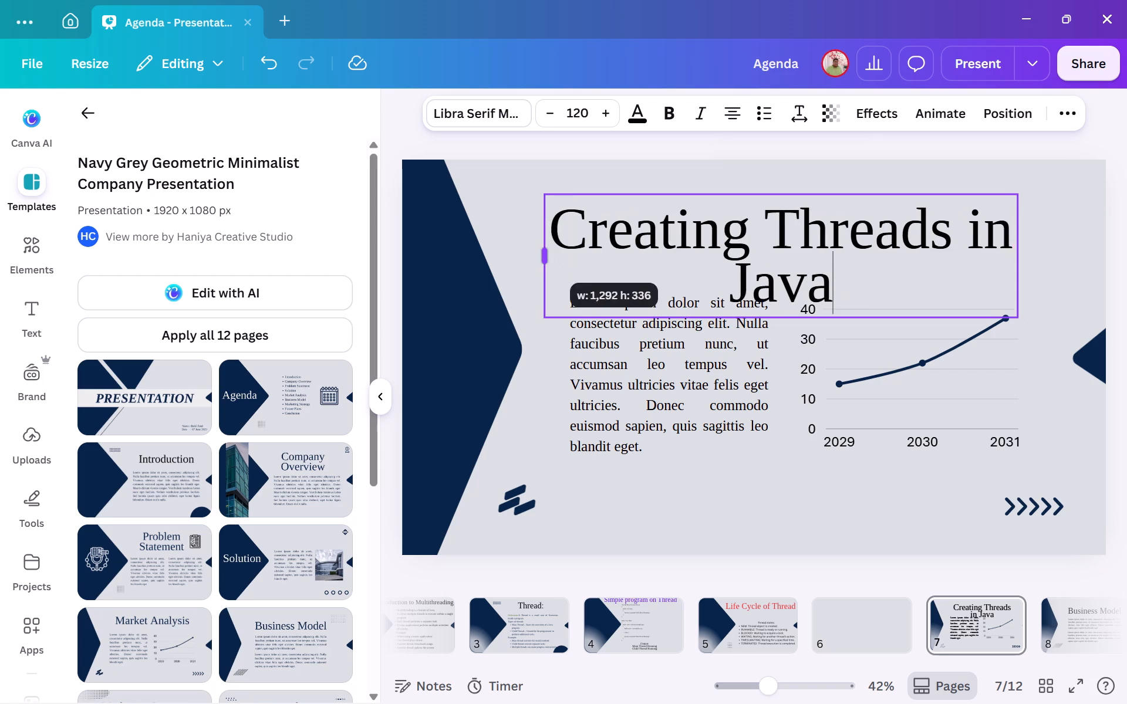
left_click_drag(534, 249, 452, 238)
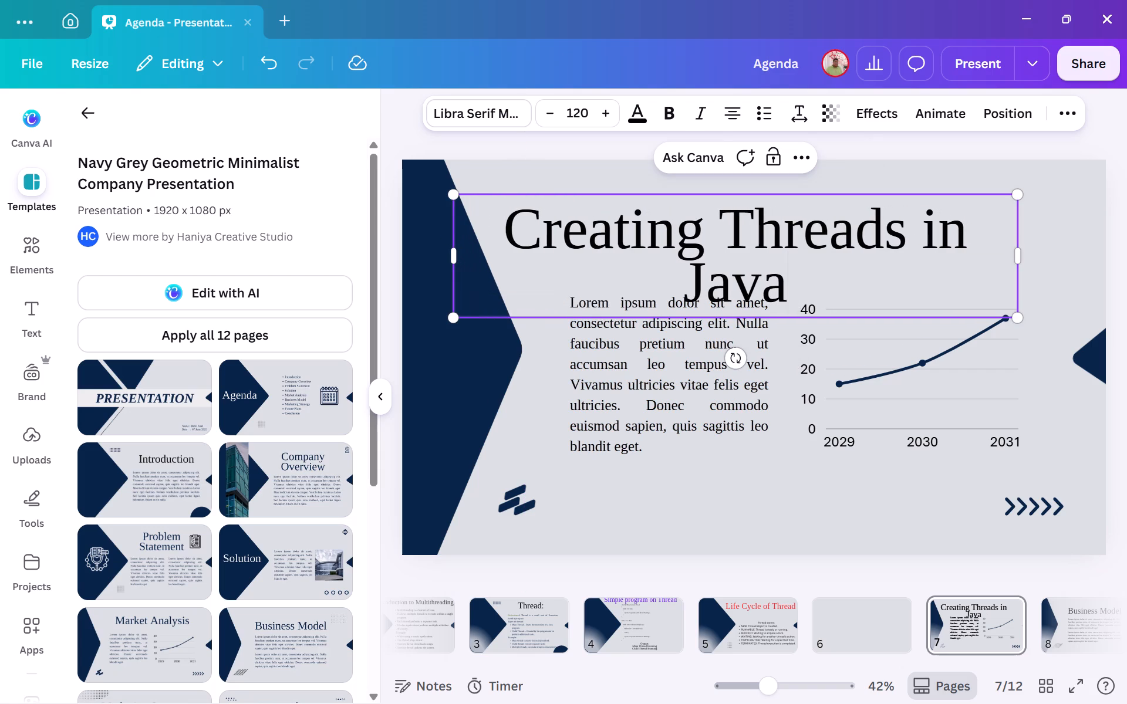
left_click_drag(1018, 255, 1057, 255)
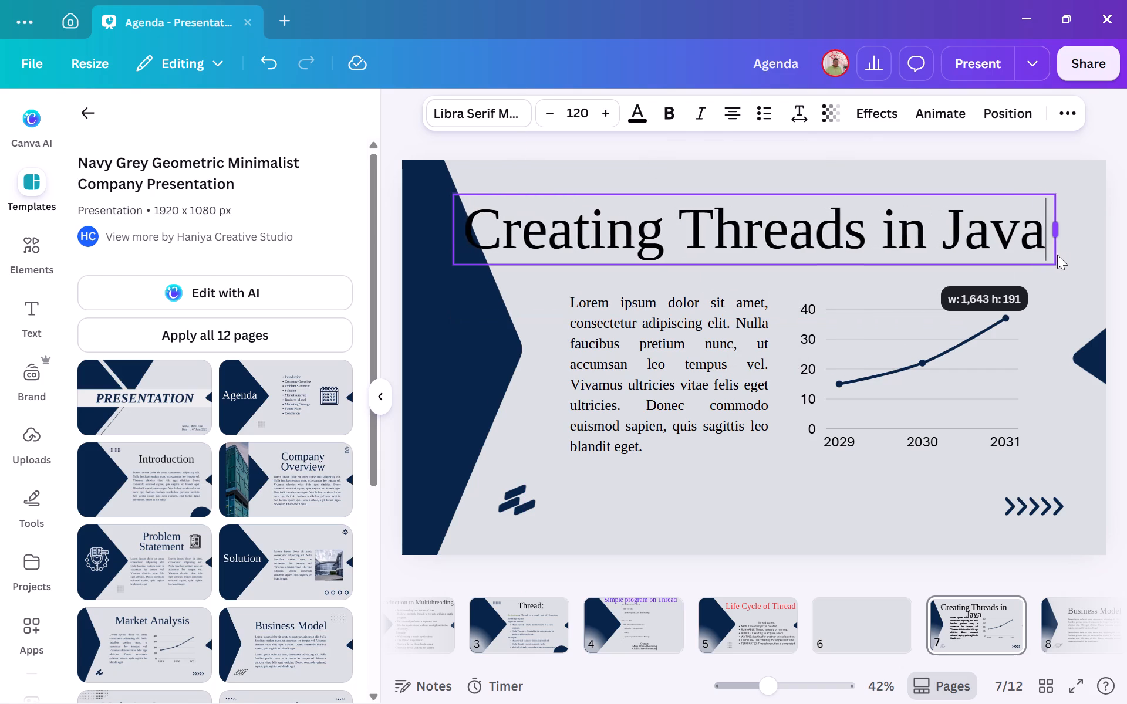
left_click_drag(1057, 255, 1071, 255)
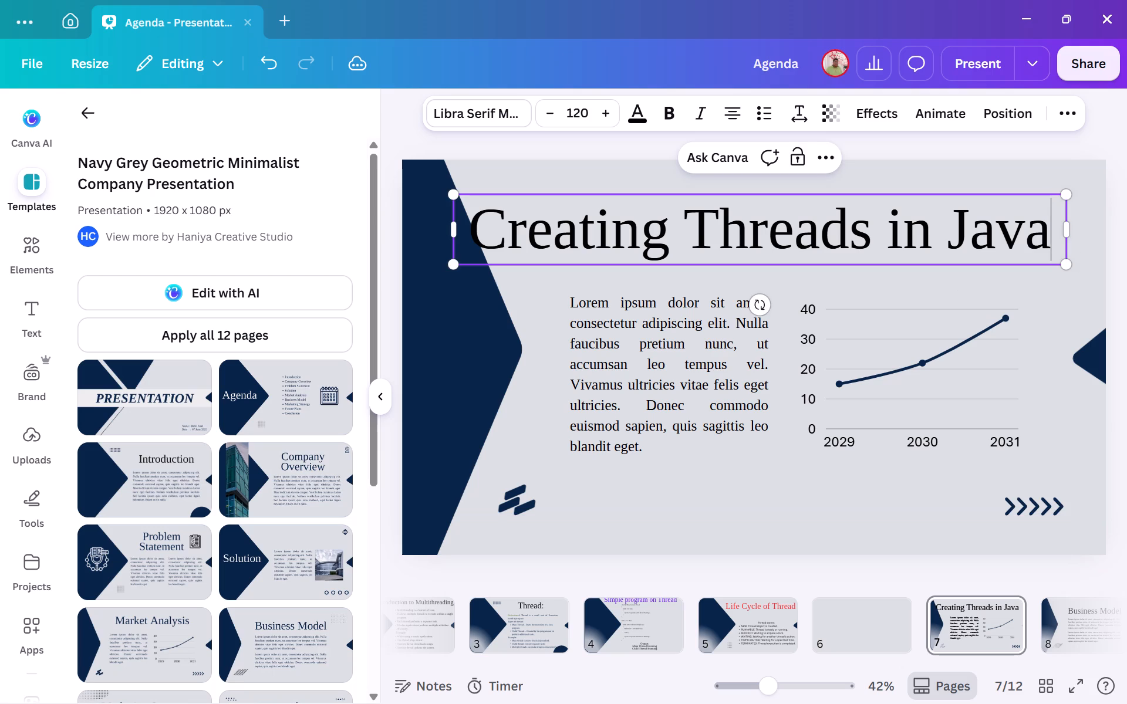
left_click_drag(449, 232, 474, 231)
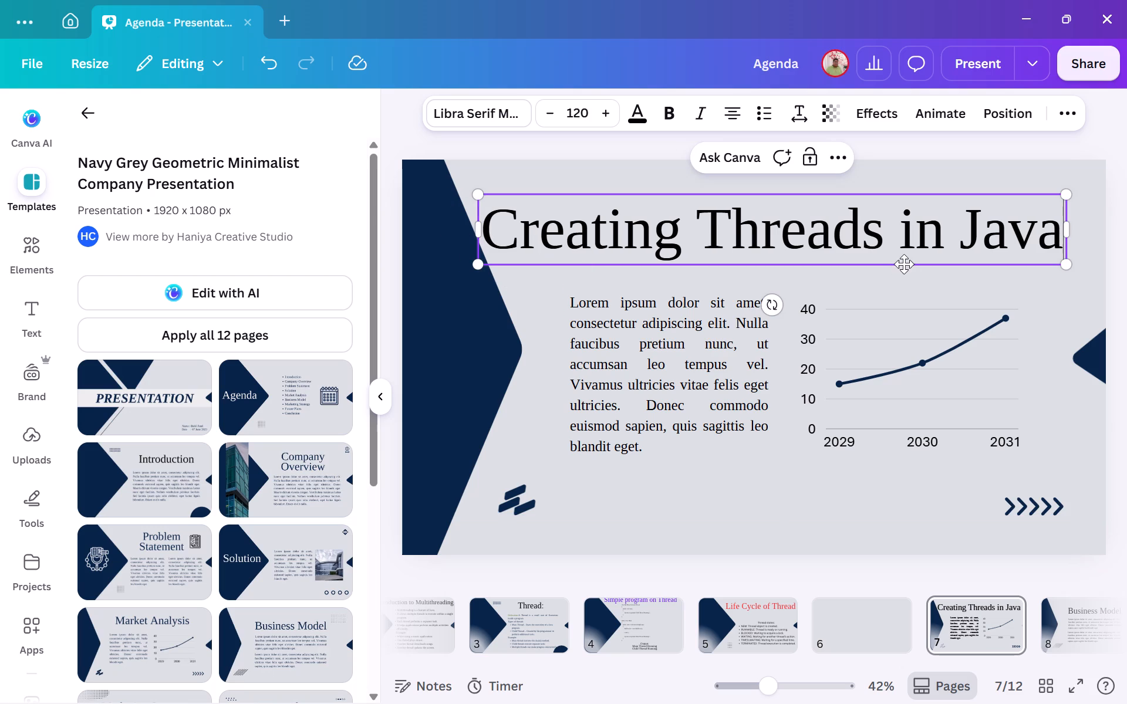
left_click_drag(897, 269, 907, 252)
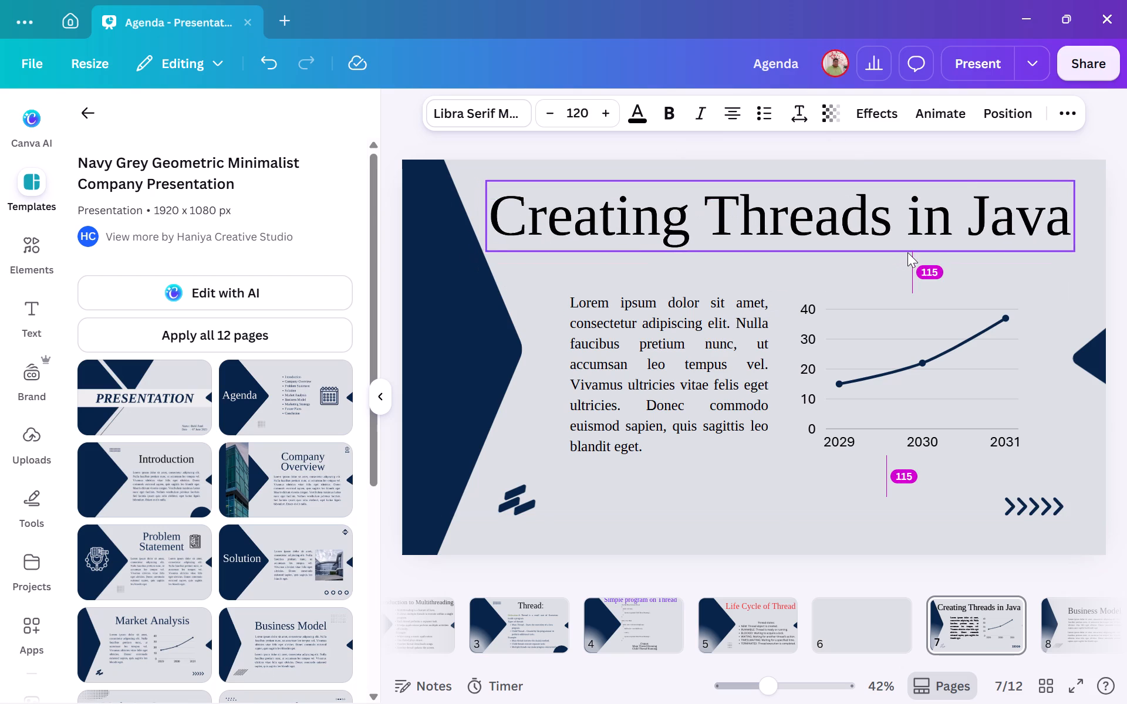
left_click_drag(907, 252, 907, 252)
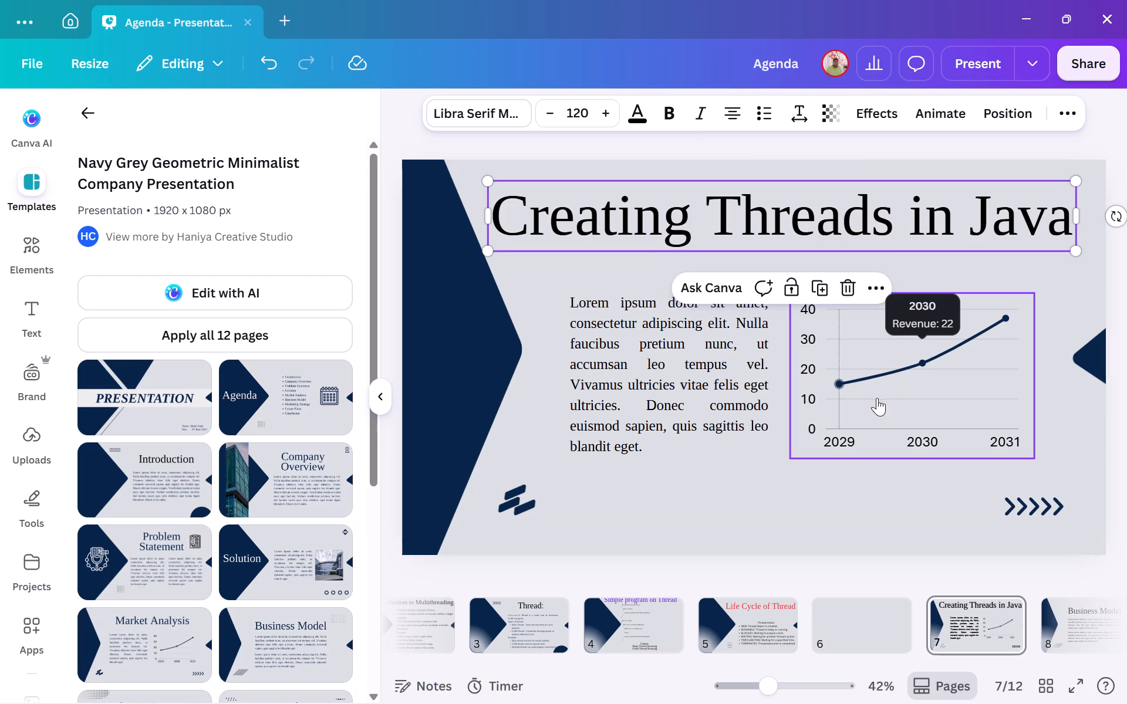
Select the Lorem ipsum paragraph text box beside the line chart on page 7.
left_click(688, 410)
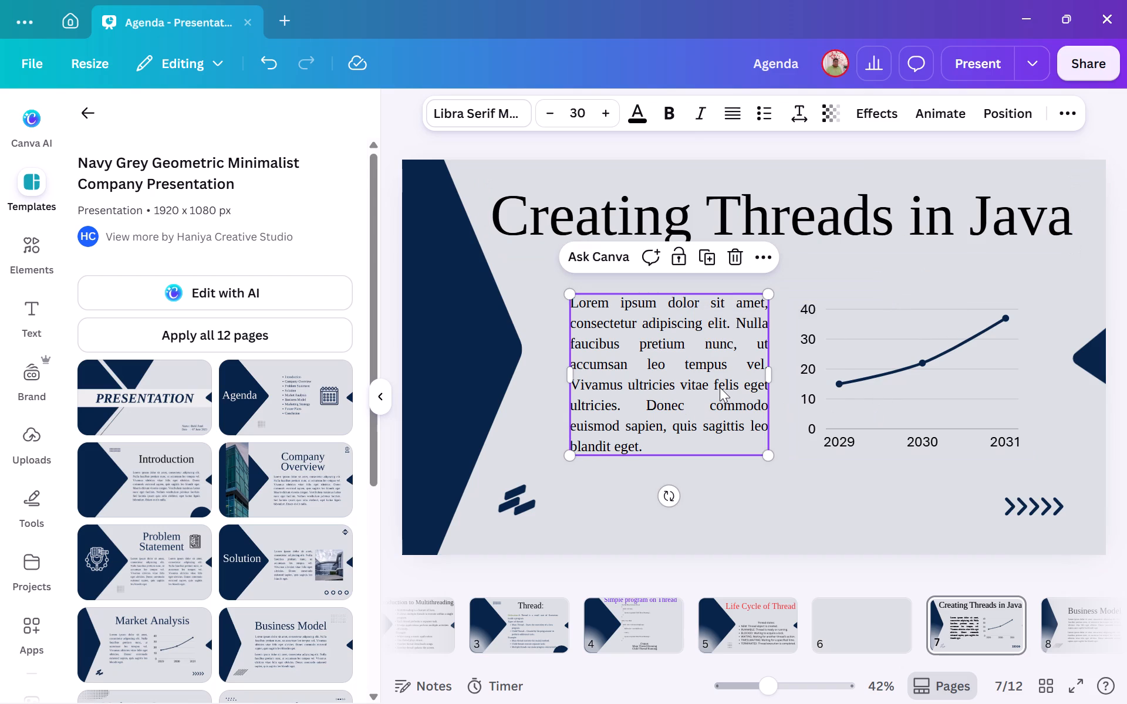
Clear the Lorem ipsum placeholder paragraph from the text box beside the line chart on page 7.
left_click(720, 387)
key("BackSpace")
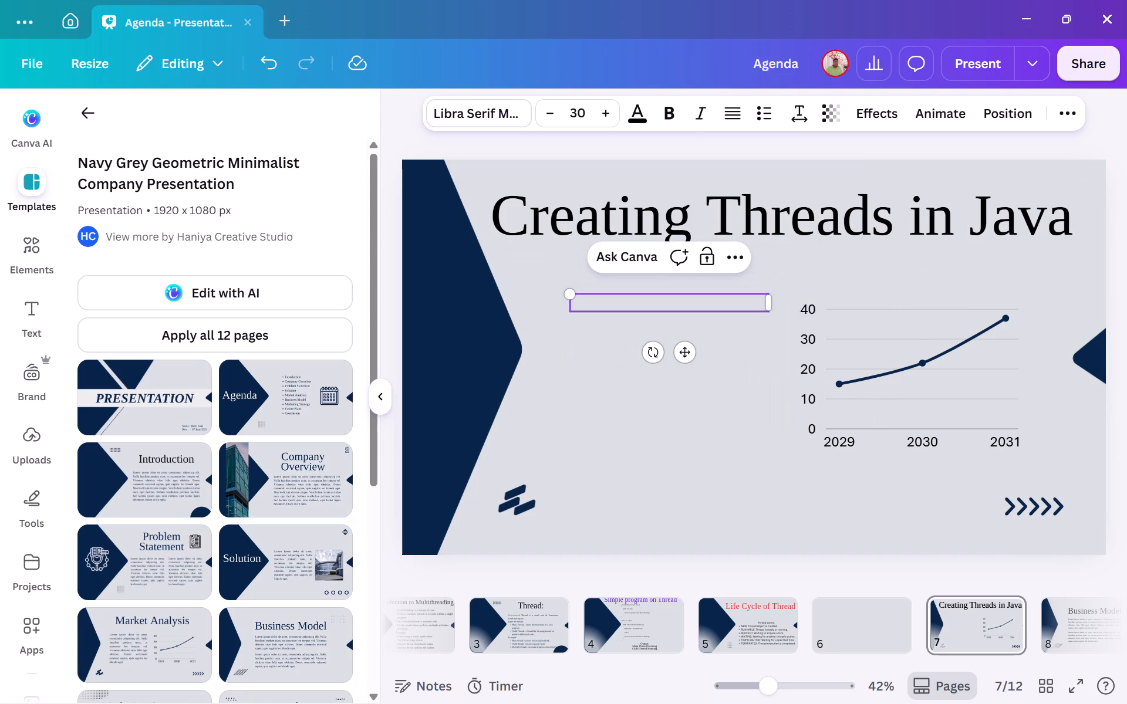
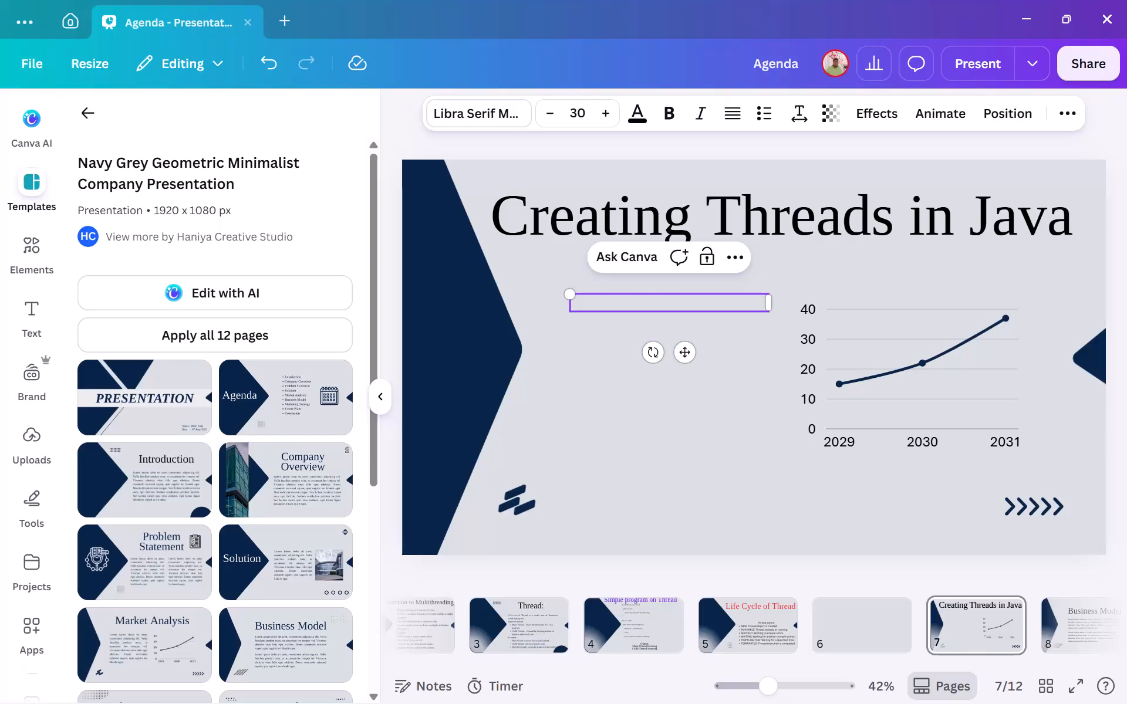
Paste the copied text on the two common ways to create threads into the page 7 body text box and widen the box.
key("ctrl+v")
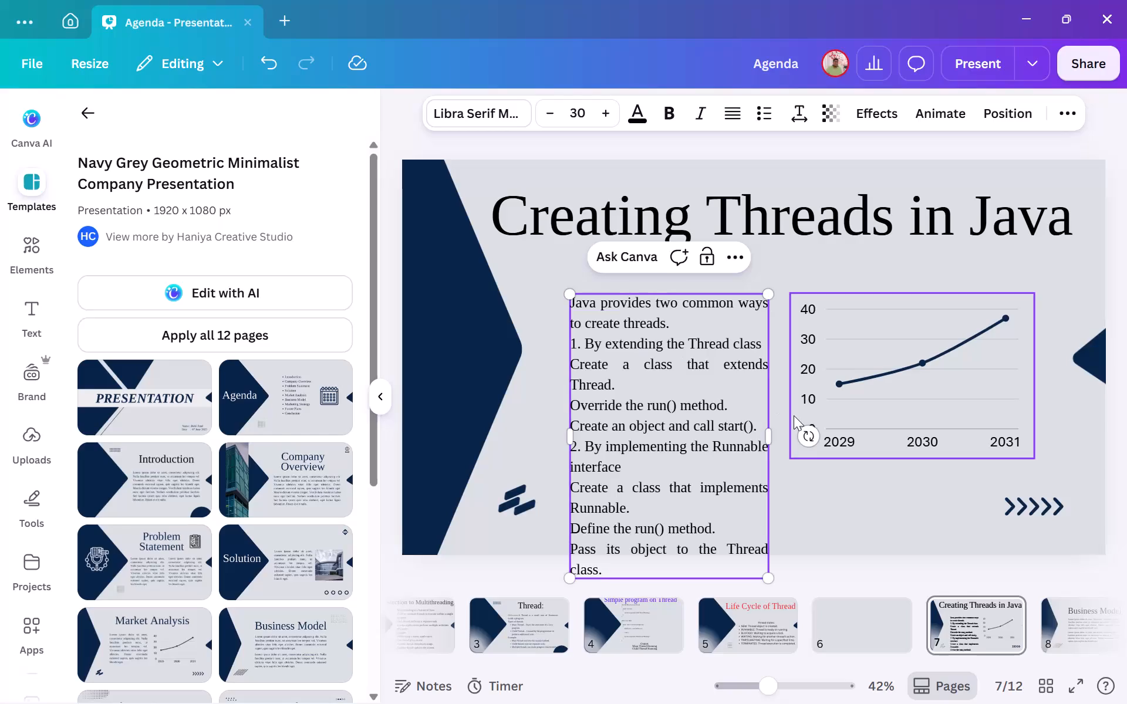
left_click_drag(771, 440, 876, 435)
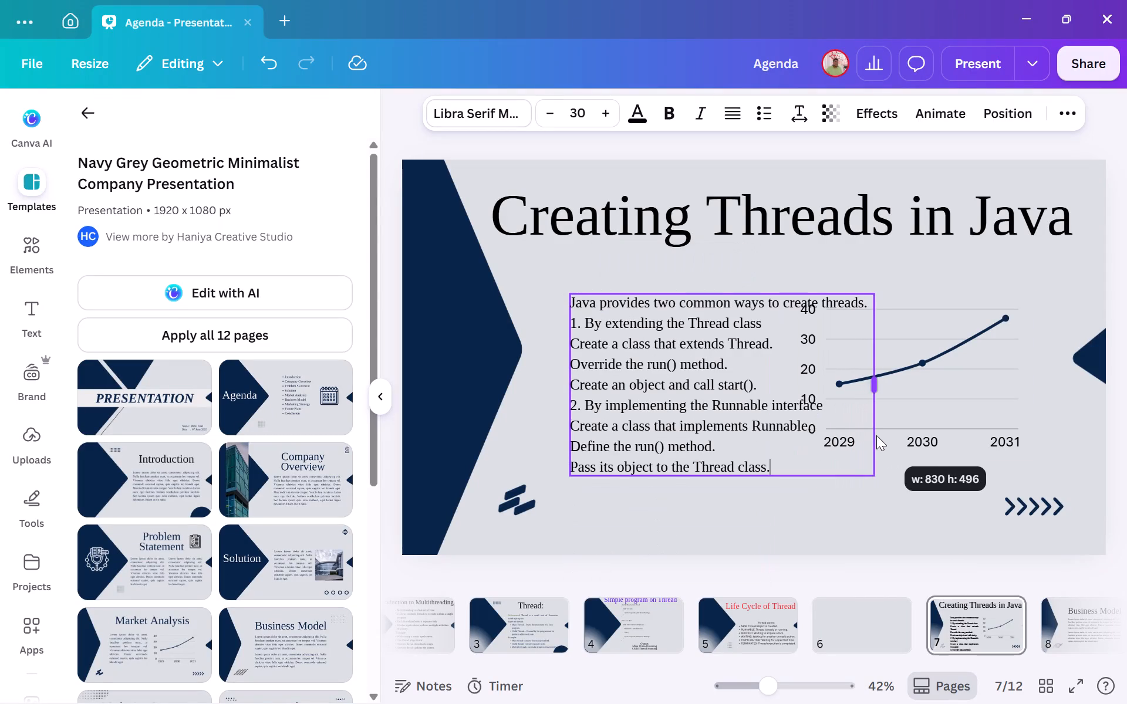
left_click_drag(876, 435, 867, 435)
Delete the line chart from page 7.
left_click(1002, 389)
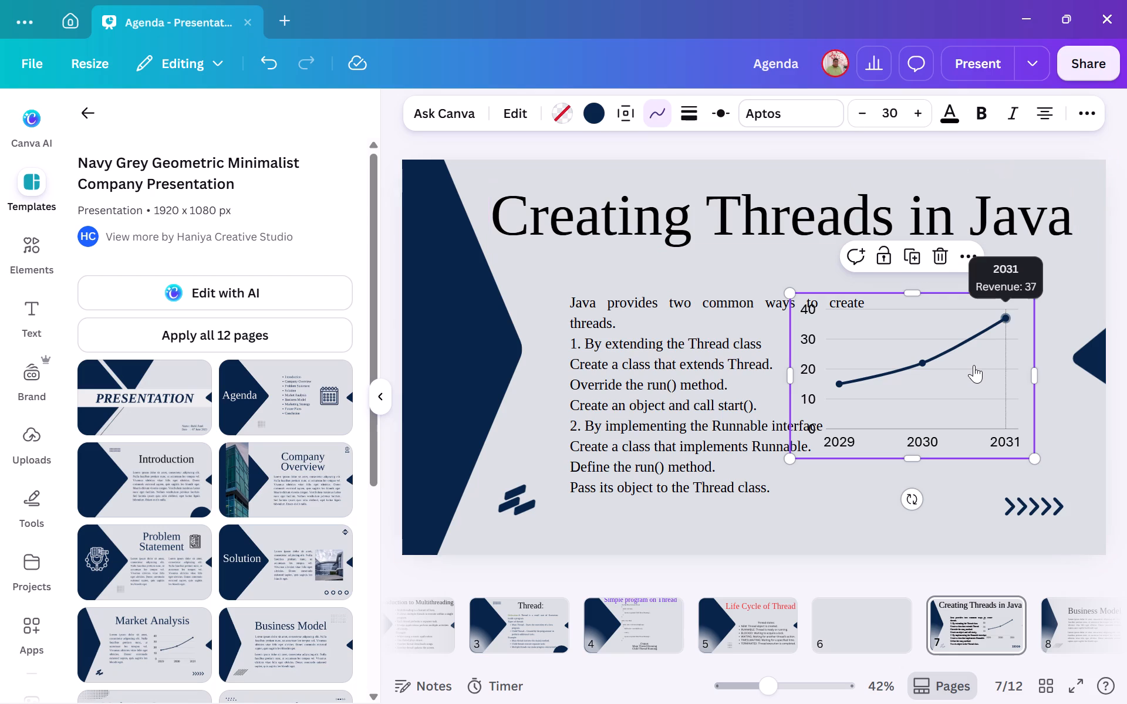
left_click(942, 266)
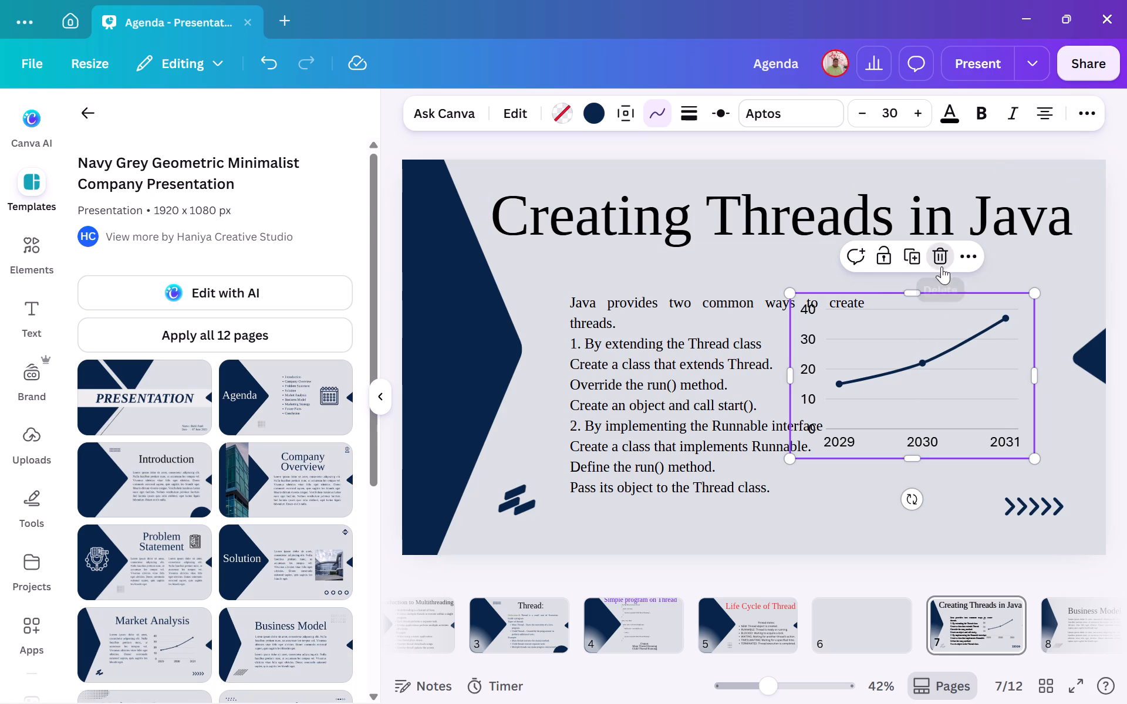
Select the body text box about the two ways to create threads on page 7.
left_click(772, 388)
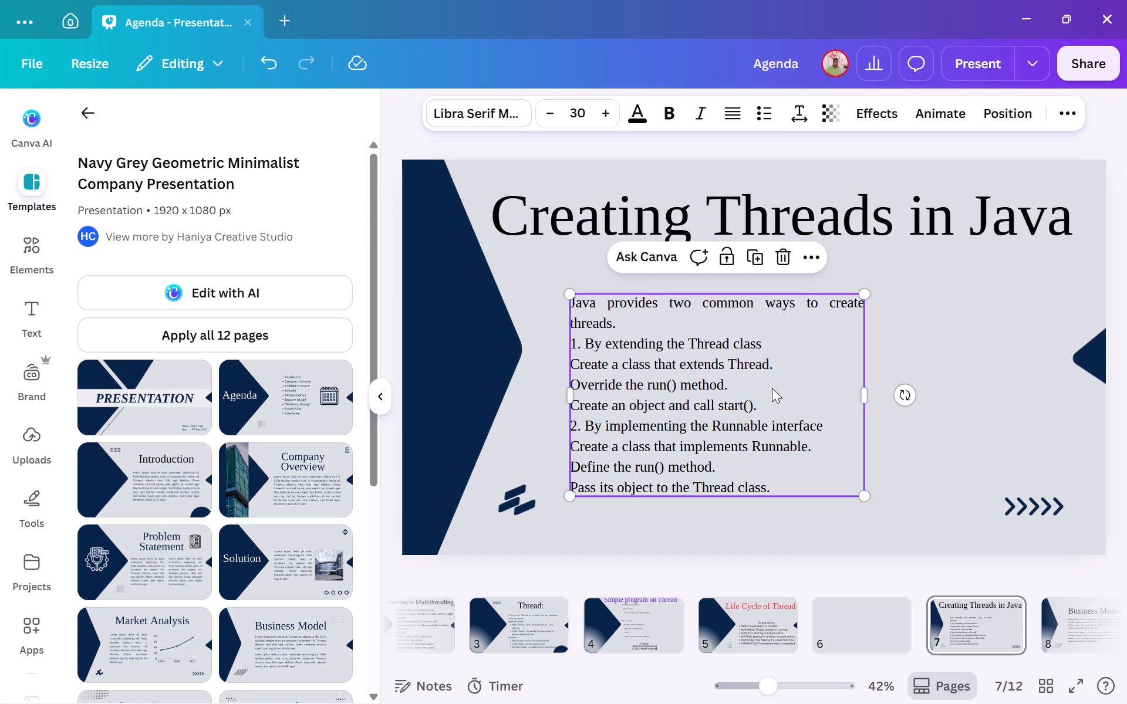
Widen the page 7 body text box to about 926 px so its opening sentence fits on one line.
left_click(861, 392)
left_click_drag(867, 395, 912, 395)
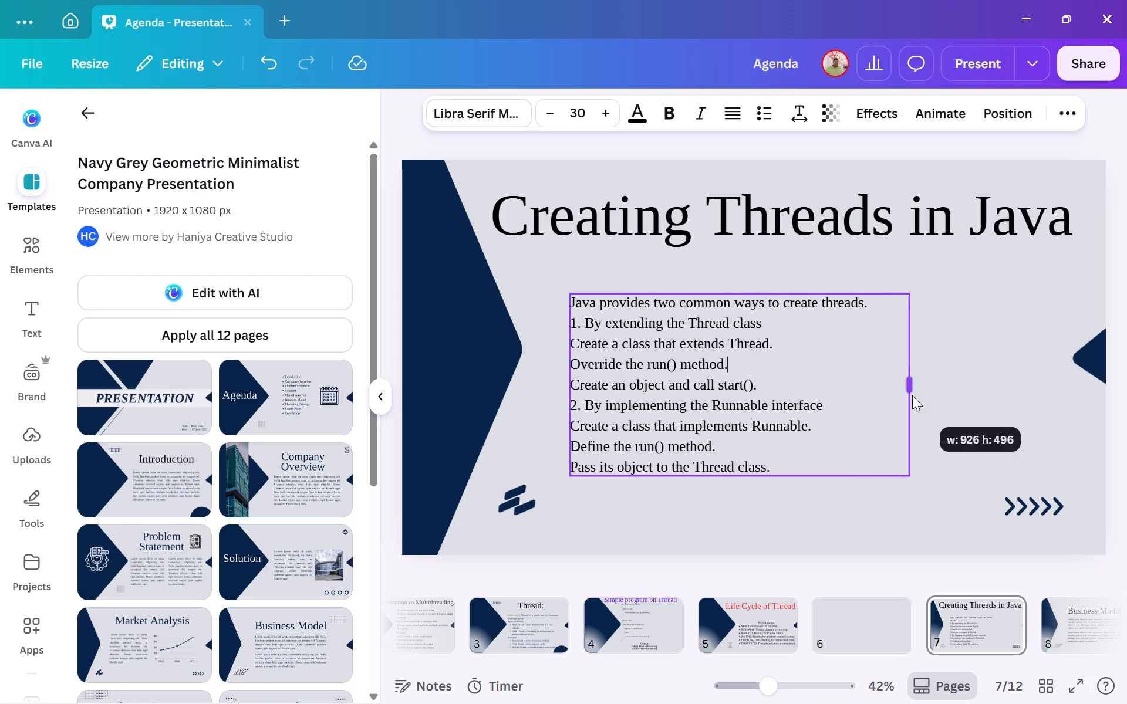
left_click_drag(912, 395, 913, 395)
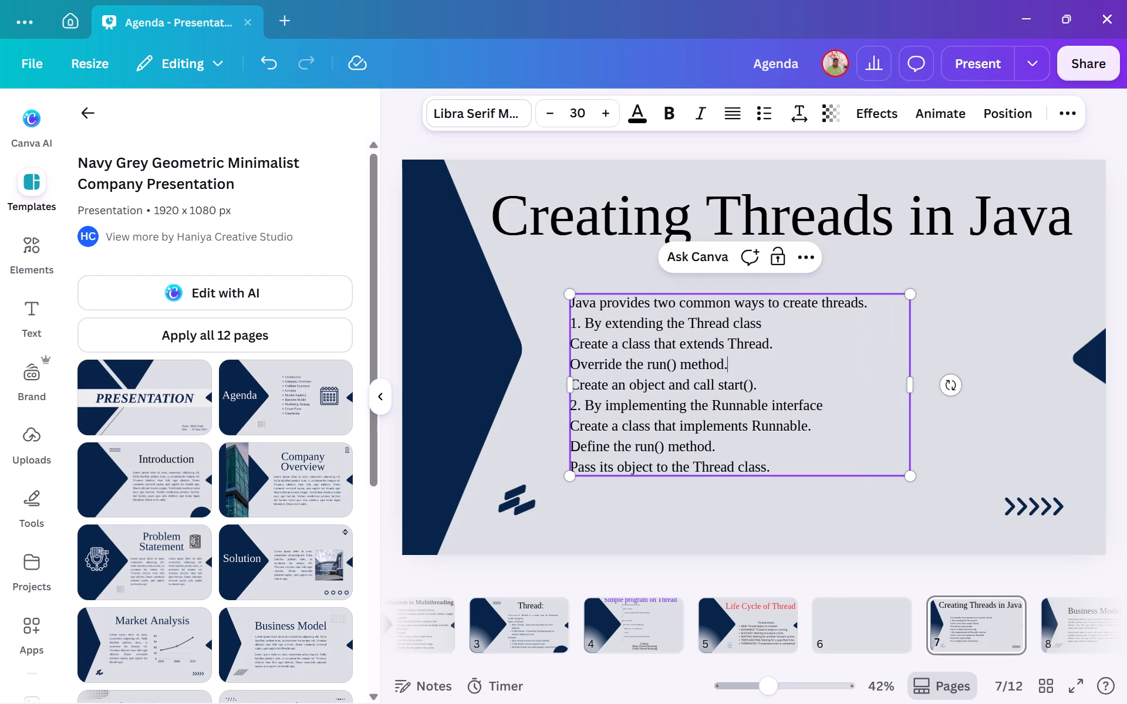
left_click(985, 407)
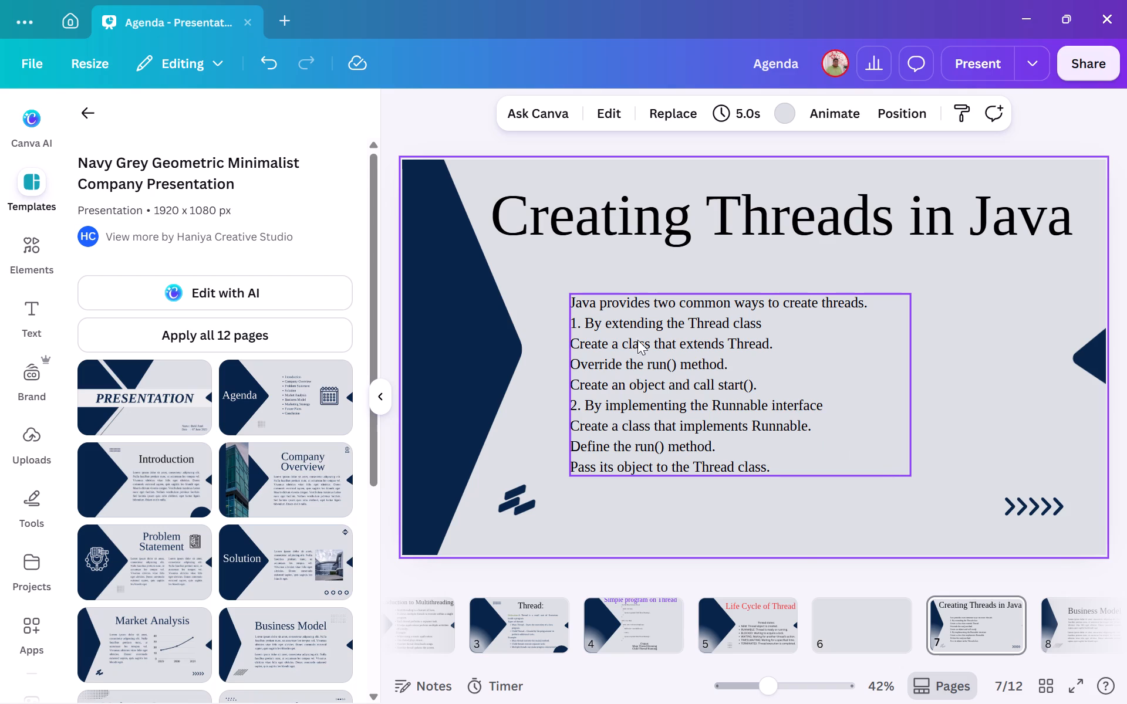
Turn the three lines under "1. By extending the Thread class" into bullet points.
left_click(817, 328)
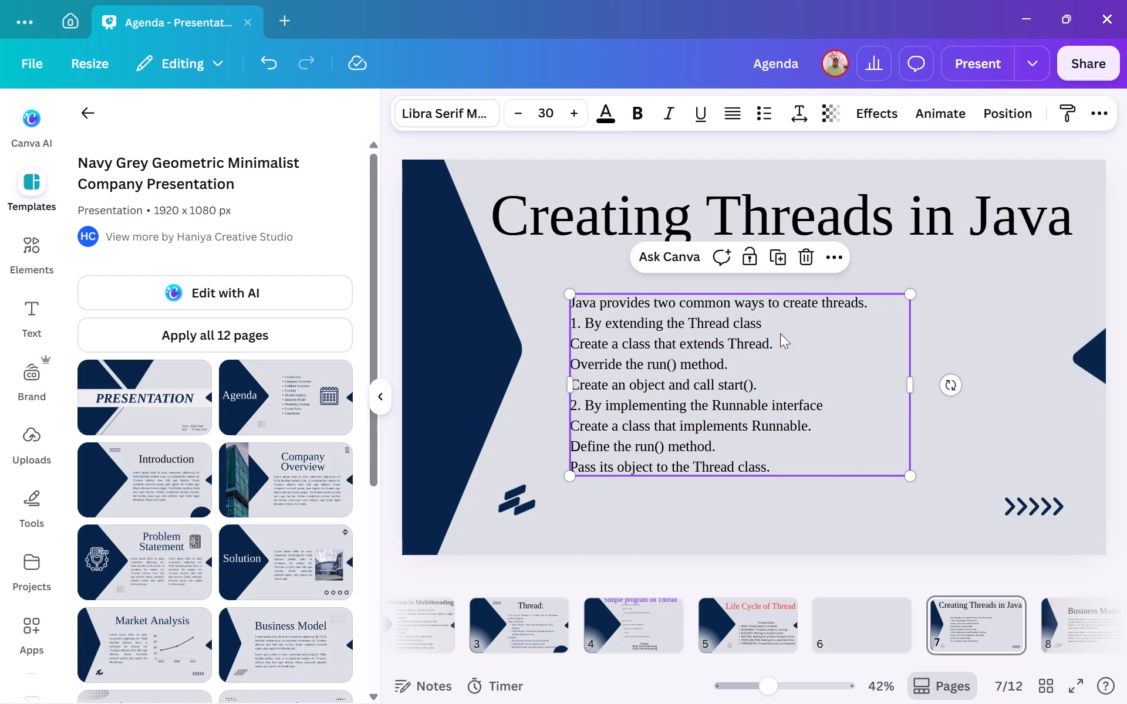
left_click(603, 343)
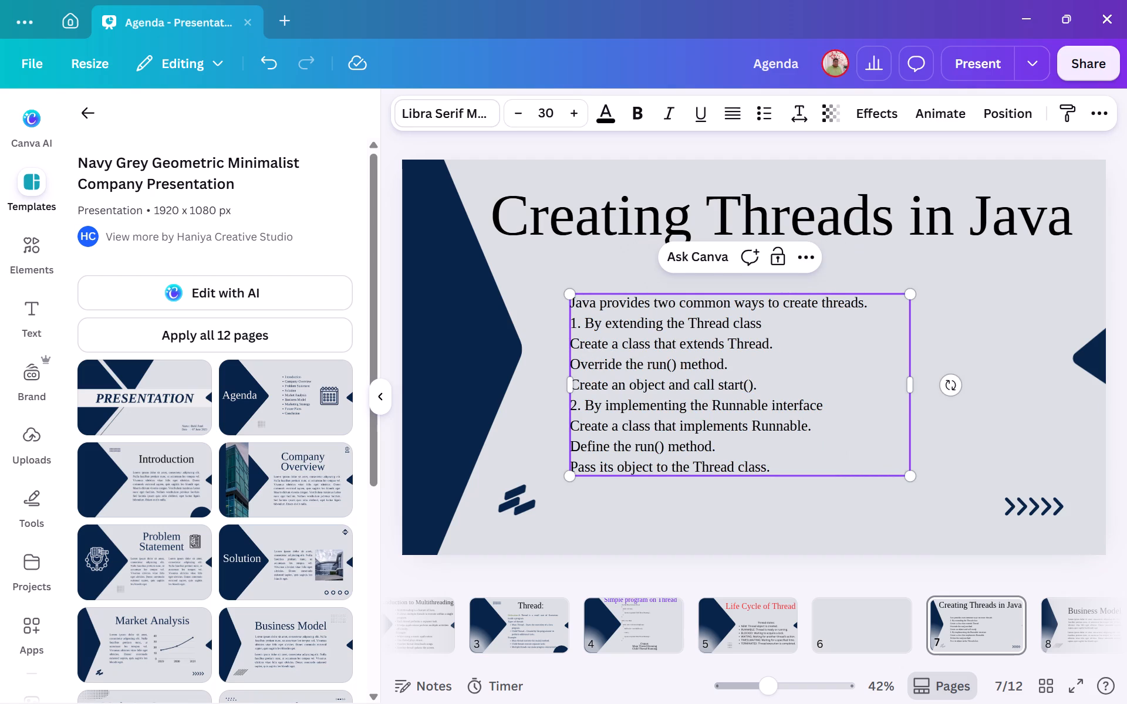
key("Left")
key("Left")
key("Left")
key("Left")
key("Left")
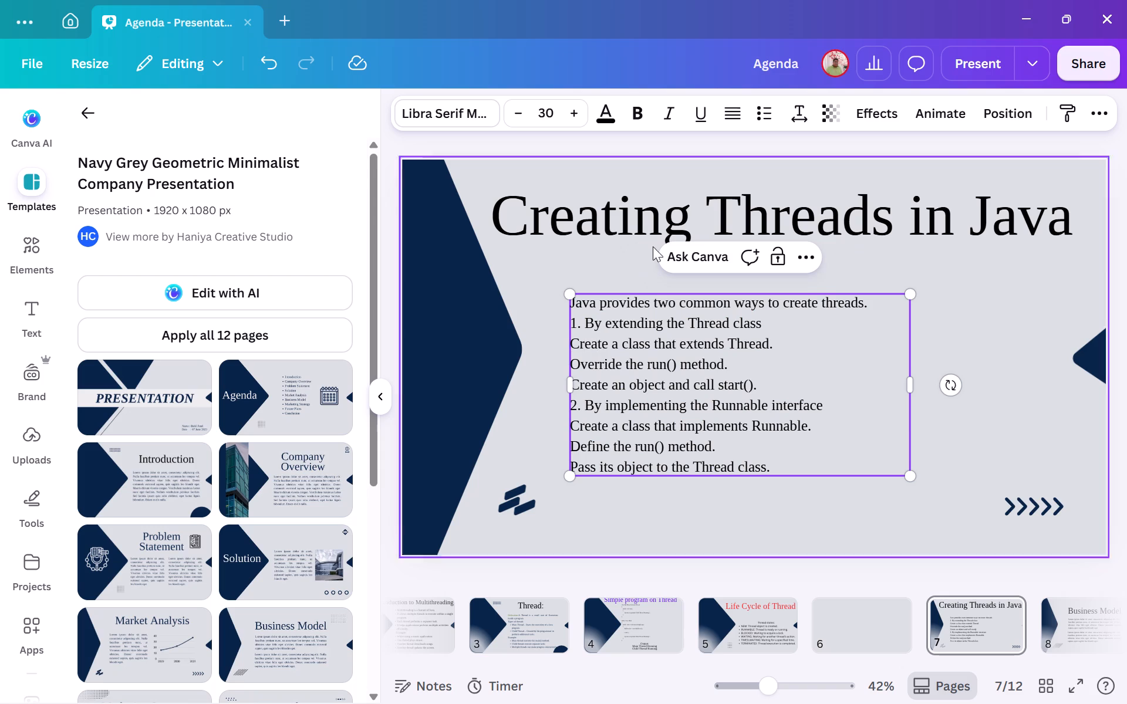
left_click(768, 120)
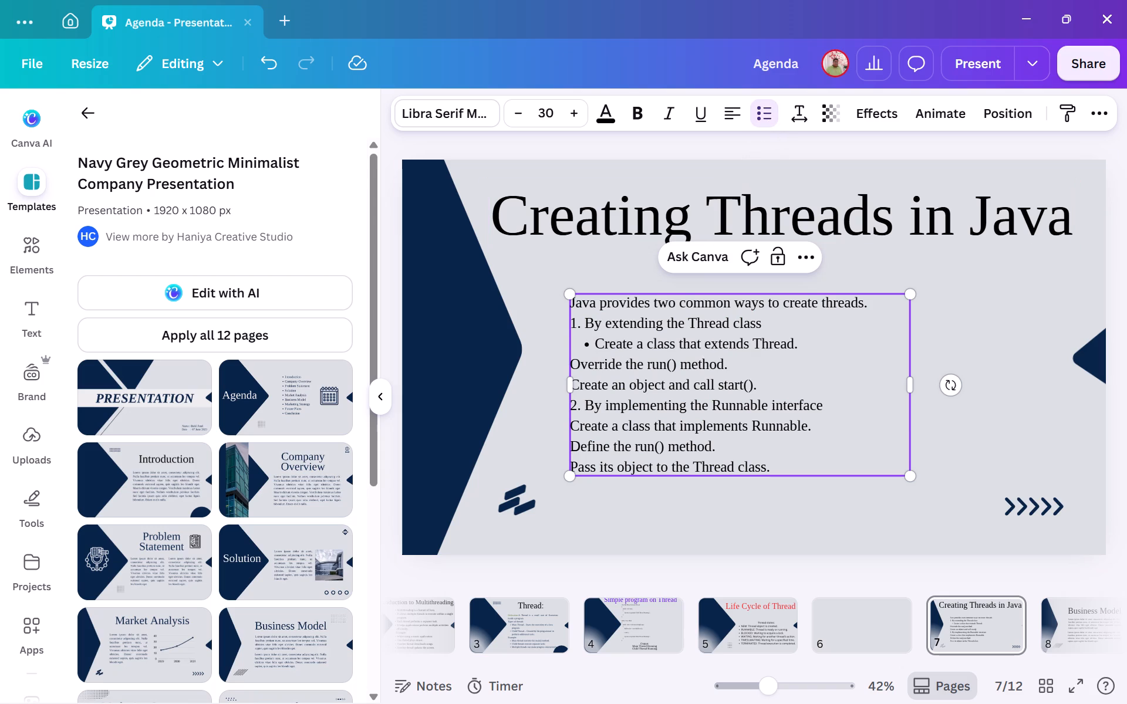
left_click(577, 364)
key("Left")
left_click(768, 116)
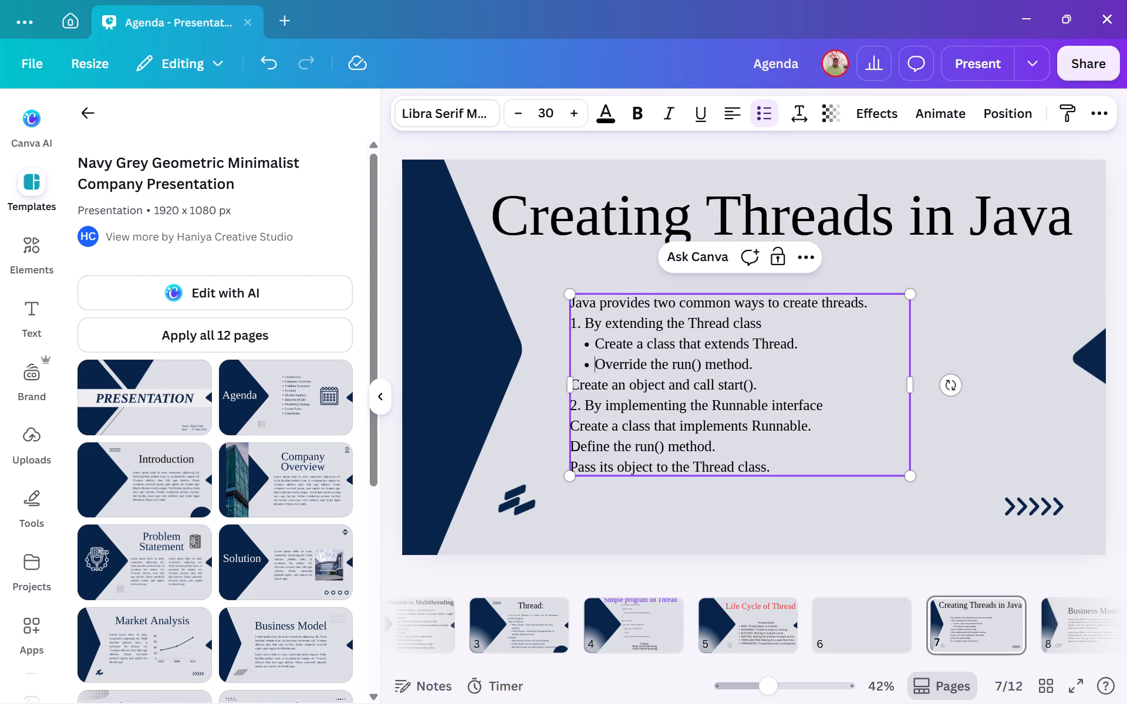
left_click(600, 385)
key("Left")
key("Left")
key("Left")
key("Left")
key("Left")
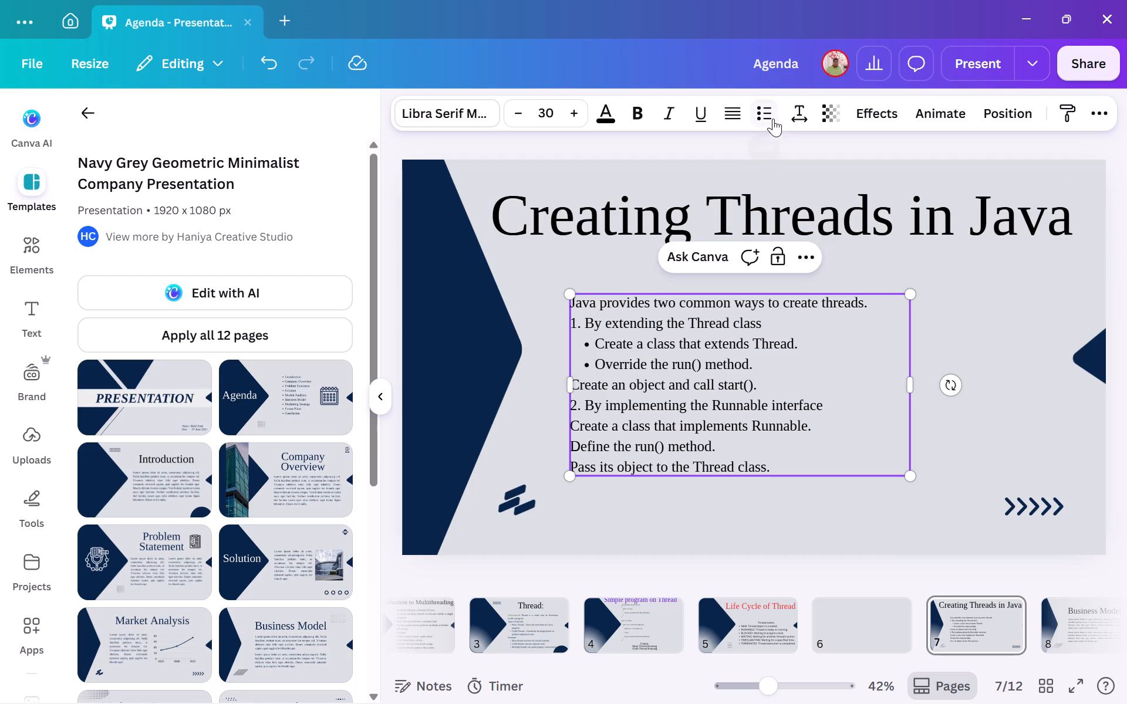
left_click(772, 119)
Add bullets to the lines "Create a class that implements Runnable." and "Define the run() method." under item 2.
left_click(620, 433)
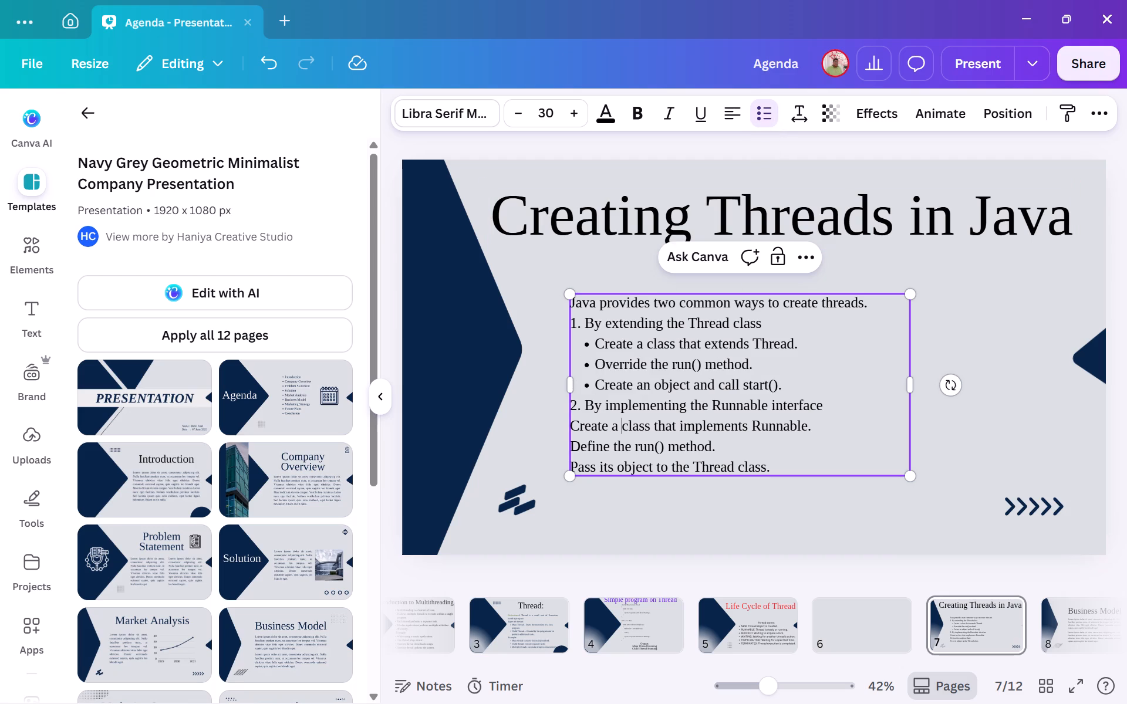
key("Left")
key("Left")
key("Left")
key("Left")
key("Left")
key("Left")
key("Left")
key("Left")
key("Left")
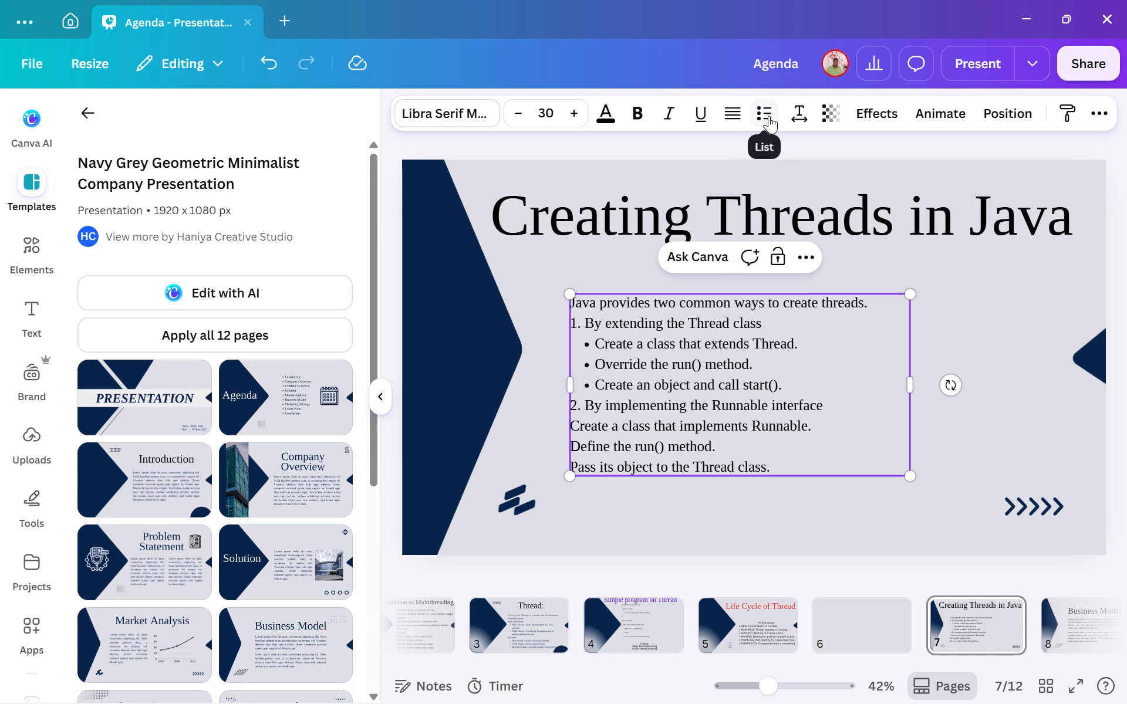
left_click(769, 116)
left_click(605, 445)
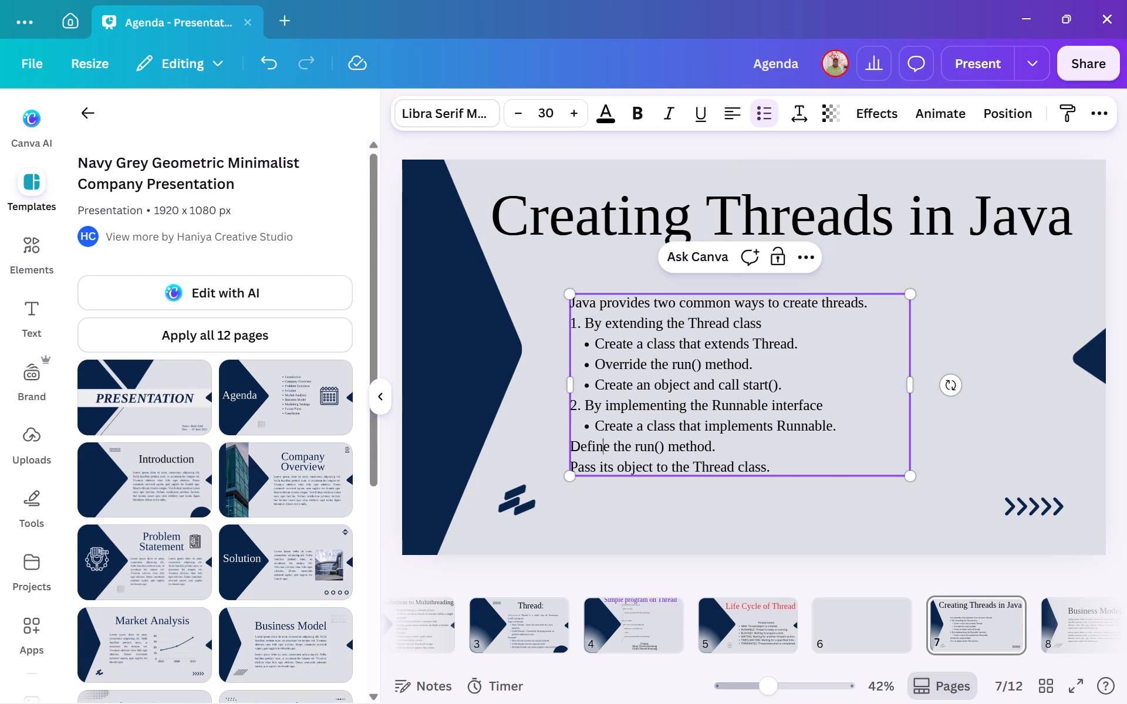
key("Left")
key("Left")
key("Left")
key("Left")
key("Left")
left_click(770, 113)
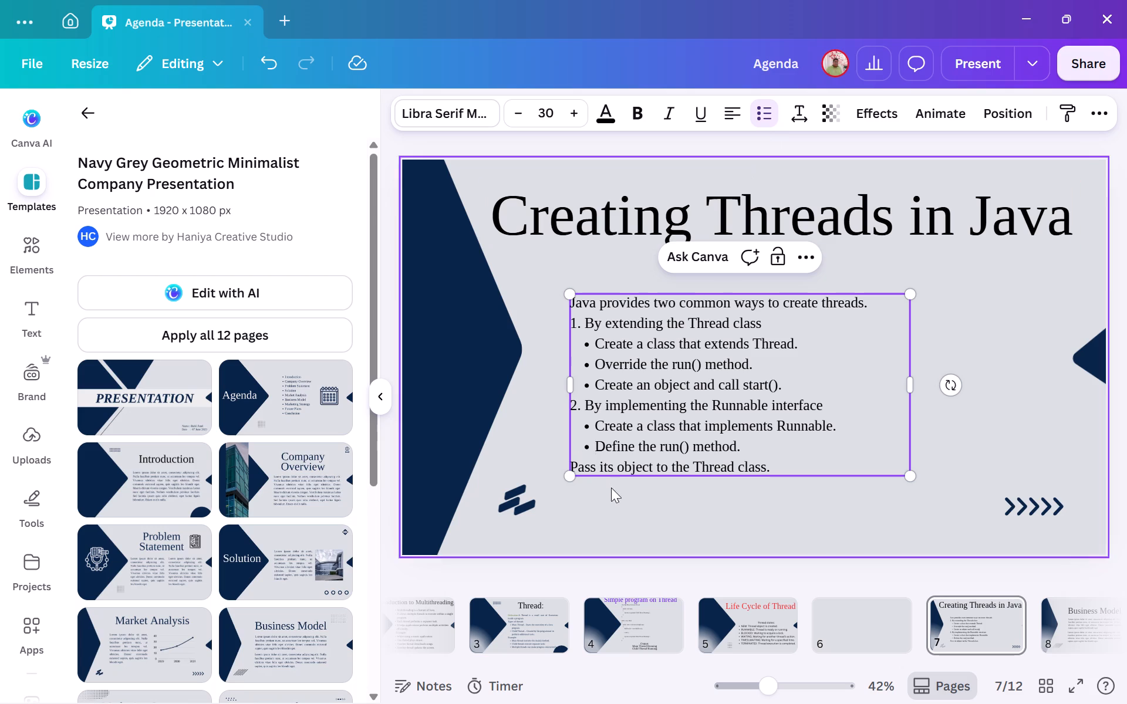
Add a bullet to the last line, "Pass its object to the Thread class.".
left_click(607, 472)
key("Left")
key("Left")
key("Left")
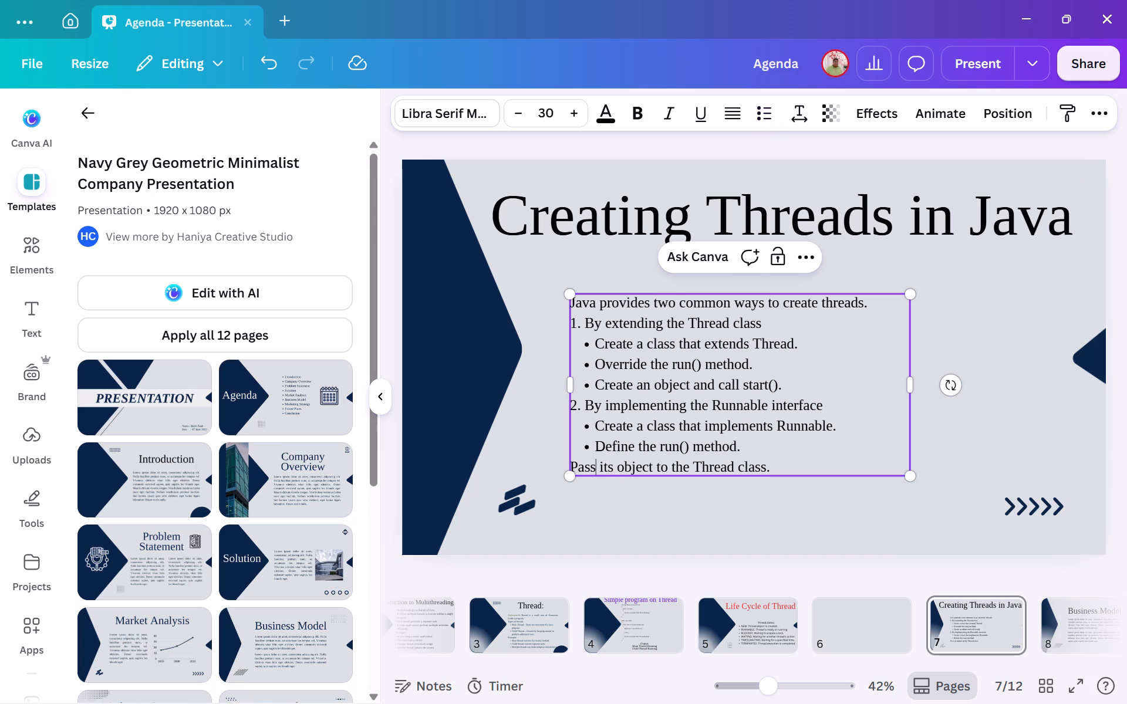
key("Left")
key("Left")
key("Left")
left_click(607, 472)
key("Left")
key("Left")
key("Left")
key("Left")
key("Left")
key("Left")
key("Left")
left_click(762, 114)
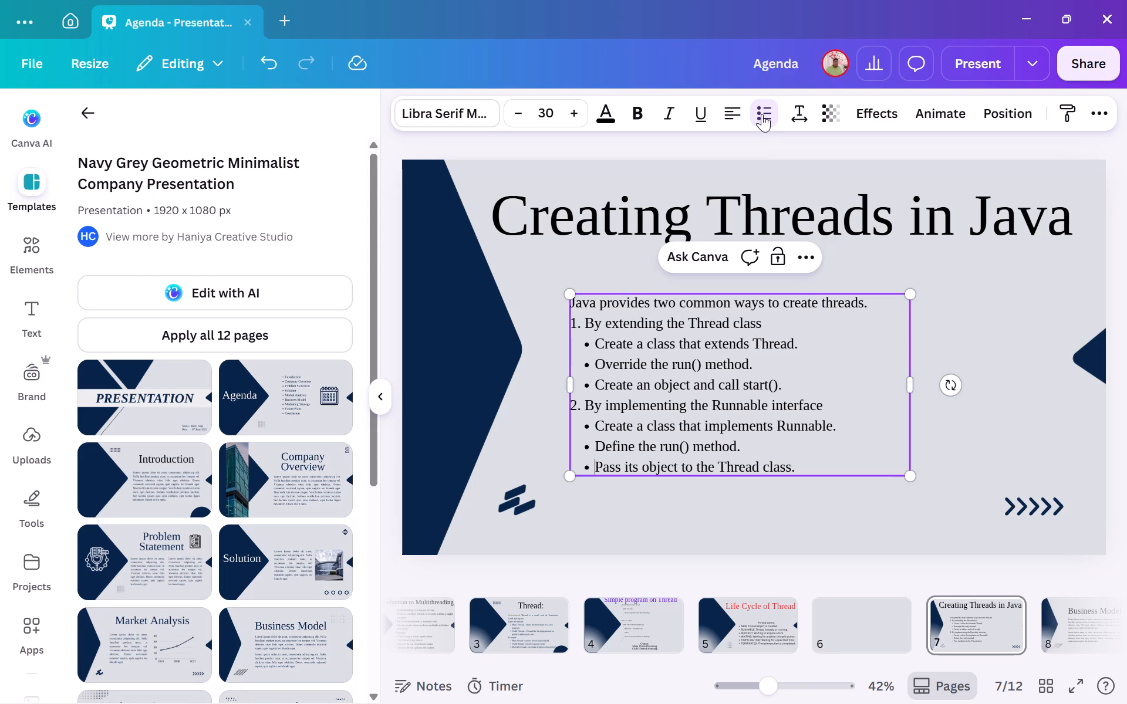
left_click(1028, 385)
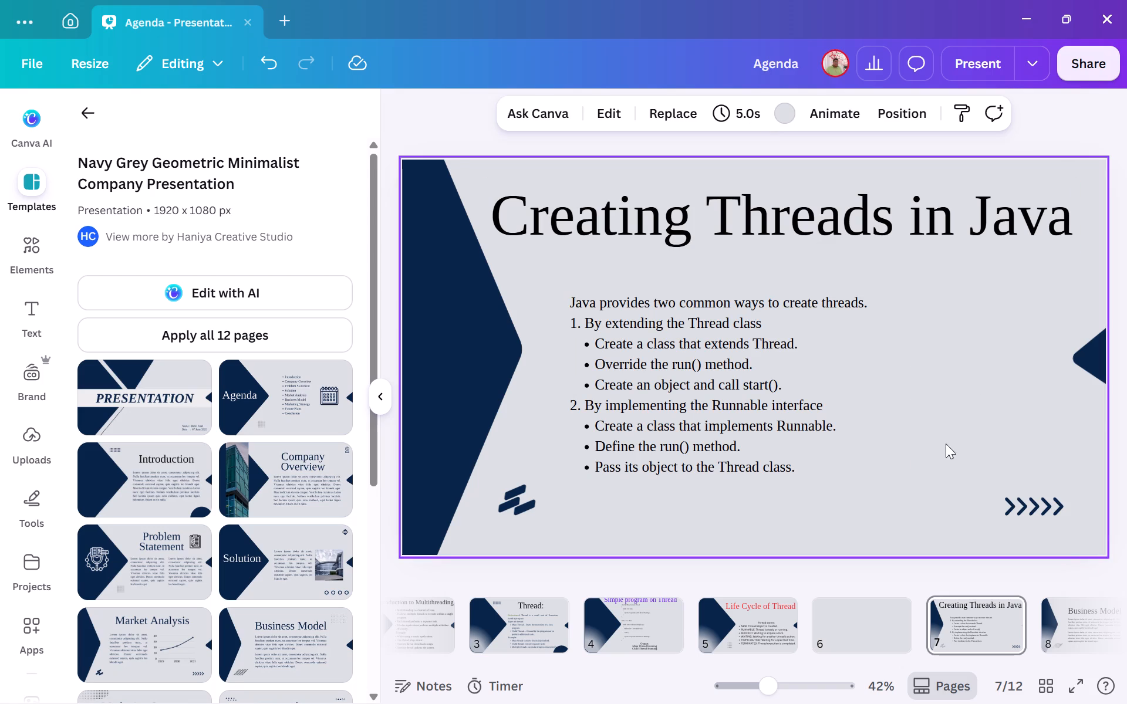
Increase the font size of the whole page 7 body text to 37.
left_click(872, 472)
triple_click(578, 112)
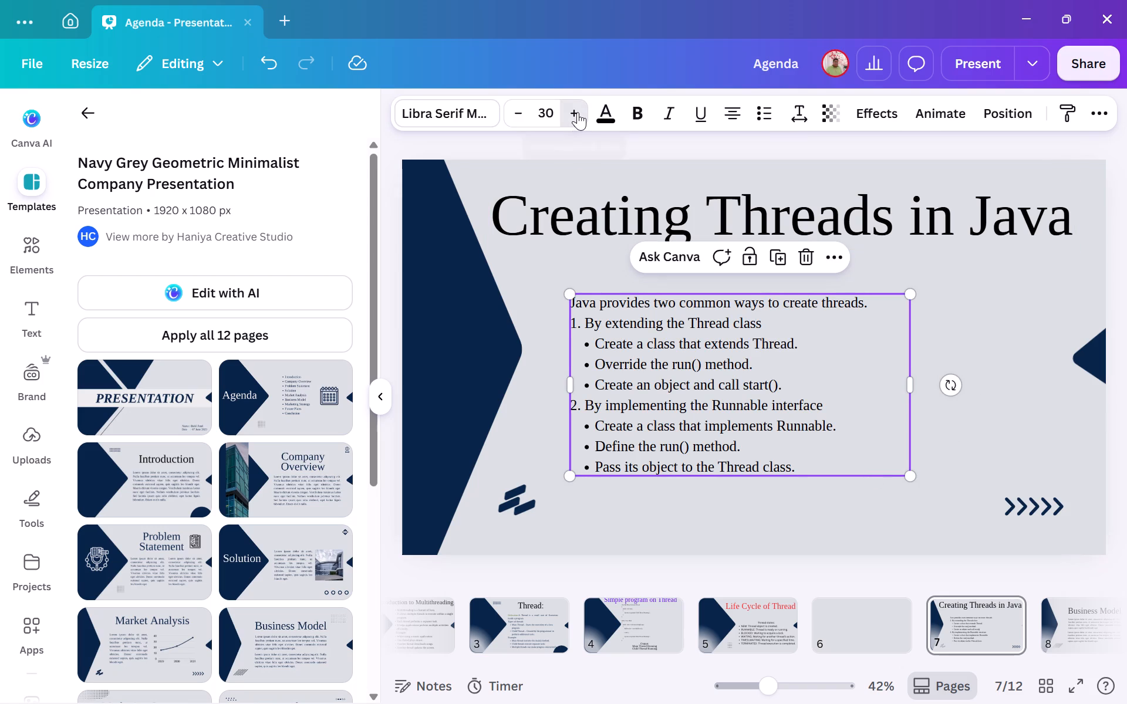
triple_click(578, 112)
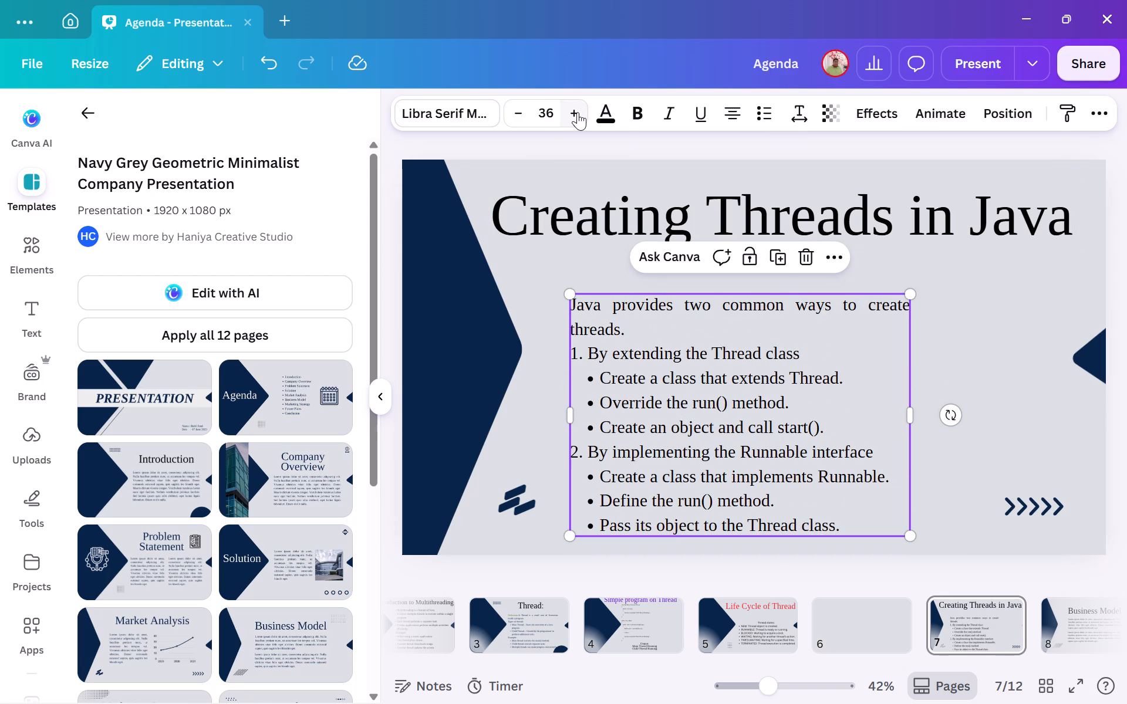
left_click(578, 112)
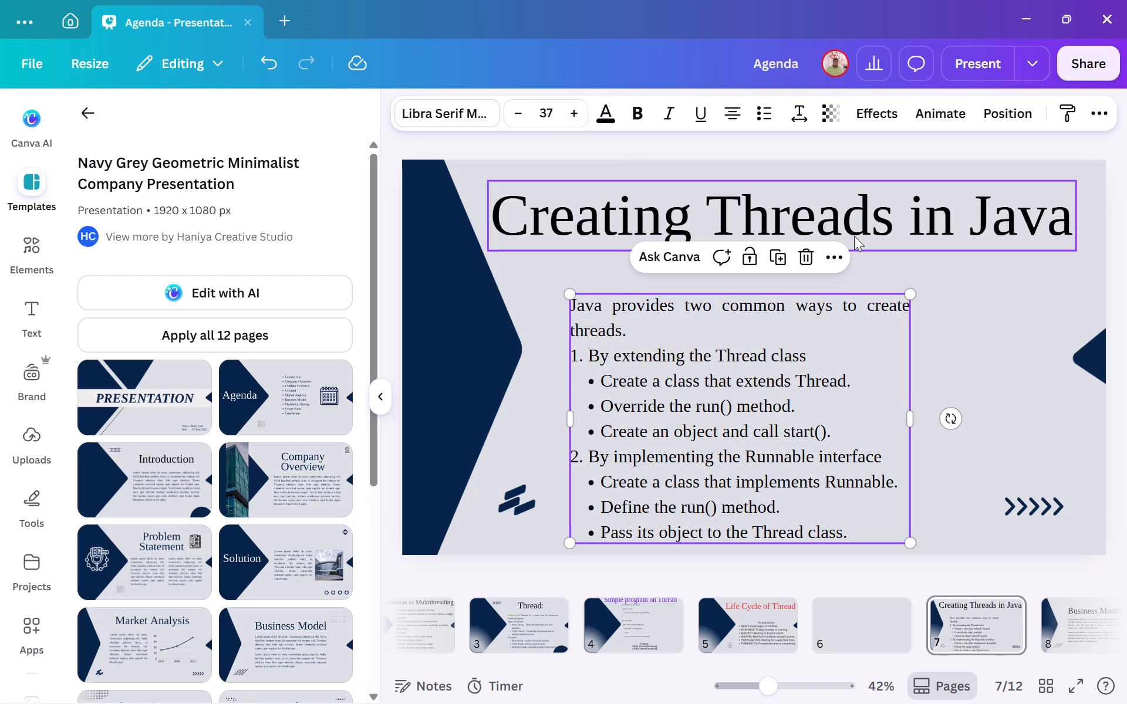
left_click(1030, 334)
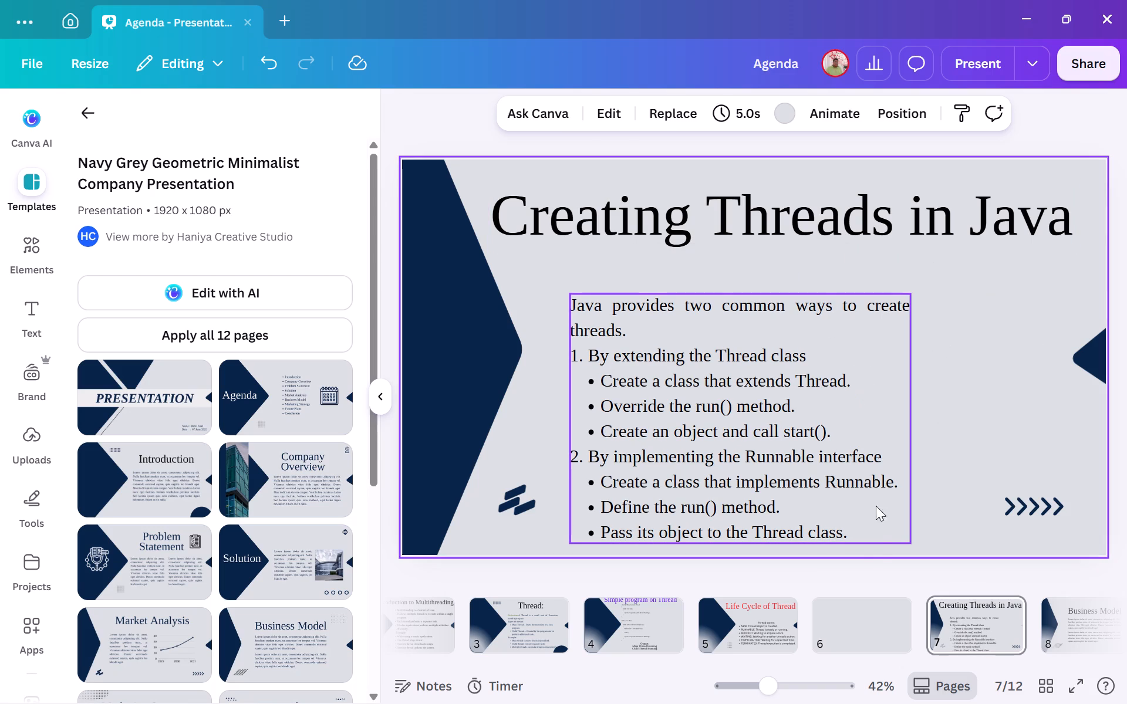
Move the body text box slightly higher and widen it until the opening sentence fits on one line again.
left_click_drag(842, 295, 841, 292)
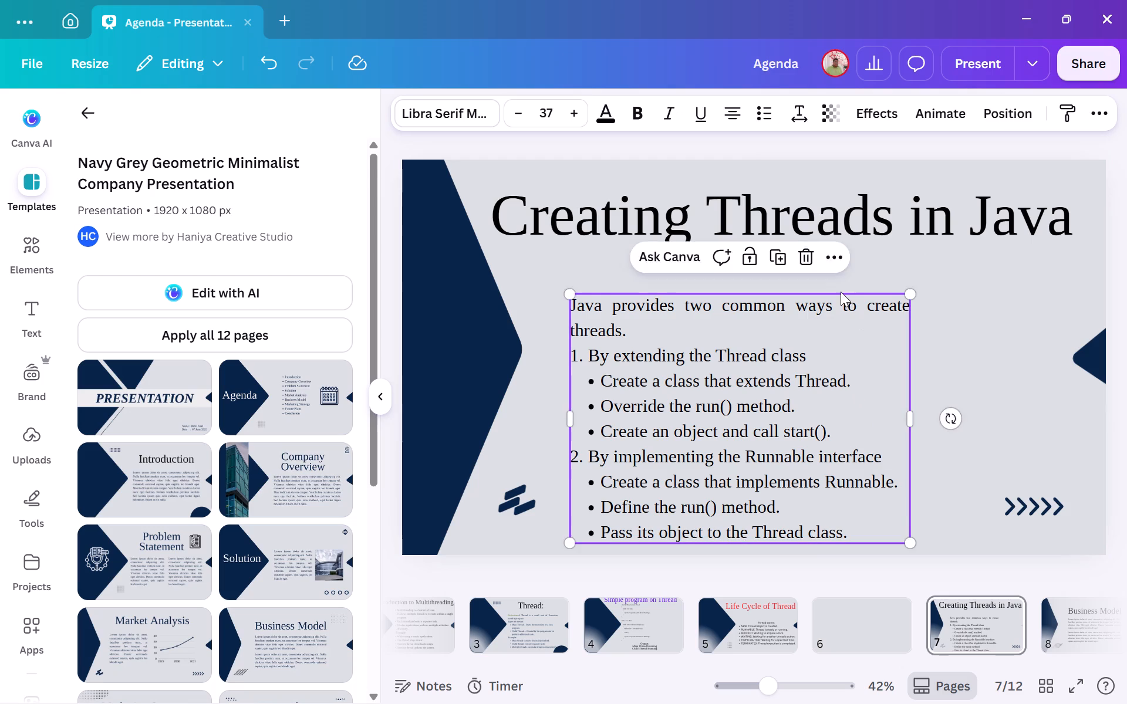
left_click_drag(841, 292, 847, 283)
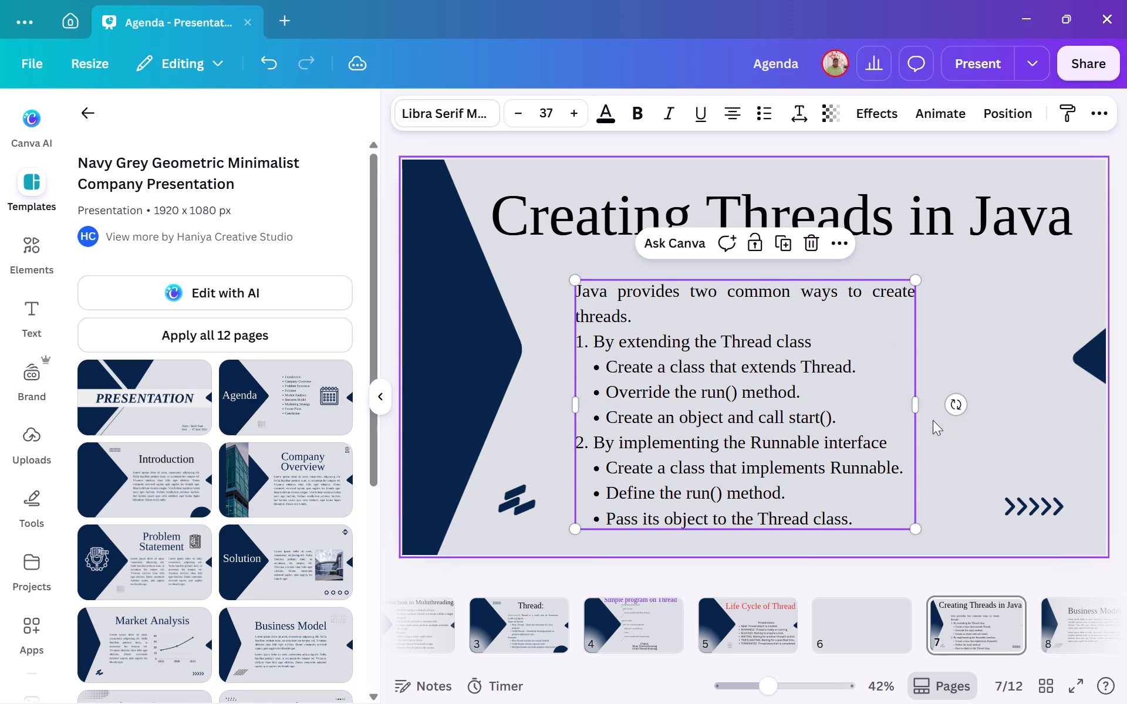
left_click_drag(924, 415, 973, 405)
left_click(1024, 297)
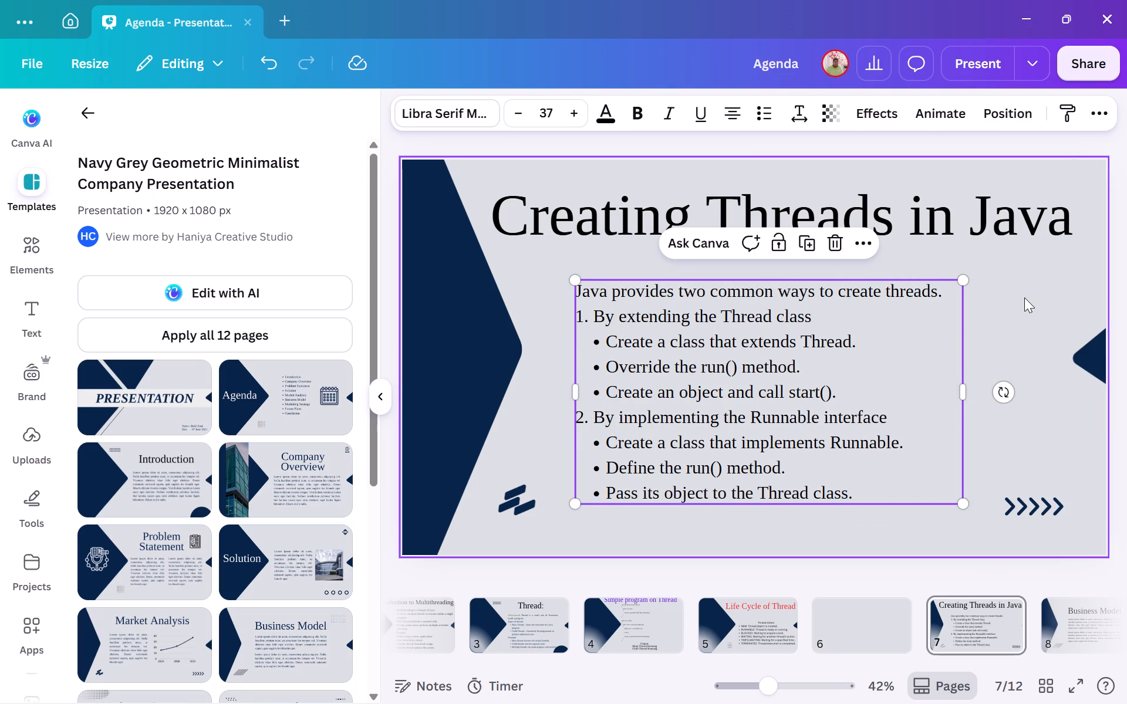
Change the colour of the whole page 7 title "Creating Threads in Java" to dark blue #1800ad.
left_click(831, 222)
left_click(1042, 219)
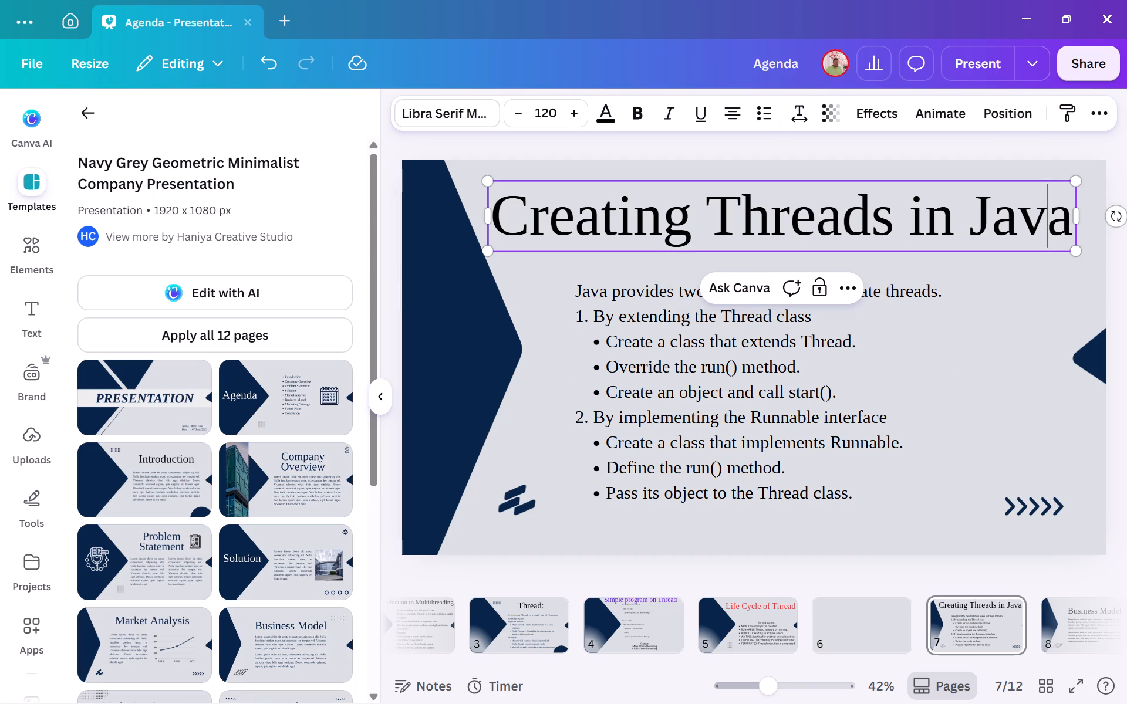
key("Right")
left_click_drag(1061, 218, 568, 204)
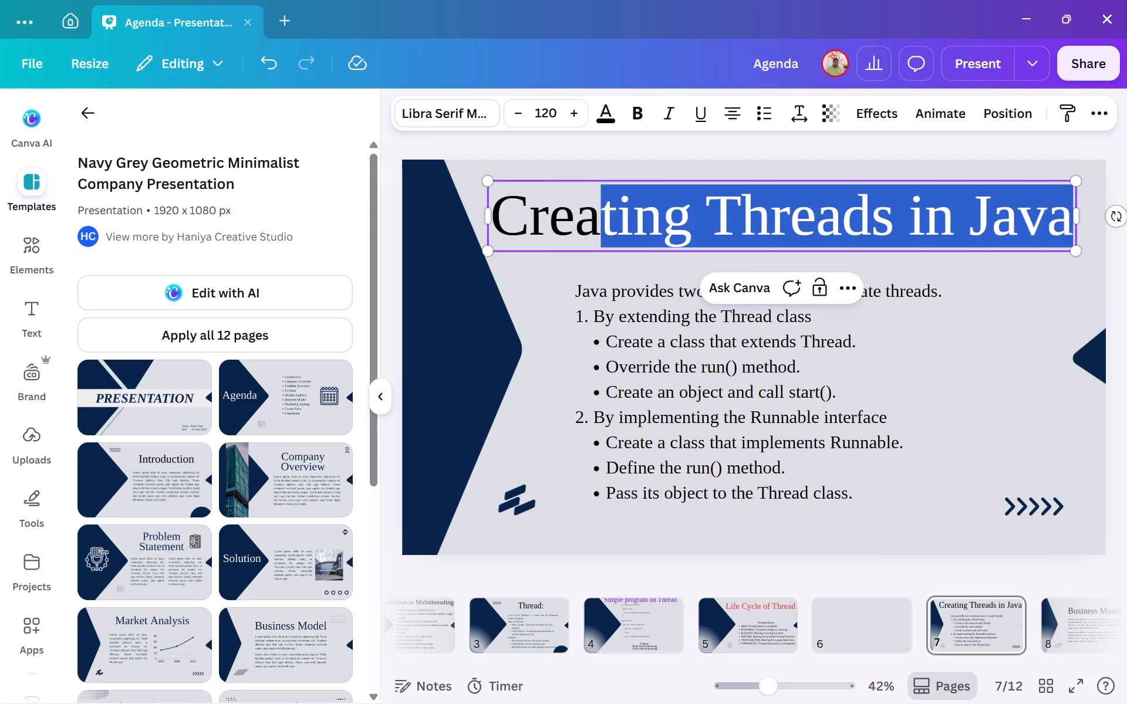
left_click_drag(568, 204, 532, 207)
triple_click(532, 207)
double_click(532, 207)
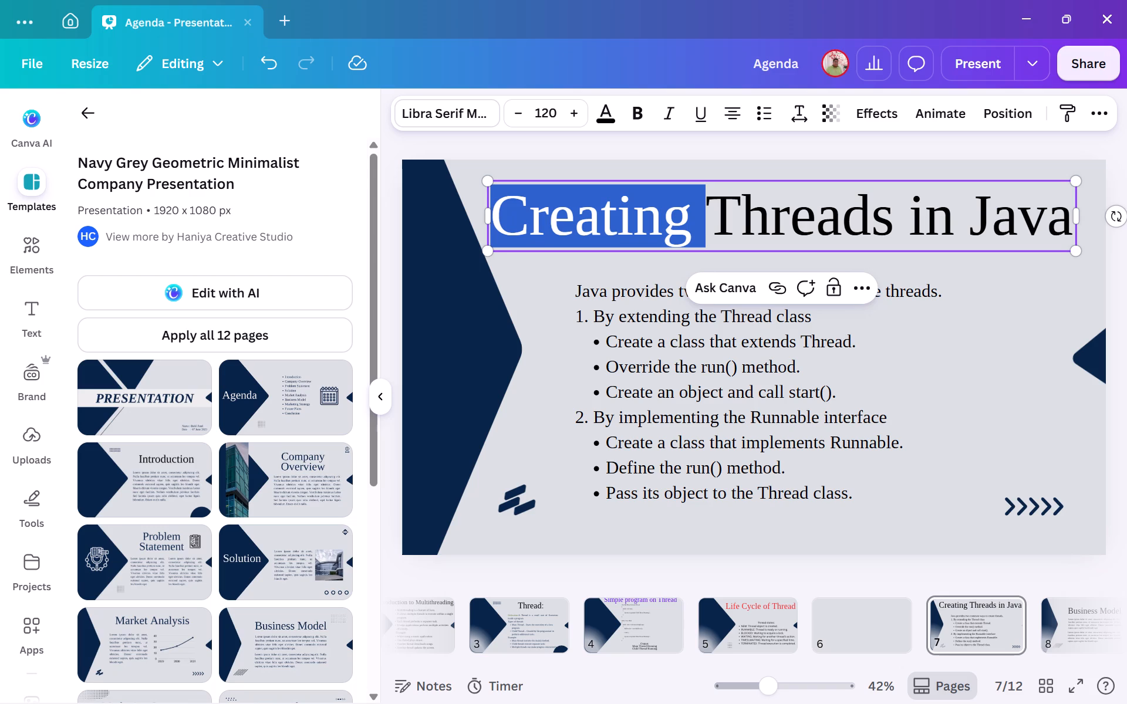
left_click(603, 110)
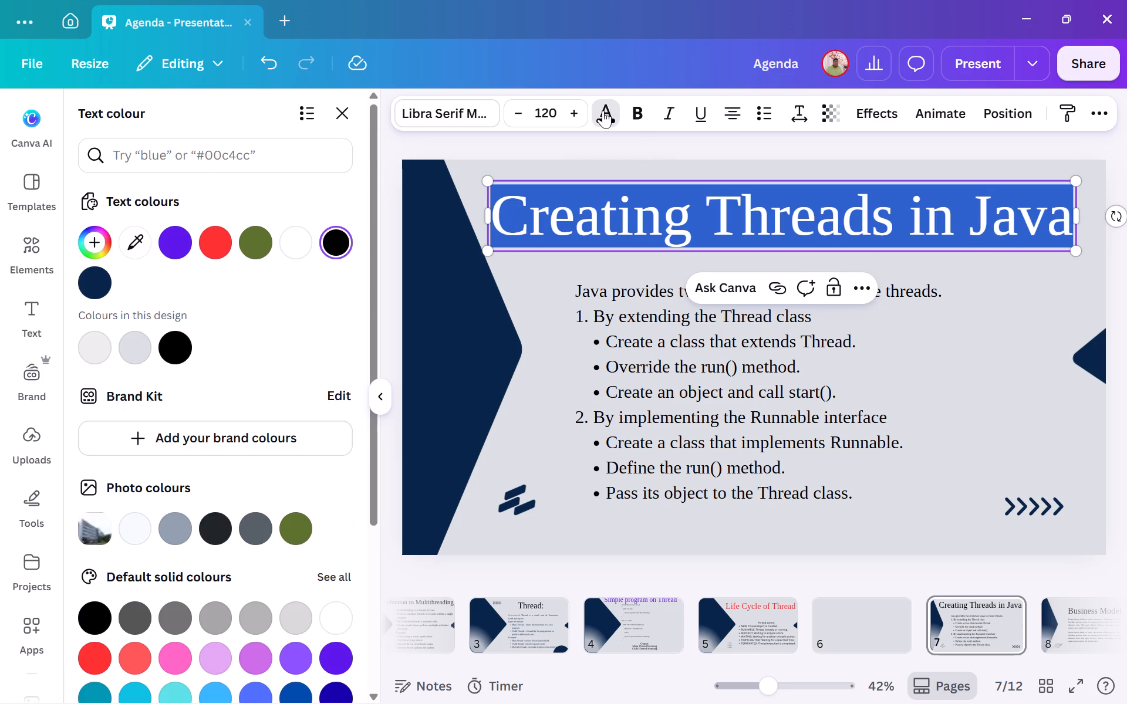
left_click(331, 267)
scroll(291, 547, "down", 1)
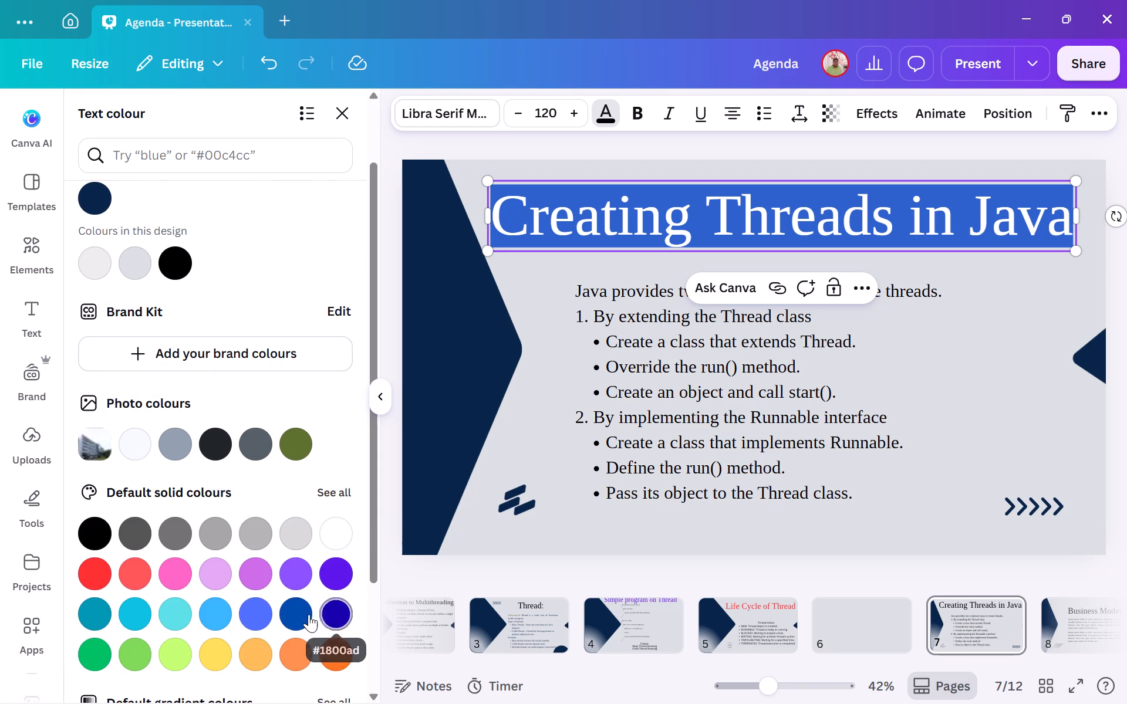
left_click(343, 622)
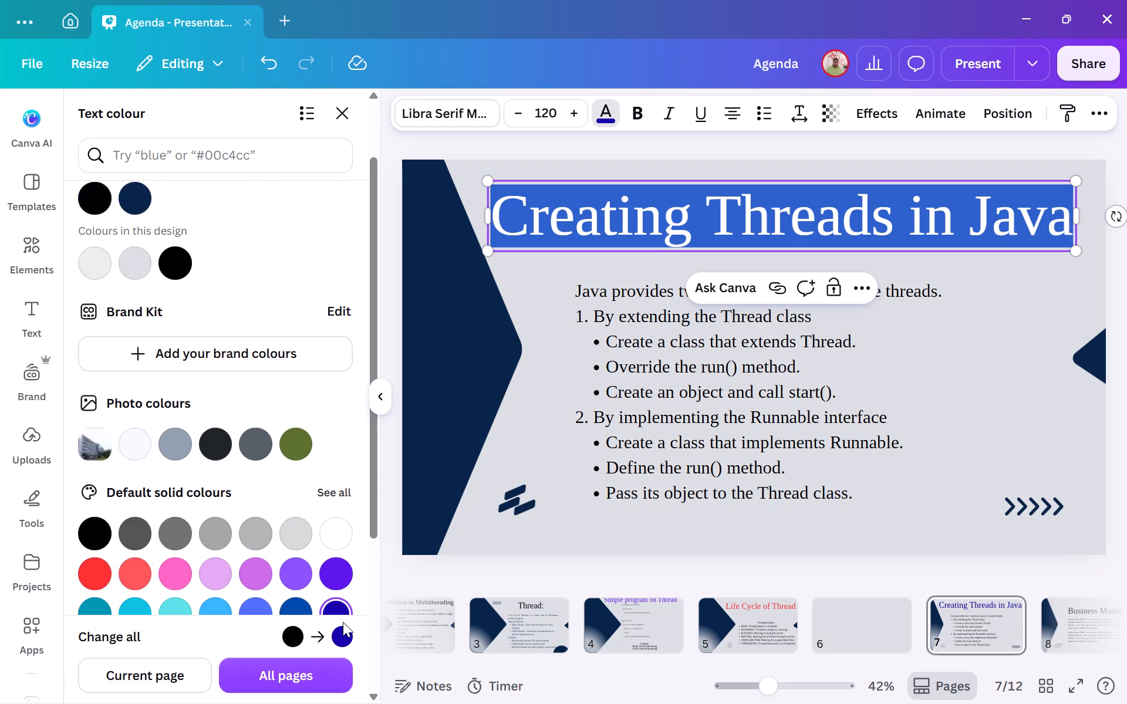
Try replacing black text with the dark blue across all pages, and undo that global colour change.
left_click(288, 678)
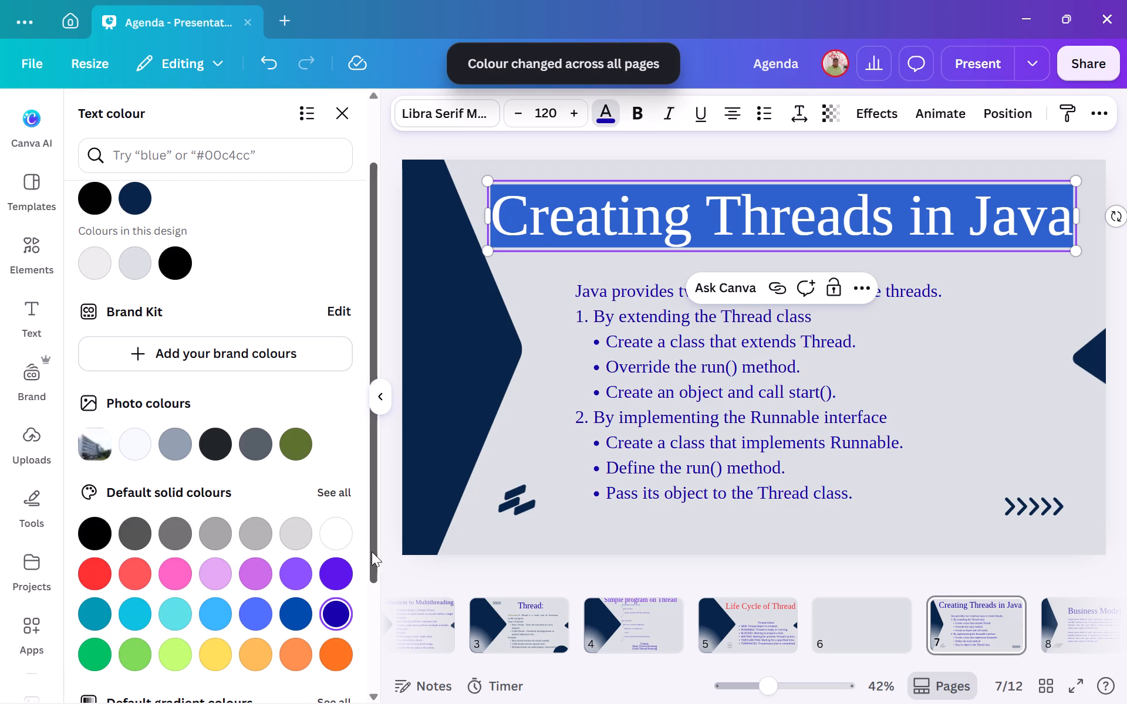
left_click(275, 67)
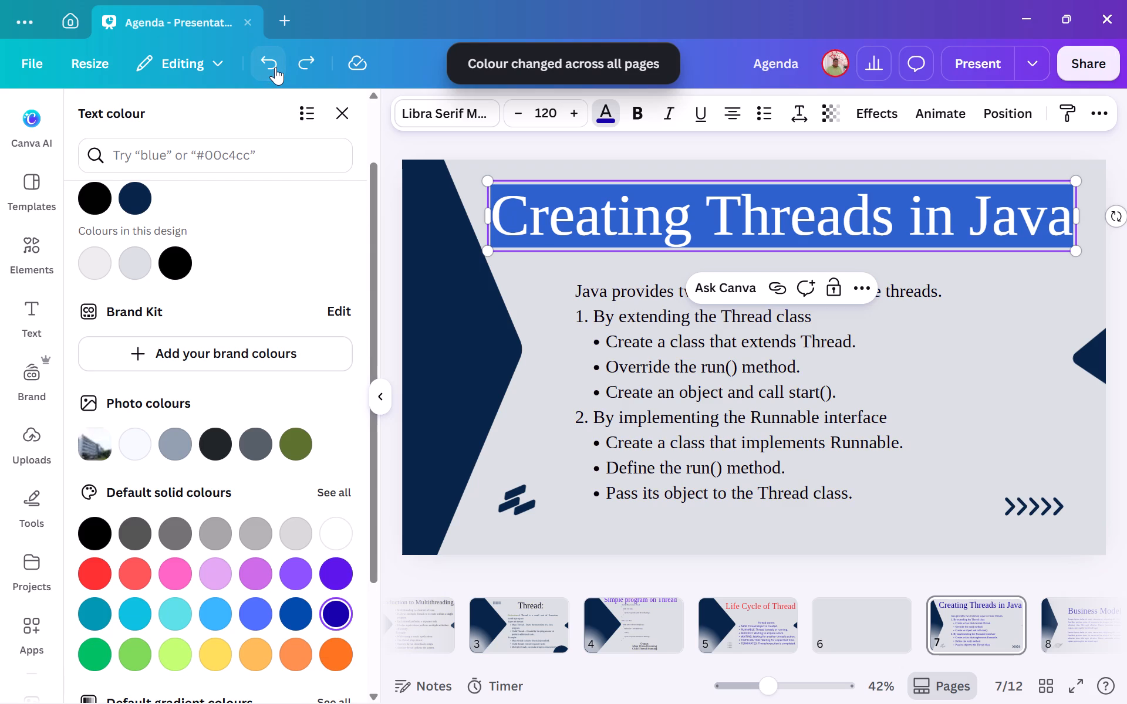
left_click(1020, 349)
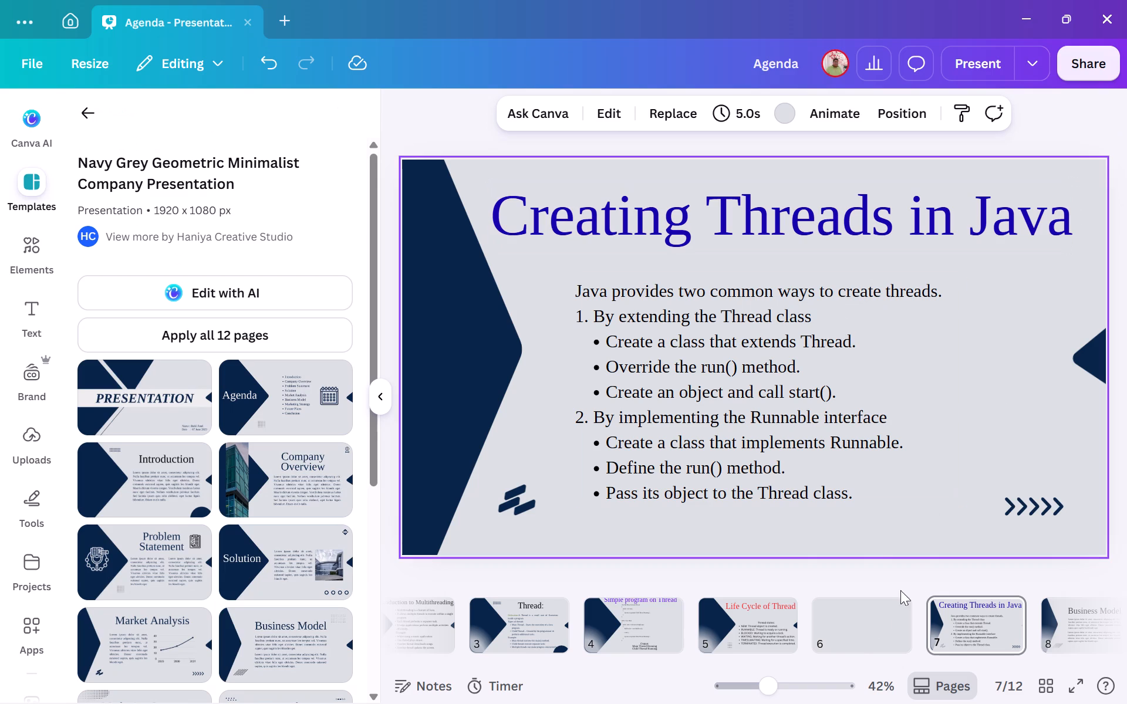
Delete the row of navy chevron arrows near the lower-right corner of the page 7 slide.
left_click(850, 642)
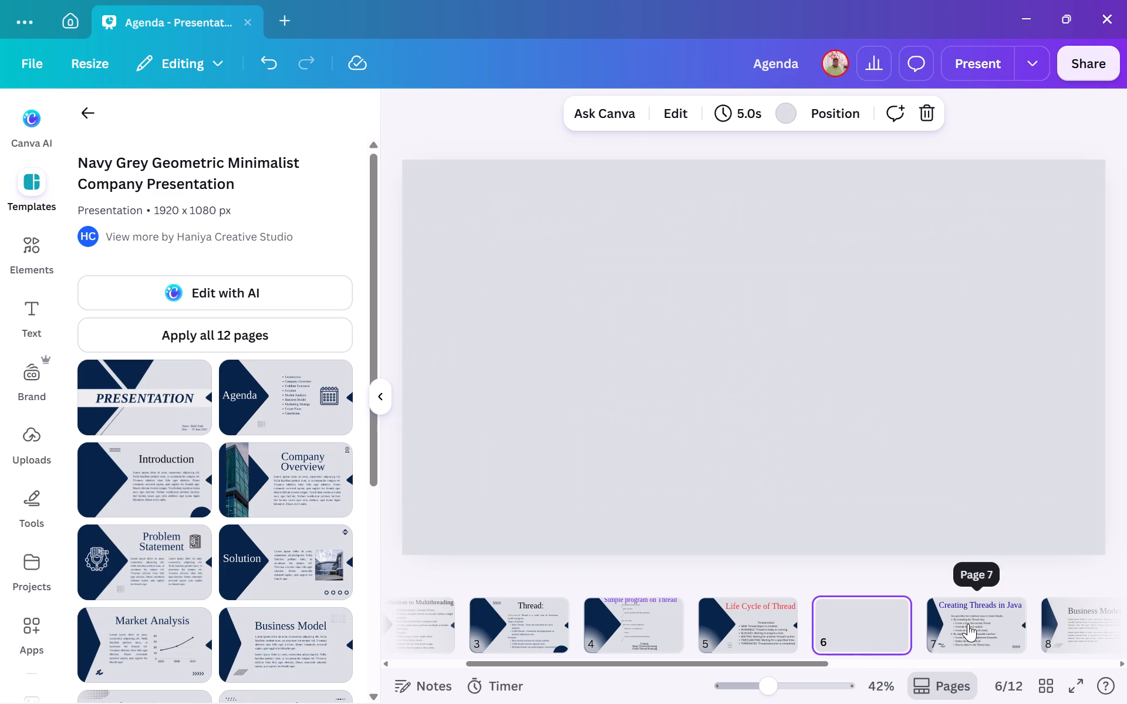
left_click(968, 624)
left_click(1028, 502)
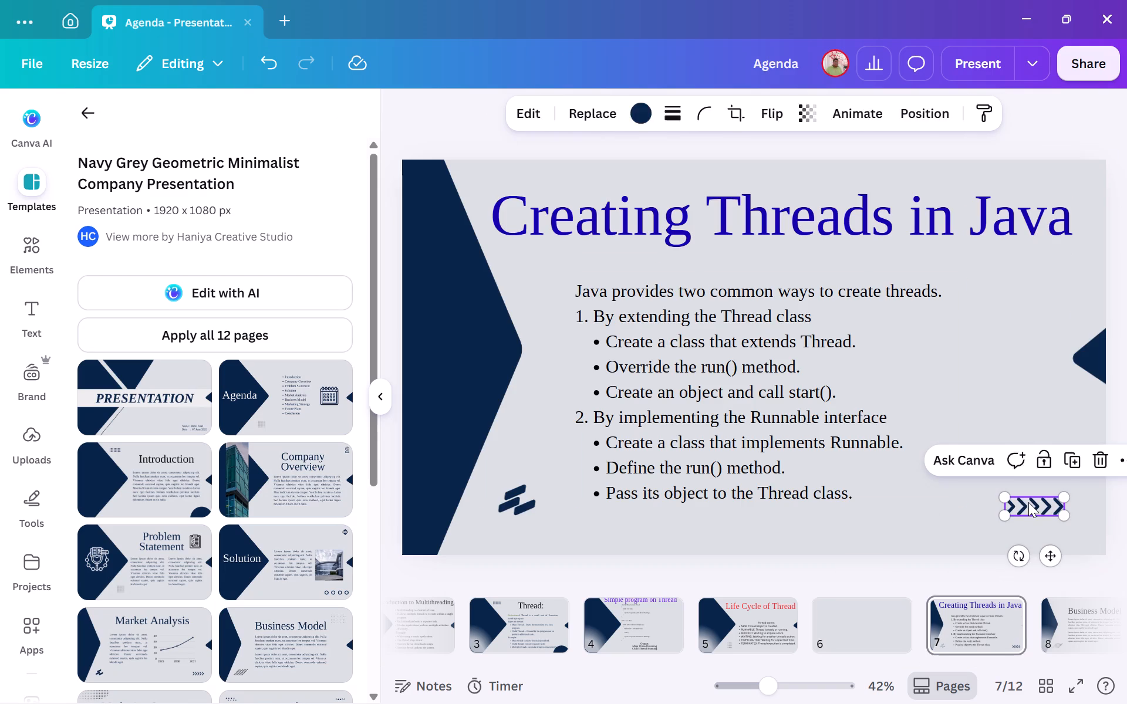
left_click(1069, 465)
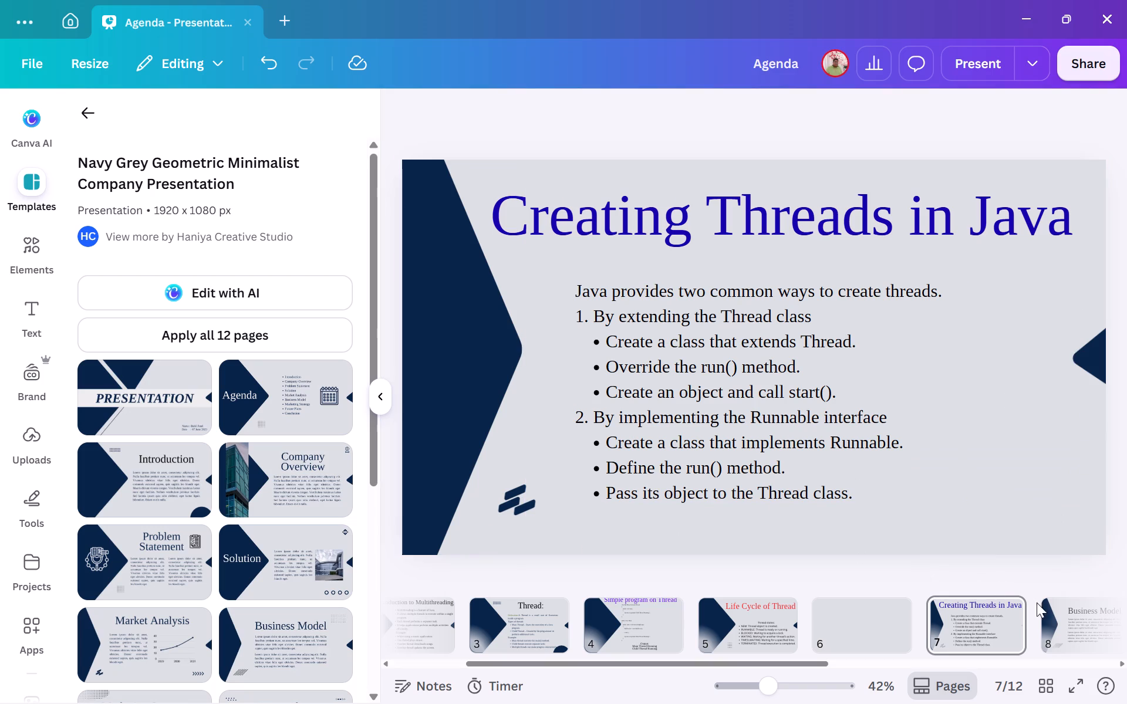
Open page 8, the "Business Model" slide, for editing.
scroll(1021, 624, "left", 1)
left_click(1021, 624)
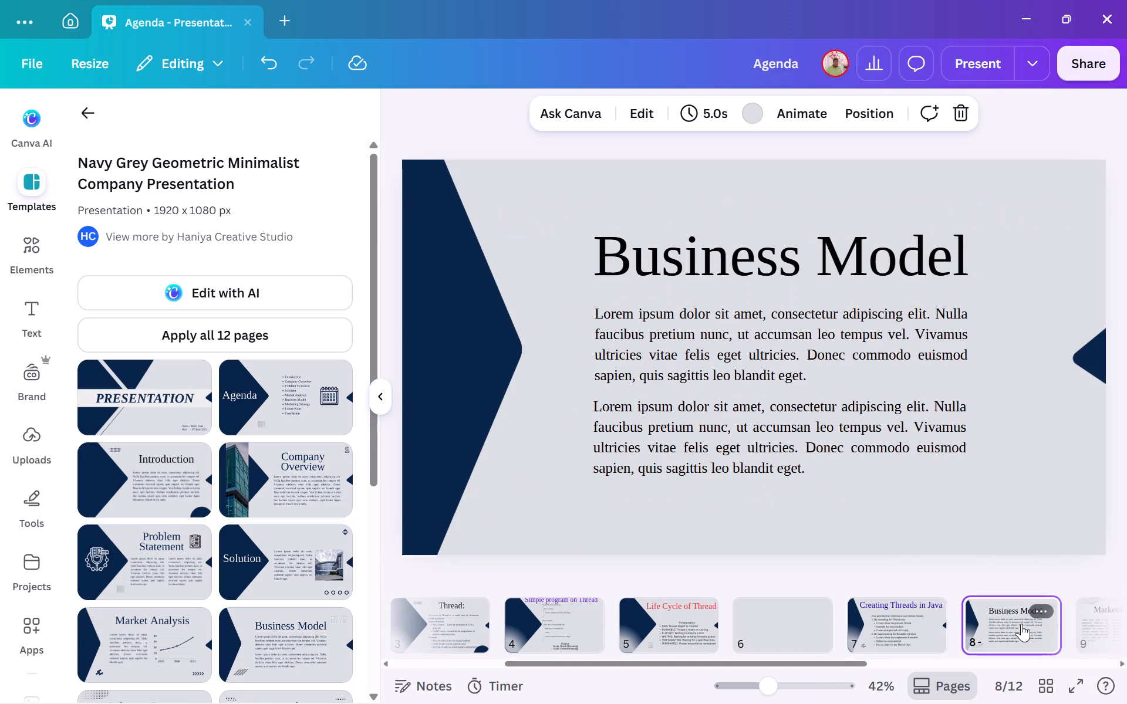
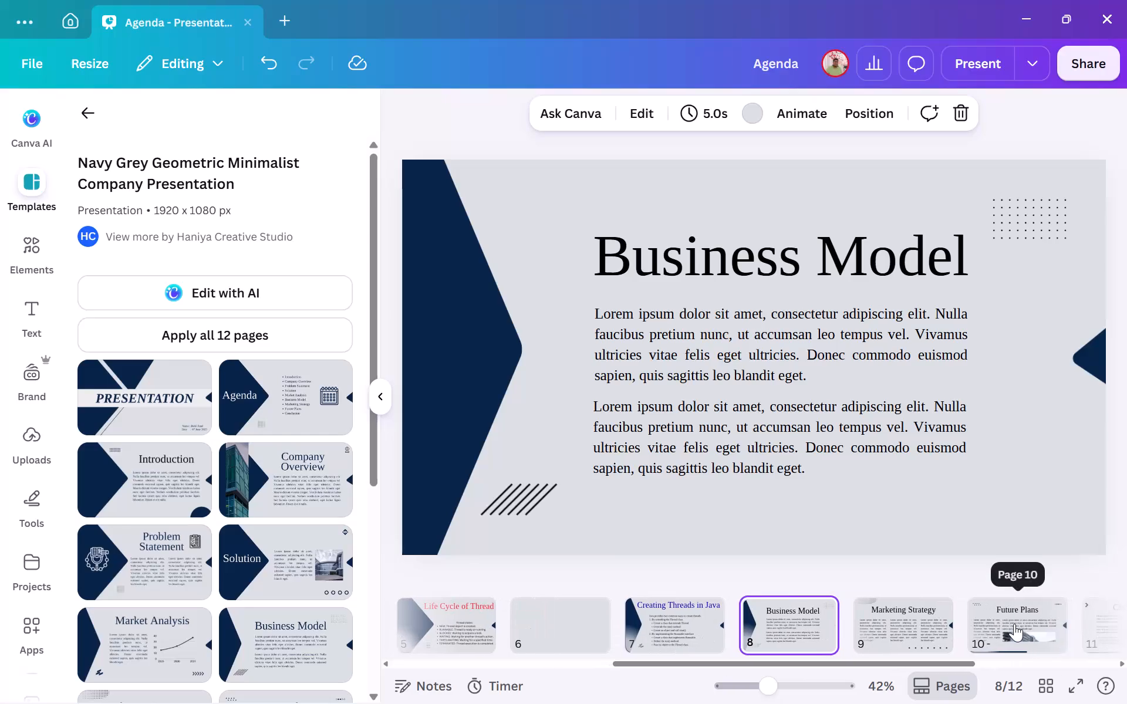
Narrow both body paragraphs on page 8 and arrange them as two side-by-side columns beneath the "Business Model" title.
left_click(916, 628)
left_click(788, 625)
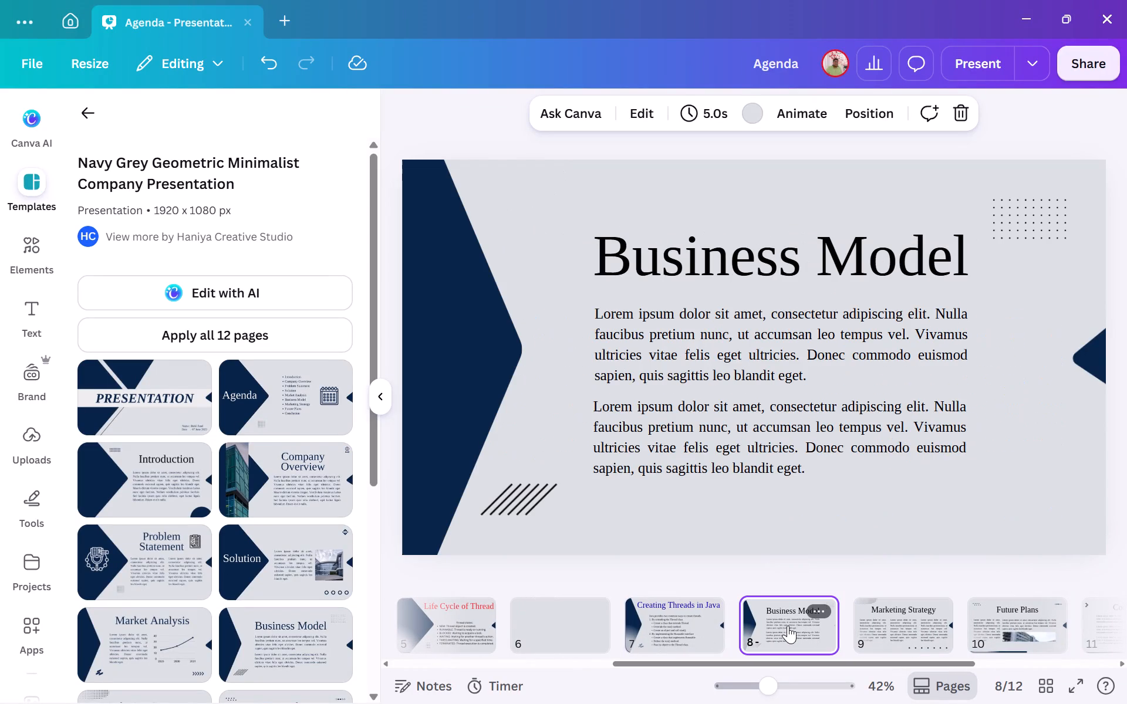
left_click(778, 411)
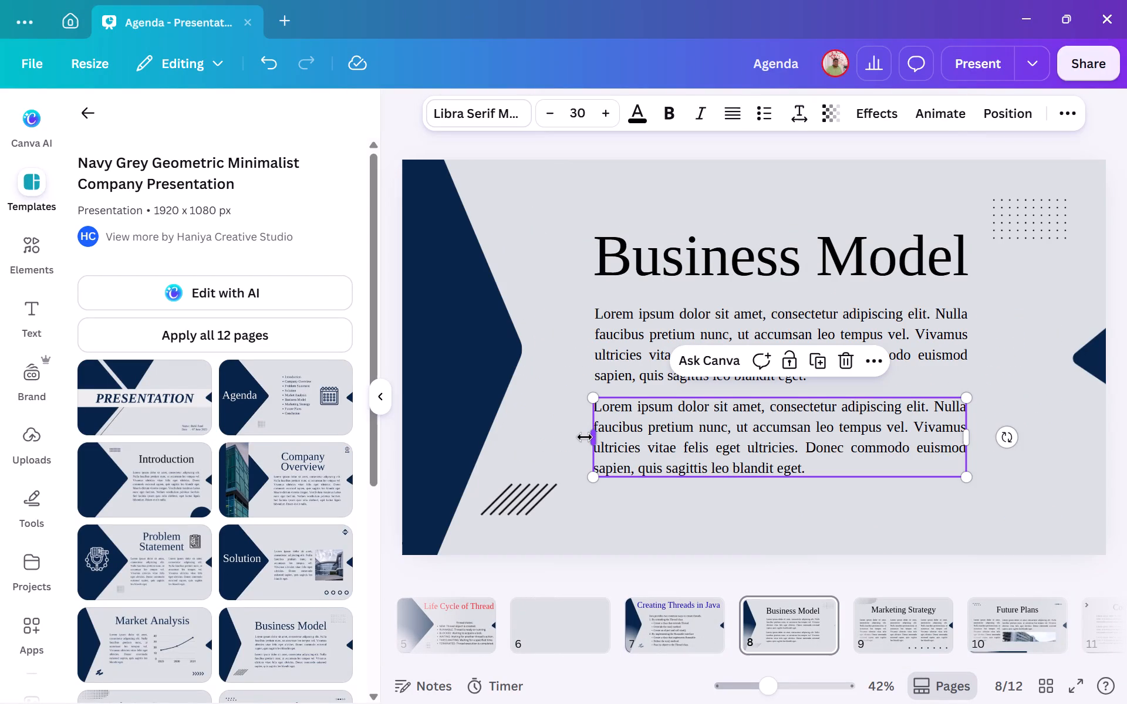
left_click_drag(587, 435, 746, 448)
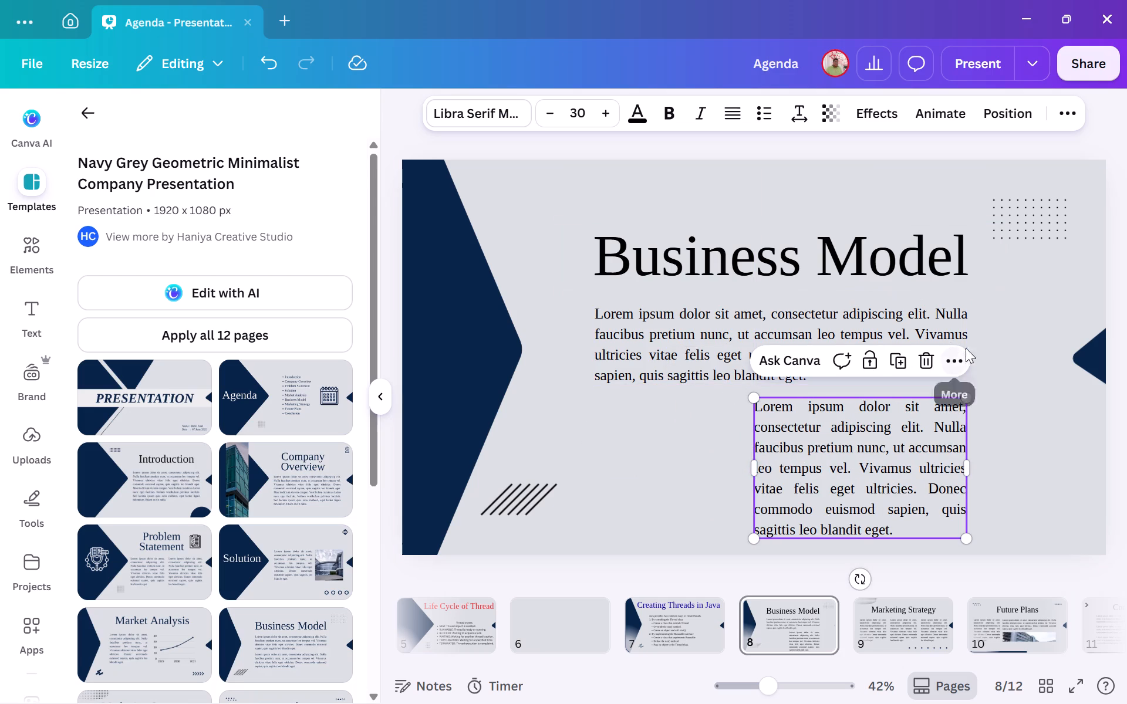
left_click(652, 331)
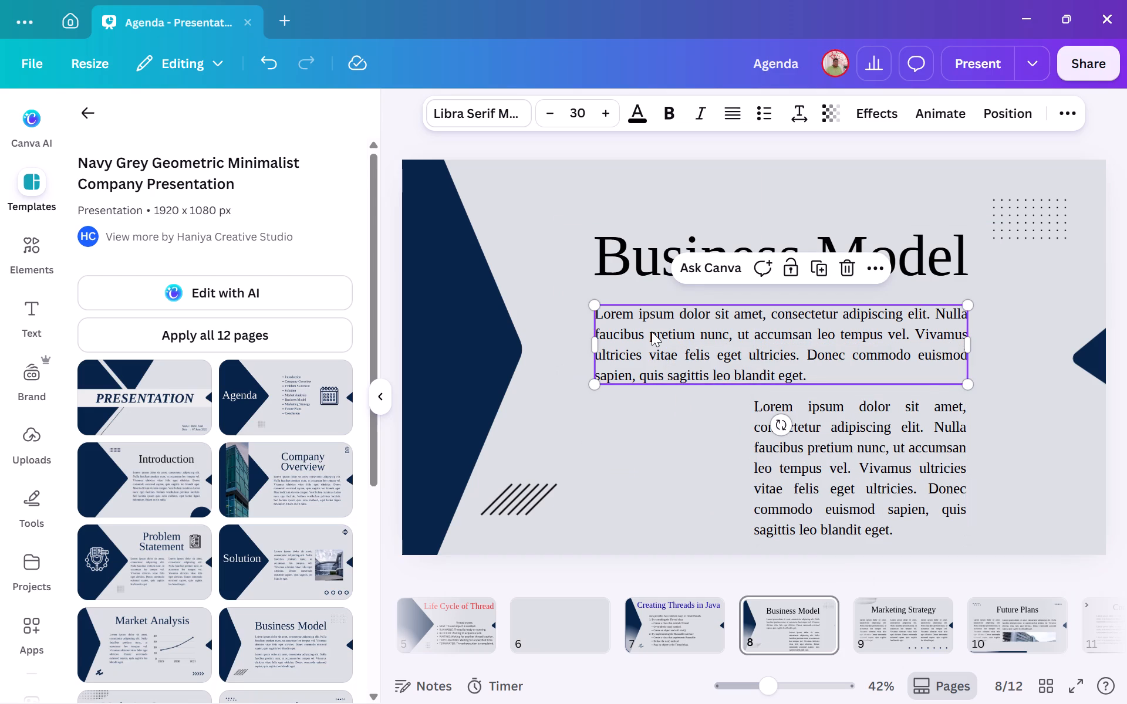
left_click_drag(969, 343, 953, 341)
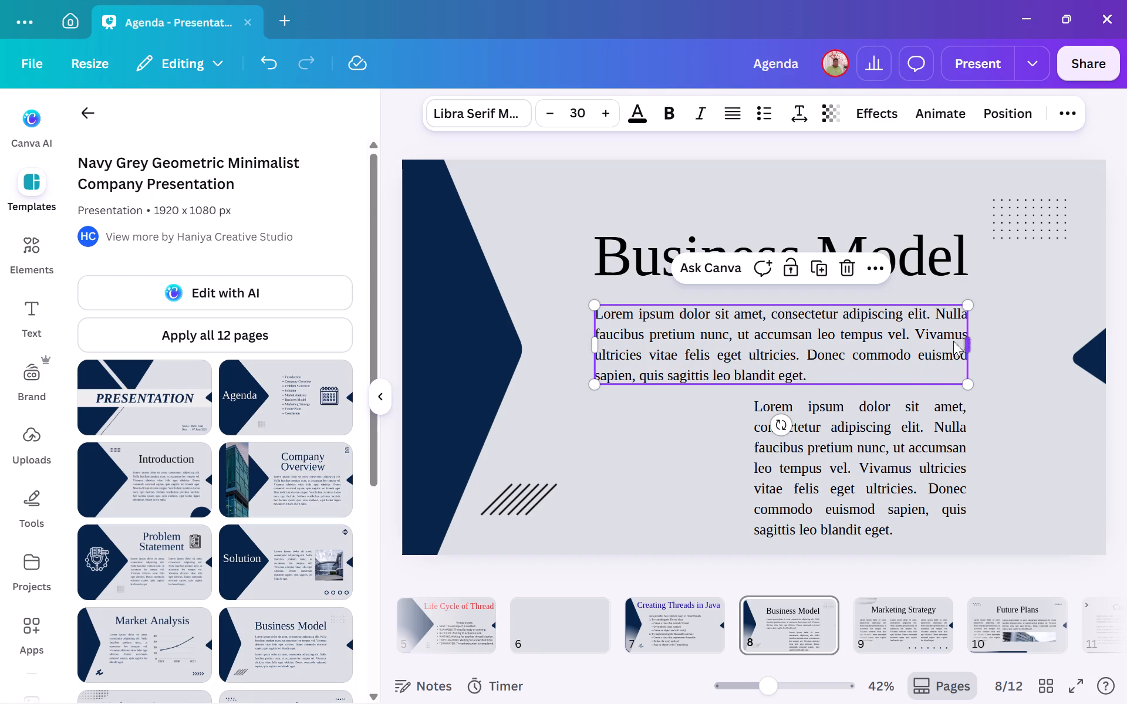
left_click_drag(953, 341, 730, 341)
left_click(843, 464)
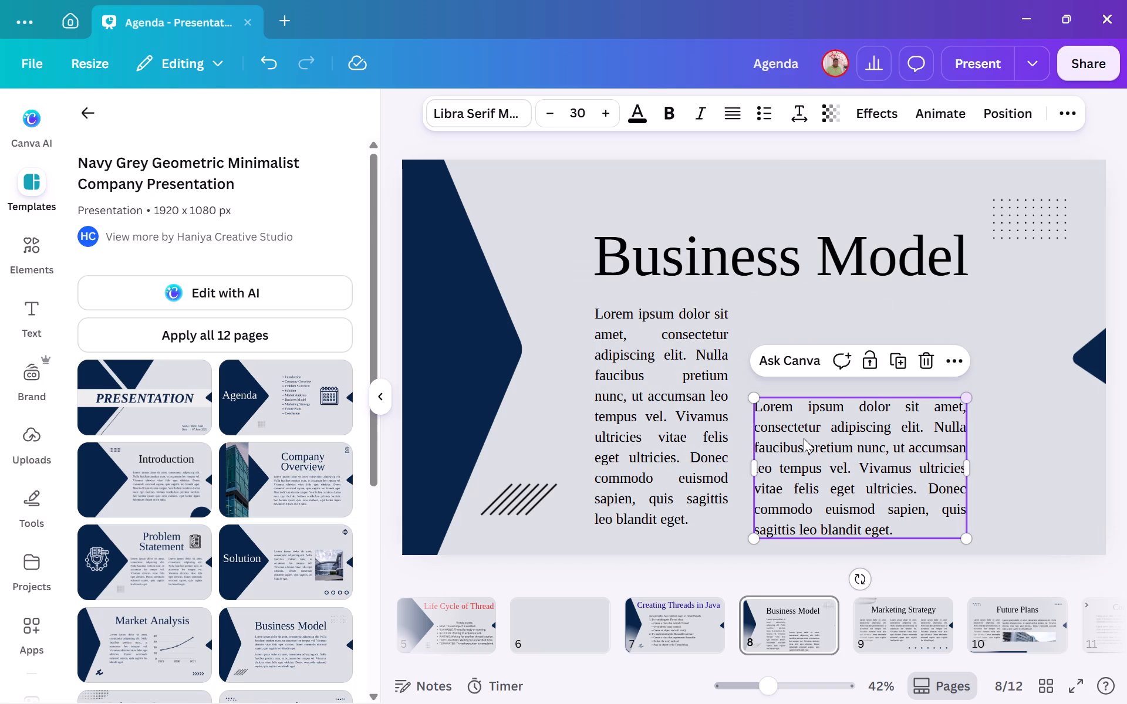
left_click_drag(804, 438, 839, 363)
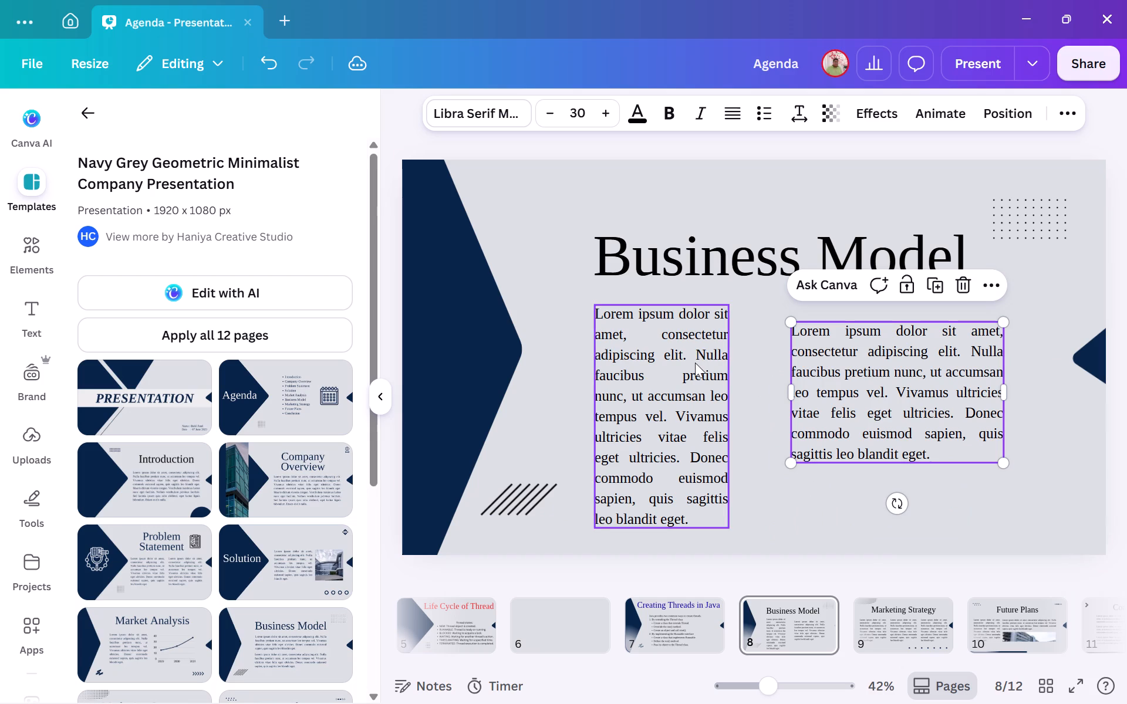
Scale the left-hand paragraph's text down to size 26.2 and widen its text box to about 430 px.
left_click(690, 364)
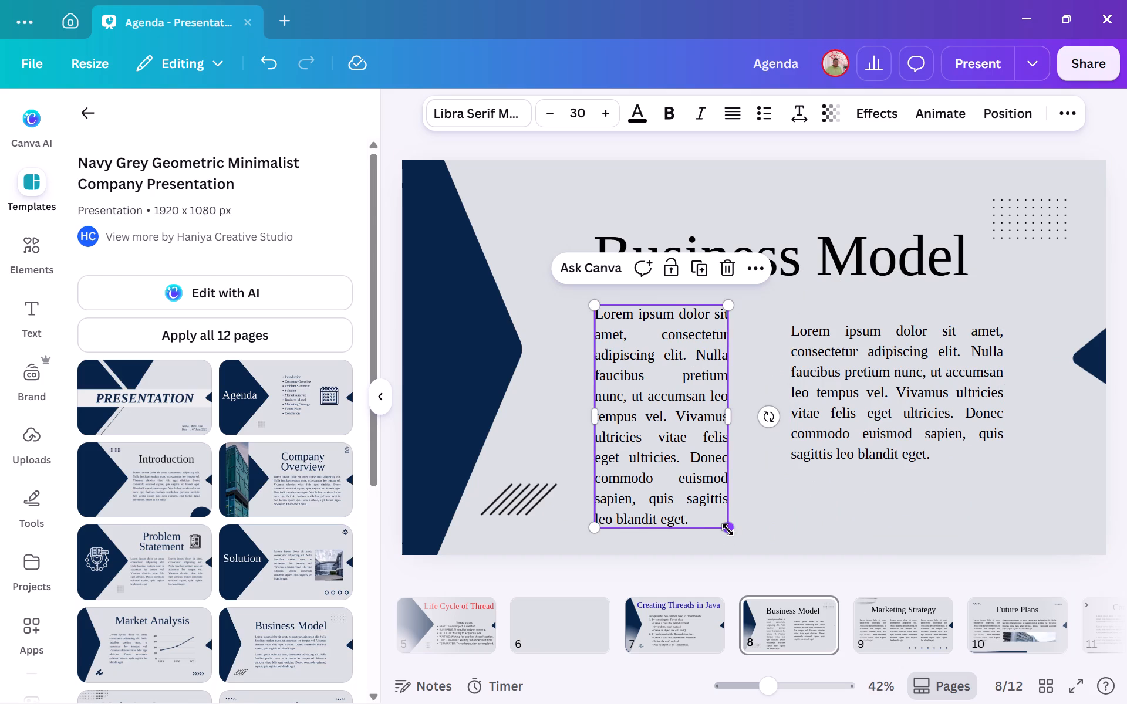
left_click_drag(728, 529, 726, 495)
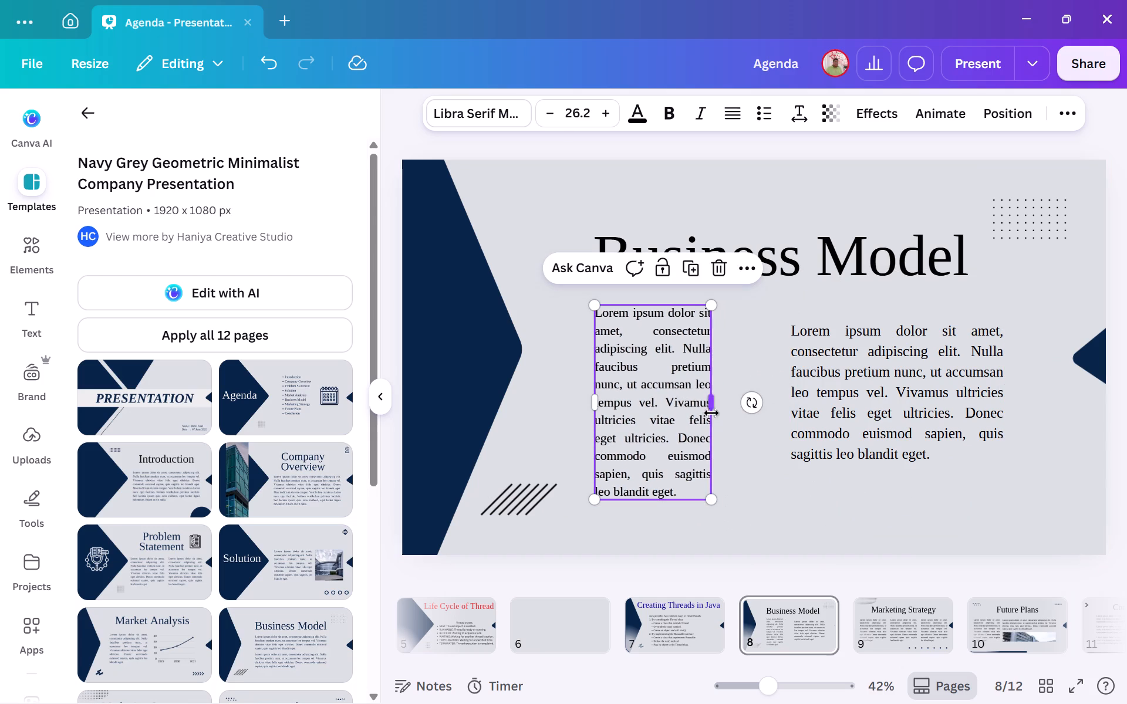
left_click_drag(713, 398, 753, 402)
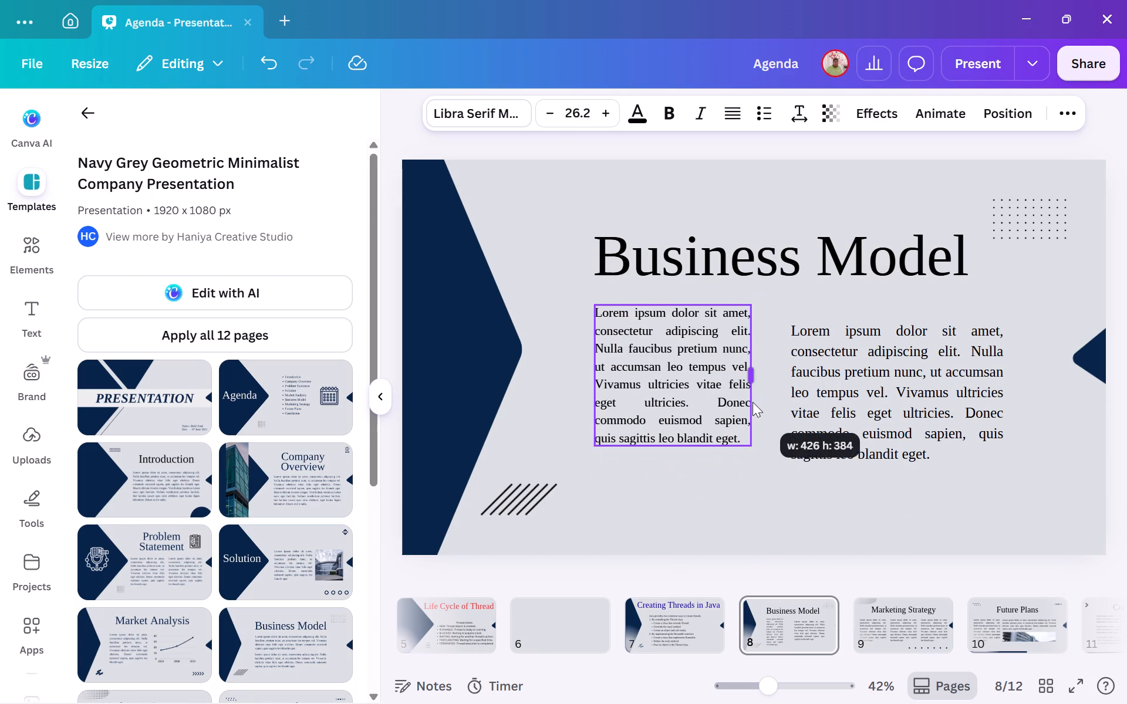
left_click_drag(753, 402, 757, 402)
left_click(686, 359)
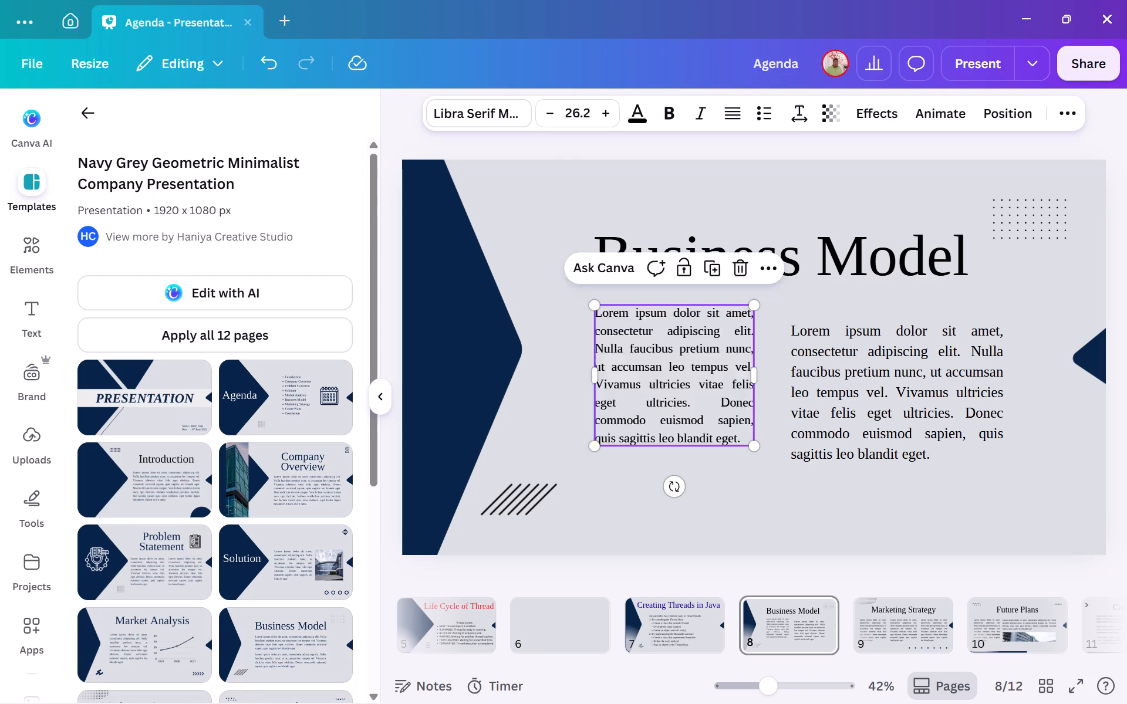
Clear the placeholder lorem ipsum text from the left-hand paragraph box beneath the "Business Model" title.
key("BackSpace")
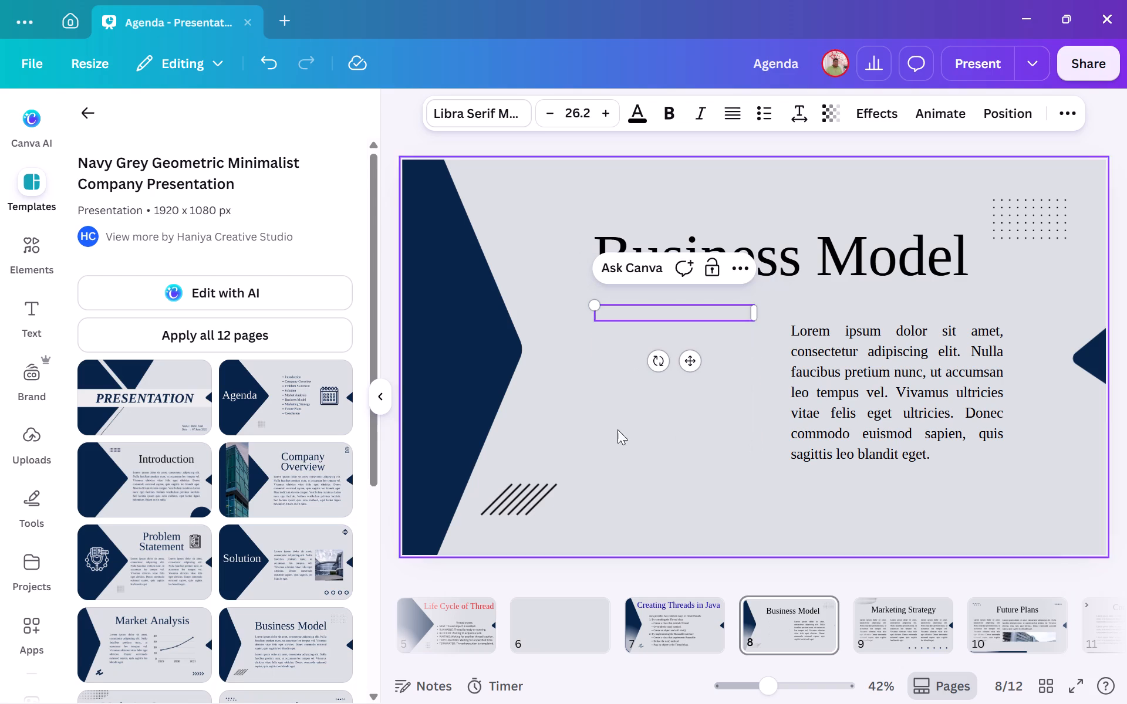
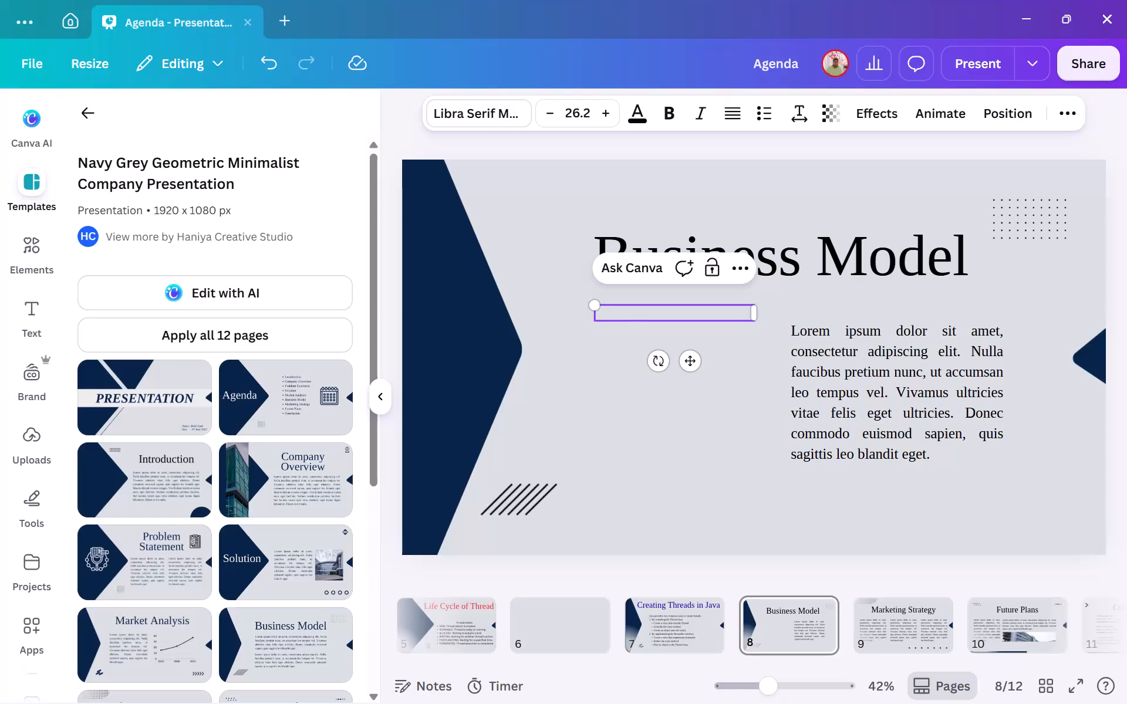
Paste the copied "Advantages" heading and its four points into the empty left-hand text box and scale the text up to size 32.3.
key("ctrl+v")
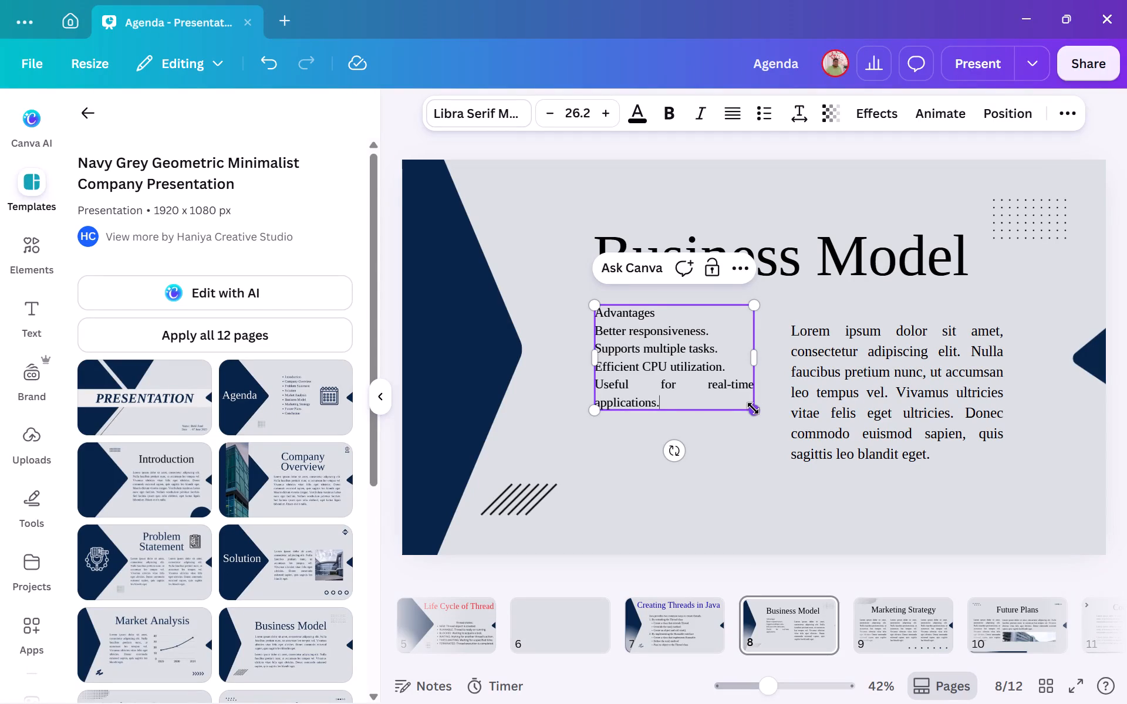
left_click_drag(754, 409, 776, 447)
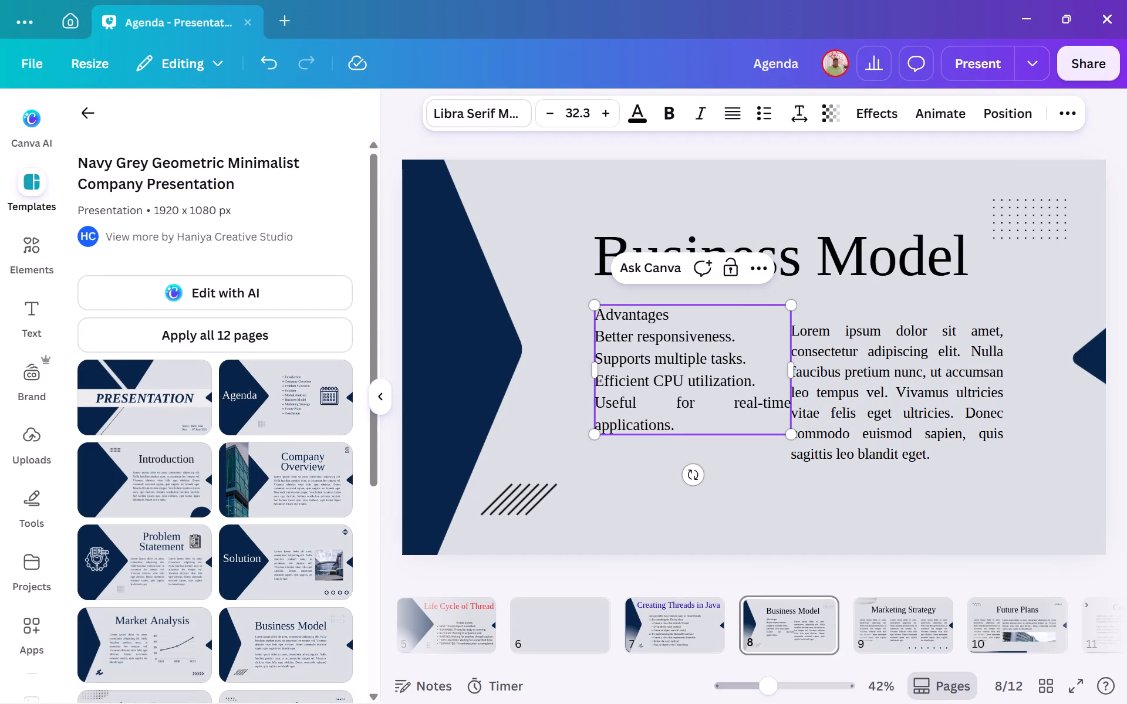
Turn the "Advantages" line at the start of the left-hand text box into a left-aligned bullet point.
left_click(681, 321)
key("Left")
key("Left")
key("Left")
key("Left")
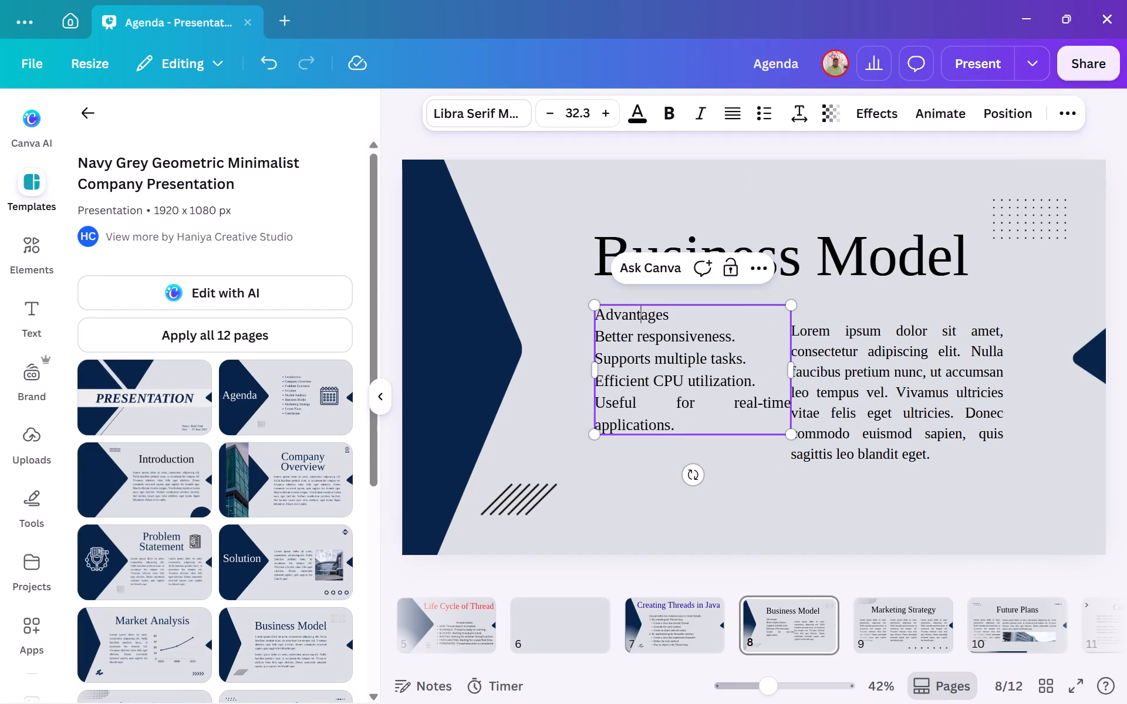
key("Left")
key("Left")
key("Left")
key("Left")
key("Left")
left_click(681, 321)
key("Left")
Format the "Advantages" line in page 8's left-hand text column as a bullet point.
key("Right")
key("Left")
key("Left")
key("Left")
key("Left")
key("Left")
key("Left")
key("Left")
key("Left")
key("Left")
key("Left")
key("Left")
left_click(770, 109)
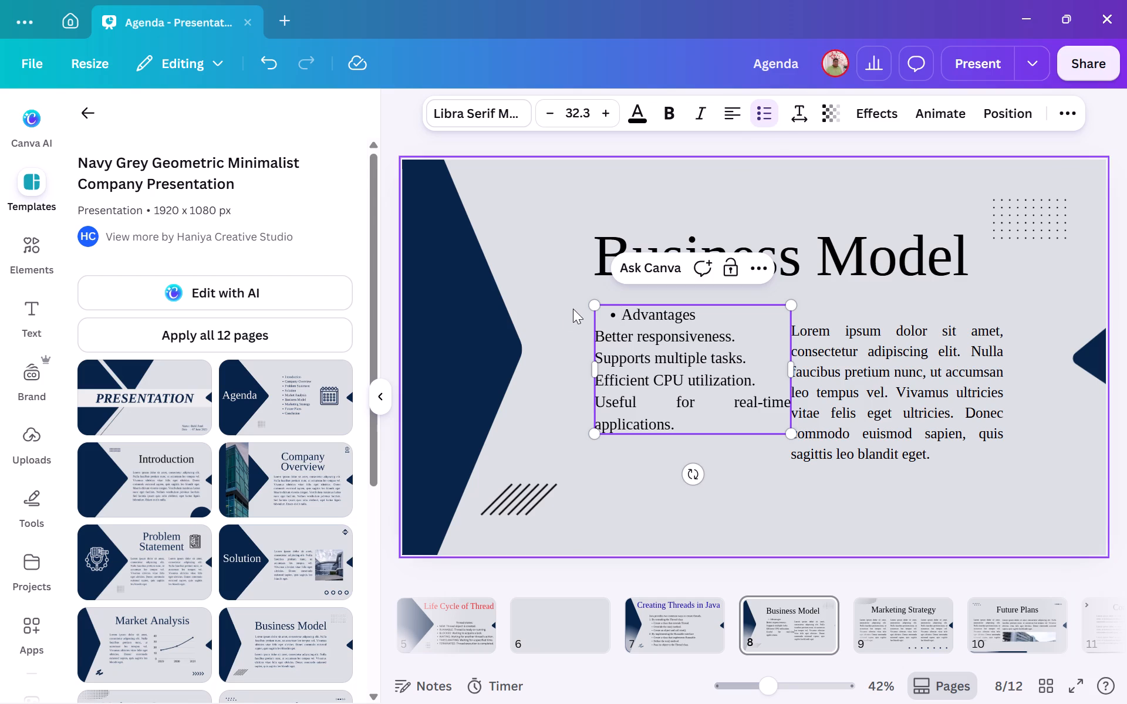
left_click(573, 309)
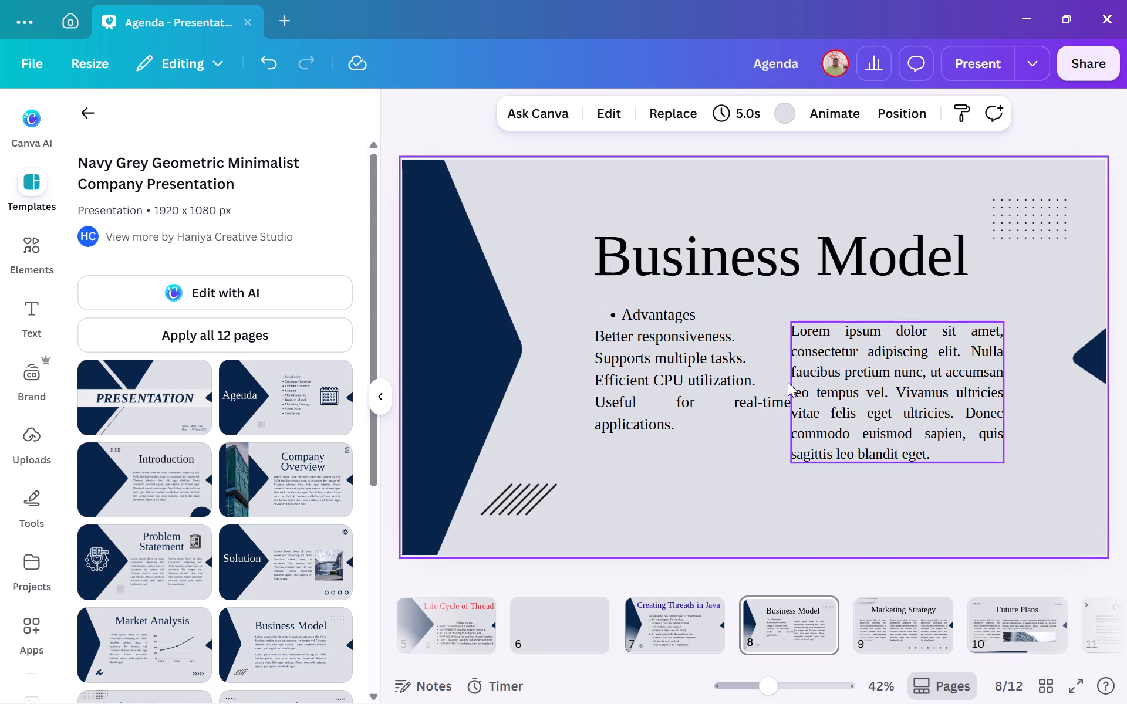
Format "Better responsiveness." and "Supports multiple tasks." as numbered list items 1 and 2 under "Advantages".
left_click(609, 328)
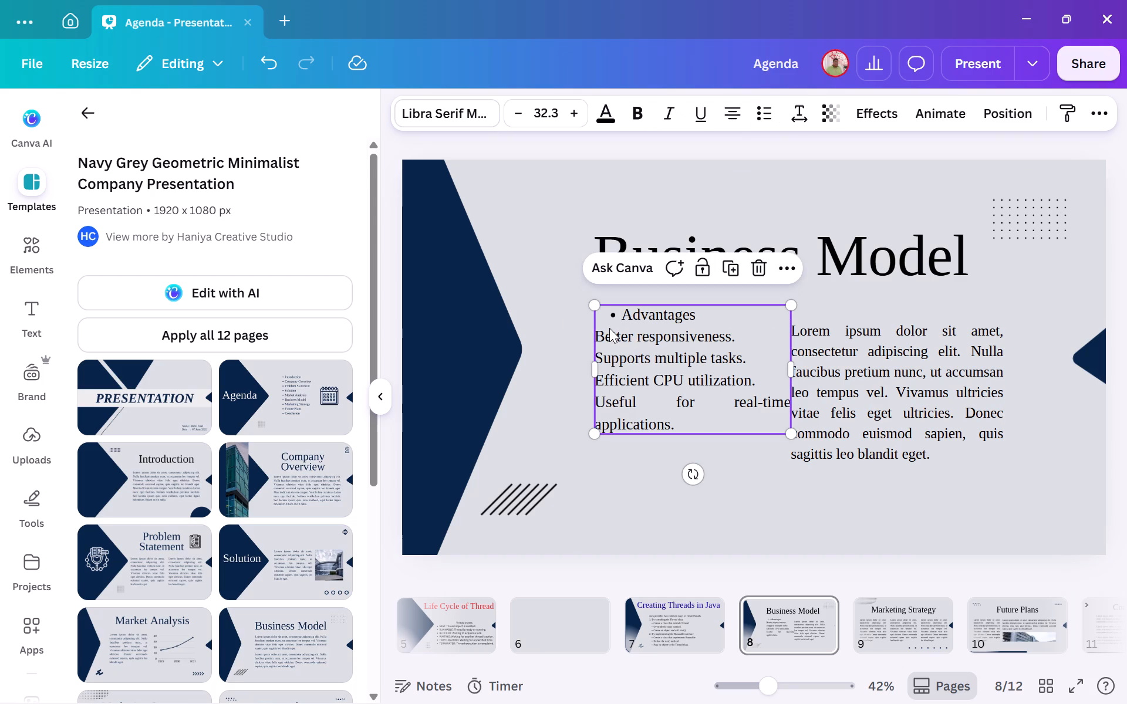
left_click(613, 333)
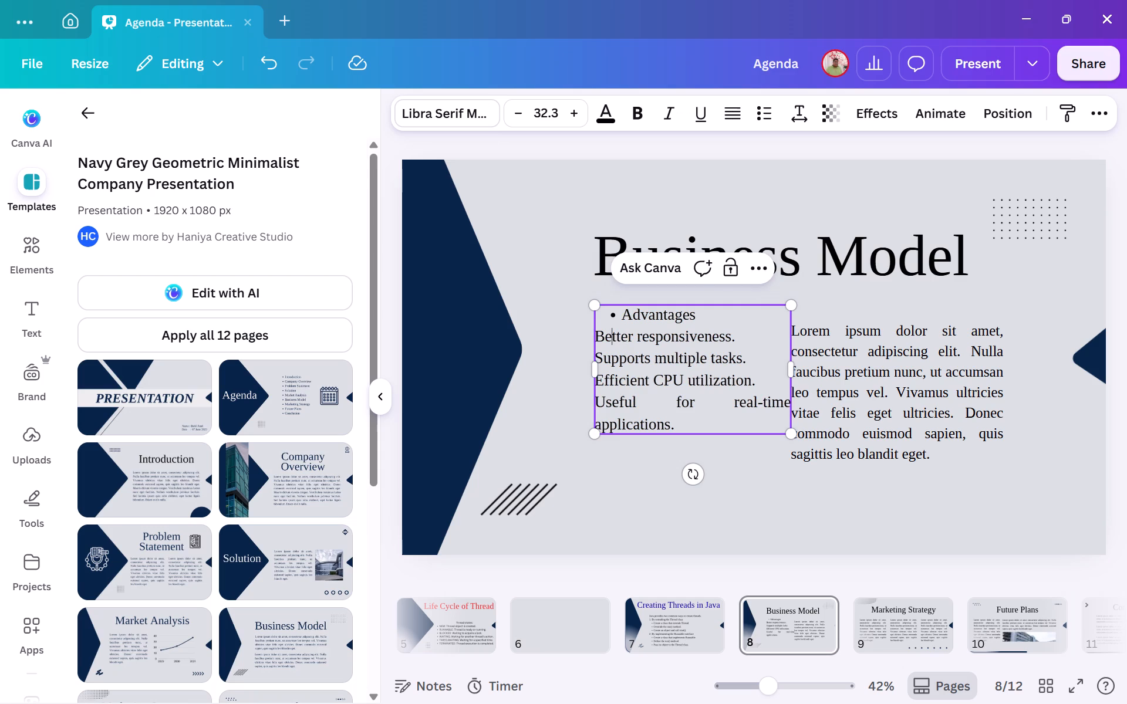
key("Left")
key("Left")
left_click(767, 109)
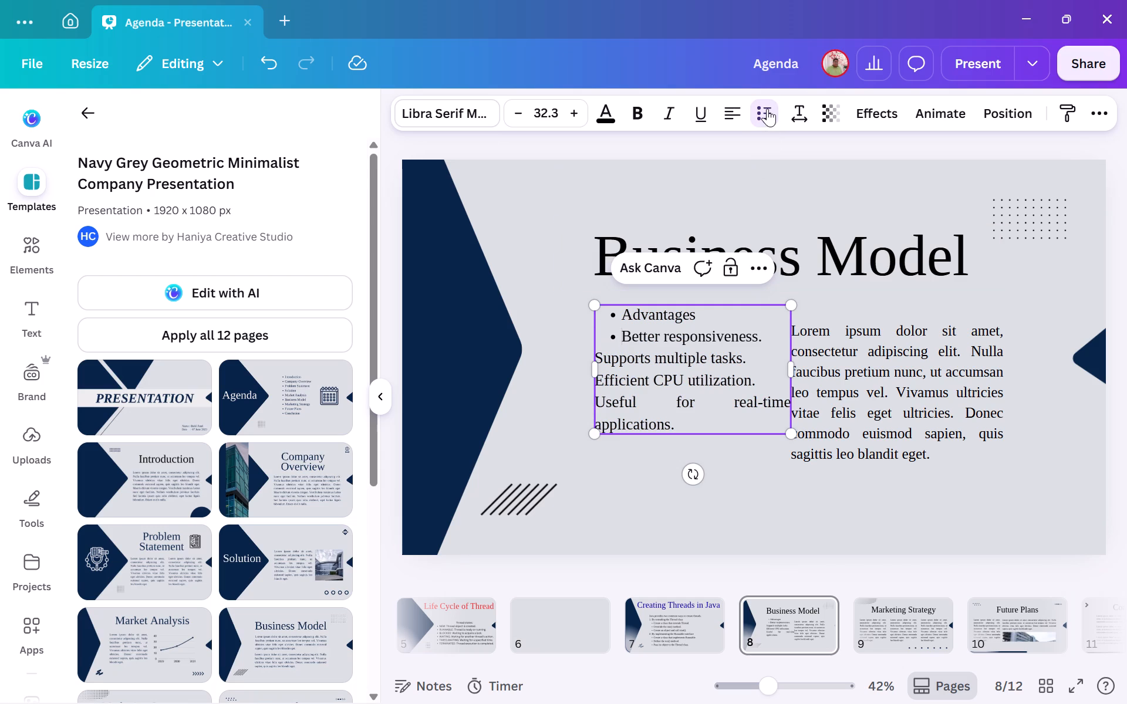
left_click(767, 109)
left_click(616, 364)
key("Left")
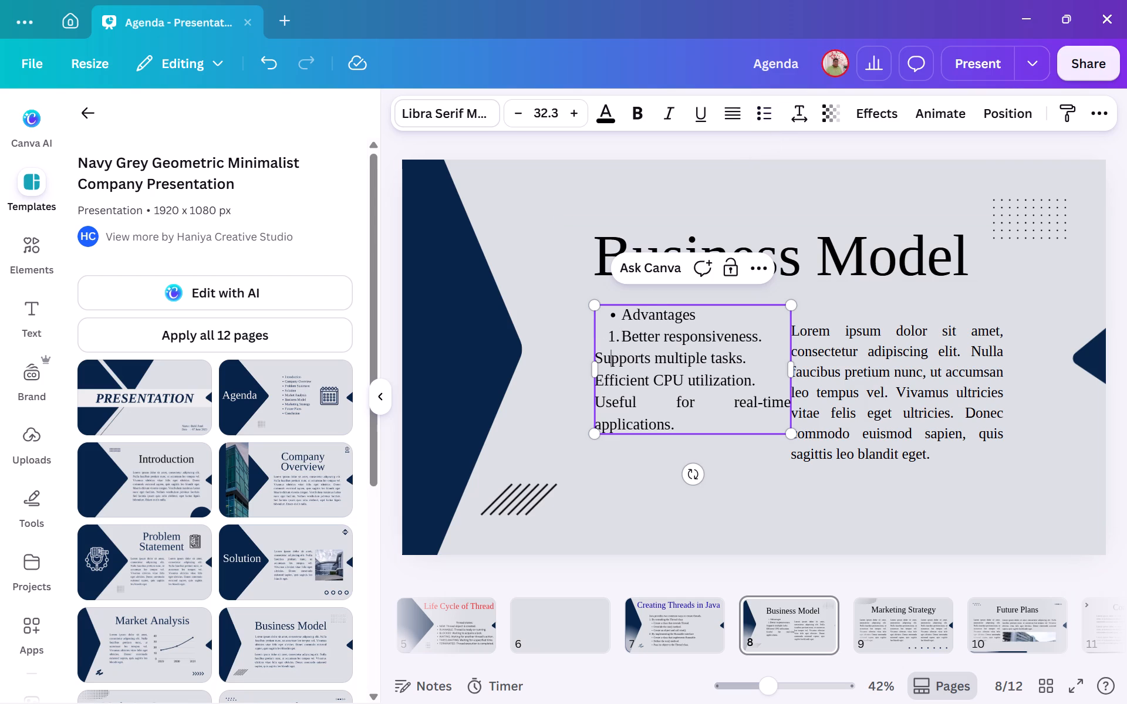
key("Left")
key("Left")
left_click(764, 106)
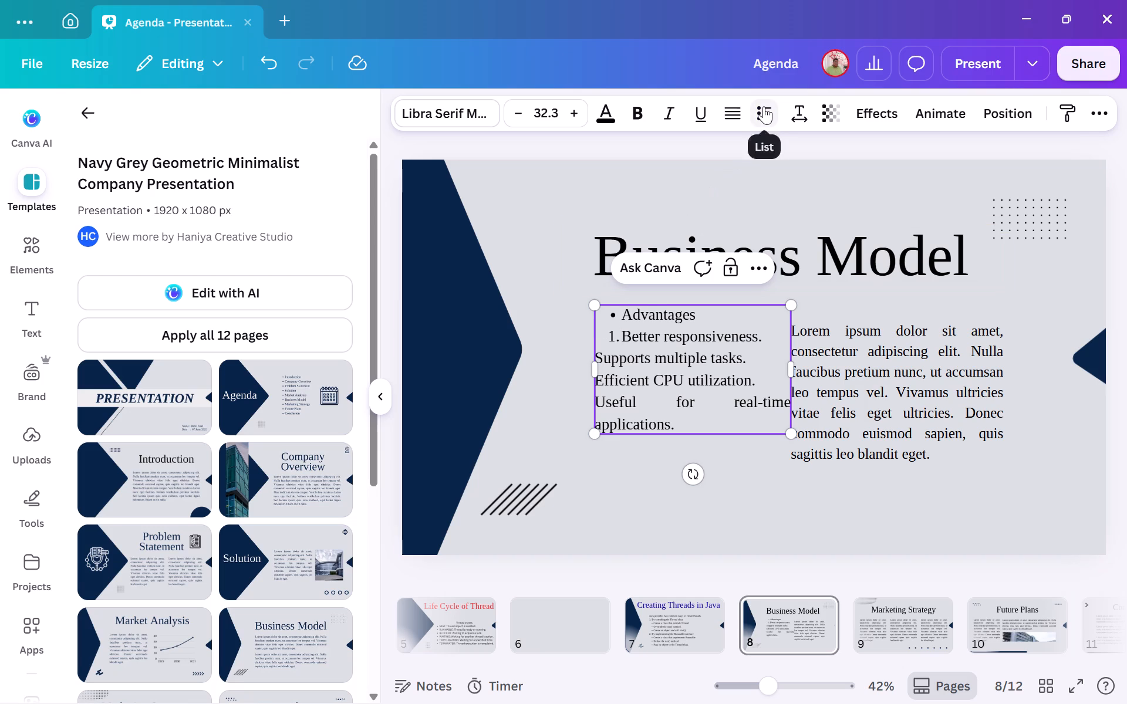
left_click(764, 106)
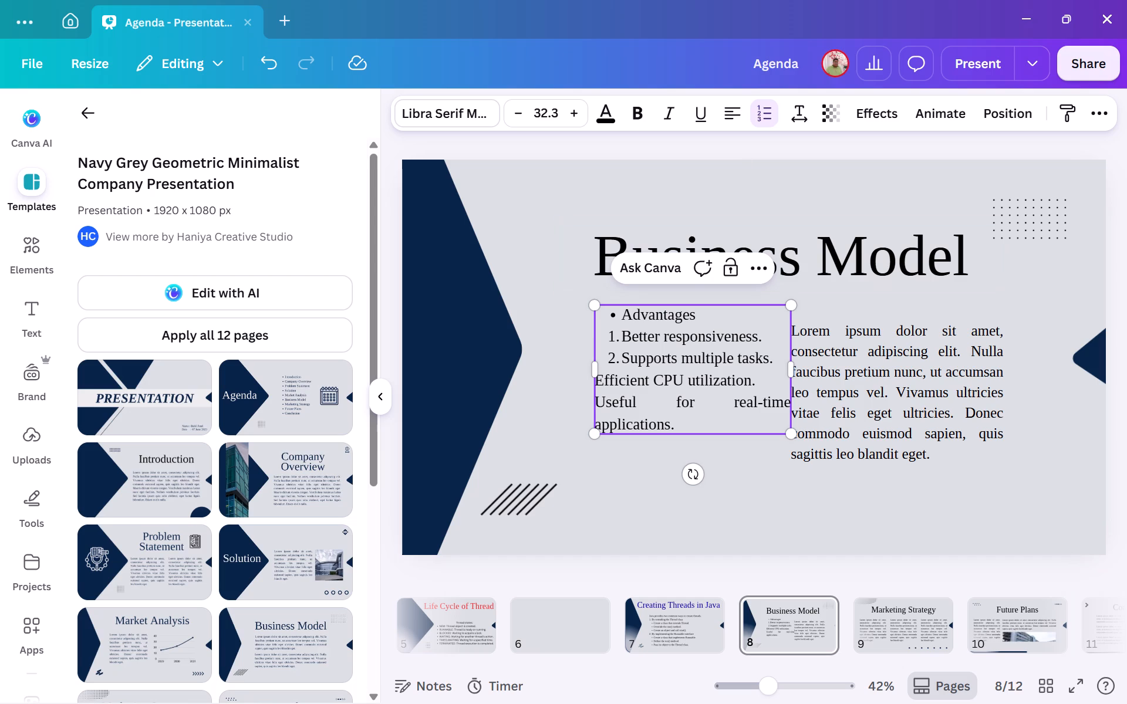
Continue the numbered list with "Efficient CPU utilization." as item 3 and "Useful for real-time applications." as item 4.
left_click(616, 380)
key("Left")
key("Left")
key("Left")
left_click(771, 103)
left_click(771, 103)
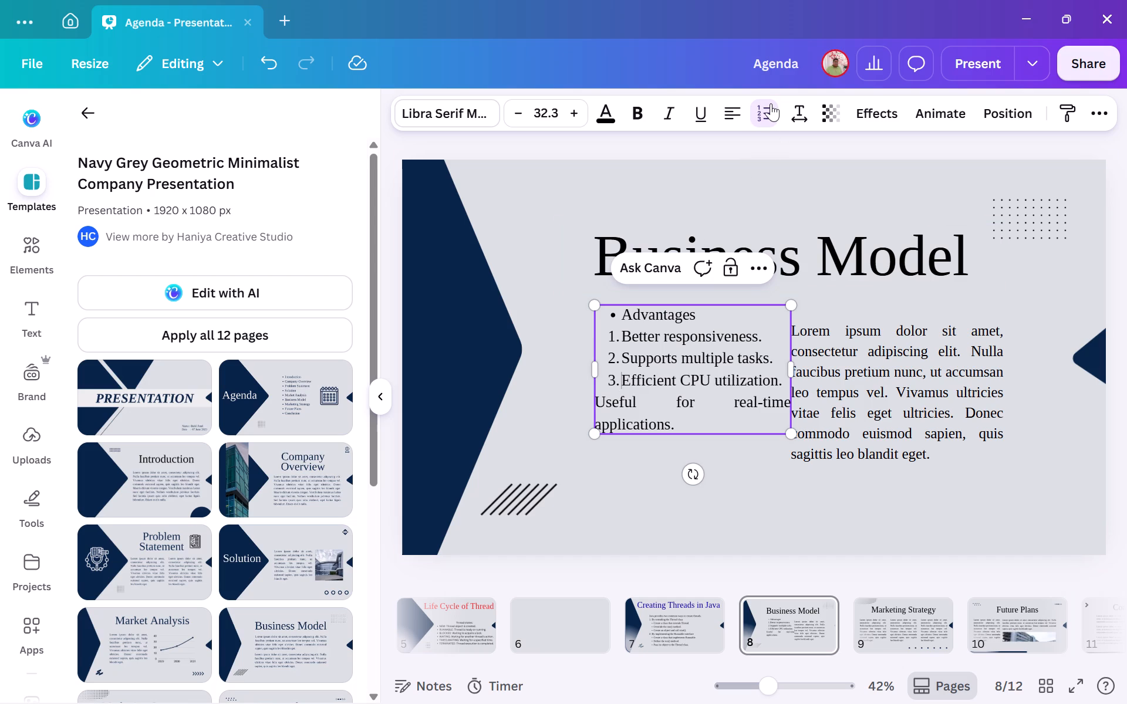
left_click(616, 403)
key("Left")
key("Left")
key("Left")
left_click(762, 121)
left_click(762, 121)
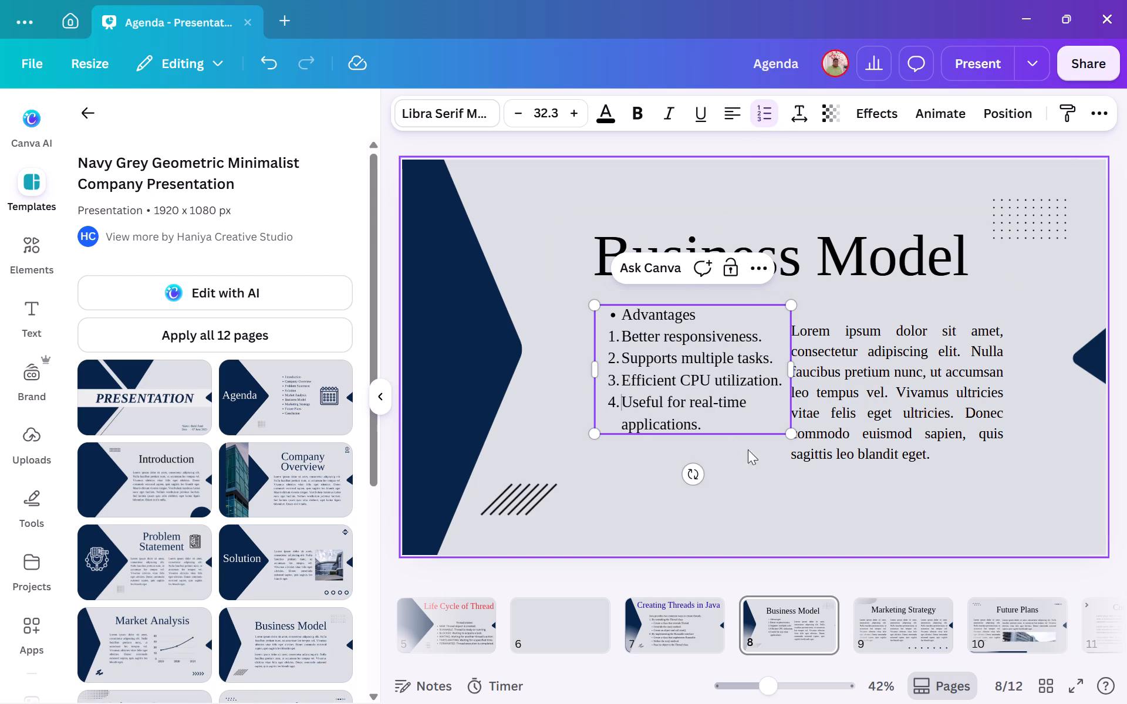
left_click(846, 497)
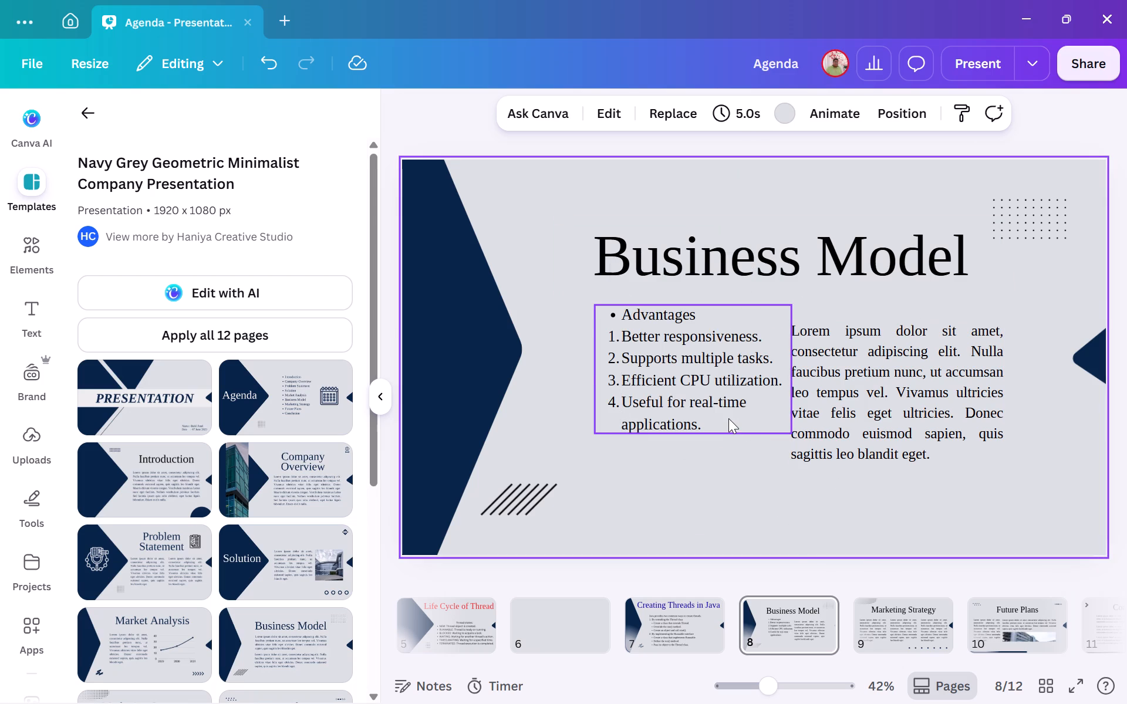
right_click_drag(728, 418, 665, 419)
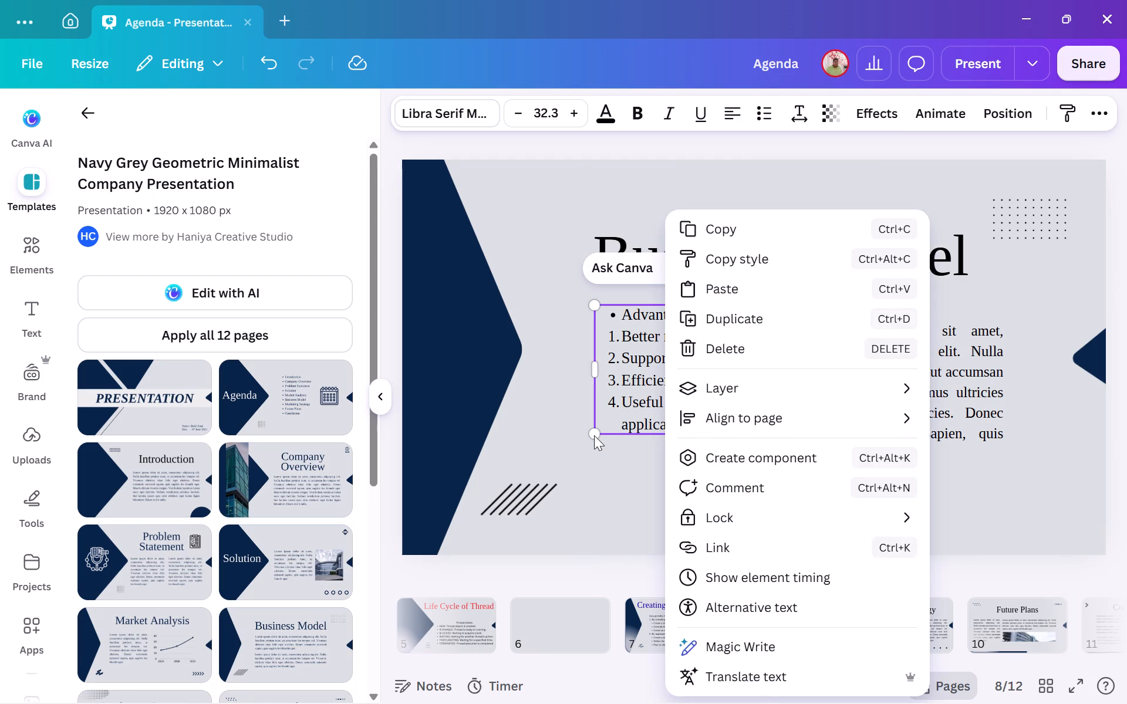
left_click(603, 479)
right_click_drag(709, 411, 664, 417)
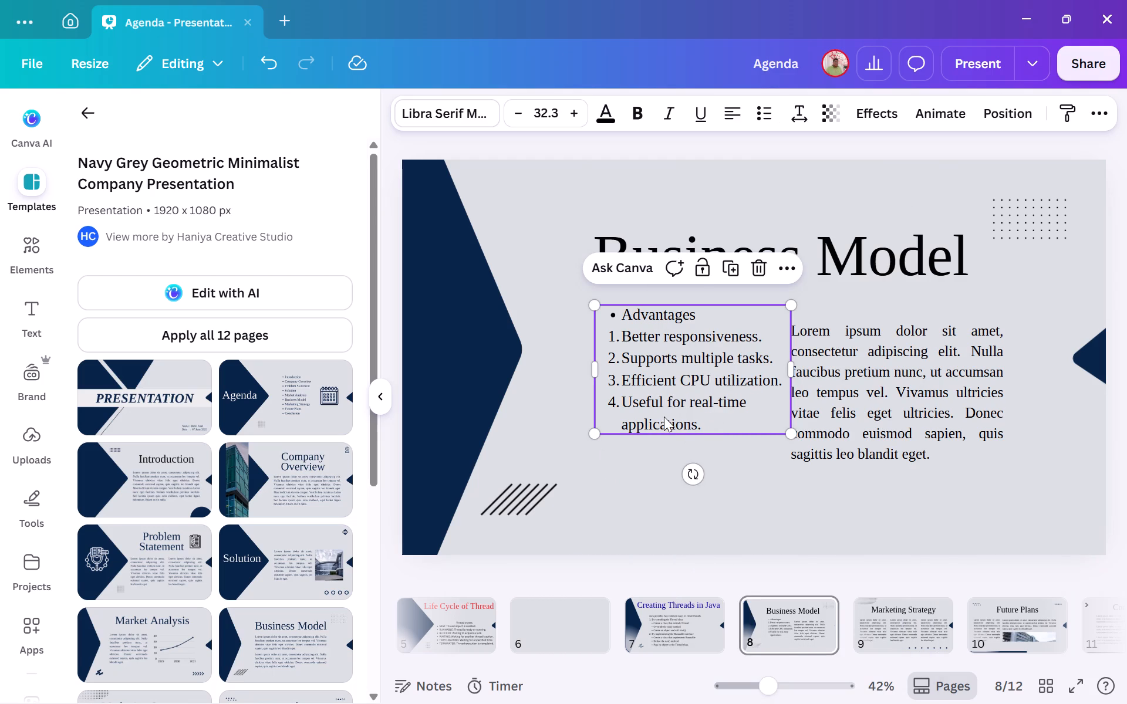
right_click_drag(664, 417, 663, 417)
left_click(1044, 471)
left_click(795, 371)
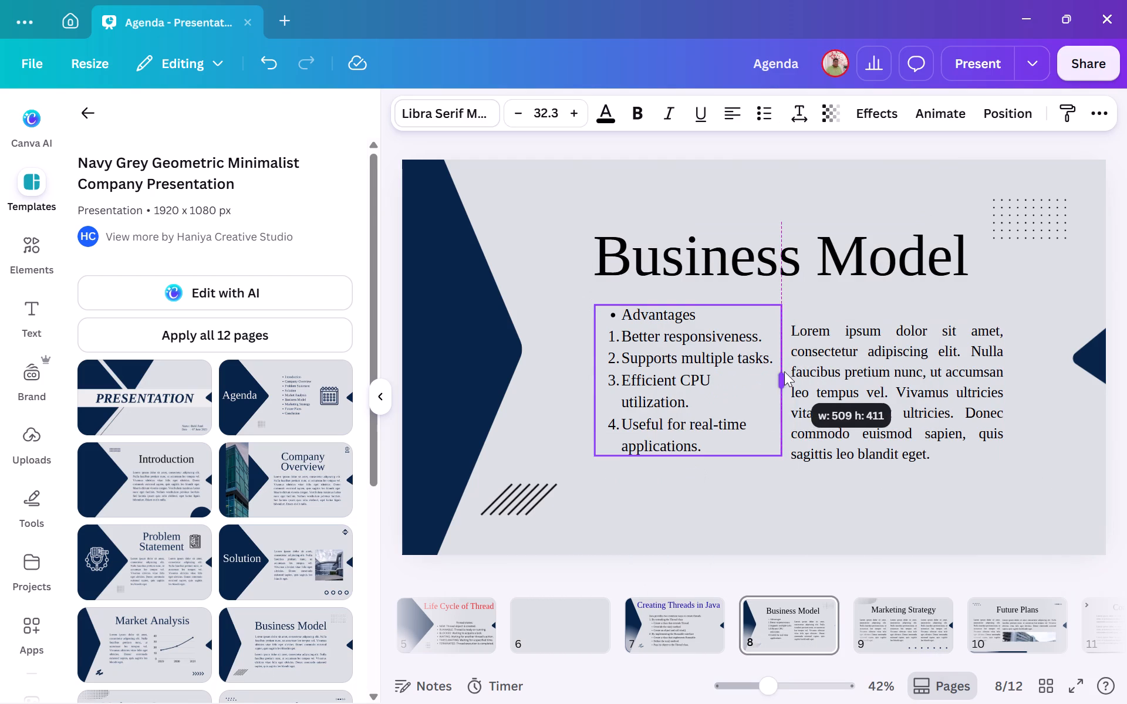
Move the Lorem ipsum paragraph further right to leave a gap between it and the Advantages list.
left_click_drag(882, 380, 920, 378)
Increase the font size of the Advantages list to 34.3.
left_click(693, 363)
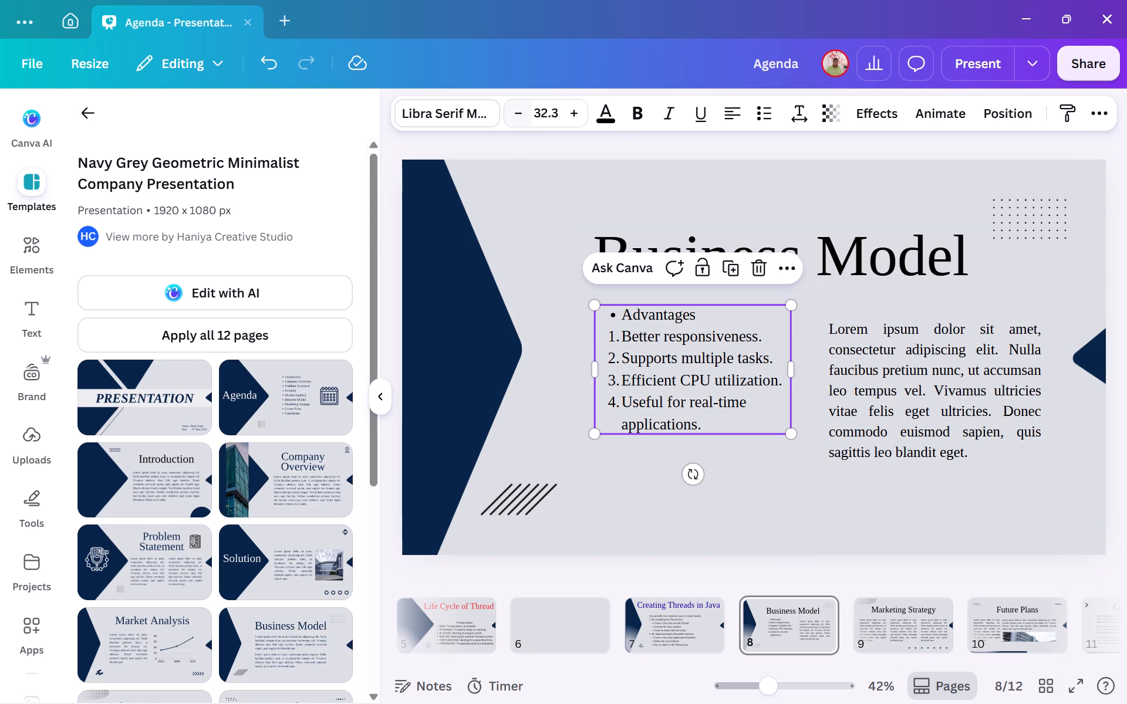
left_click(572, 121)
left_click(572, 121)
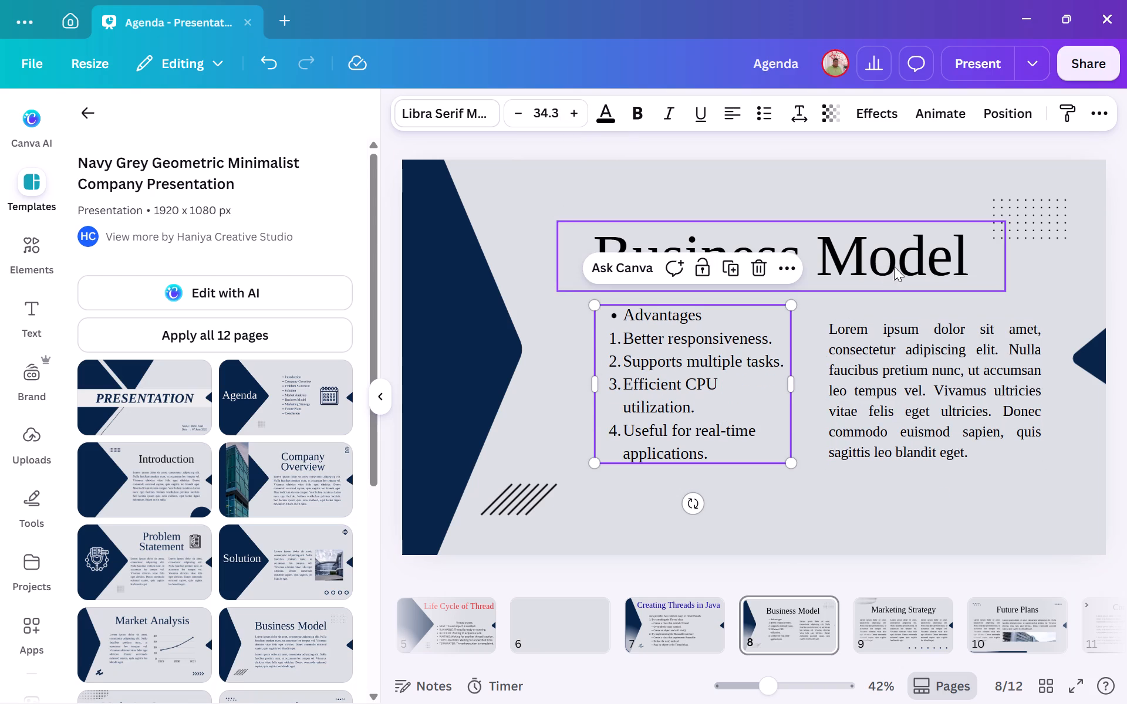
left_click(819, 478)
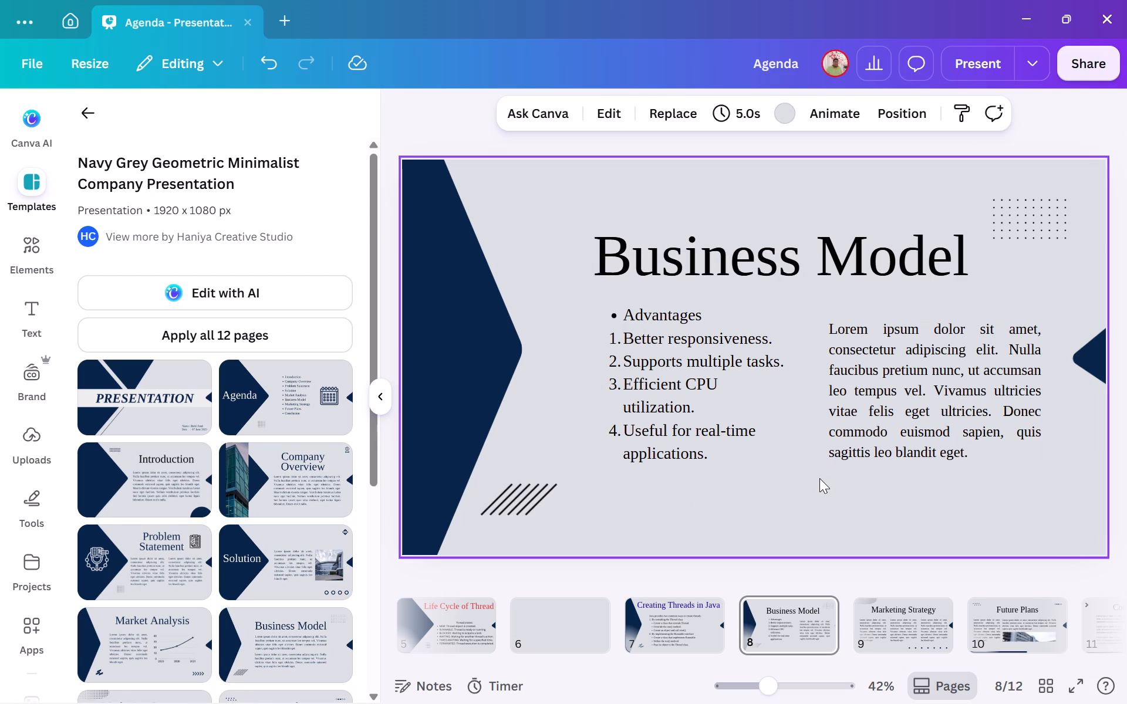
Clear the Lorem ipsum placeholder text from the right-hand column's text box.
left_click(893, 412)
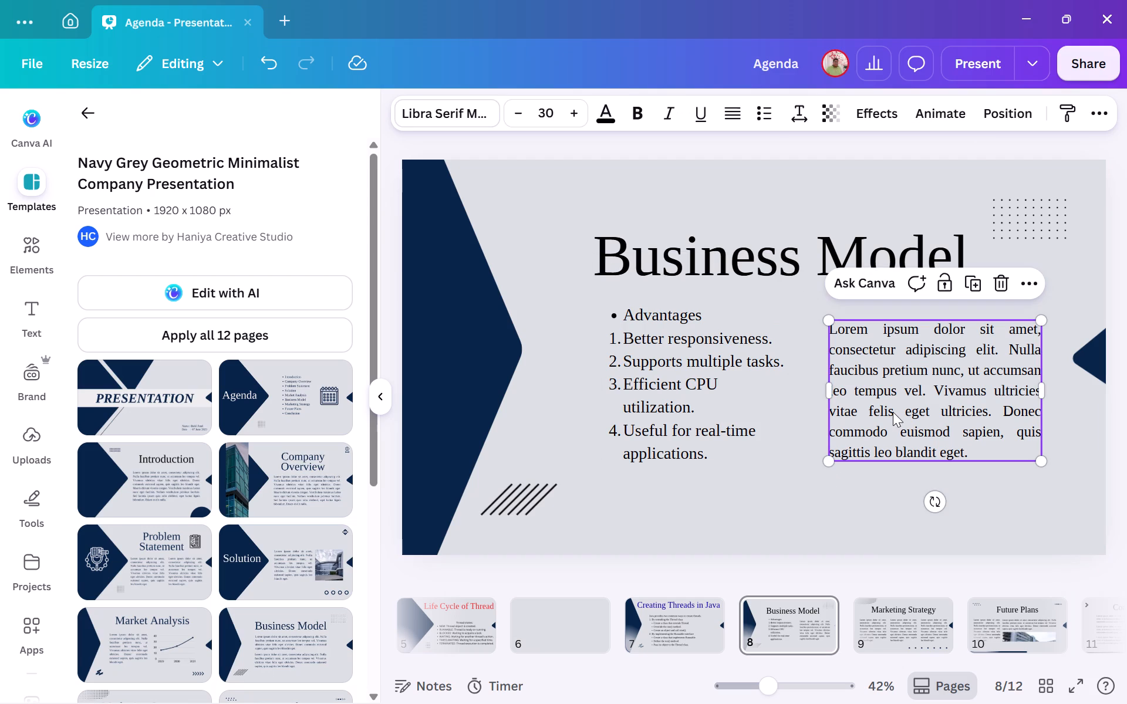
left_click(912, 407)
key("BackSpace")
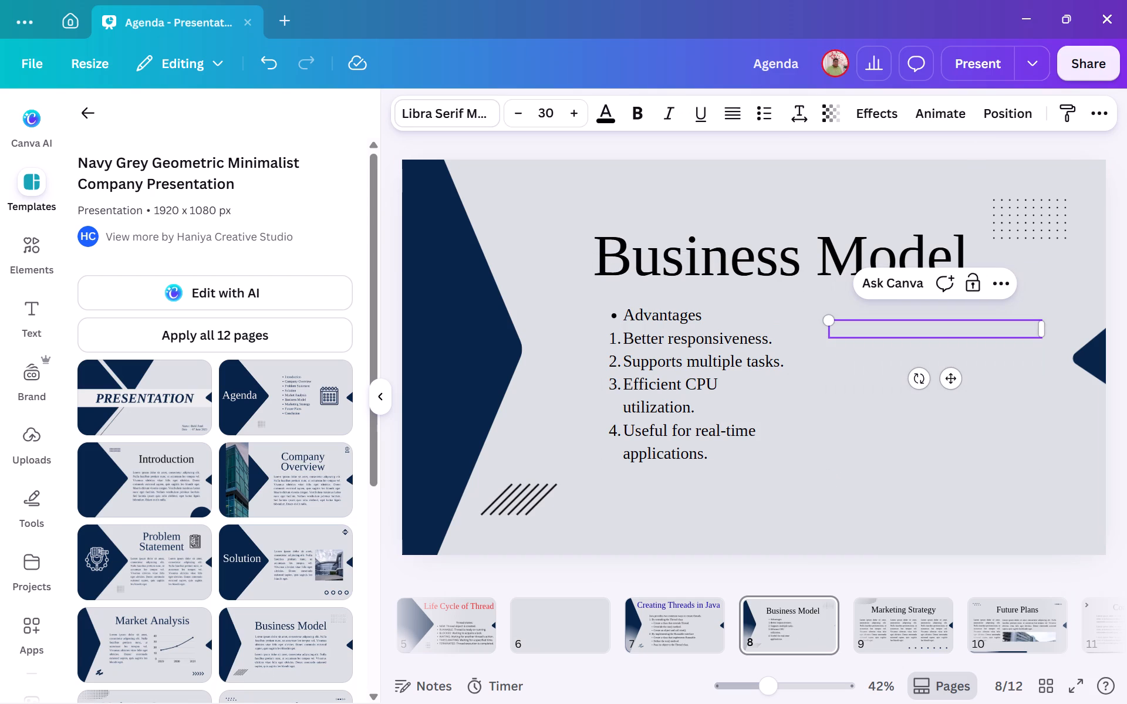
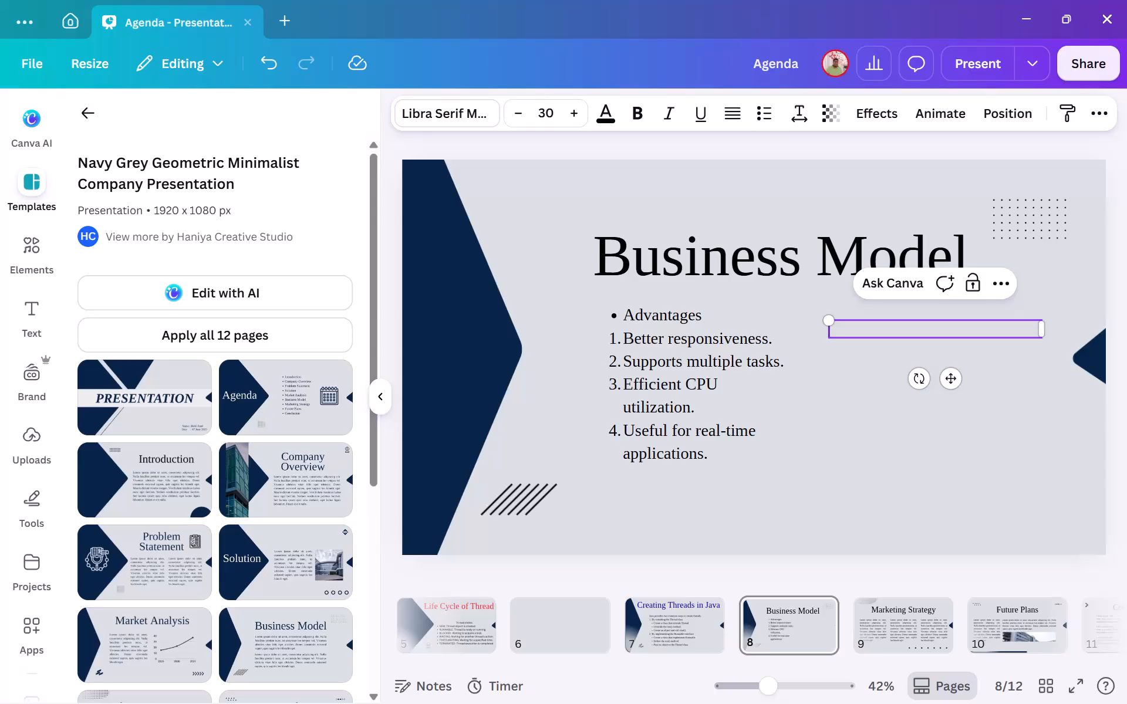
Paste the copied Disadvantages heading and its four points into the empty right-hand text box on page 8.
key("ctrl+v")
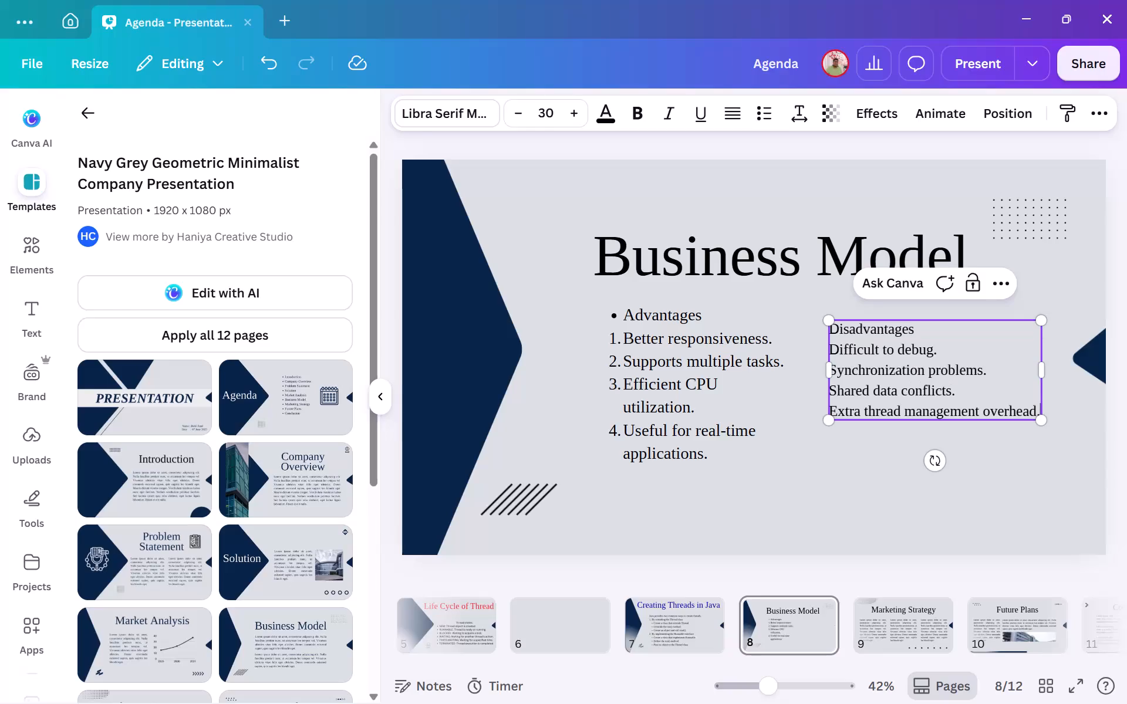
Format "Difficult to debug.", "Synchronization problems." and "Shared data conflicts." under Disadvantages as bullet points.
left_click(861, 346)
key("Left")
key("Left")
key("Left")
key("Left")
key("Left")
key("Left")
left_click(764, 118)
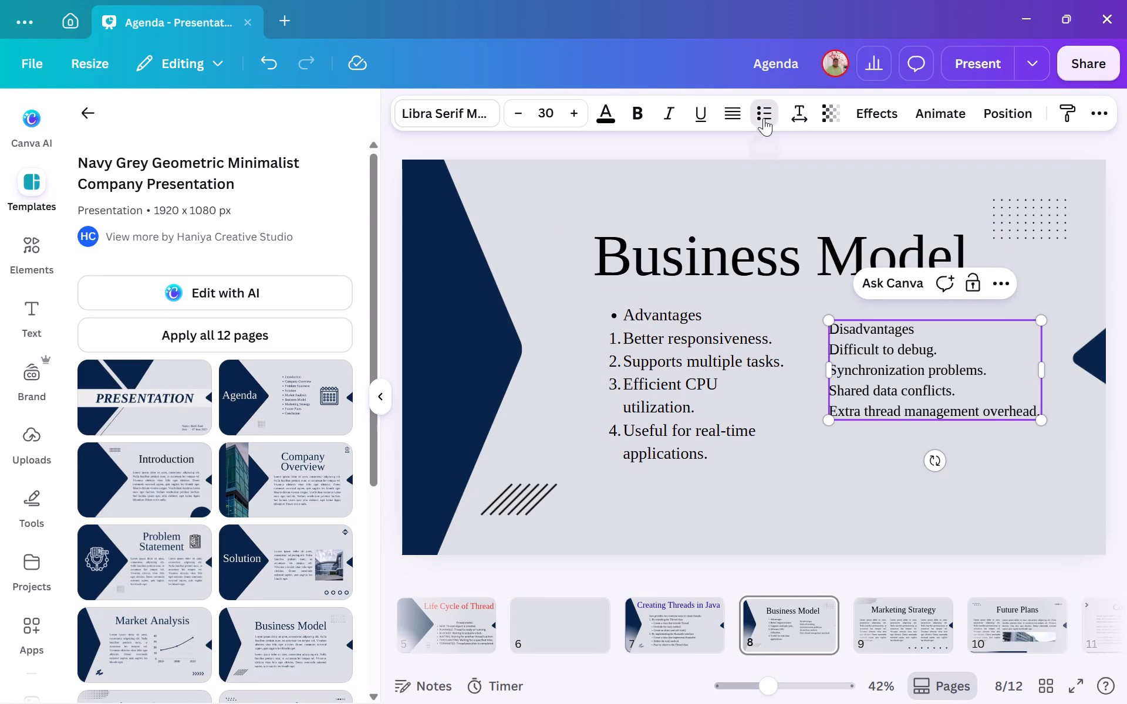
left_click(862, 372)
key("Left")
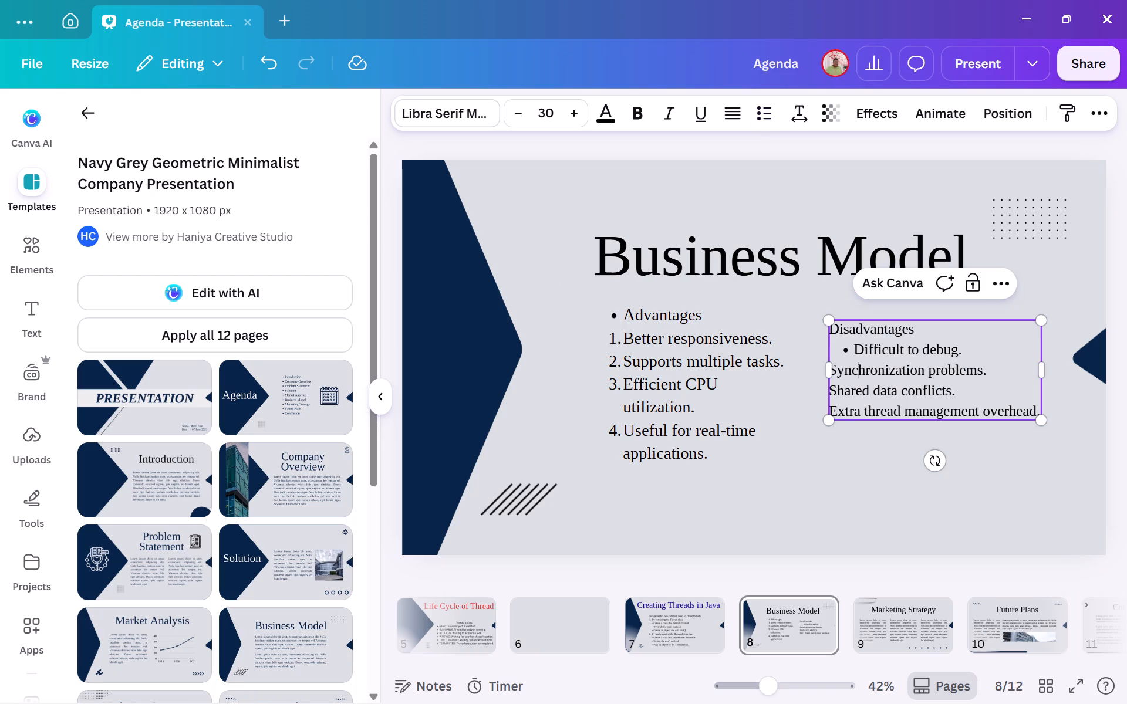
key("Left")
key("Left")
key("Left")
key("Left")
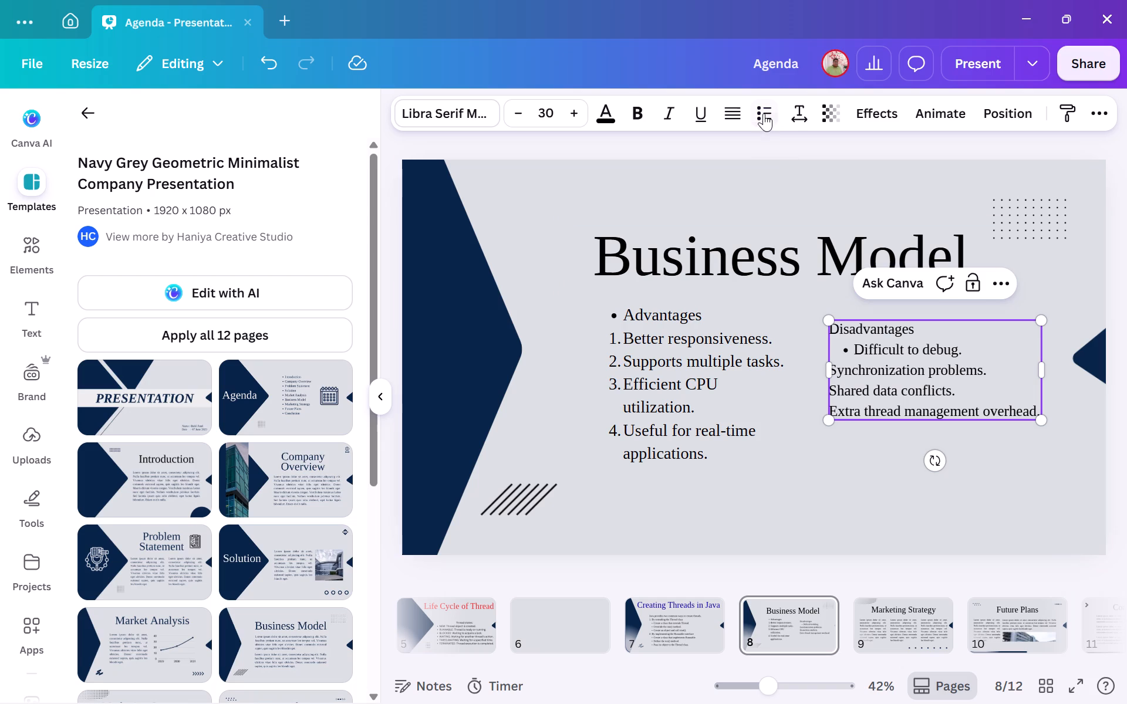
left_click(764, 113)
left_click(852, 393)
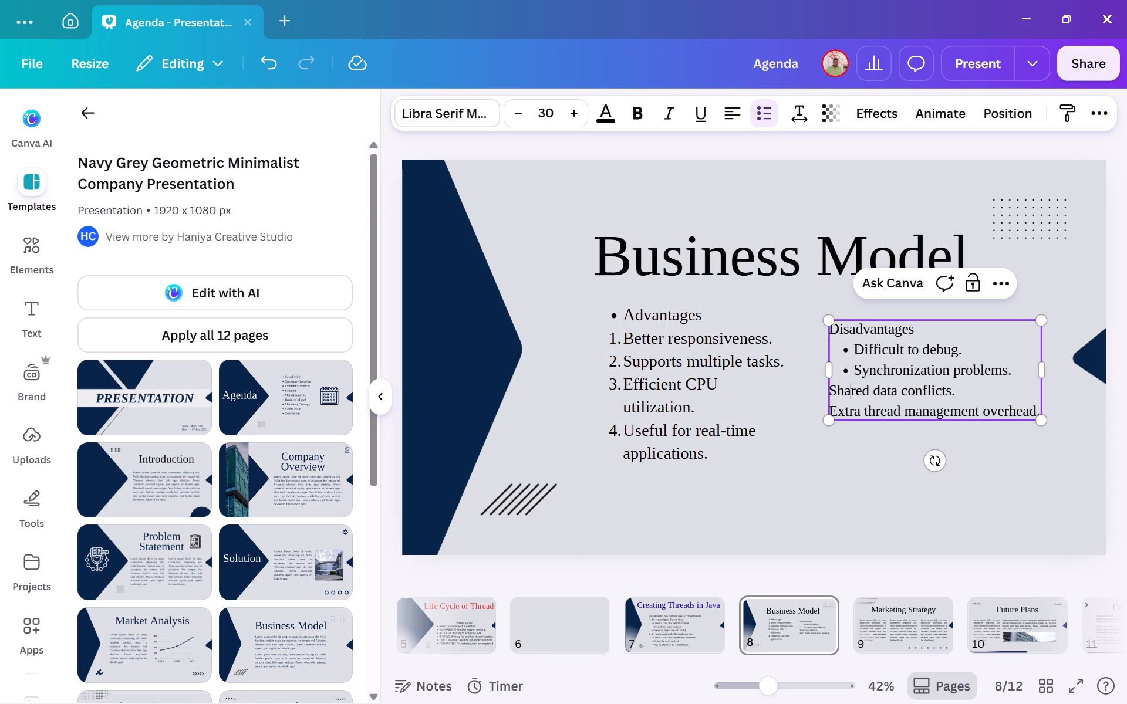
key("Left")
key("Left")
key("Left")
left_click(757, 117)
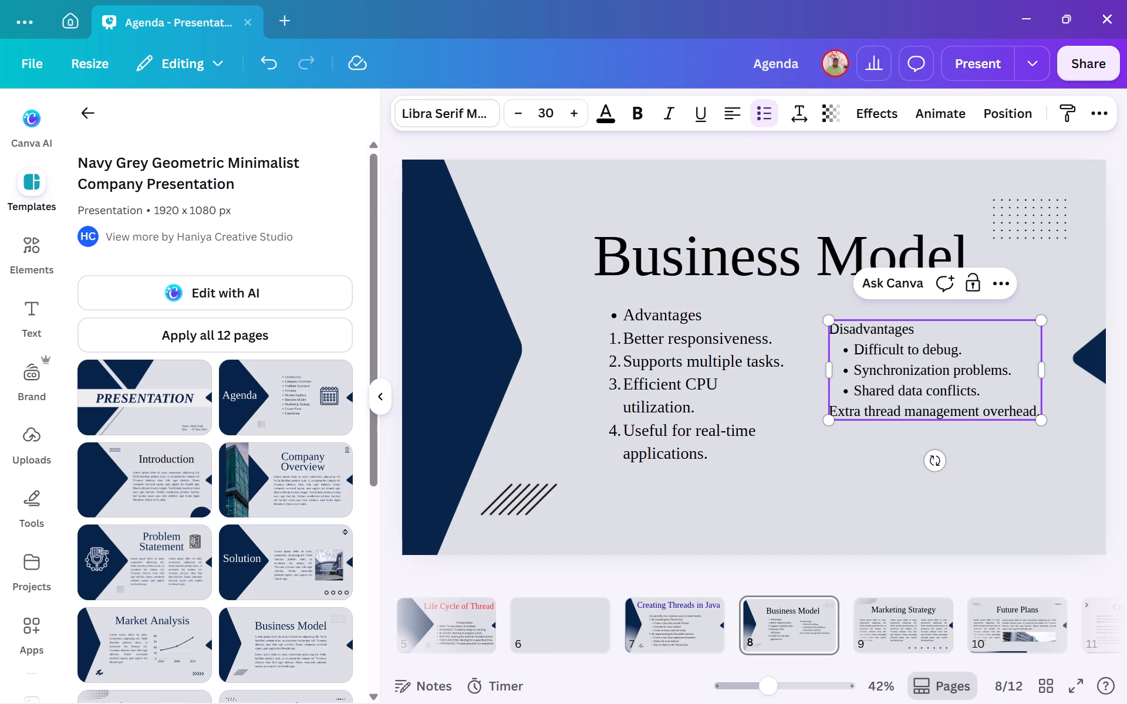
Convert the three bulleted disadvantages, from "Difficult to debug." to "Shared data conflicts.", into numbered items 1 to 3.
left_click(882, 355)
key("Left")
key("Left")
key("Left")
key("Left")
key("Left")
key("BackSpace")
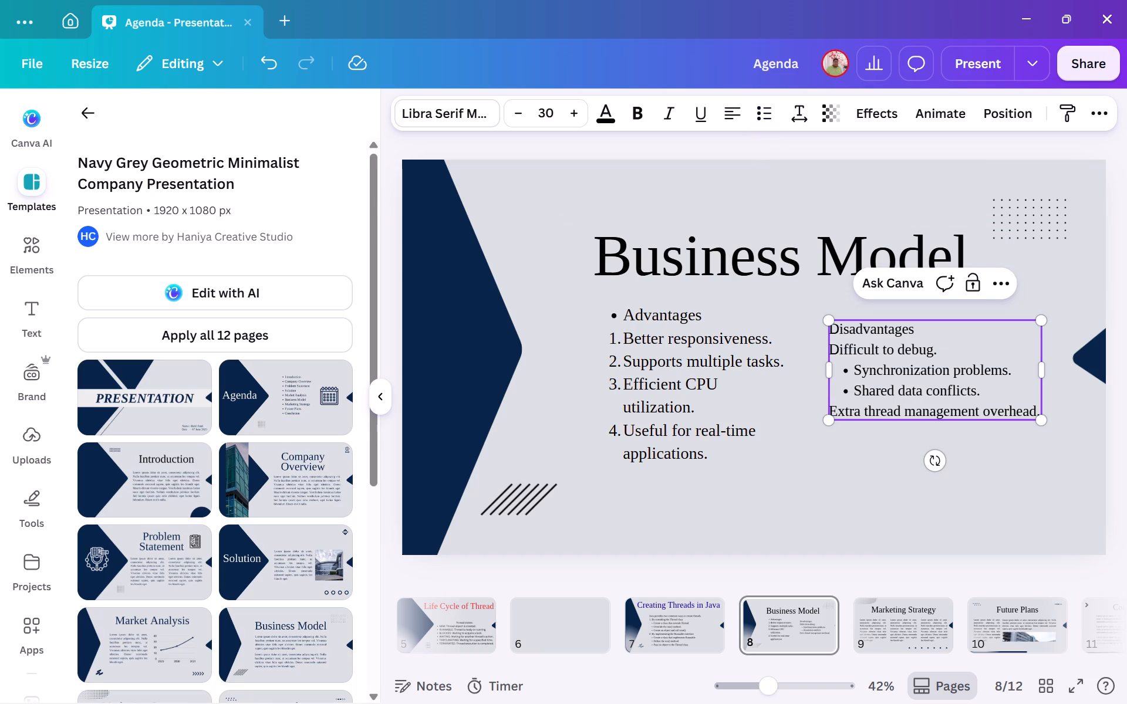
left_click(765, 121)
left_click(765, 121)
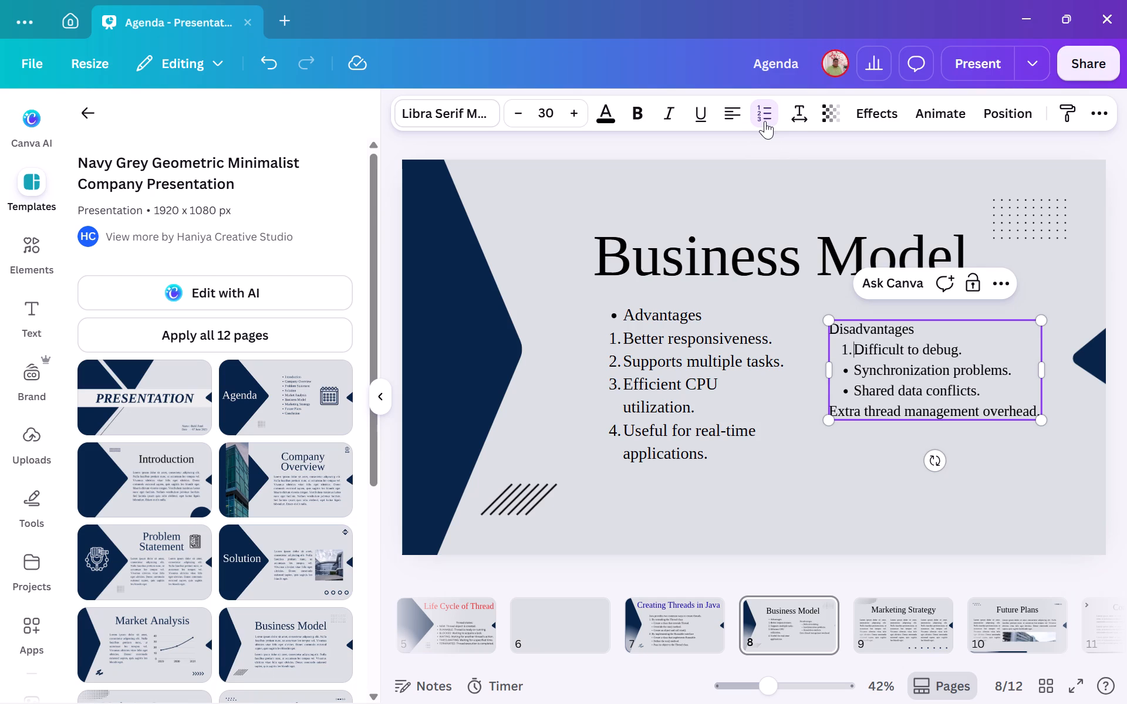
left_click(852, 365)
key("BackSpace")
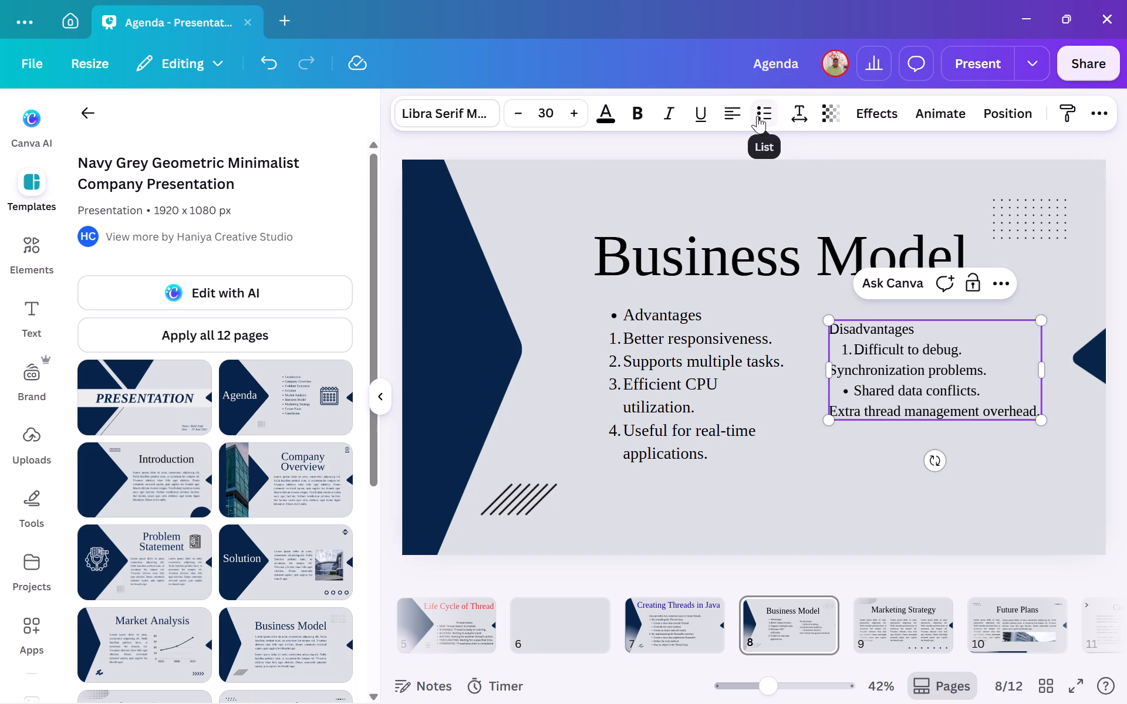
left_click(757, 116)
left_click(757, 116)
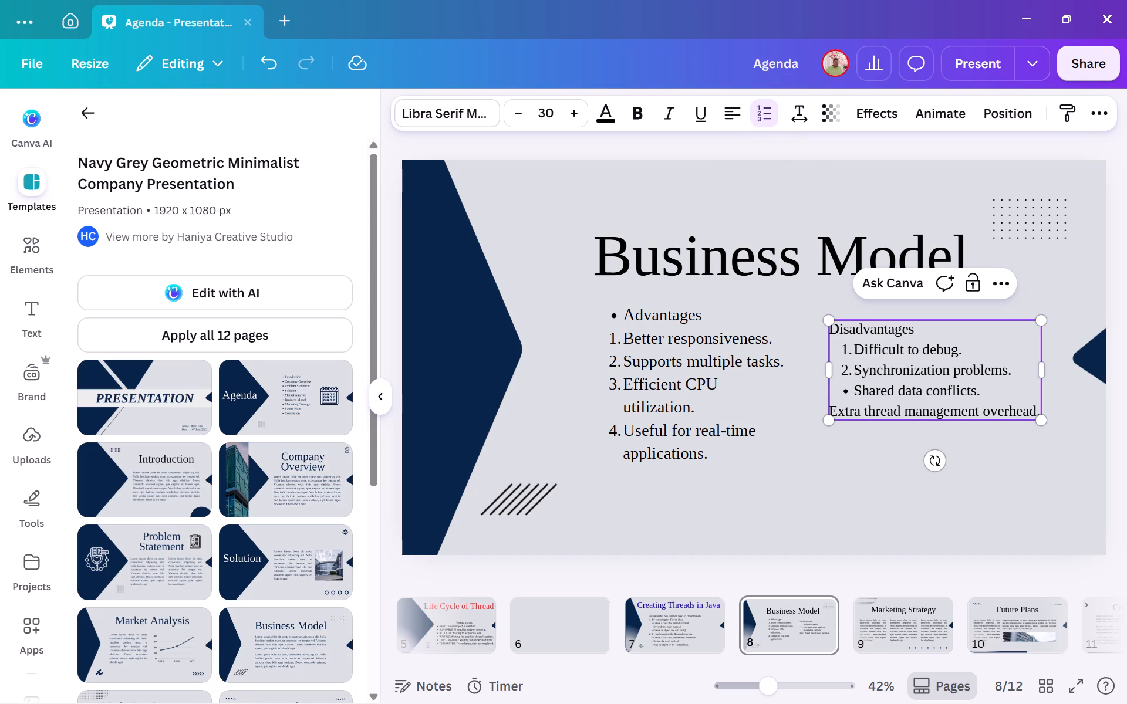
left_click(856, 394)
key("BackSpace")
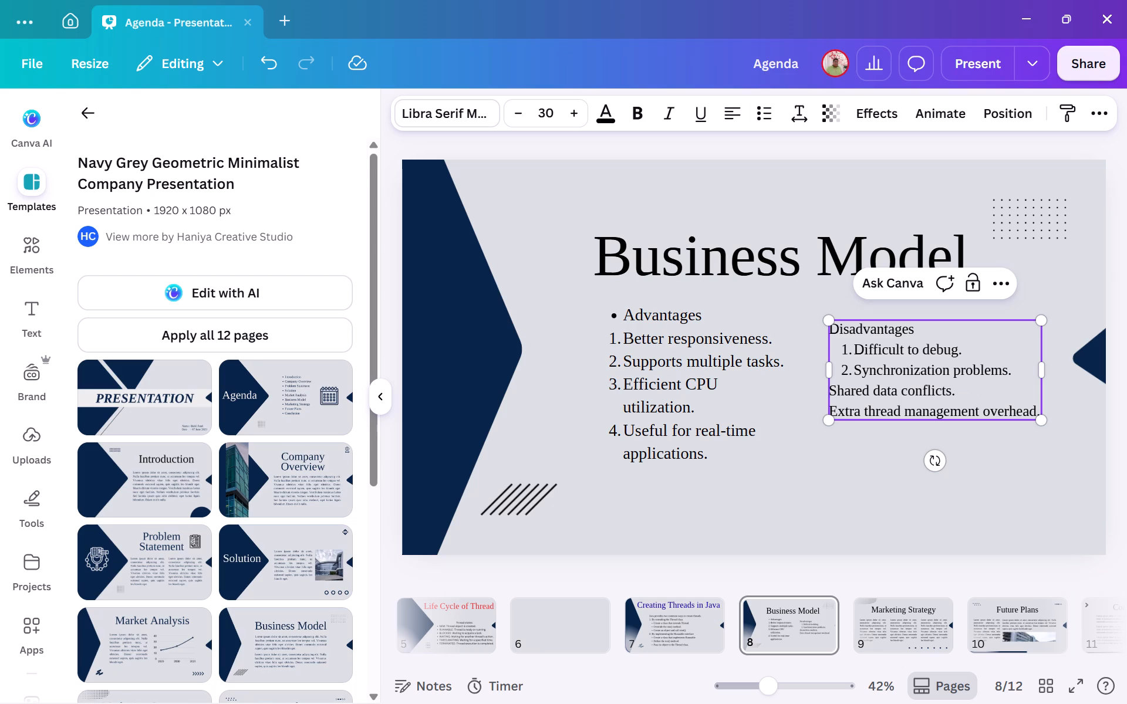
left_click(765, 104)
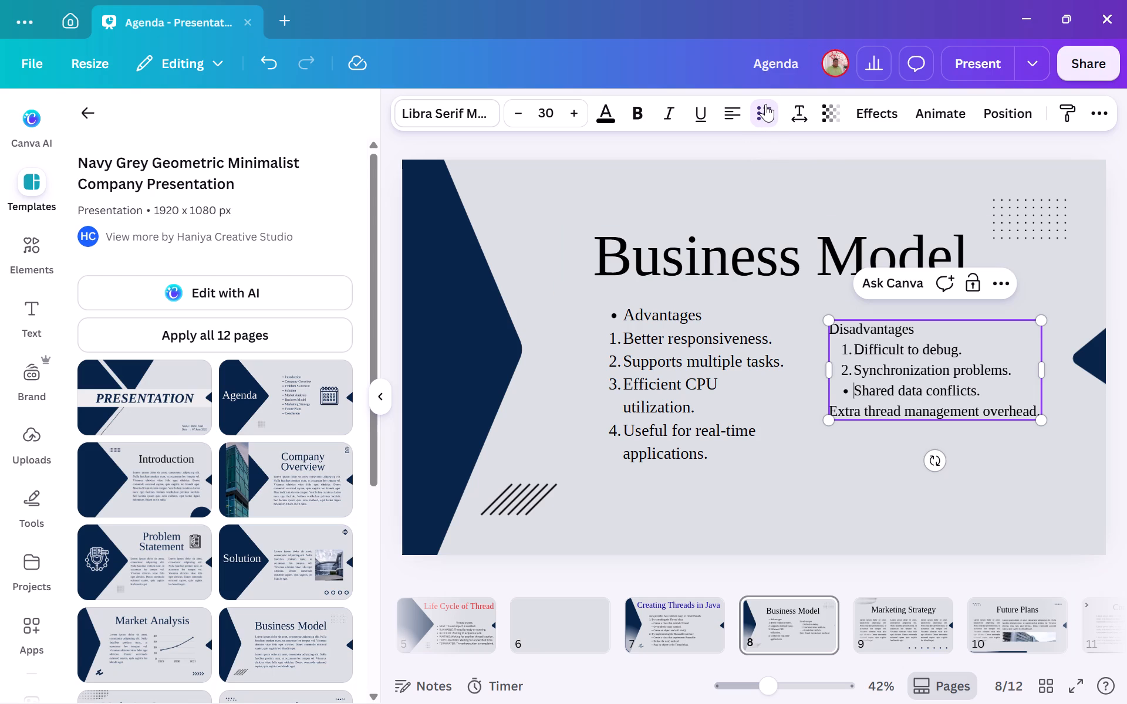
left_click(765, 104)
Make "Extra thread management overhead." item 4 of the numbered Disadvantages list.
left_click(868, 417)
key("Left")
key("Left")
key("Left")
key("Left")
key("Left")
key("Left")
key("Left")
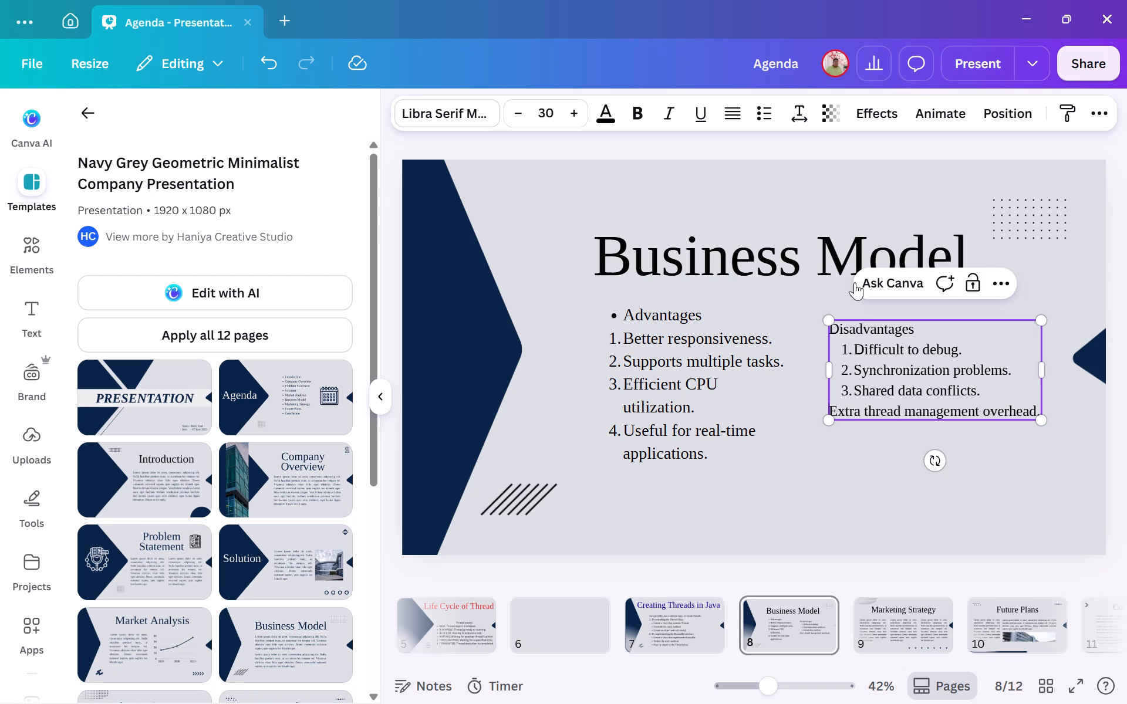
left_click(771, 116)
left_click(771, 116)
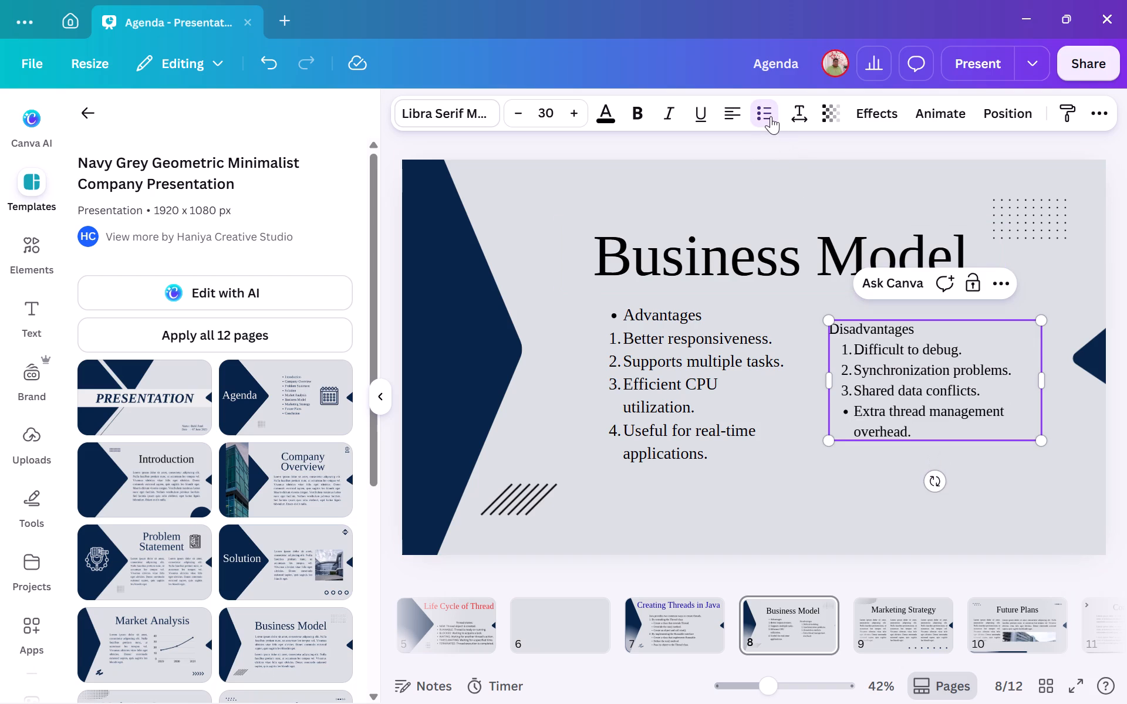
left_click_drag(858, 466, 786, 429)
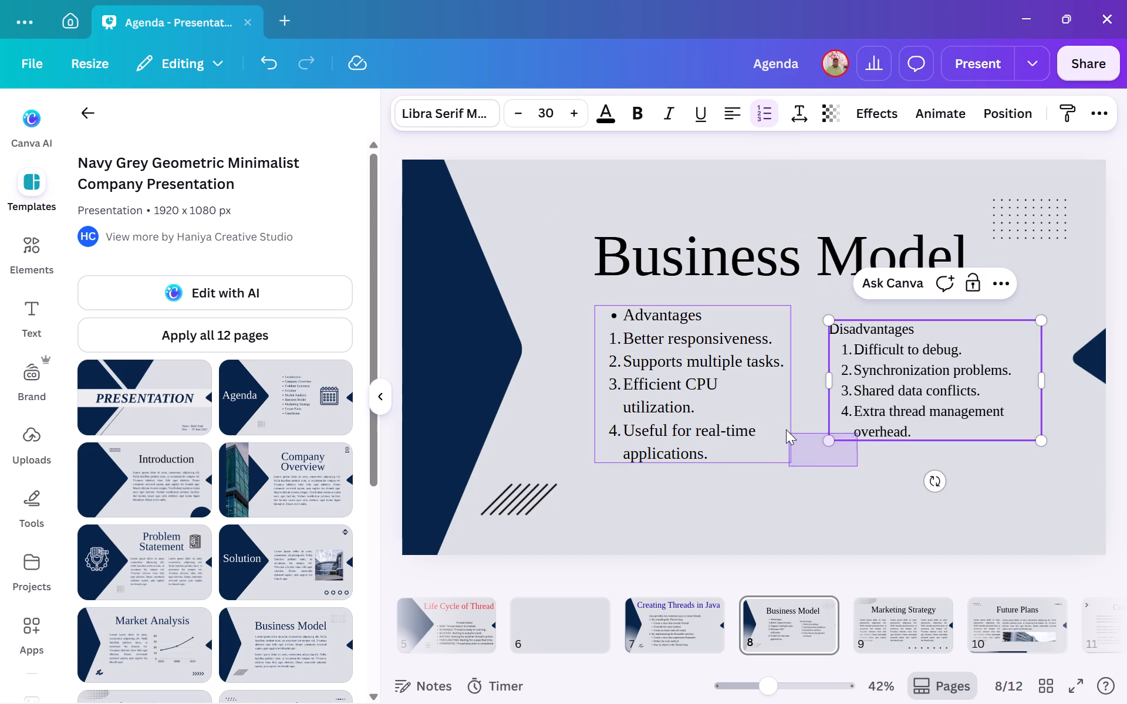
left_click_drag(786, 429, 869, 512)
left_click(817, 495)
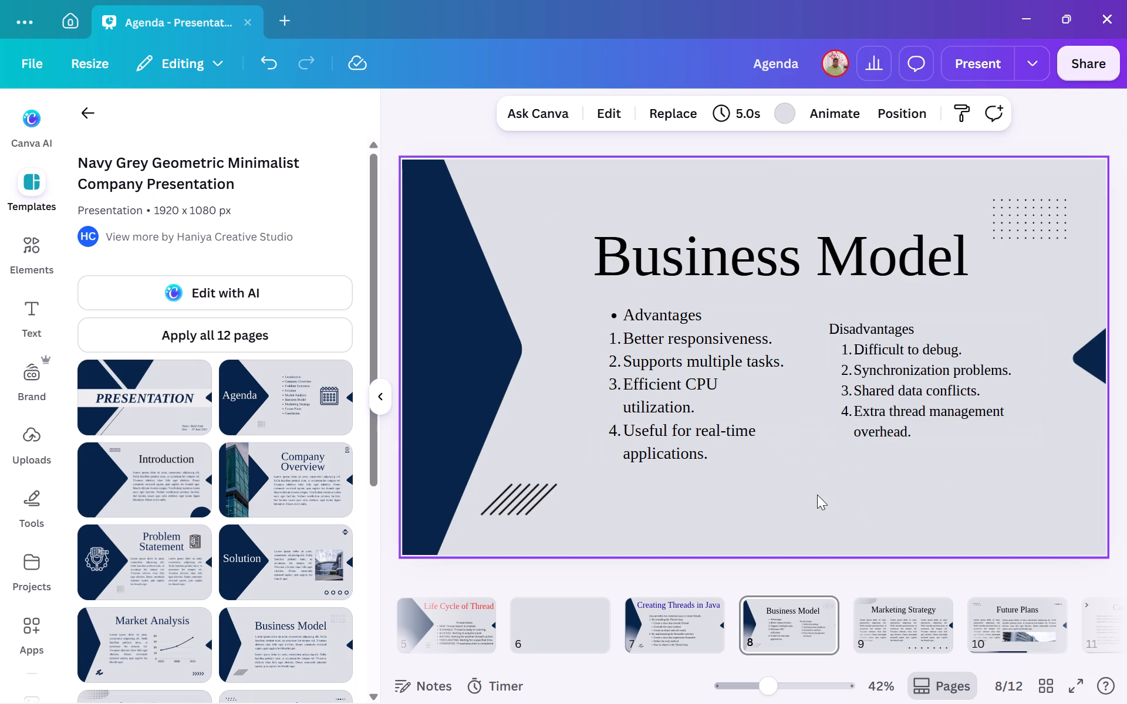
Increase the font size of the Disadvantages text box to 34, close to that of the Advantages list.
left_click(723, 407)
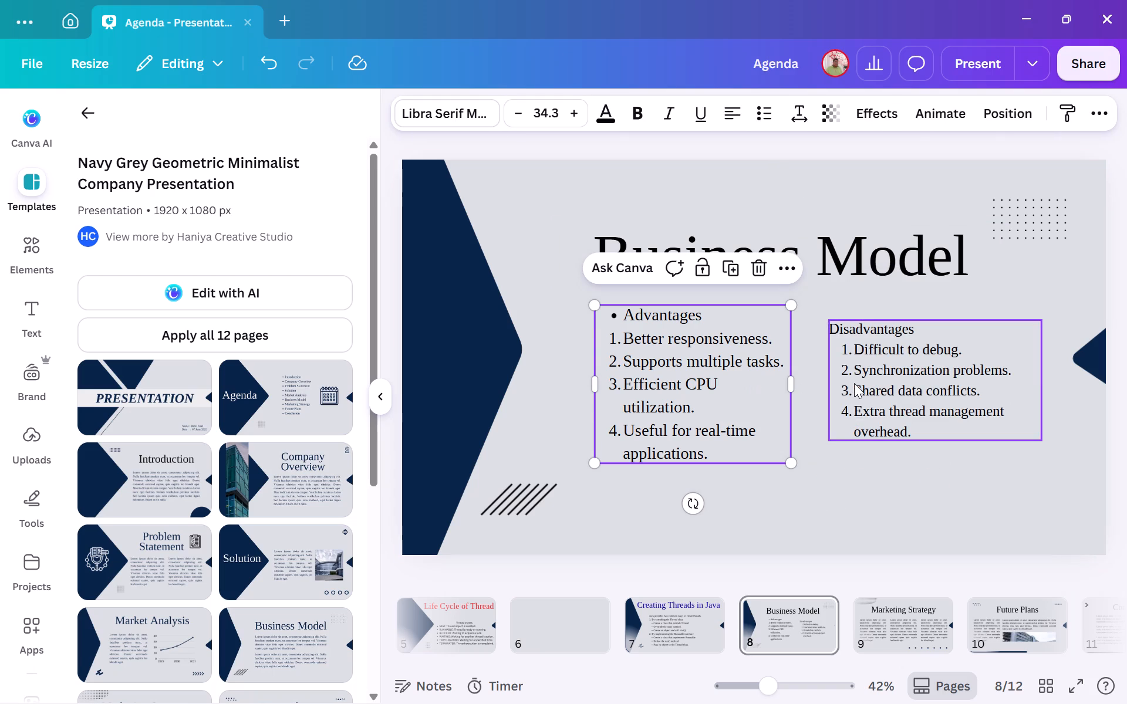
left_click(854, 383)
left_click(562, 107)
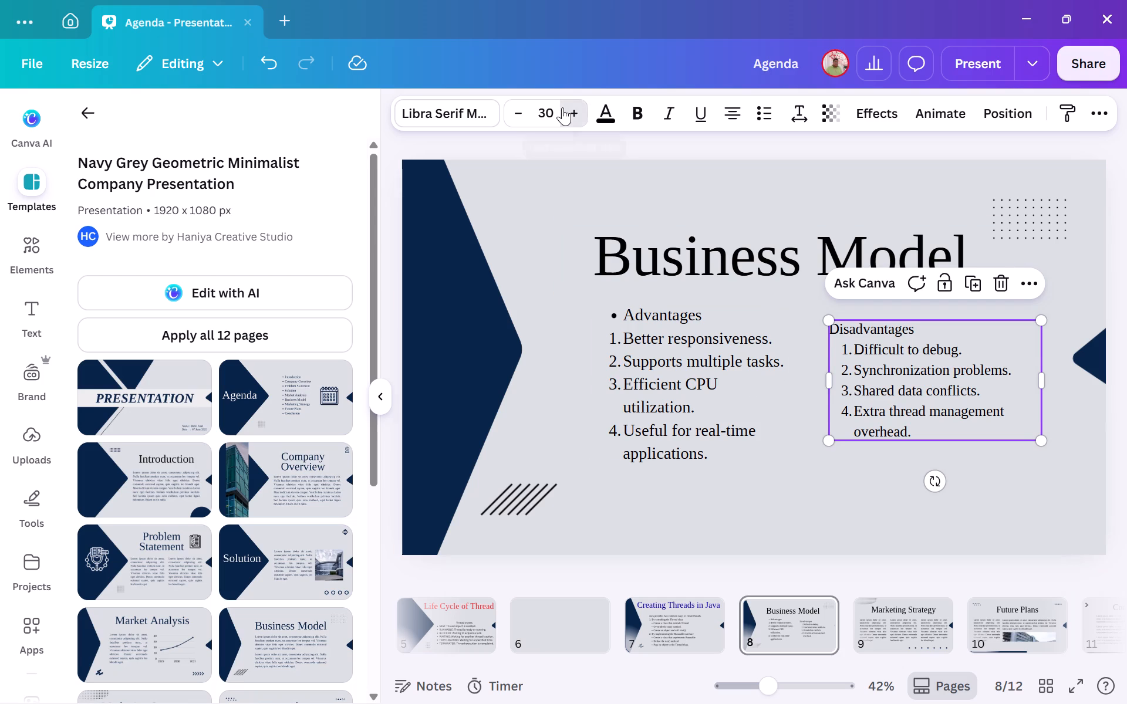
left_click(562, 107)
left_click(562, 107)
left_click(562, 107)
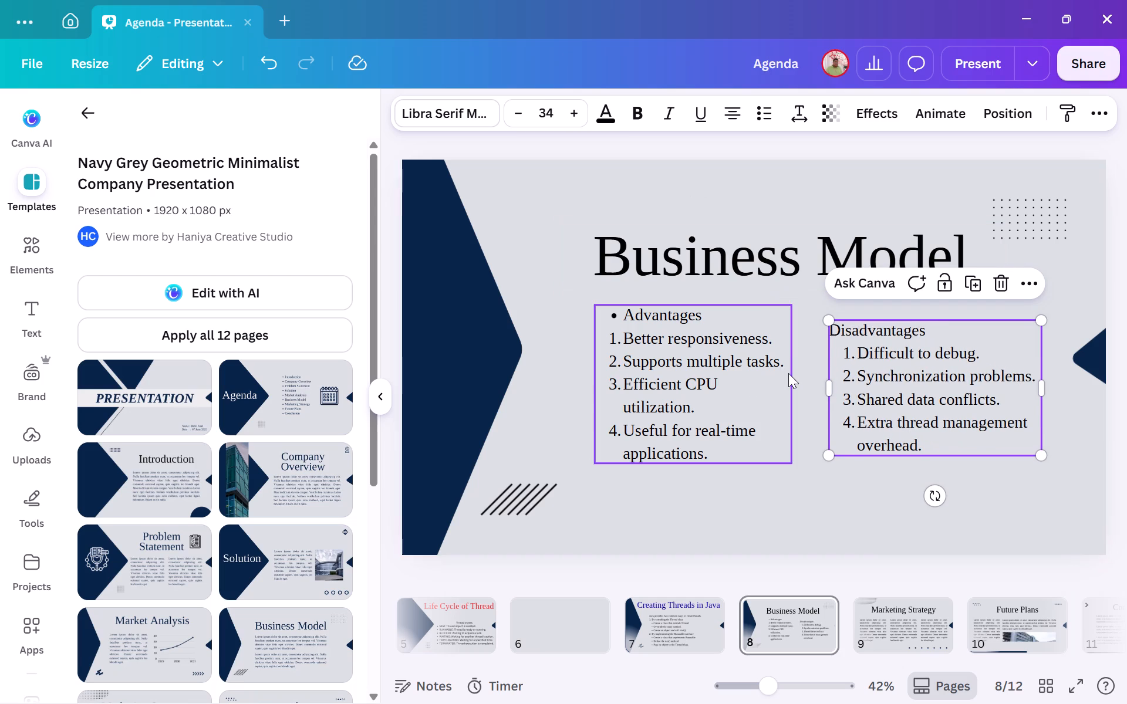
left_click(1058, 289)
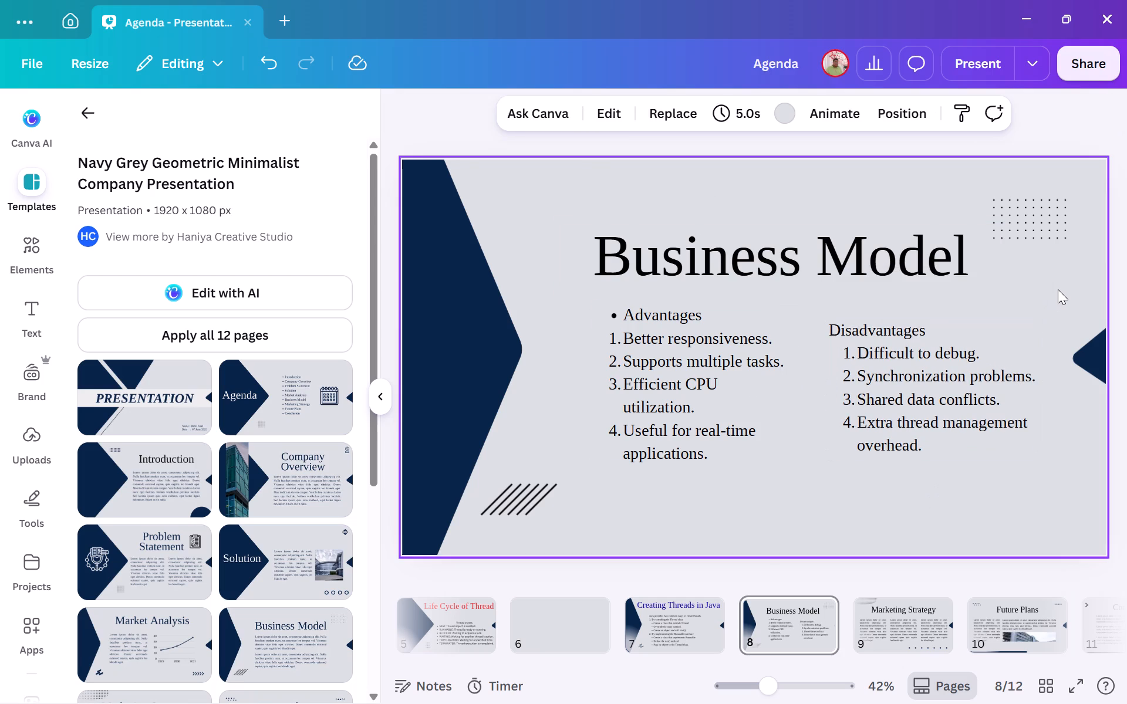
Replace the "Business Model" title on page 8 with "Advantages&Diasadvantages:".
left_click(896, 268)
left_click(896, 268)
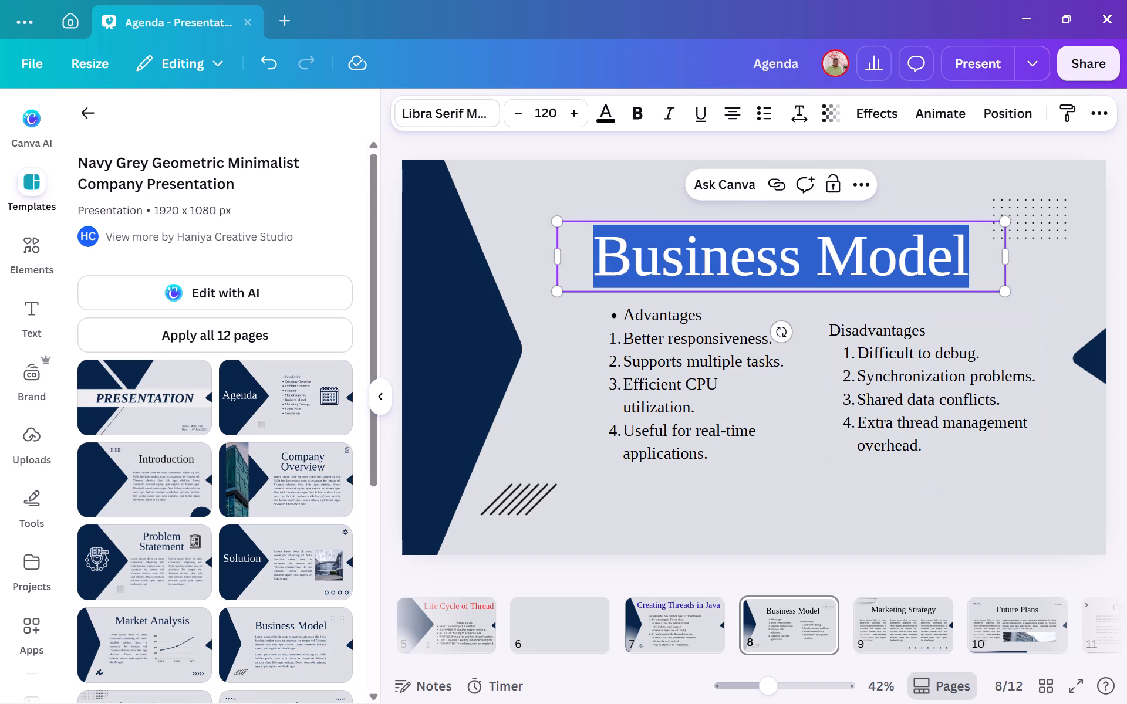
key("BackSpace")
type("Advanta")
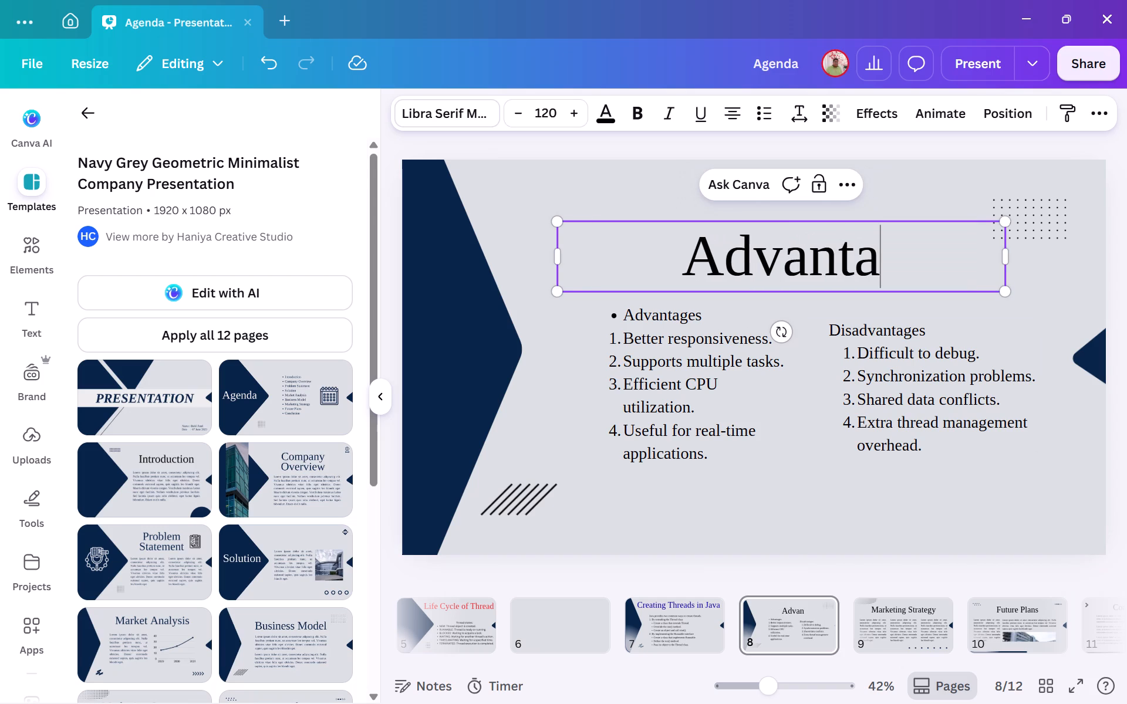
type("ges")
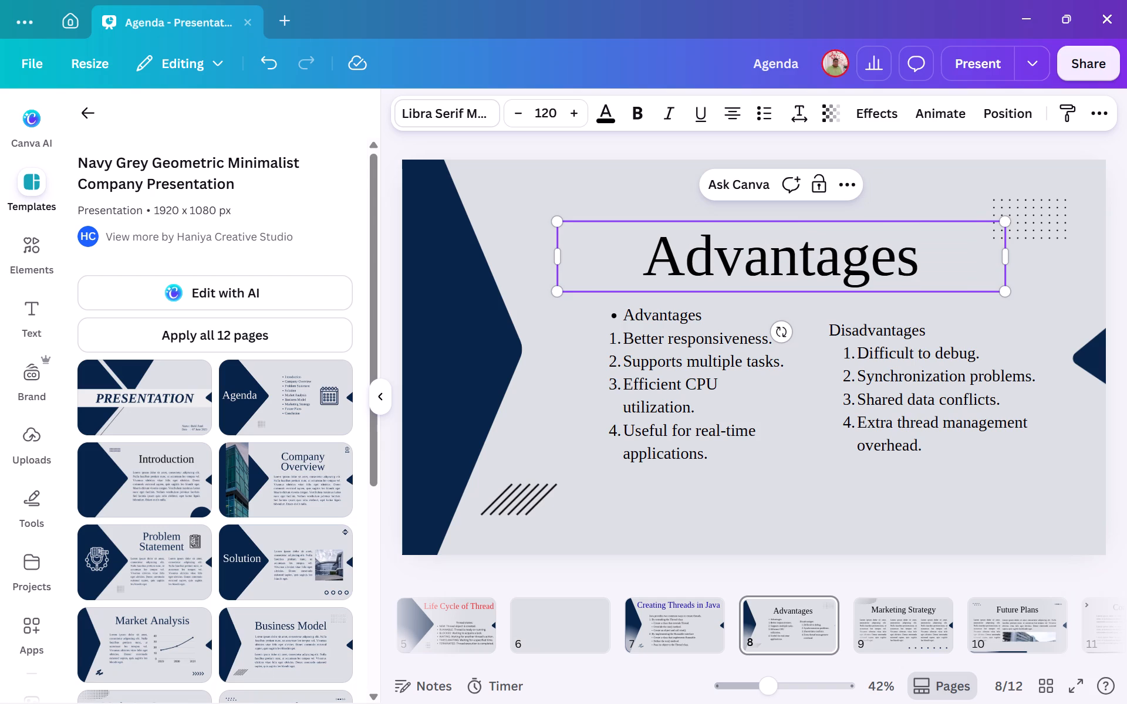
key("shift+ampersand")
key("shift+d")
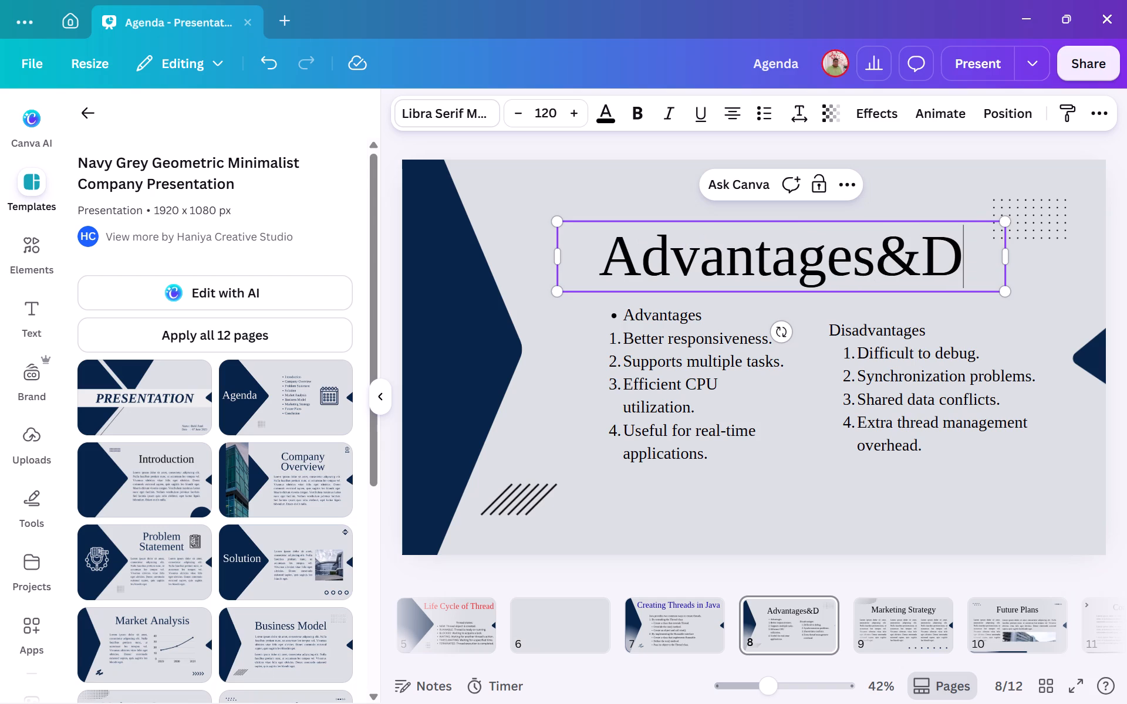
type("ias")
type("adva")
type("nt")
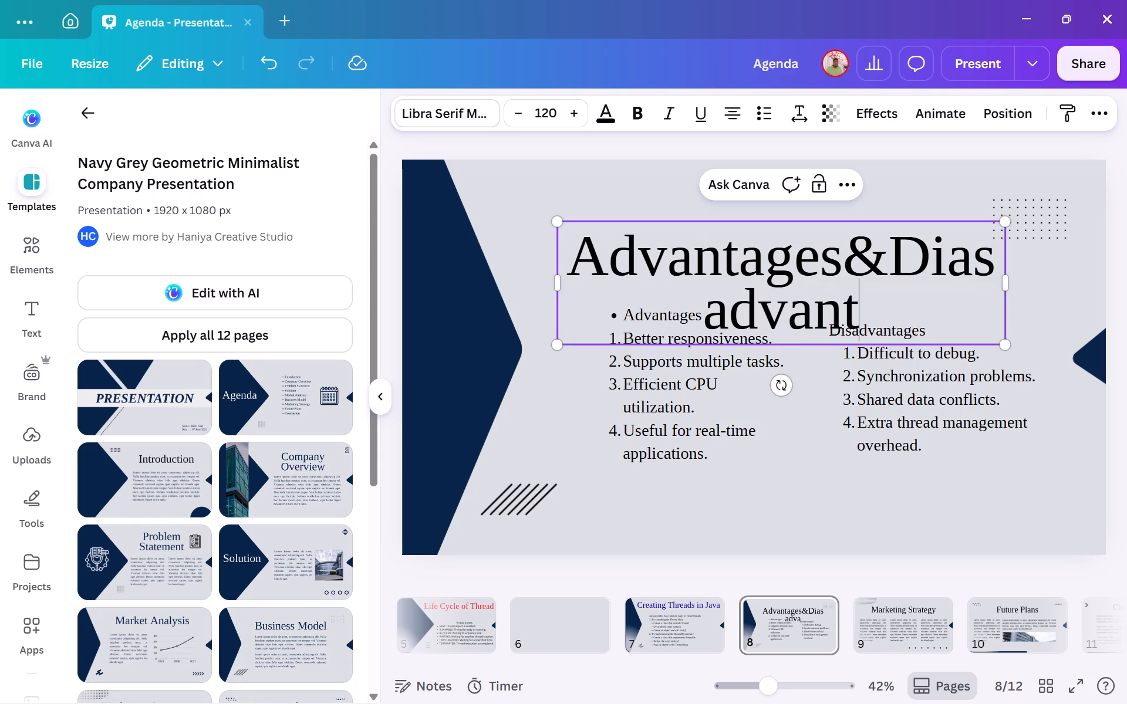
type("ages")
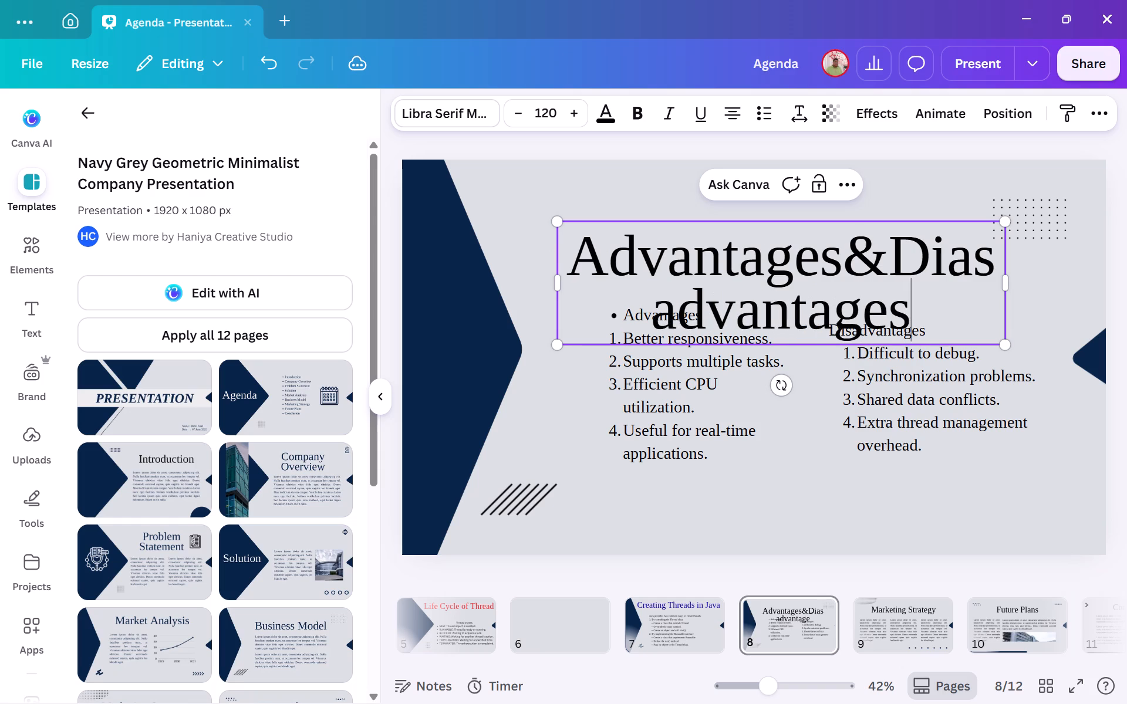
key("shift+colon")
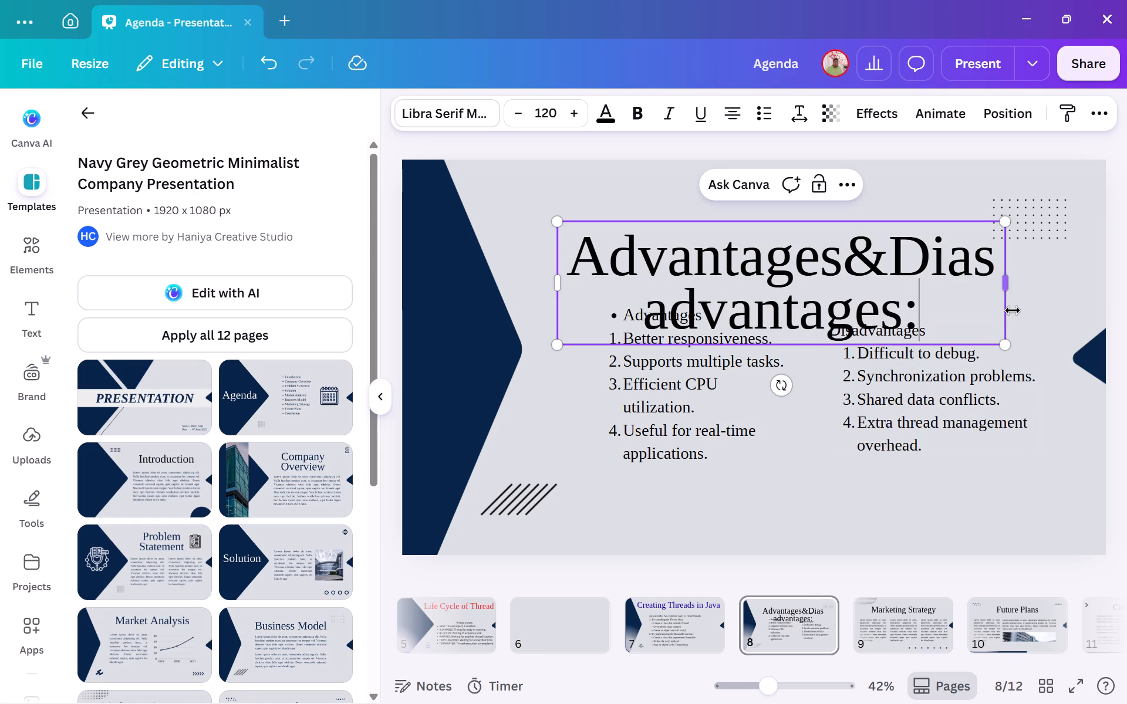
left_click(1004, 289)
Widen the "Advantages&Diasadvantages:" title box on page 8 across the full slide width so the title fits on one line.
left_click_drag(1010, 292, 1117, 292)
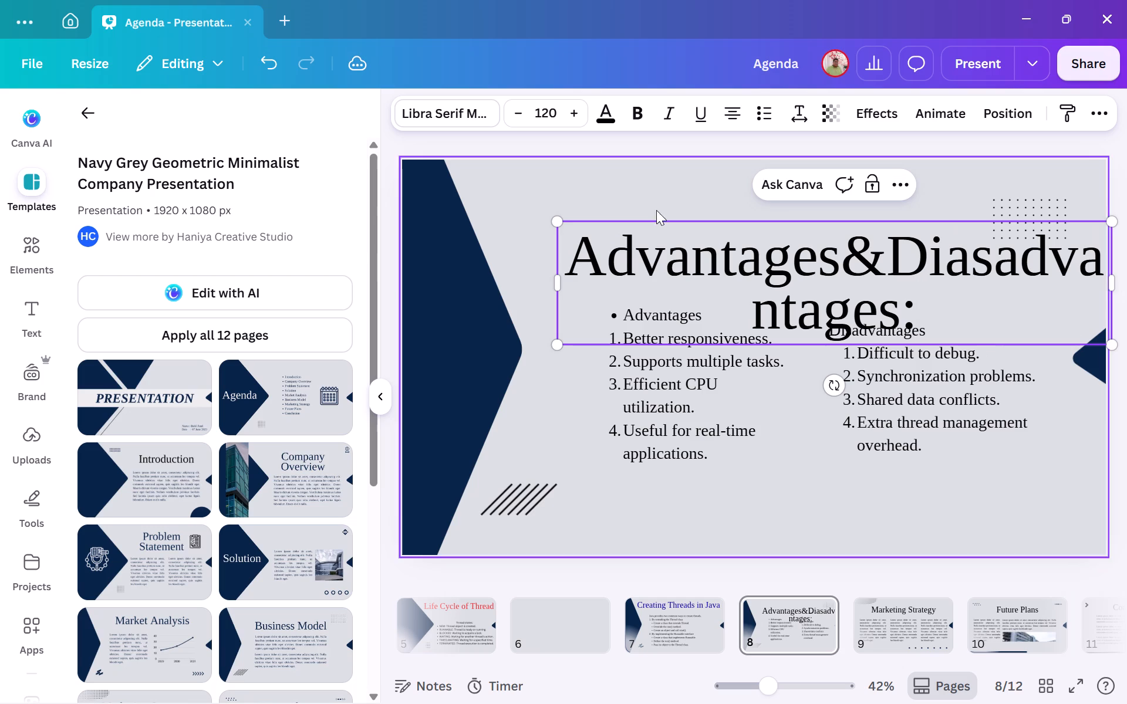
left_click(555, 285)
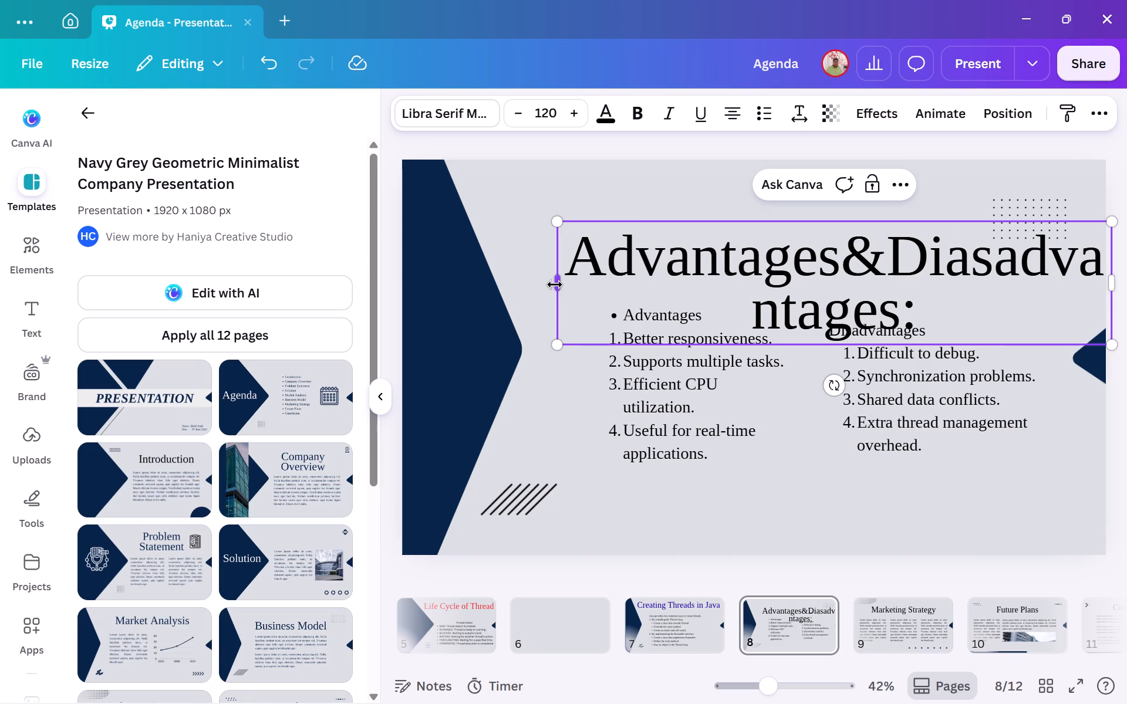
left_click(555, 285)
left_click_drag(552, 285, 484, 270)
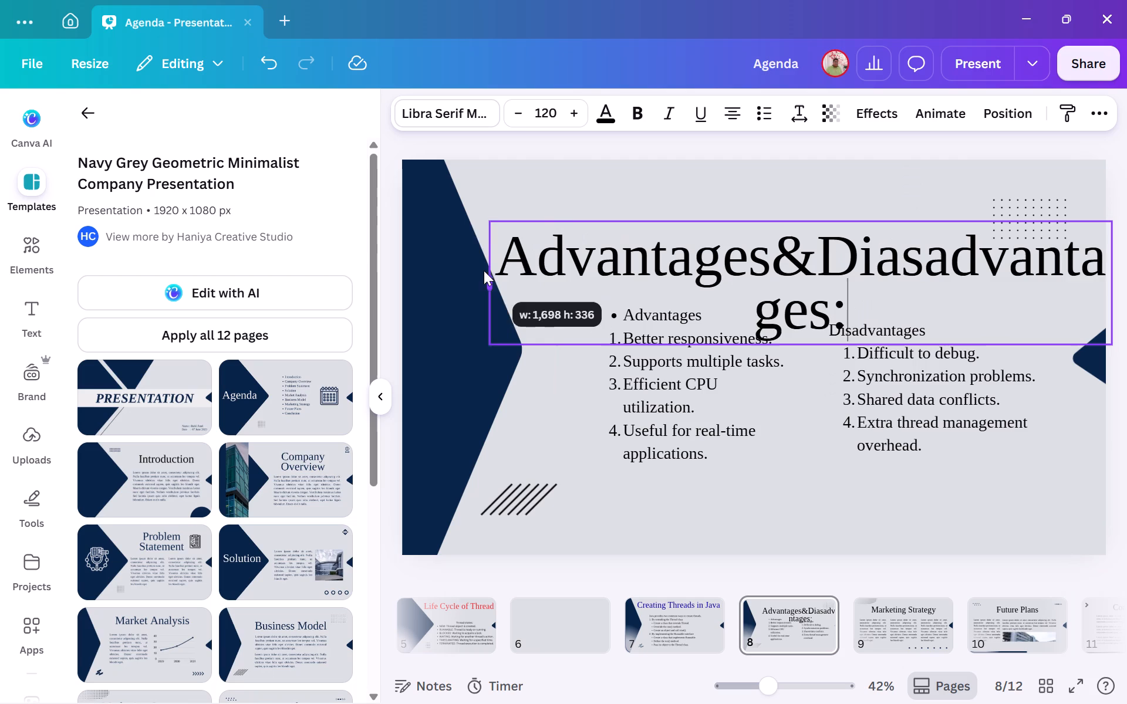
left_click_drag(484, 270, 399, 263)
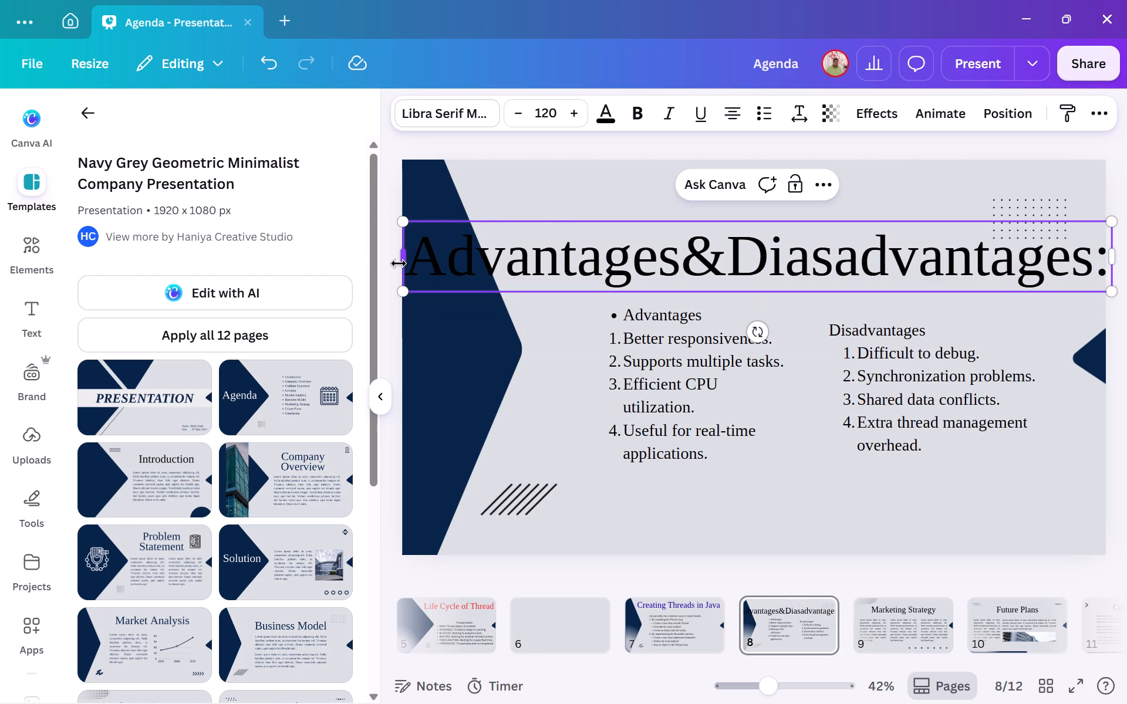
Delete the large navy arrow shape along the left edge of page 8.
left_click(443, 402)
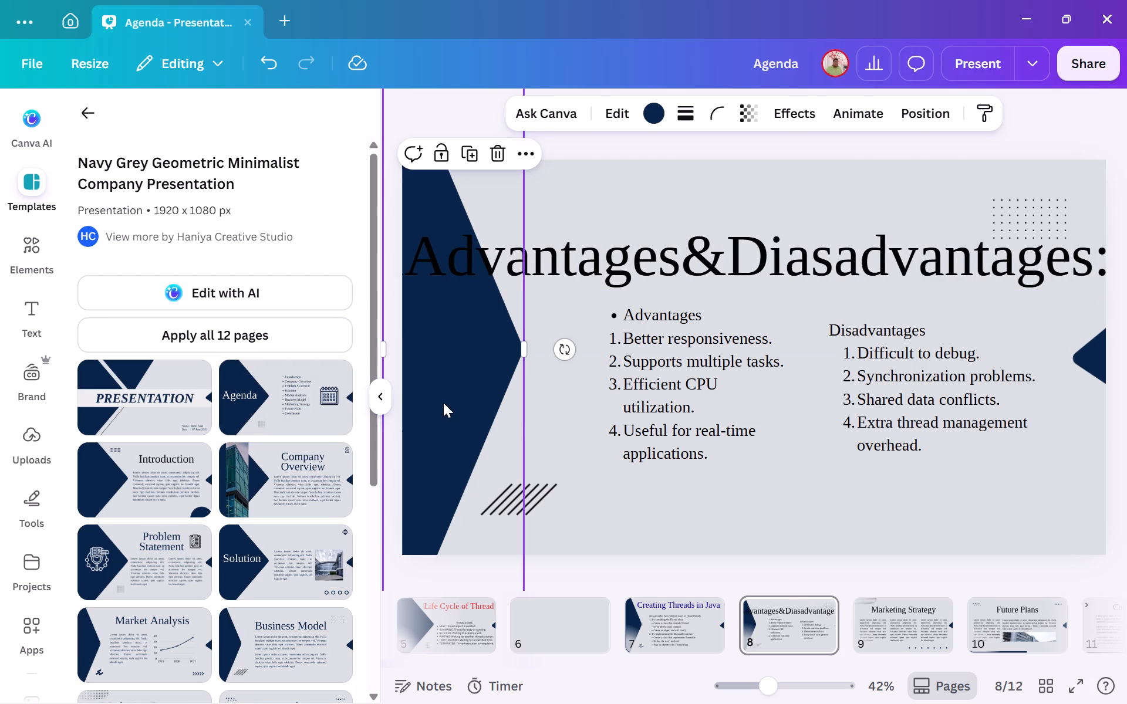
left_click(486, 161)
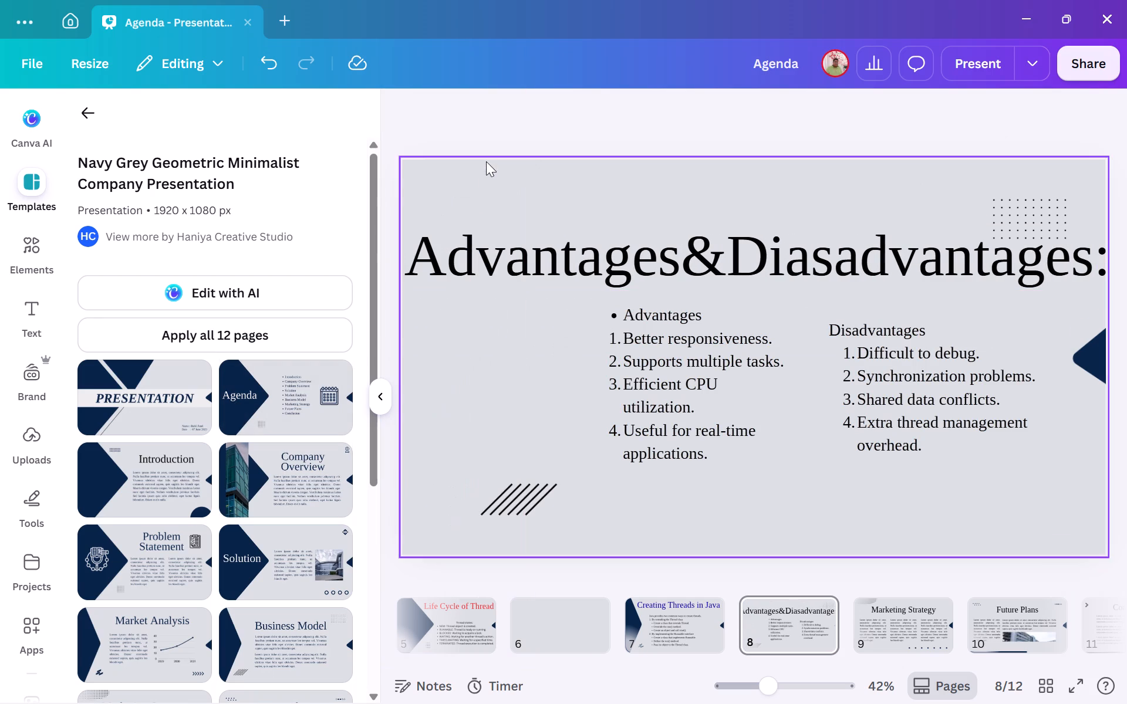
Delete the dotted pattern near the slide's upper-right corner, moving the title out of its way.
left_click_drag(527, 276, 538, 229)
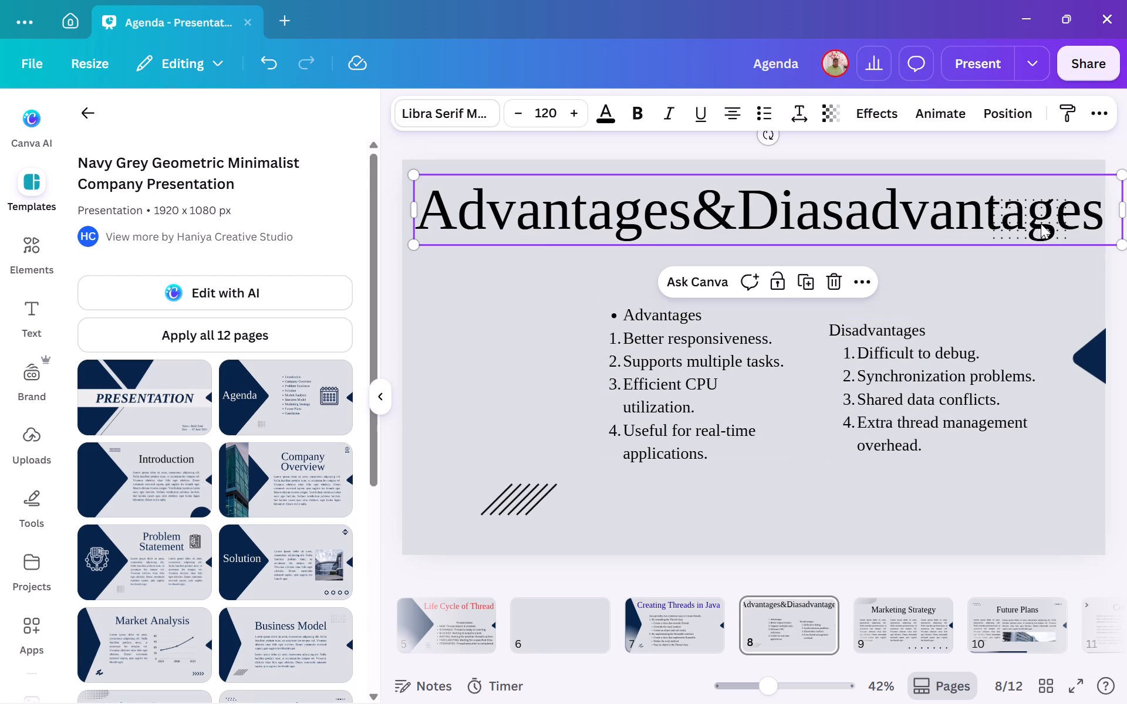
left_click(1022, 260)
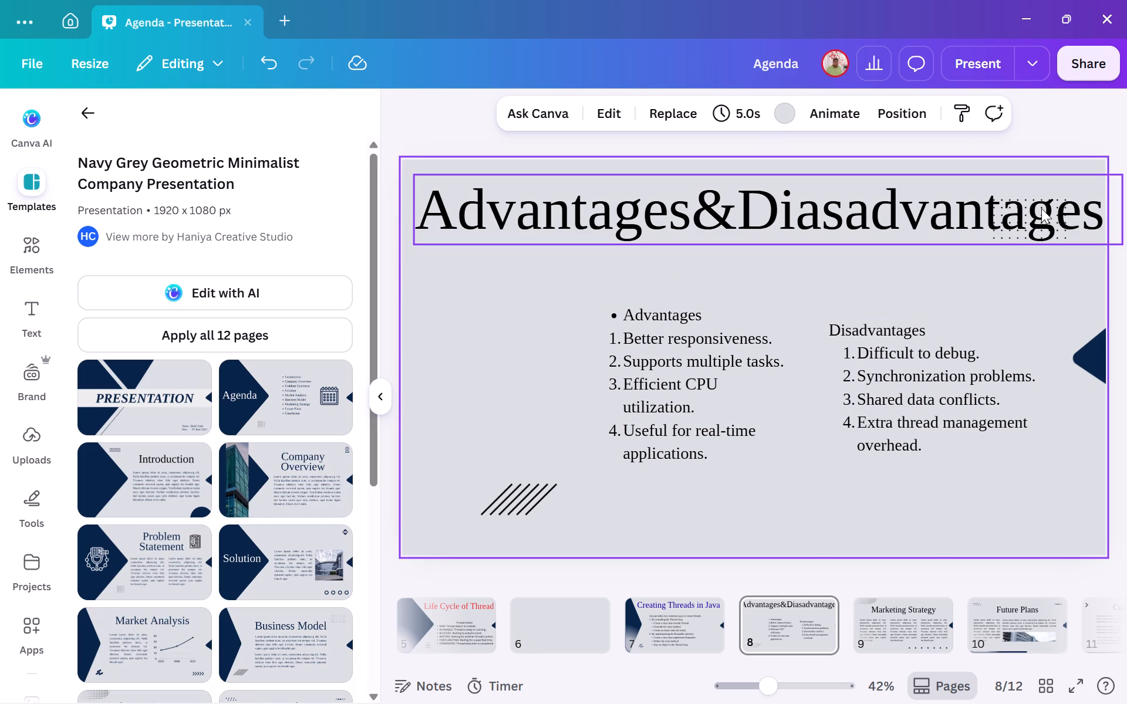
right_click_drag(1037, 206, 953, 224)
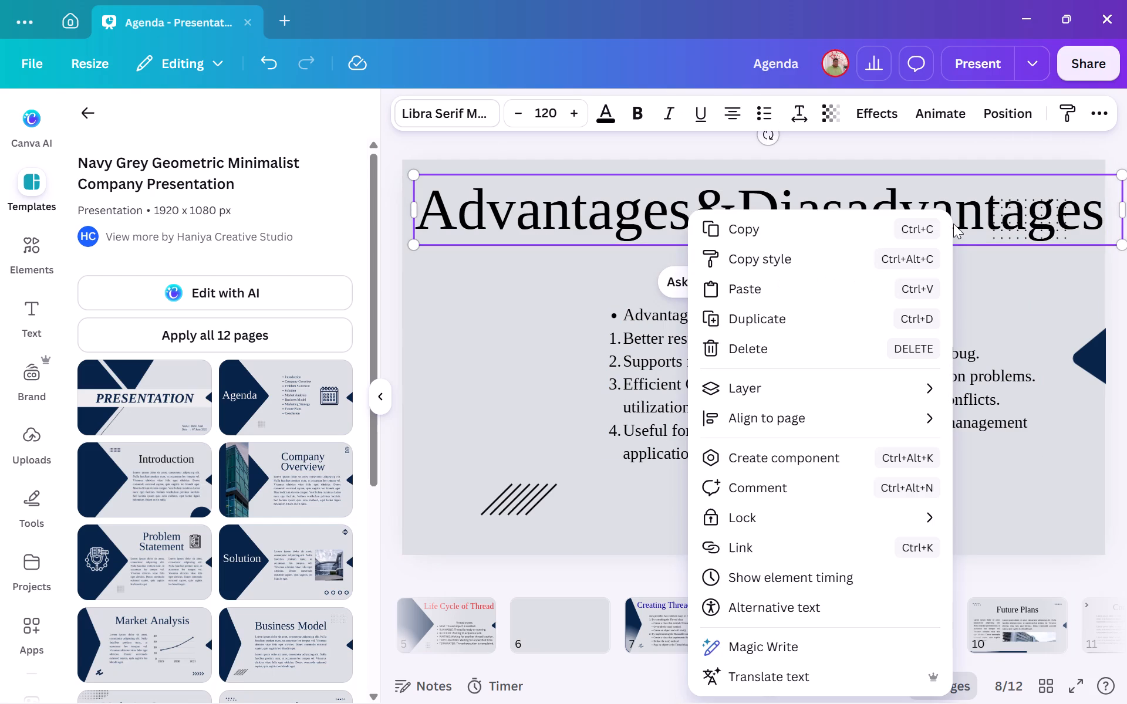
left_click(1001, 287)
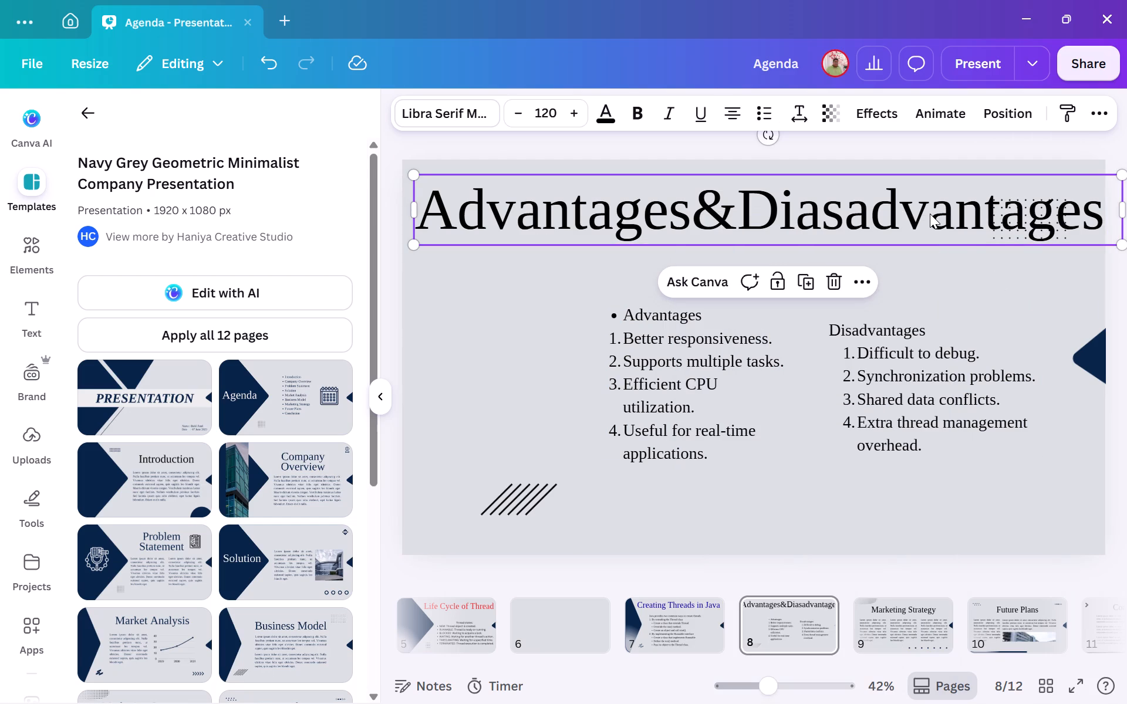
left_click_drag(930, 214, 773, 256)
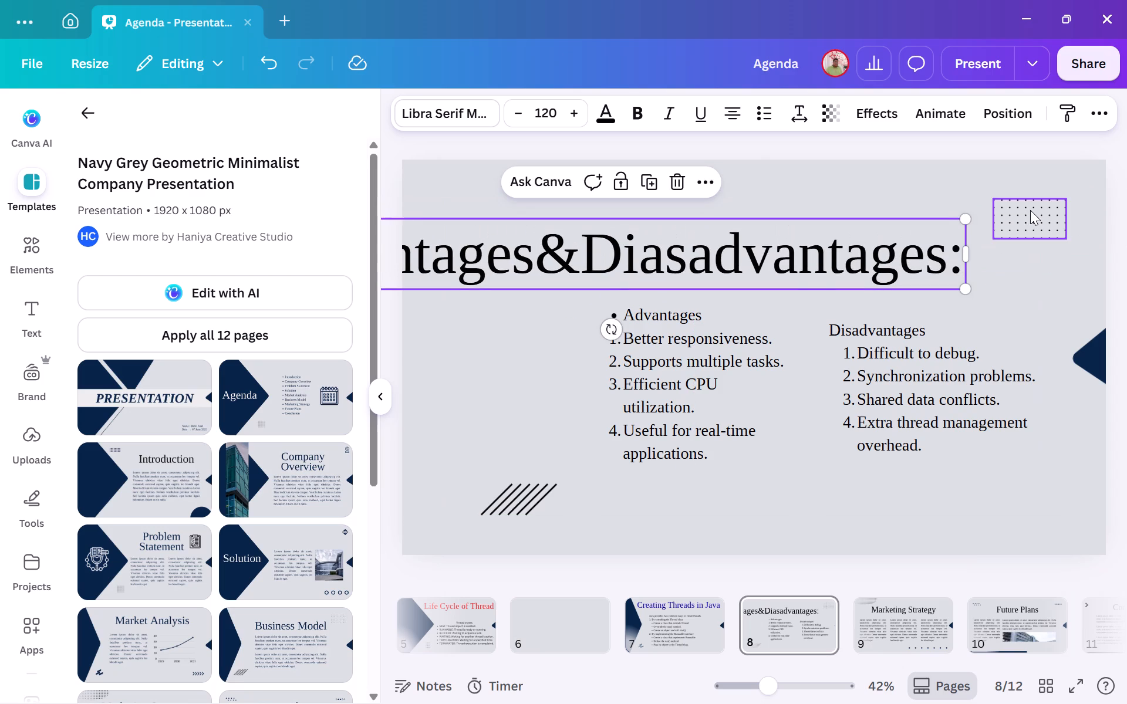
left_click(1030, 210)
left_click(1074, 171)
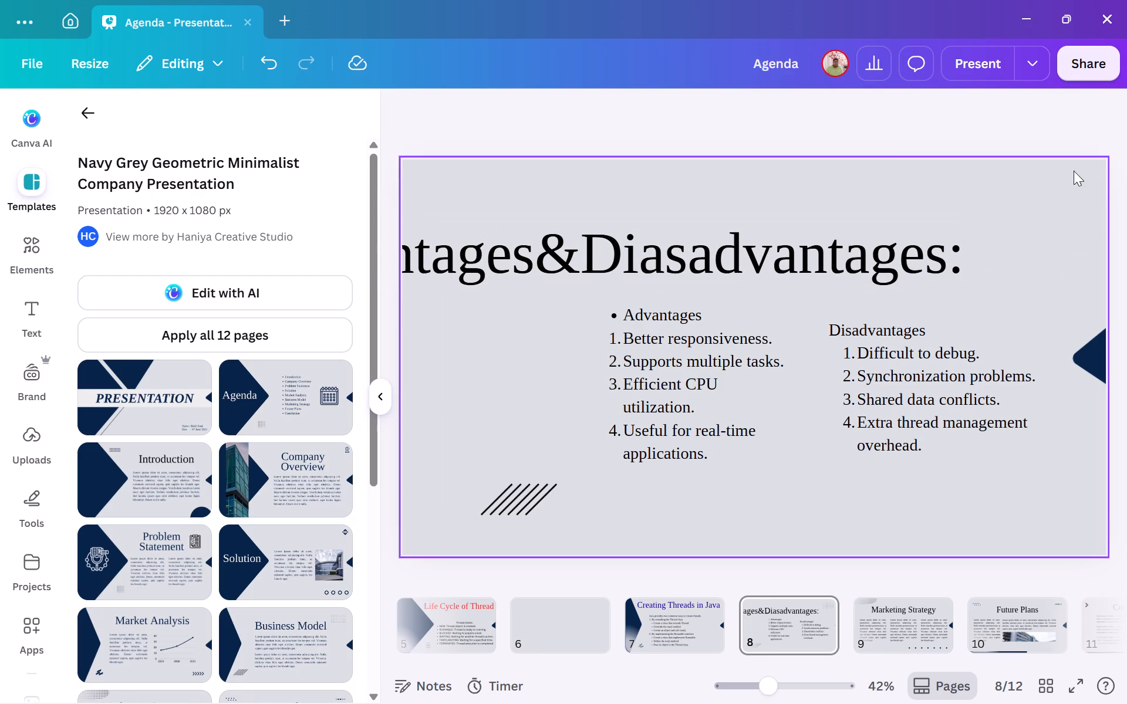
Move the title up to the top of the slide, spanning its width.
left_click_drag(893, 250, 1055, 202)
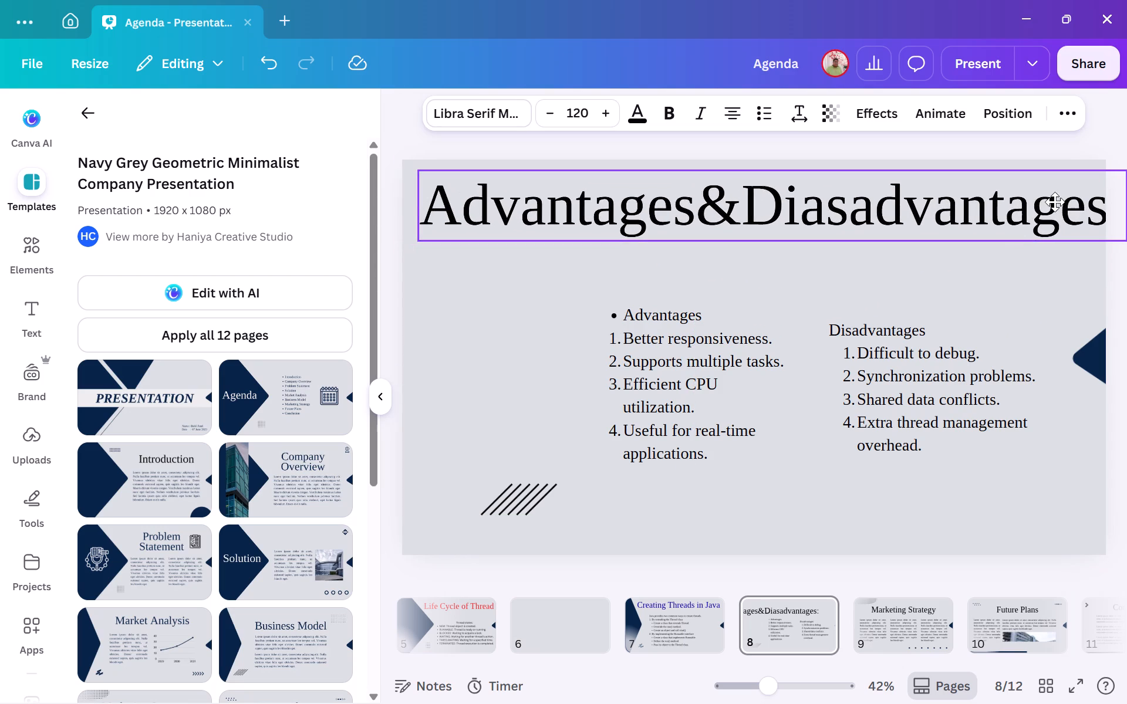
left_click_drag(1055, 202, 1045, 202)
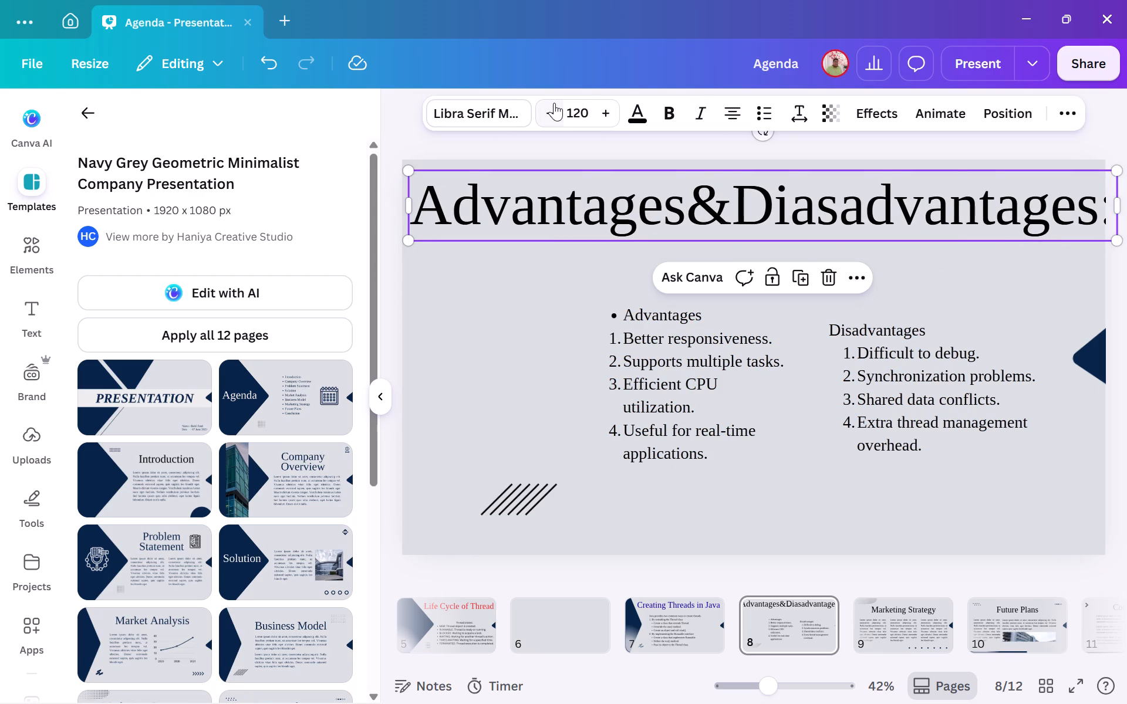
Reduce the title's font size to 115.
left_click(554, 103)
triple_click(554, 103)
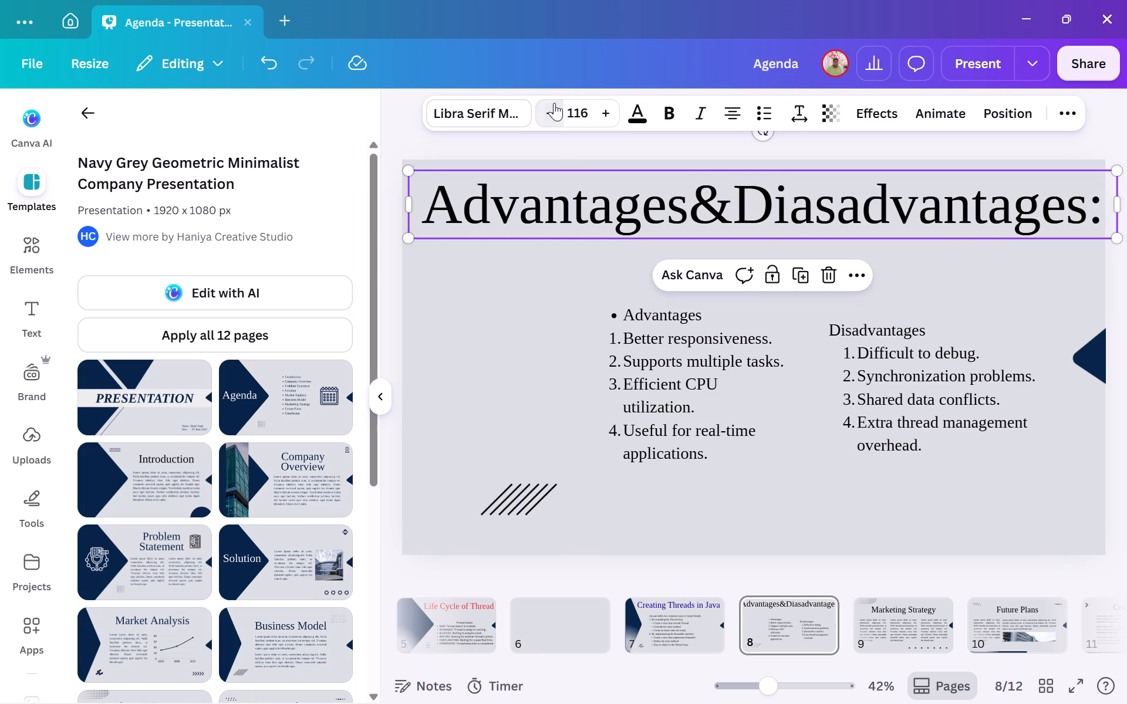
left_click(553, 117)
Shift the Advantages and Disadvantages lists left and up on the slide, into the space beneath the title.
left_click_drag(663, 321, 572, 304)
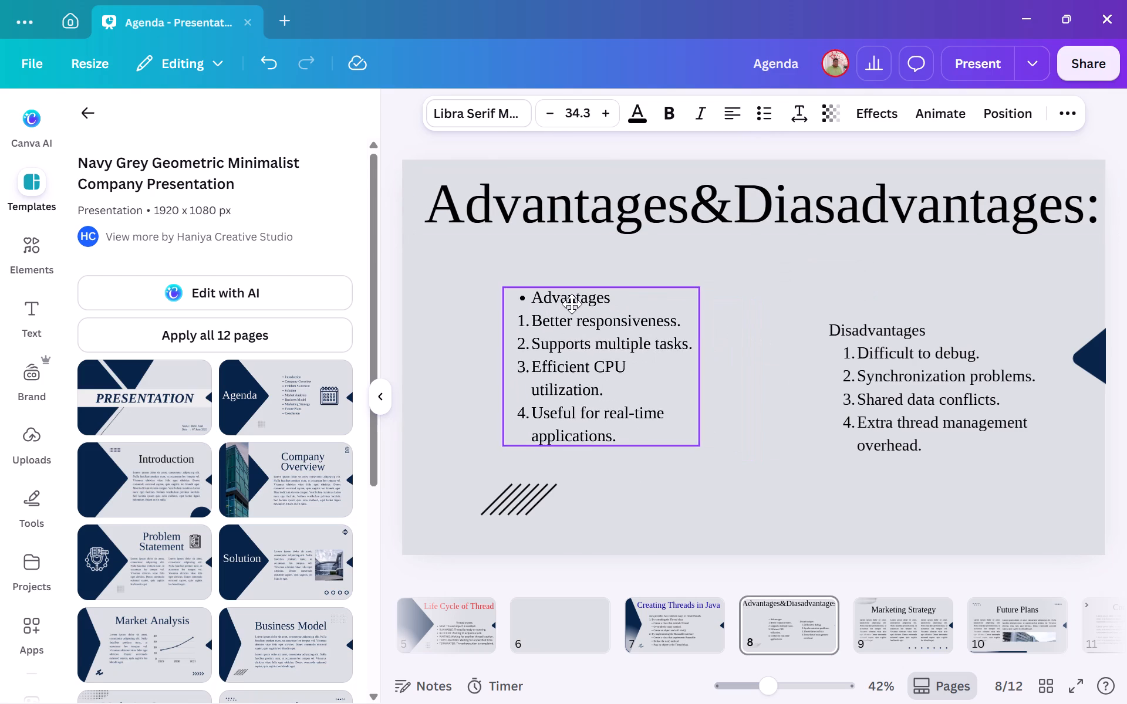
left_click_drag(572, 304, 543, 303)
left_click_drag(853, 365, 848, 362)
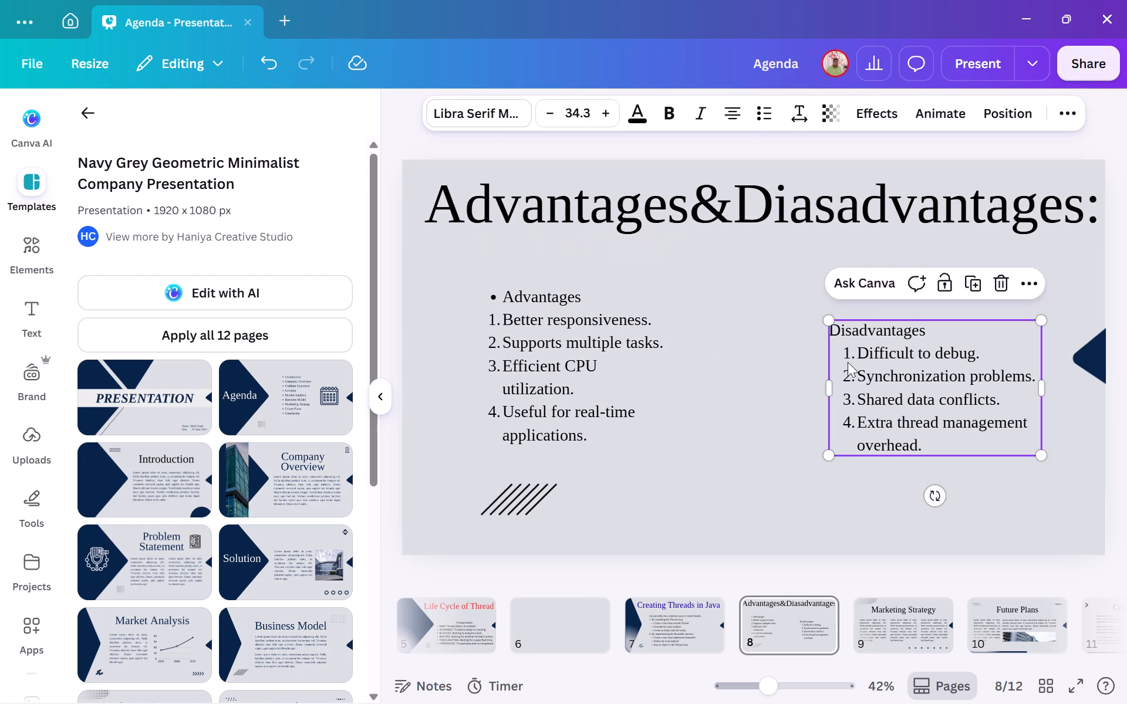
left_click_drag(848, 362, 804, 338)
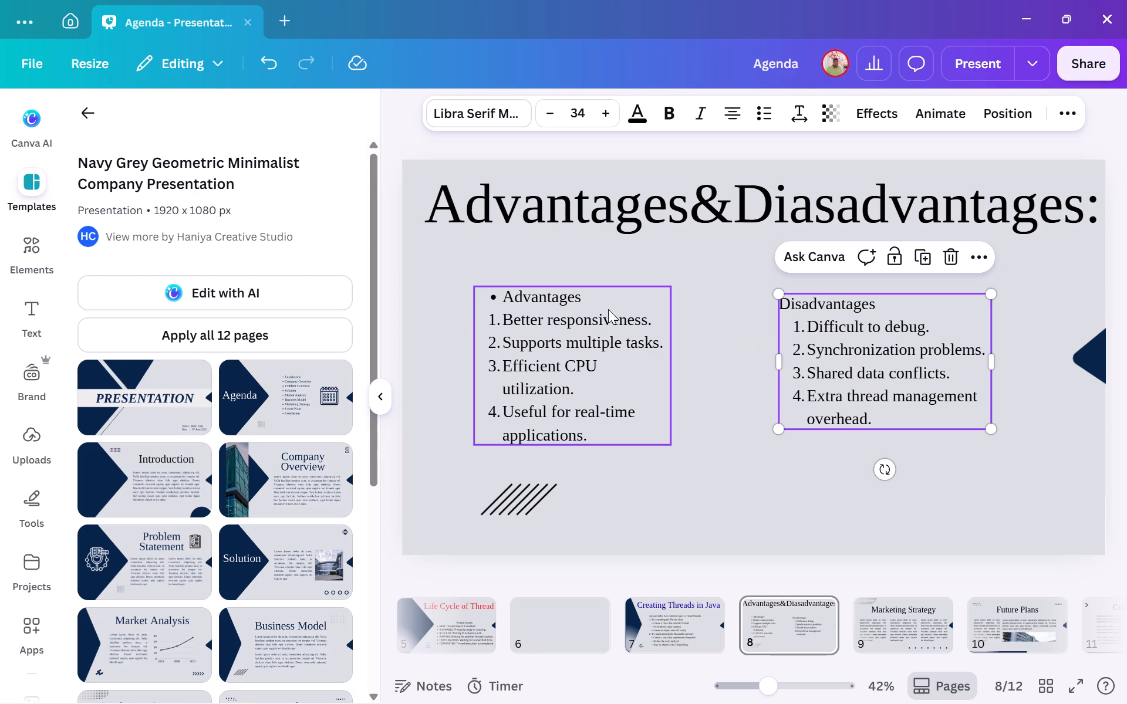
Increase the Disadvantages list's font size to 40.
left_click(608, 117)
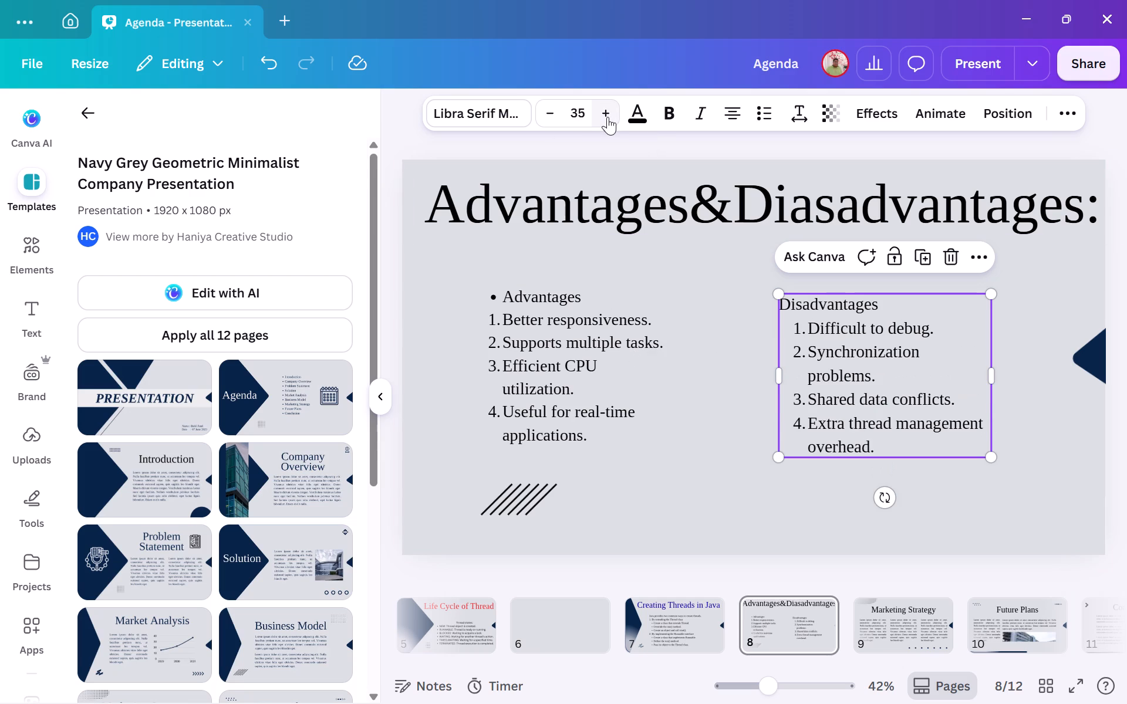
left_click(608, 117)
left_click(608, 117)
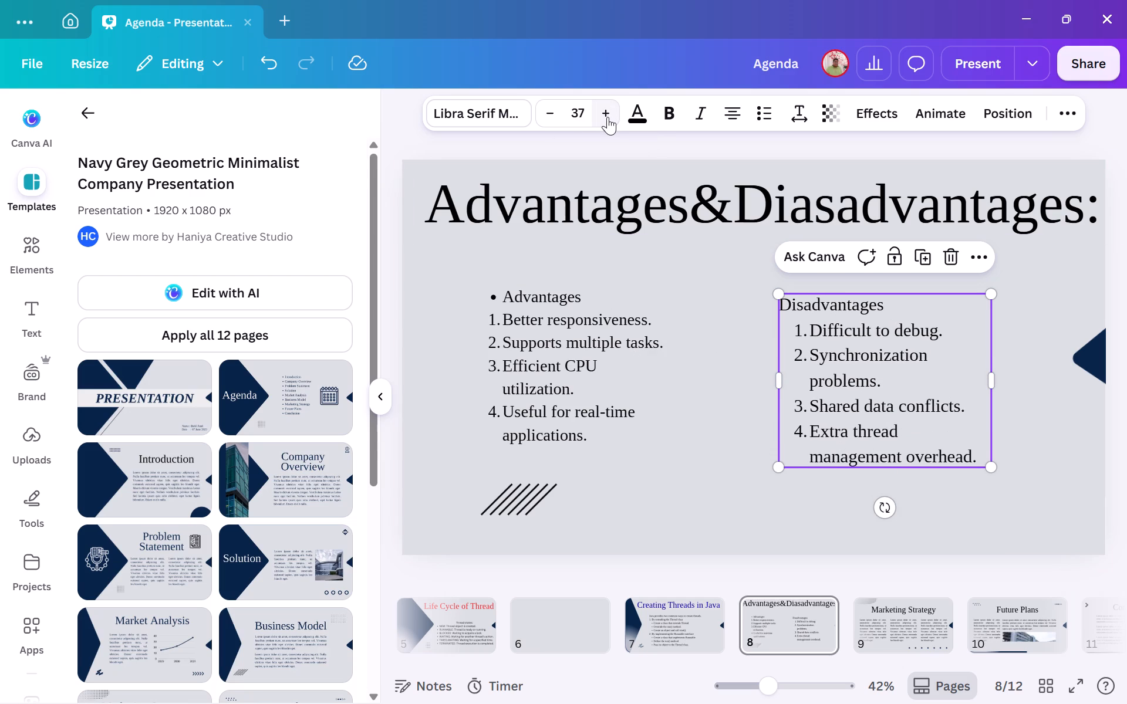
left_click(608, 117)
left_click(608, 117)
left_click(608, 117)
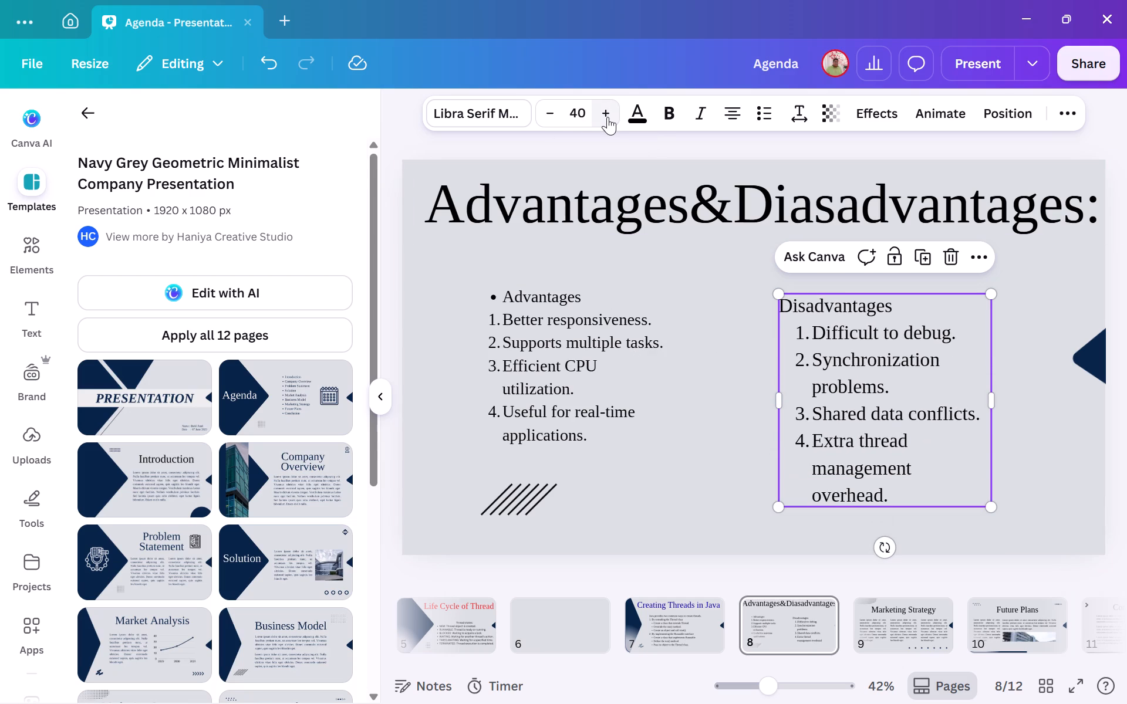
Increase the Advantages list's font size to 41.3.
left_click(591, 333)
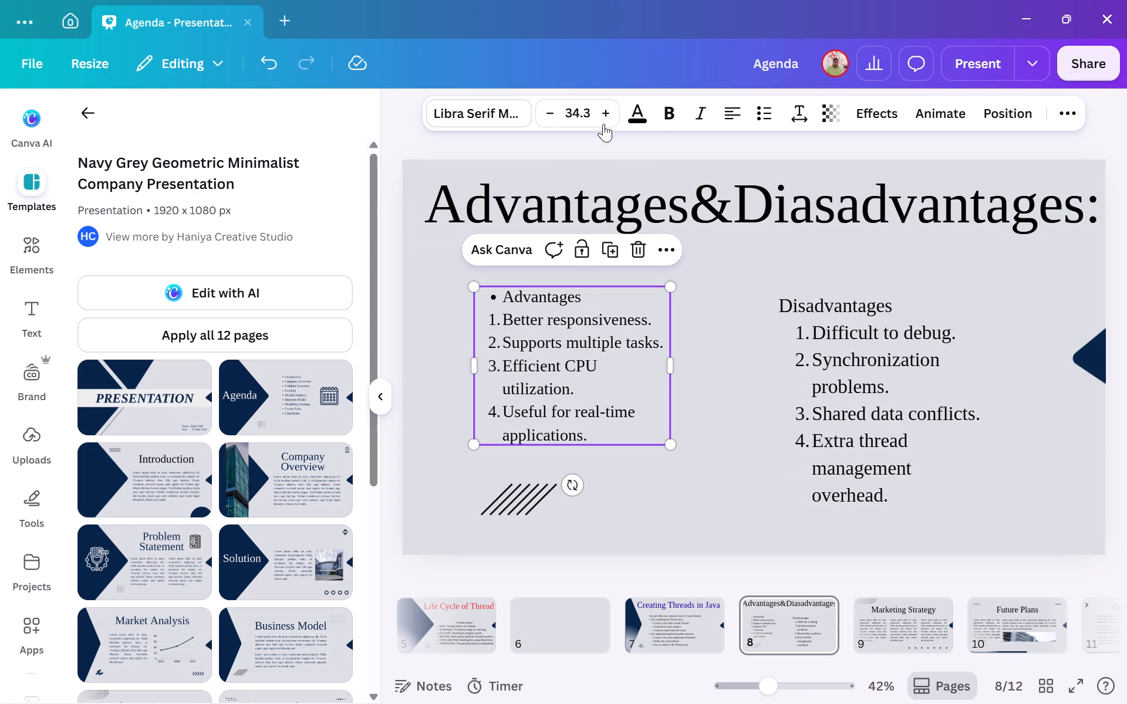
triple_click(602, 119)
triple_click(602, 119)
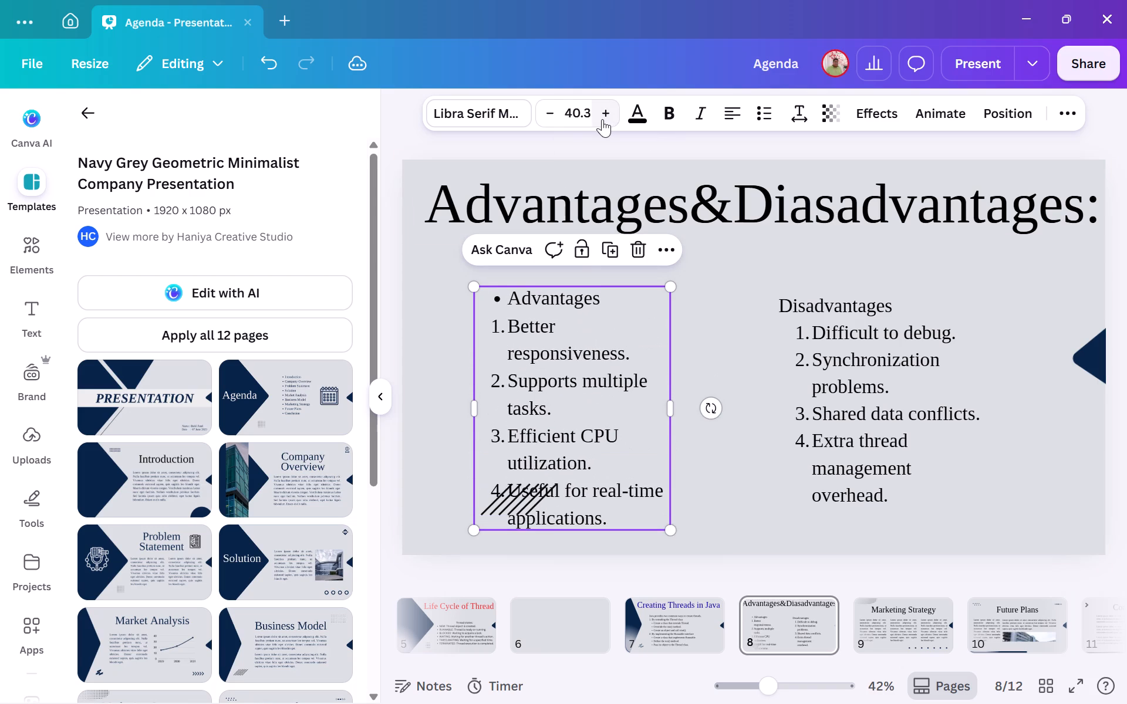
left_click(602, 119)
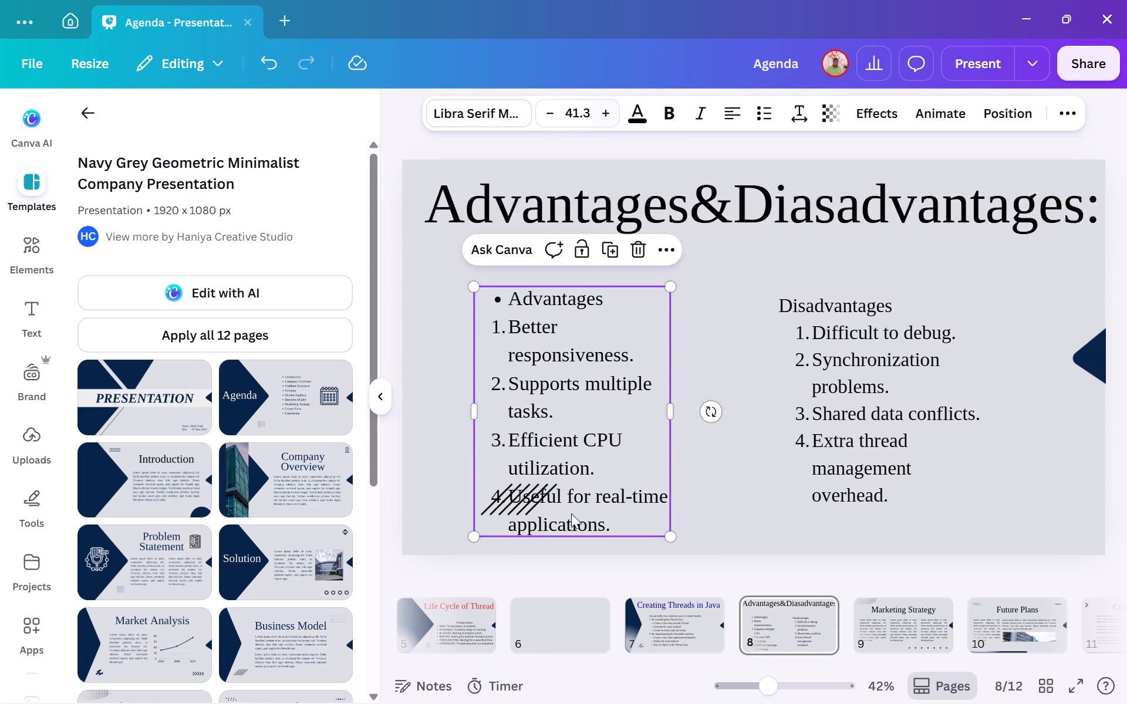
Delete the diagonal-stripe decoration near the slide's lower-left corner, moving the Advantages list off it.
left_click_drag(637, 447, 717, 429)
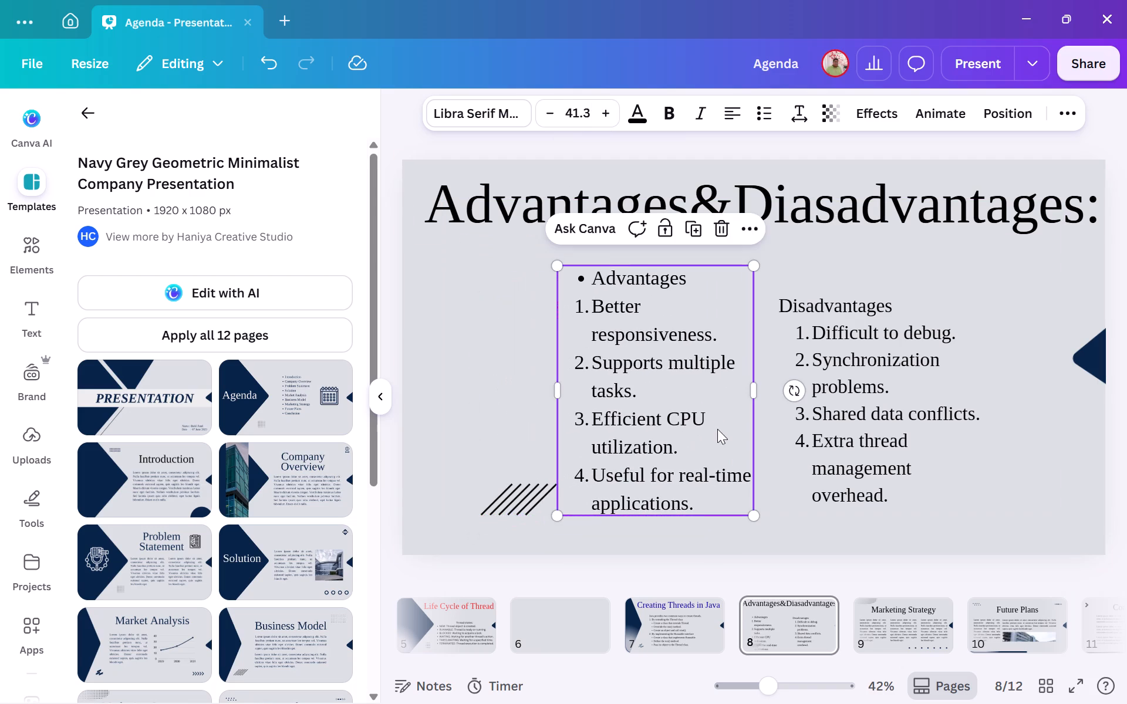
left_click(498, 509)
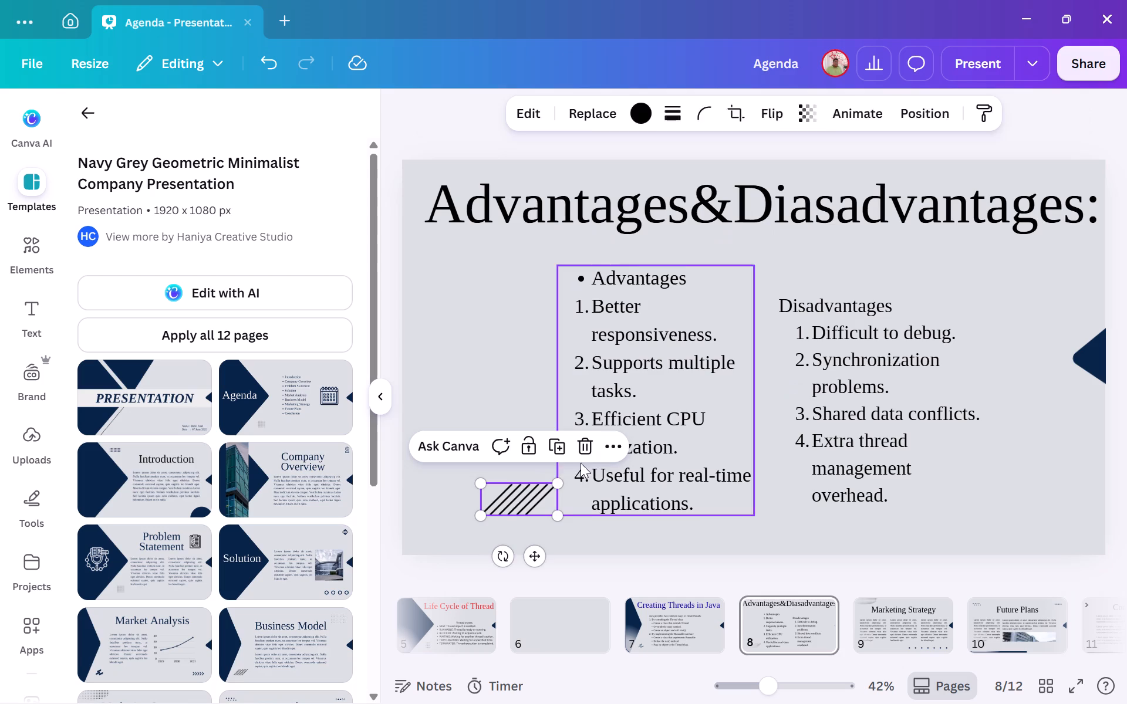
left_click(587, 448)
Reposition the Advantages and Disadvantages lists as two side-by-side columns beneath the title, with their headings level.
left_click_drag(677, 396, 643, 395)
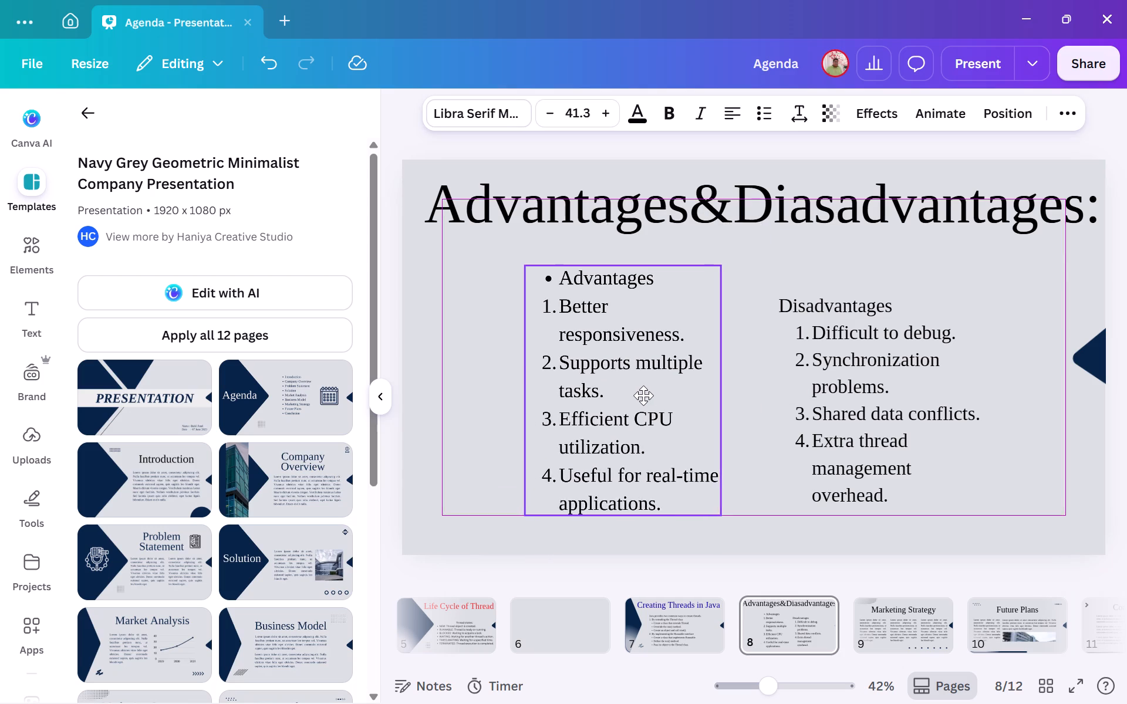
left_click_drag(643, 395, 586, 402)
left_click_drag(845, 380, 839, 370)
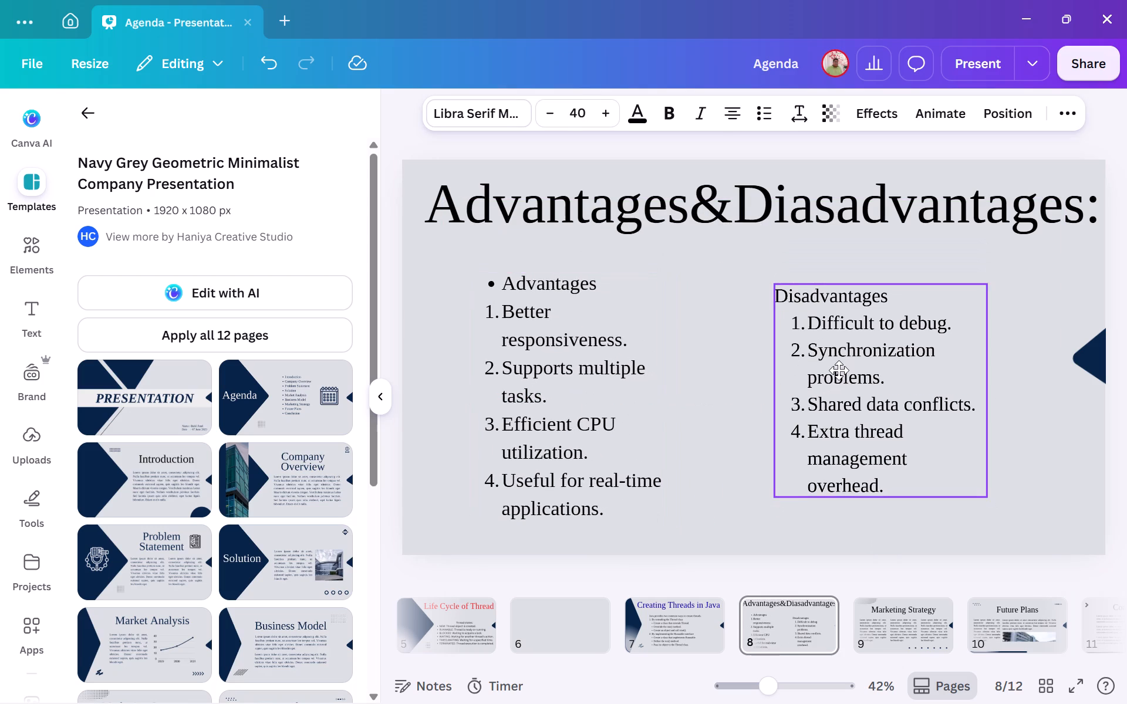
left_click_drag(839, 370, 835, 357)
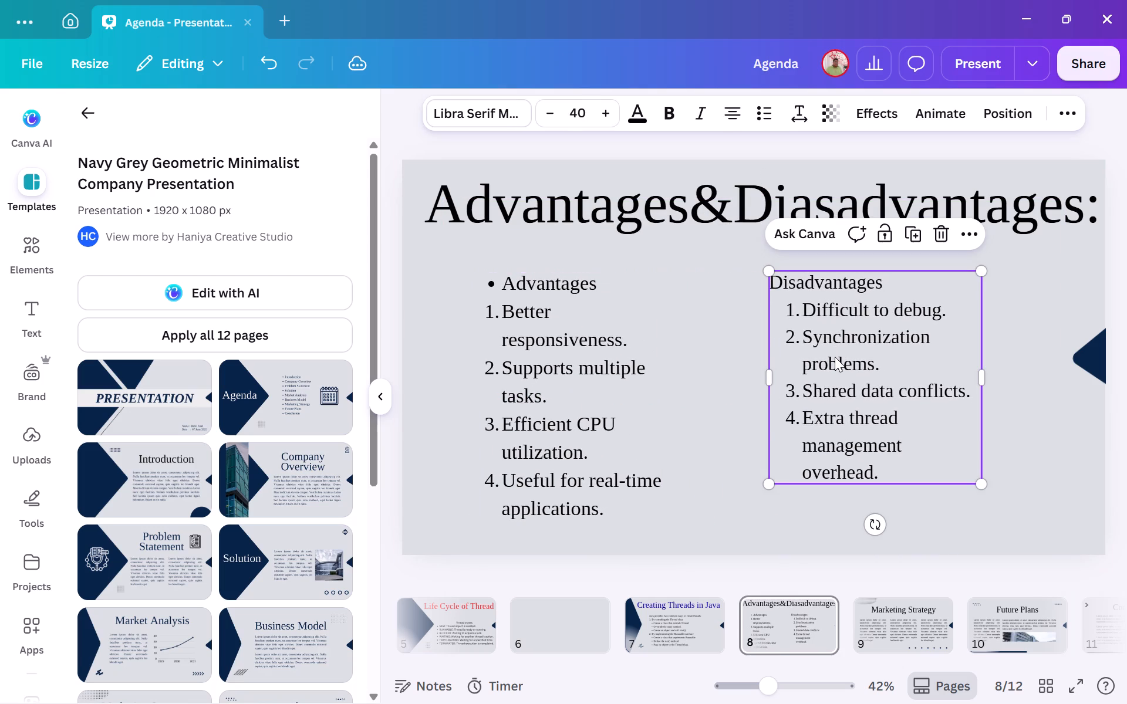
left_click(1063, 470)
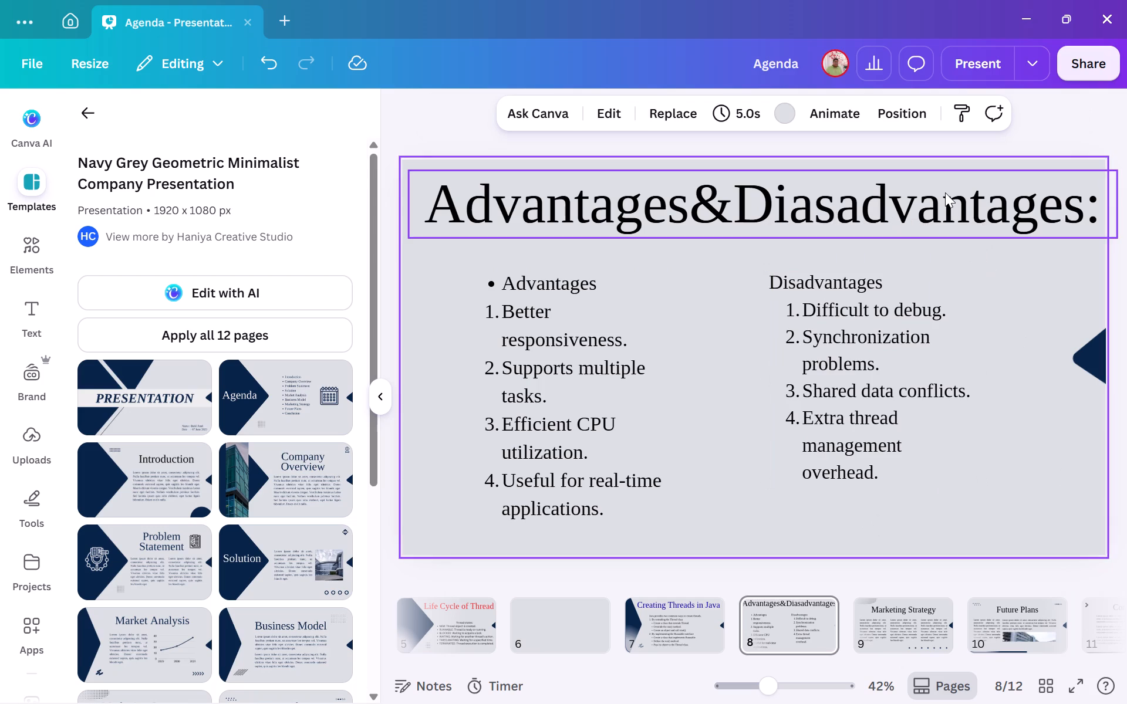
Change the text colour of the whole "Advantages&Diasadvantages:" title on page 8 to olive green.
left_click(945, 192)
left_click(1086, 202)
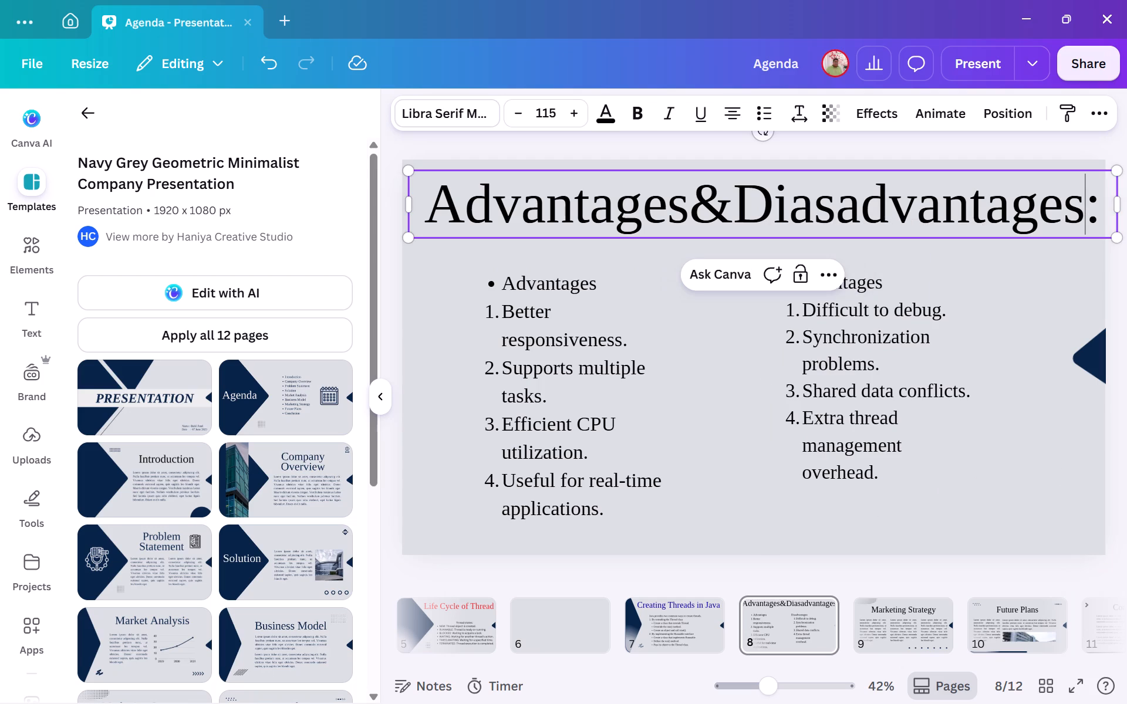
left_click_drag(1098, 205, 635, 215)
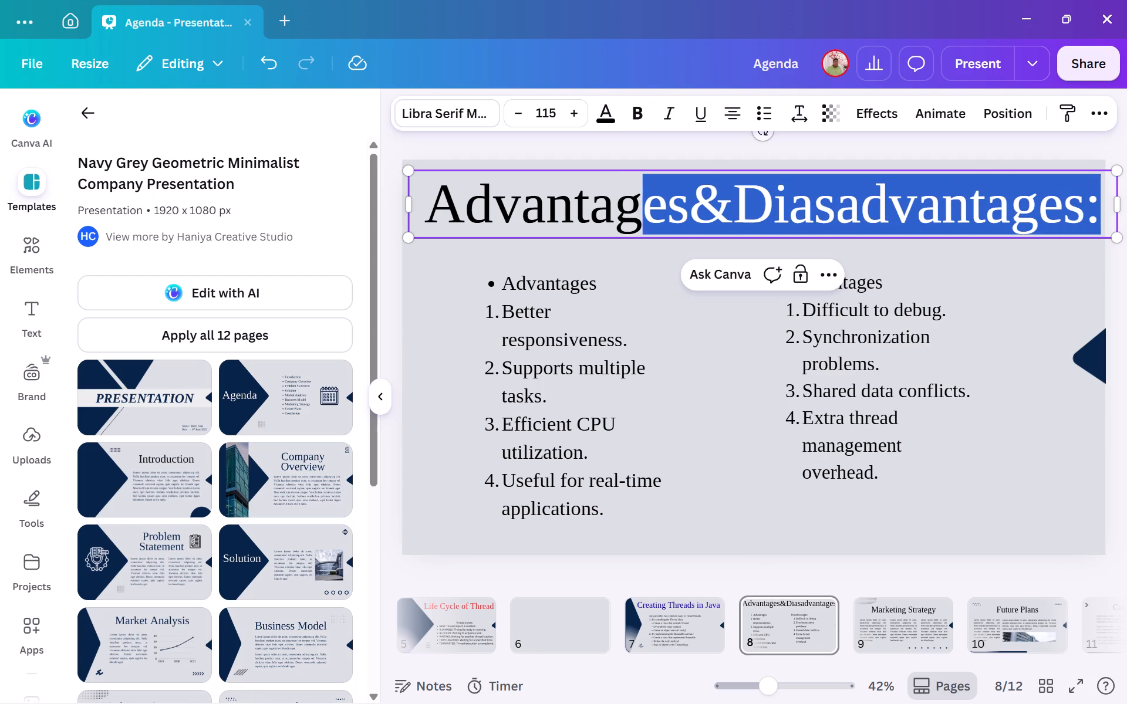
left_click_drag(635, 215, 417, 204)
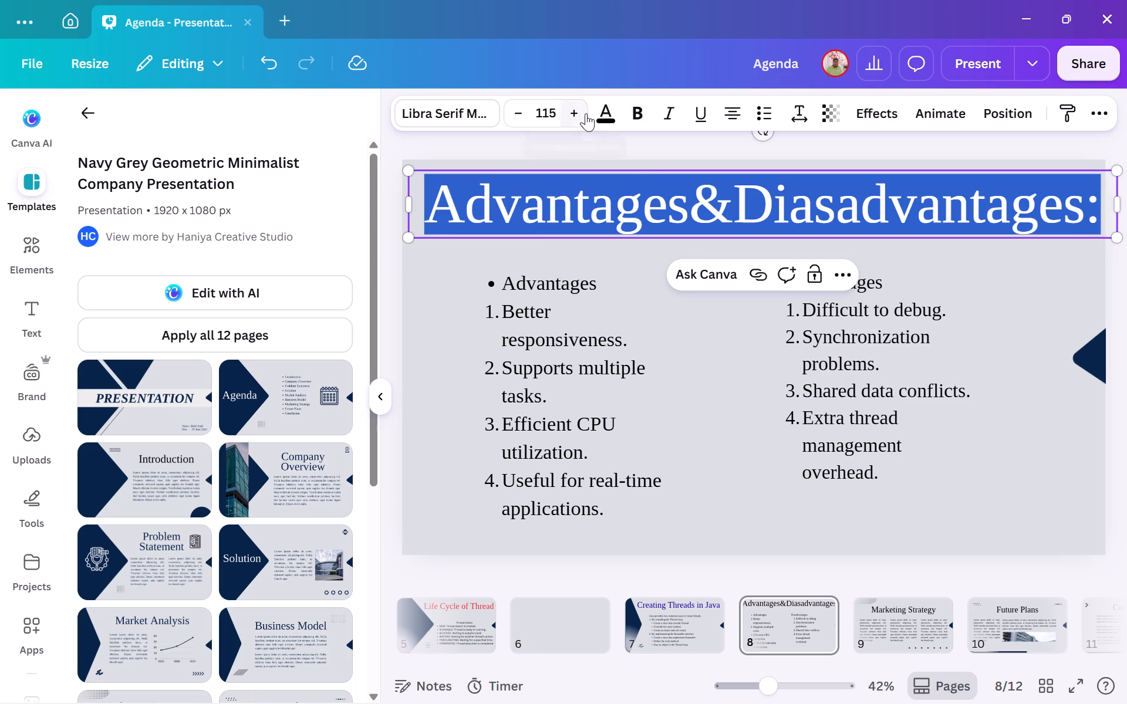
left_click(606, 110)
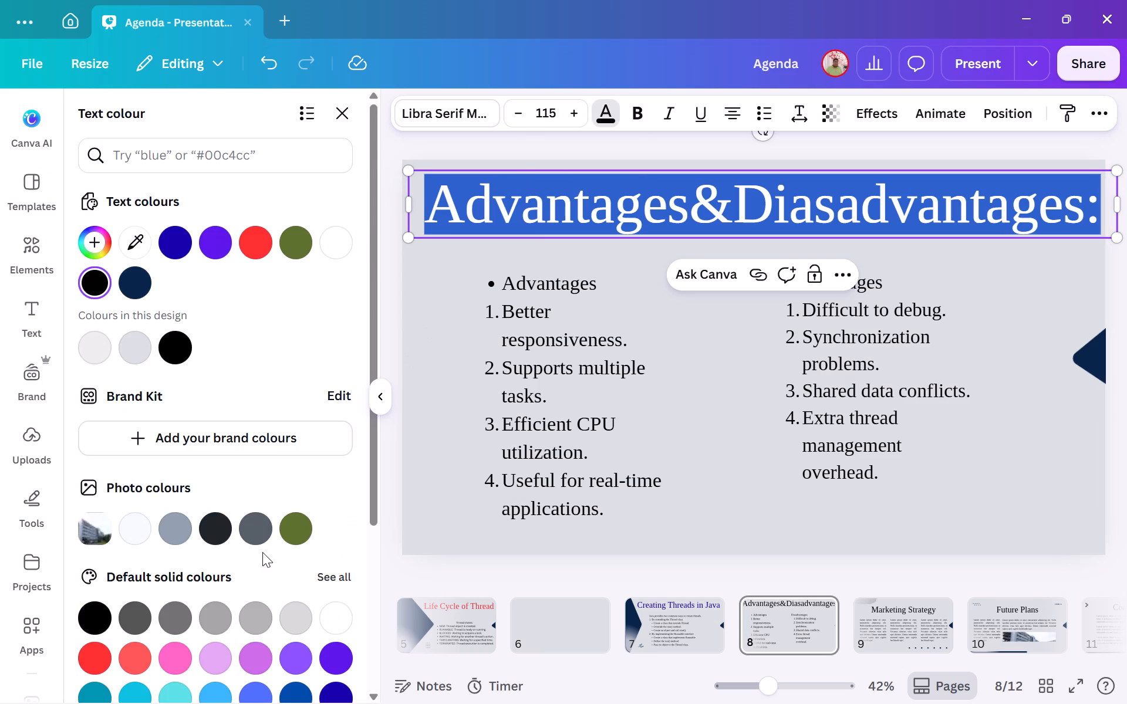
left_click(291, 533)
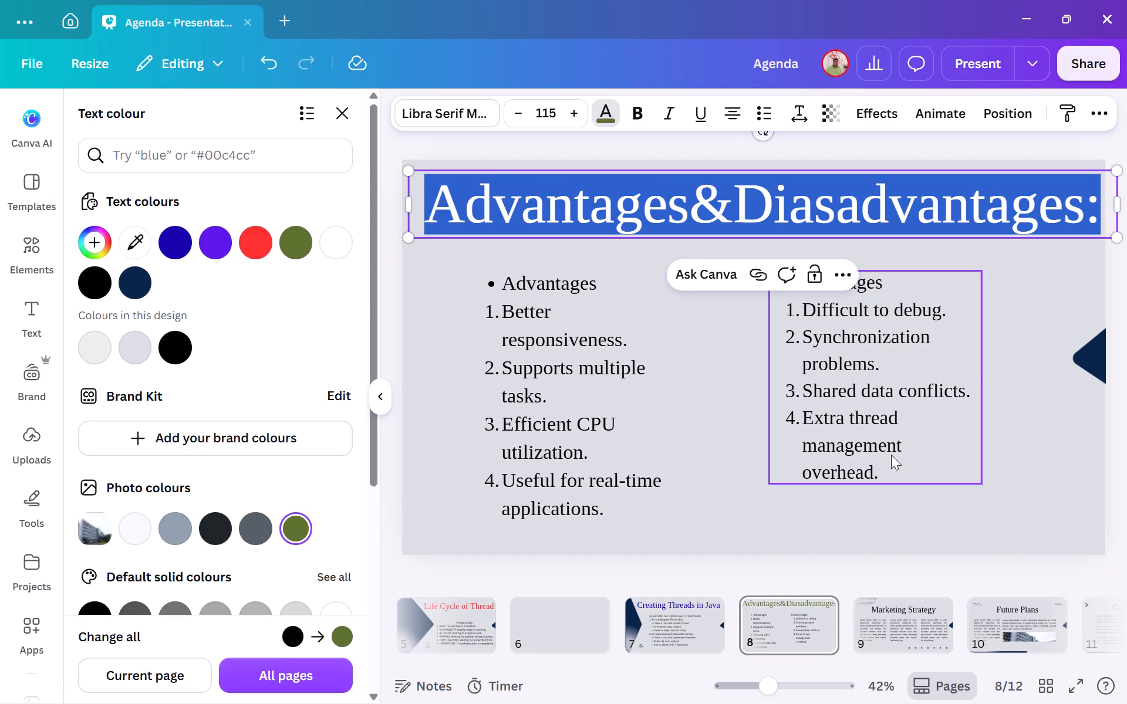
left_click(1041, 448)
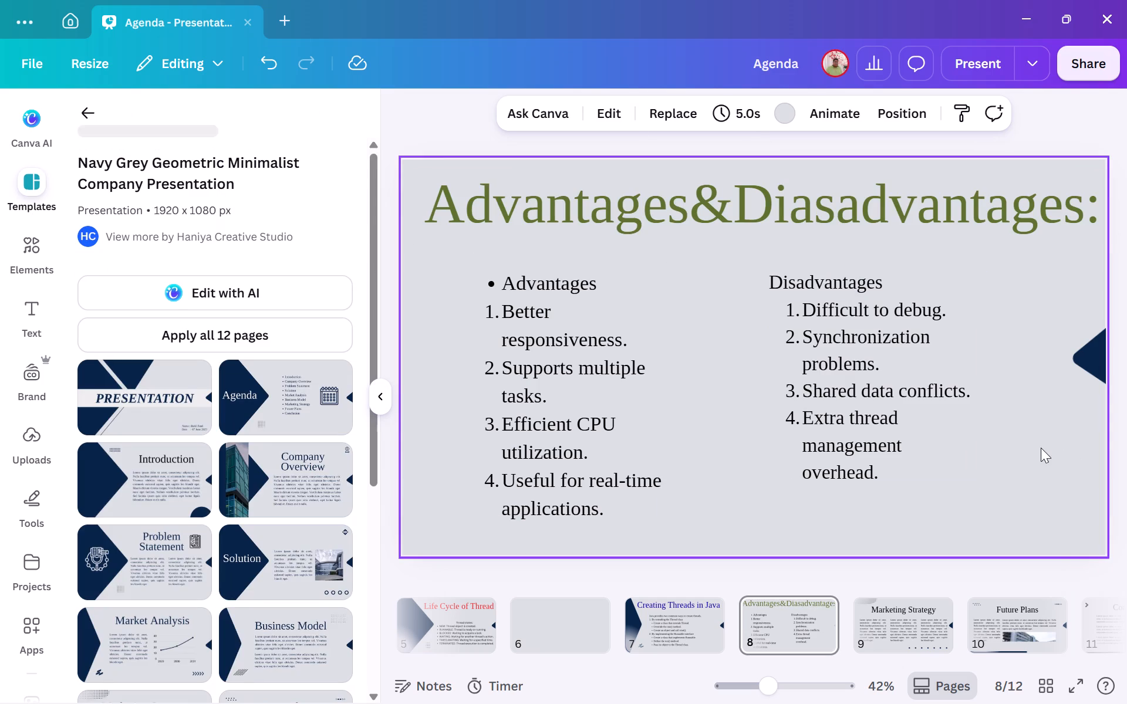
Review the presentation's pages from Marketing Strategy back to the cover and forward again to Creating Threads in Java.
left_click(922, 626)
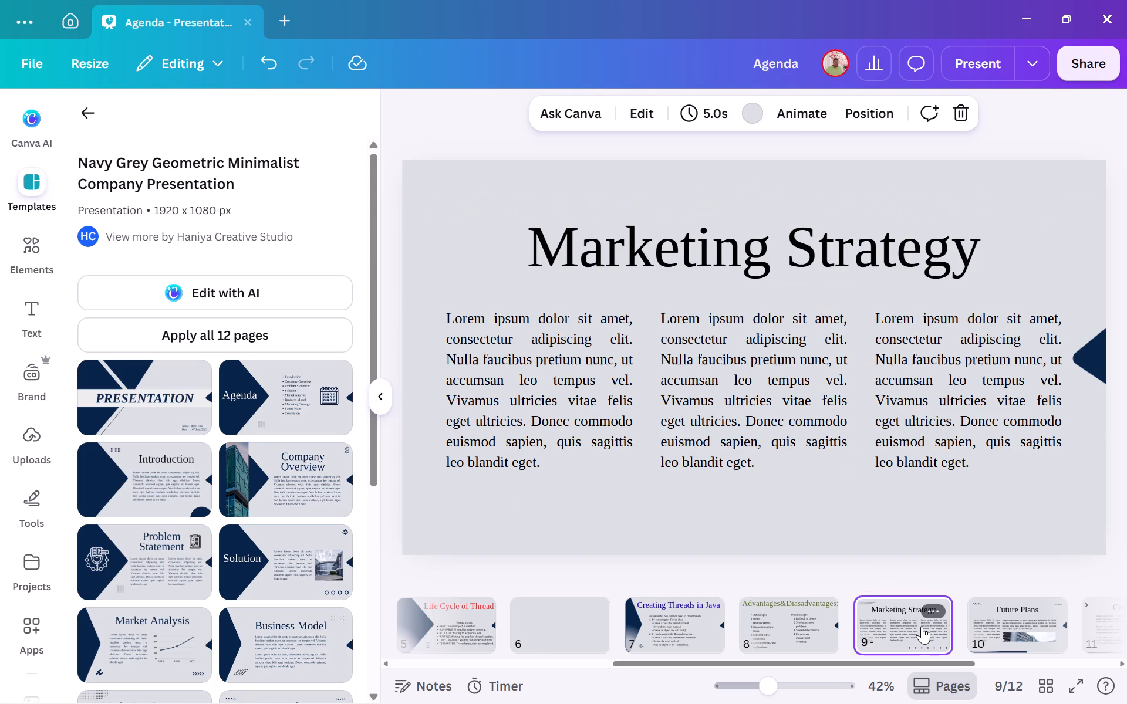
key("Left")
key("Left")
key("Left")
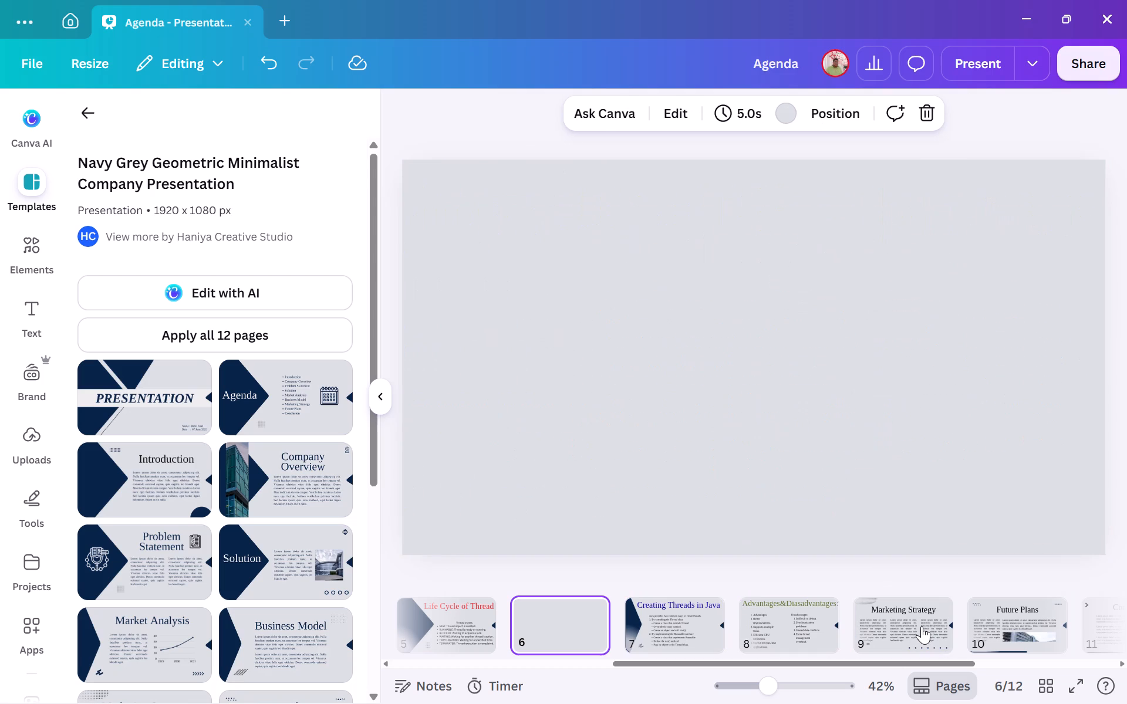
key("Left")
key("Left")
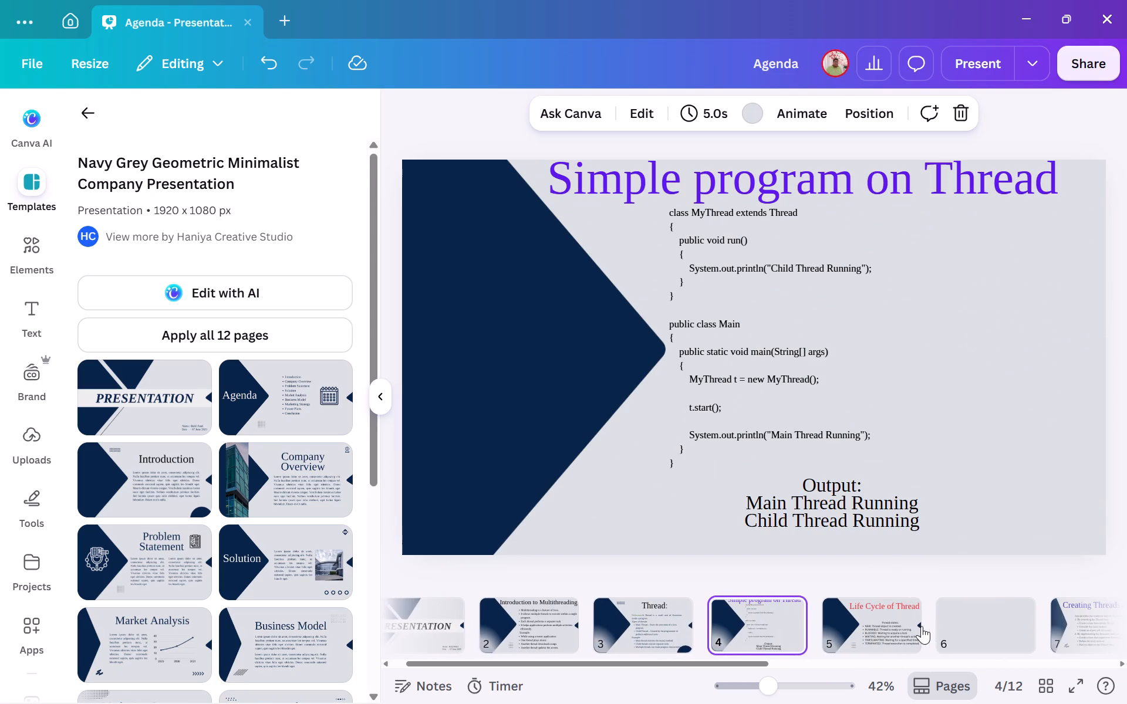
key("Left")
key("Left")
key("Left")
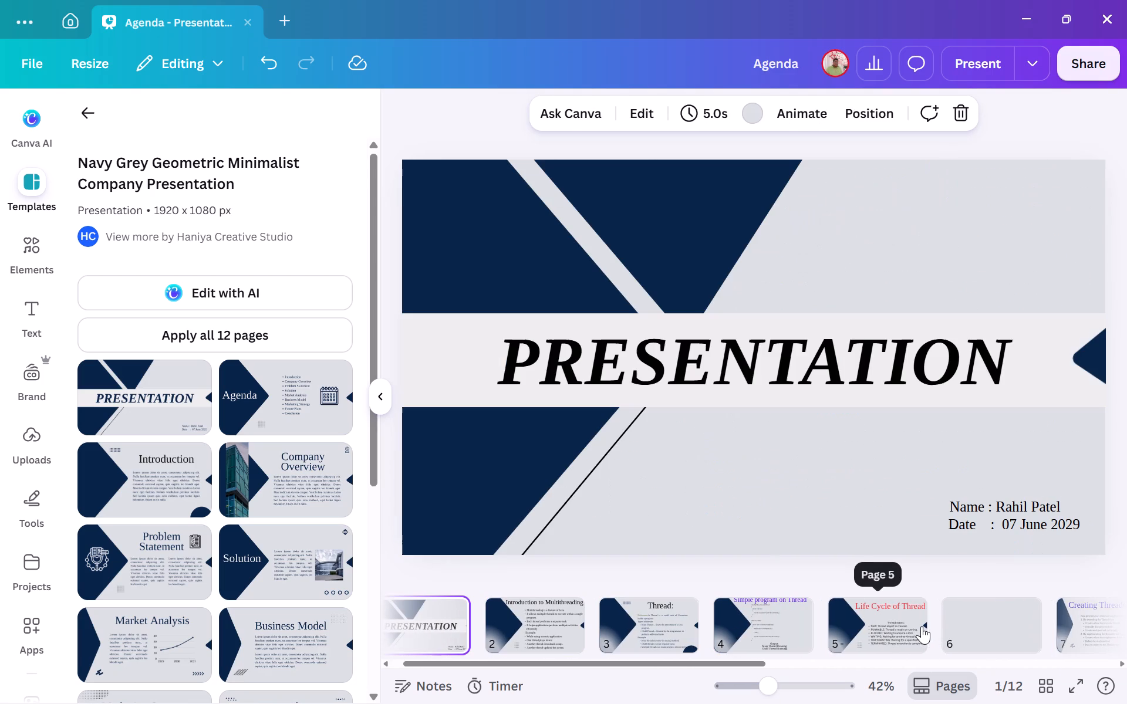
key("Right")
key("Right")
key("Right")
key("Right")
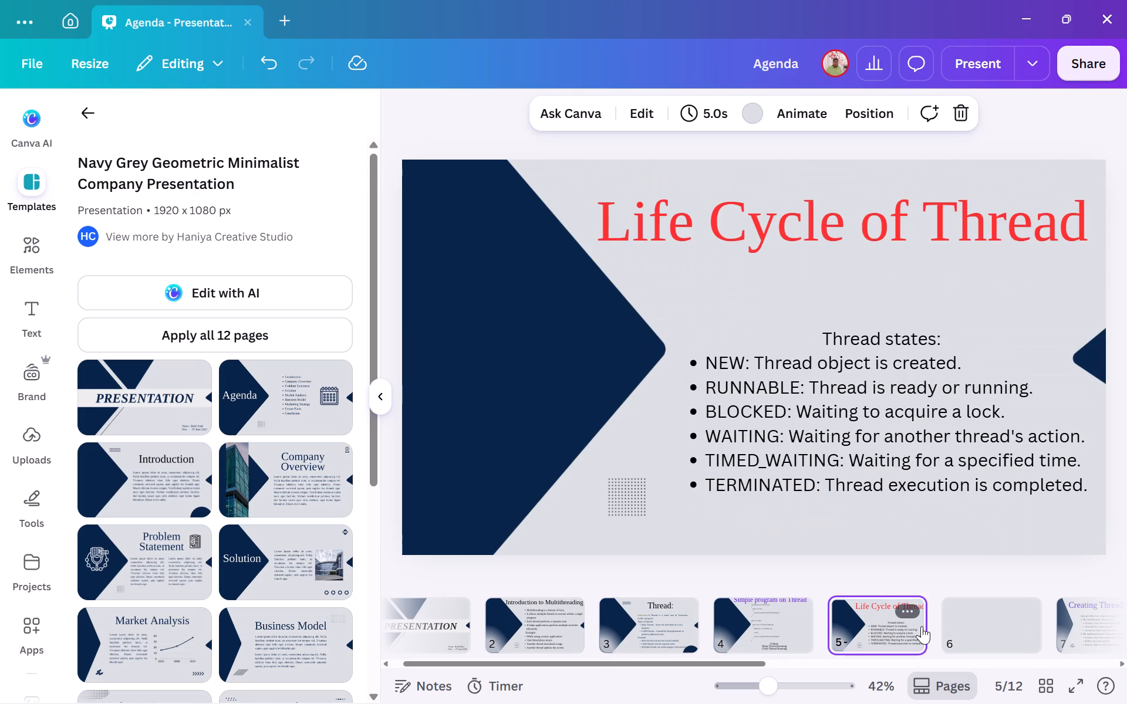
key("Right")
key("Right")
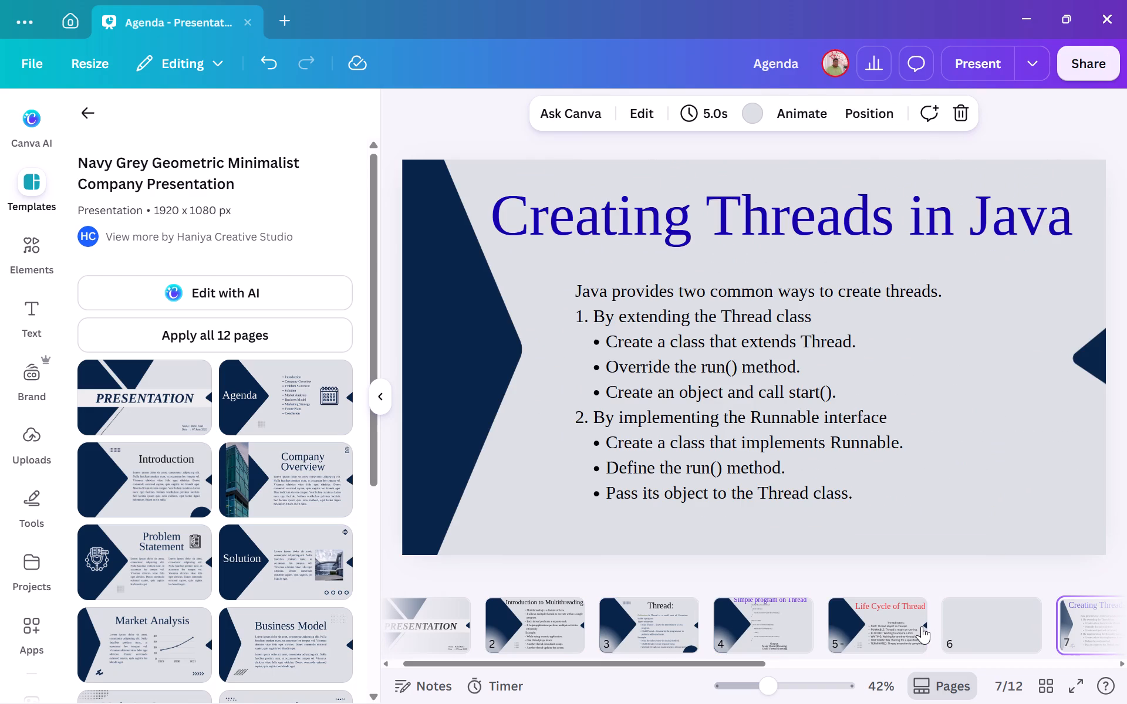
Delete the blank page 6 between Life Cycle of Thread and Creating Threads in Java.
key("Left")
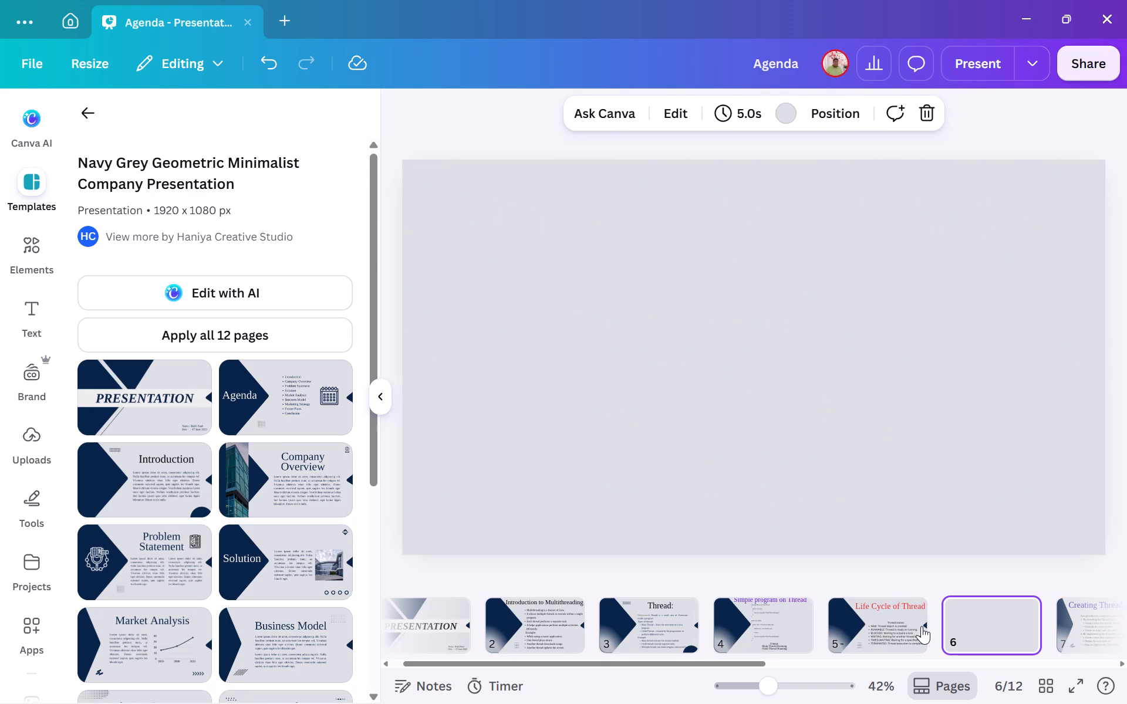
key("Delete")
Go to the Marketing Strategy page that follows the advantages and disadvantages page.
key("Right")
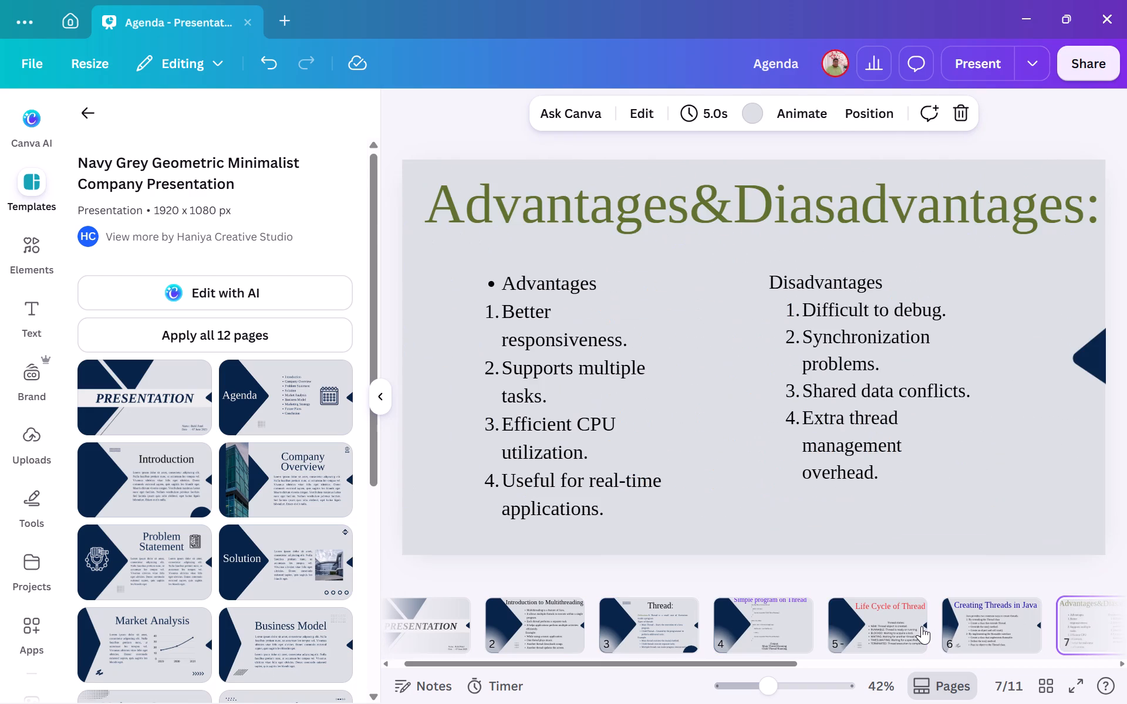
key("Right")
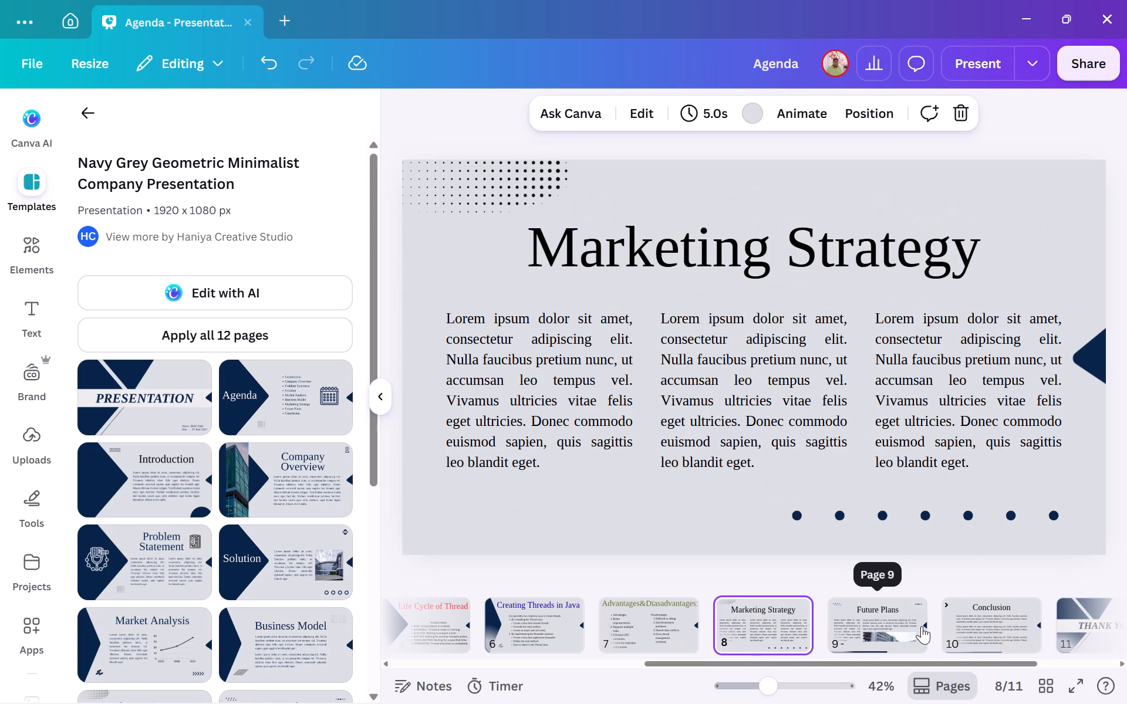
key("Left")
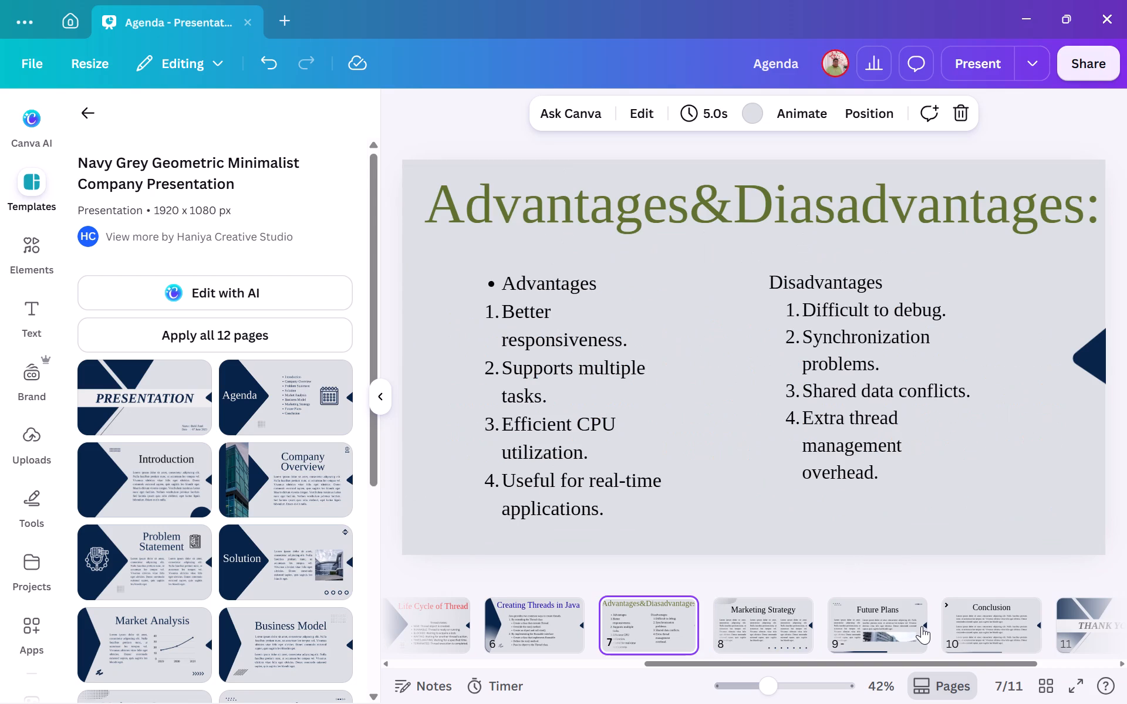
key("Right")
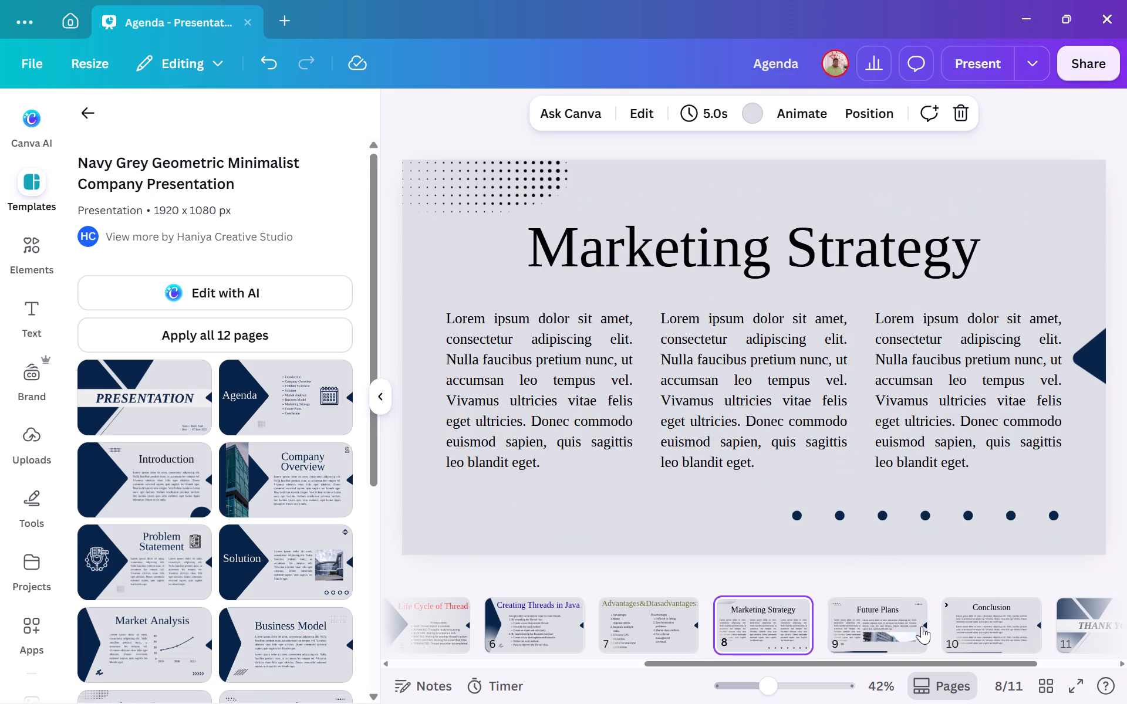
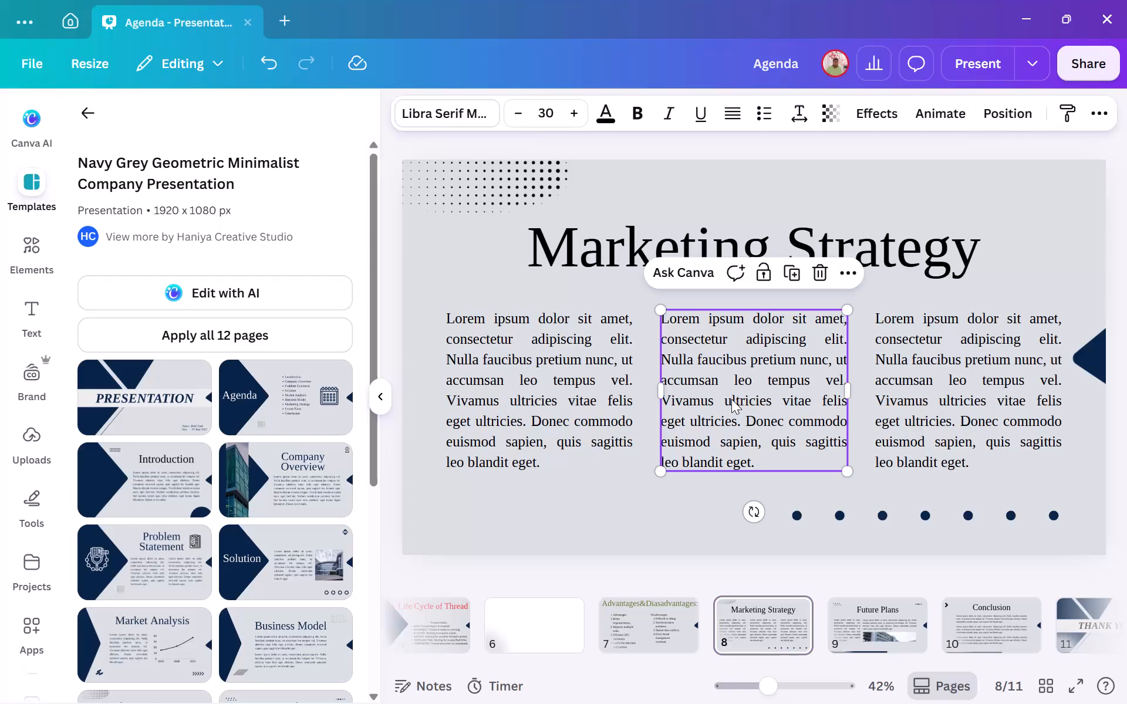
Delete the middle and right-hand placeholder text columns from the Marketing Strategy page.
left_click(824, 268)
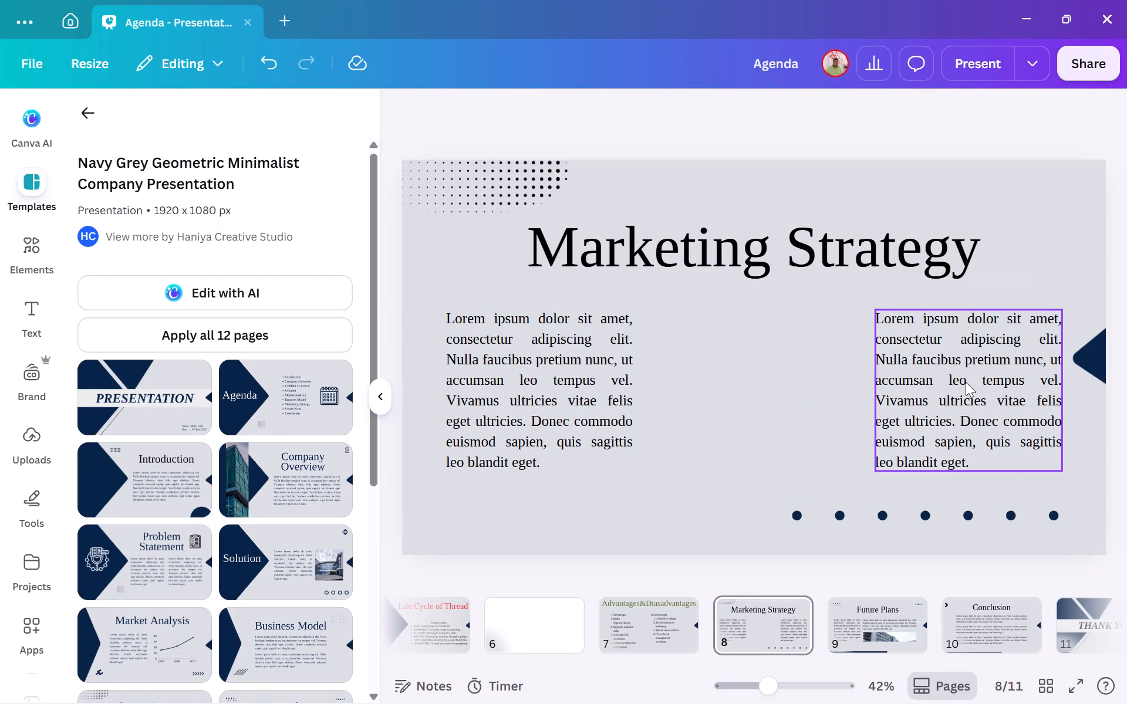
left_click(966, 382)
left_click(1037, 265)
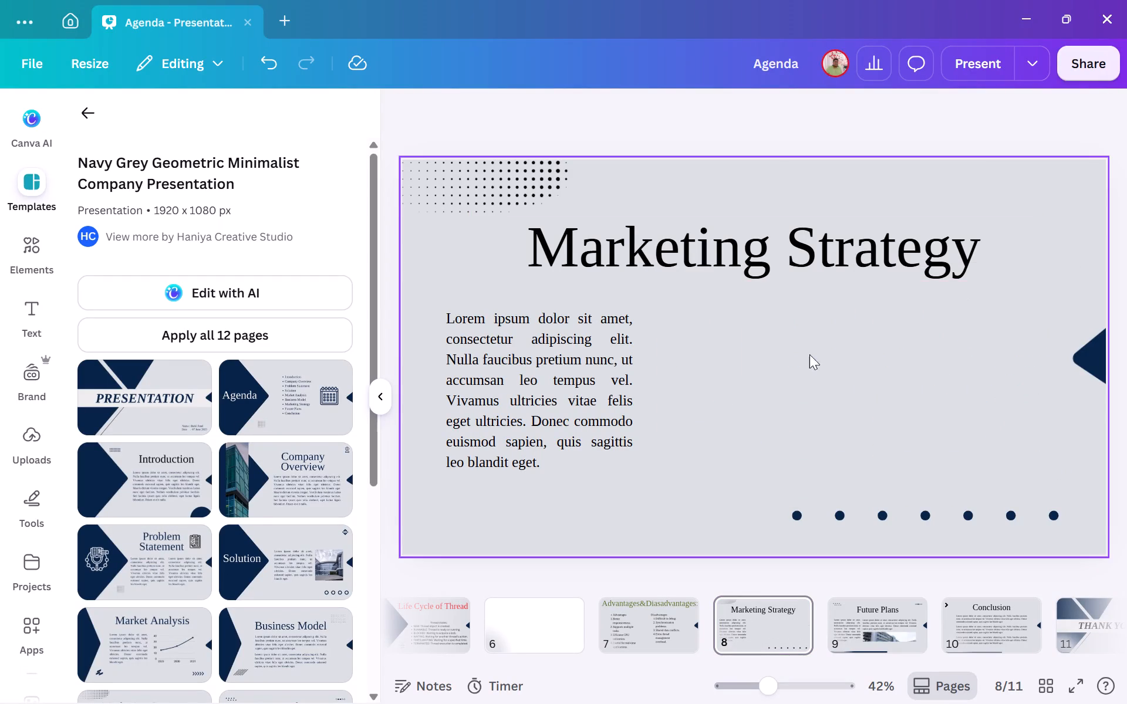
Clear all the Lorem ipsum text from the remaining column on the Marketing Strategy page, keeping its text box.
left_click(610, 381)
left_click(610, 381)
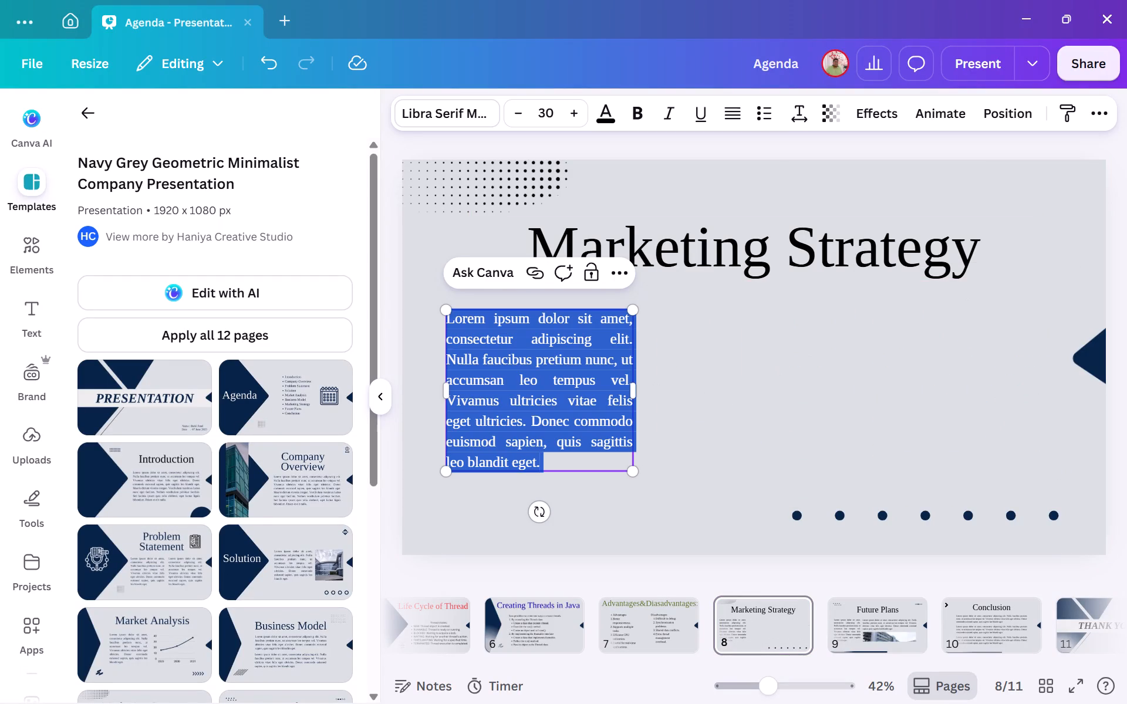
left_click(610, 381)
key("BackSpace")
triple_click(610, 381)
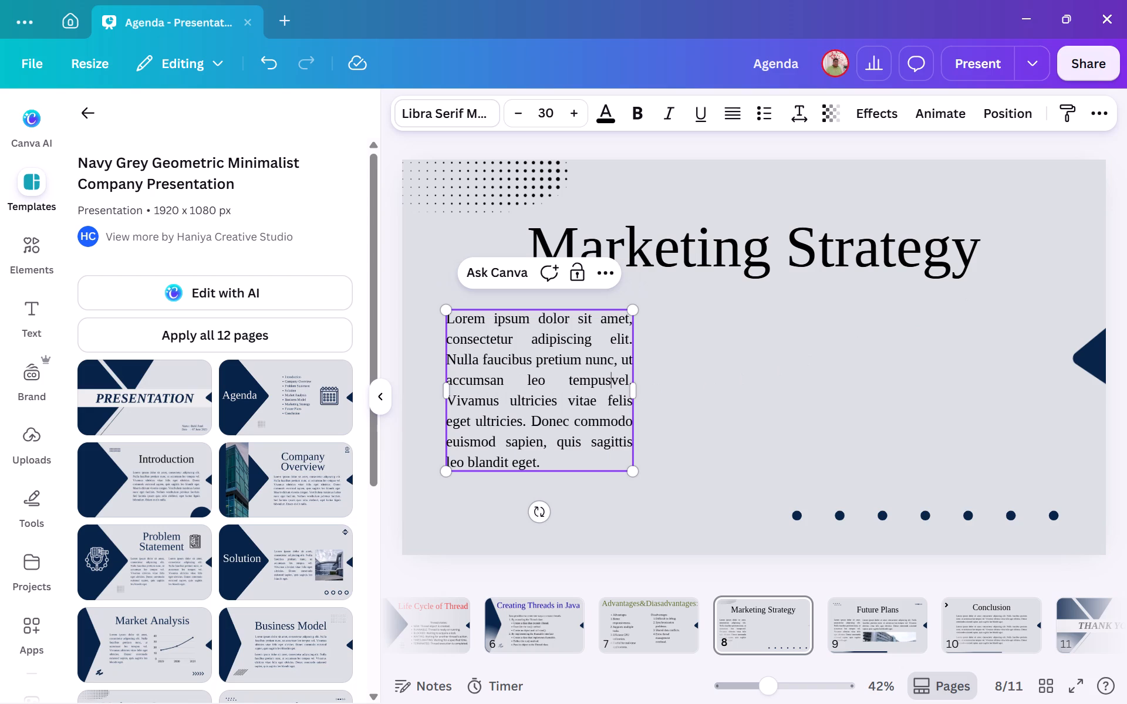
key("BackSpace")
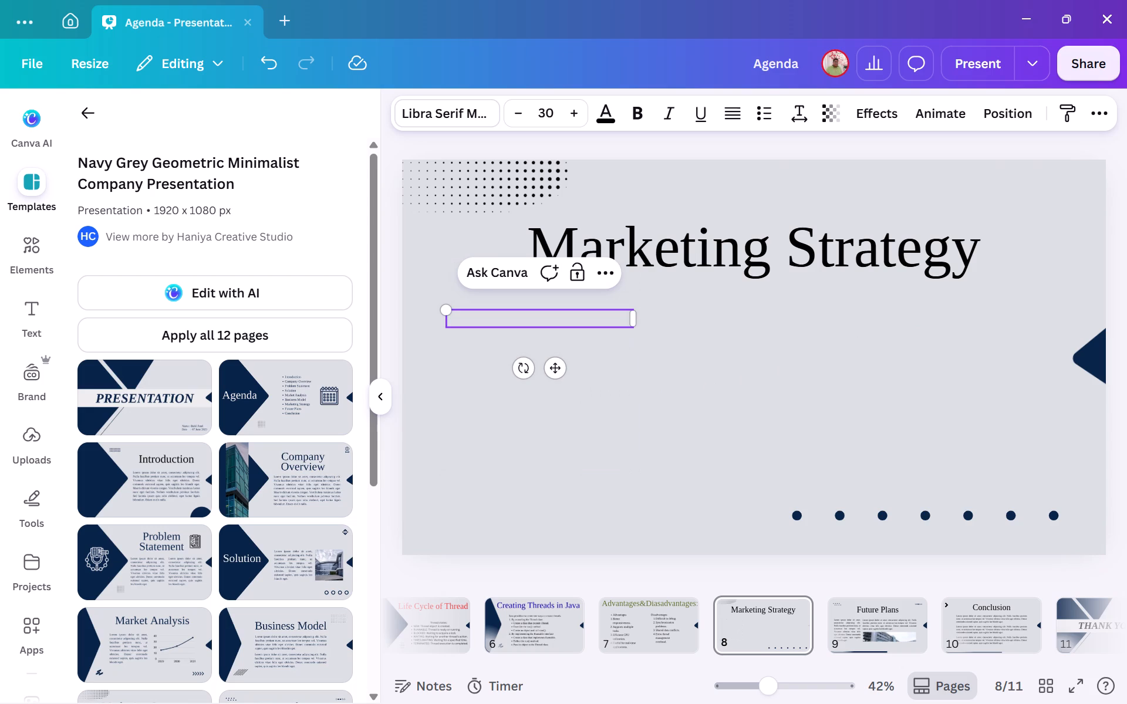
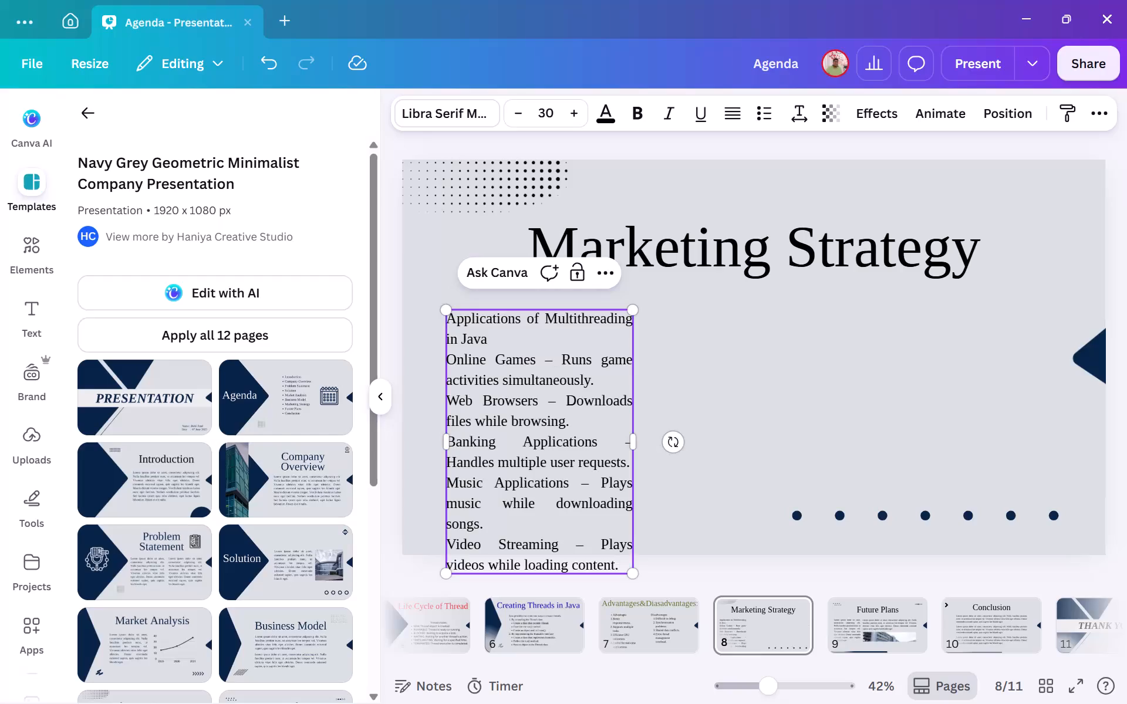
Widen the Applications of Multithreading in Java text box on the Marketing Strategy page to about 960 px.
left_click_drag(635, 442, 801, 445)
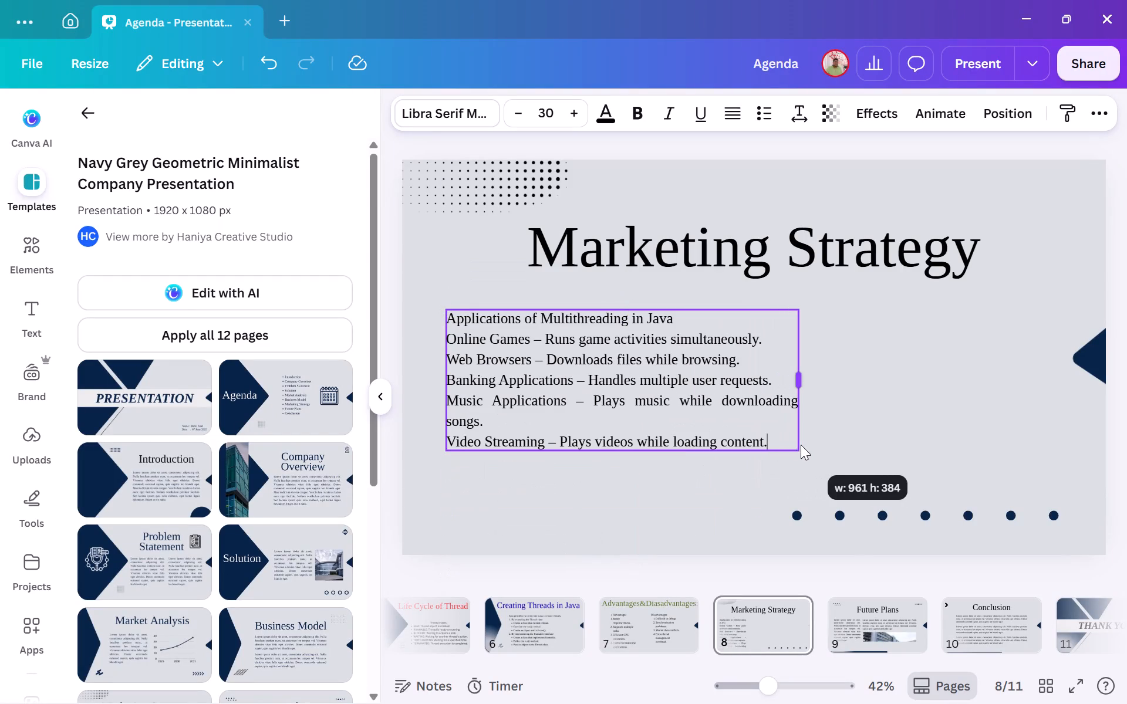
left_click_drag(801, 445, 804, 445)
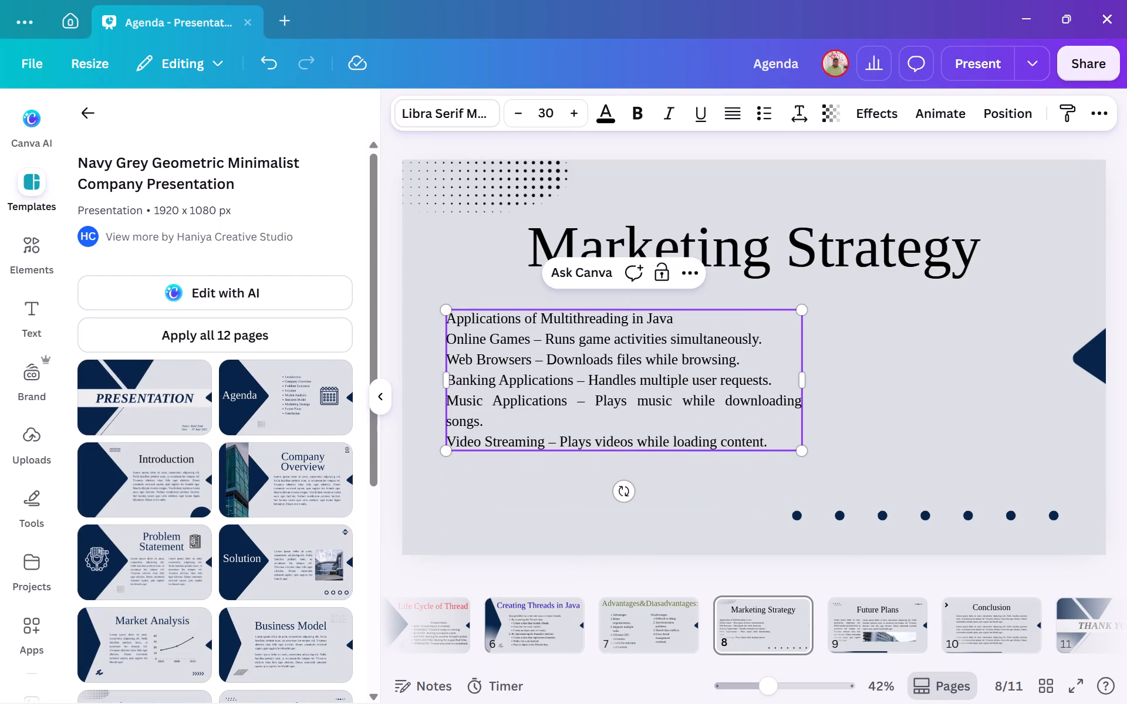
Place the text cursor at the start of the "Online Games" line in the multithreading applications text.
left_click(454, 318)
key("Left")
key("Down")
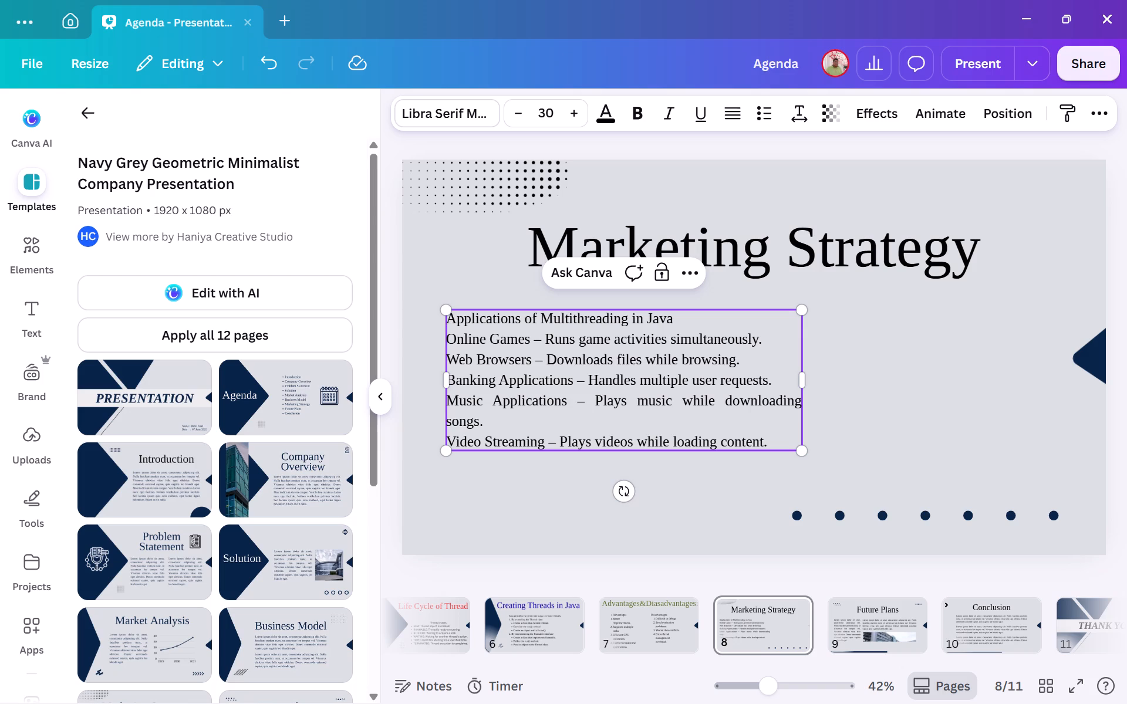
Turn the Online Games and Web Browsers lines of the Marketing Strategy page's body text into bullet points.
left_click(471, 345)
key("Left")
key("Left")
key("Left")
key("Left")
left_click(757, 103)
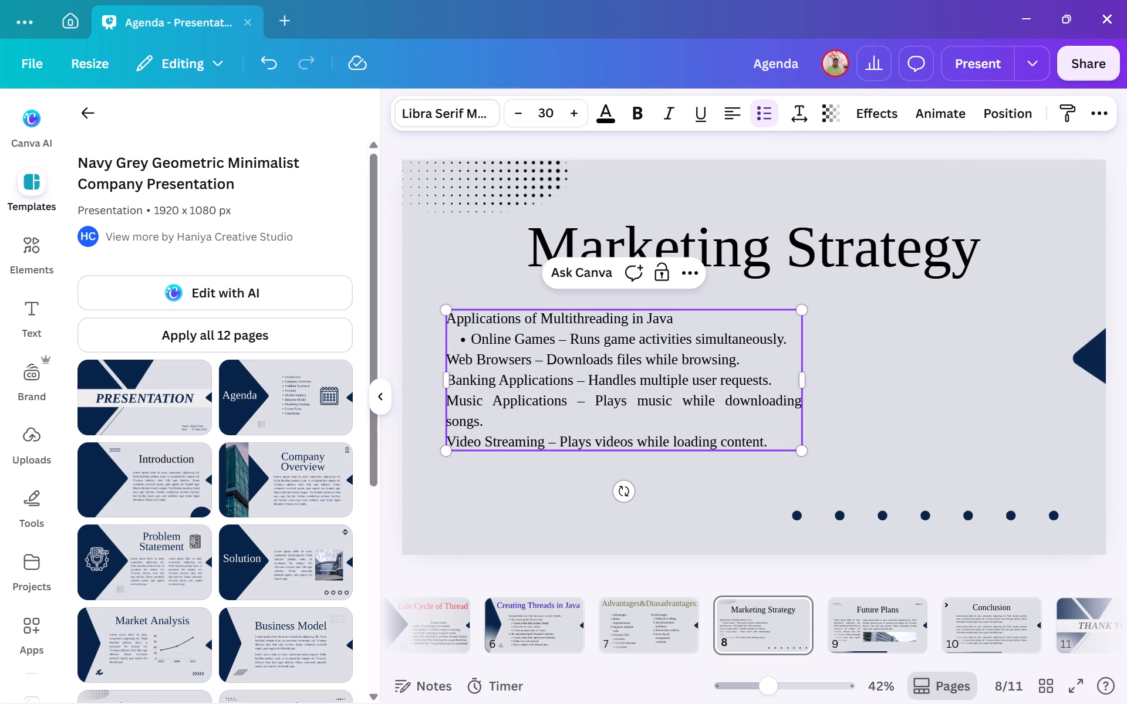
left_click(464, 365)
key("Left")
key("Left")
left_click(777, 113)
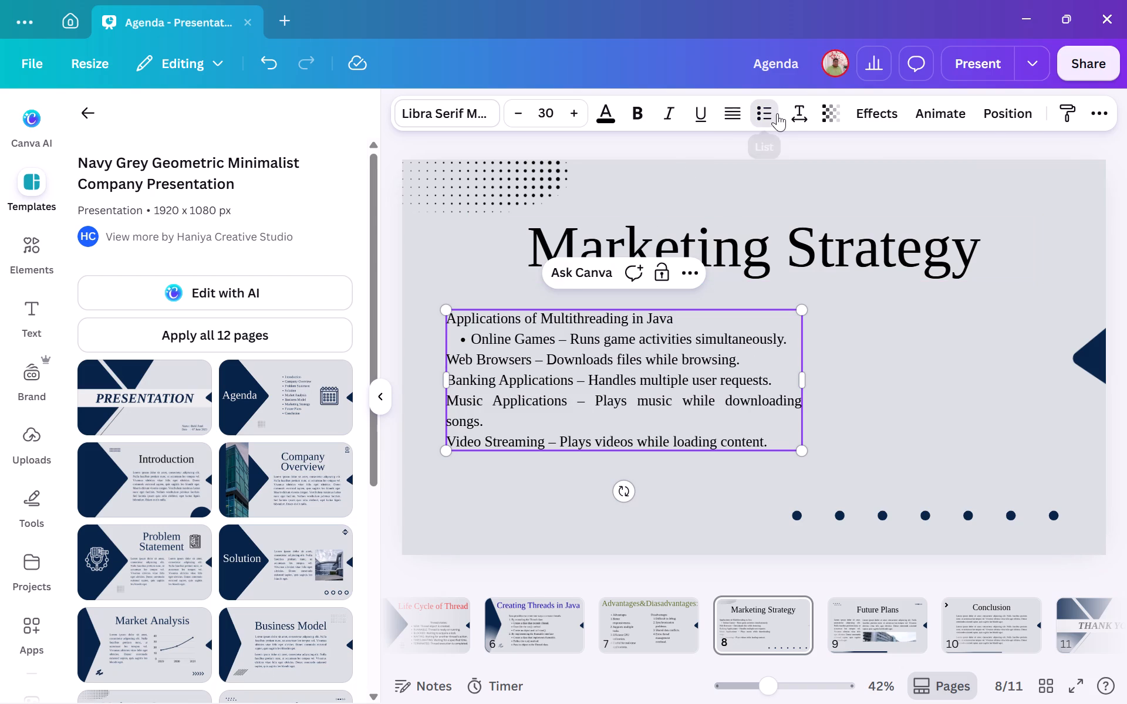
Turn the Banking Applications and Music Applications lines into bullet points as well.
left_click(488, 381)
key("Left")
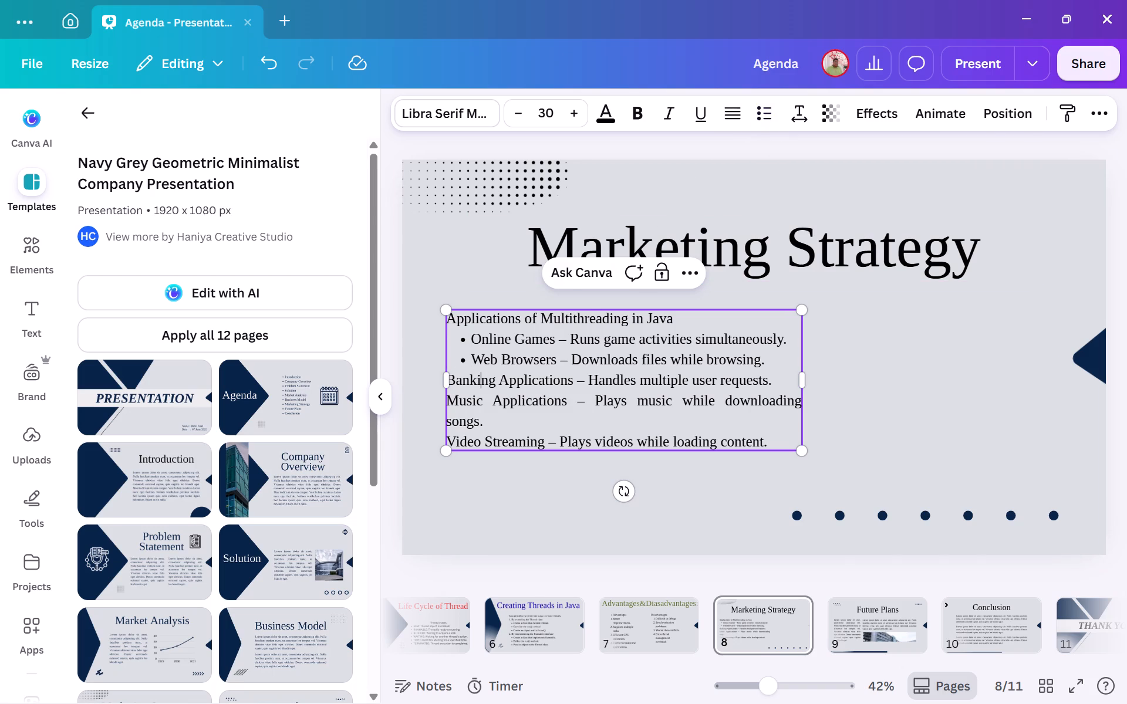
key("Left")
key("Left")
key("Left")
key("Left")
key("Left")
left_click(761, 113)
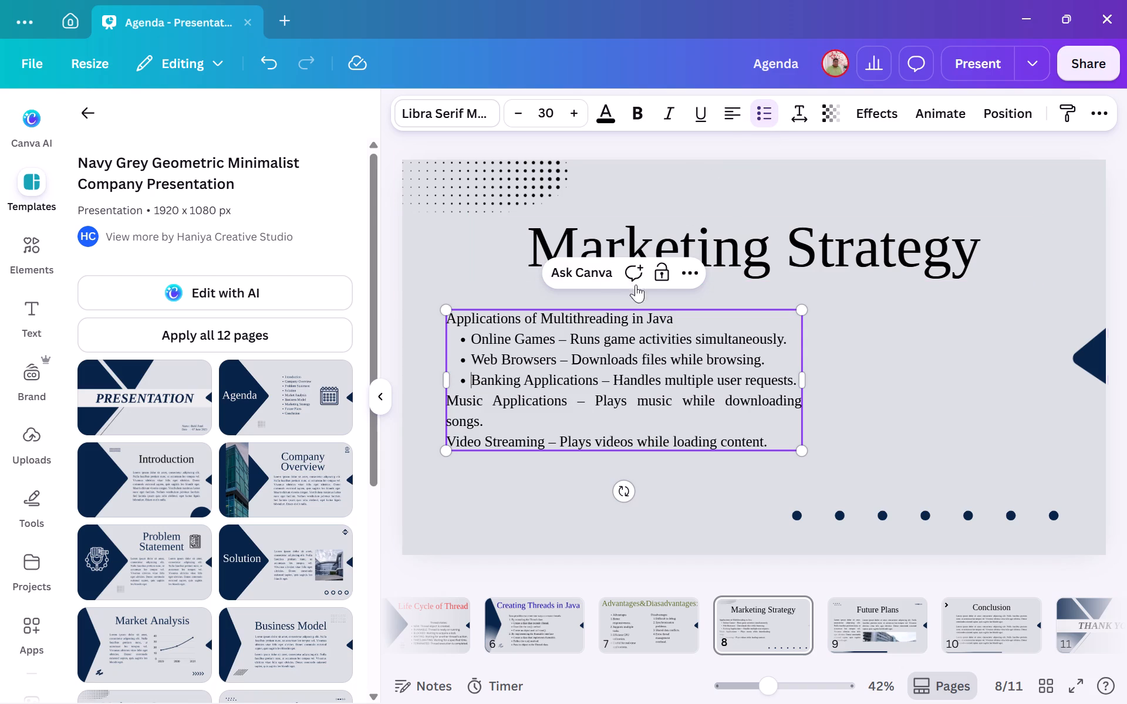
left_click(473, 406)
key("Left")
key("Left")
key("Left")
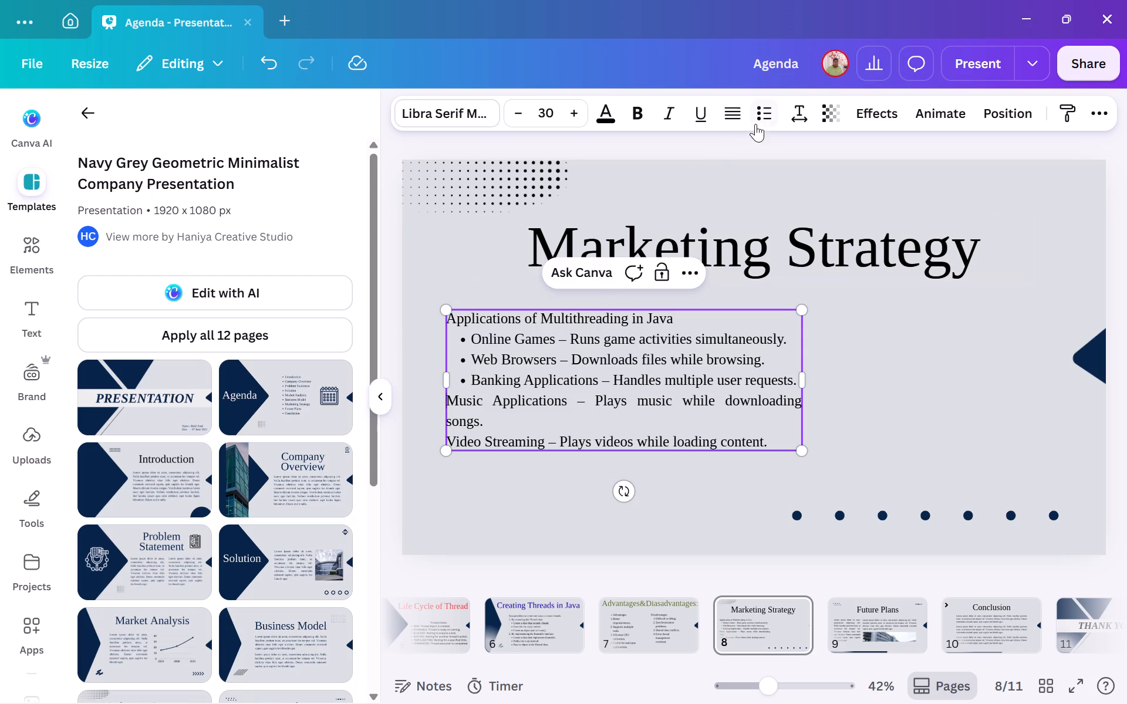
left_click(758, 121)
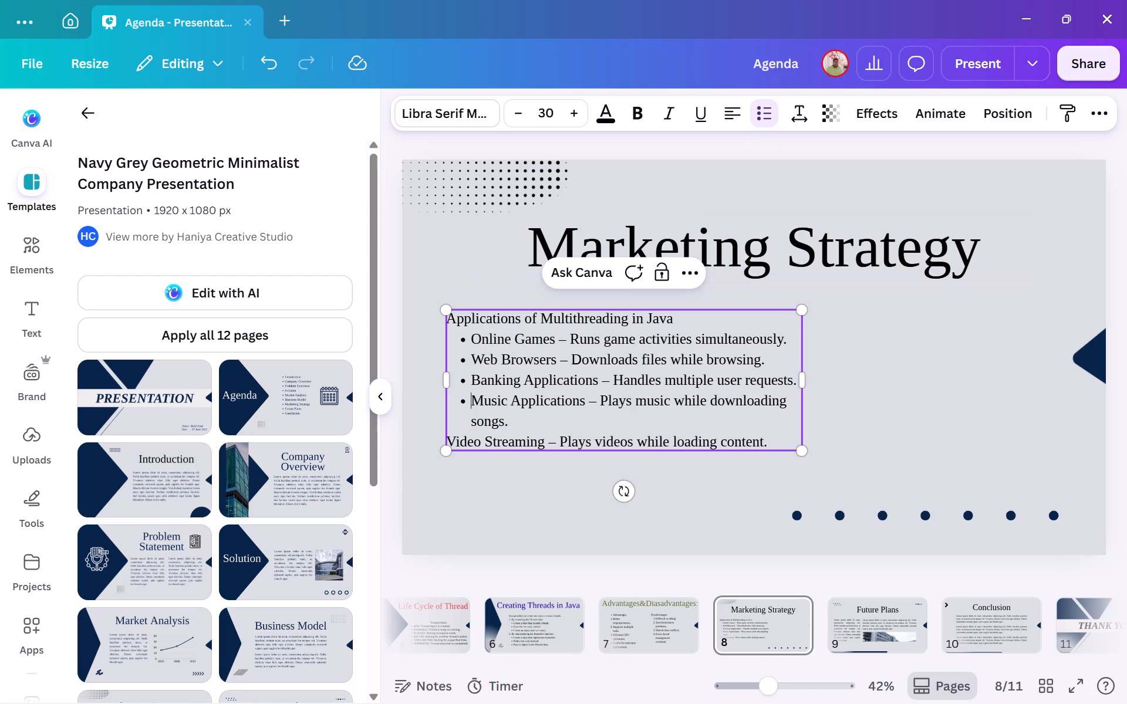
Make the Video Streaming line the last bullet point of the applications list.
left_click(476, 449)
key("Left")
key("Left")
key("Left")
key("Left")
left_click(765, 125)
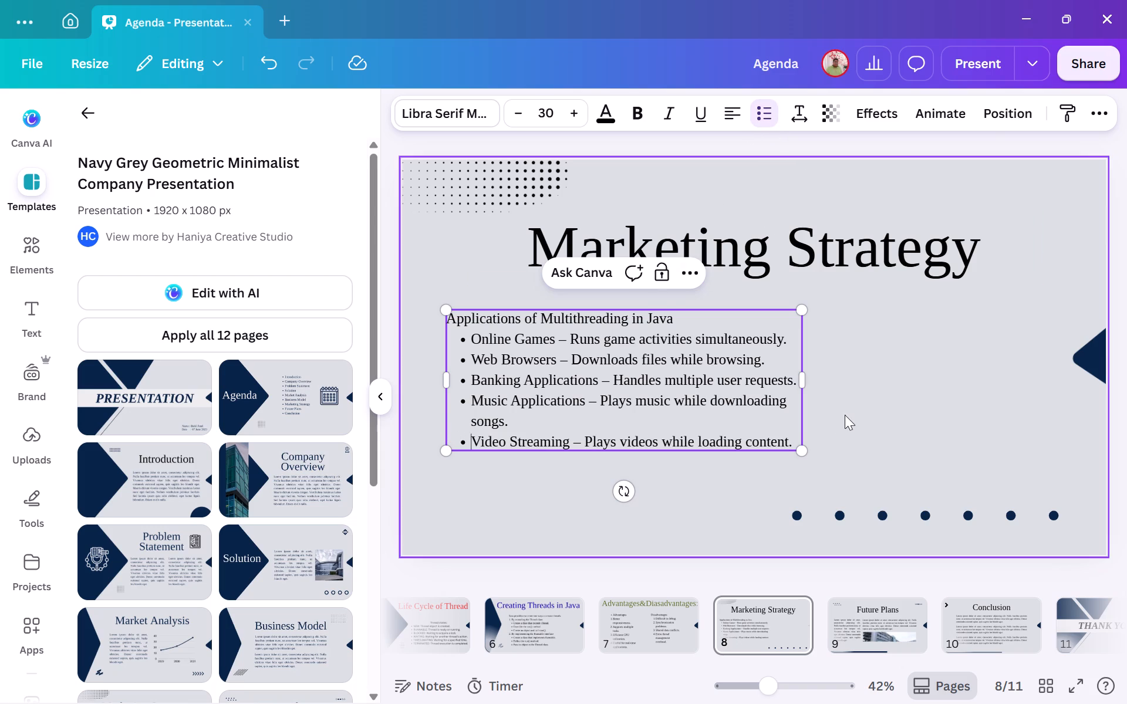
left_click(845, 415)
Set the applications text to size 33 and widen its box towards the navy arrow so each bullet fits on one line.
left_click(748, 420)
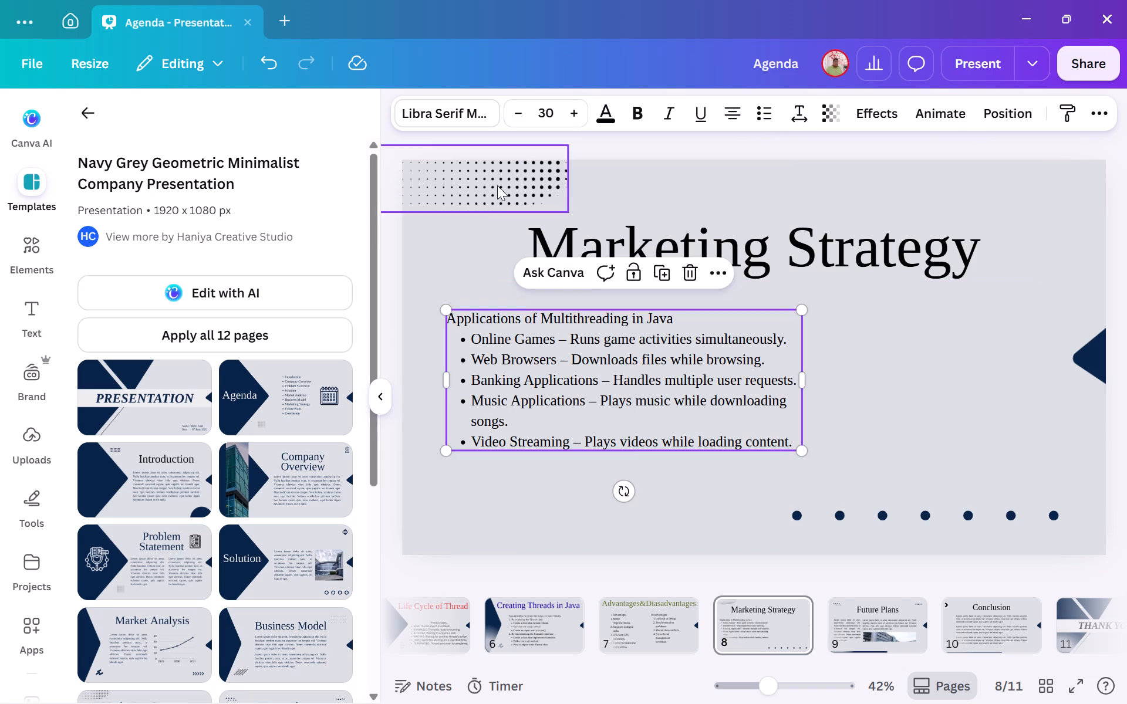
triple_click(573, 115)
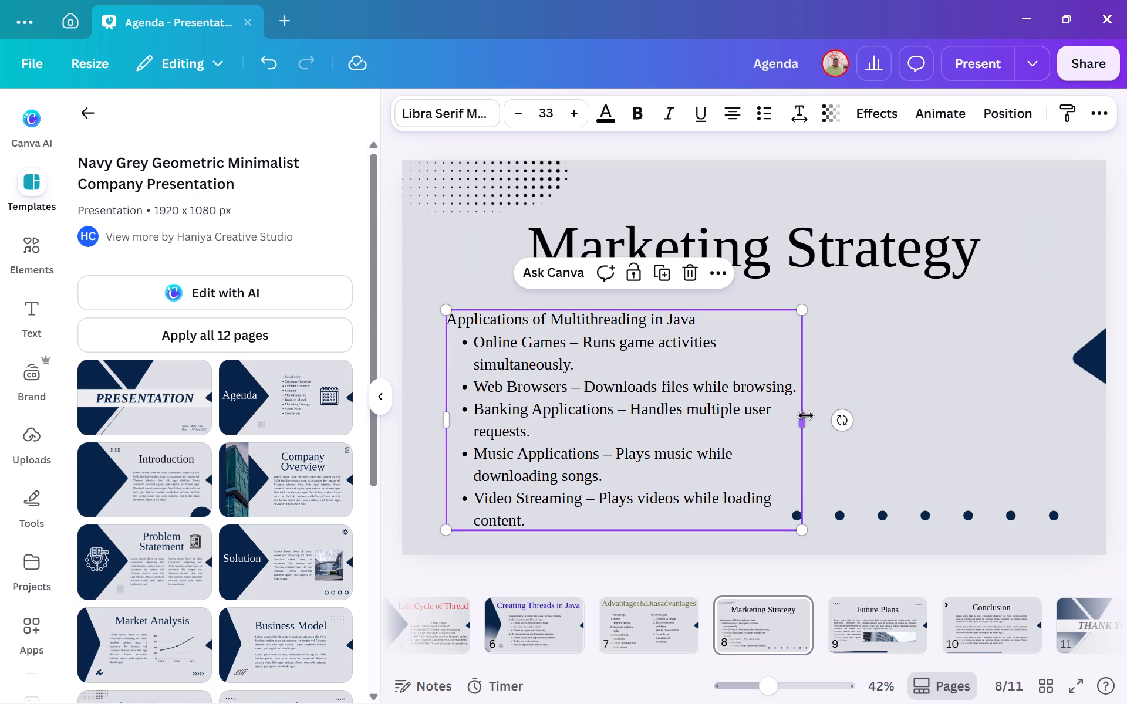
left_click_drag(807, 415, 967, 445)
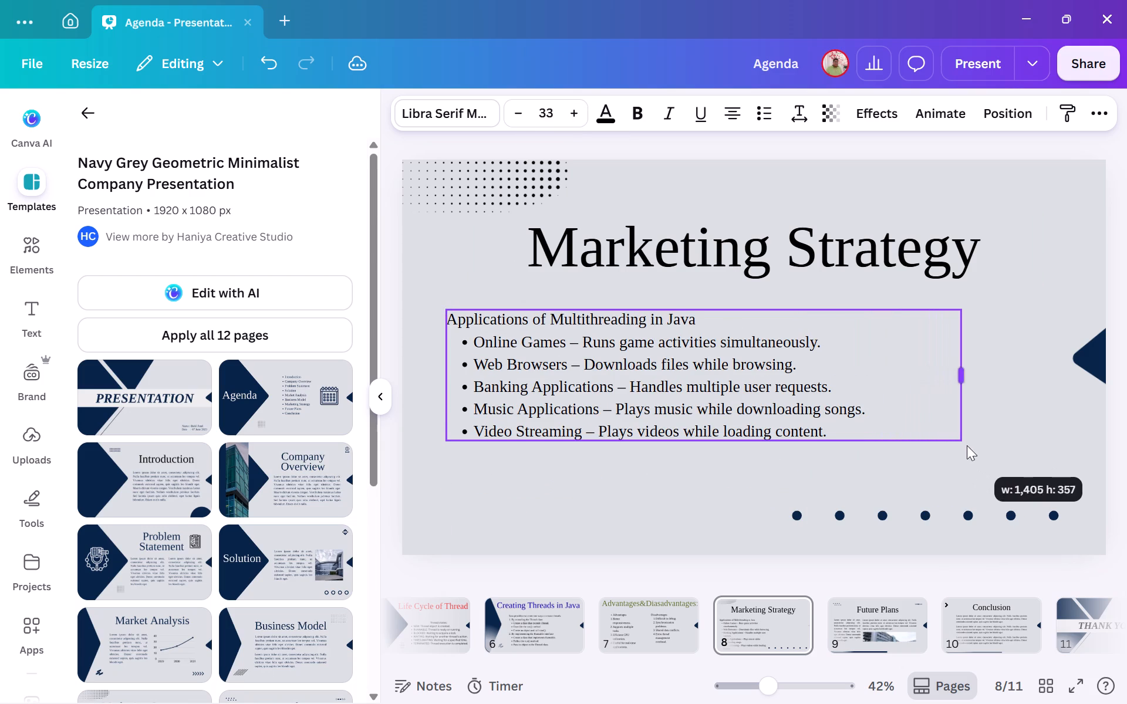
left_click_drag(967, 445, 1021, 451)
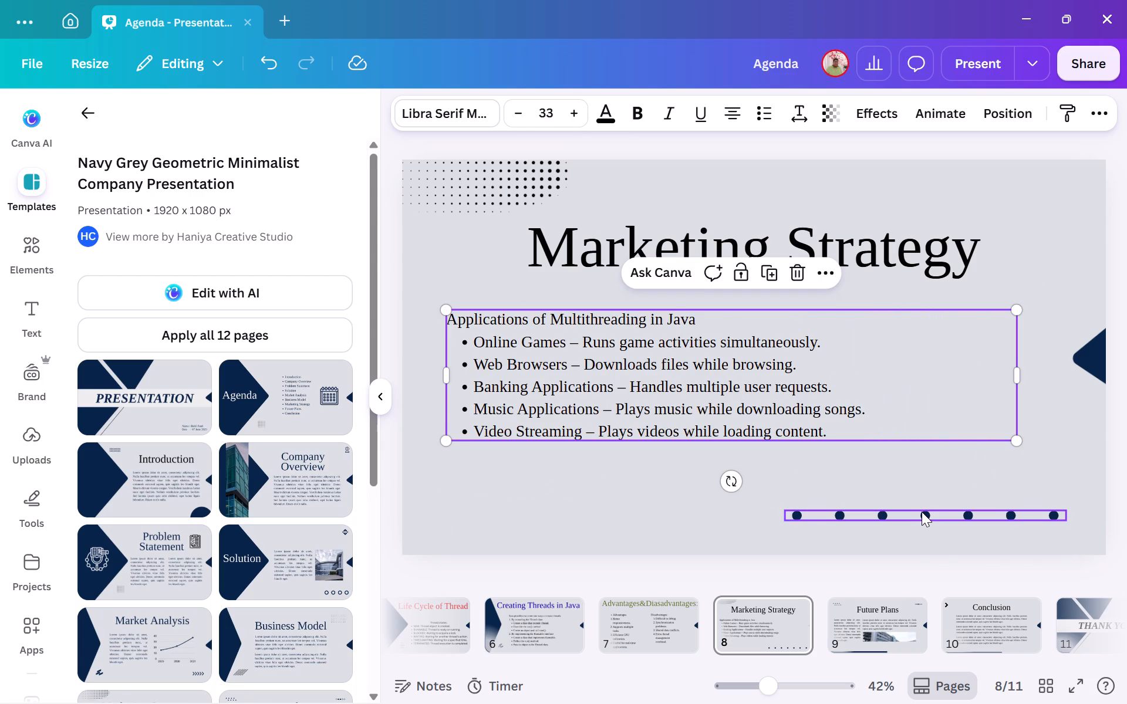
Delete the row of navy dots below the applications text.
left_click(922, 512)
left_click(991, 472)
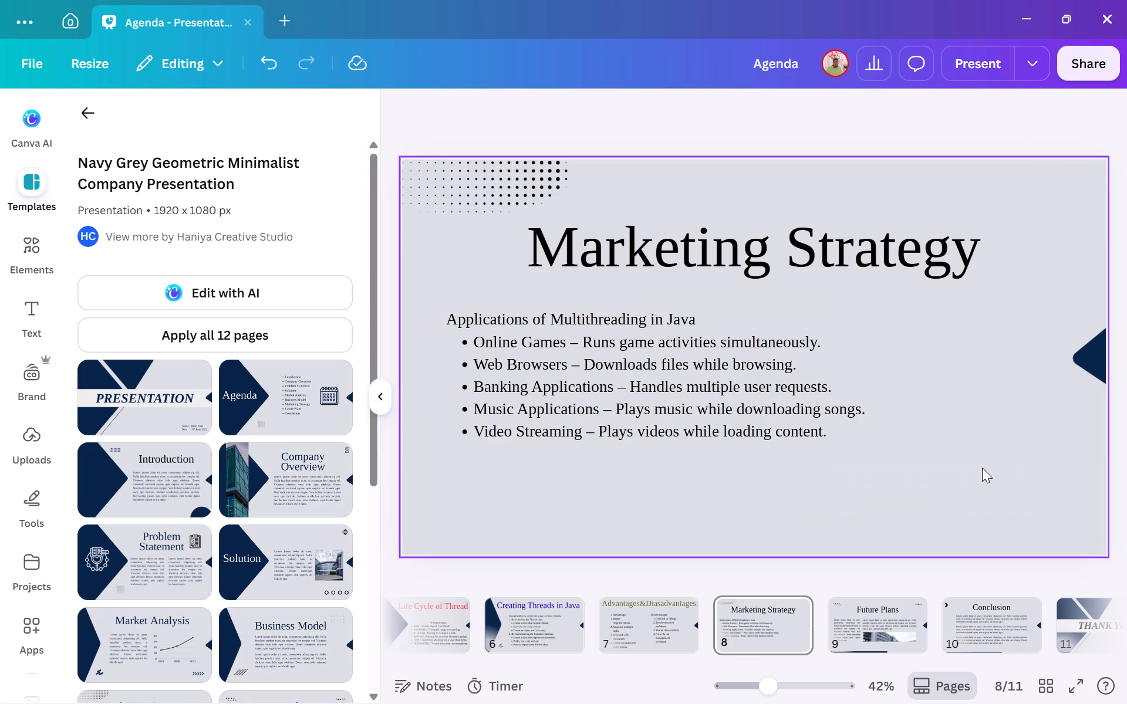
Enlarge the applications text box further, bringing its text to about size 37.6.
left_click(838, 406)
left_click_drag(1016, 438, 1037, 516)
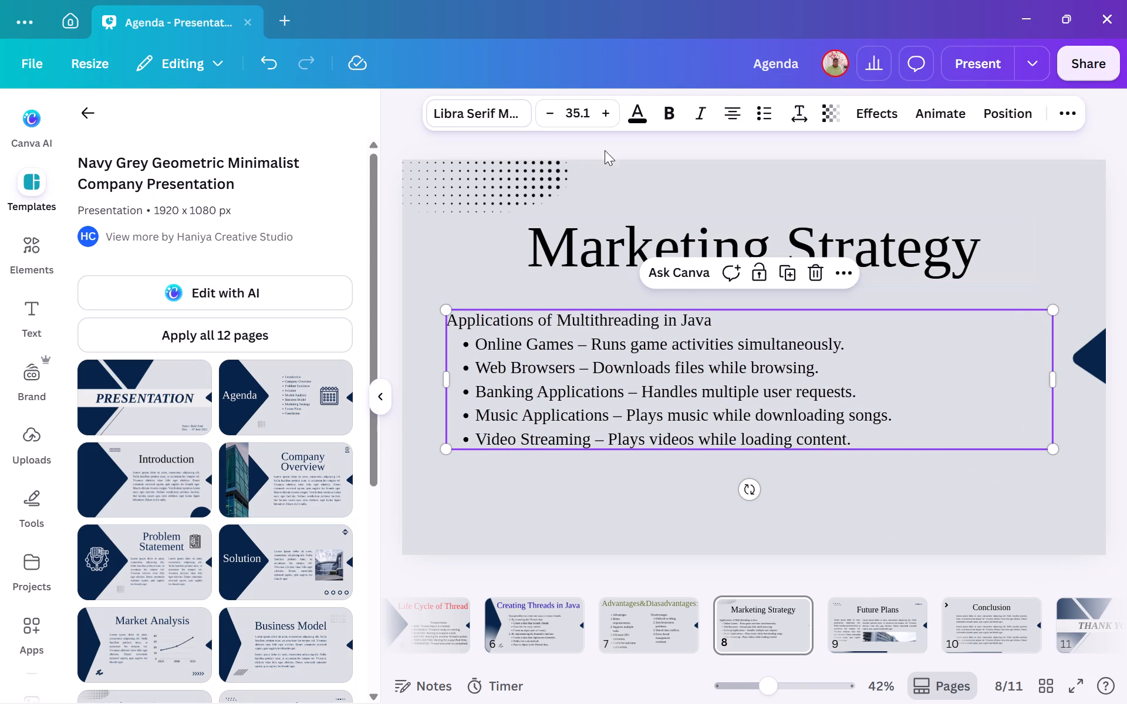
left_click(605, 120)
left_click(605, 120)
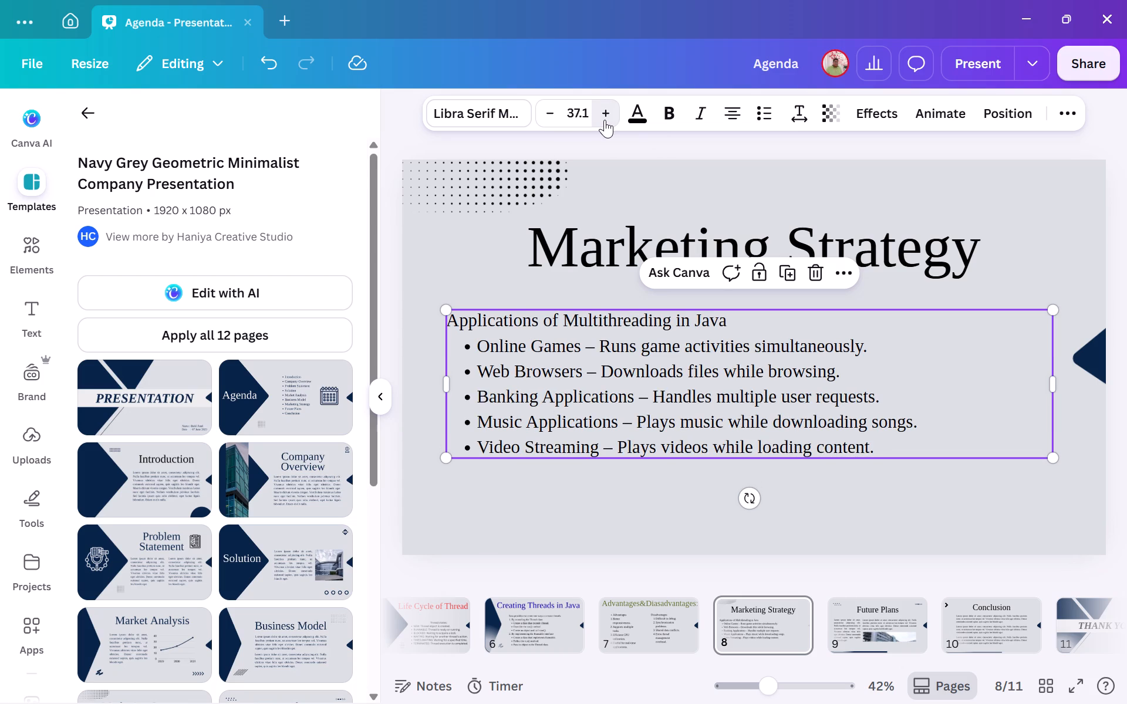
left_click_drag(445, 456, 446, 489)
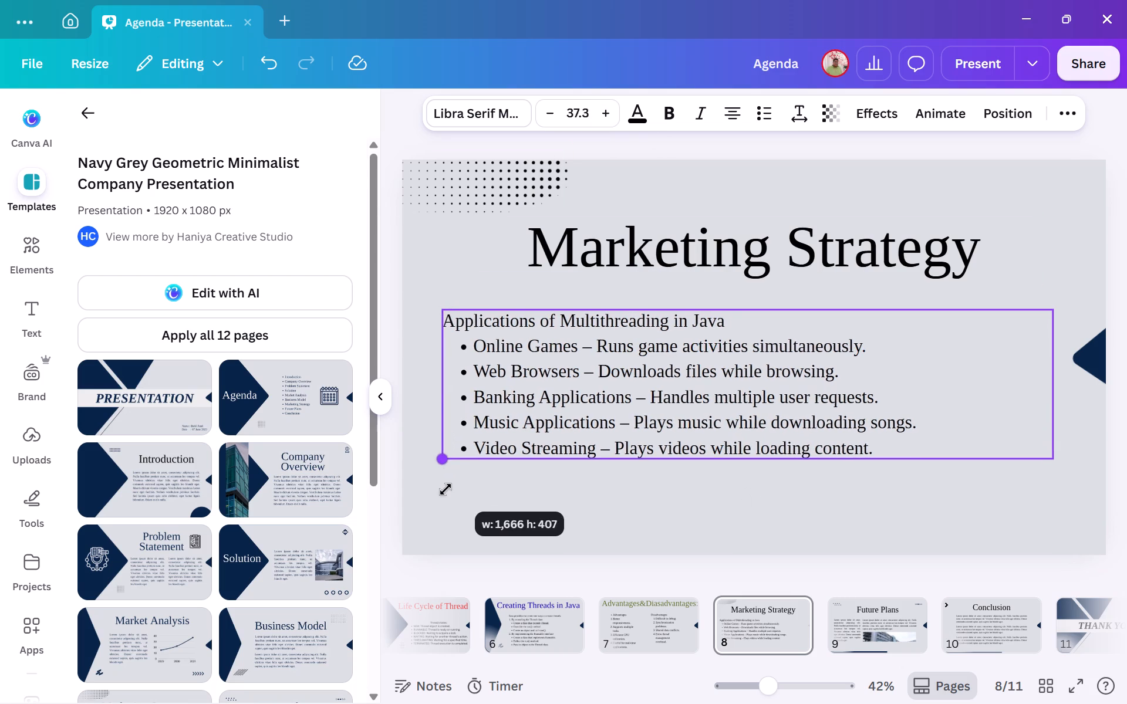
left_click_drag(446, 489, 446, 492)
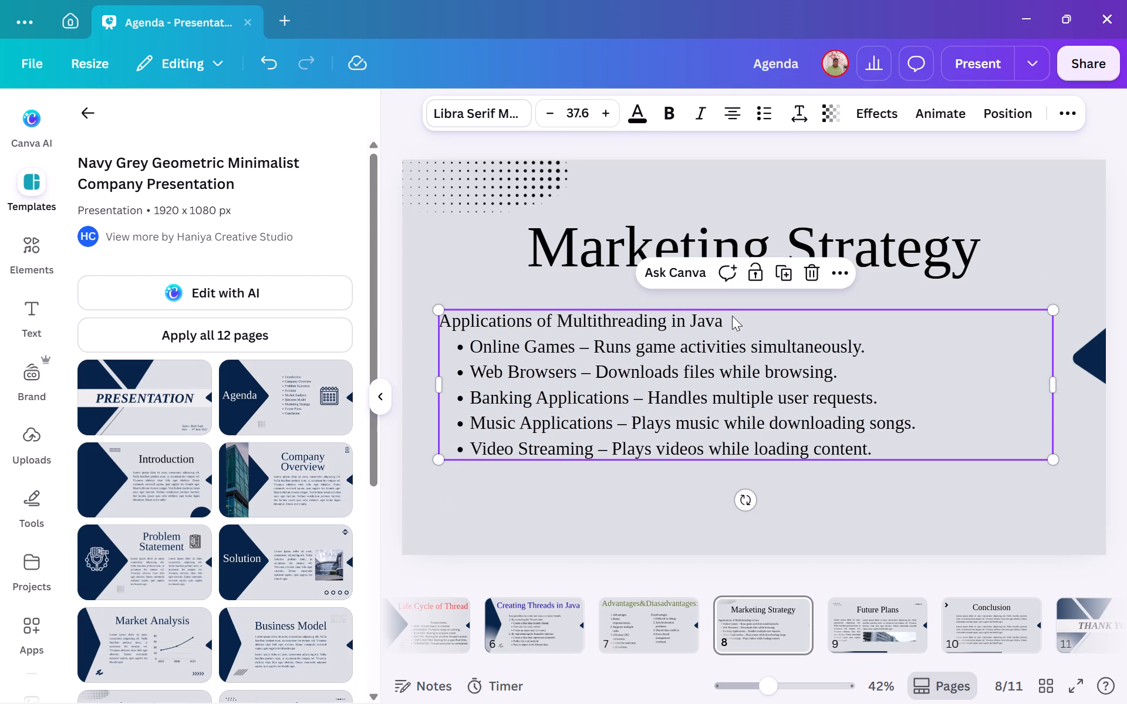
Add a colon after the "Applications of Multithreading in Java" line.
left_click(733, 316)
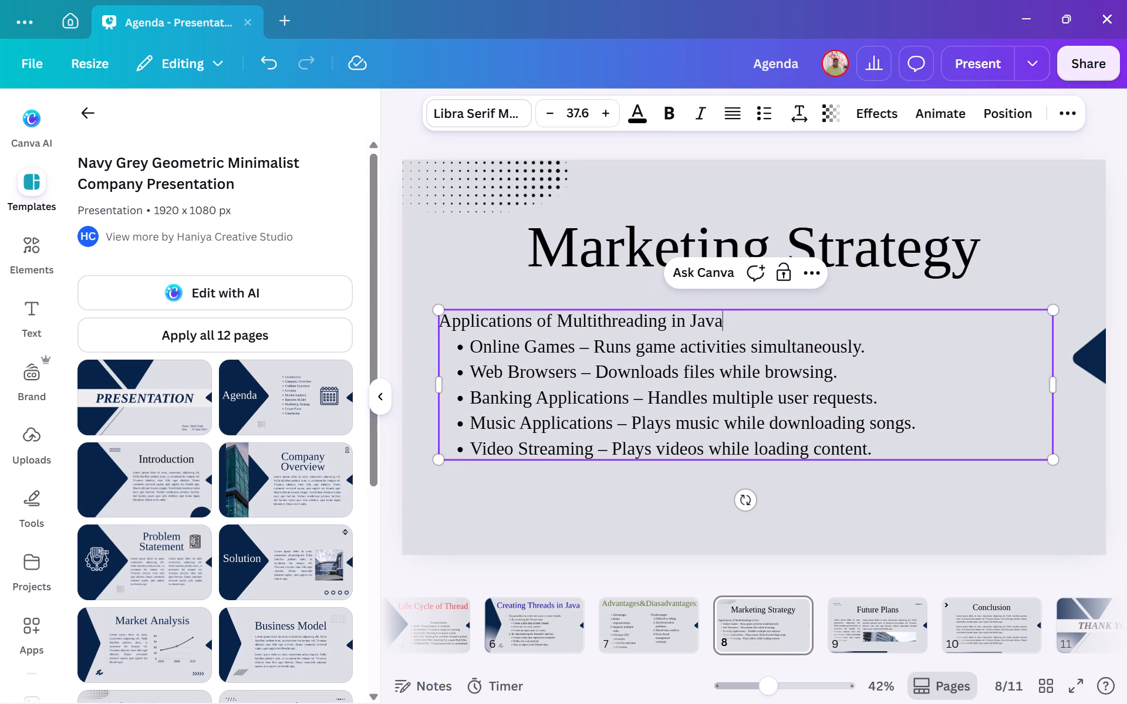
key("shift+colon")
Replace the "Marketing Strategy" title with "Applications:".
left_click(891, 235)
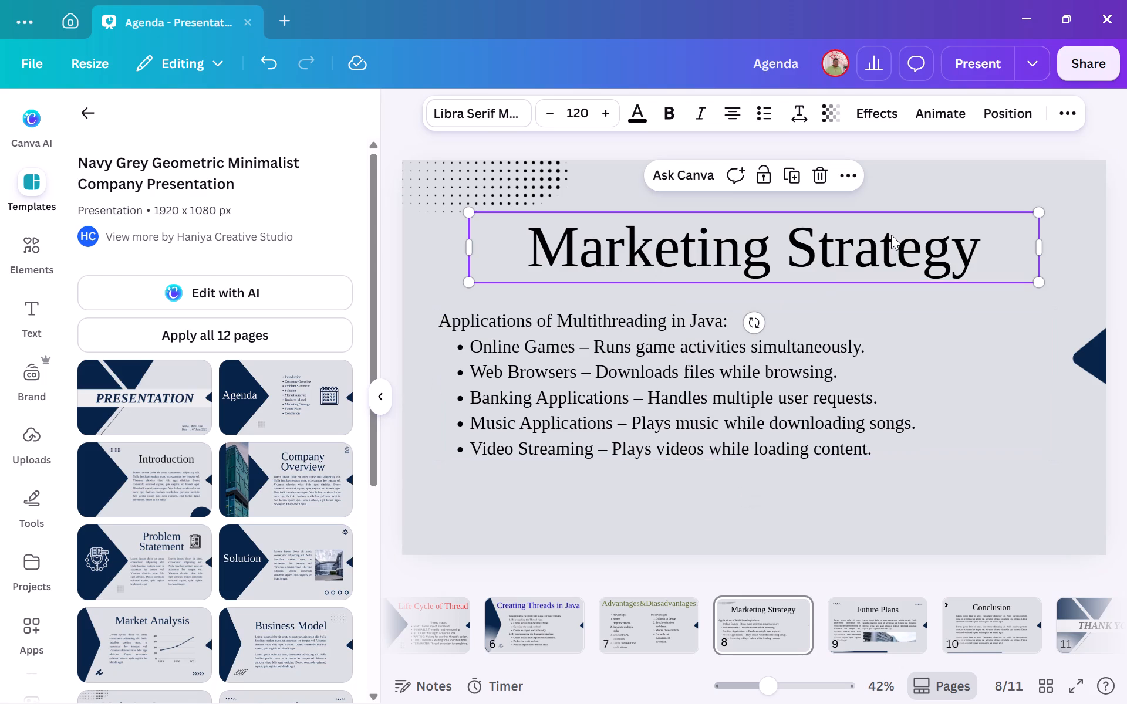
left_click(992, 252)
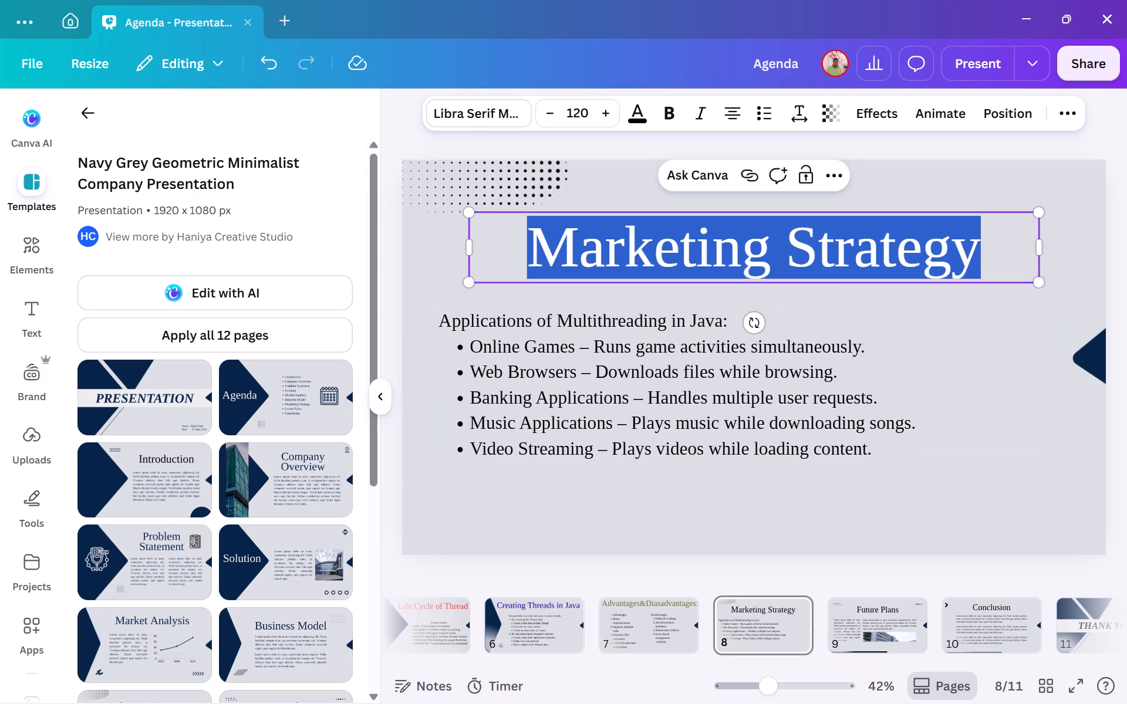
key("BackSpace")
key("shift+a")
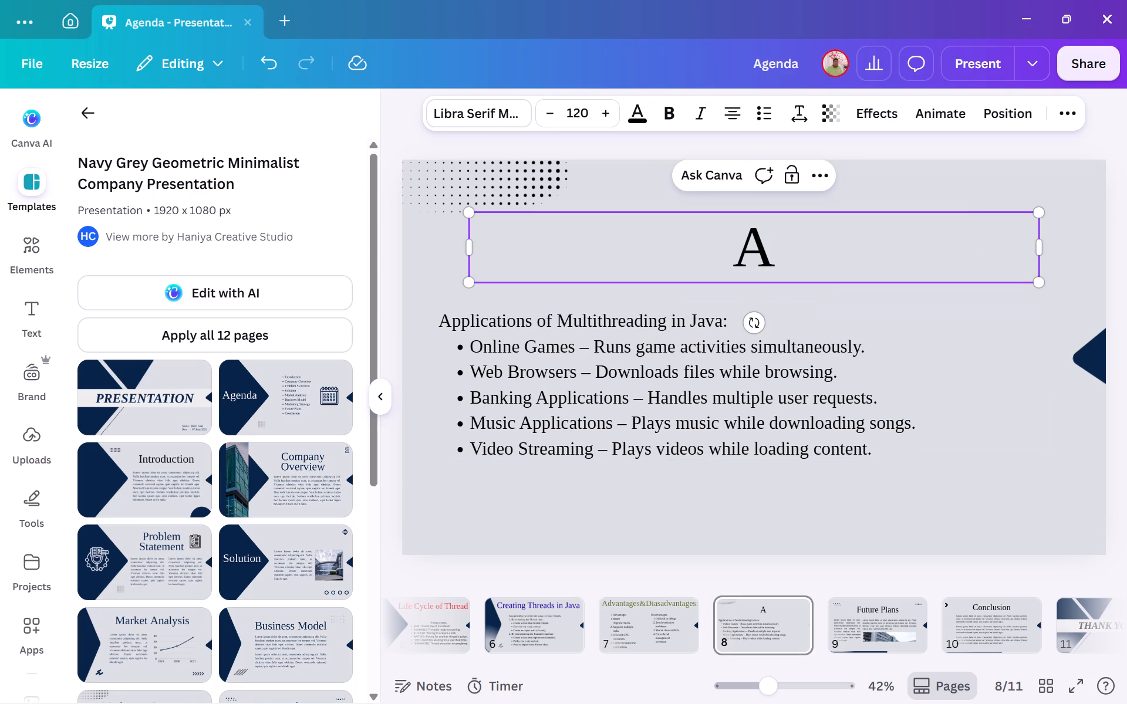
type("pp")
type("lications:")
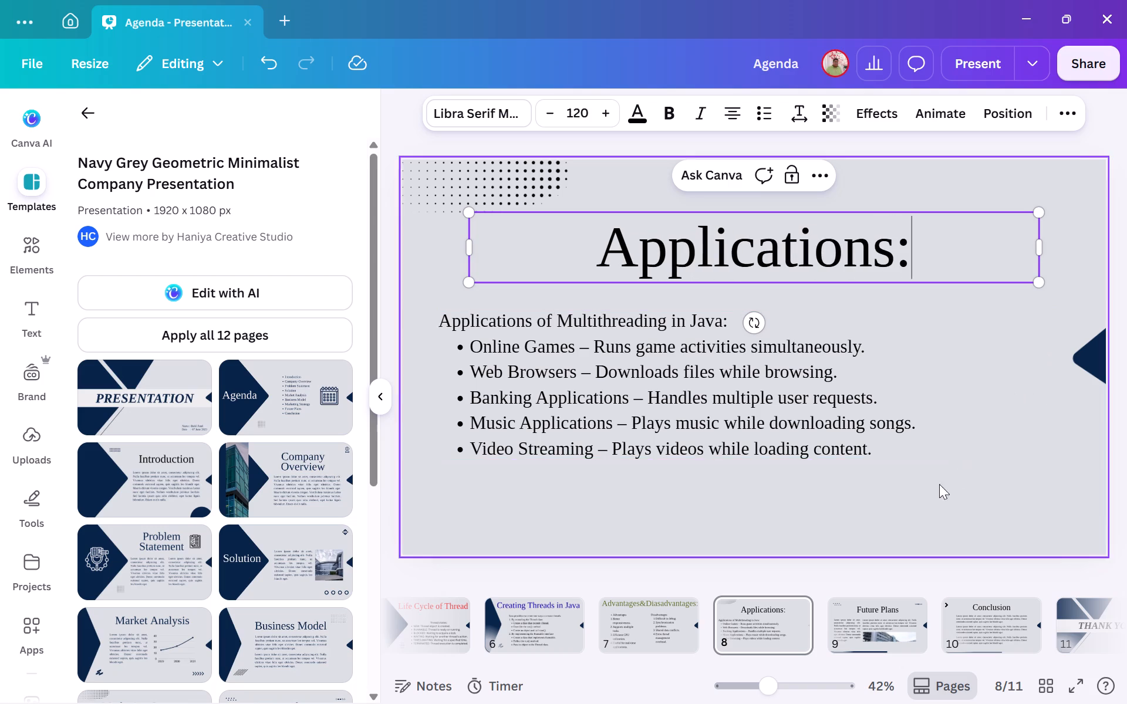
Move the applications text block slightly lower, leaving more space beneath the title.
left_click_drag(889, 439, 886, 458)
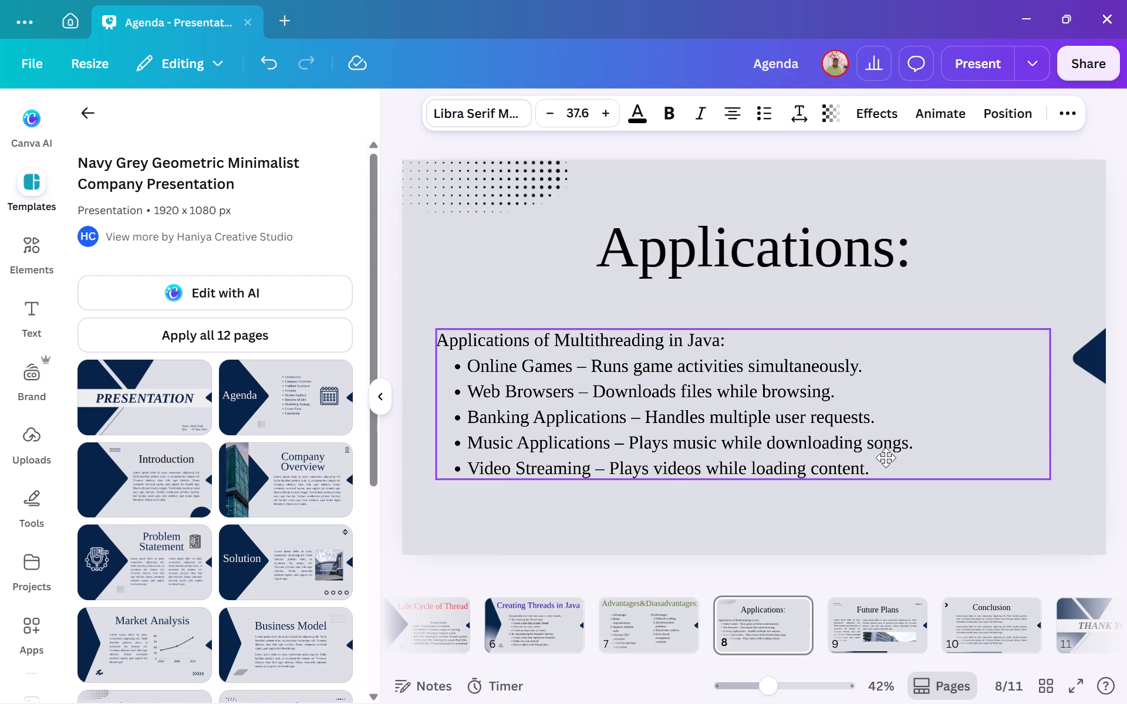
left_click_drag(886, 458, 891, 451)
left_click(942, 507)
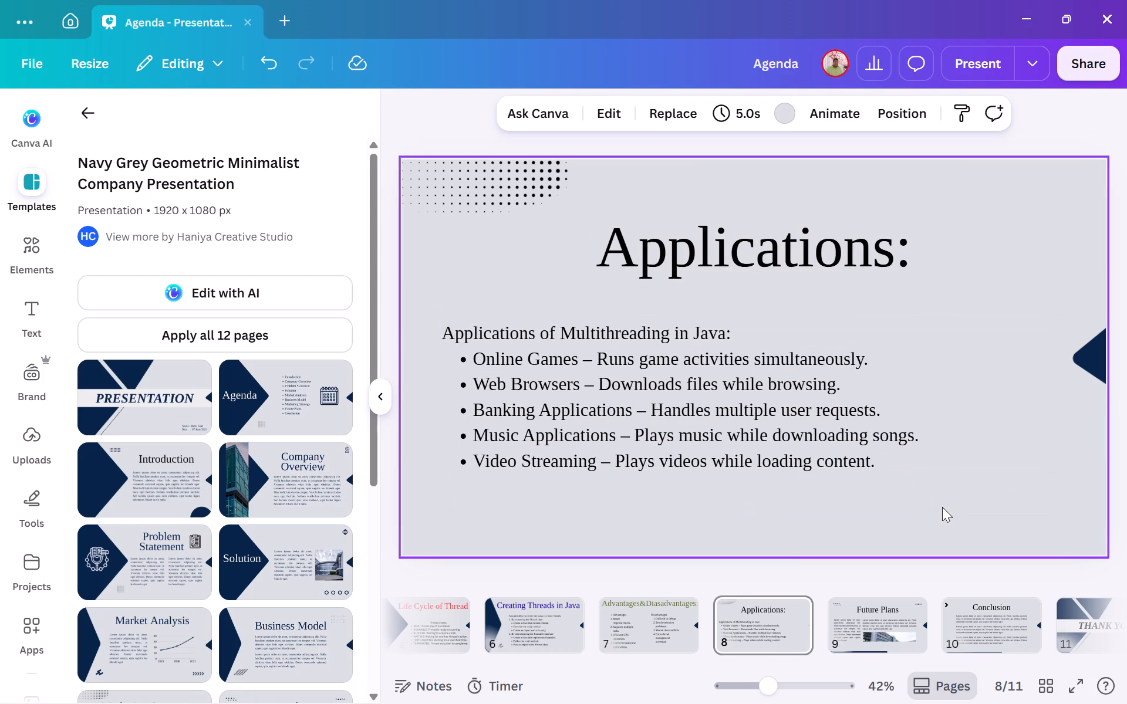
Review the presentation's pages from Future Plans back to the cover and forward again to Future Plans.
left_click(838, 629)
key("Left")
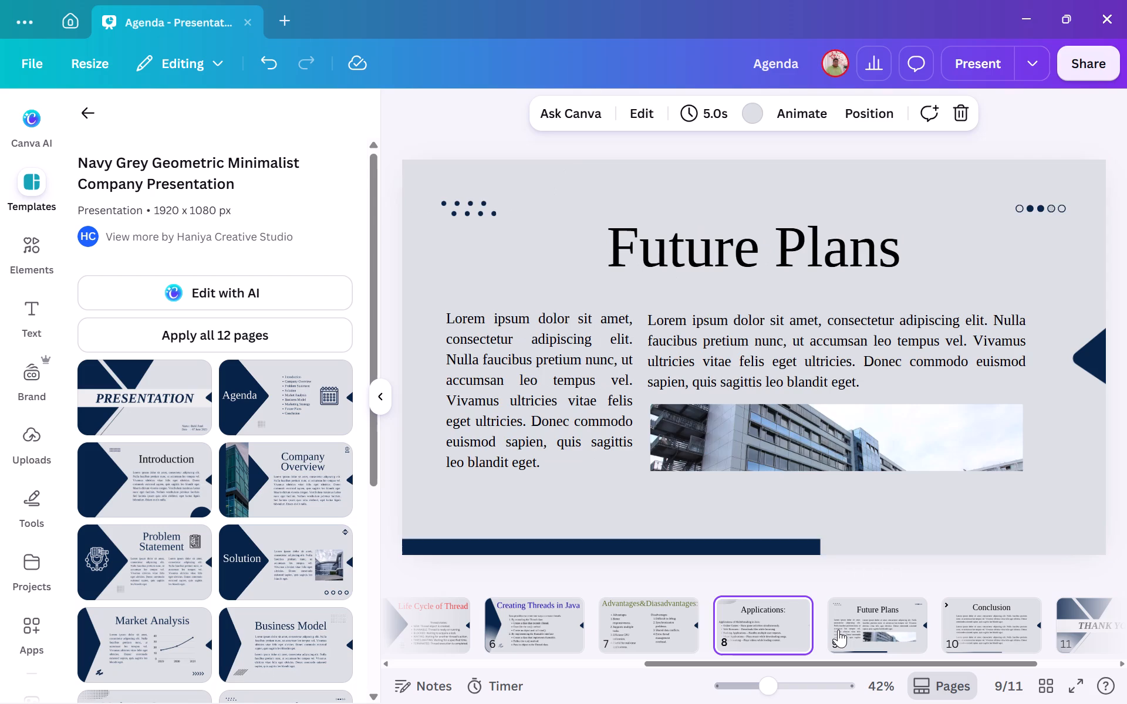
key("Left")
key("Right")
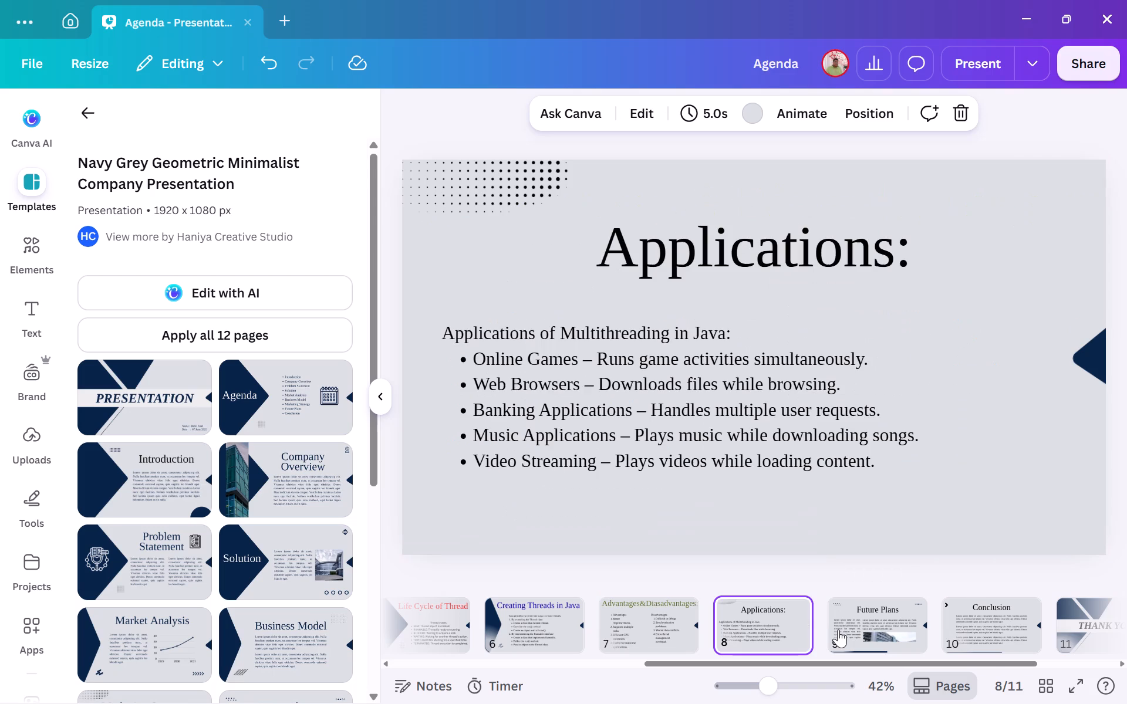
key("Left")
key("Left")
key("Left")
key("Left")
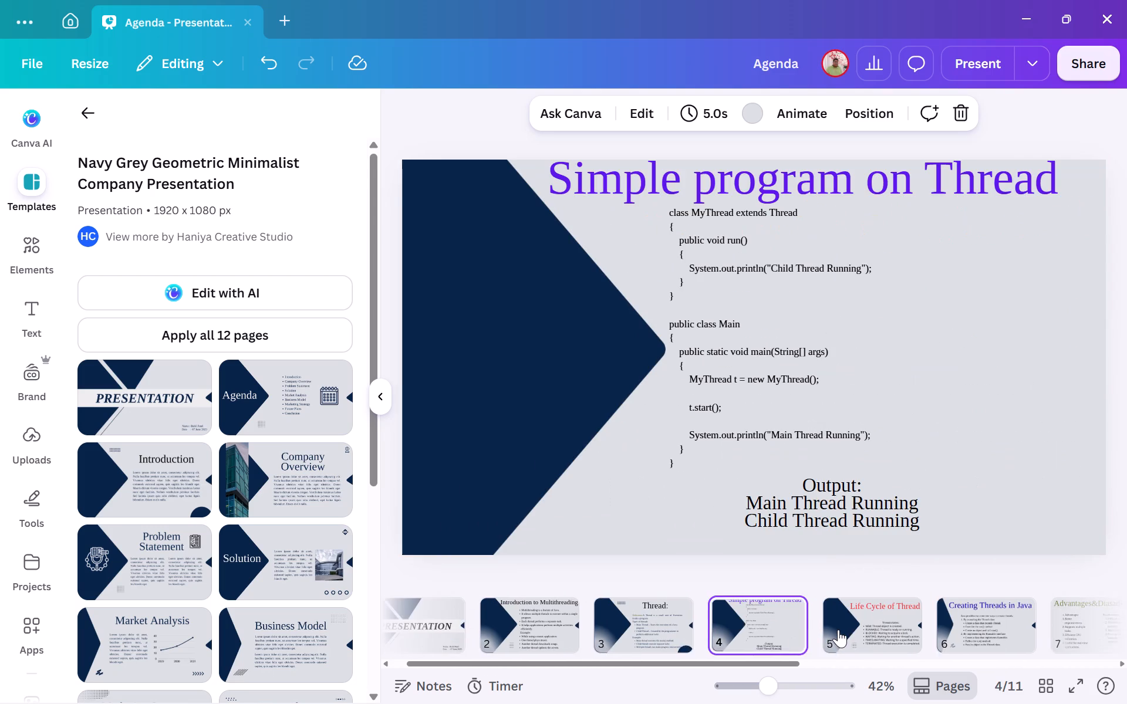
key("Left")
key("Left")
key("Left")
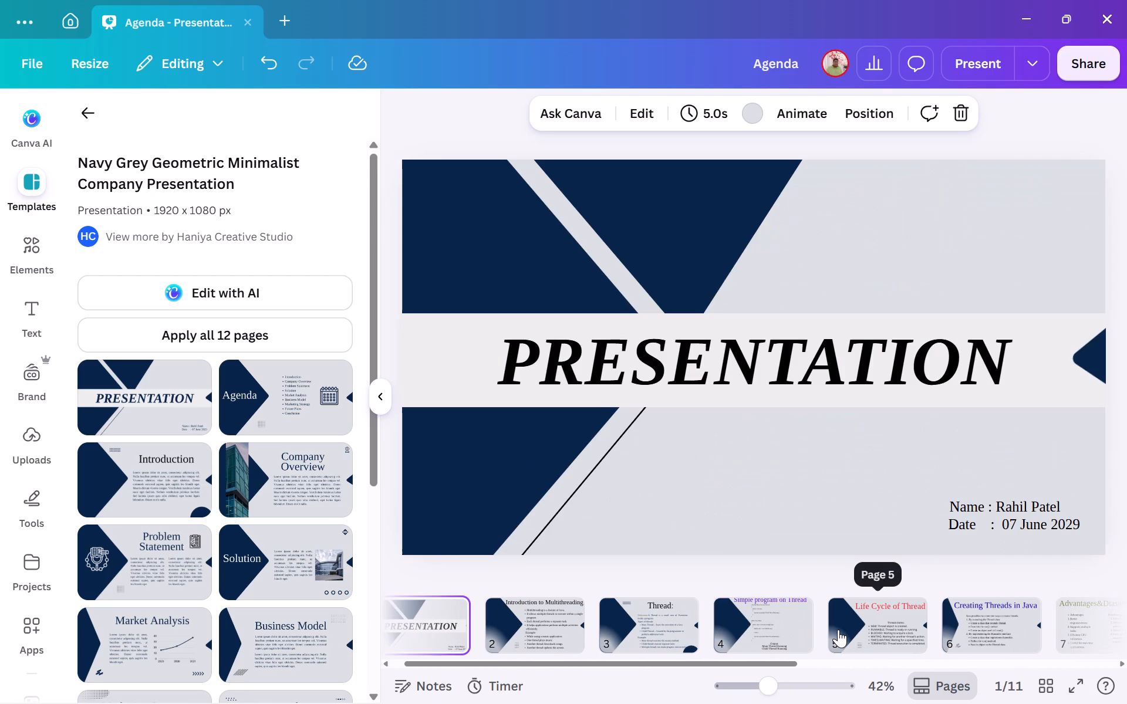
key("Right")
key("Right")
key("Right")
key("Right")
key("Right")
key("Right")
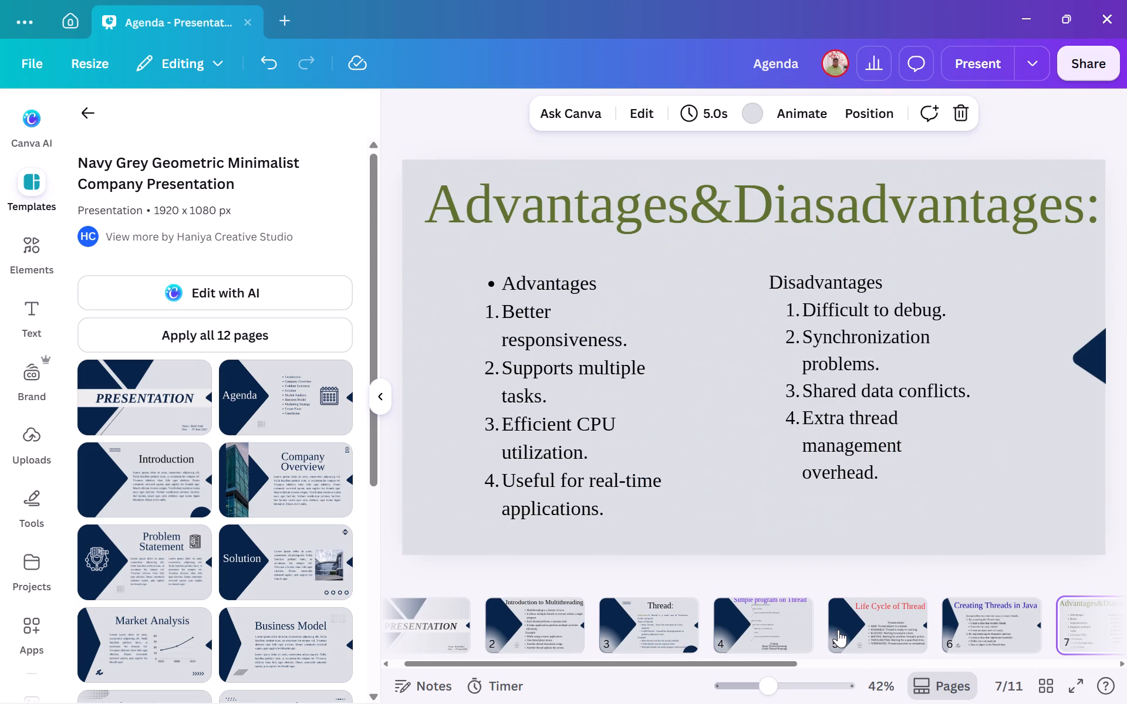
key("Right")
key("Right")
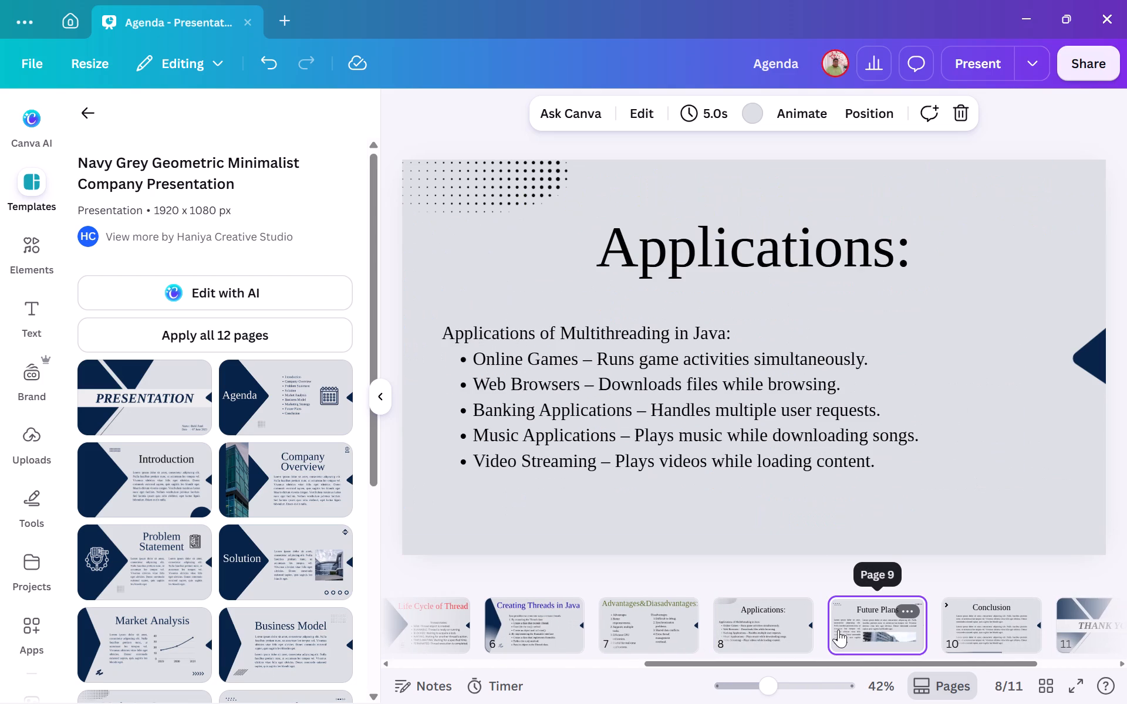
Delete the building photo together with its frame from the Future Plans page.
left_click(804, 445)
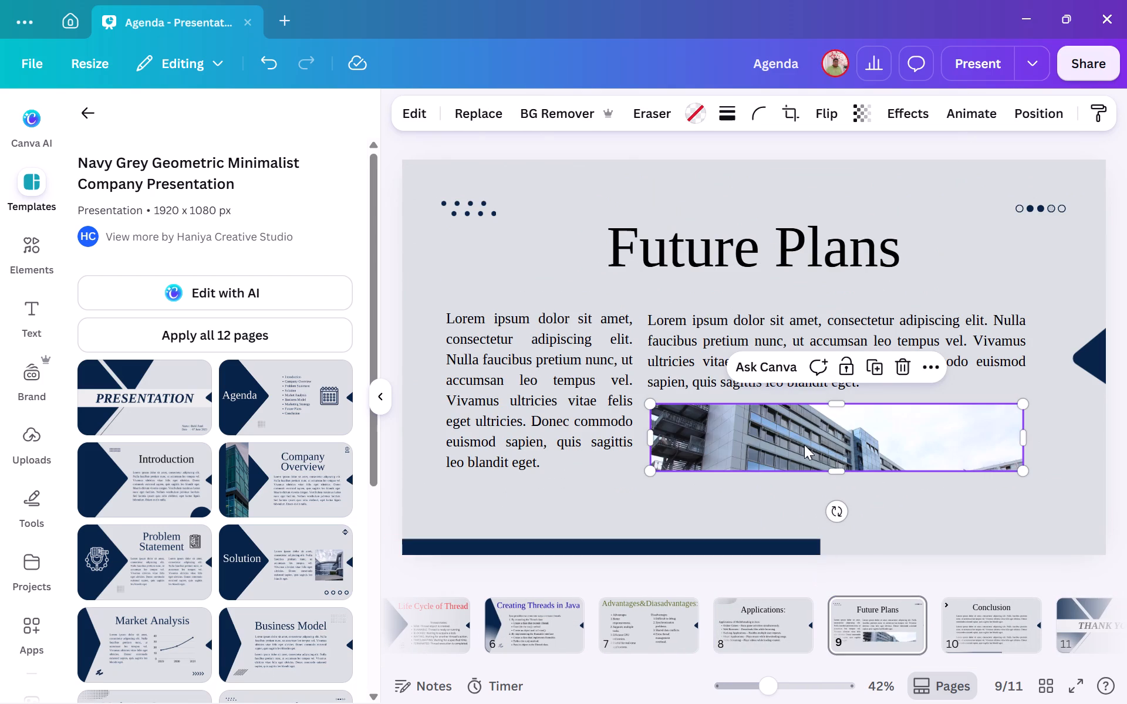
left_click(900, 373)
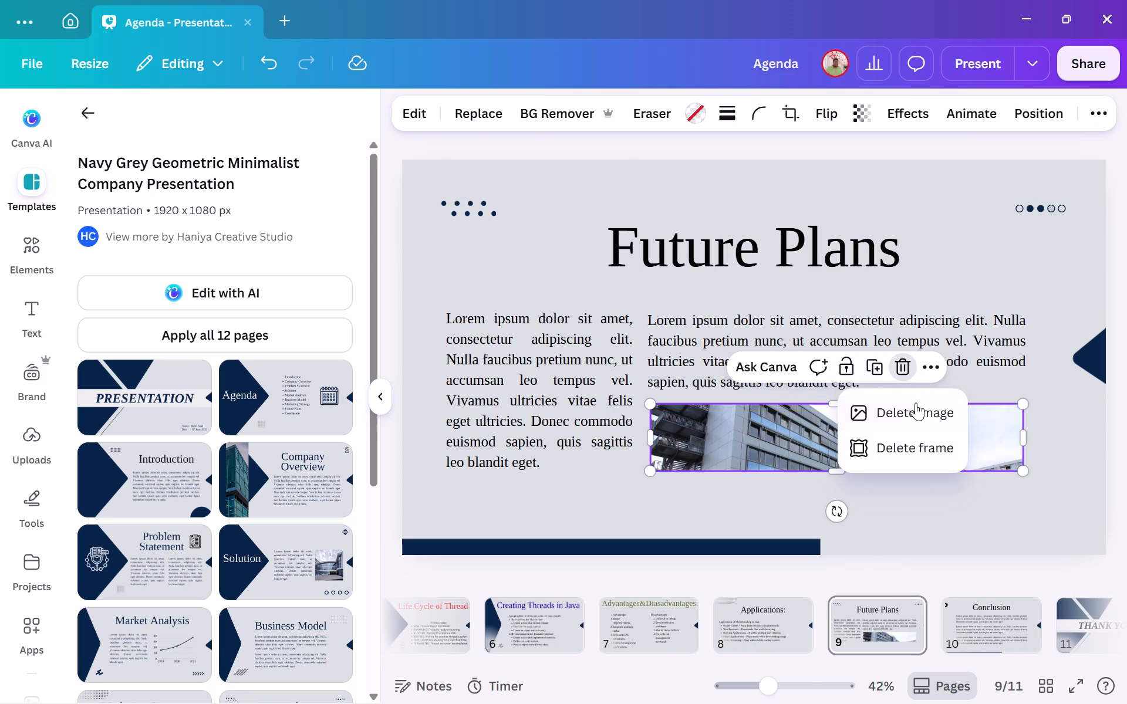
left_click(919, 461)
Delete the wider placeholder text block beneath the Future Plans title, keeping the narrow column.
left_click(753, 364)
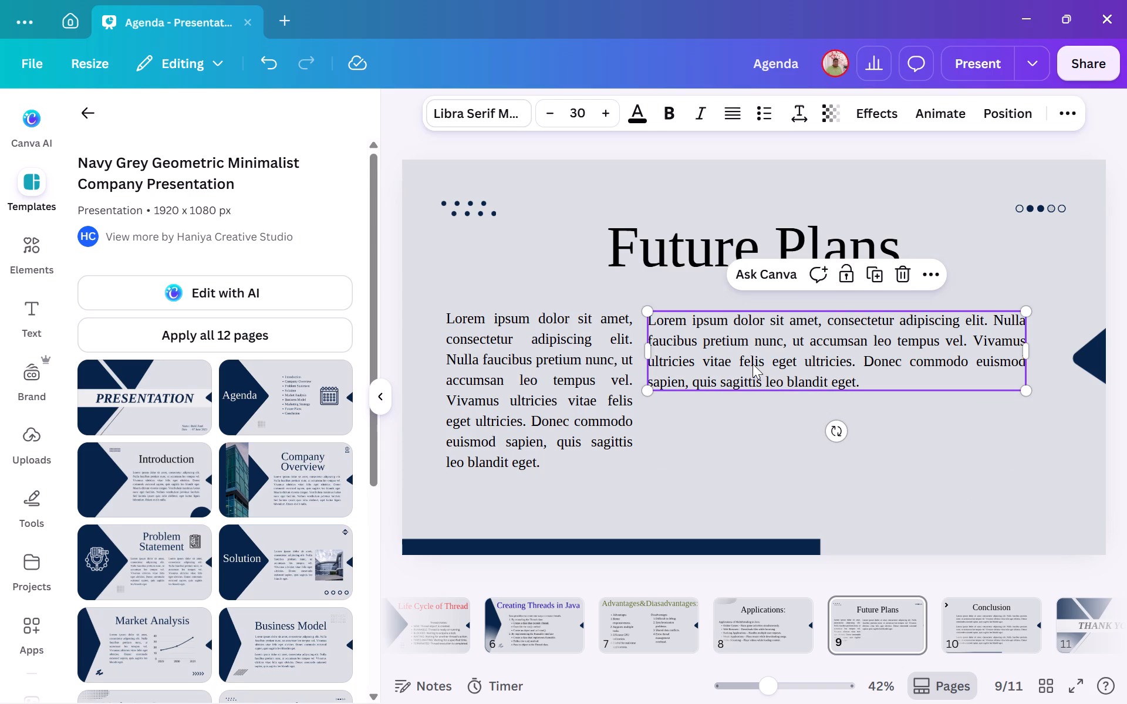
left_click(546, 405)
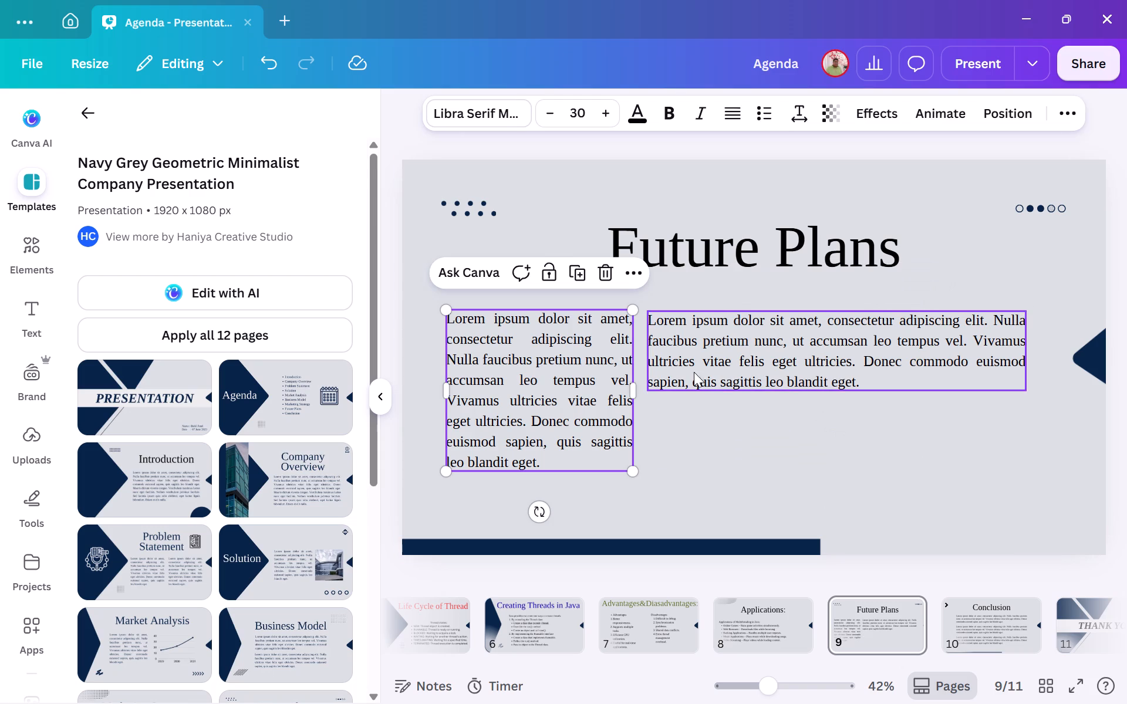
left_click(779, 368)
left_click(900, 267)
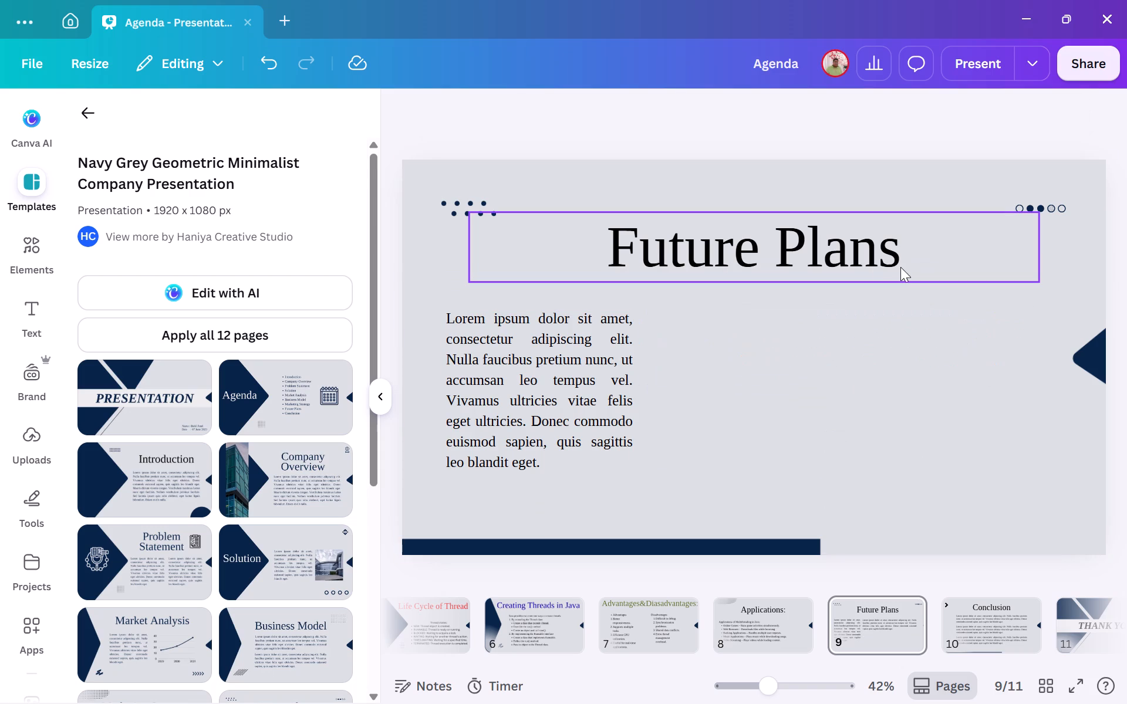
Replace the "Future Plans" title with "References:".
left_click(901, 239)
left_click(901, 239)
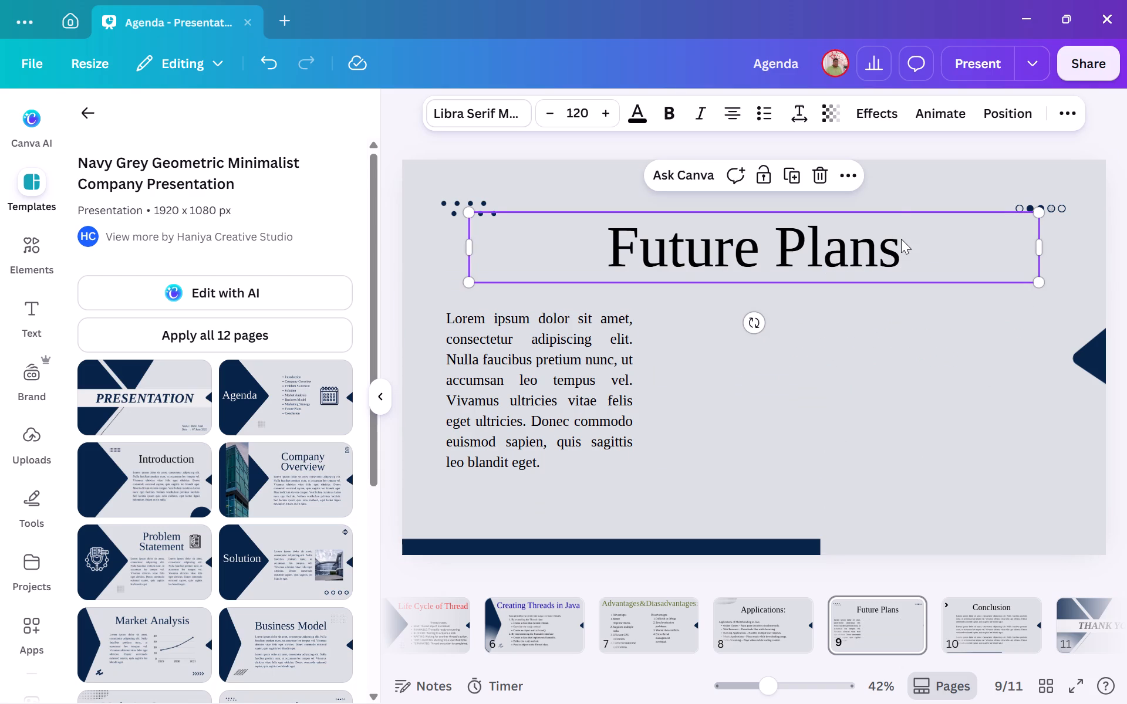
key("BackSpace")
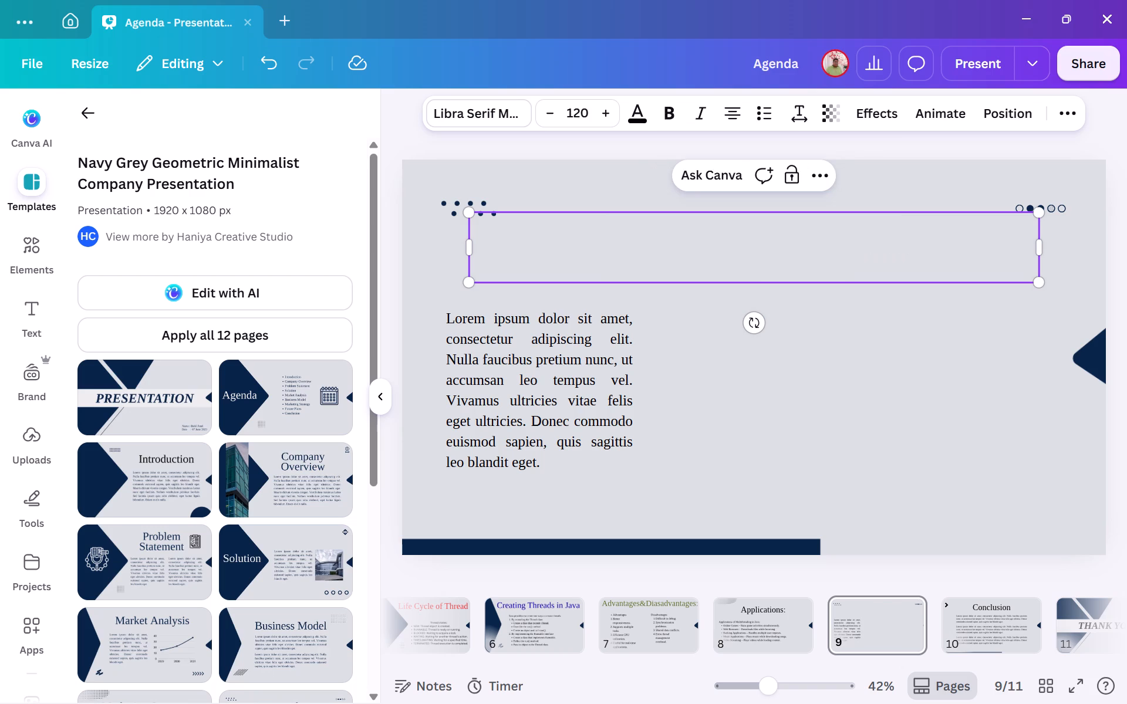
key("shift+r")
type("efer")
type("ences:")
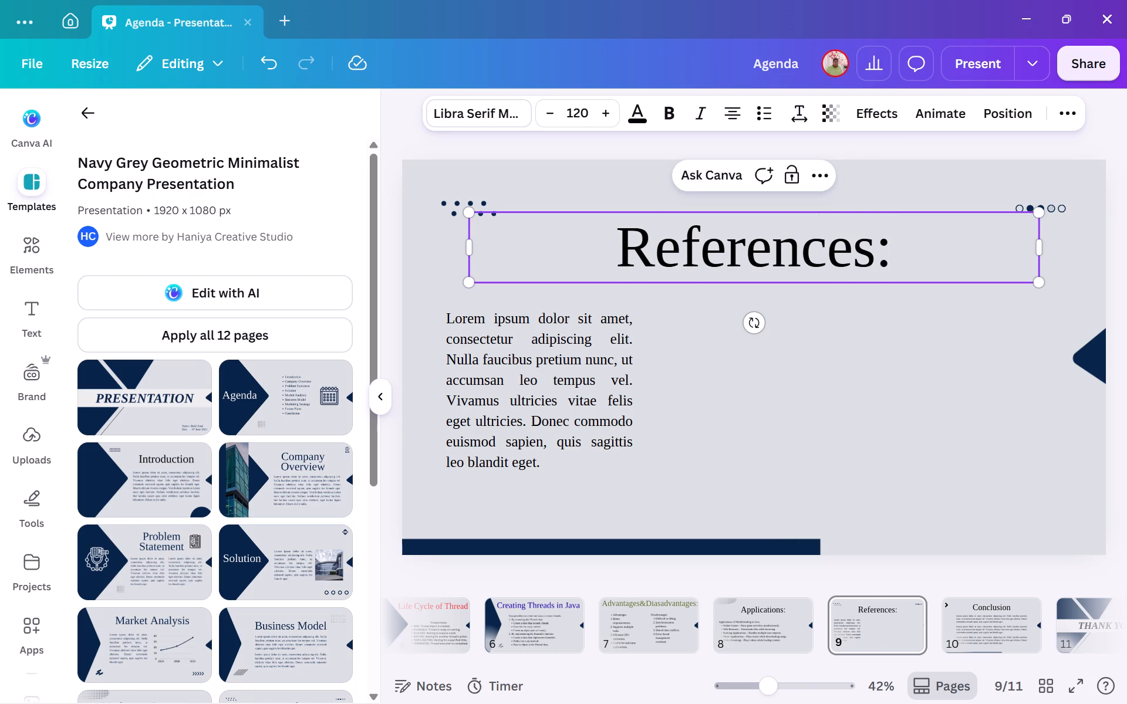
Delete the two small decorative dot graphics from the upper corners of the References page.
left_click(461, 213)
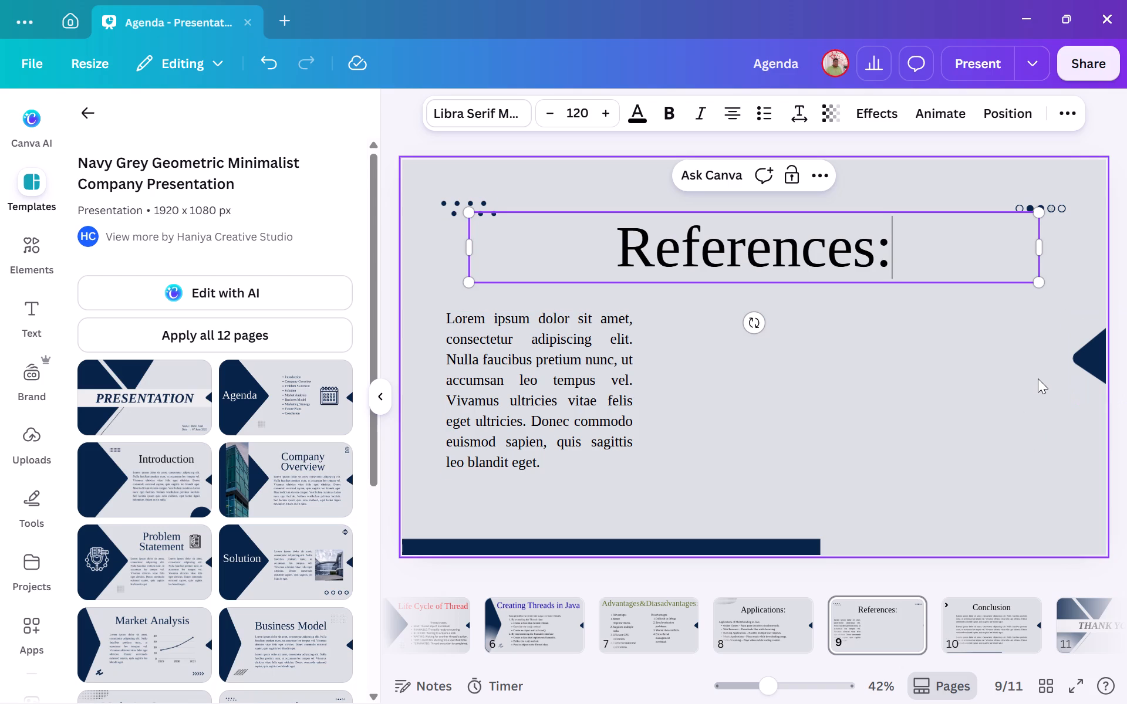
left_click(1038, 378)
left_click(462, 205)
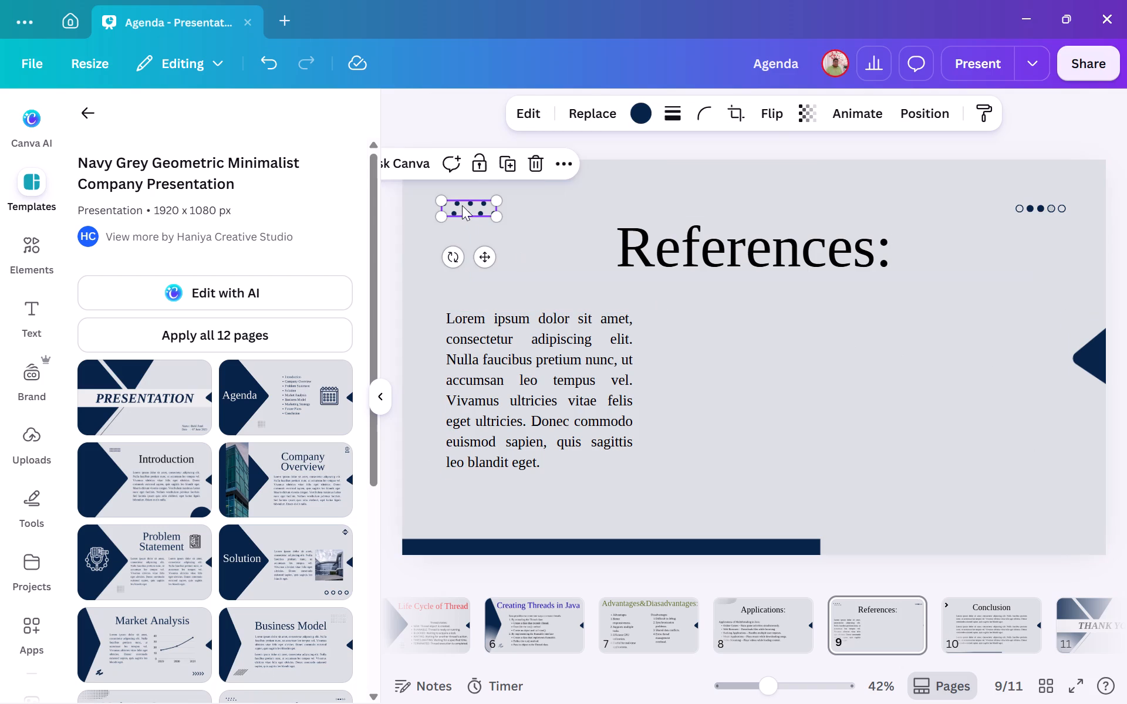
left_click(552, 163)
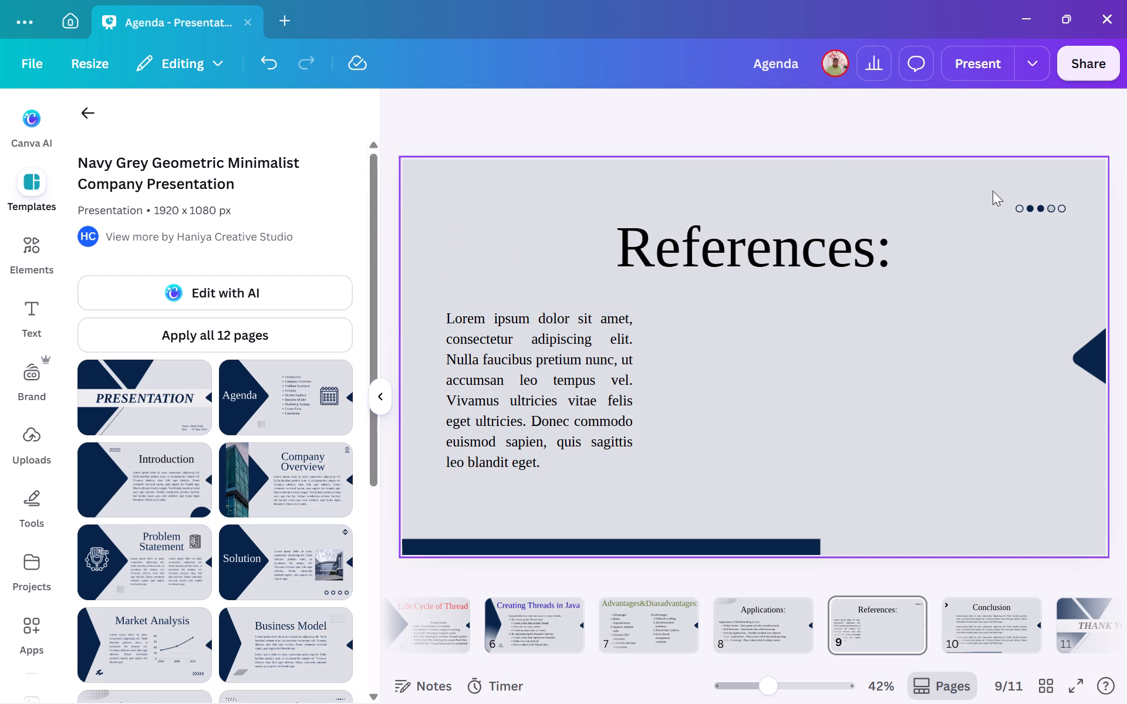
left_click(1024, 209)
left_click(1071, 172)
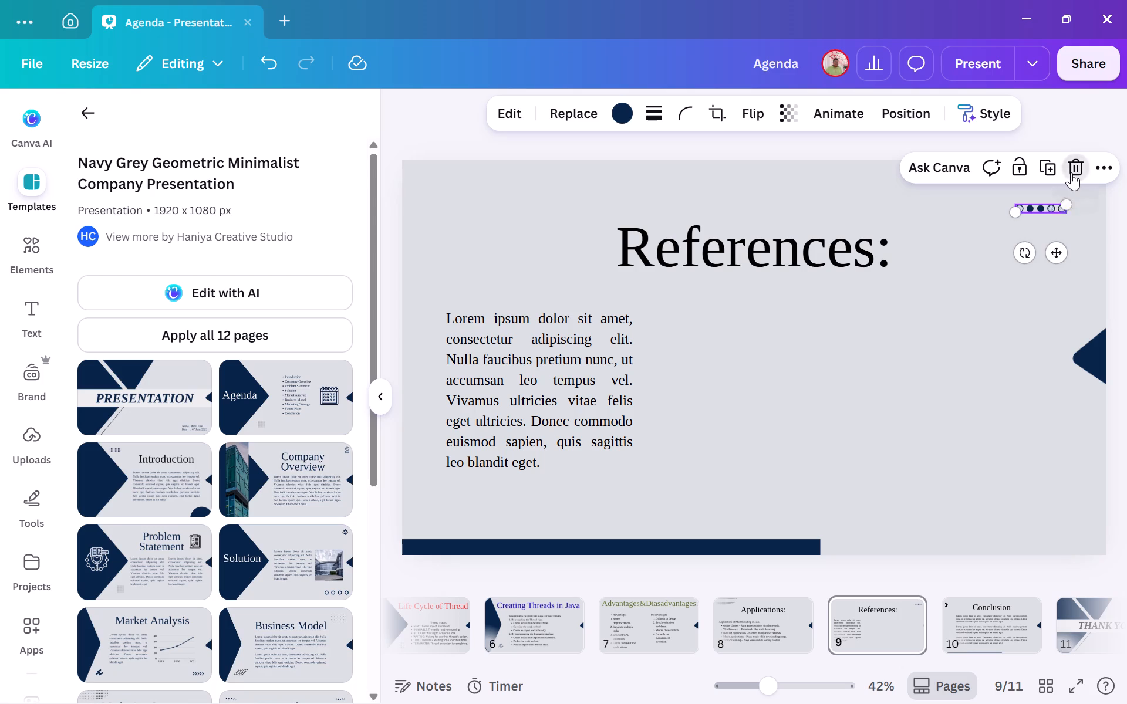
Move the "References:" title slightly up and to the left on the page.
left_click_drag(816, 270, 779, 250)
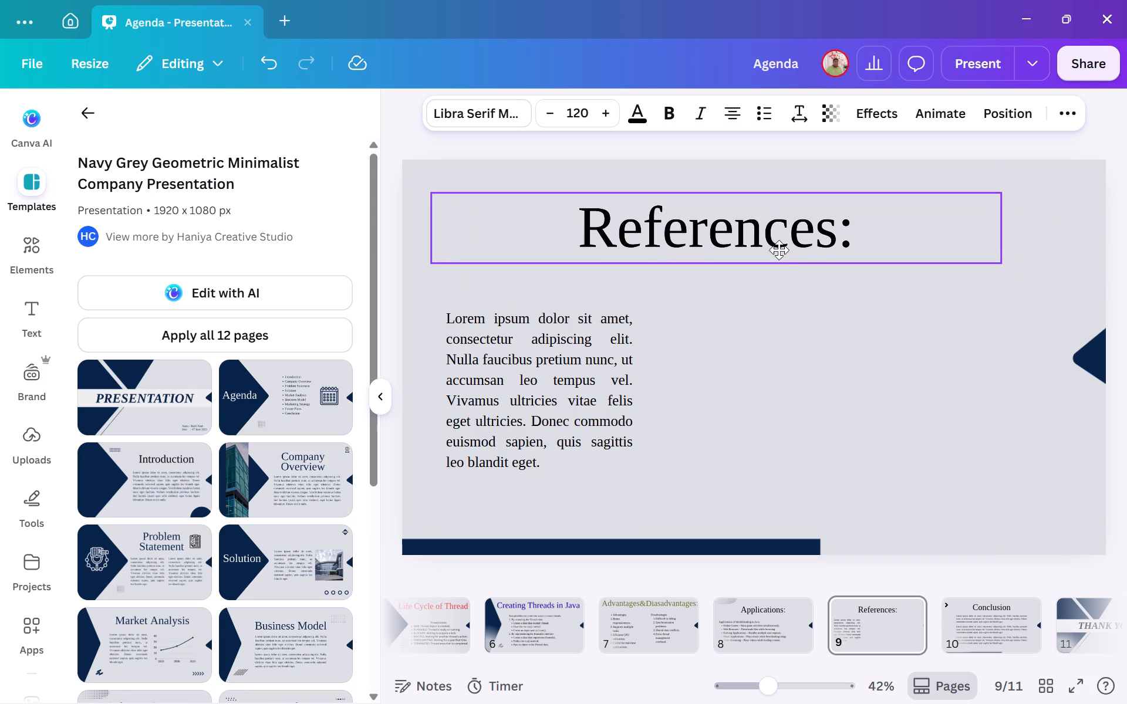
left_click_drag(779, 250, 777, 245)
Clear the lorem ipsum placeholder text from the remaining text block on the References page.
left_click(591, 387)
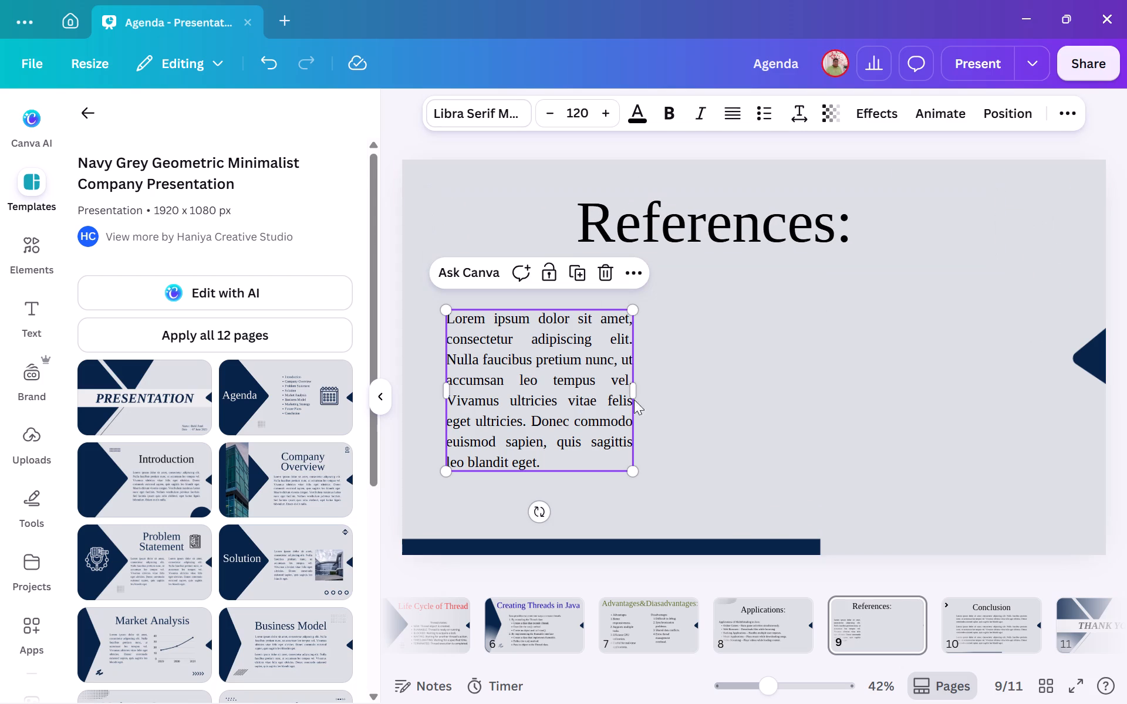
left_click(561, 383)
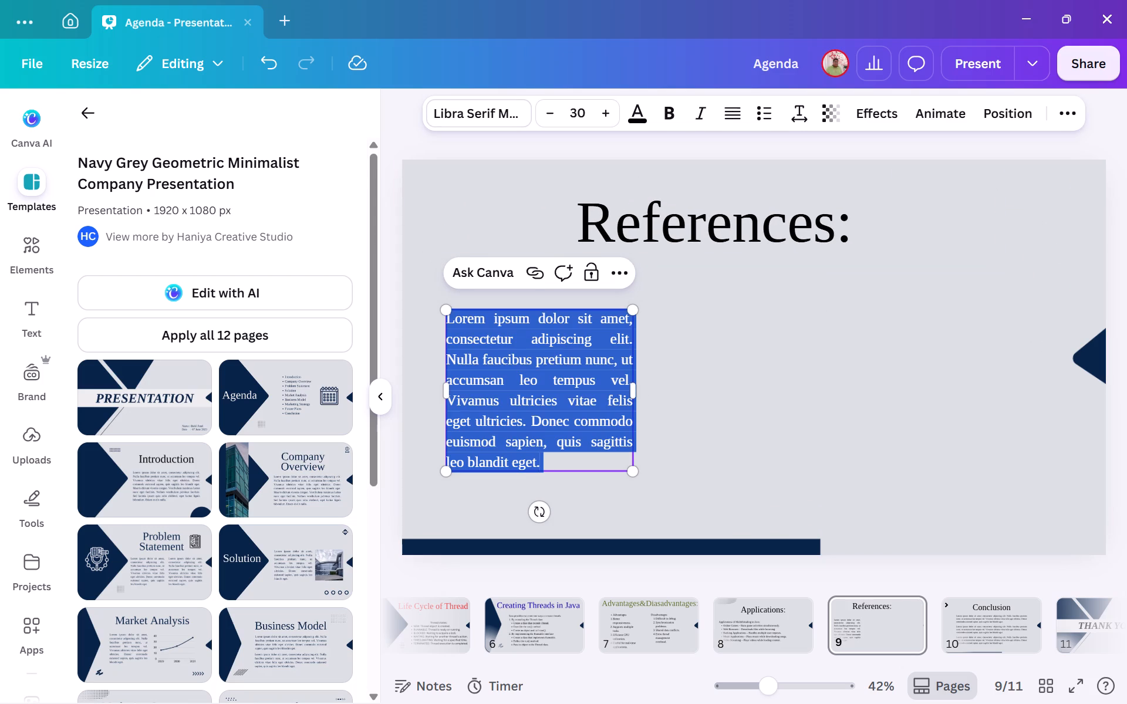
key("BackSpace")
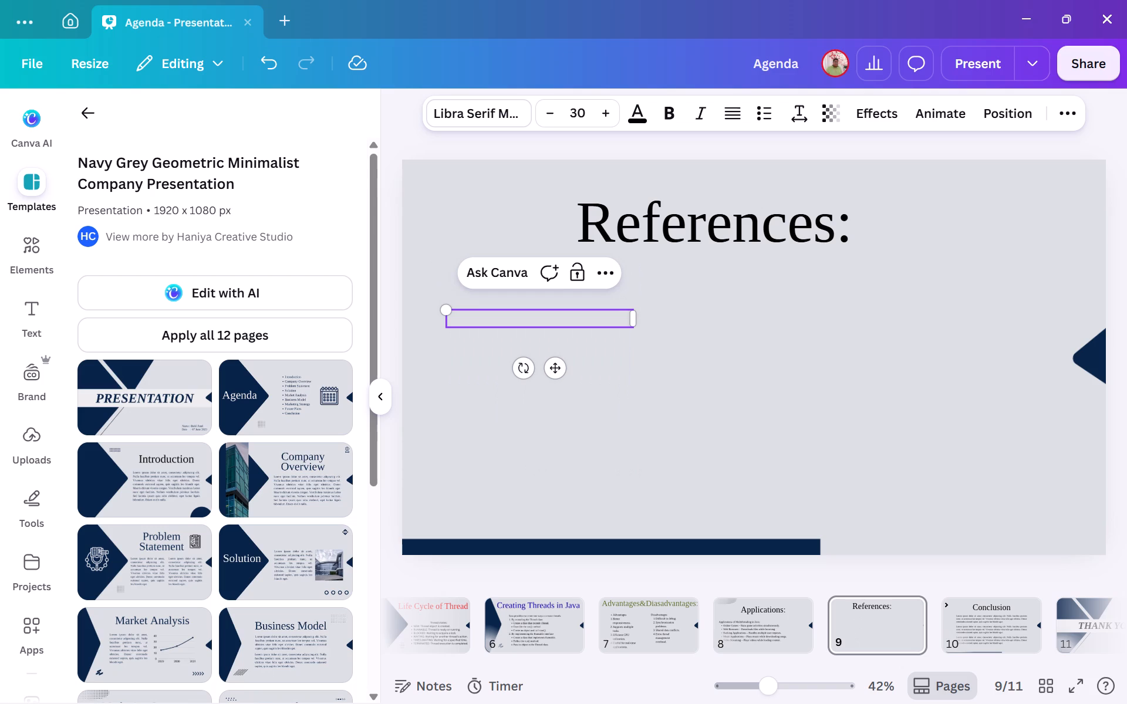
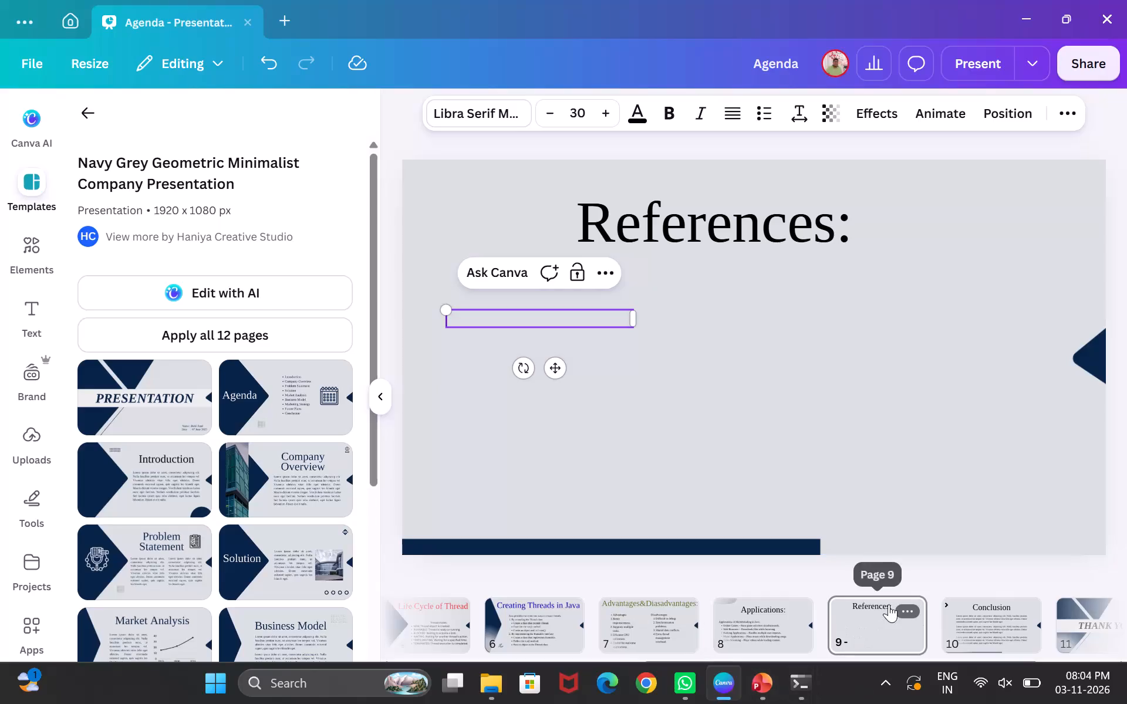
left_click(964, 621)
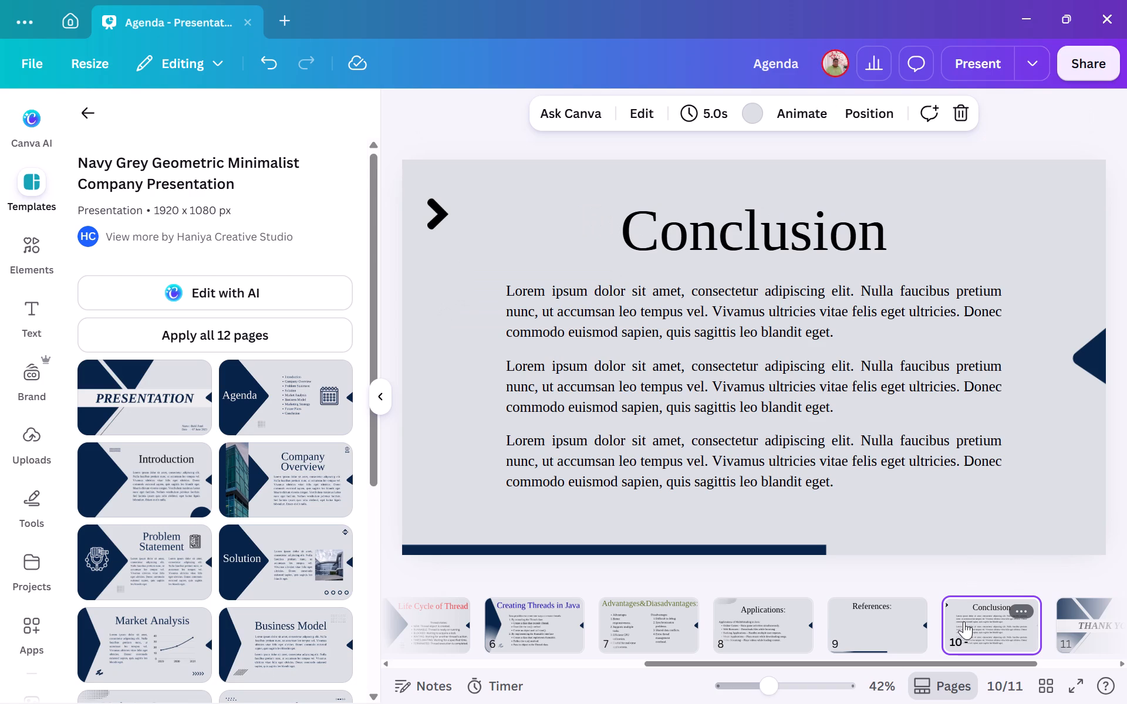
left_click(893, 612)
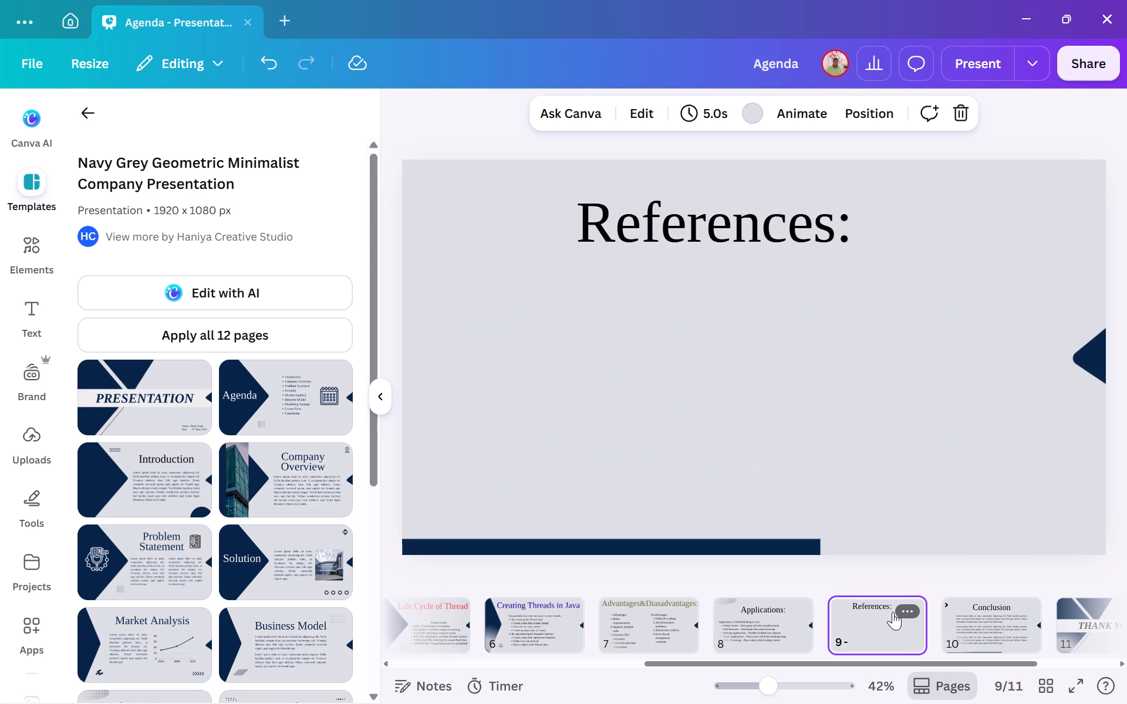
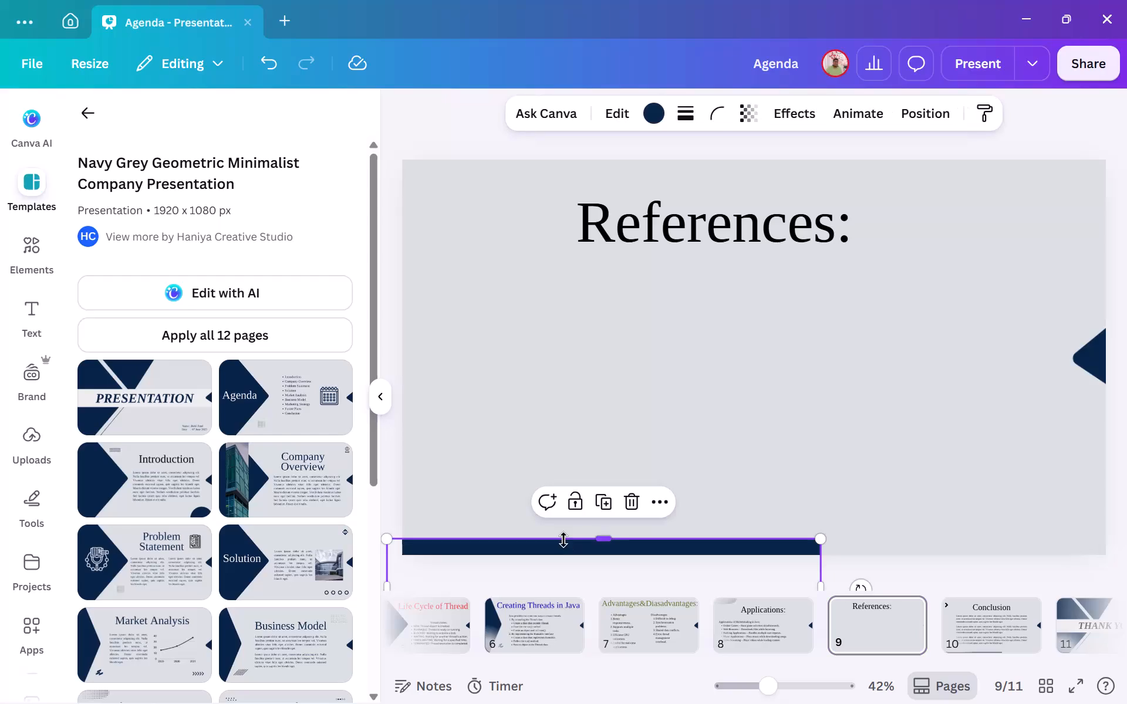
Delete the navy shape along the lower edge of the References page.
left_click(635, 502)
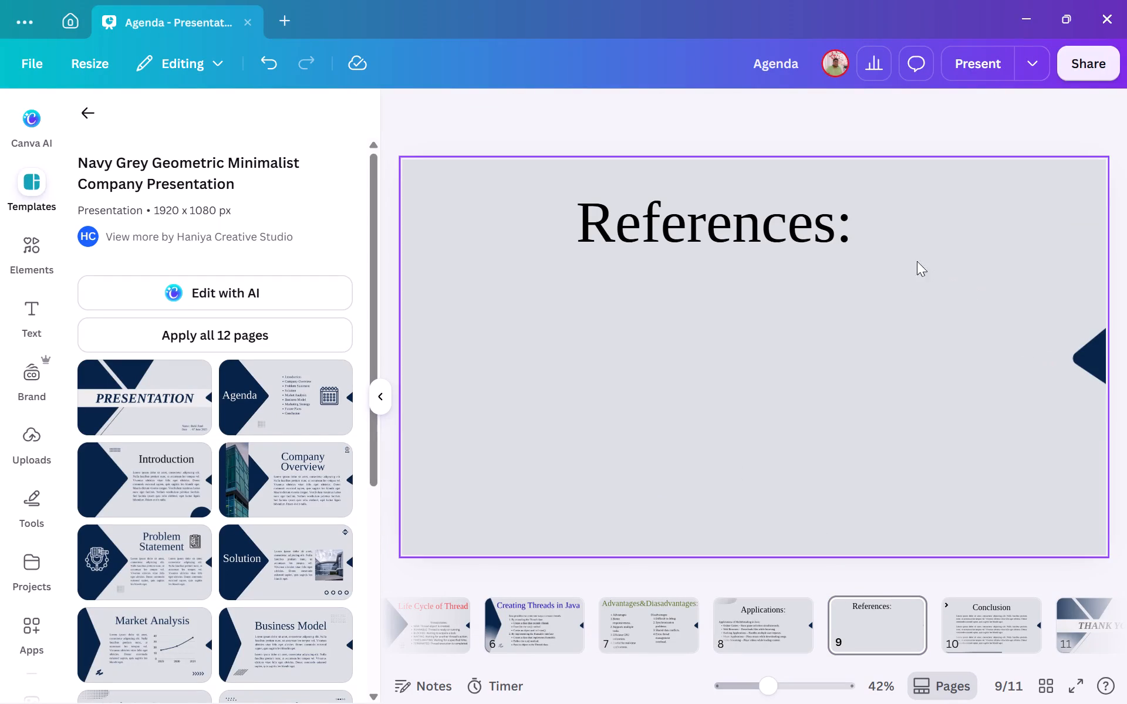
Paste the copied list of Java book references on a new line beneath the "References:" heading.
left_click(888, 226)
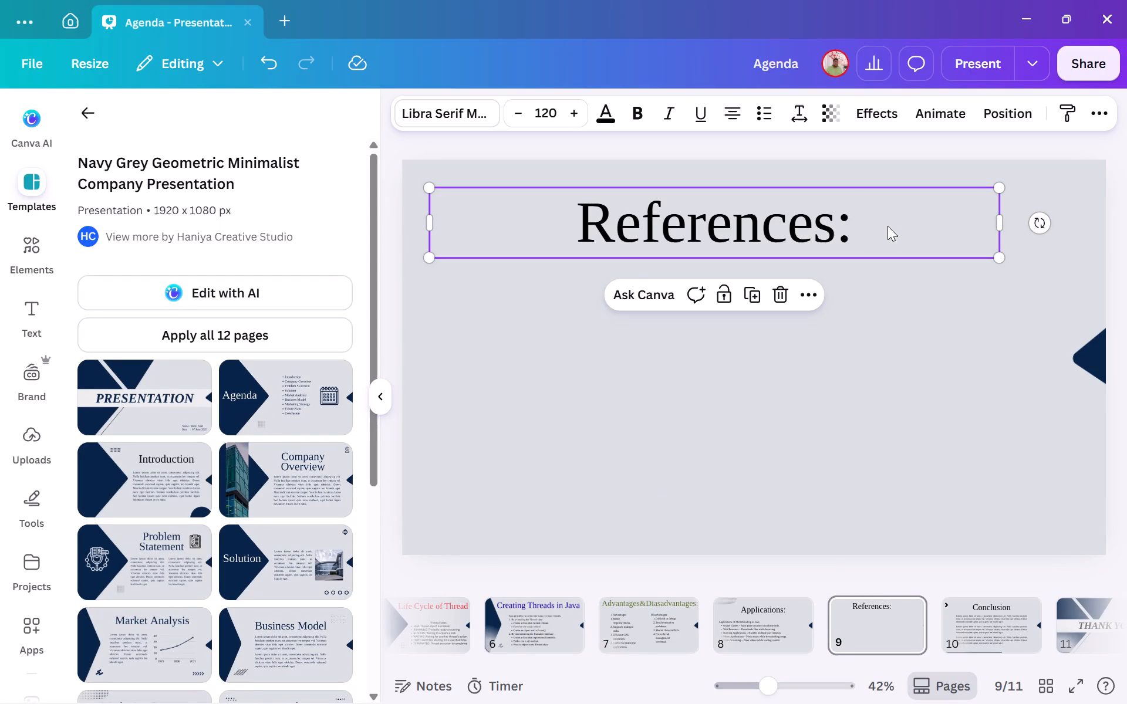
left_click(888, 226)
key("Return")
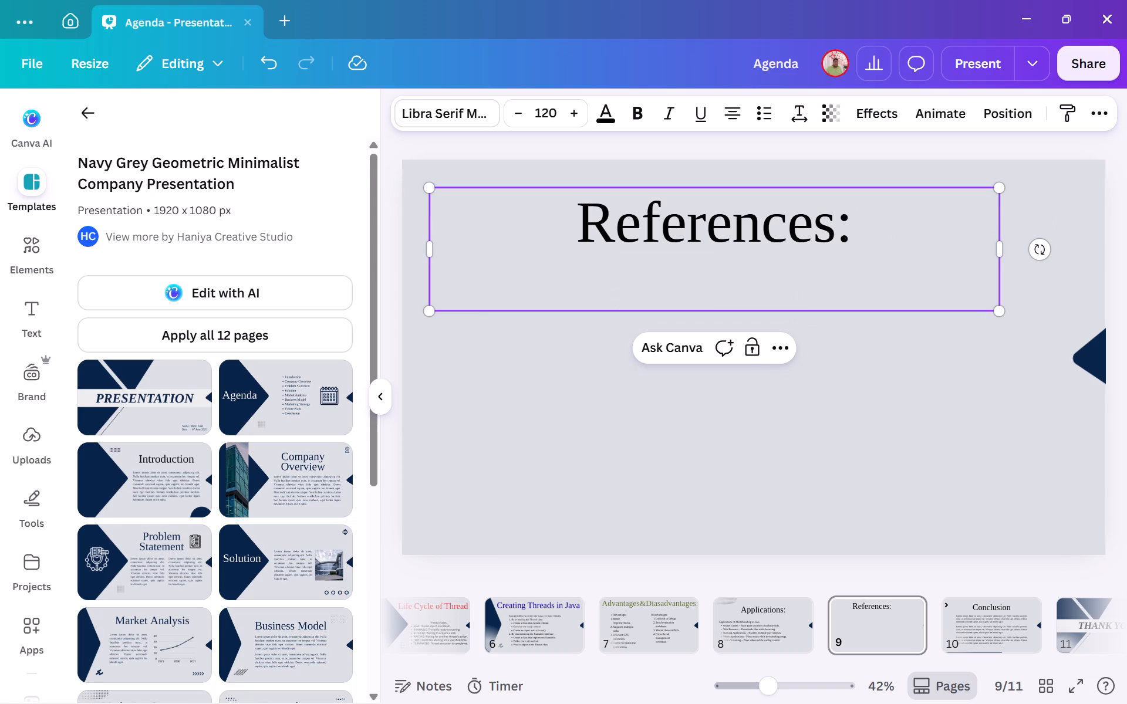
key("ctrl+v")
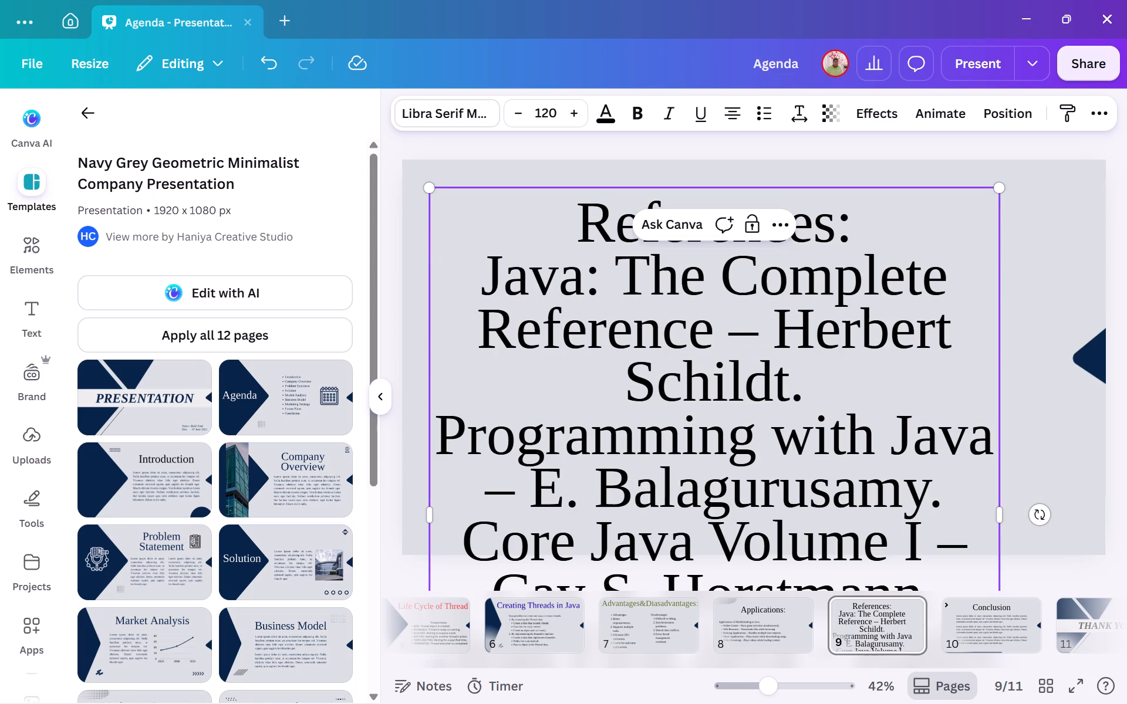
Shrink the references text box to a font size of about 52.8 and position it so all its text fits on the page.
left_click_drag(490, 262, 491, 262)
left_click_drag(491, 262, 889, 552)
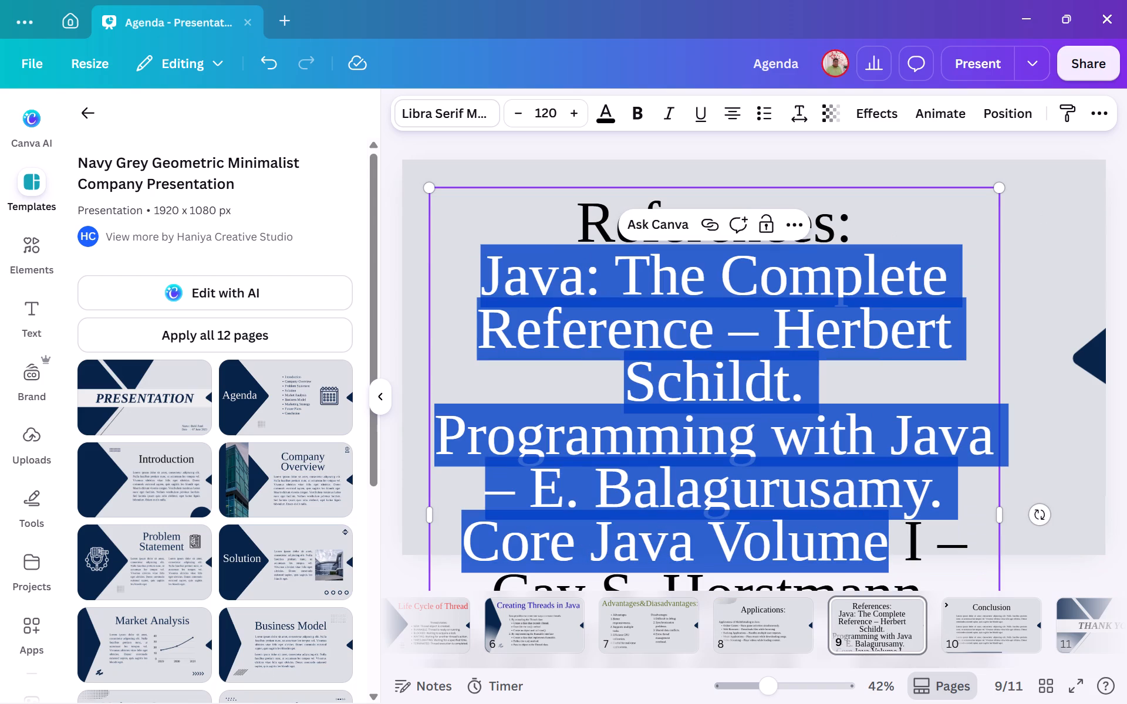
left_click(1037, 302)
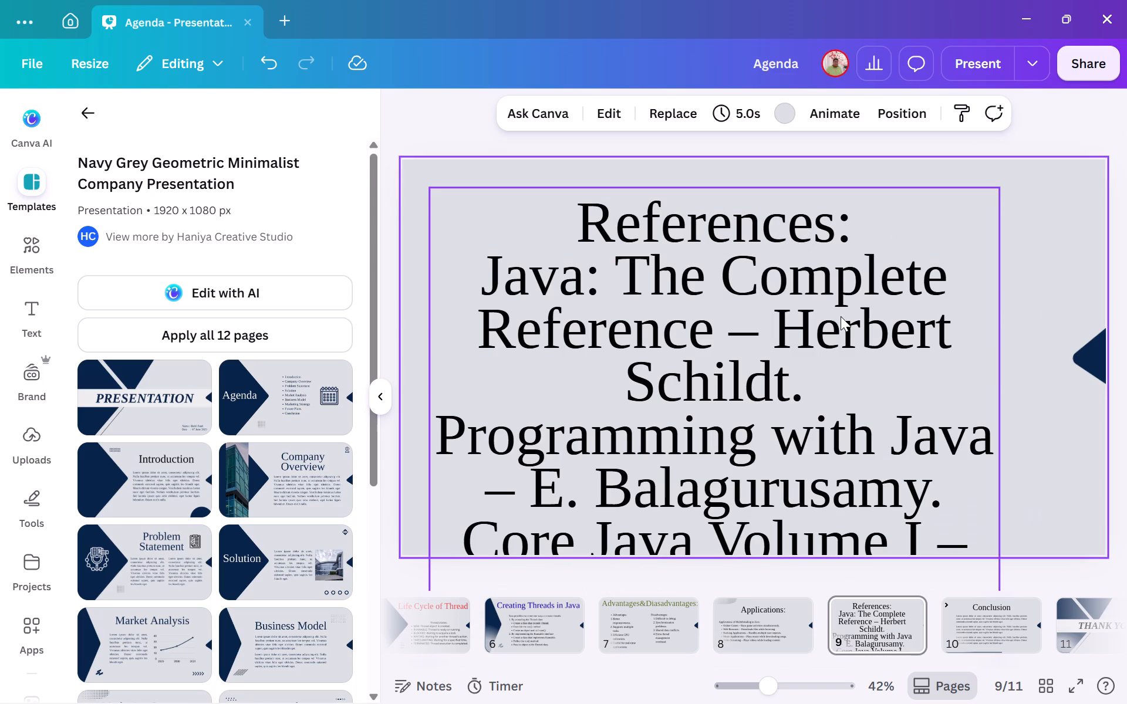
left_click_drag(882, 346, 859, 264)
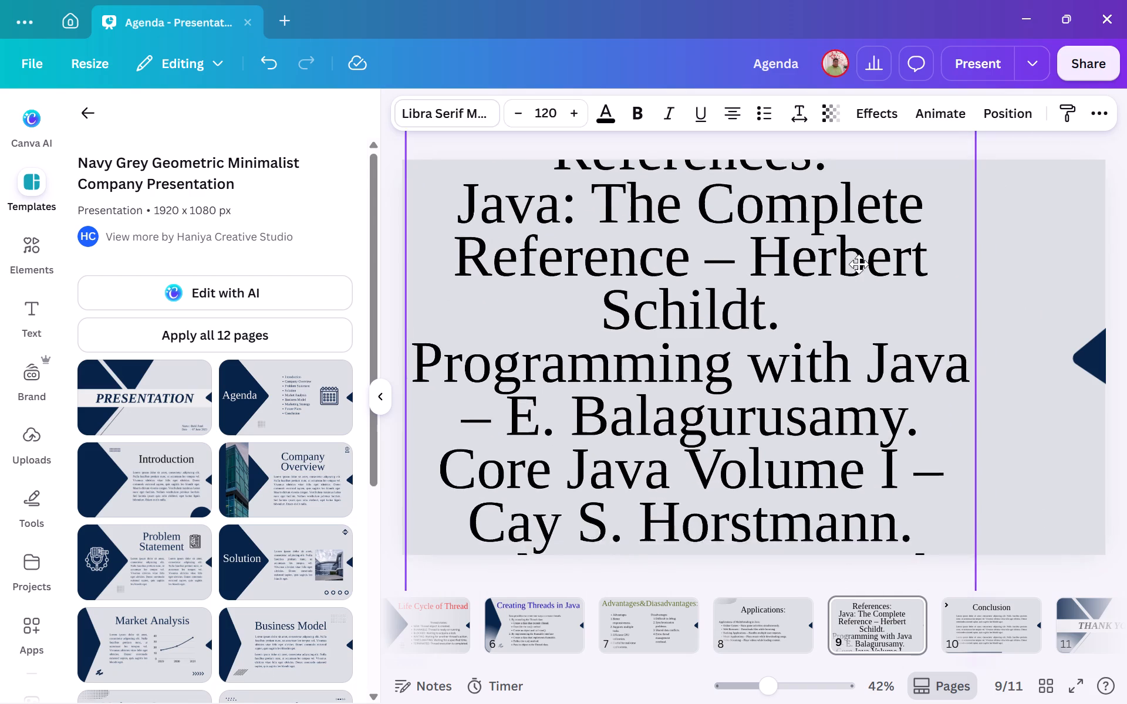
left_click_drag(859, 264, 838, 0)
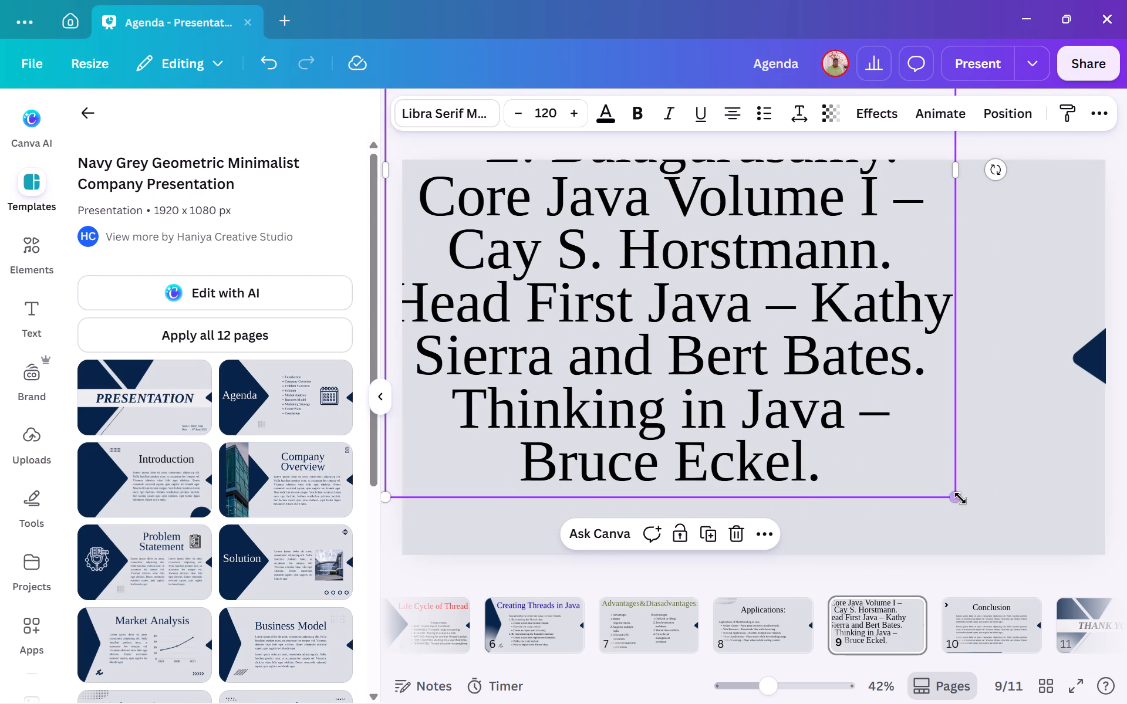
left_click_drag(956, 498, 791, 342)
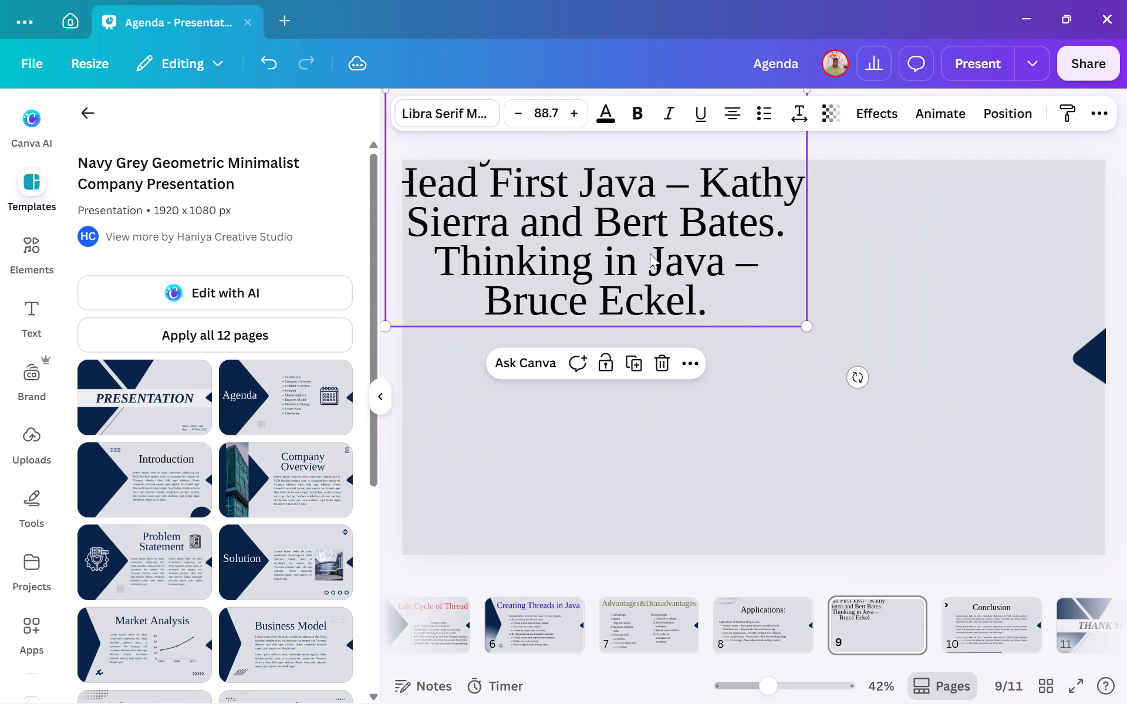
right_click_drag(650, 253, 743, 333)
left_click(696, 326)
left_click_drag(714, 319, 869, 495)
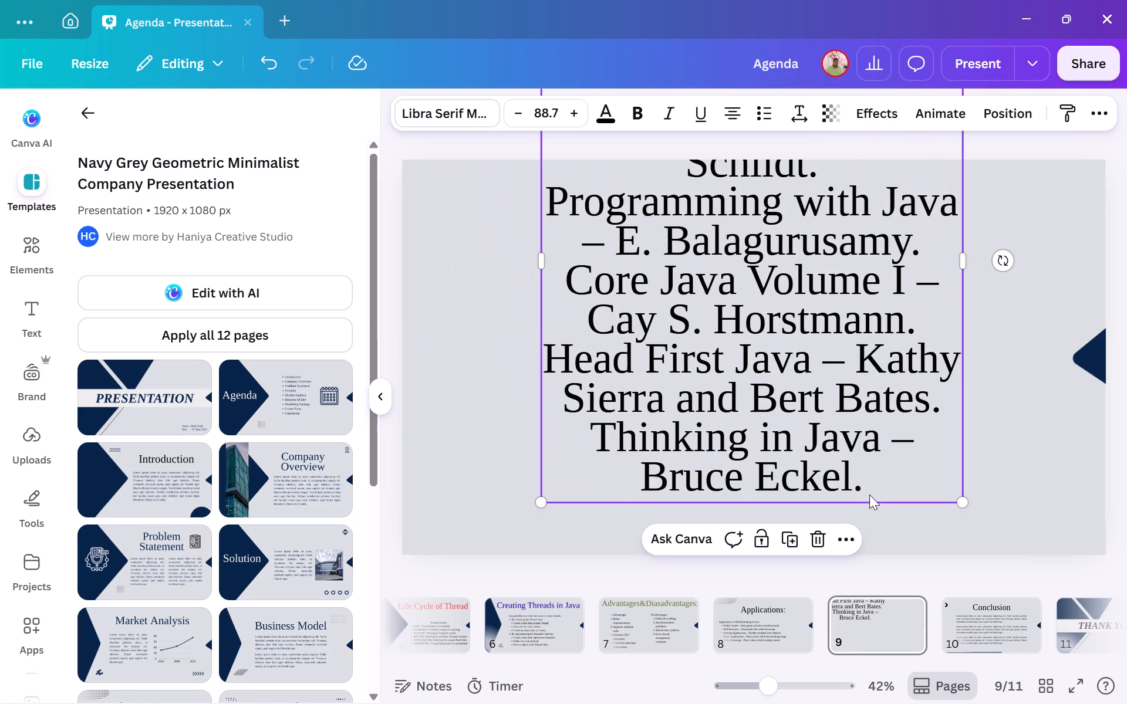
left_click_drag(963, 499, 821, 385)
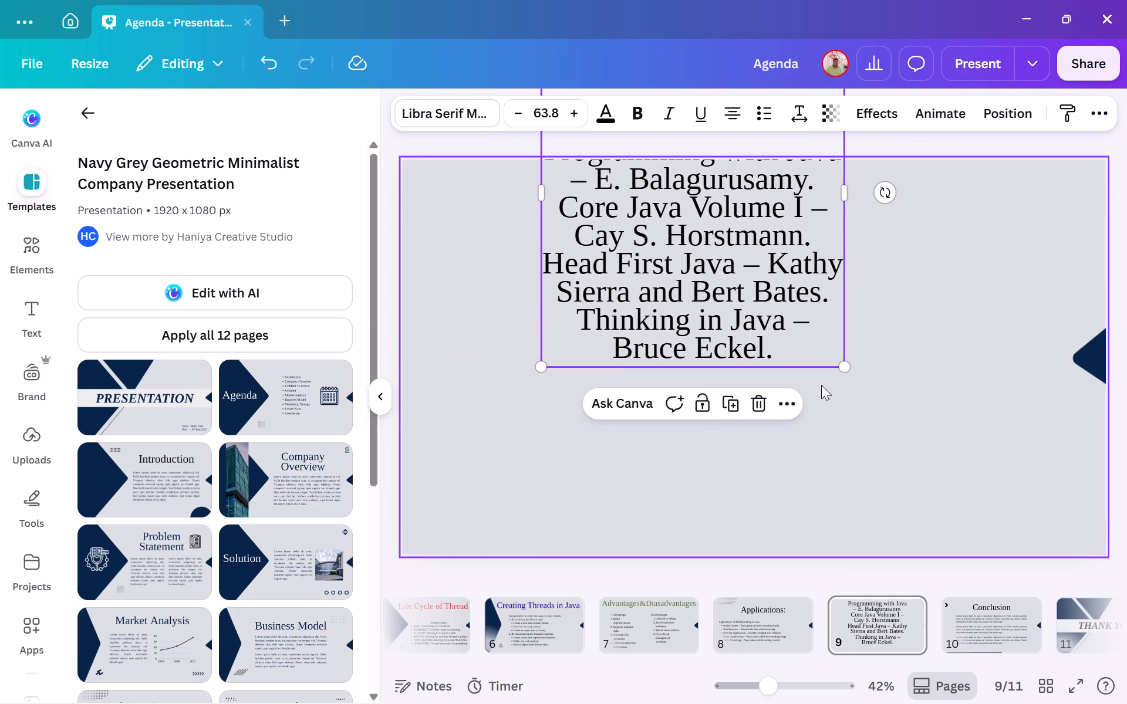
left_click_drag(768, 259, 768, 439)
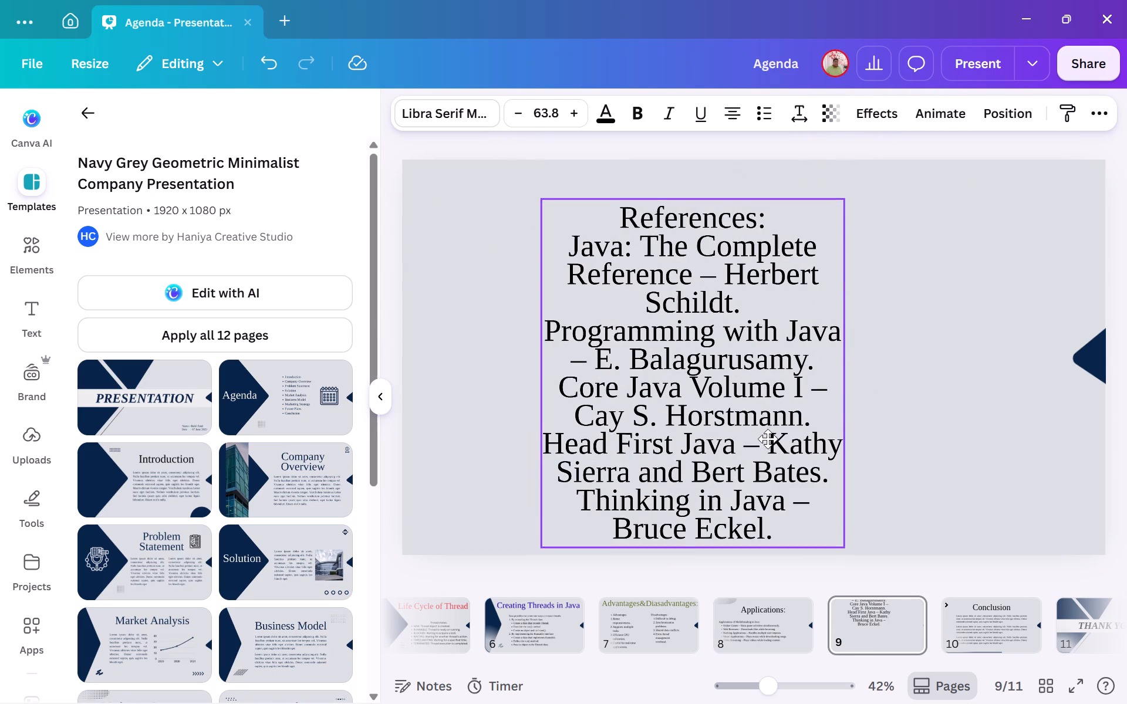
left_click_drag(768, 439, 770, 426)
left_click_drag(845, 527, 818, 502)
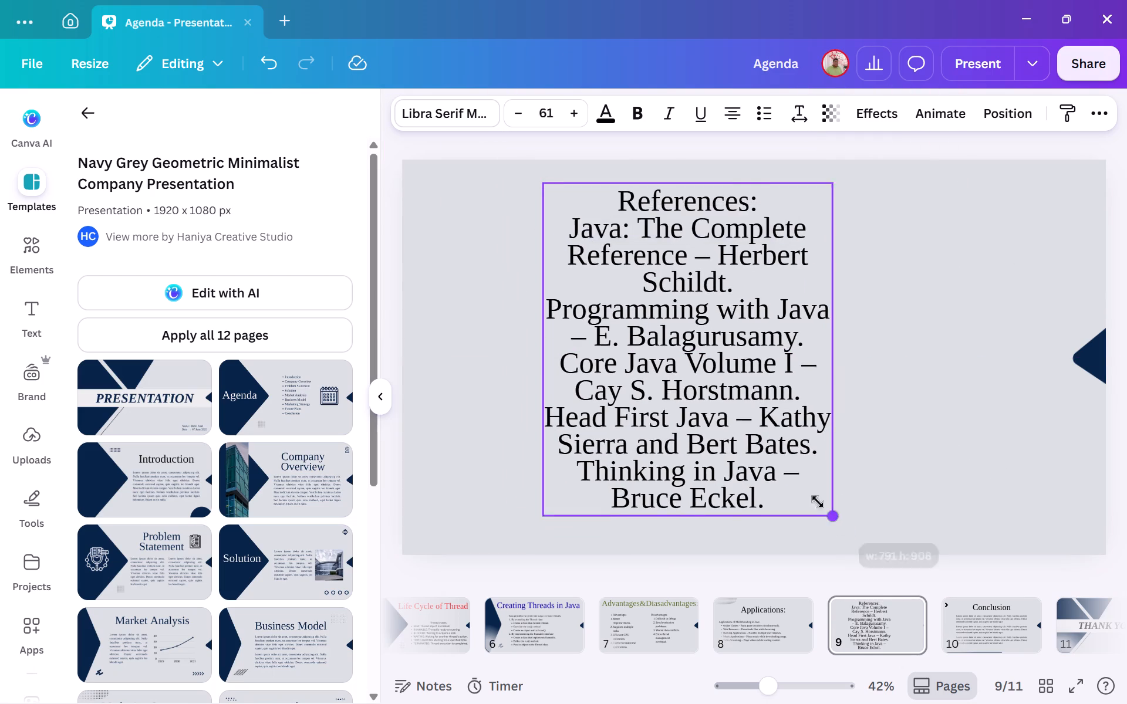
left_click_drag(818, 502, 784, 474)
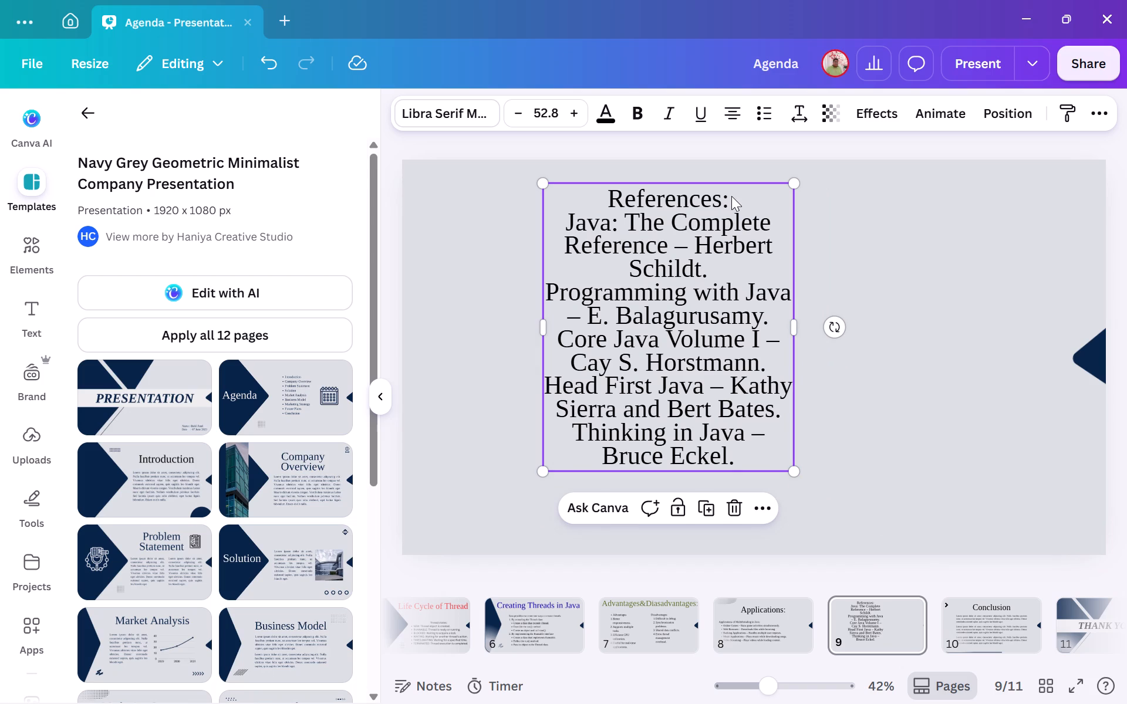
Colour the "References:" heading bright red (#ff3131).
left_click(731, 196)
left_click_drag(731, 196, 600, 196)
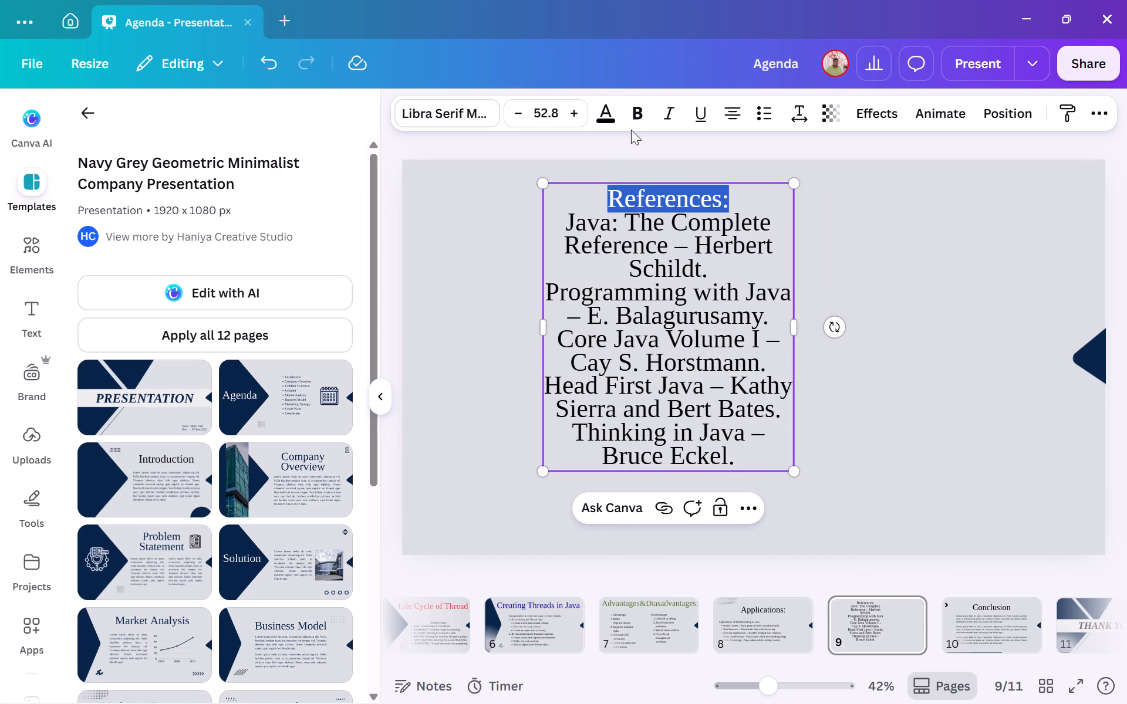
left_click(610, 106)
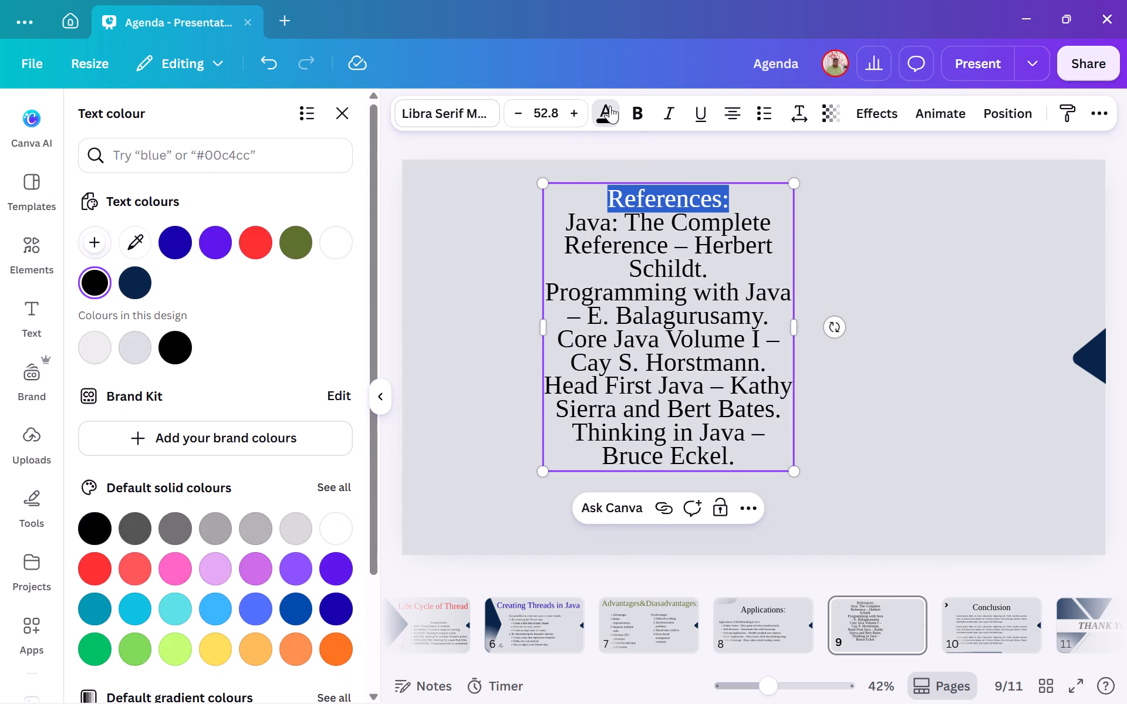
left_click(249, 246)
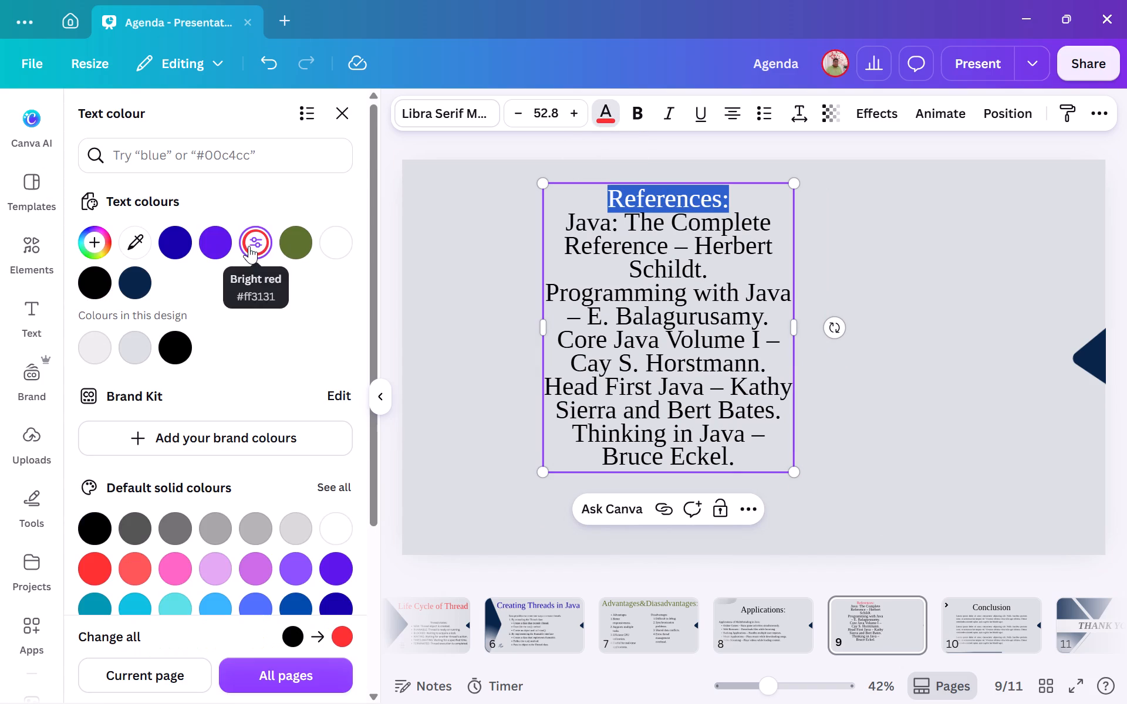
left_click(826, 247)
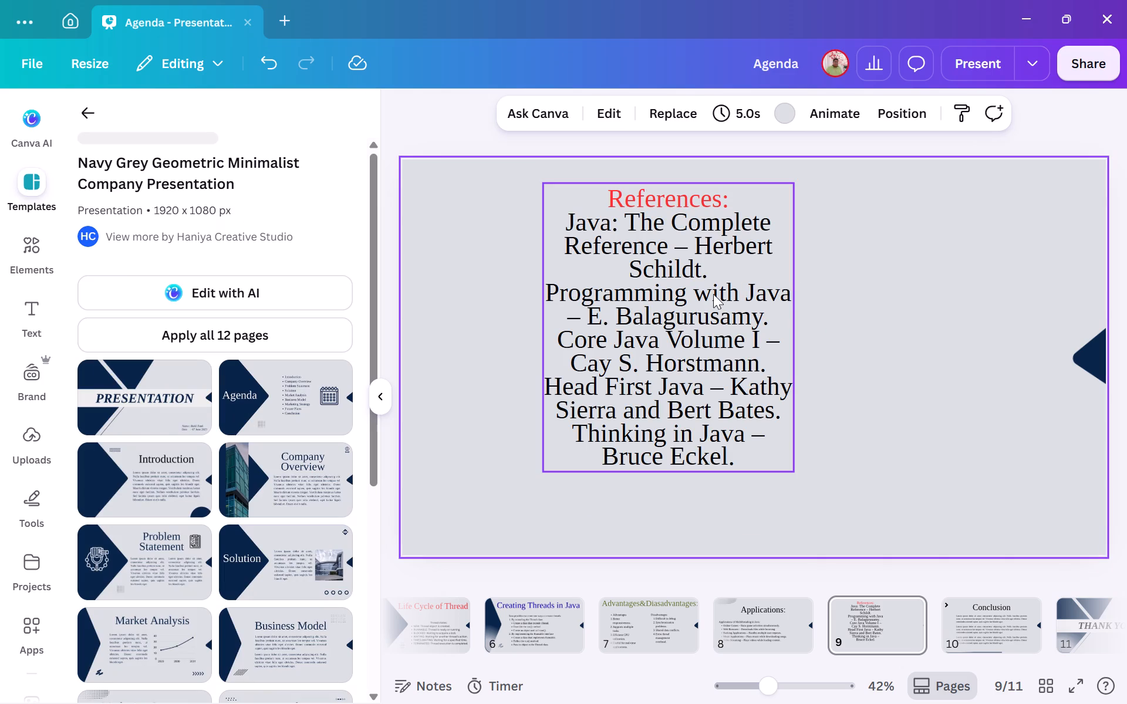
Format each of the five book references below the heading as a bulleted list item.
left_click(568, 222)
double_click(568, 222)
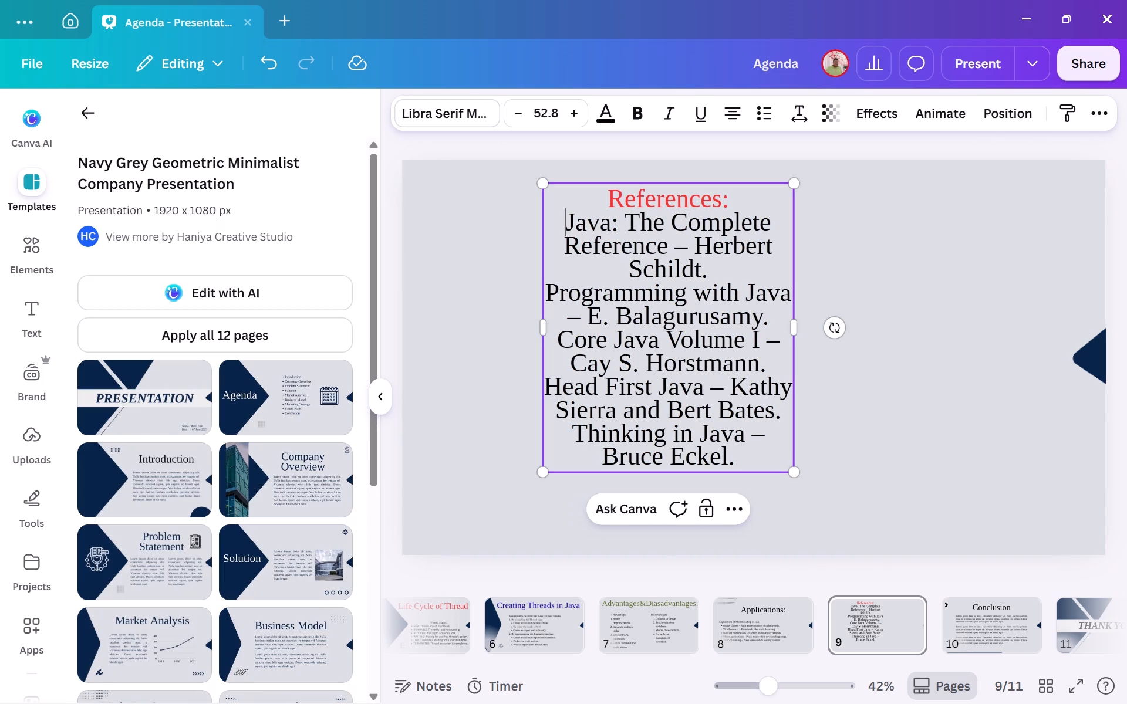
left_click(614, 261)
left_click(566, 218)
left_click(758, 113)
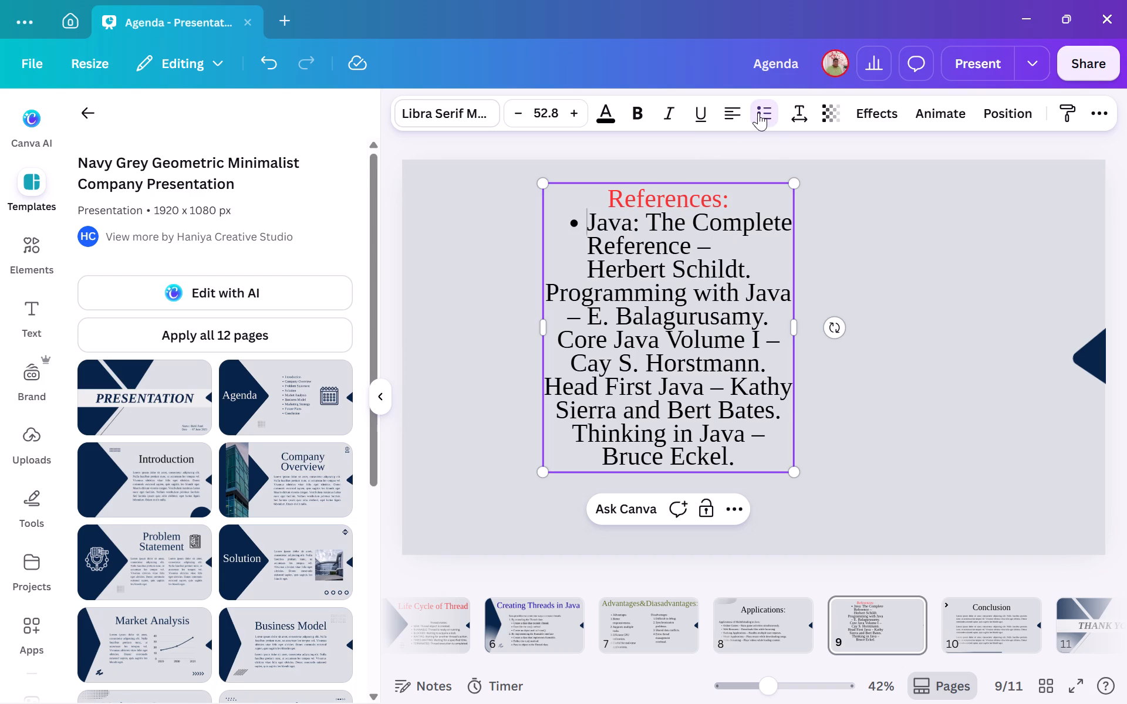
left_click(546, 292)
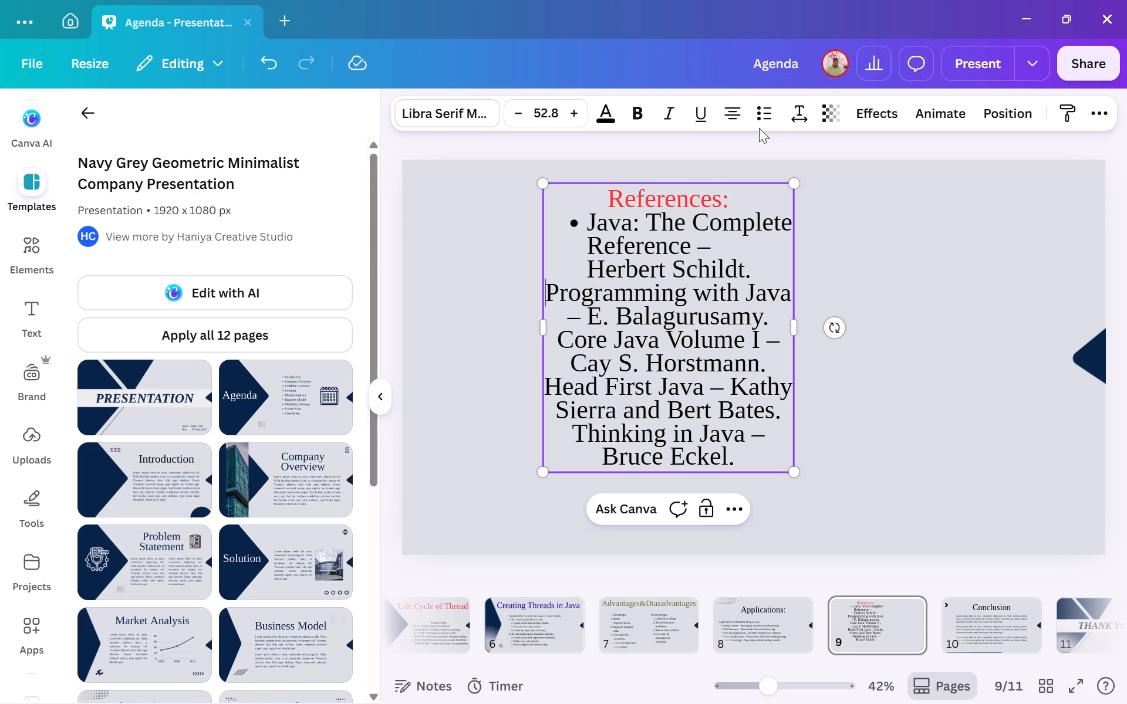
left_click(762, 120)
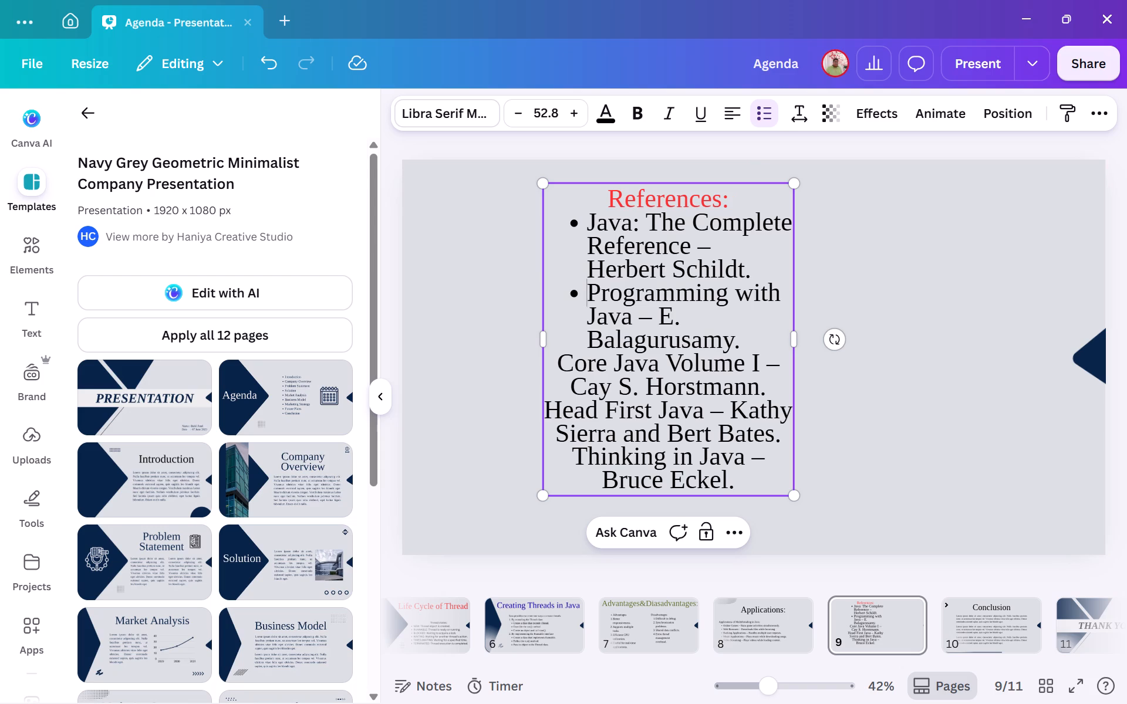
left_click(556, 360)
left_click(759, 116)
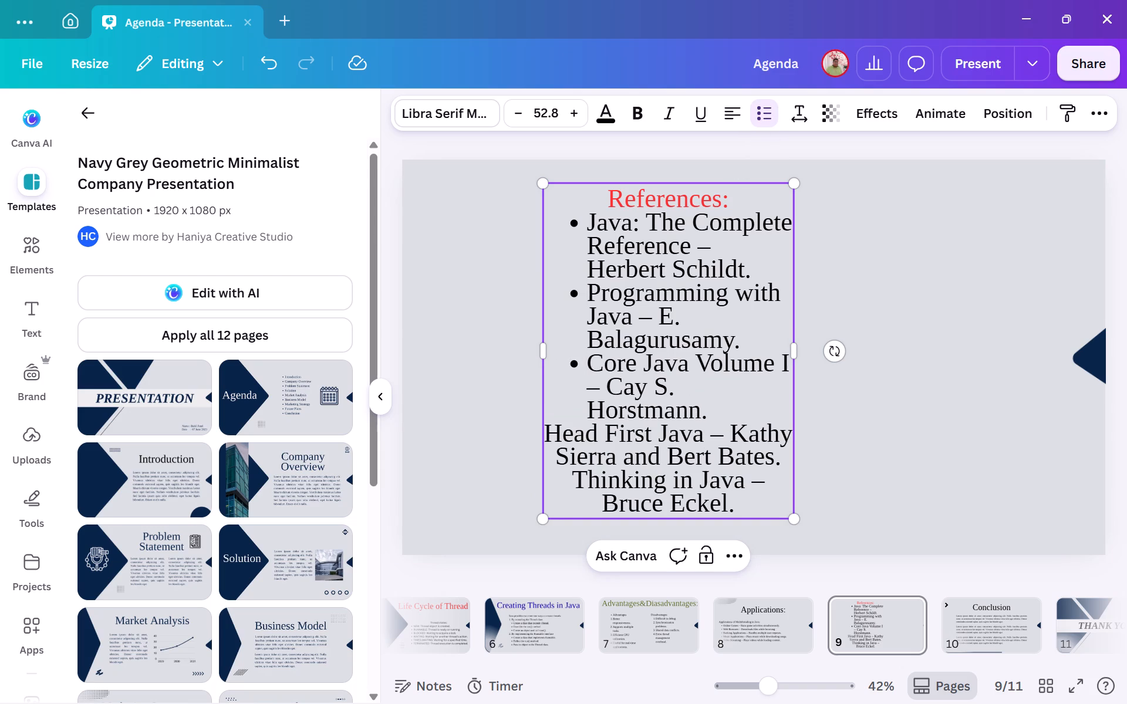
left_click(551, 432)
left_click(764, 109)
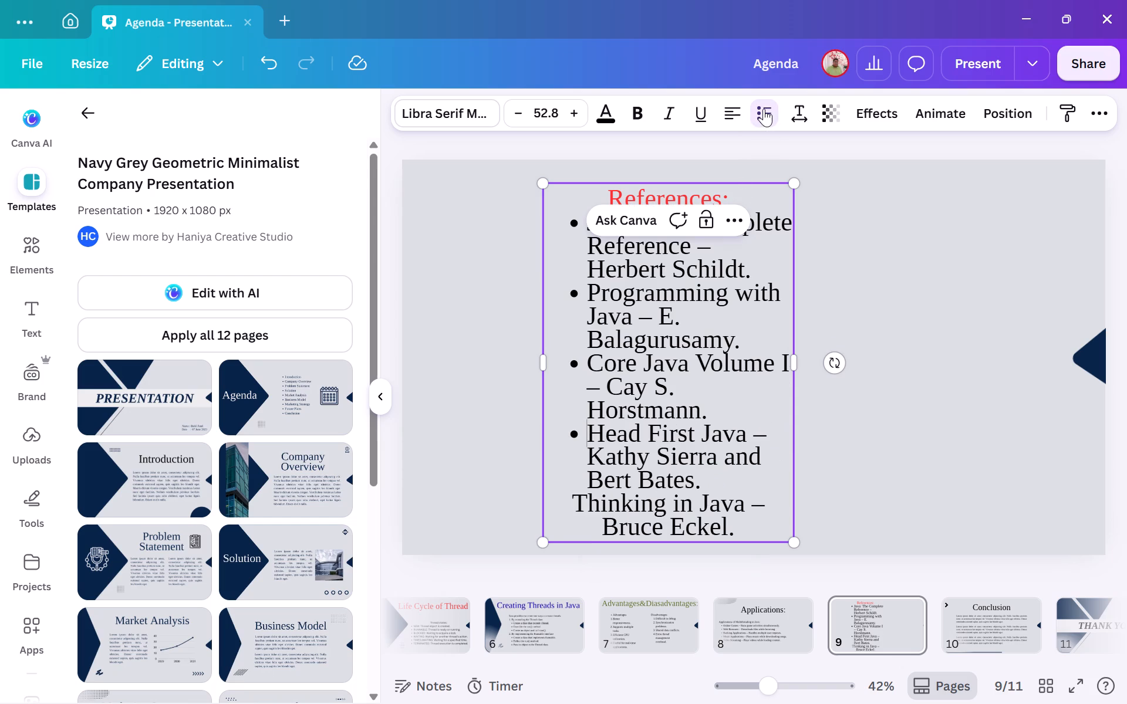
left_click(575, 506)
left_click(770, 116)
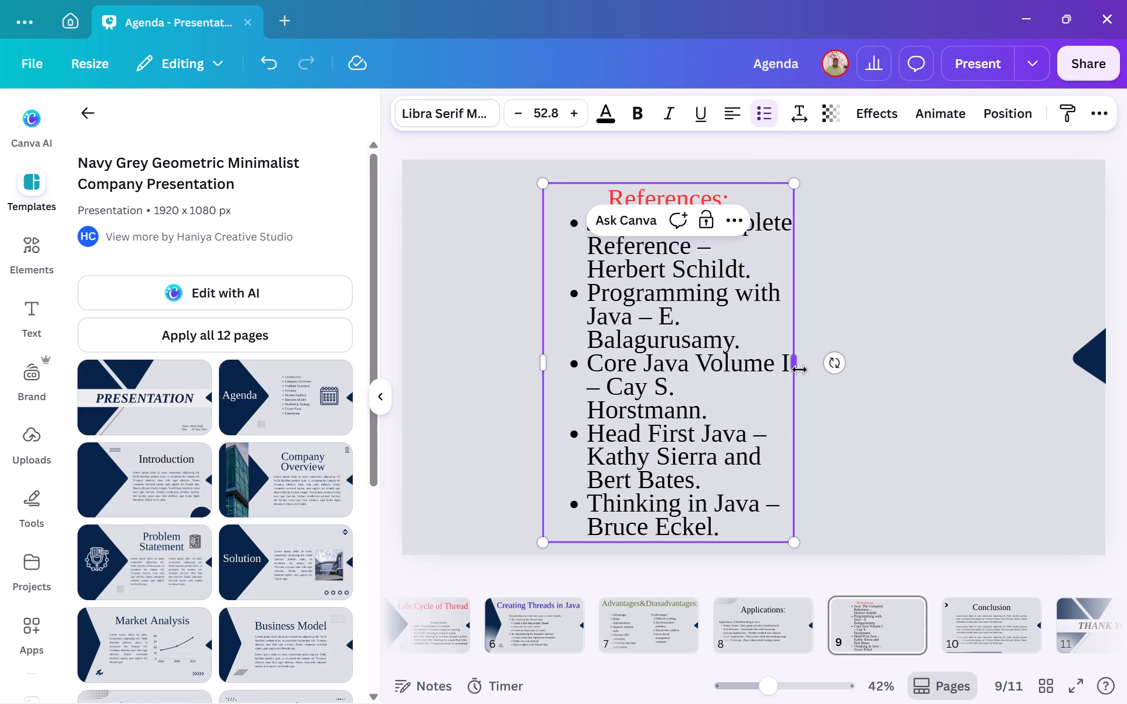
Widen the references text box to about 1,151 px, then scale it up to a font size of about 56.5.
left_click_drag(799, 370, 971, 368)
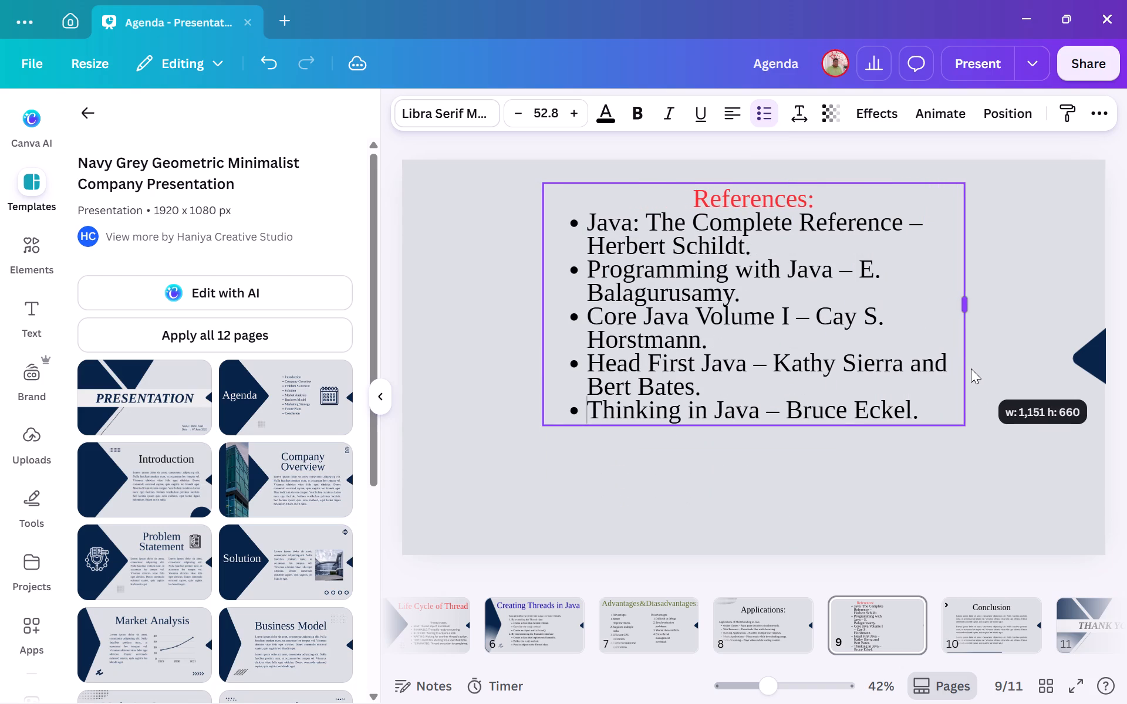
left_click_drag(971, 368, 971, 368)
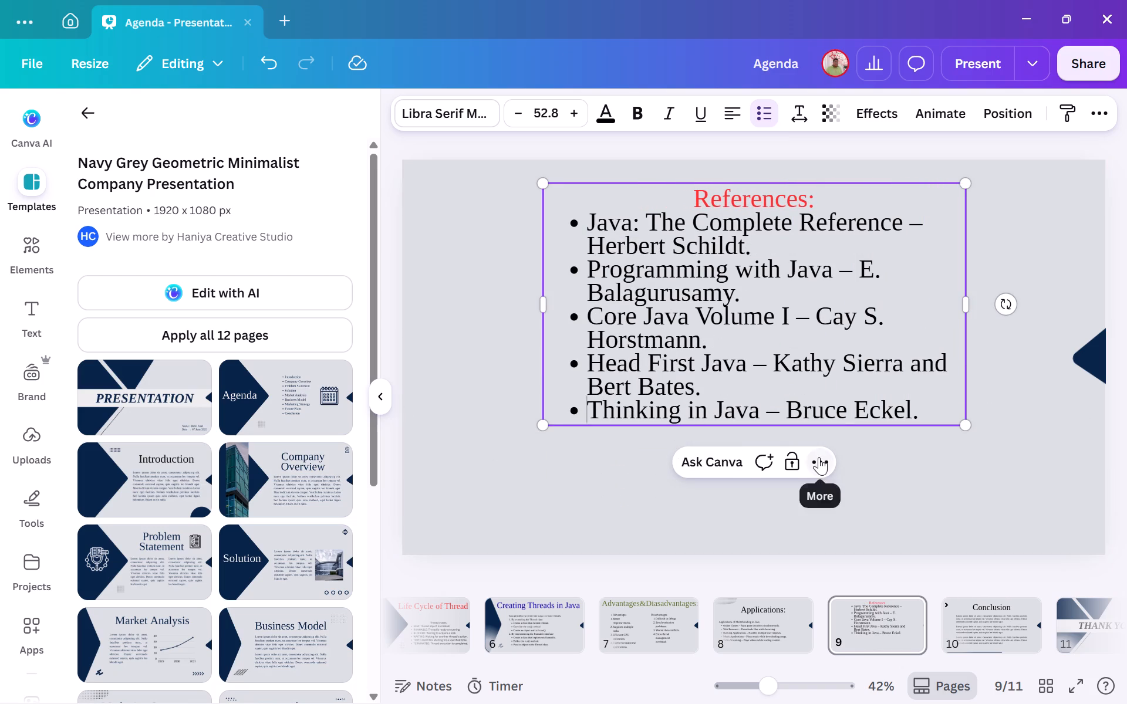
left_click_drag(898, 325, 909, 343)
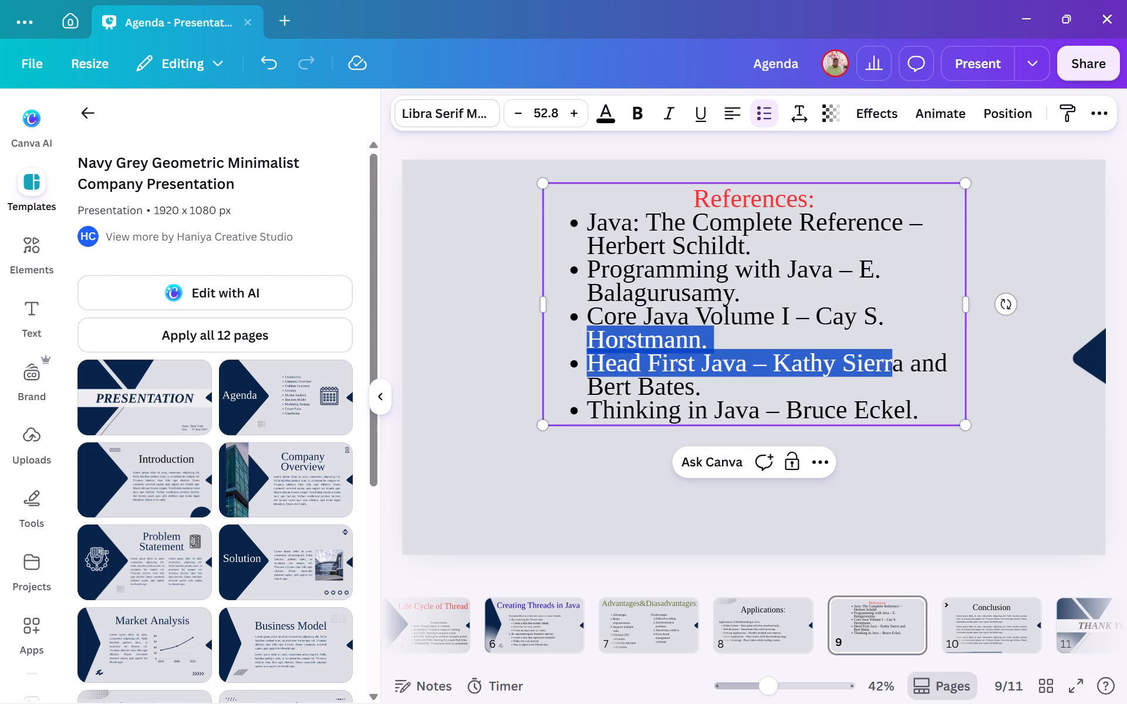
left_click_drag(909, 343, 930, 337)
left_click(930, 337)
left_click_drag(964, 428, 957, 510)
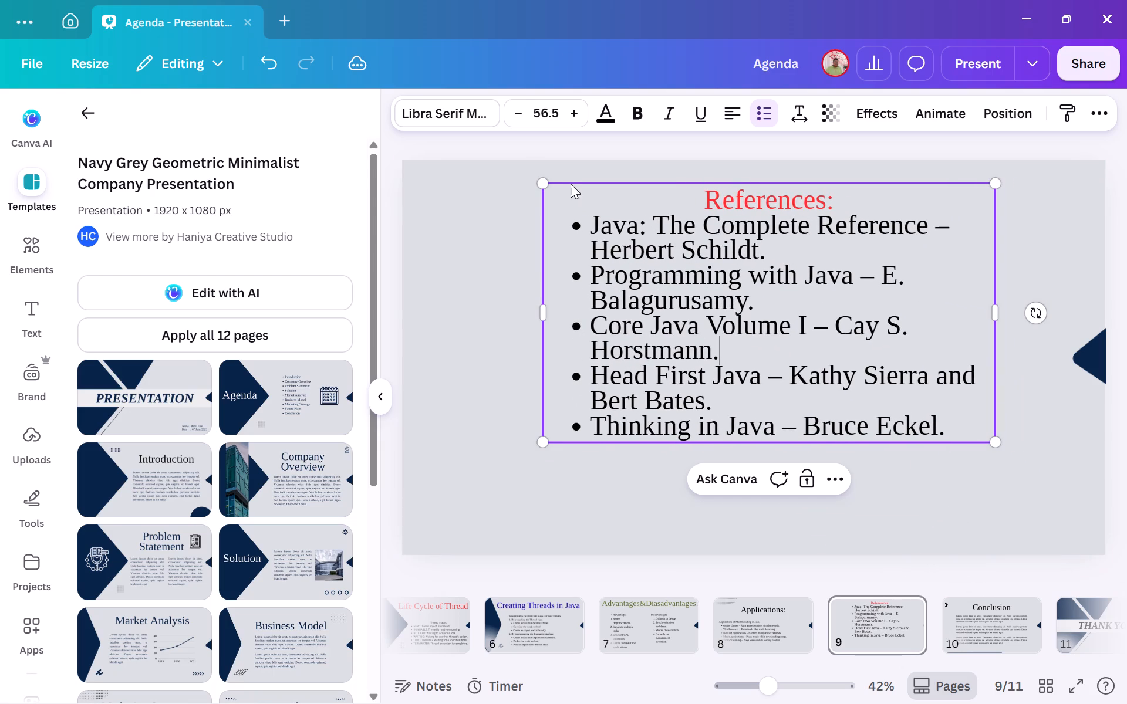
Scale the references text box down to a font size of about 55.6 and insert a blank line below the "References:" heading.
left_click_drag(546, 184, 555, 256)
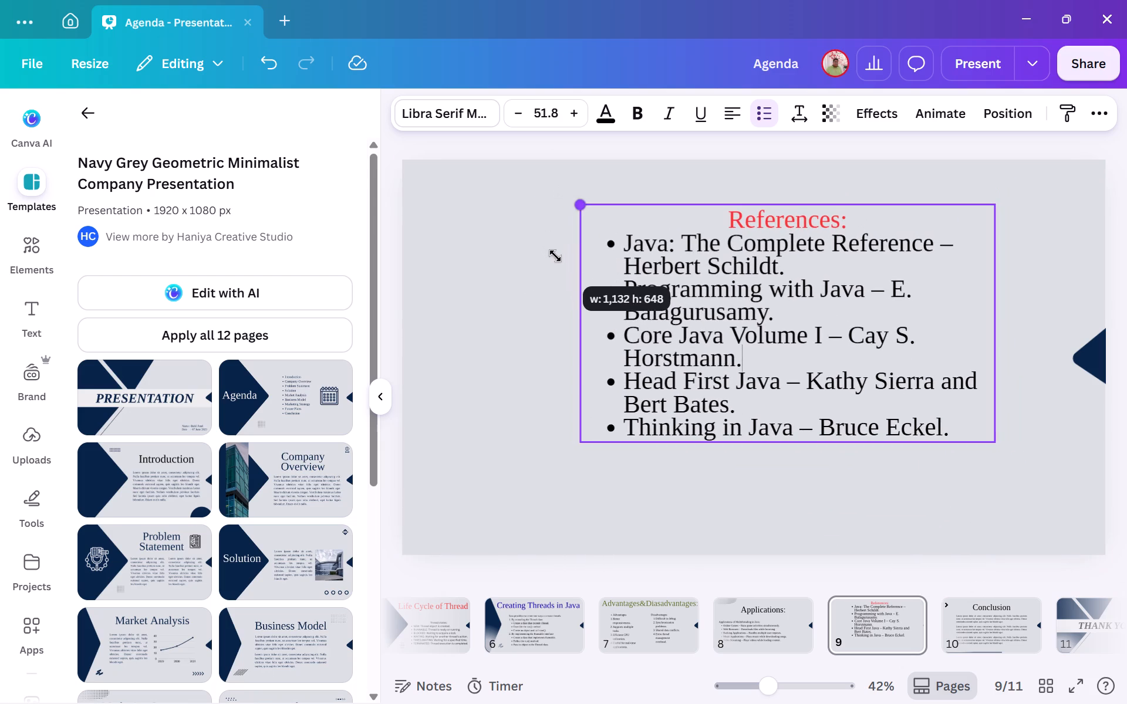
left_click_drag(555, 256, 511, 262)
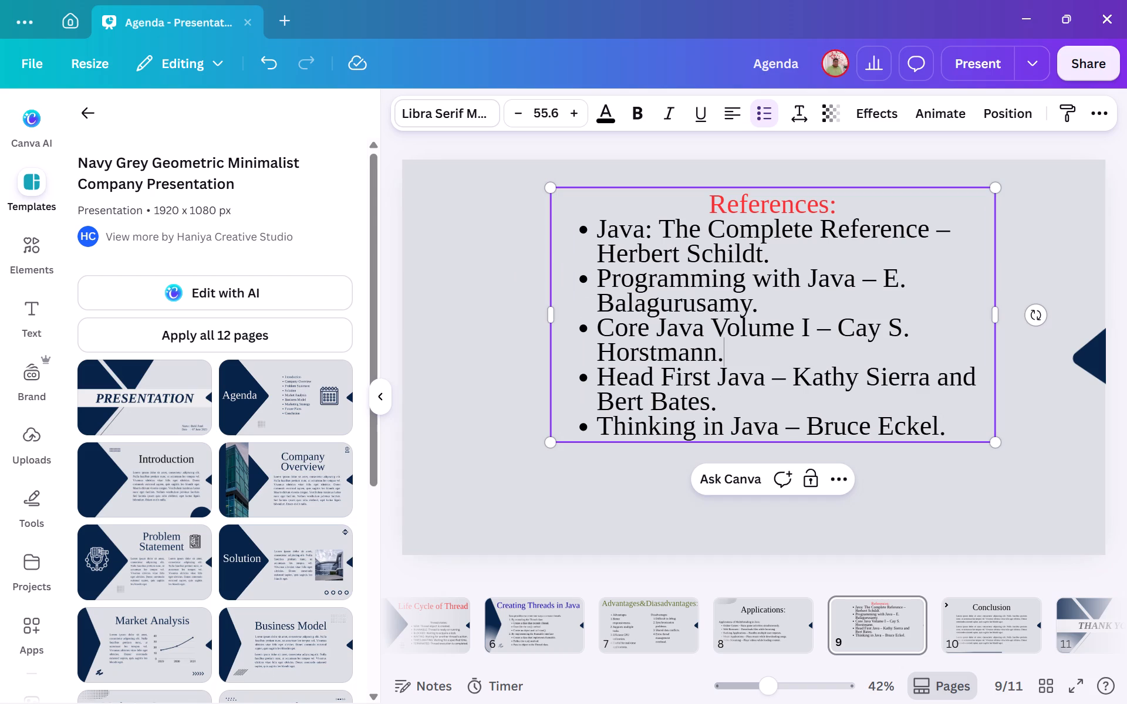
left_click(835, 212)
key("Return")
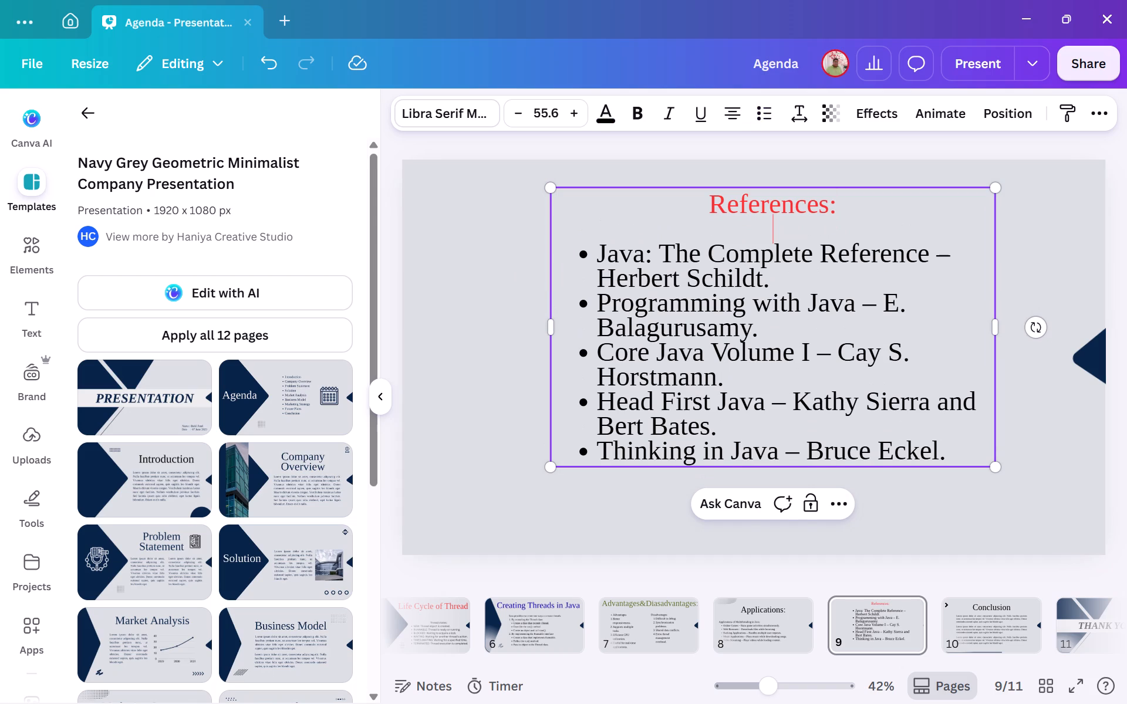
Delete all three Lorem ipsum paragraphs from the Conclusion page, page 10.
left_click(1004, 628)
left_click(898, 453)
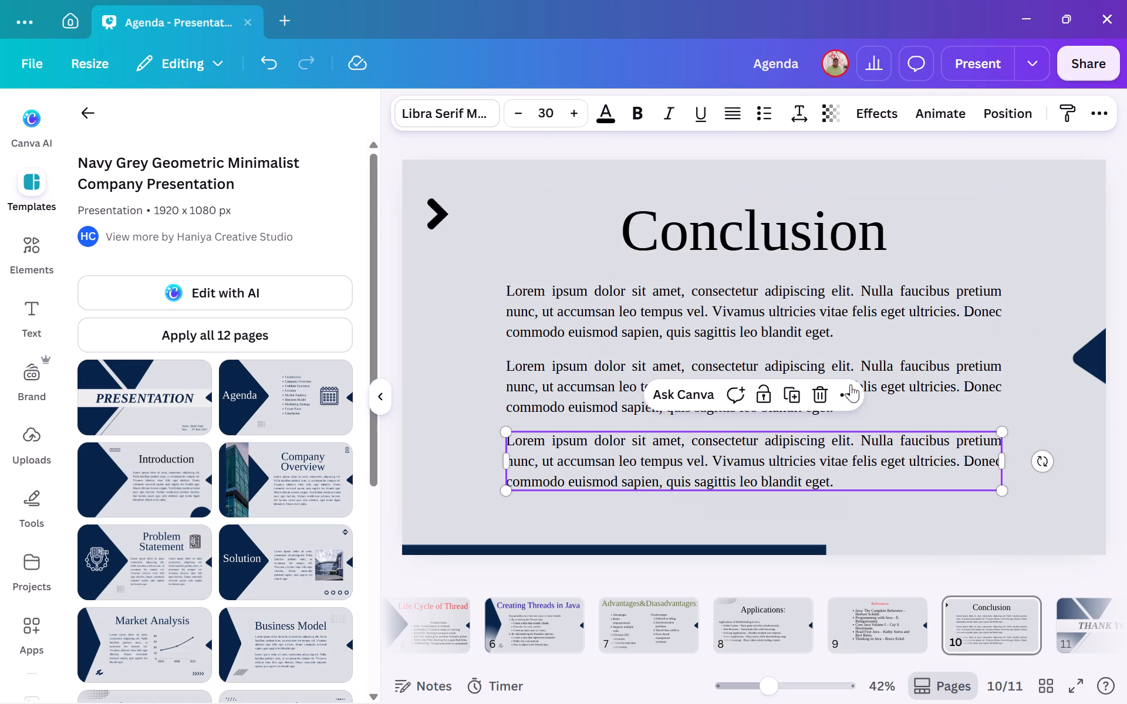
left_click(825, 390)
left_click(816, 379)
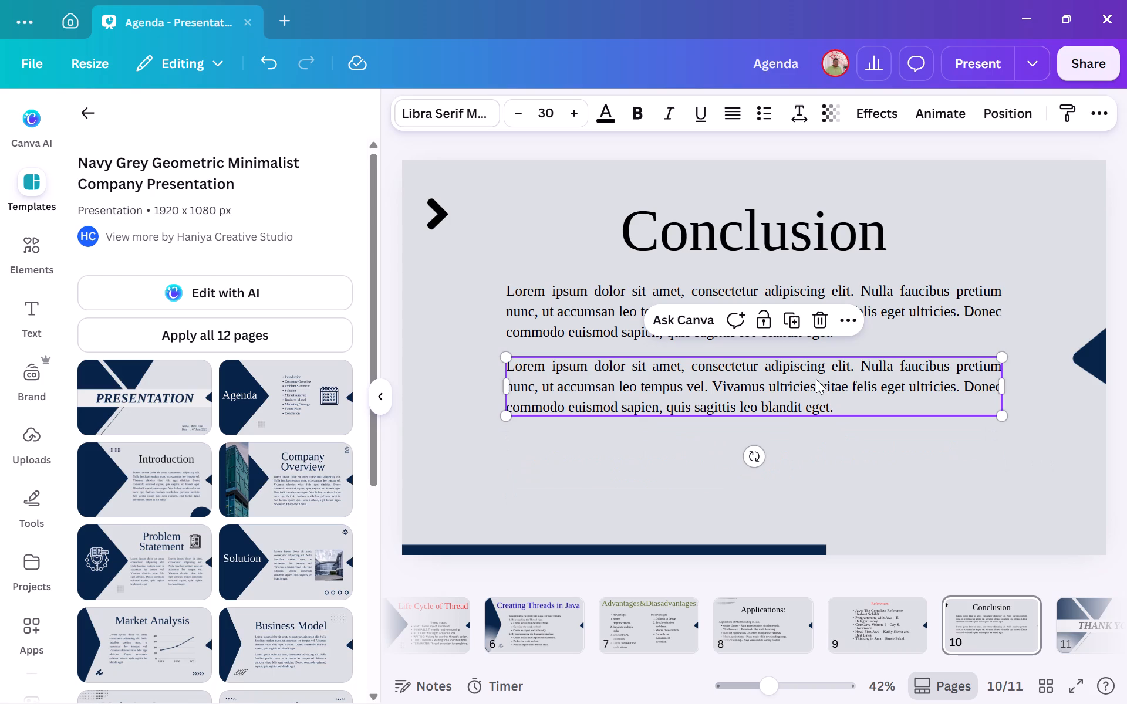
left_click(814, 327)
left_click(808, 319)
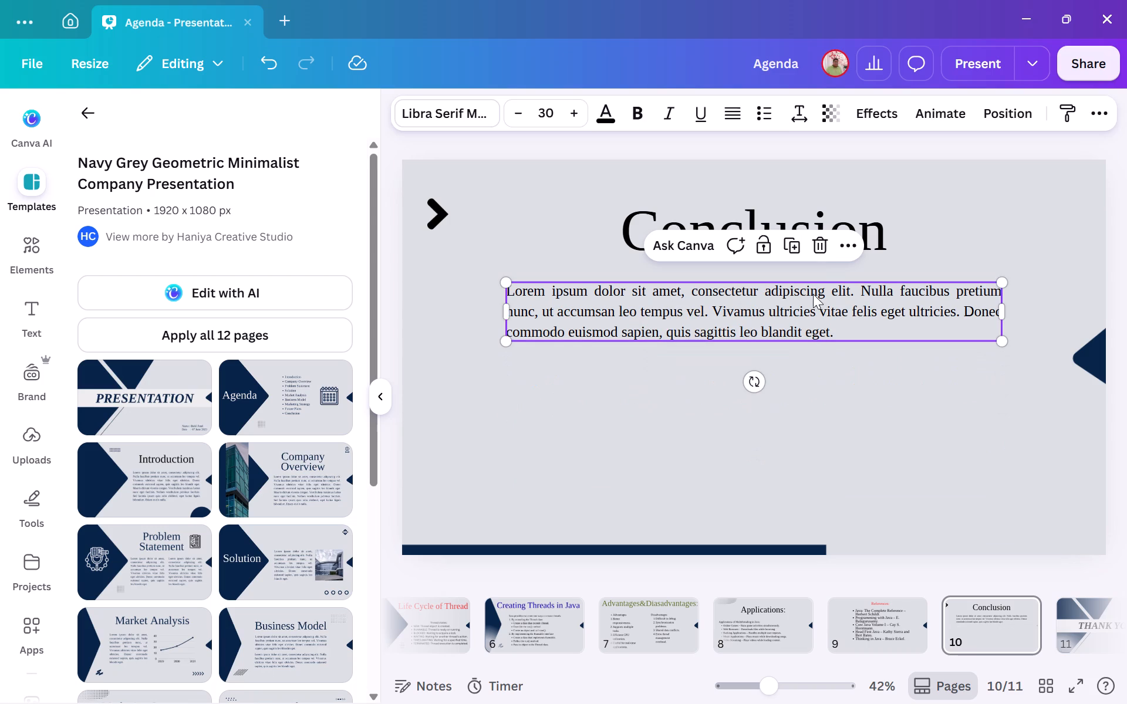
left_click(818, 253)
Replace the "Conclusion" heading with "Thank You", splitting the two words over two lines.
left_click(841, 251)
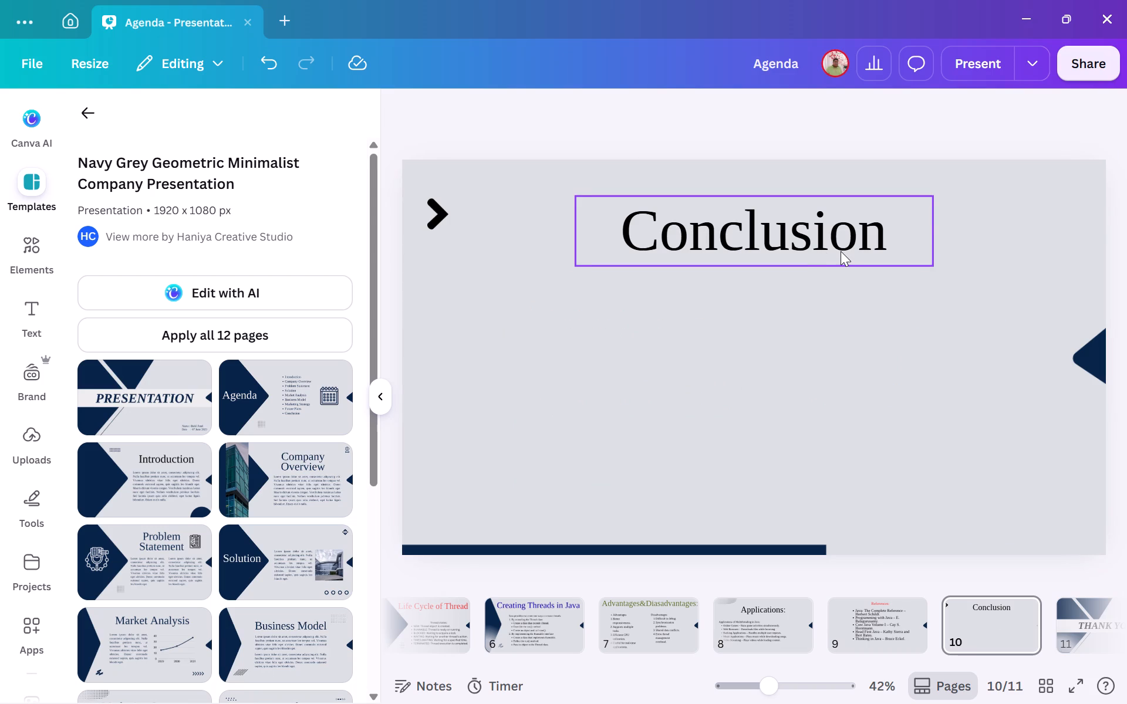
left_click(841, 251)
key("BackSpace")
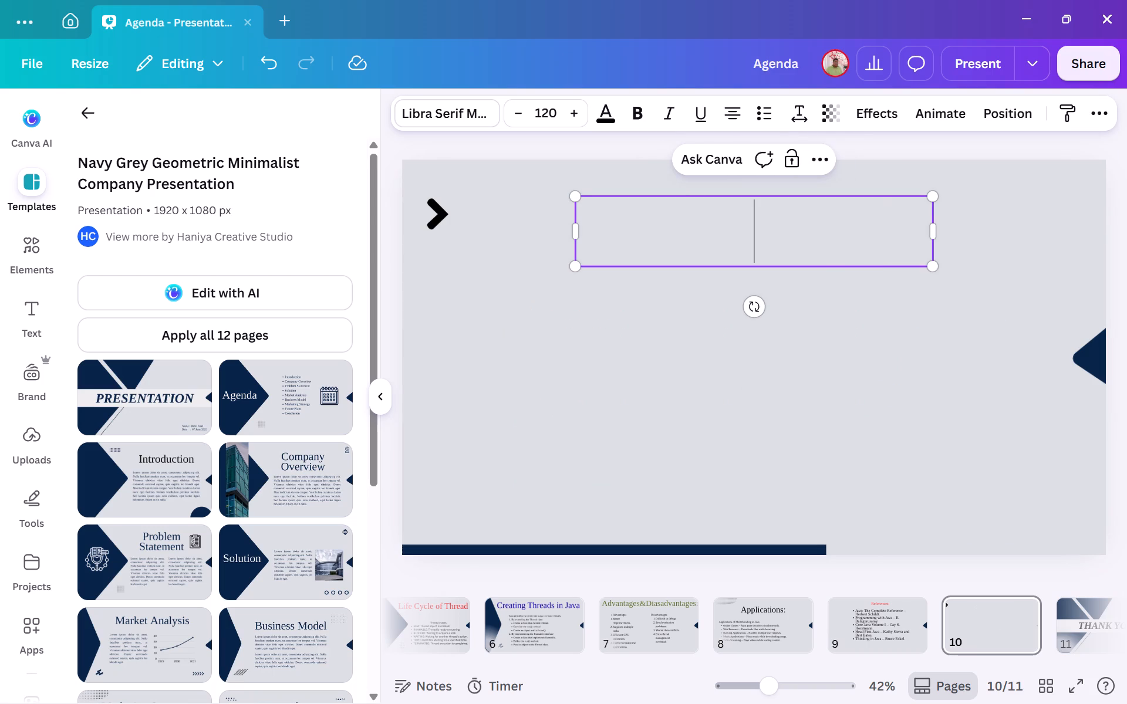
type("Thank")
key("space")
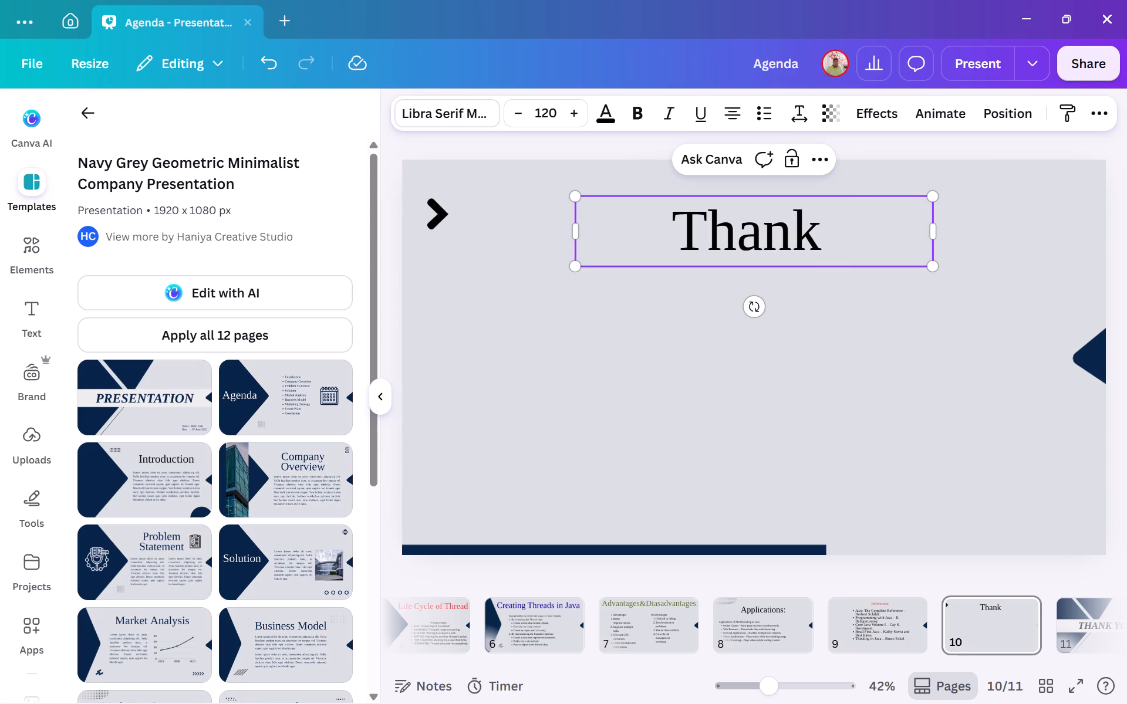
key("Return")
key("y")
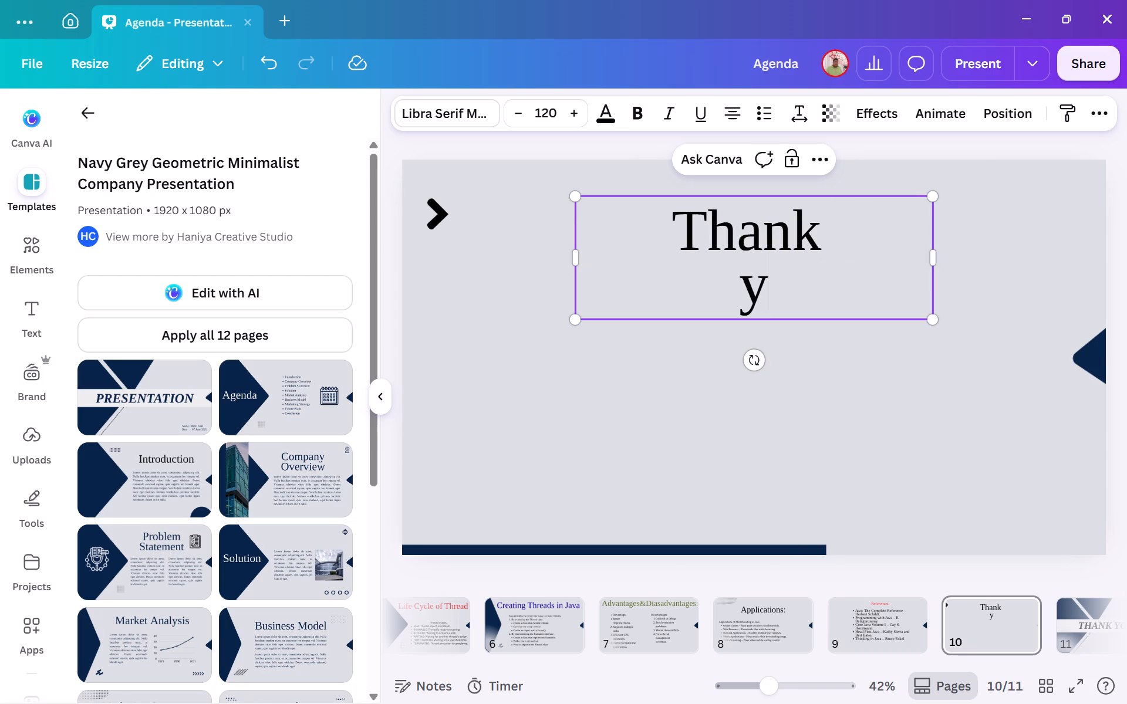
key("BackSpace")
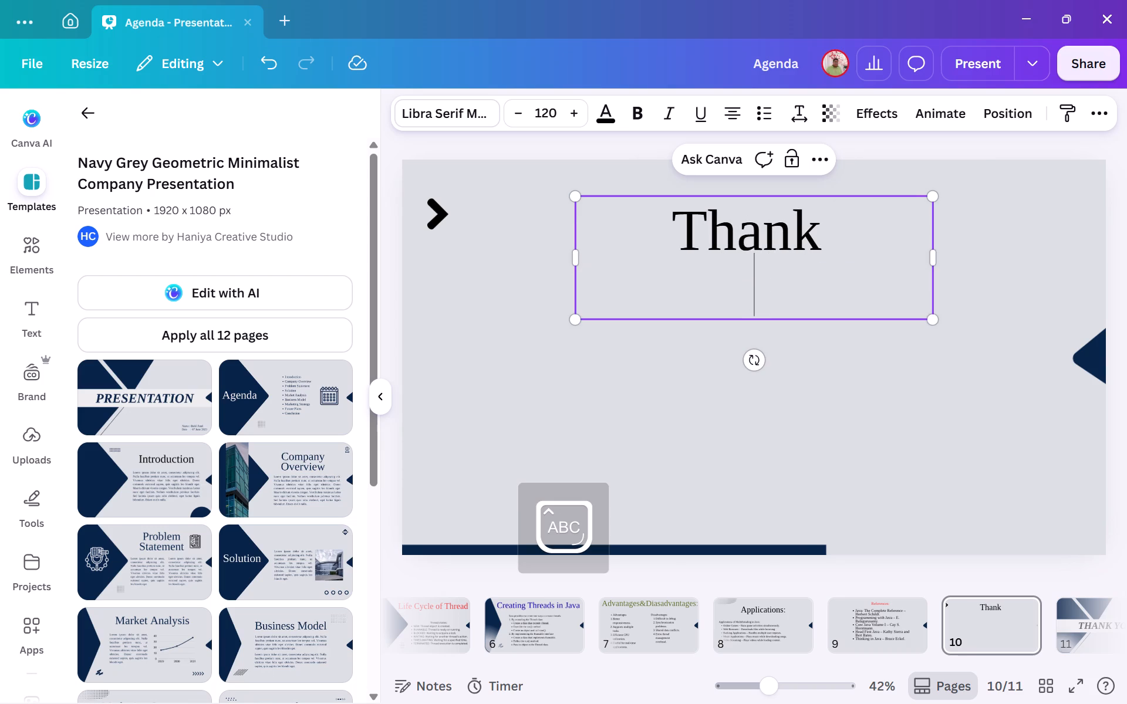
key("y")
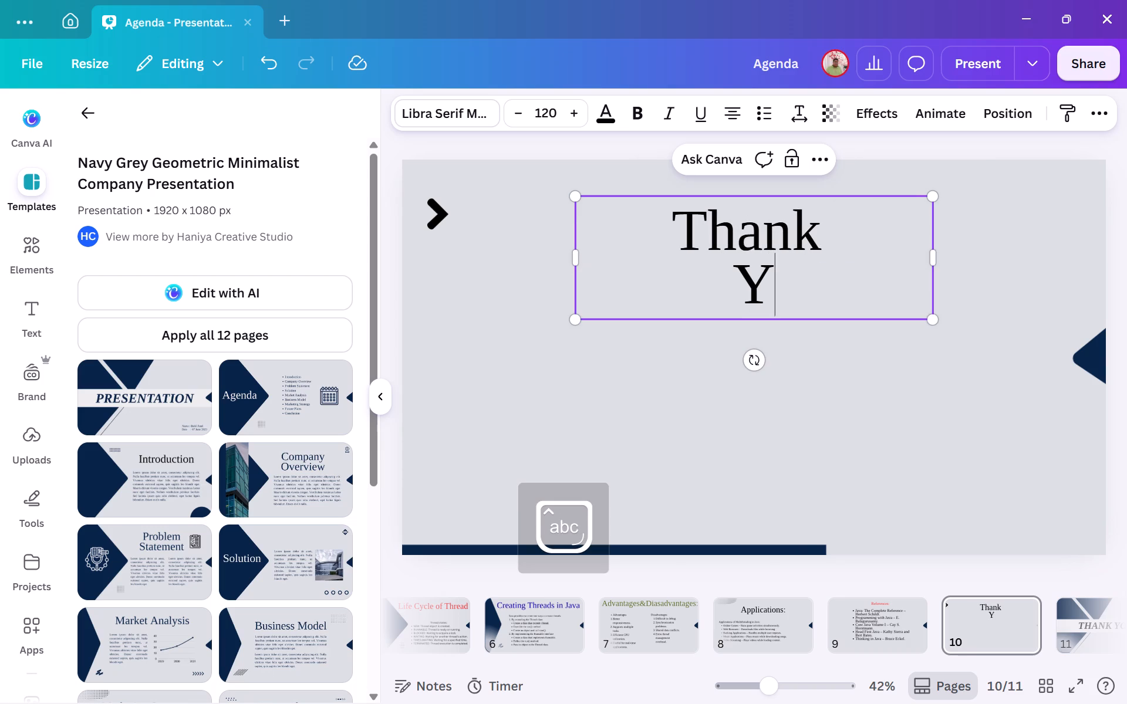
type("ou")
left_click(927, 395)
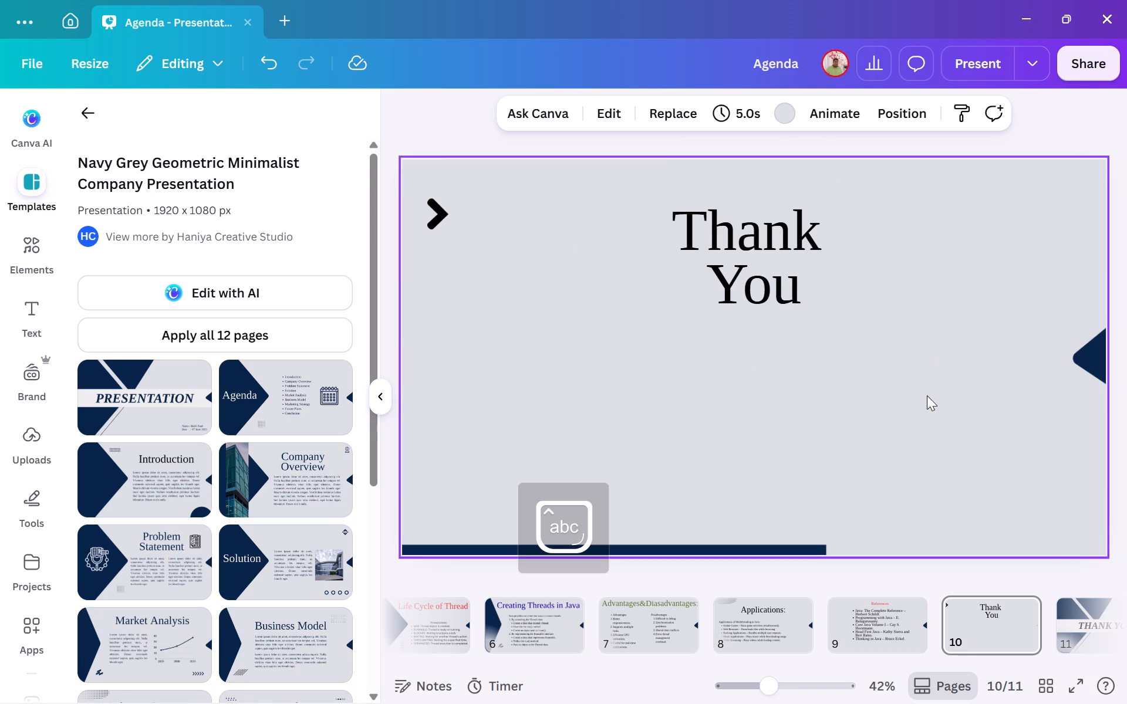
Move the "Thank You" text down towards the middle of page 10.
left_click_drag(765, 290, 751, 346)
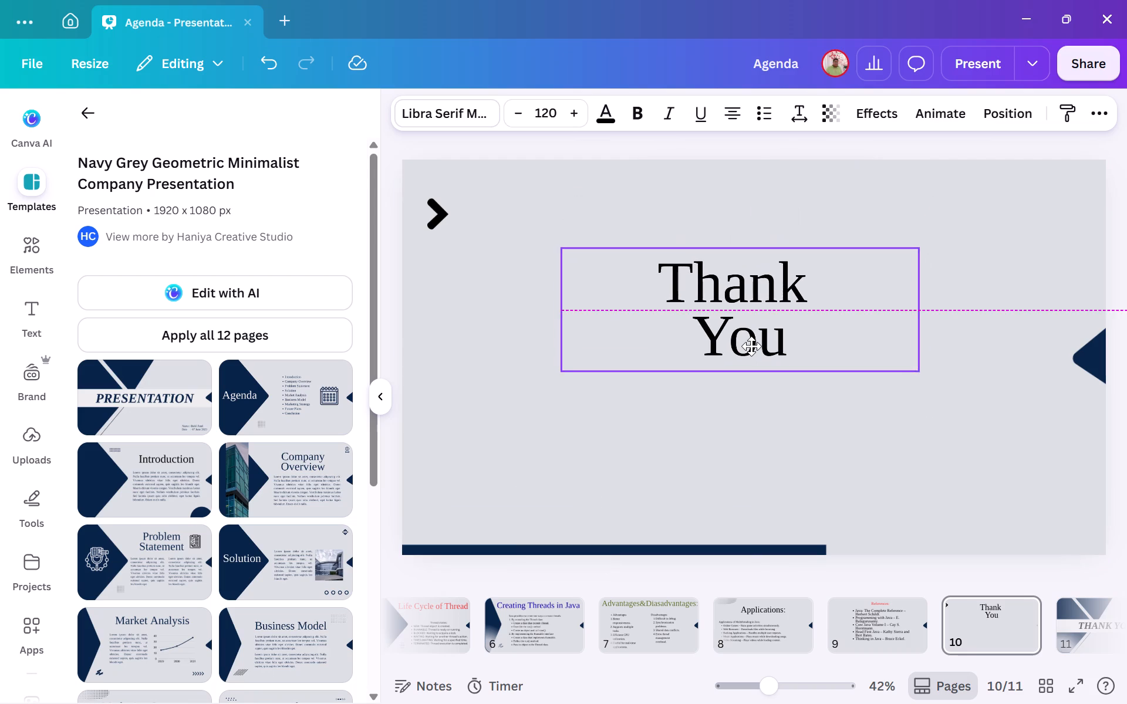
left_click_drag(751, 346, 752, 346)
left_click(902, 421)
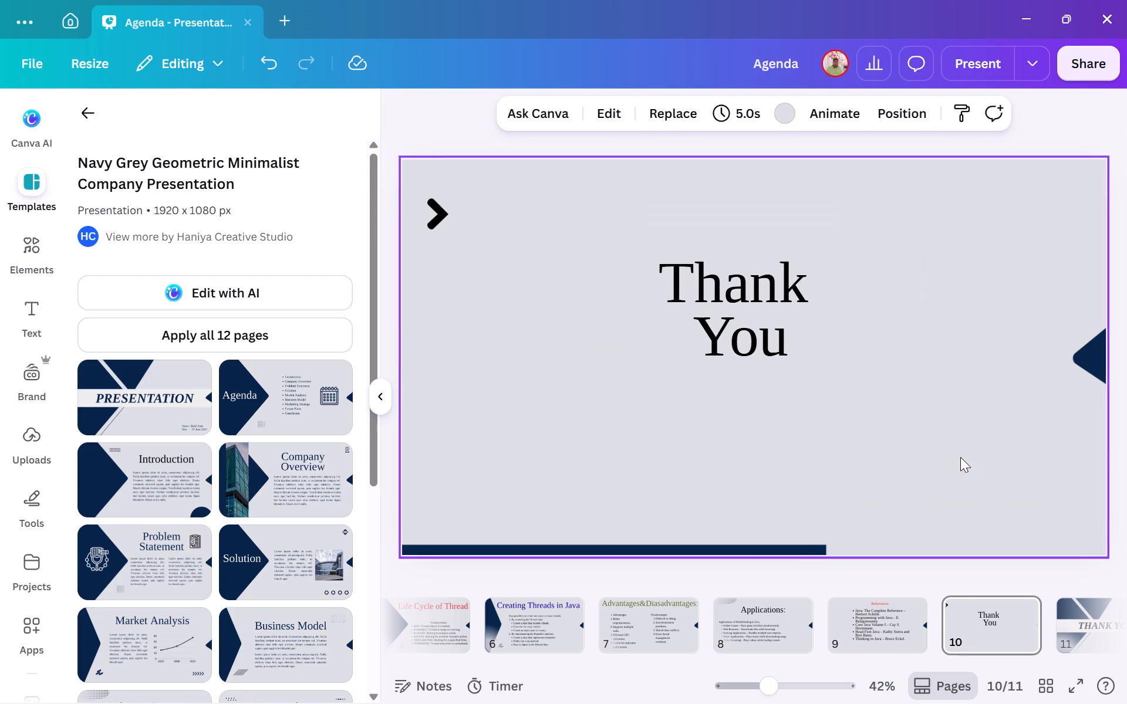
Delete the whole of page 10 with the plain "Thank You" text, keeping the template's own THANK YOU page.
scroll(1045, 629, "left", 3)
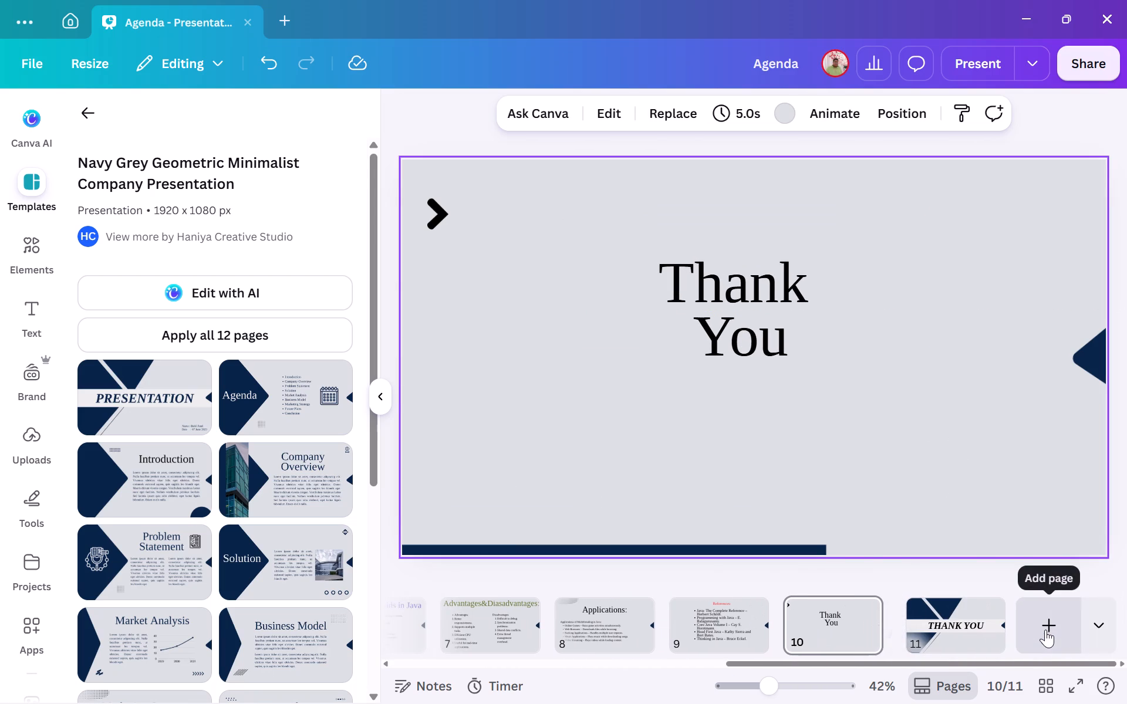
key("Delete")
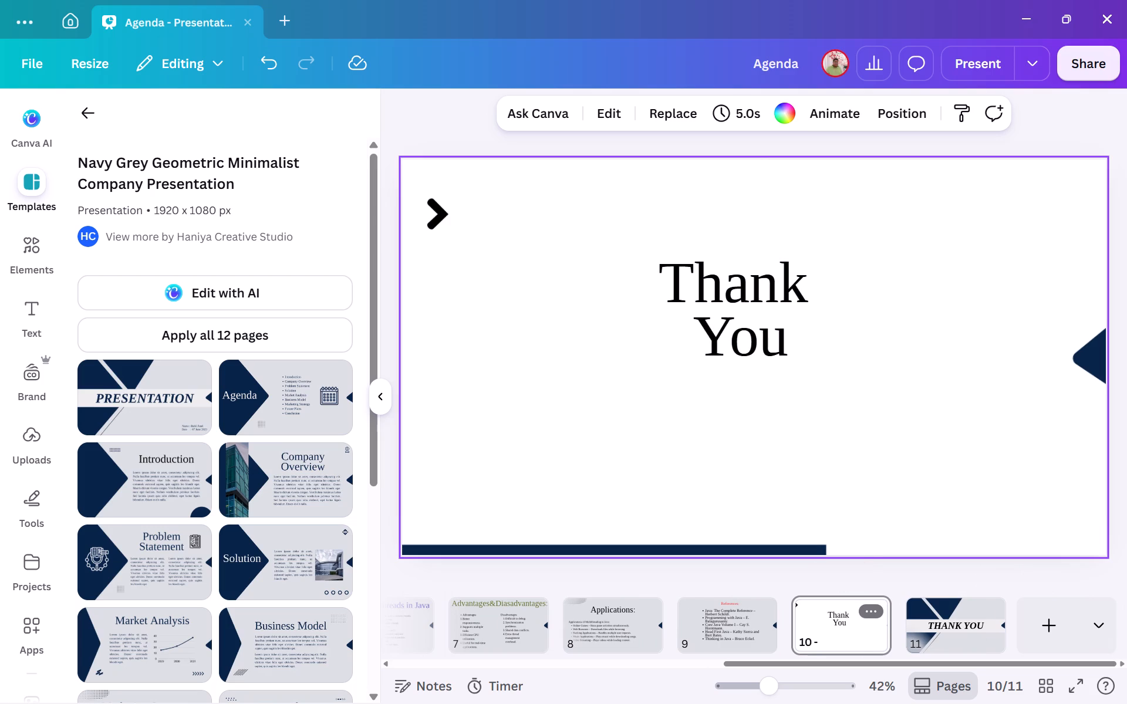
key("Delete")
left_click(863, 621)
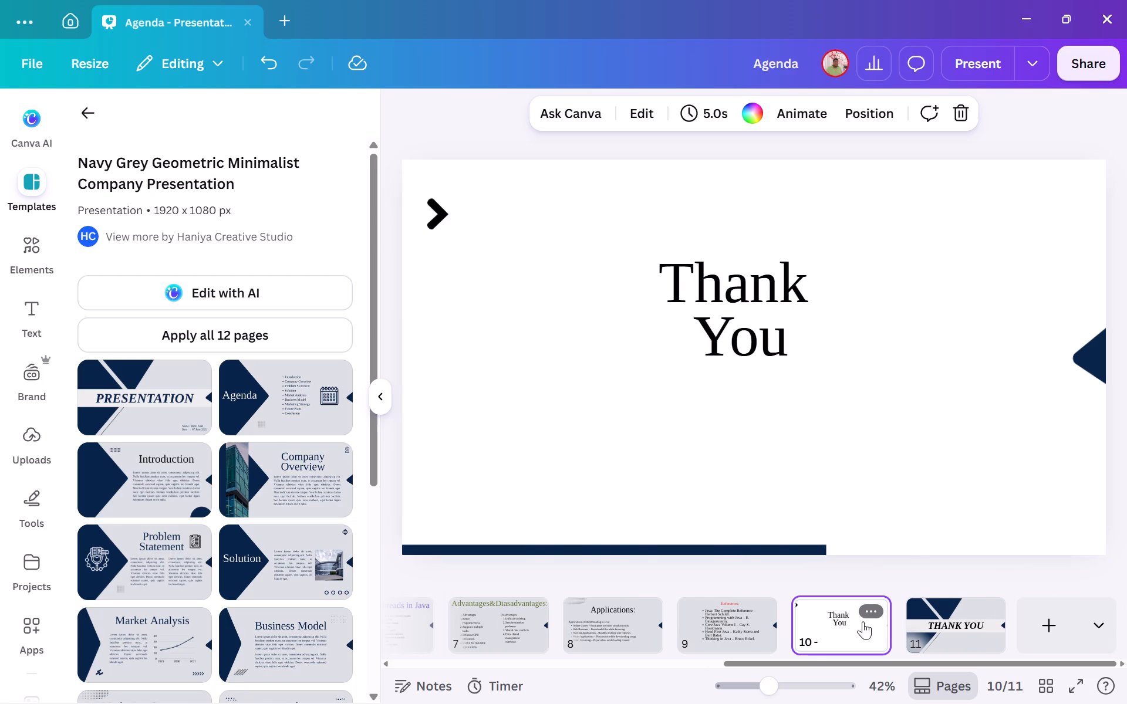
key("Delete")
Replace the "PRESENTATION" title on the cover page with "MULTITHREADING".
scroll(691, 620, "right", 6)
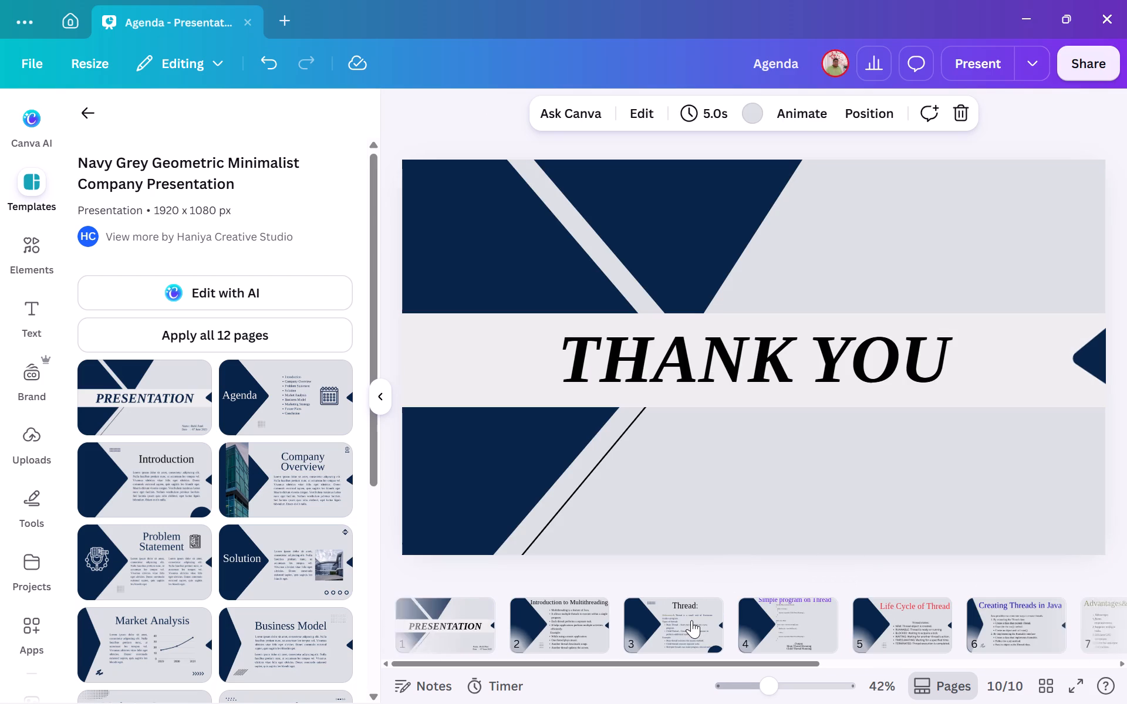
left_click(458, 629)
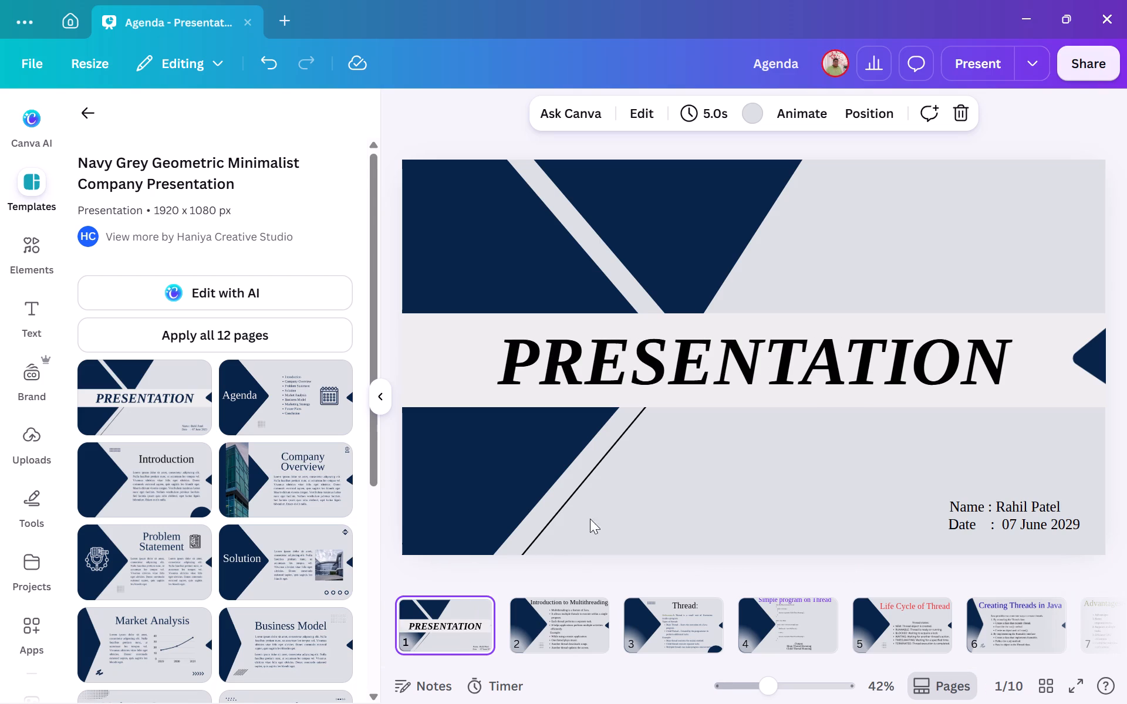
left_click(818, 361)
left_click(818, 361)
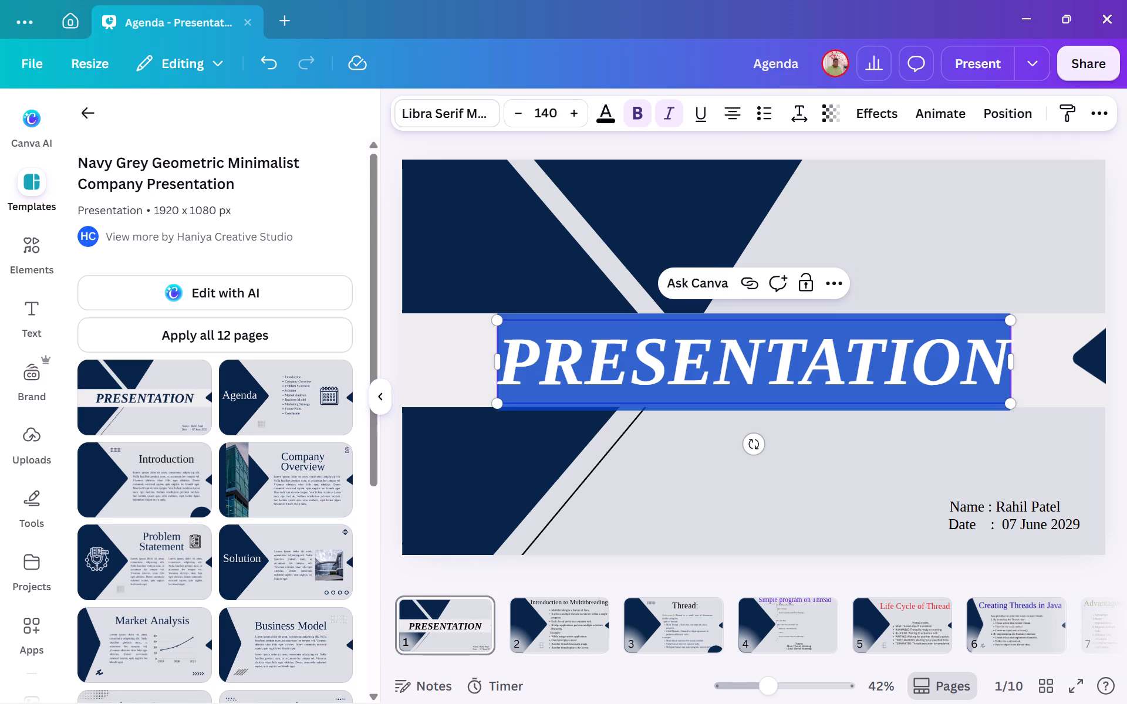
key("BackSpace")
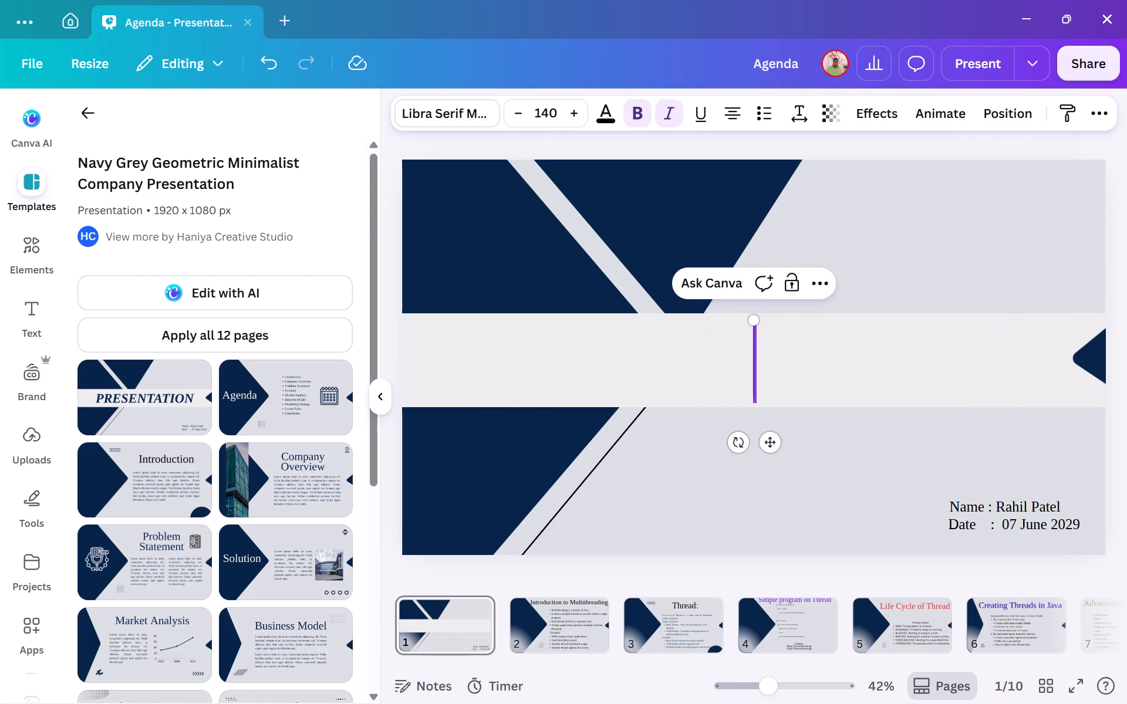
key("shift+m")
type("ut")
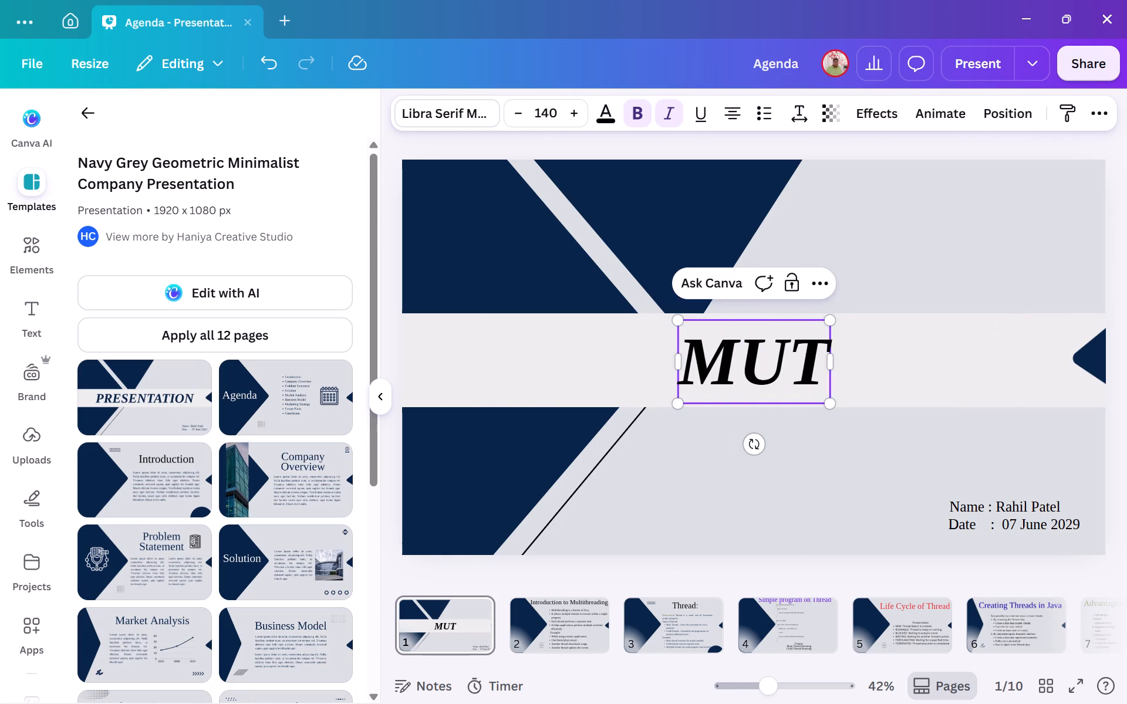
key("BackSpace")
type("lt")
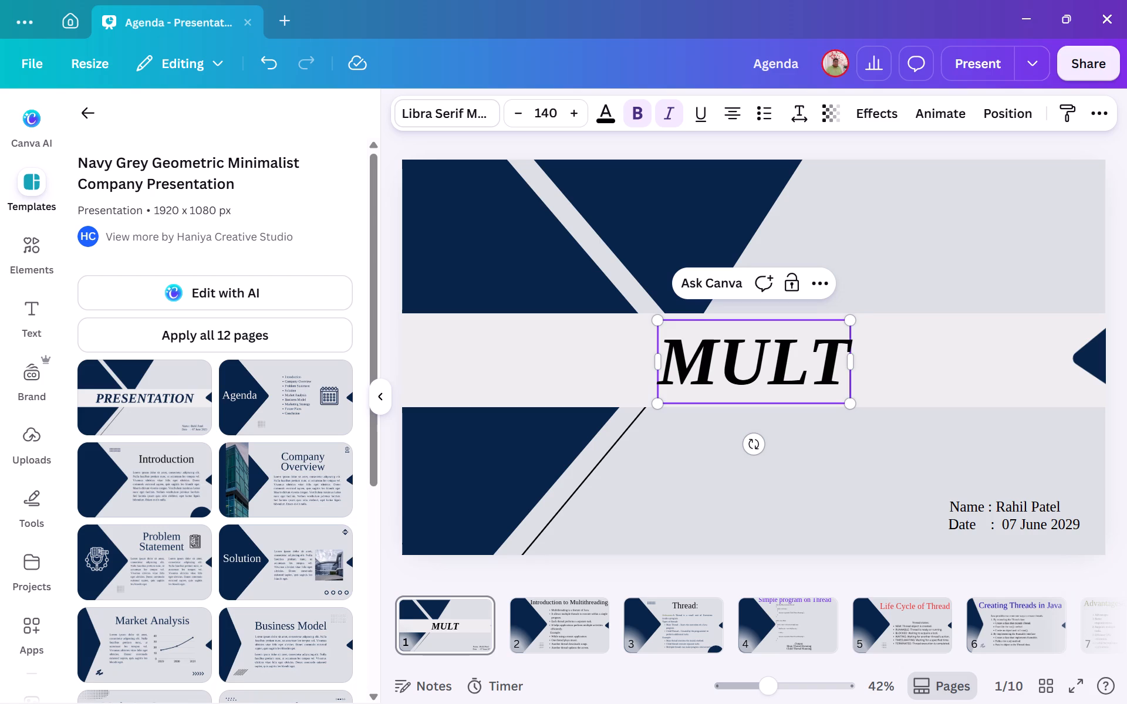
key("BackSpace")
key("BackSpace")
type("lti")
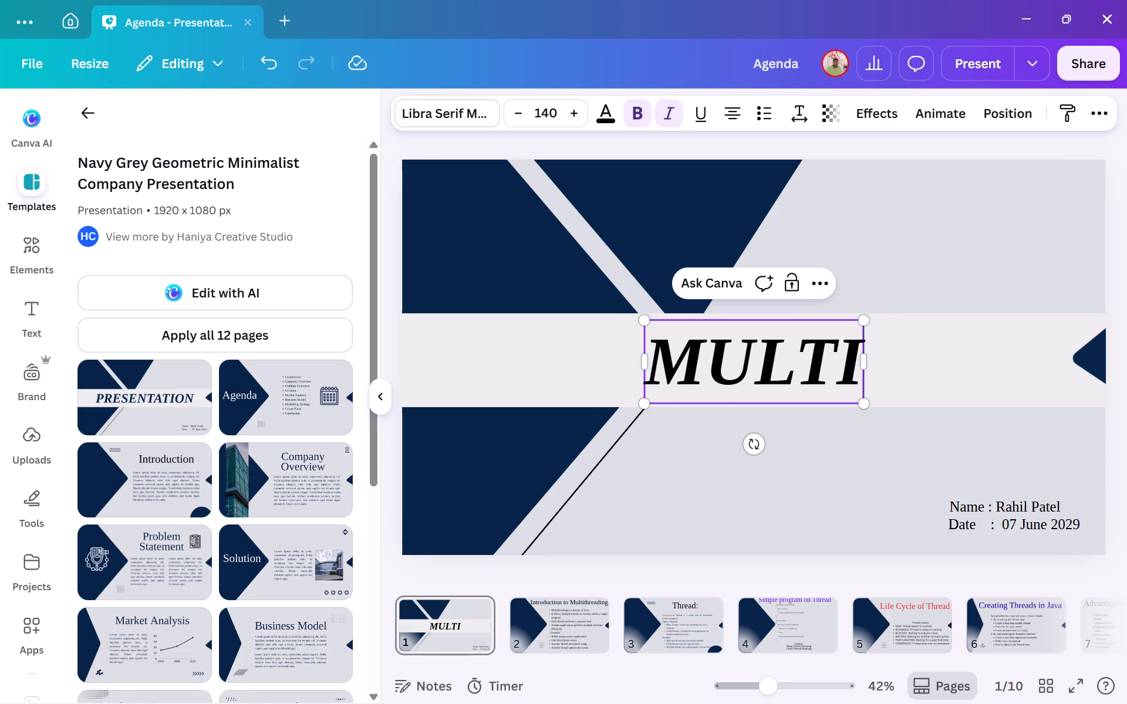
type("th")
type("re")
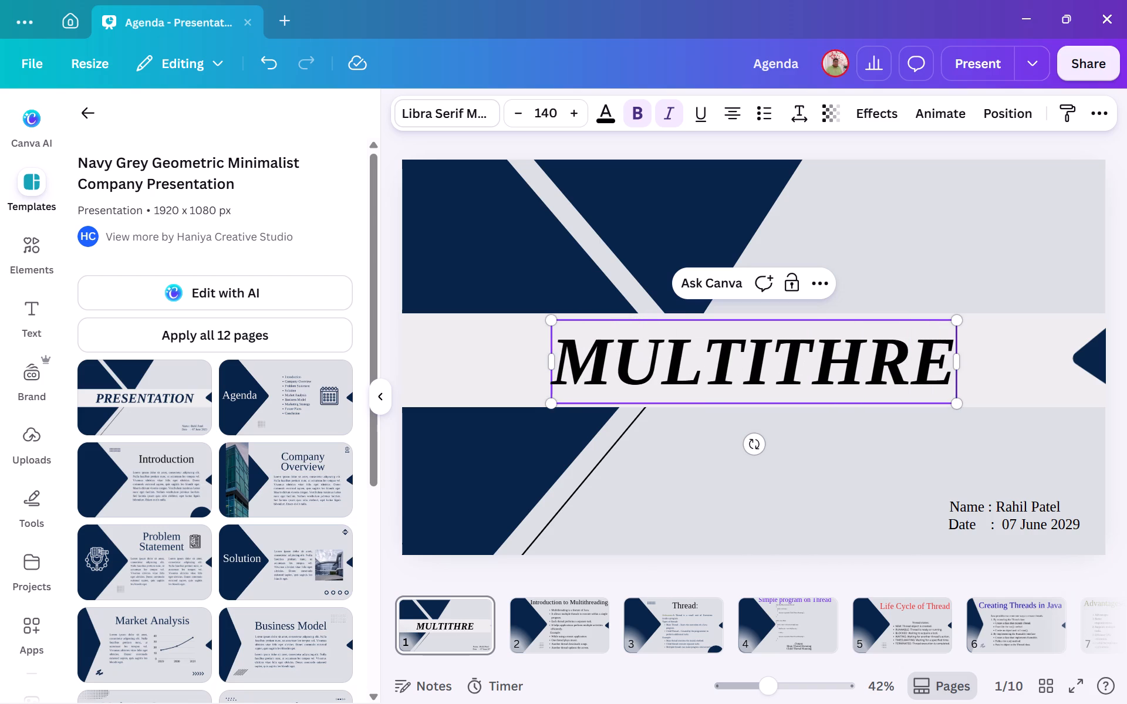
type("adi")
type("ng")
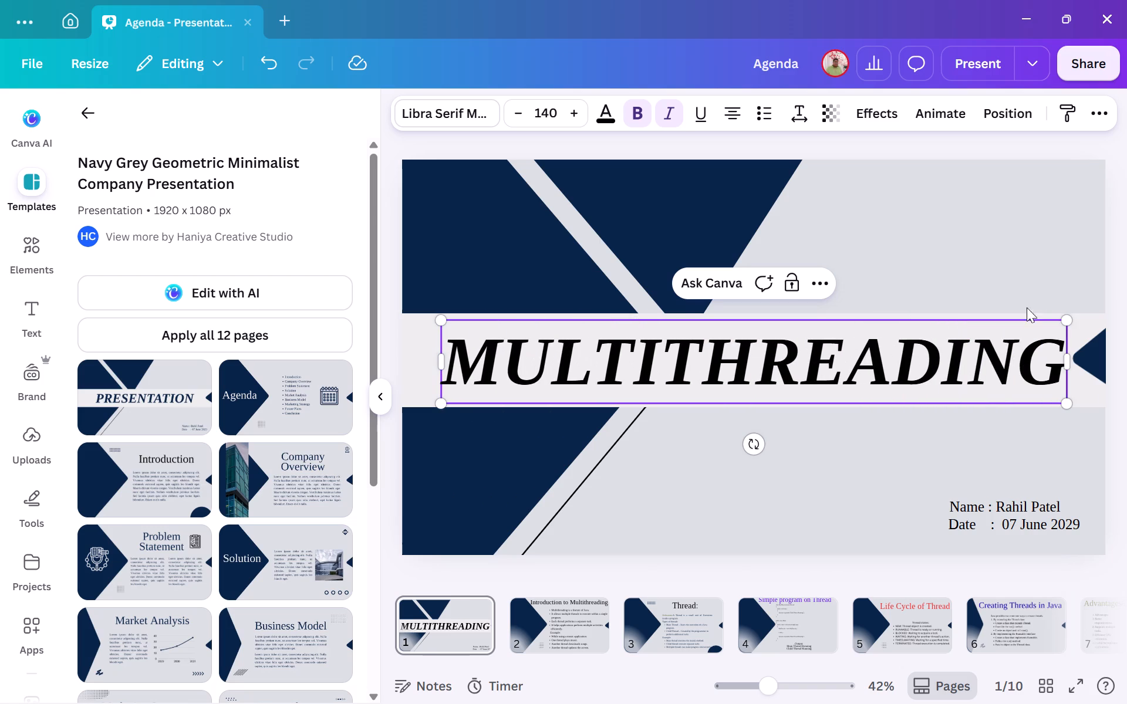
left_click(1007, 252)
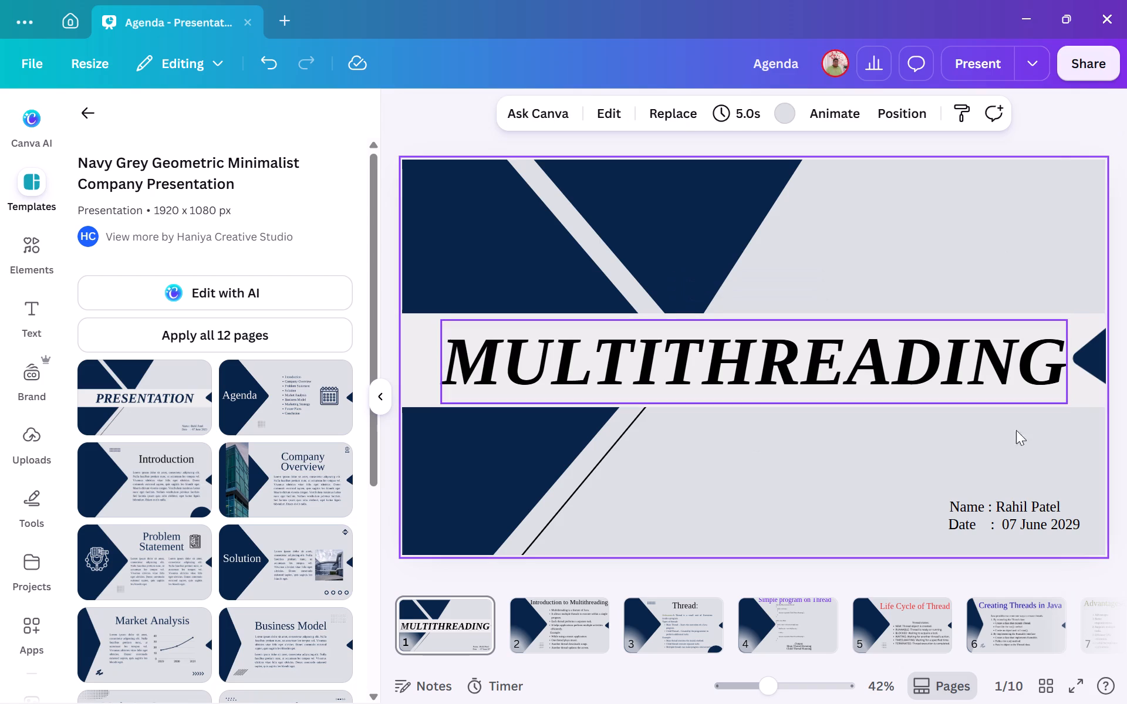
Replace the name line on the cover page with "presented by:" and the presenter's name, ending it with a line break.
left_click(1008, 500)
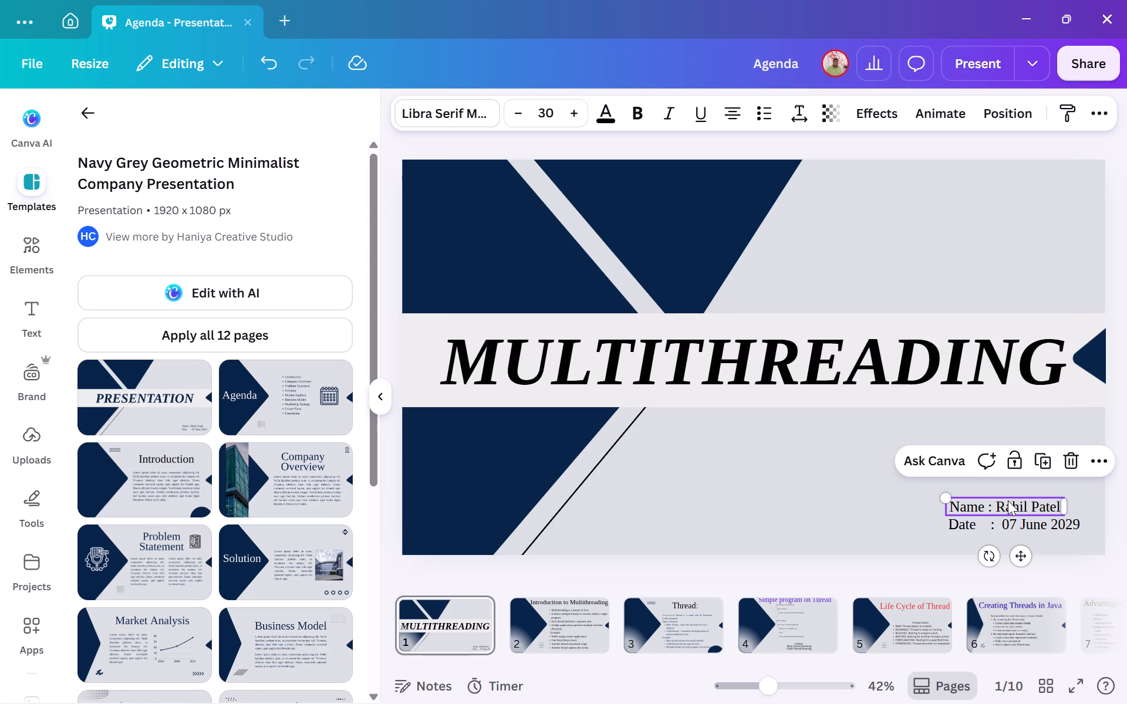
left_click(1008, 500)
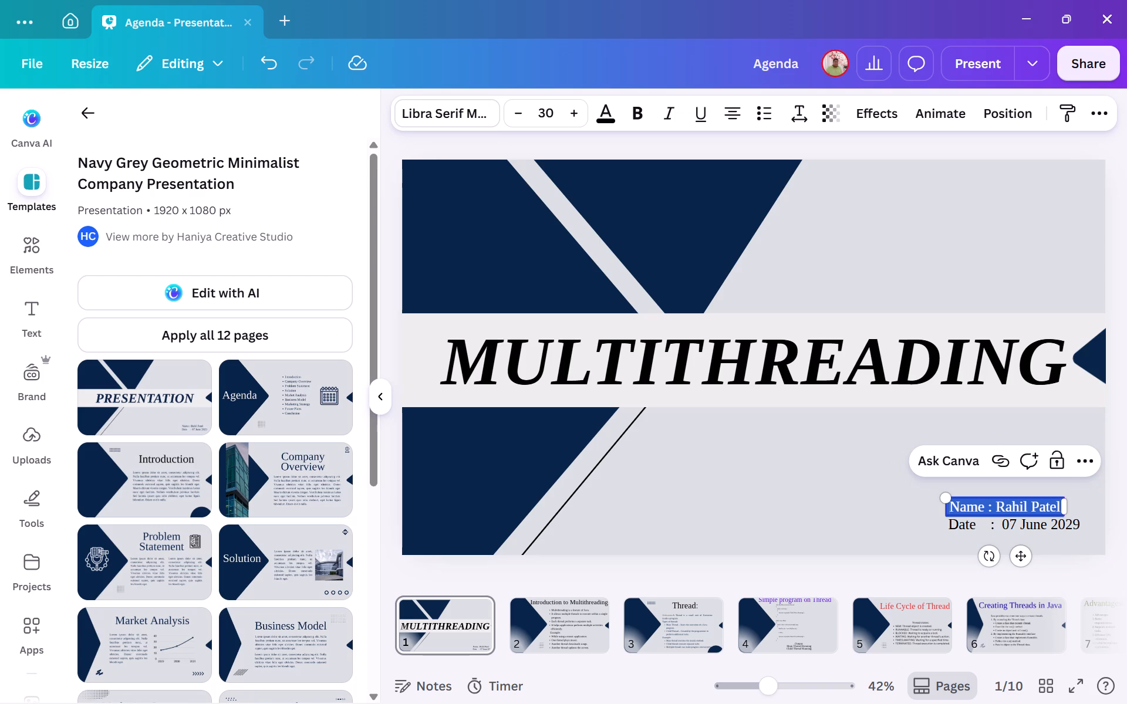
key("BackSpace")
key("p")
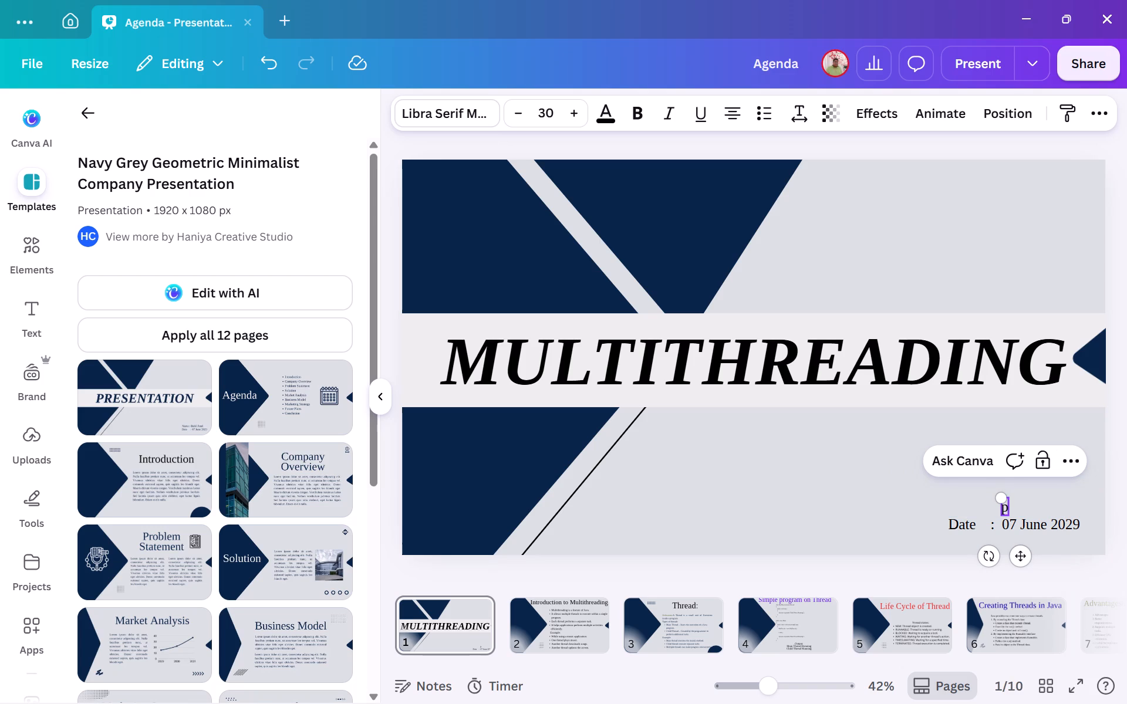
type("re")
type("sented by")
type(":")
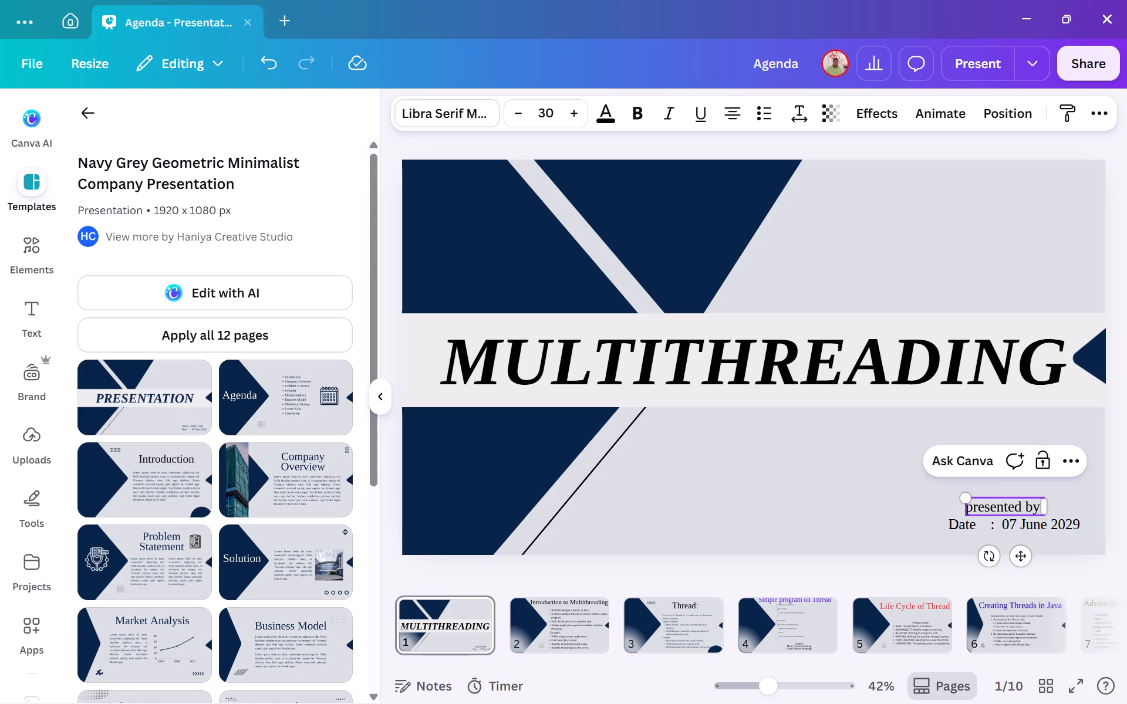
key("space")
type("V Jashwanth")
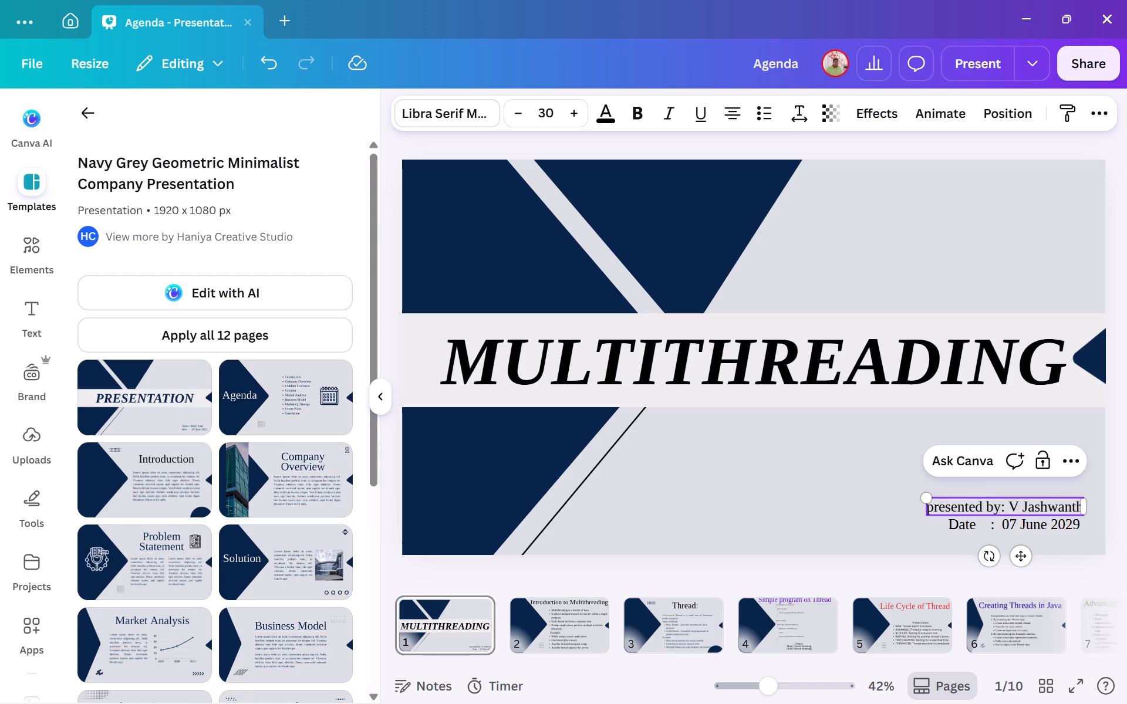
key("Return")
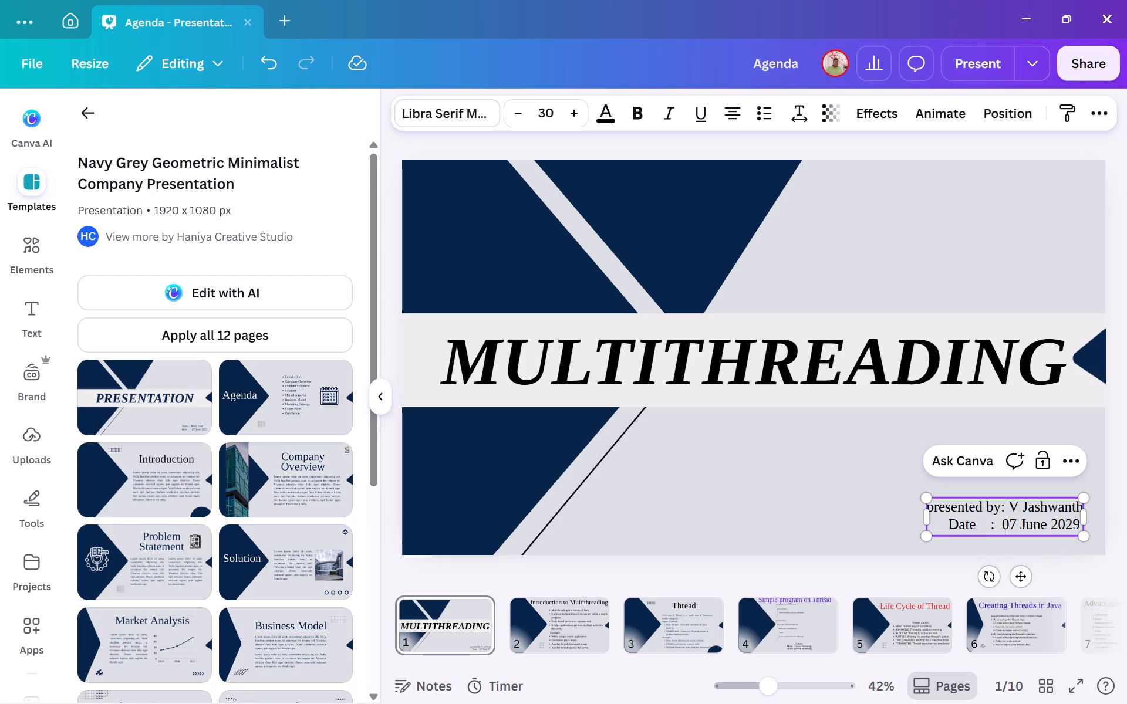
left_click(906, 492)
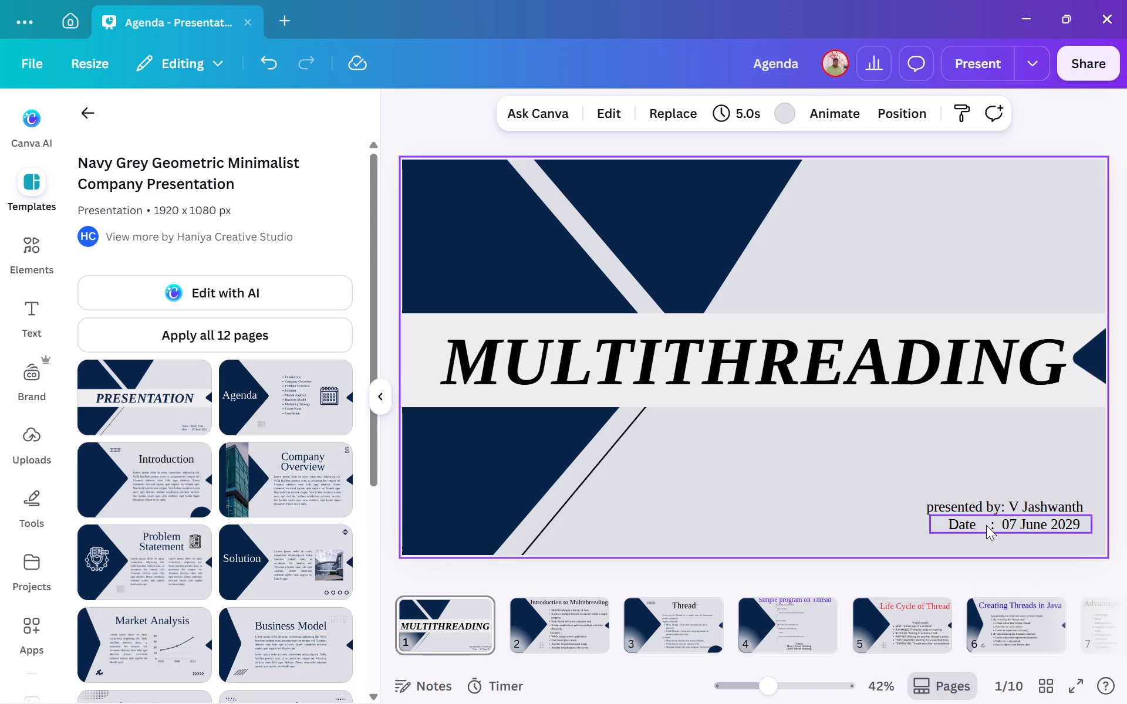
Replace the date line on the cover page with "Roll_no:" followed by the presenter's roll number, nudging the text box slightly down.
left_click_drag(986, 525, 970, 534)
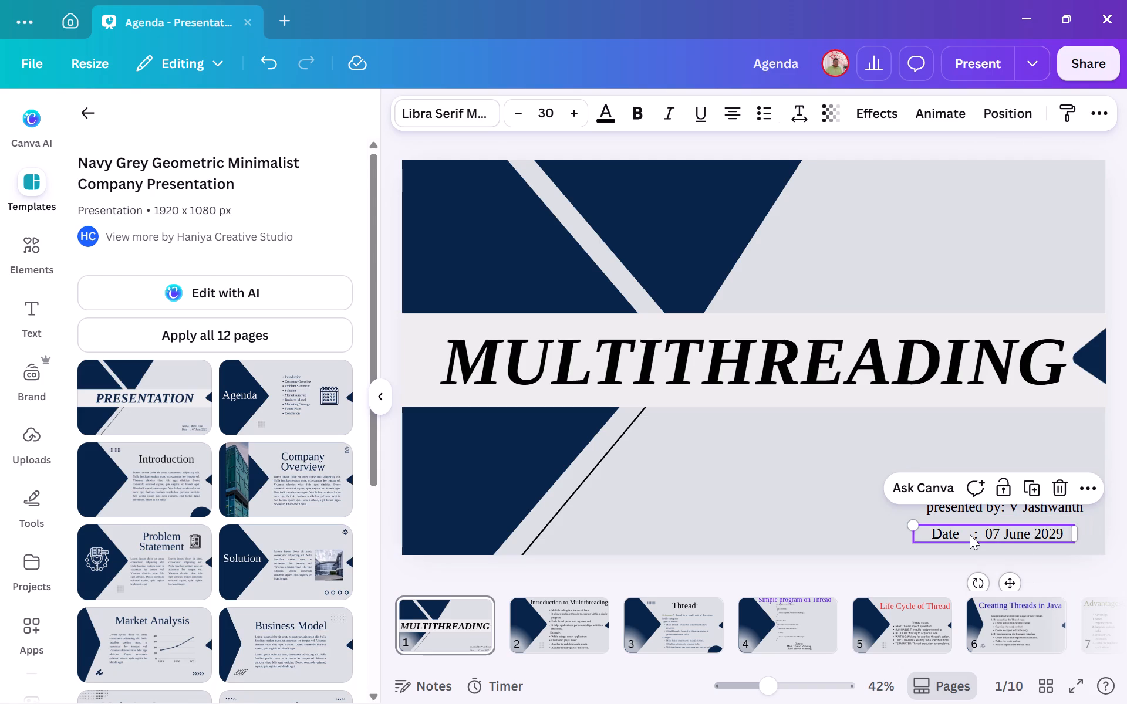
left_click(1006, 529)
key("BackSpace")
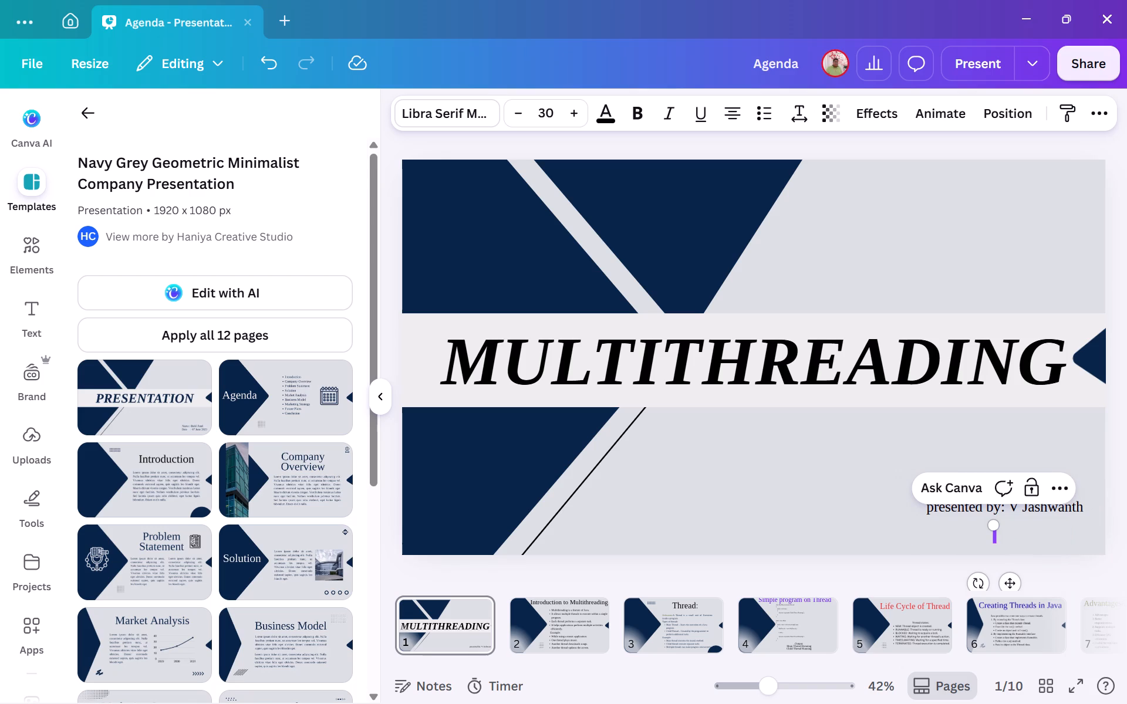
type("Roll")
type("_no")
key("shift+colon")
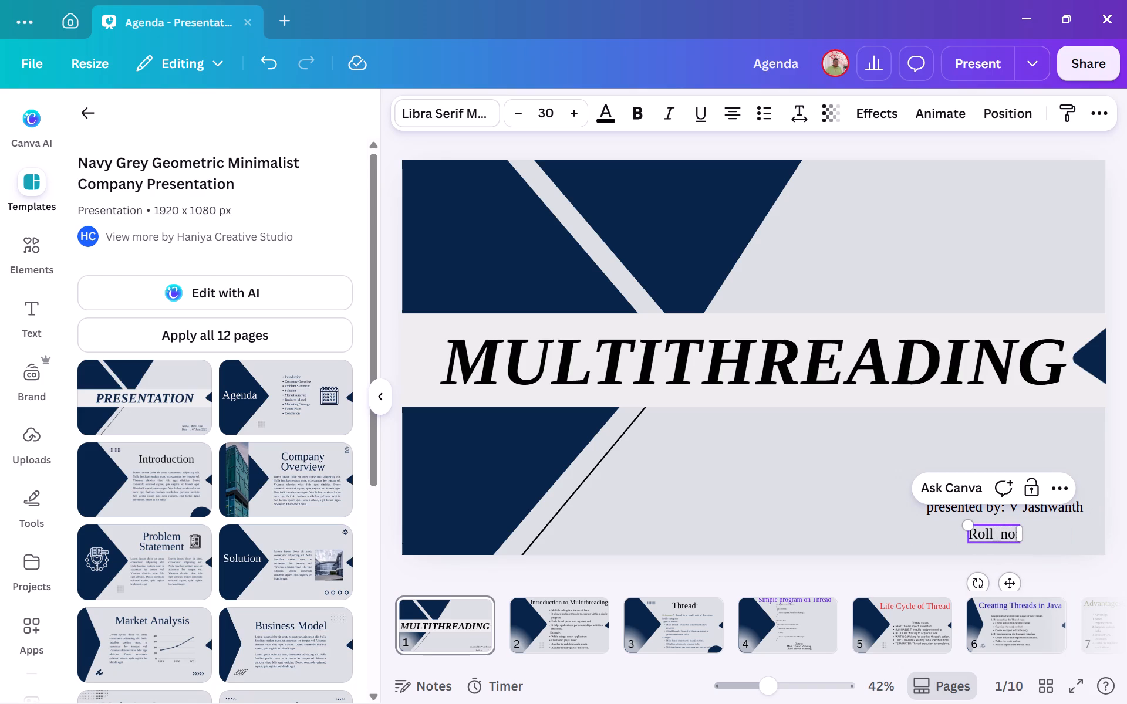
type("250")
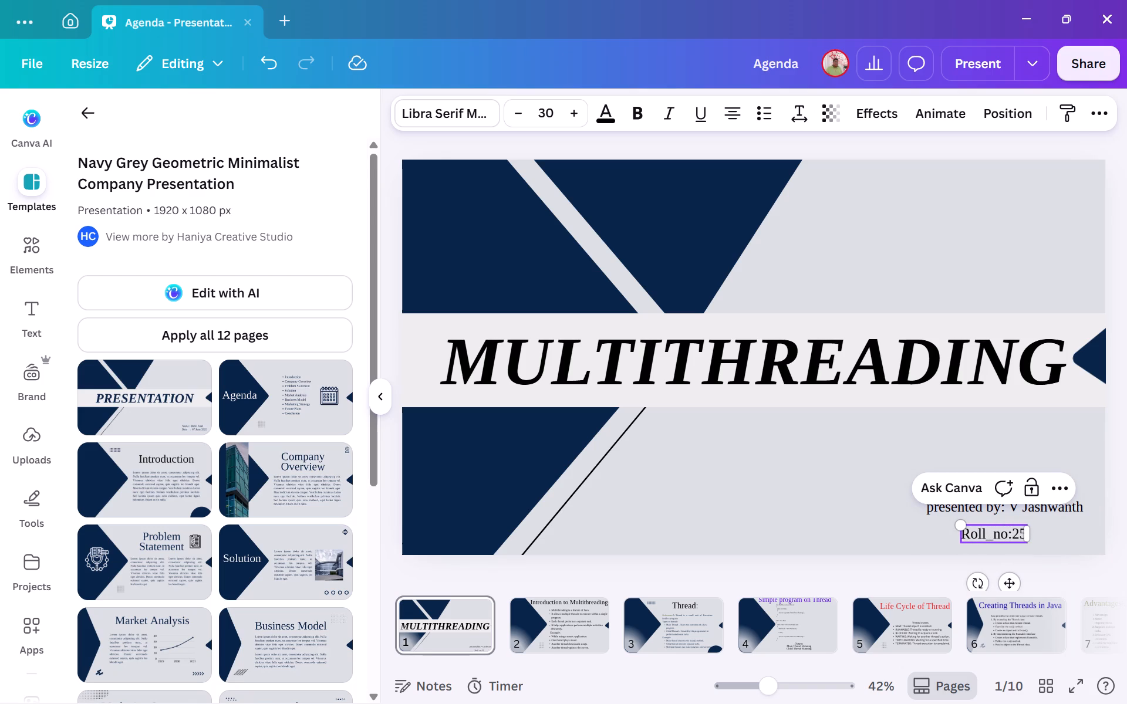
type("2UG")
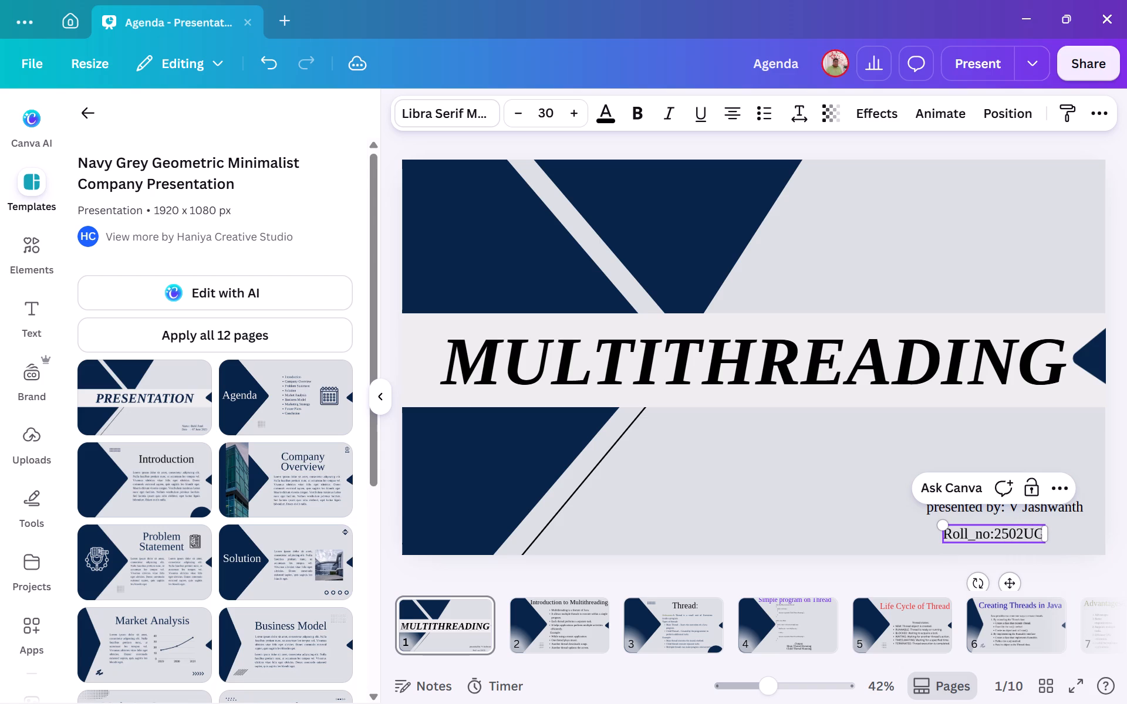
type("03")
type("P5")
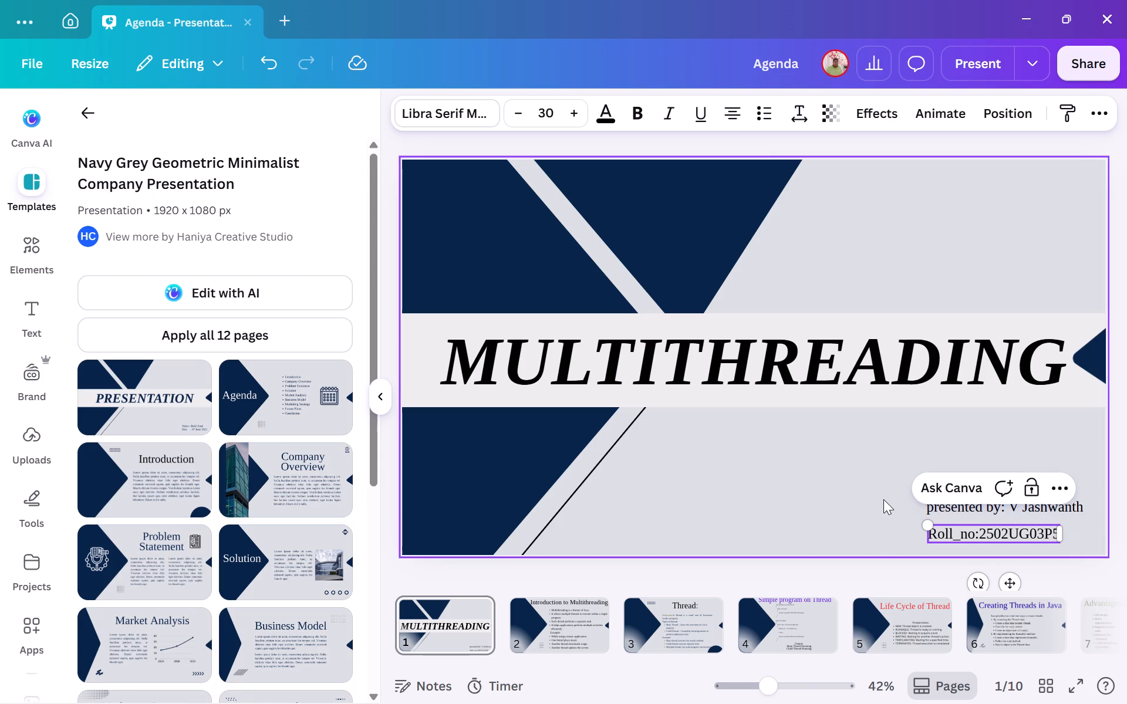
left_click(883, 499)
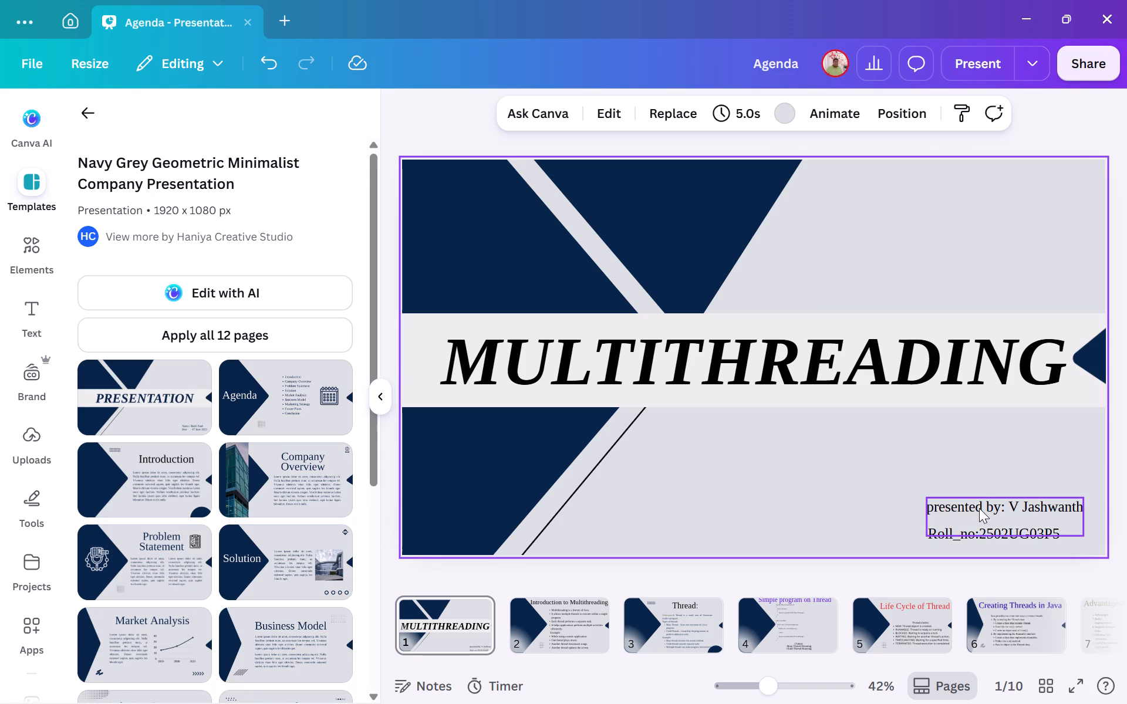
Move the roll number line up directly beneath the "presented by:" line, with their starting edges aligned.
left_click_drag(977, 496, 971, 518)
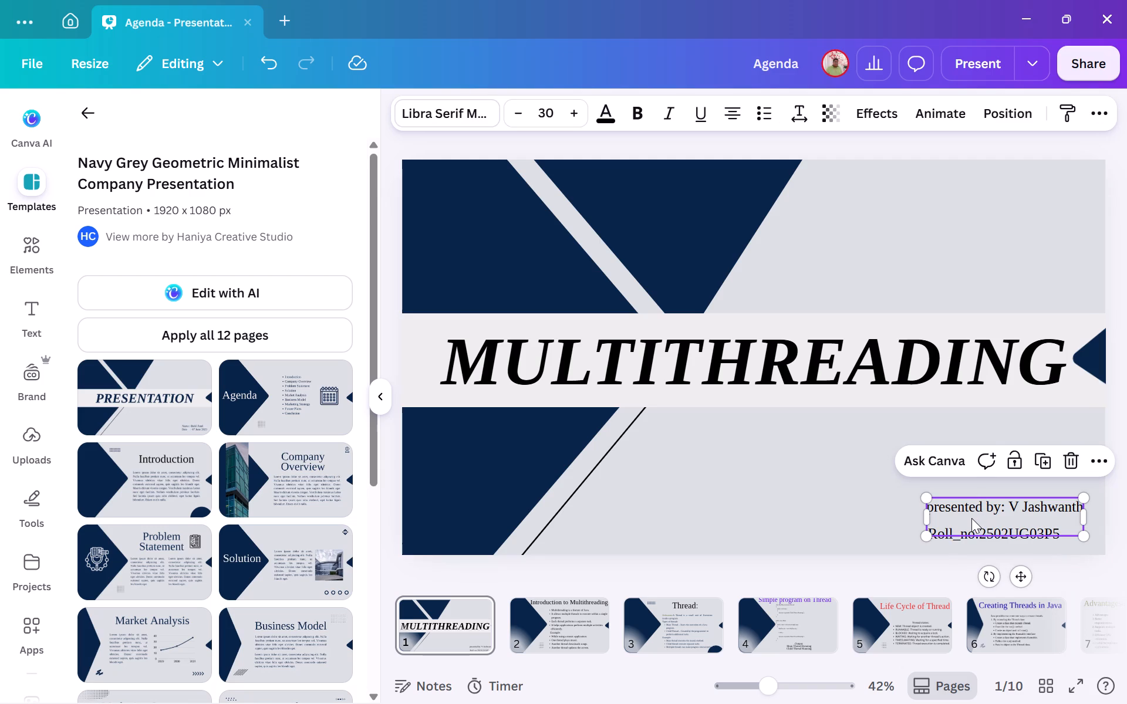
left_click(838, 484)
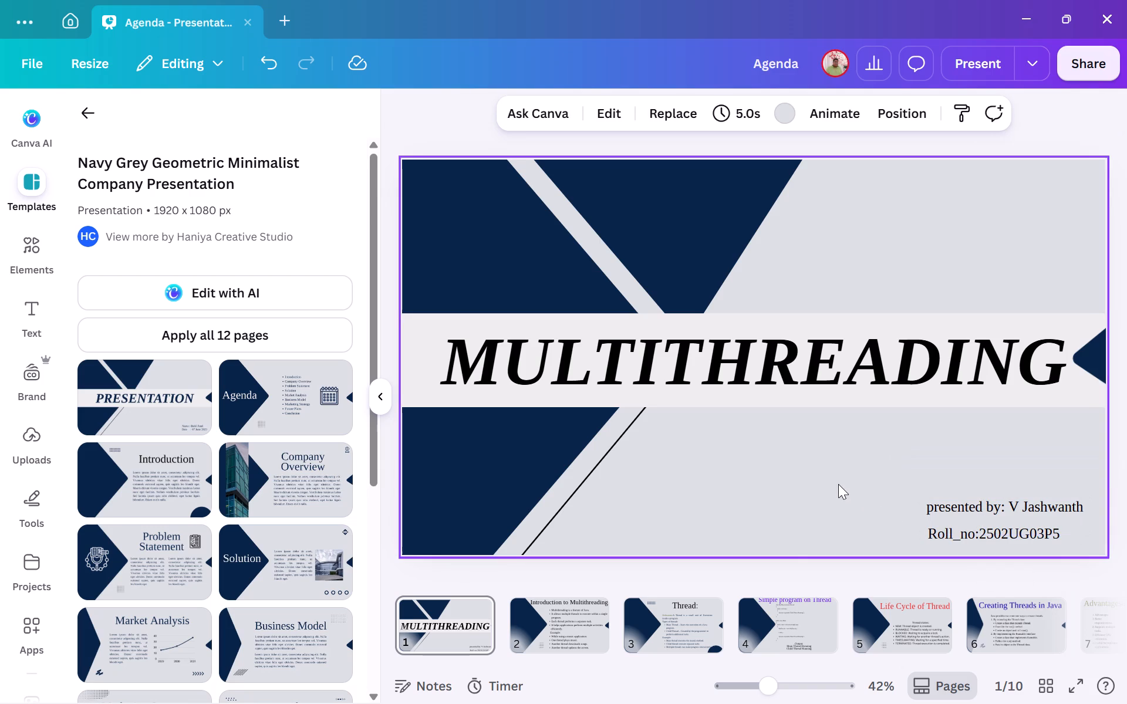
left_click(973, 533)
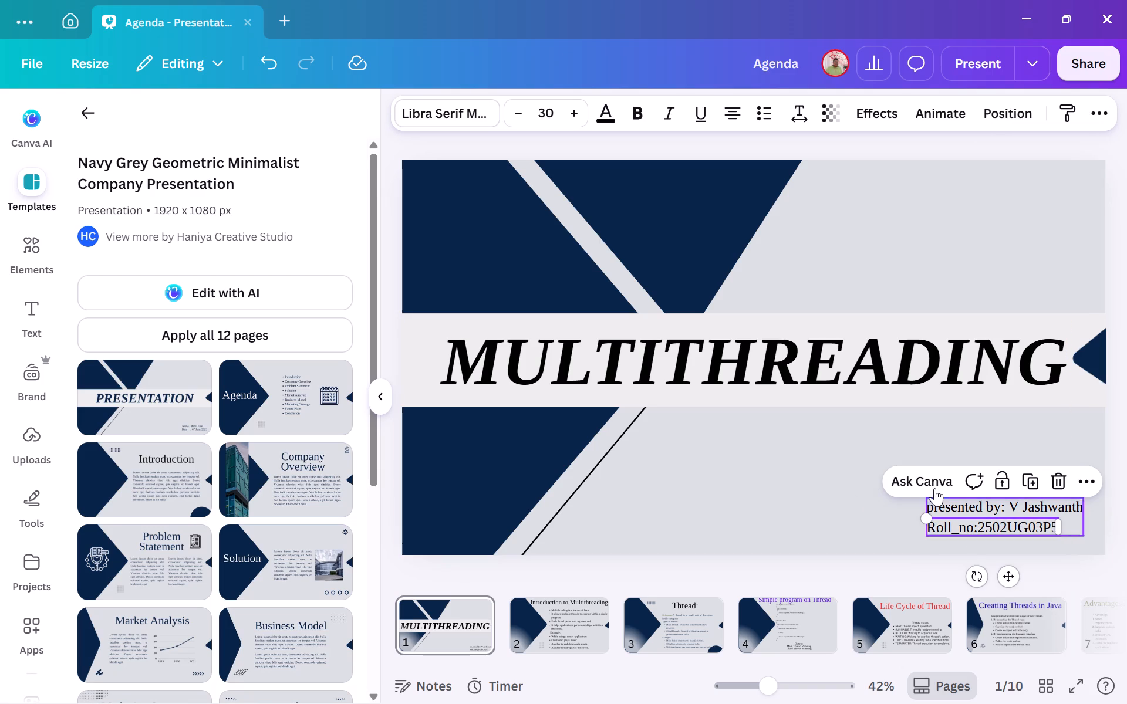
left_click(967, 231)
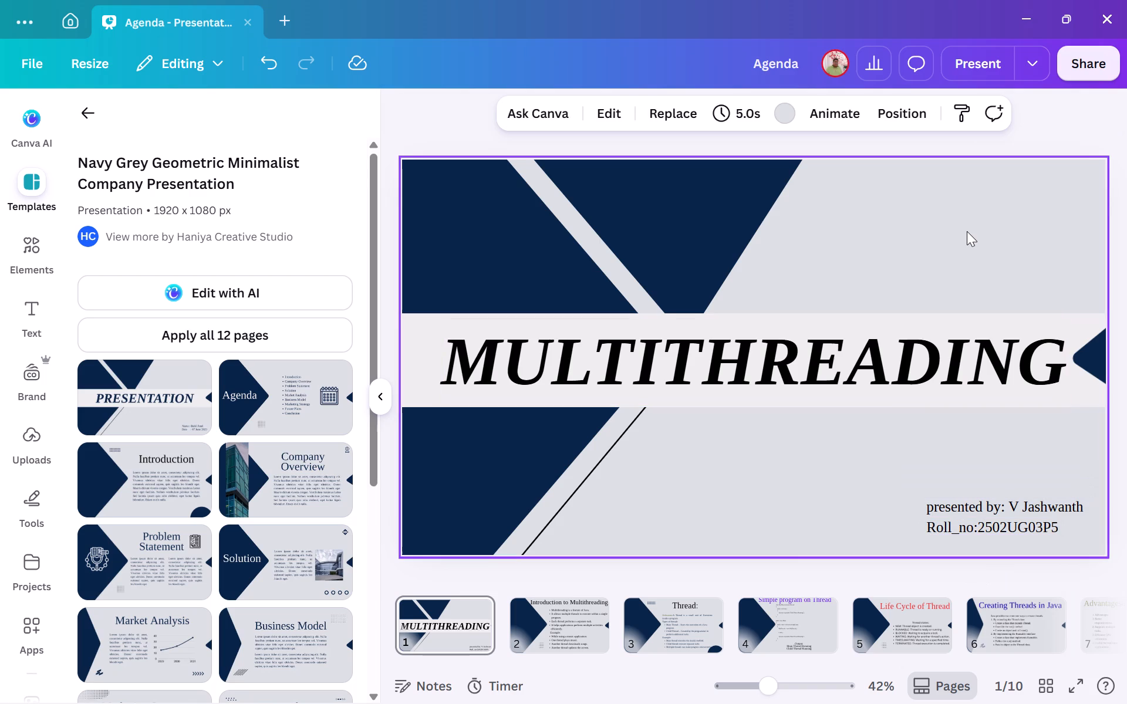
Present the deck full screen, review every slide from the cover to the THANK YOU page, and exit the presentation.
left_click(888, 368)
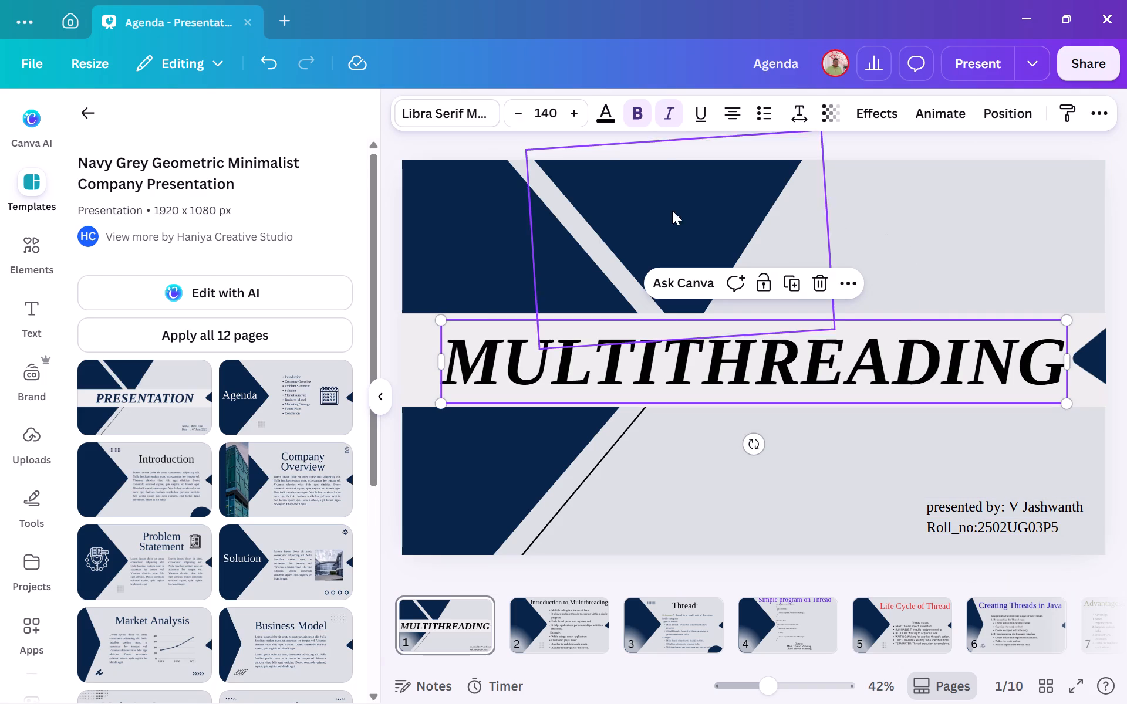
left_click(694, 219)
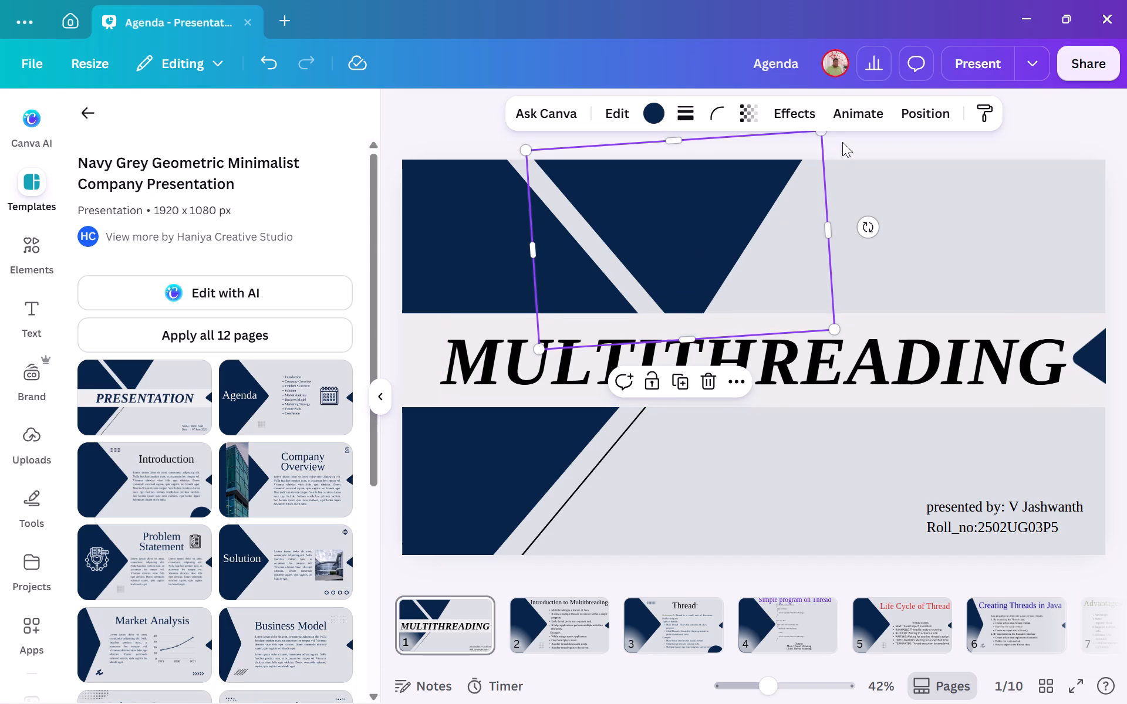
left_click(980, 70)
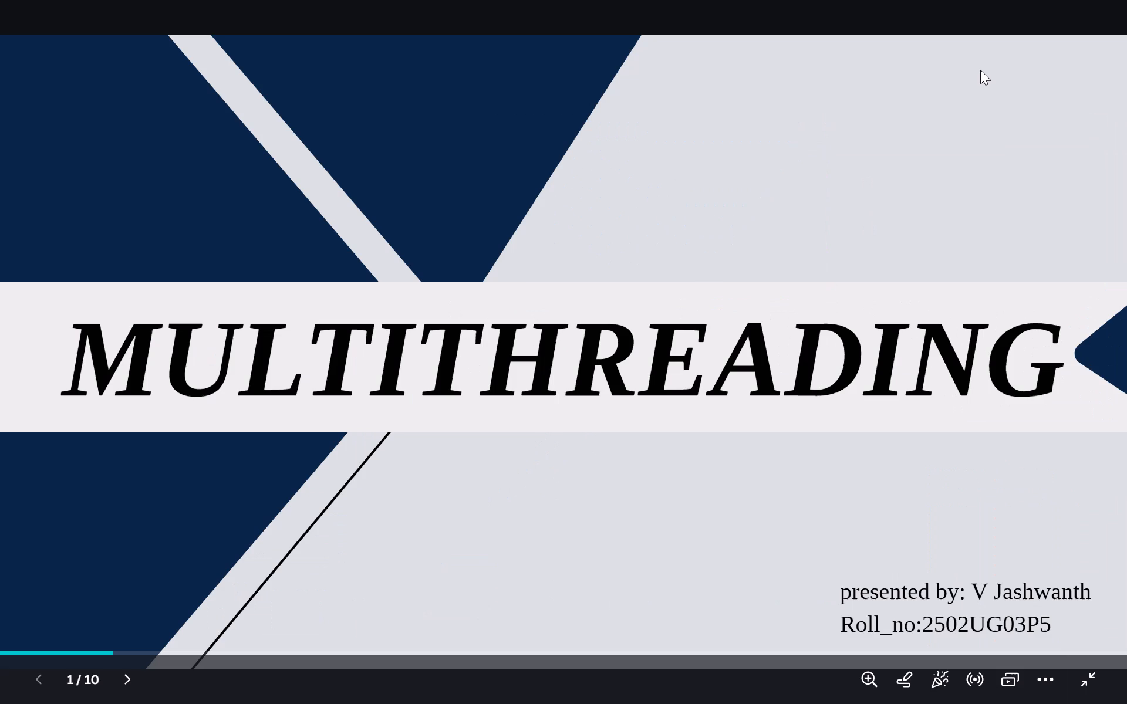
key("Right")
key("Right")
key("Right")
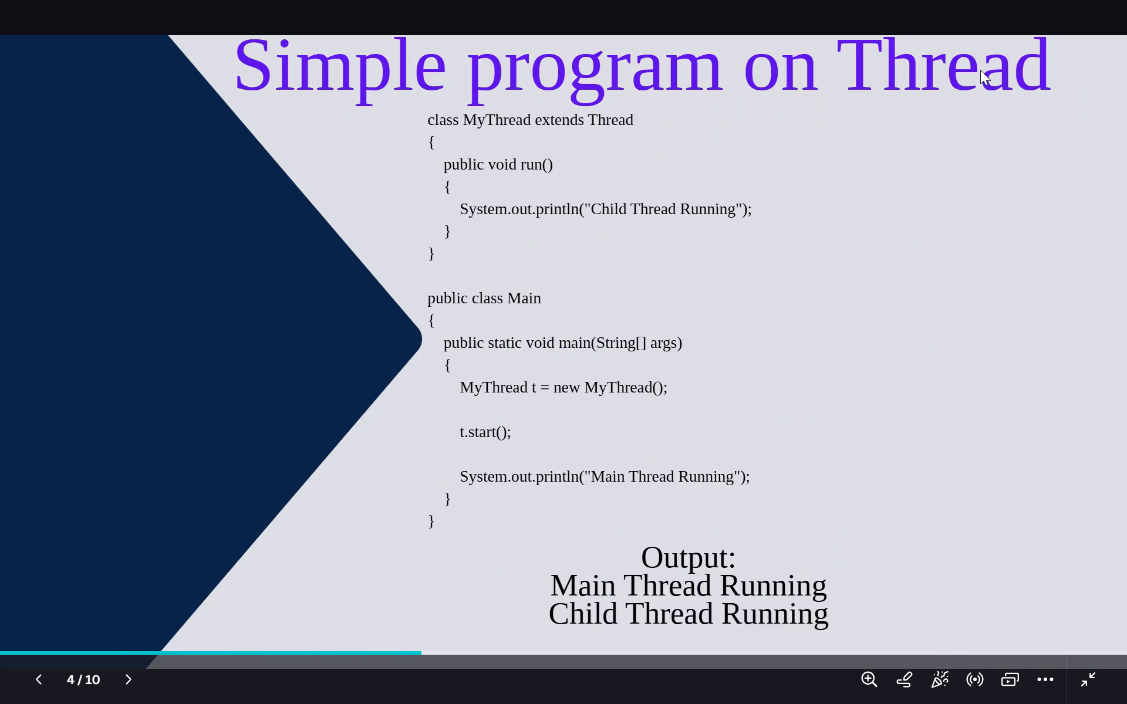
key("Right")
key("Right")
key("Right")
key("Right")
key("Right")
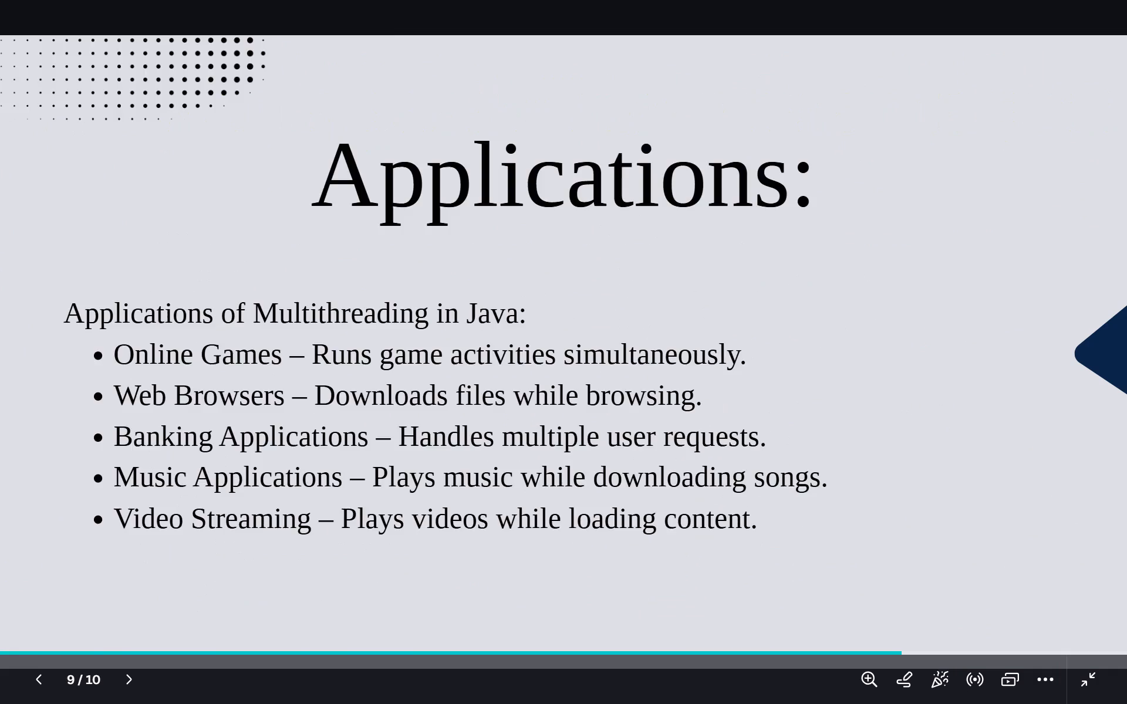
key("Right")
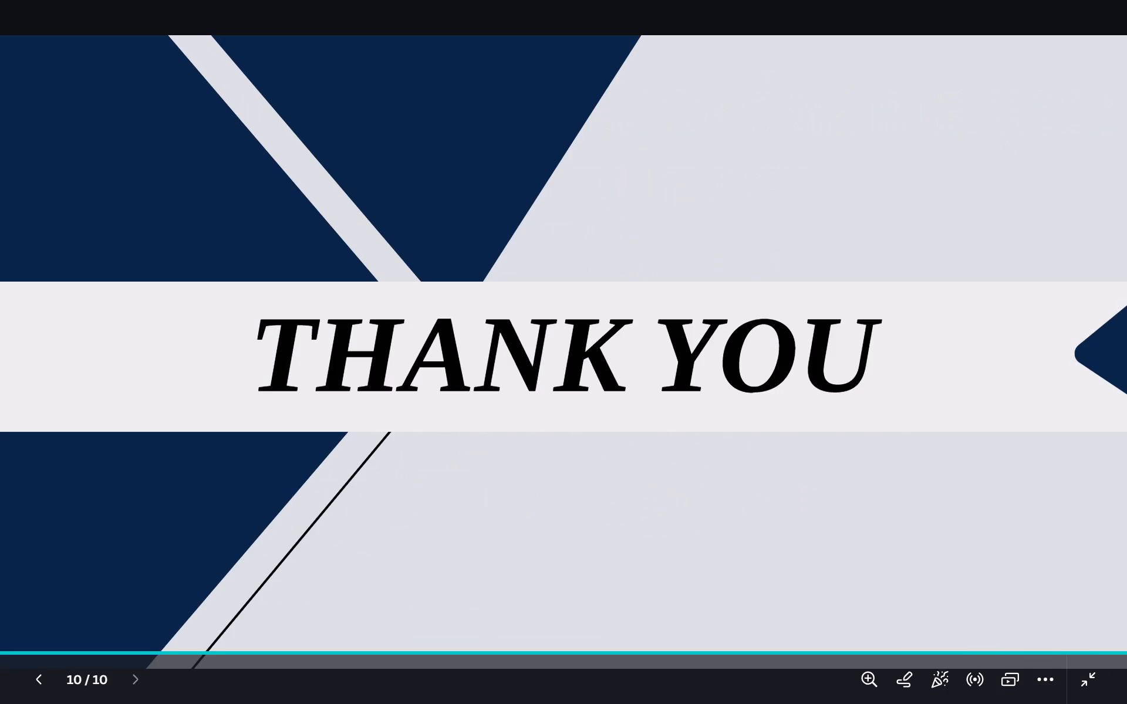
left_click(1088, 692)
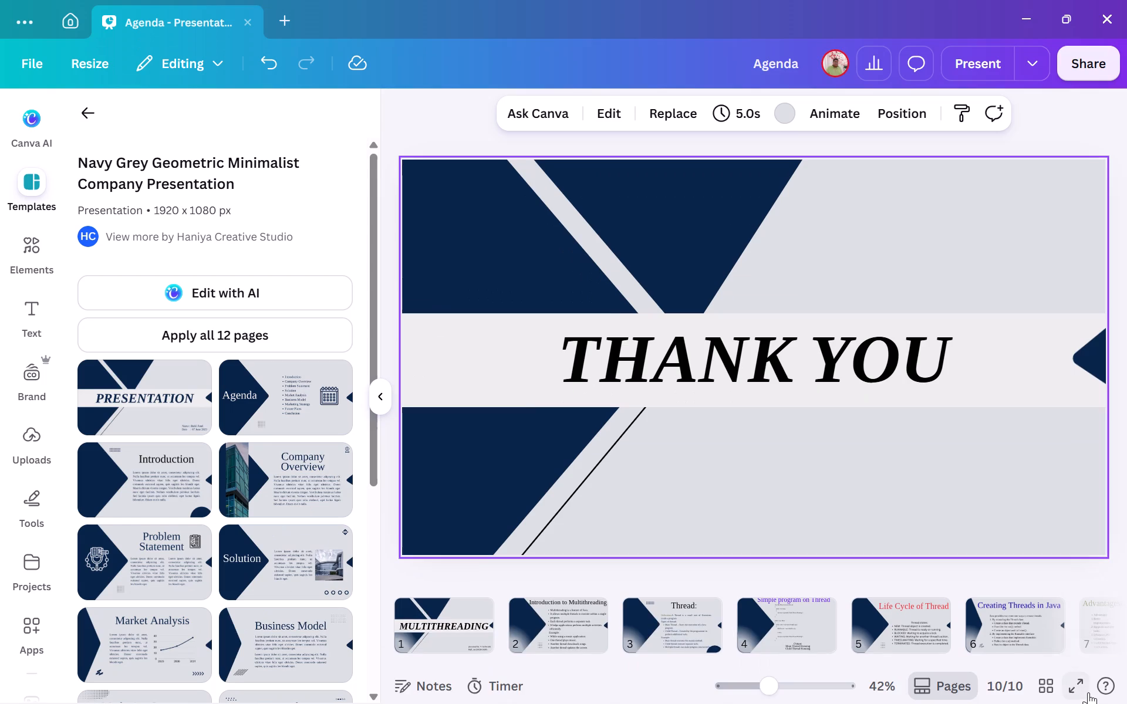
Return to the cover page and download all pages of the presentation as a PDF with the Digital preset.
left_click(439, 607)
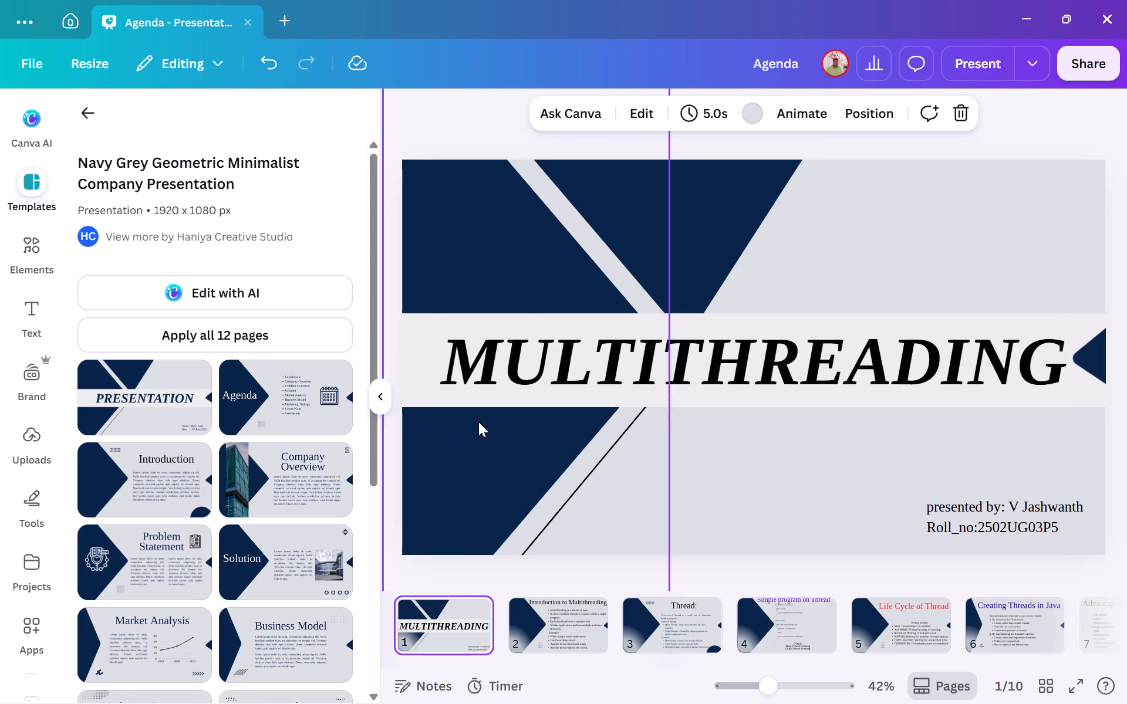
left_click(1069, 71)
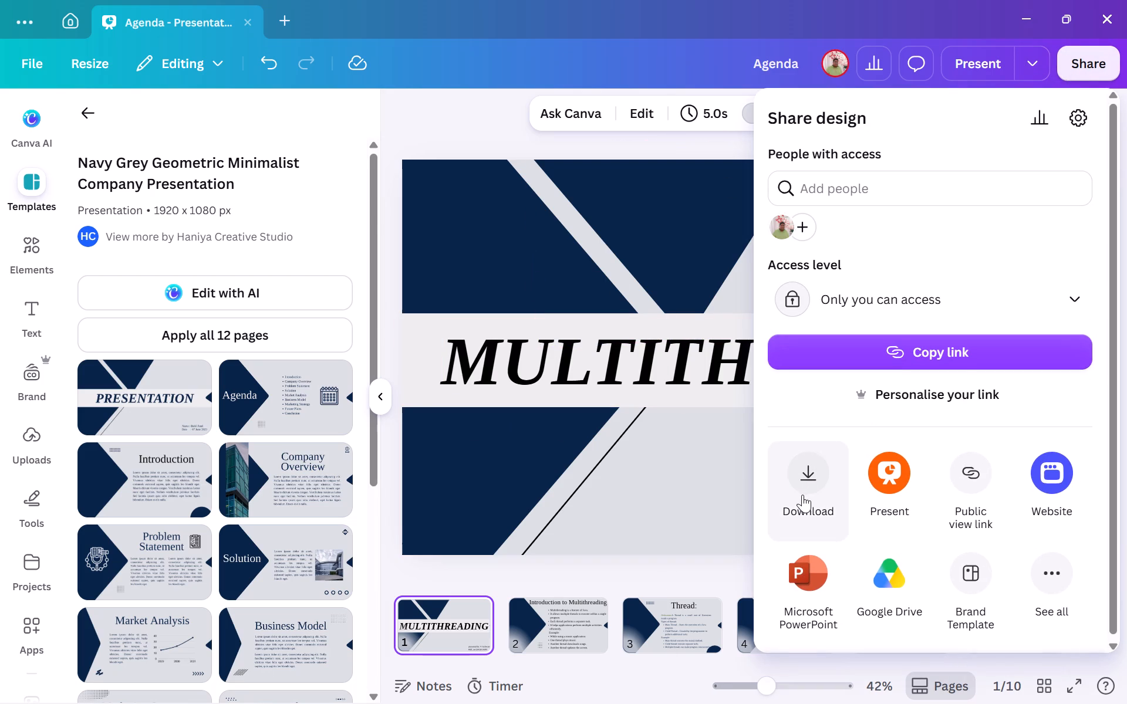
left_click(802, 495)
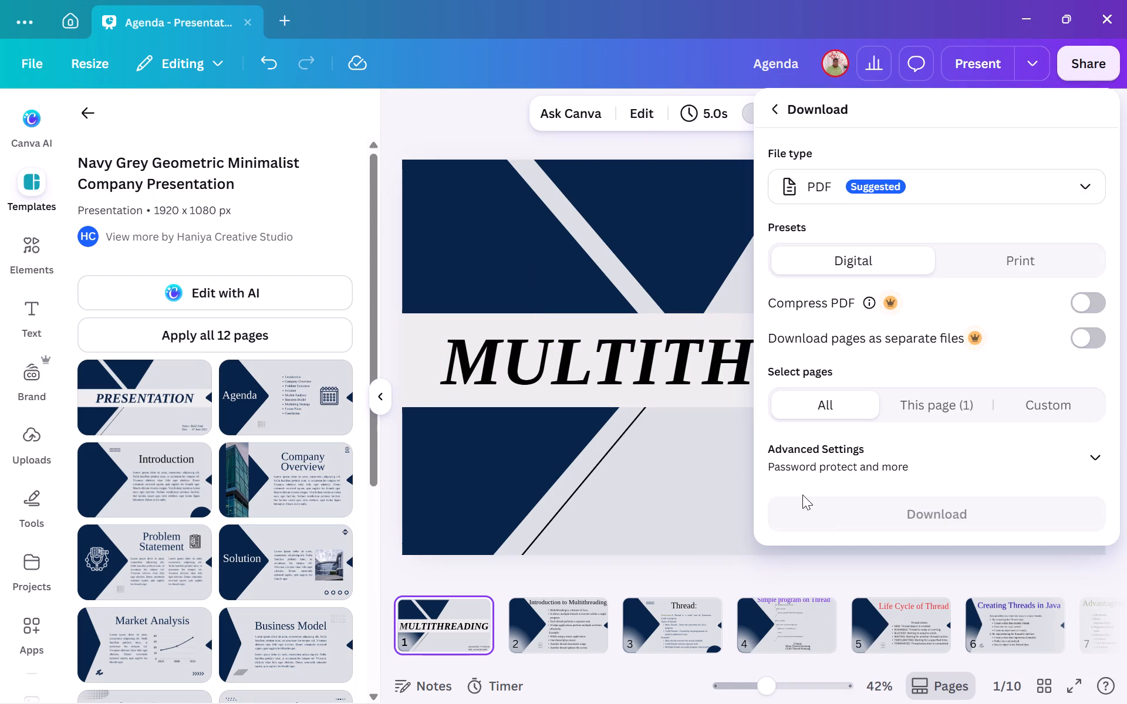
left_click(829, 503)
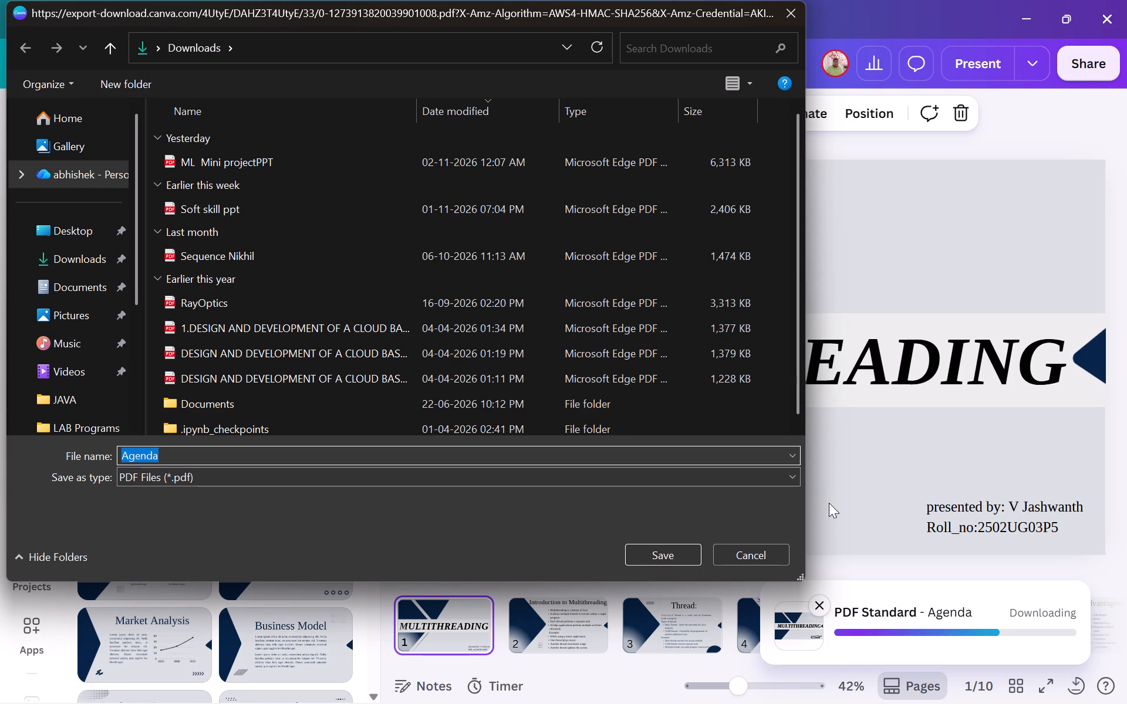
Name the PDF with the presenter's roll number followed by "_Multithreading_java_ppt" and save it in the Downloads folder.
key("BackSpace")
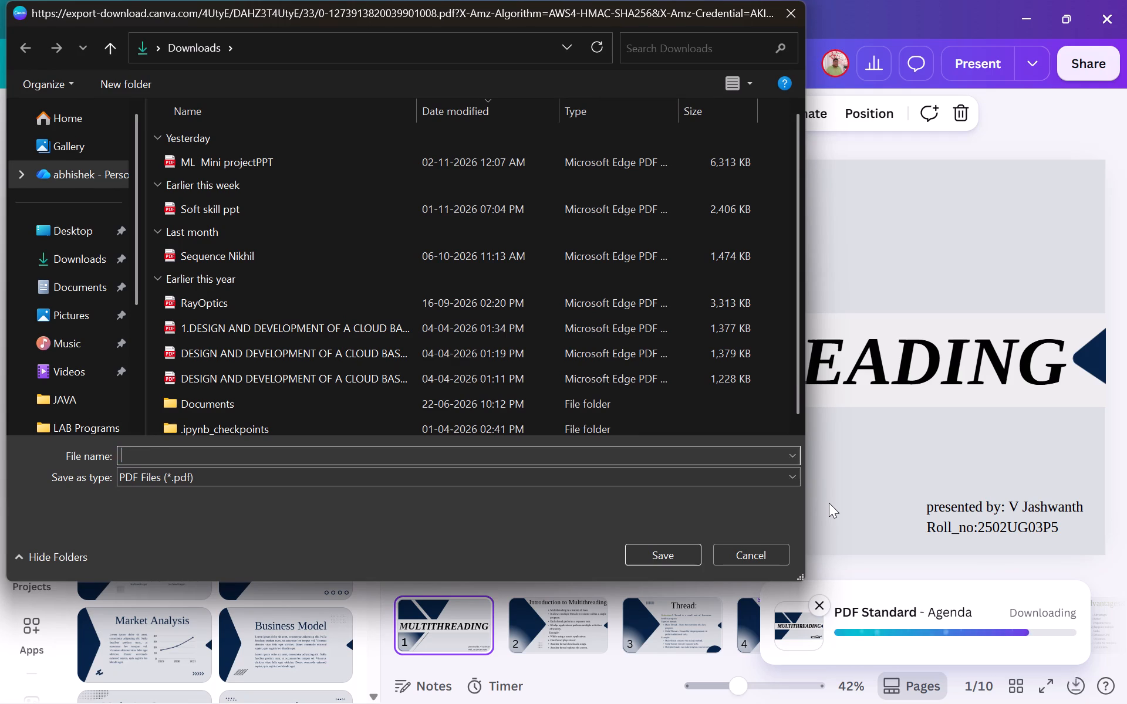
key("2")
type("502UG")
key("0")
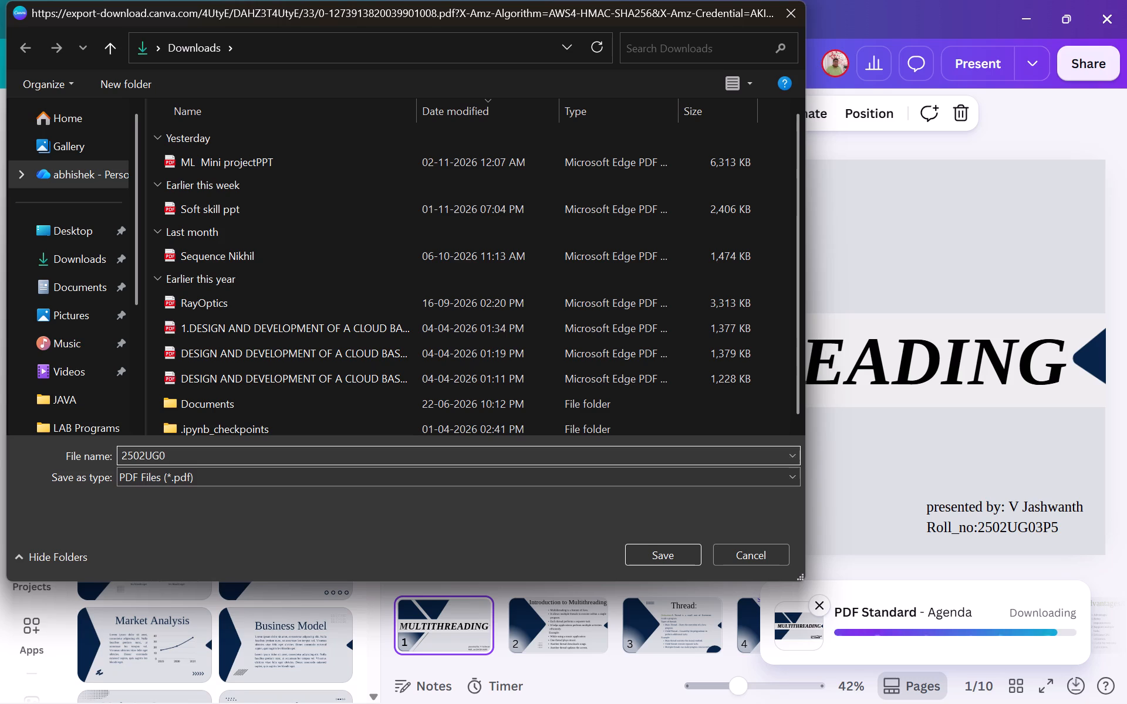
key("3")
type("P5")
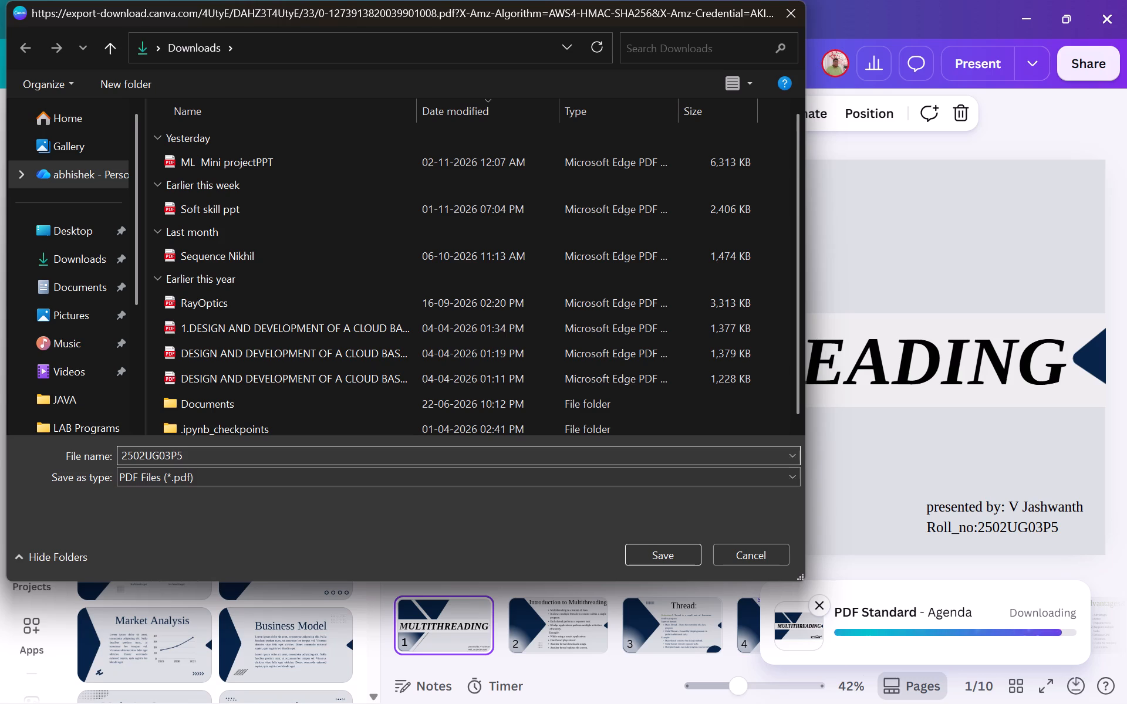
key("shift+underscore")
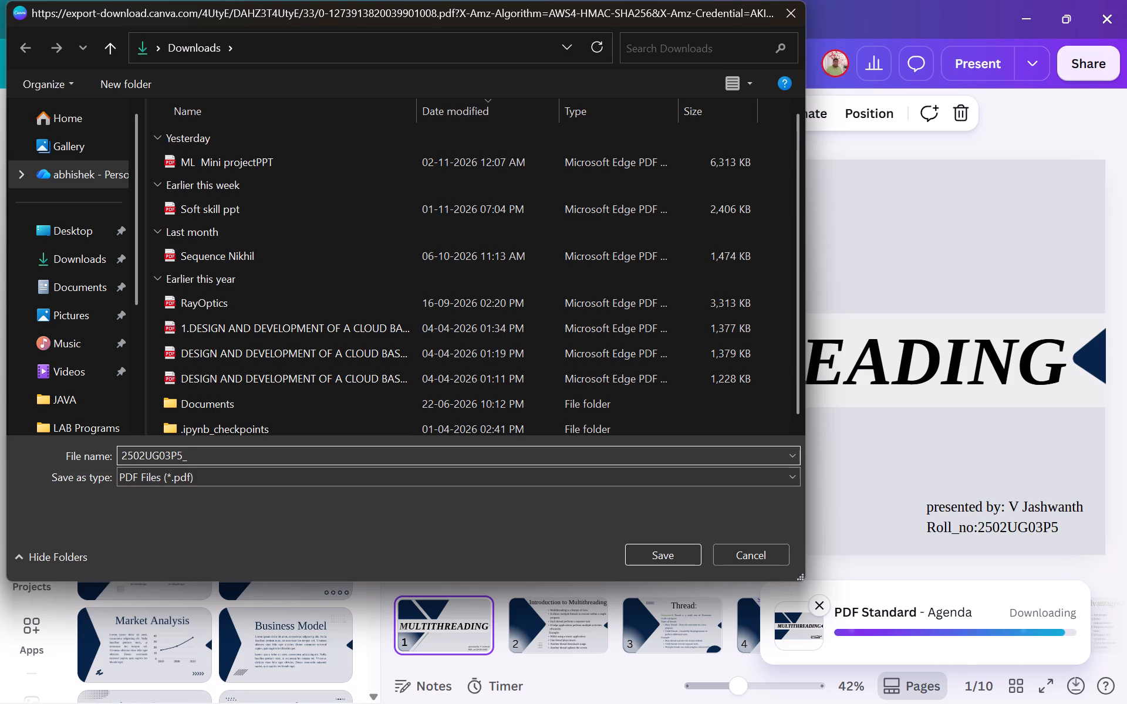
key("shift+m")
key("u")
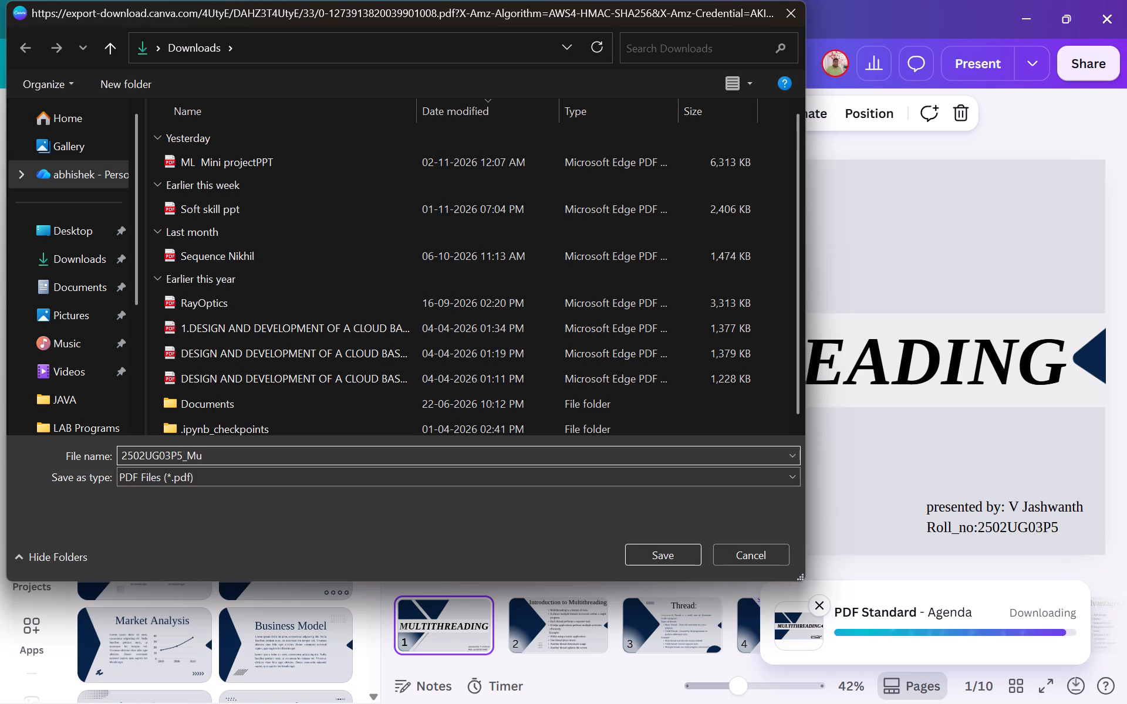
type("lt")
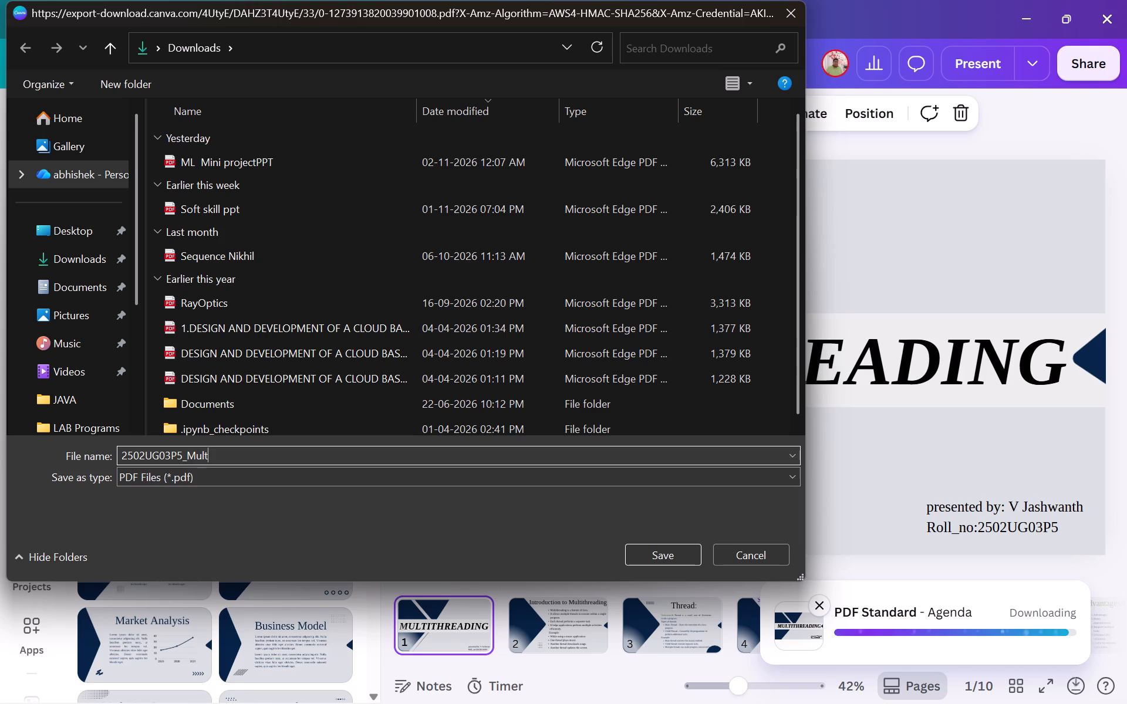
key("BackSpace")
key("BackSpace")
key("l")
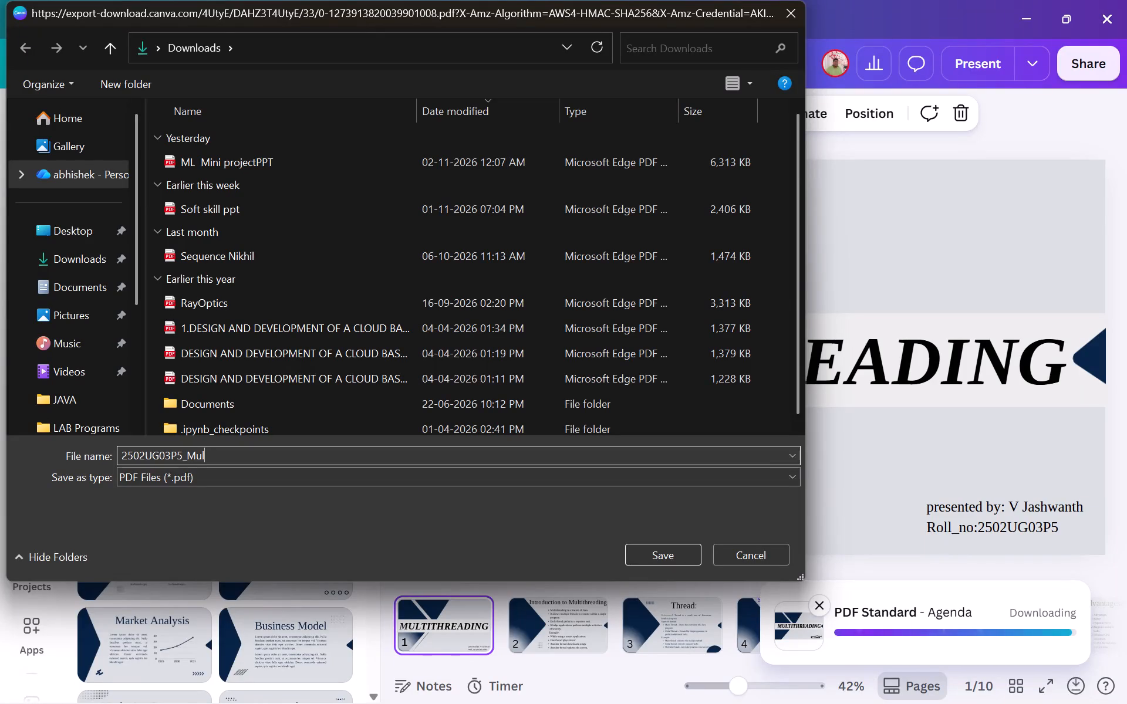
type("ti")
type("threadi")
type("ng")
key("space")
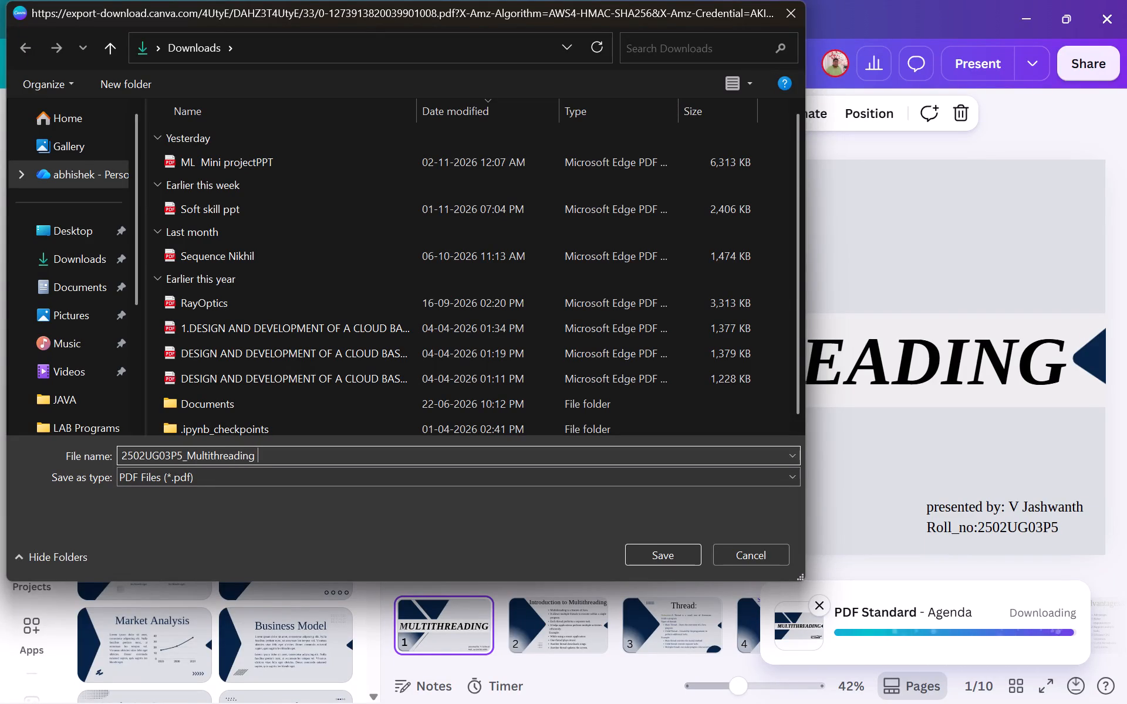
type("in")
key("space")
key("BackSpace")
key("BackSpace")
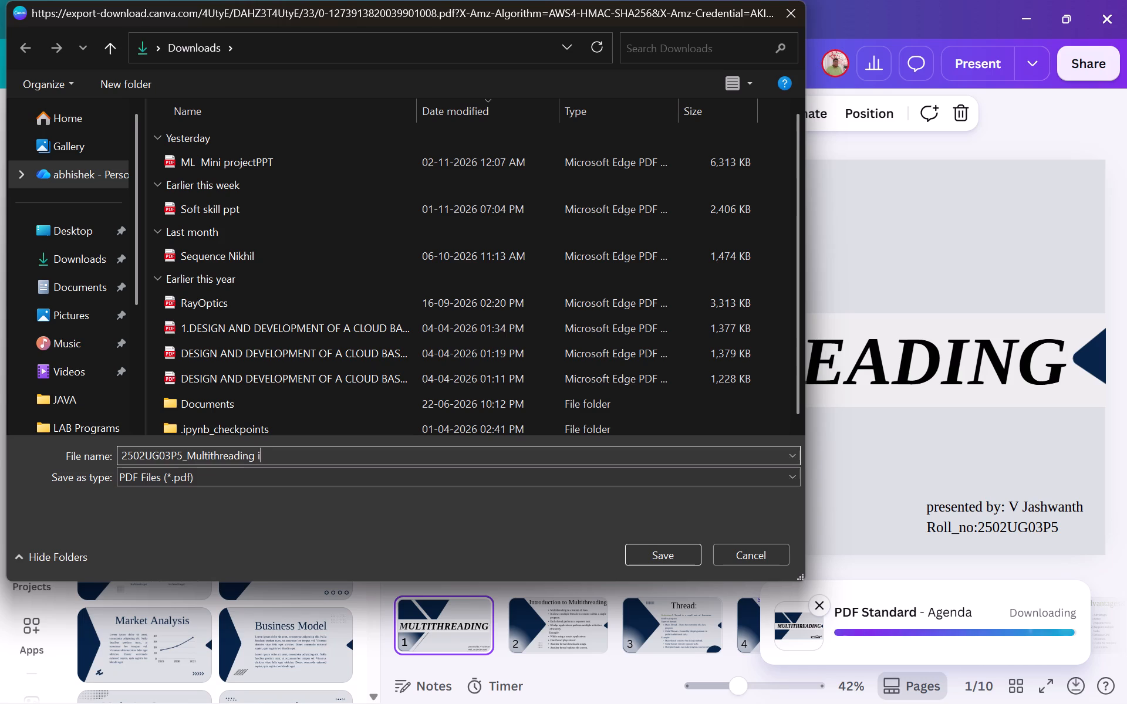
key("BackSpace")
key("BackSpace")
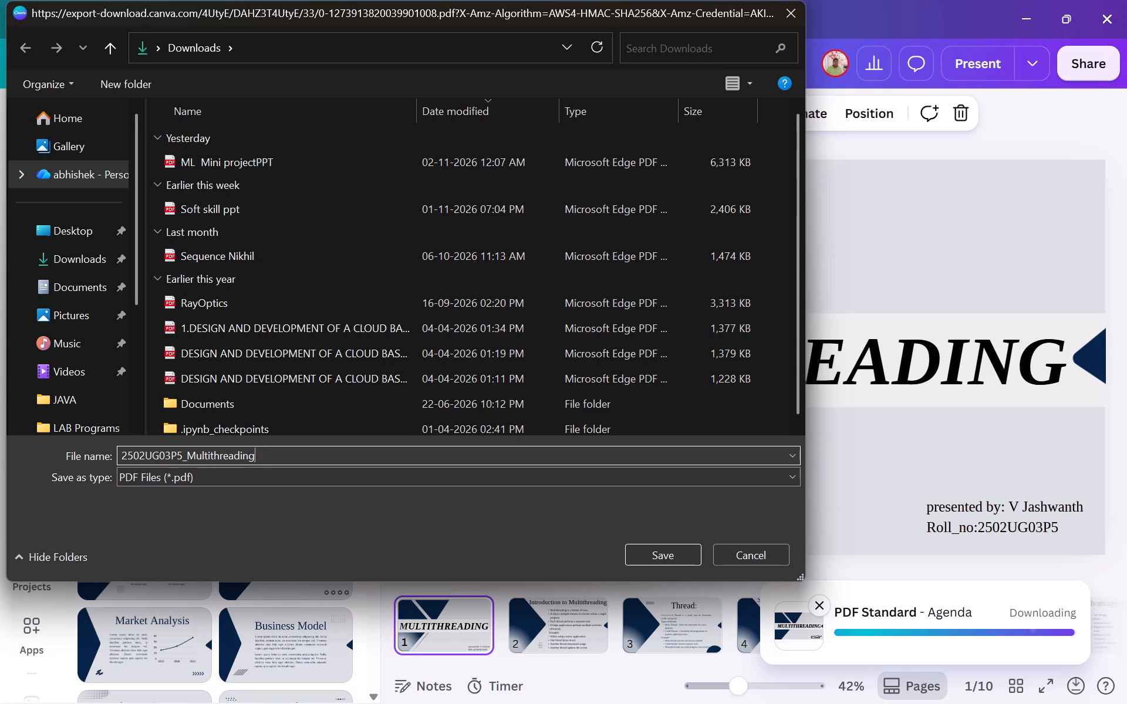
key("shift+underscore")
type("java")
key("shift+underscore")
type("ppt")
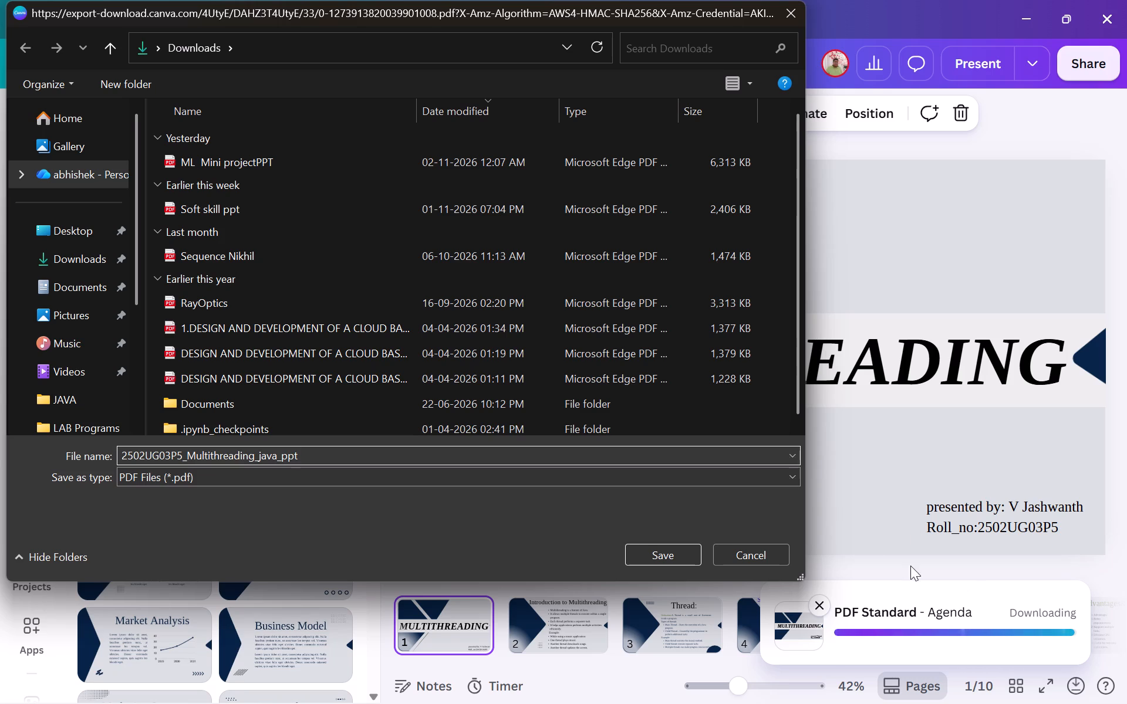
left_click(690, 561)
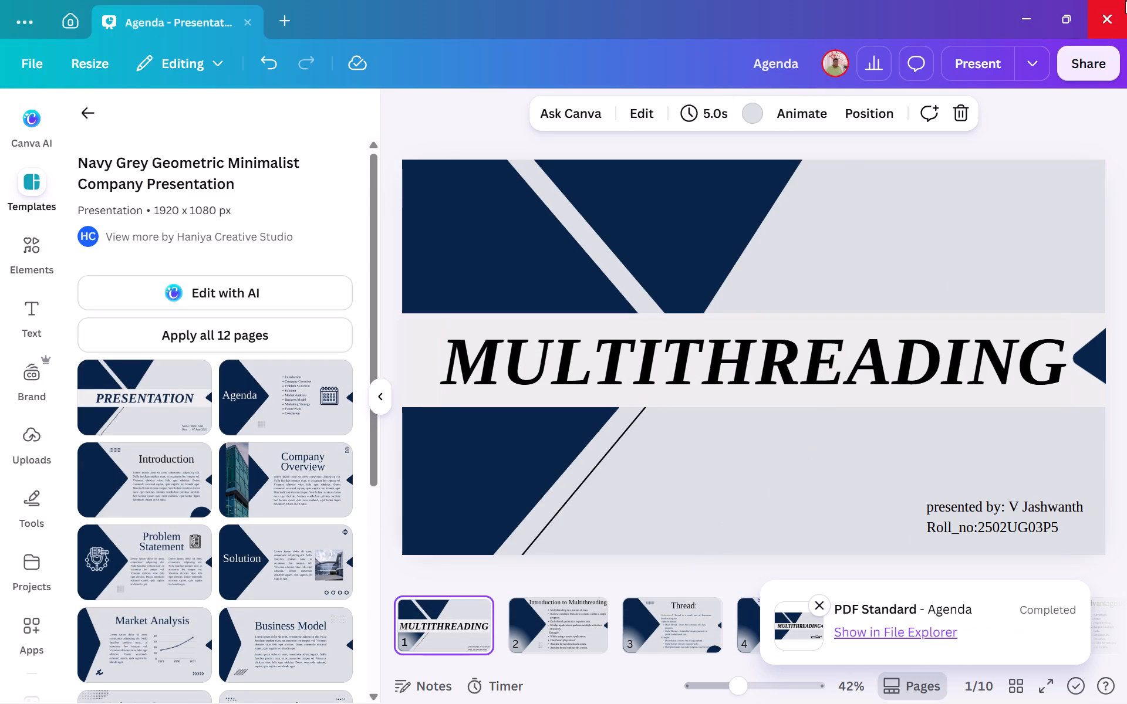
Minimise the Canva window and open WhatsApp from the desktop.
left_click(1010, 28)
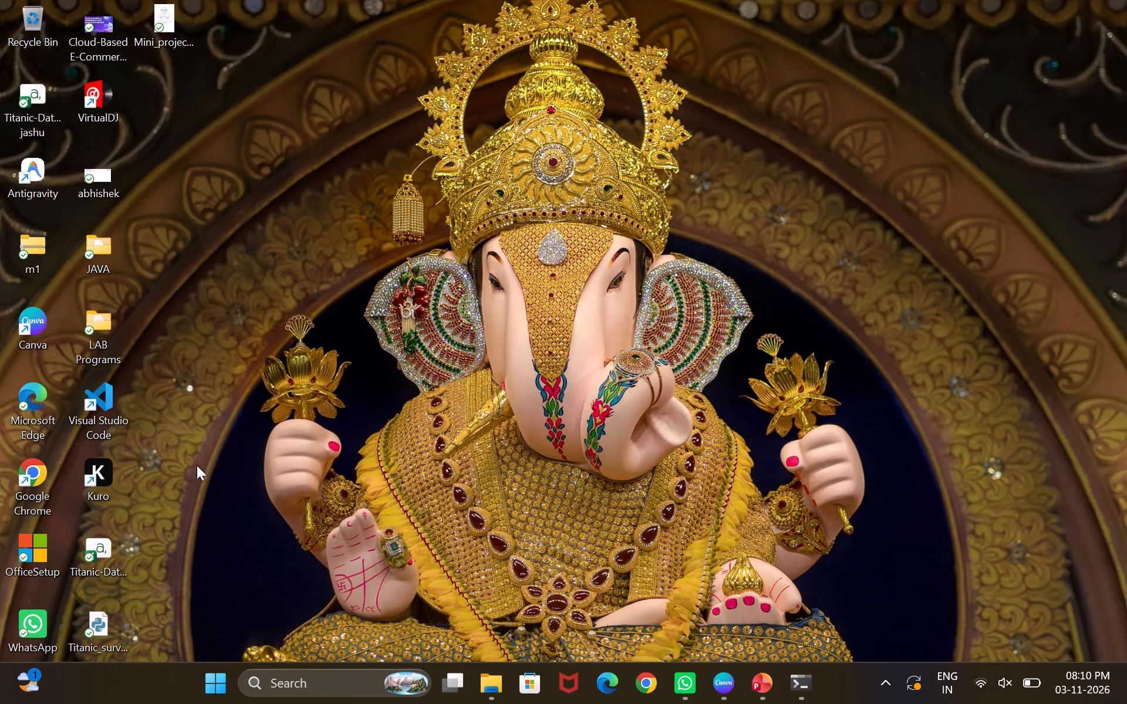
left_click(33, 623)
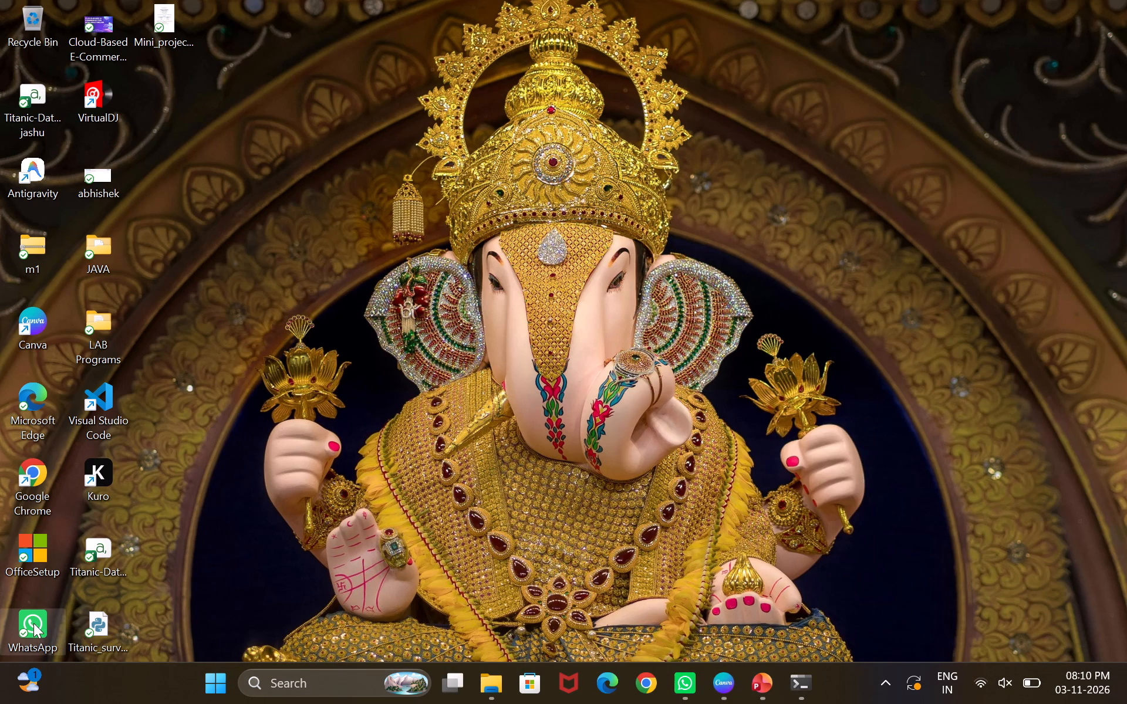
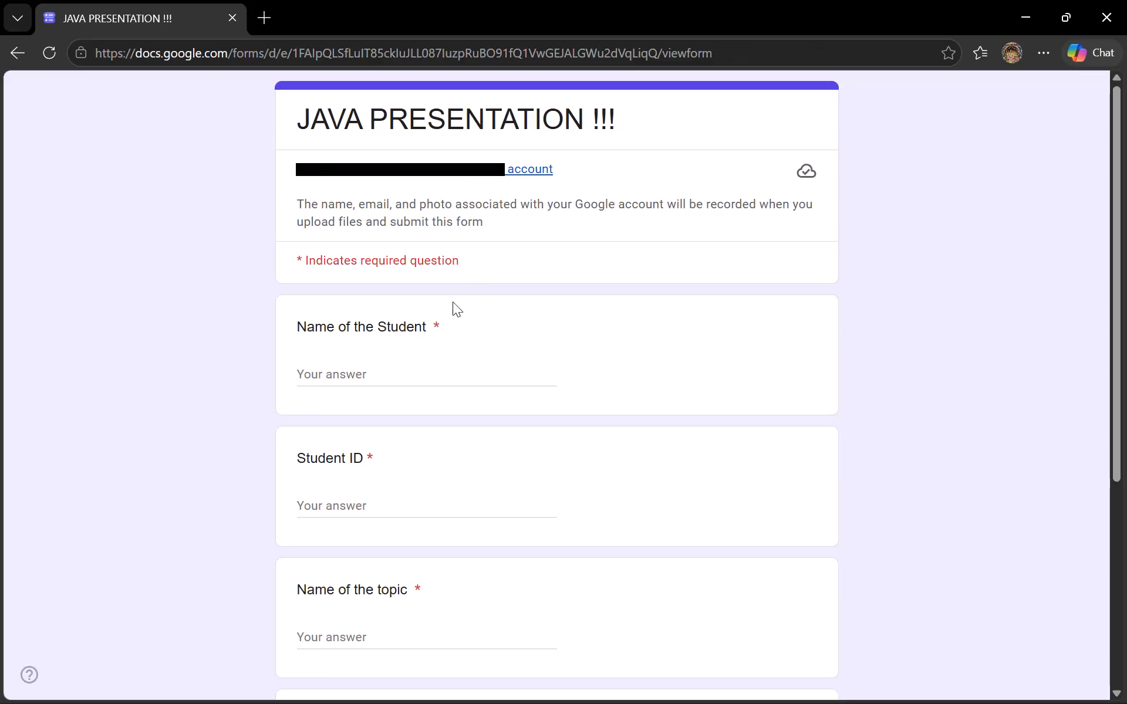
Fill in the student's name and the student ID in the Java presentation form.
left_click(355, 368)
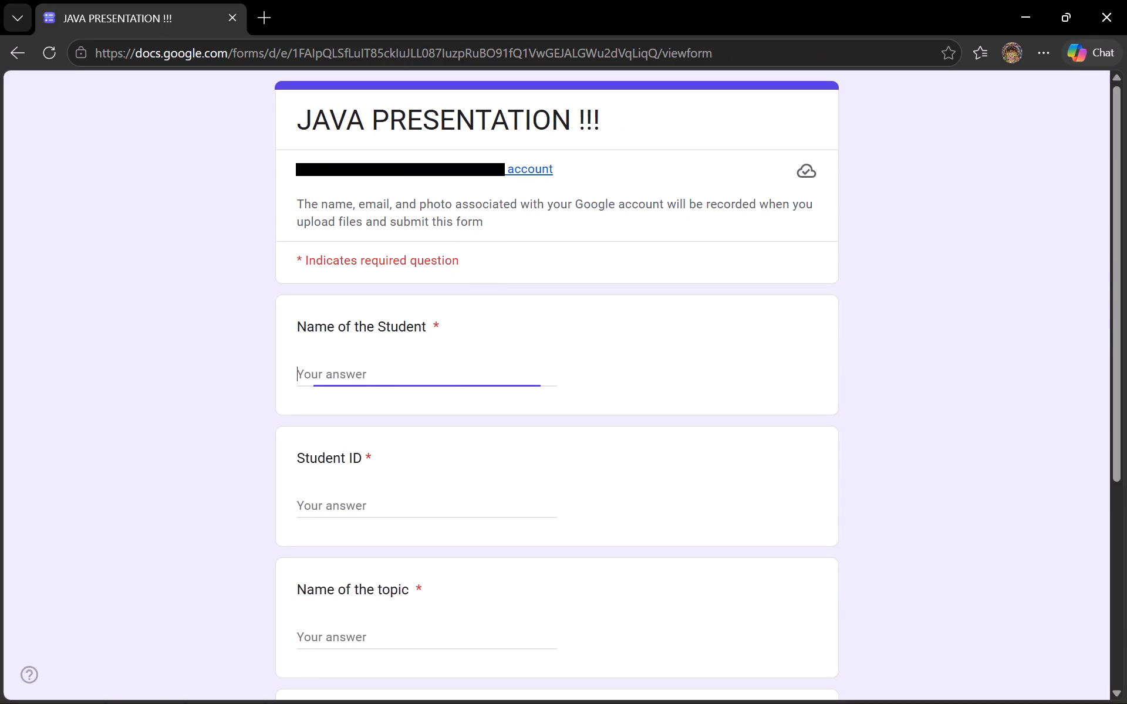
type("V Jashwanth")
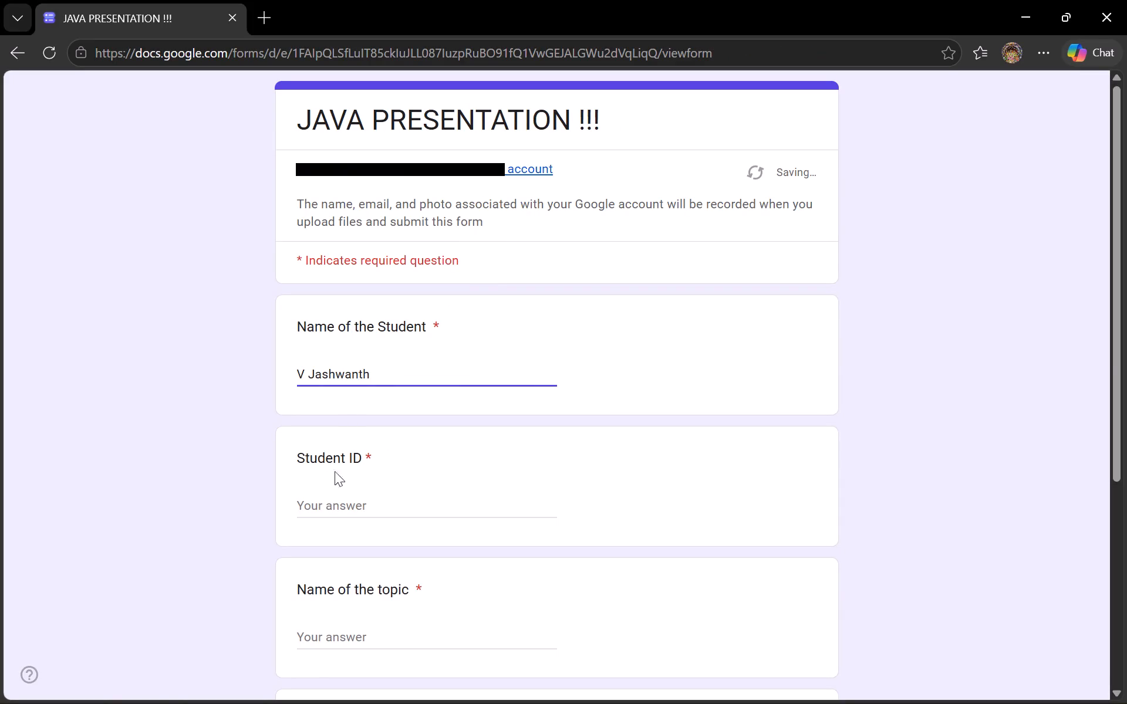
left_click(329, 508)
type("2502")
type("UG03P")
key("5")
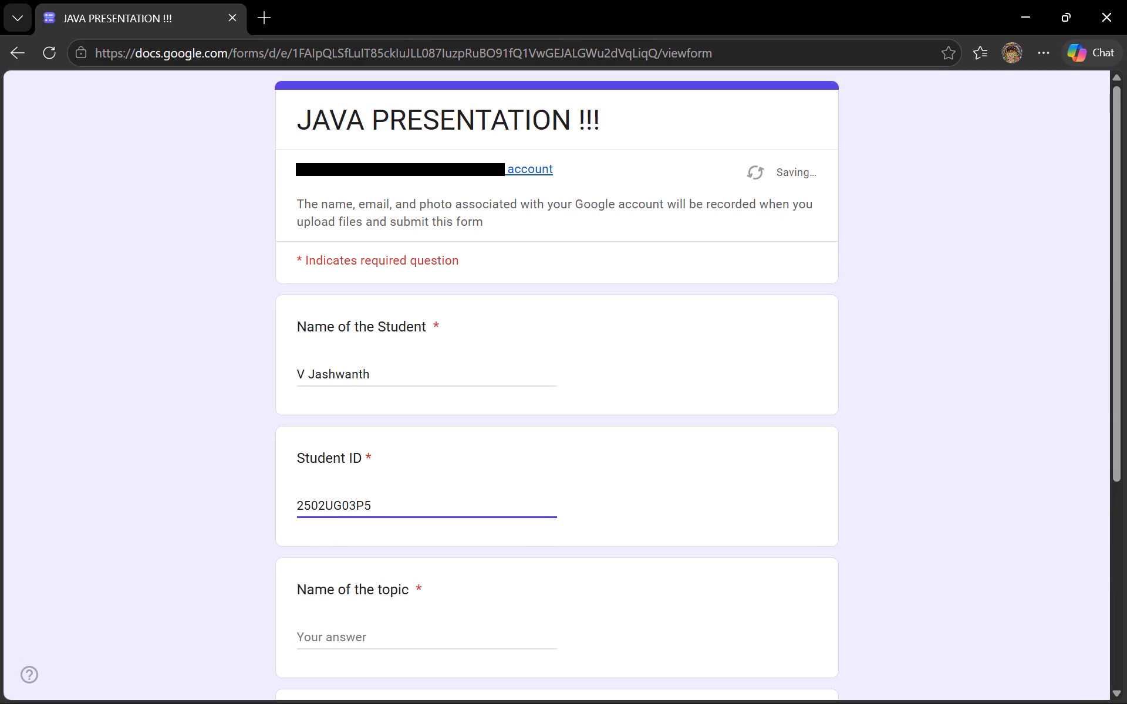
Enter "Multithreading in java" as the name of the topic.
left_click(340, 641)
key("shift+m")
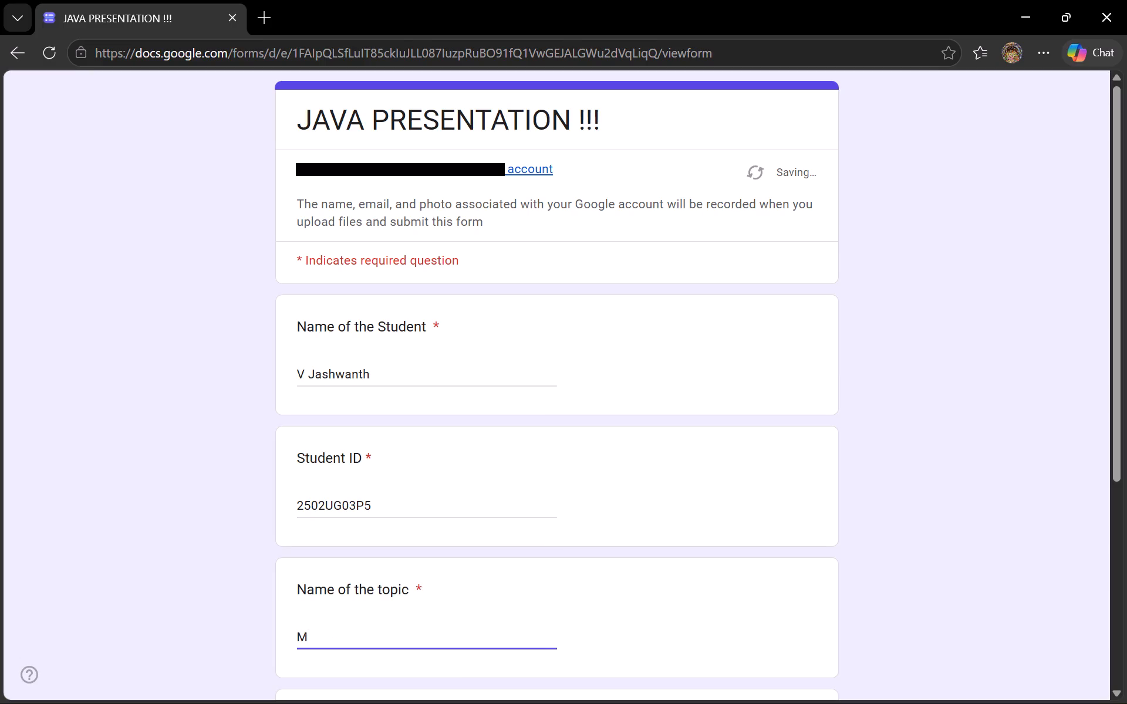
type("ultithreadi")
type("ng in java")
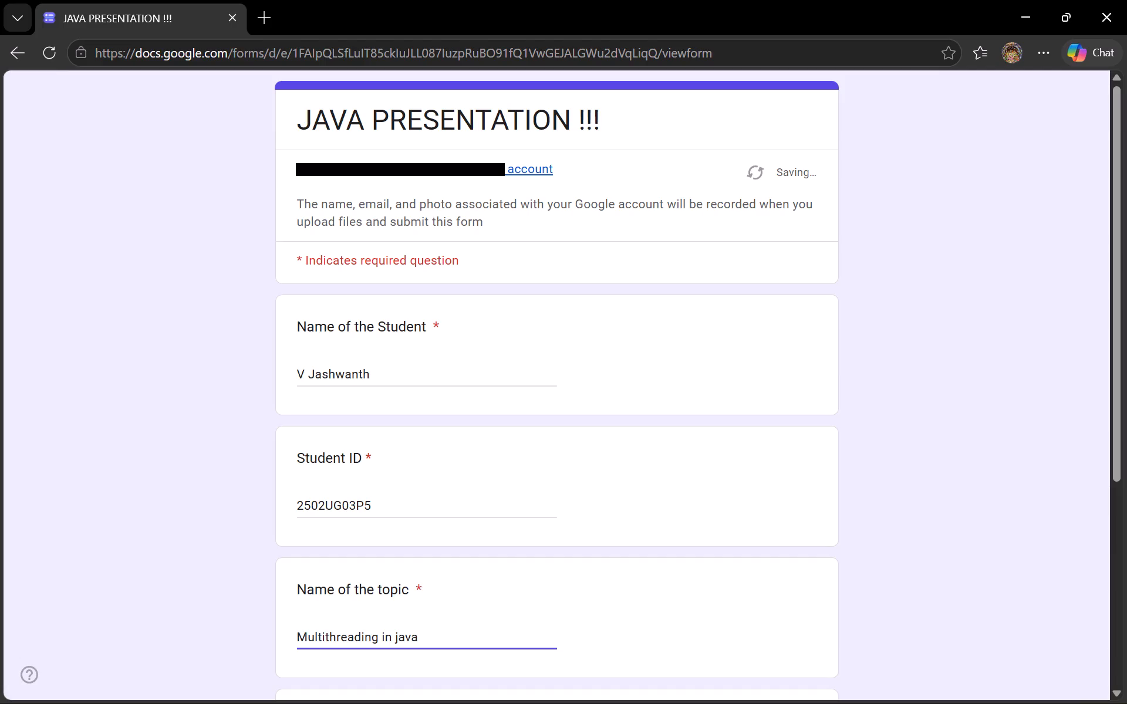
Upload the Multithreading_java_ppt PDF from the Downloads folder as the presentation file.
scroll(449, 655, "down", 1)
scroll(440, 557, "down", 1)
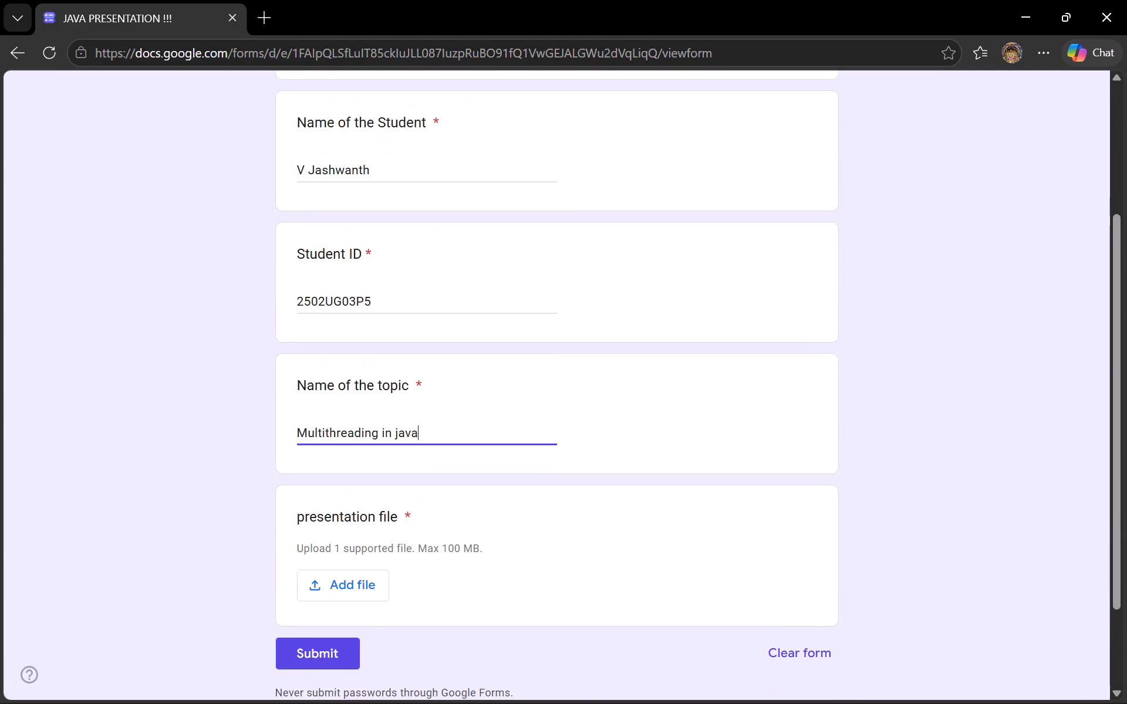
left_click(353, 582)
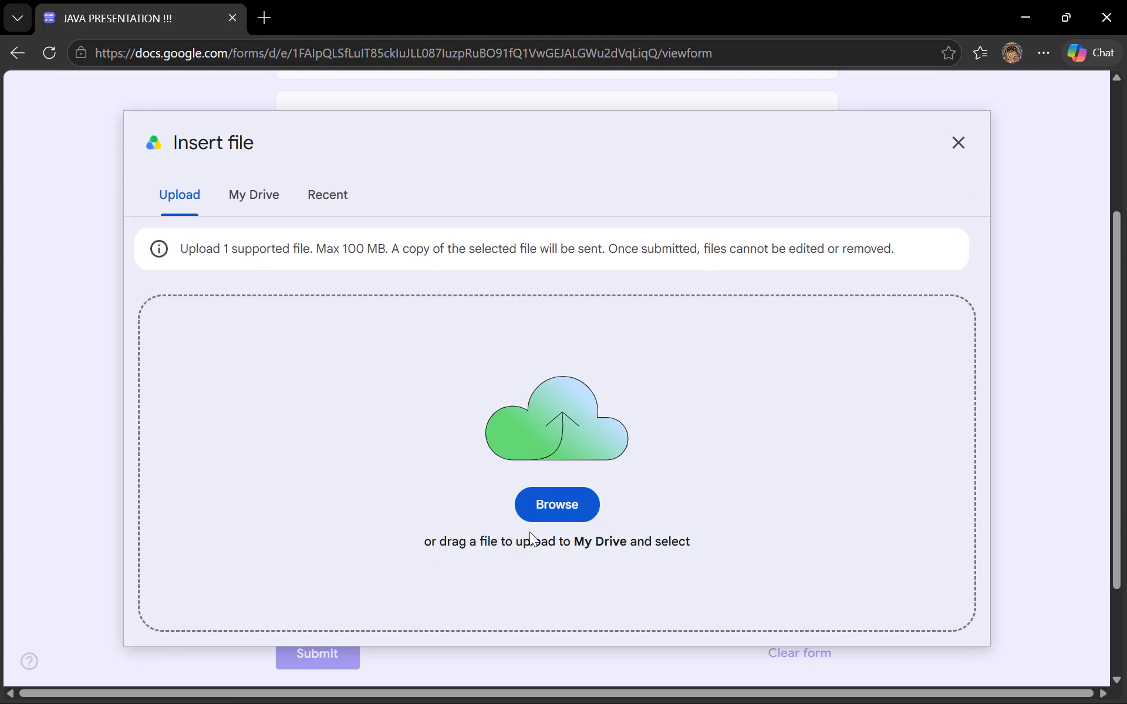
left_click(552, 509)
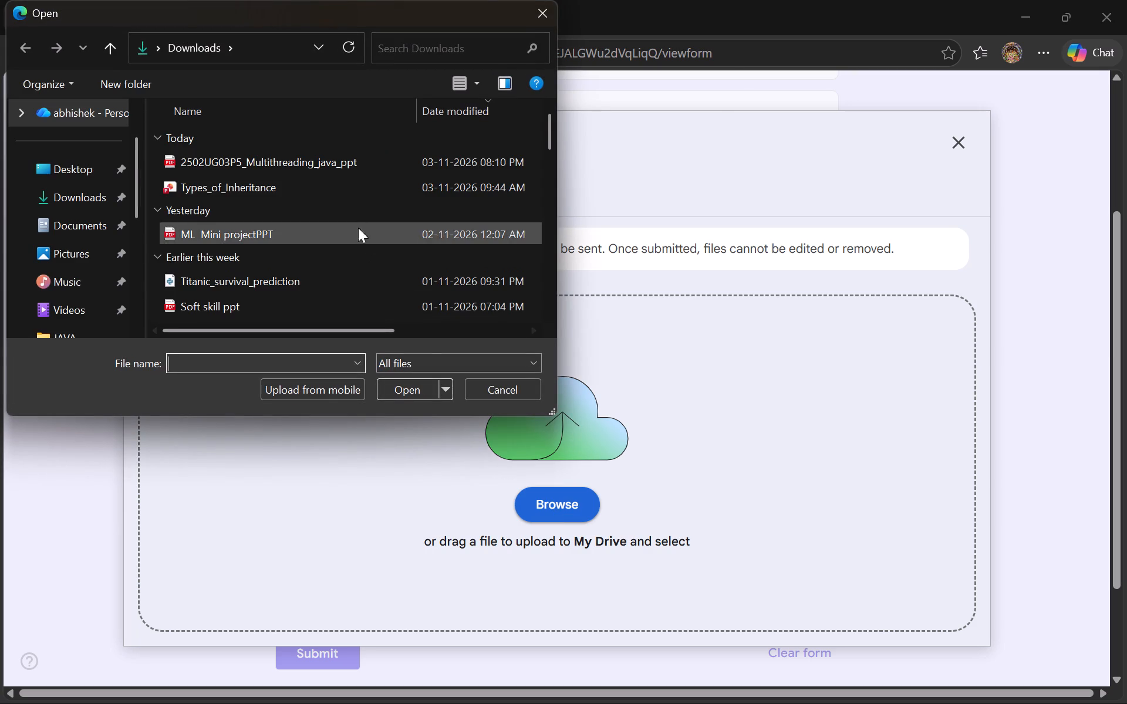
left_click(333, 157)
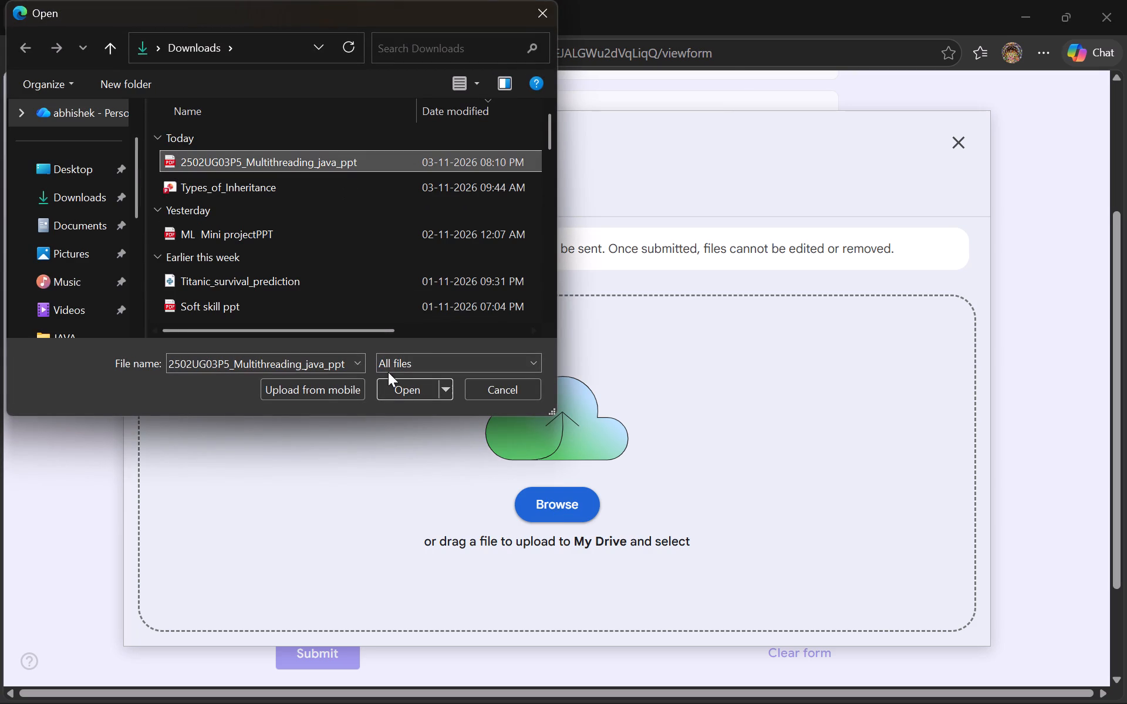
left_click(396, 384)
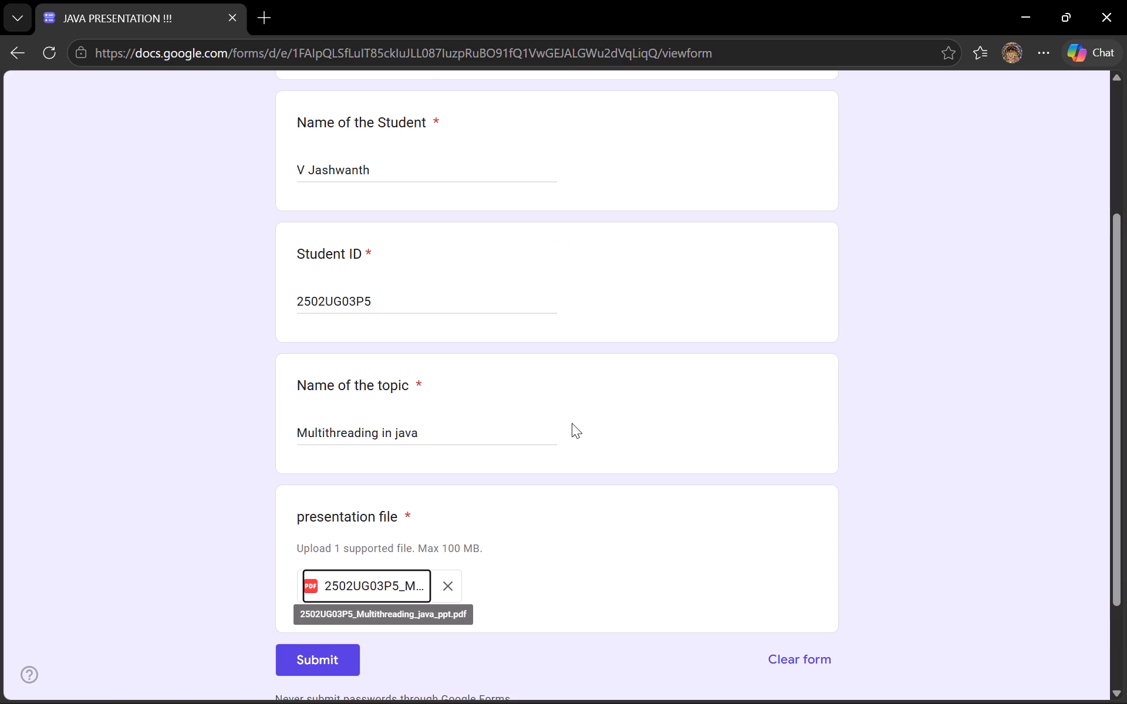
Submit the completed Java presentation form.
left_click(311, 669)
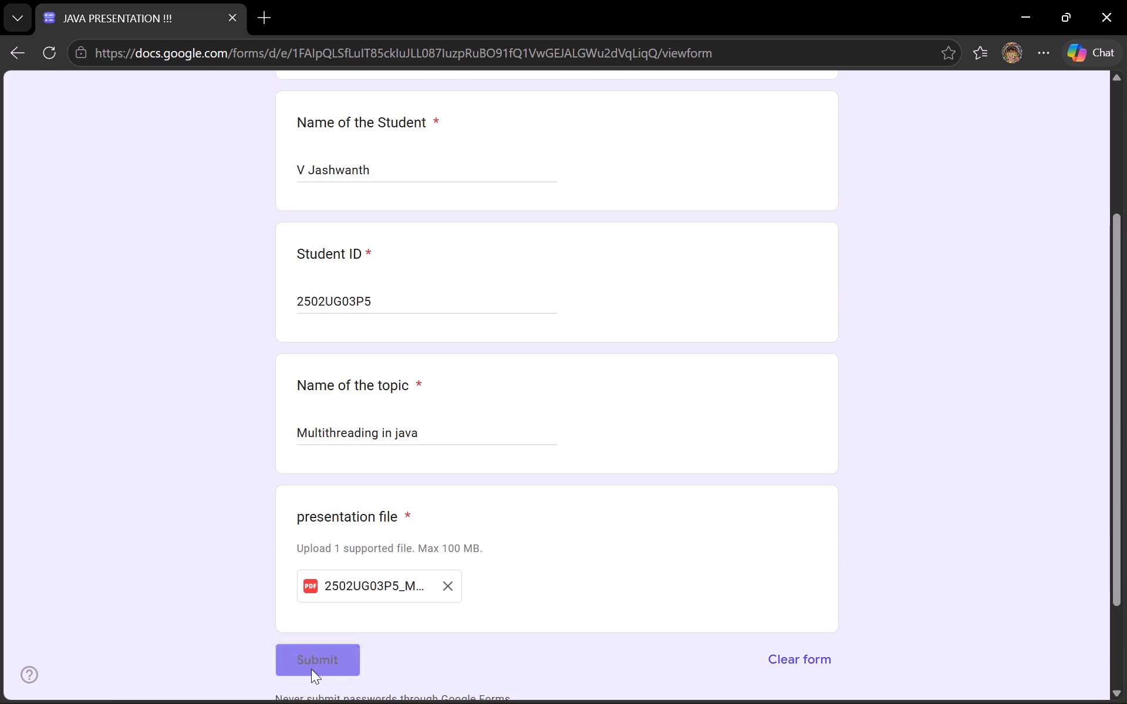
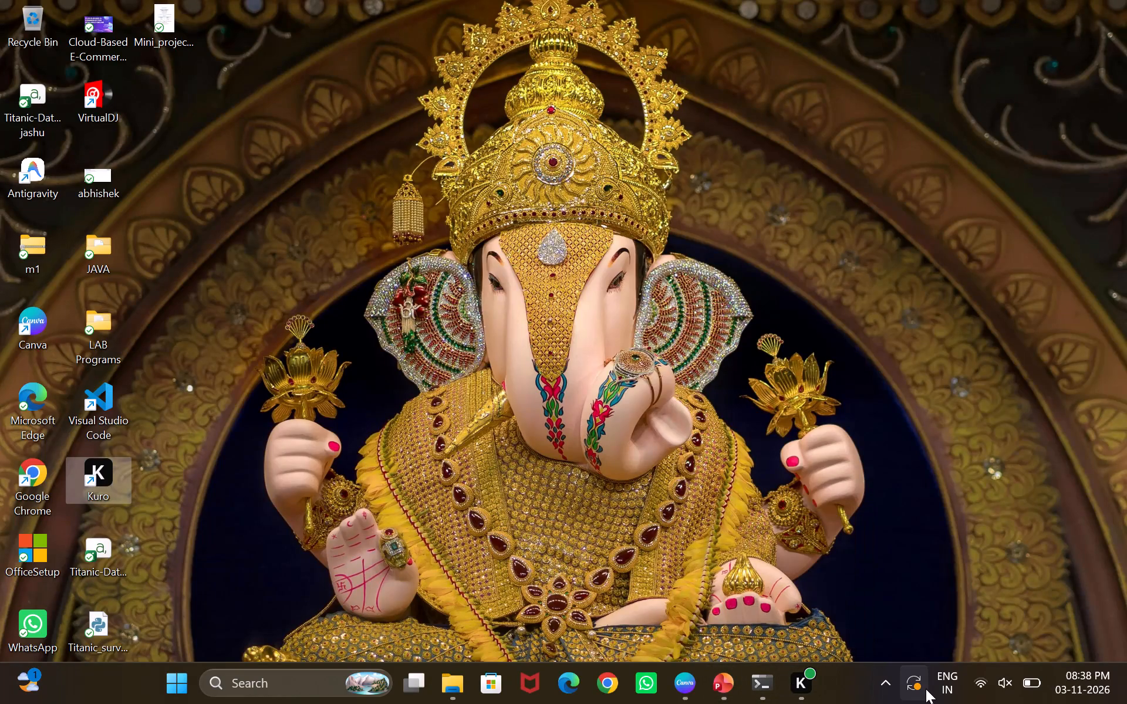
Switch to the Multithreading presentation in Canva and review its slides in full-screen presentation mode, from the title slide through the references.
left_click(726, 688)
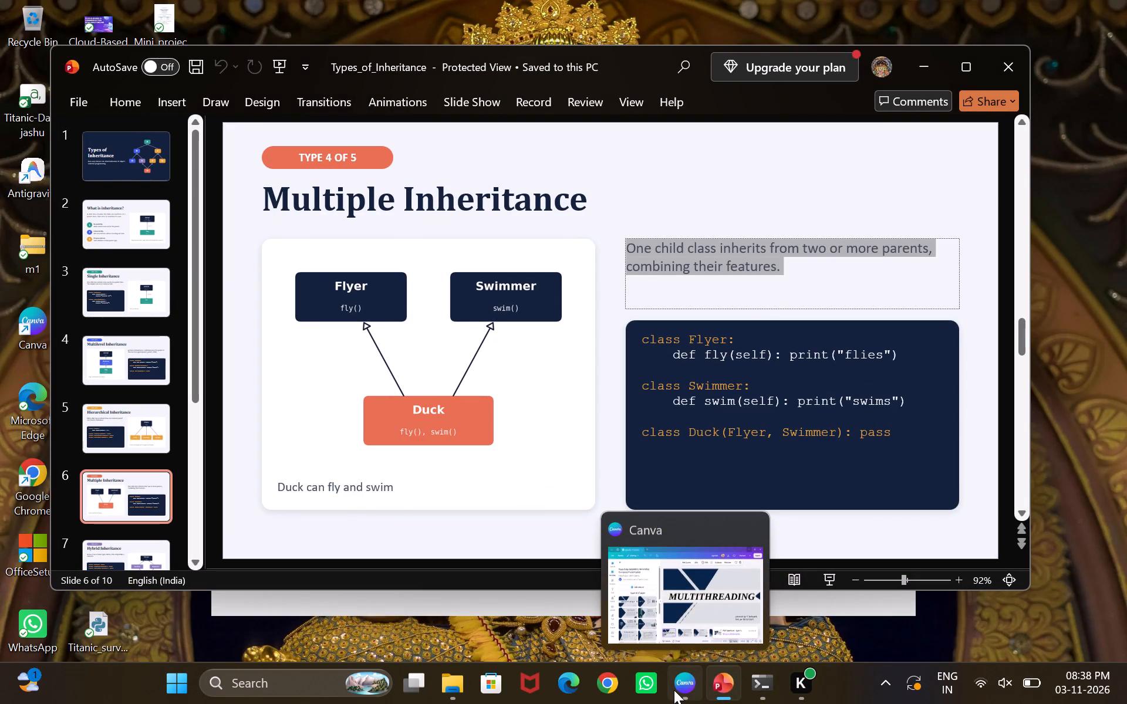
left_click(674, 690)
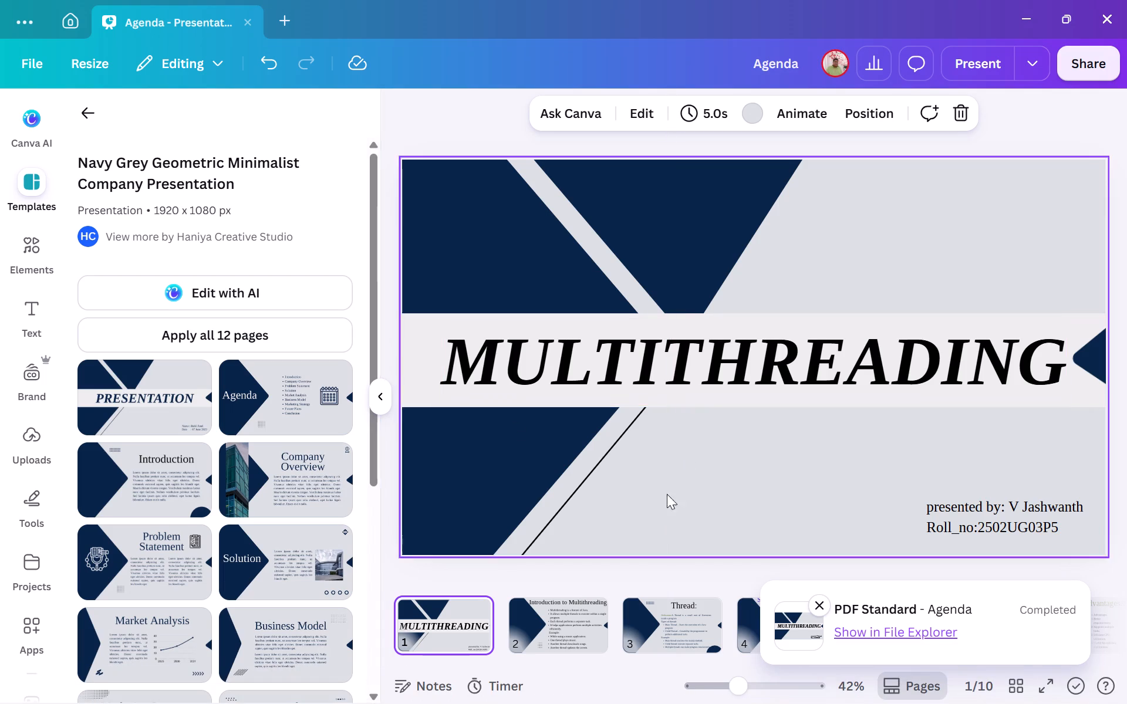
left_click(379, 404)
scroll(359, 622, "right", 4)
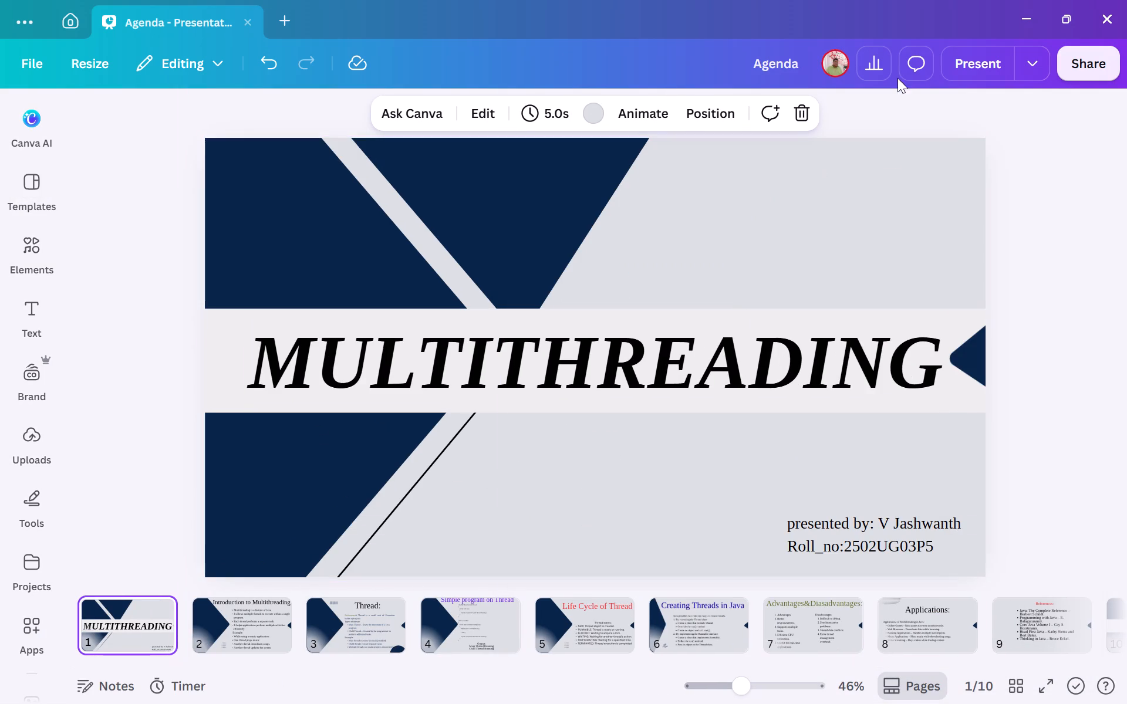
left_click(981, 61)
key("Right")
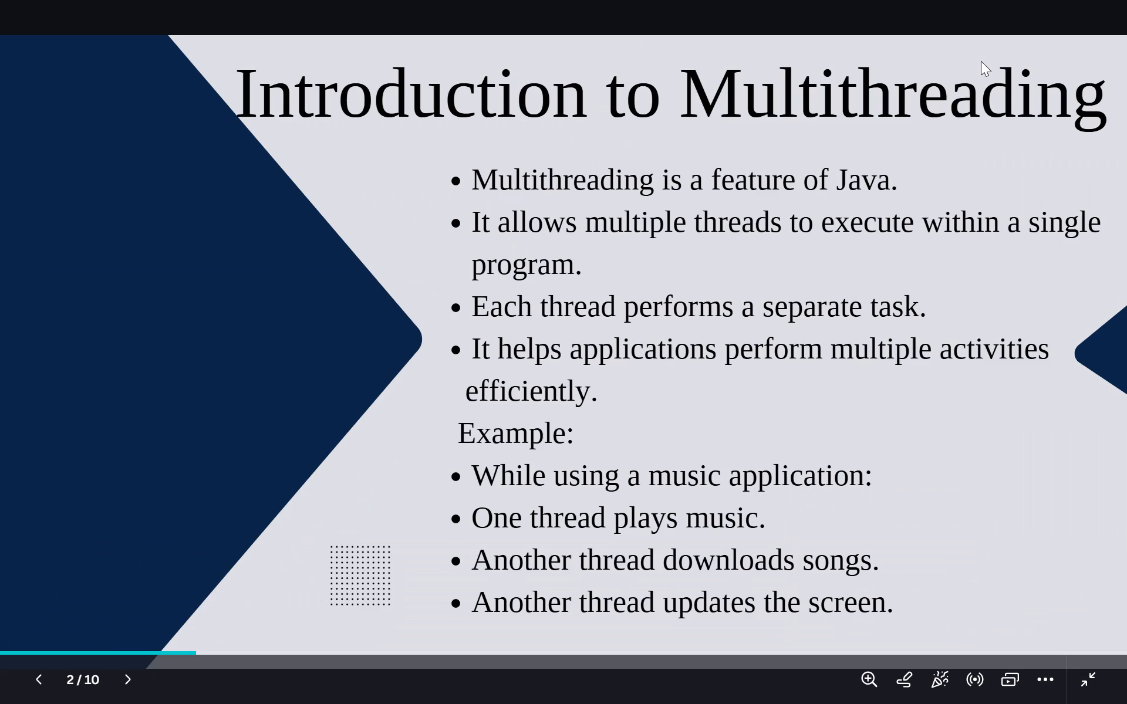
key("Right")
key("Right")
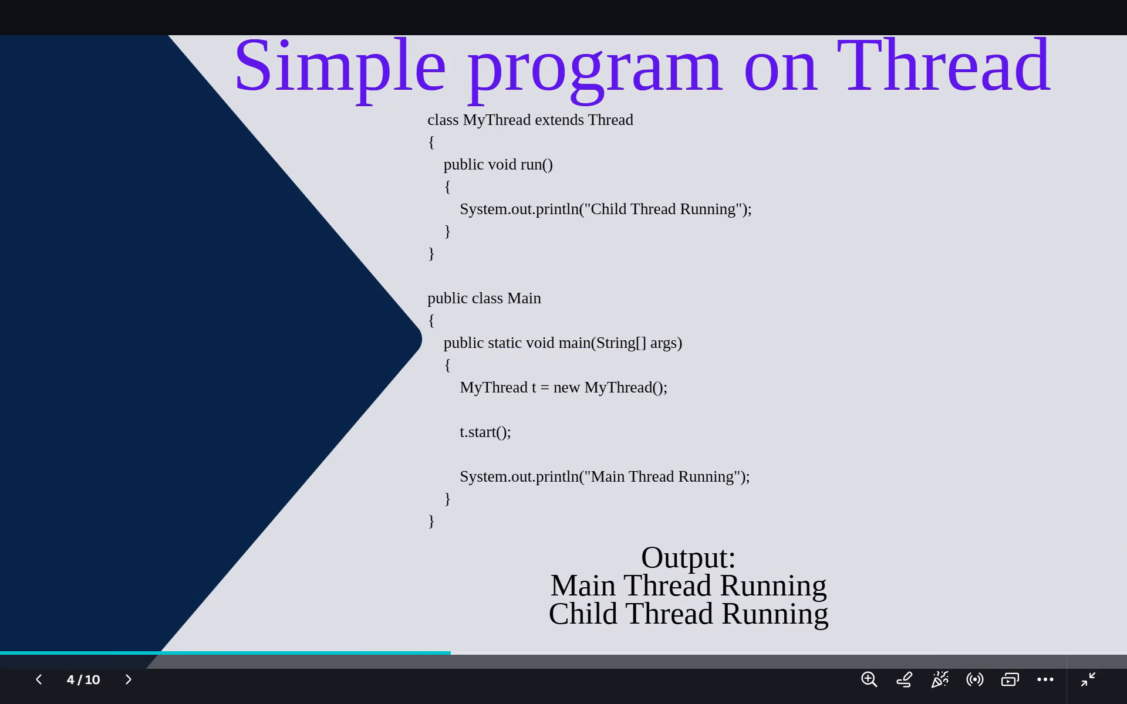
key("Right")
key("Right")
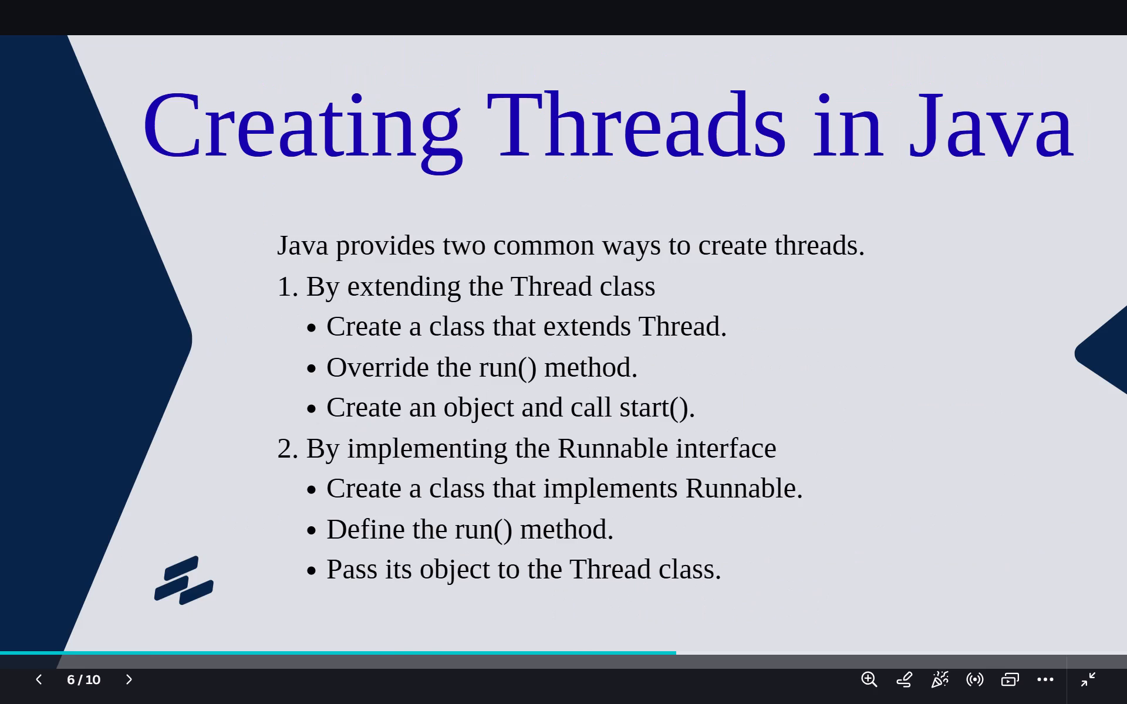
key("Right")
key("Right")
key("Right")
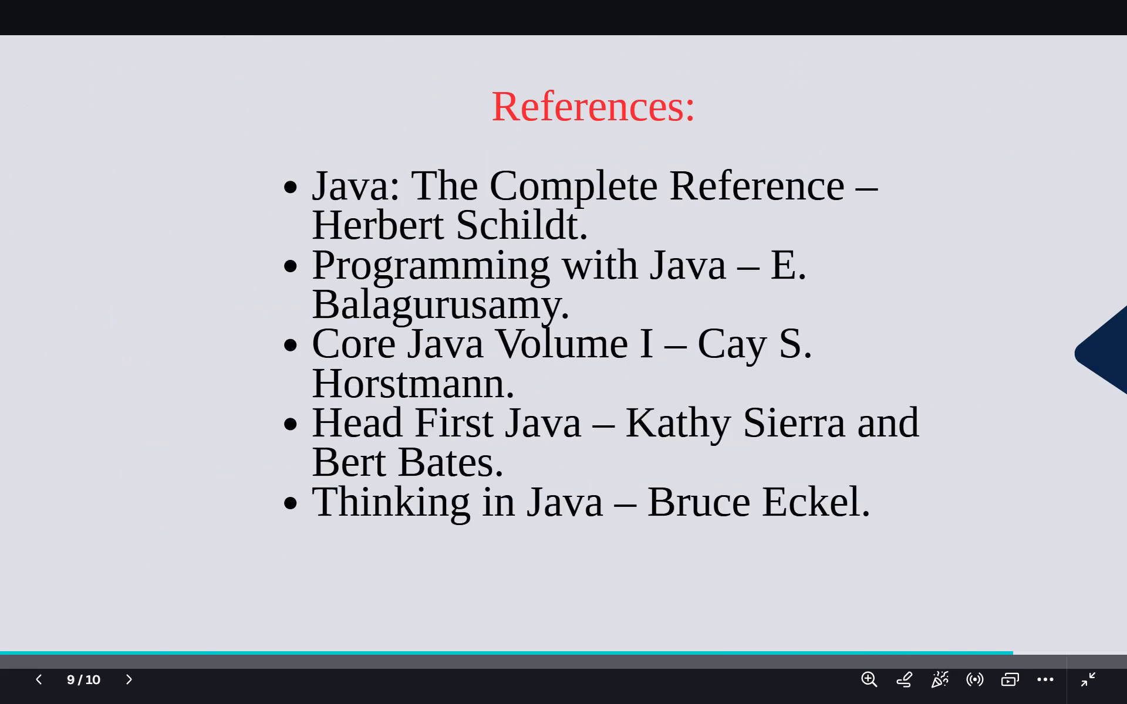
key("Right")
key("Left")
key("grave")
key("Escape")
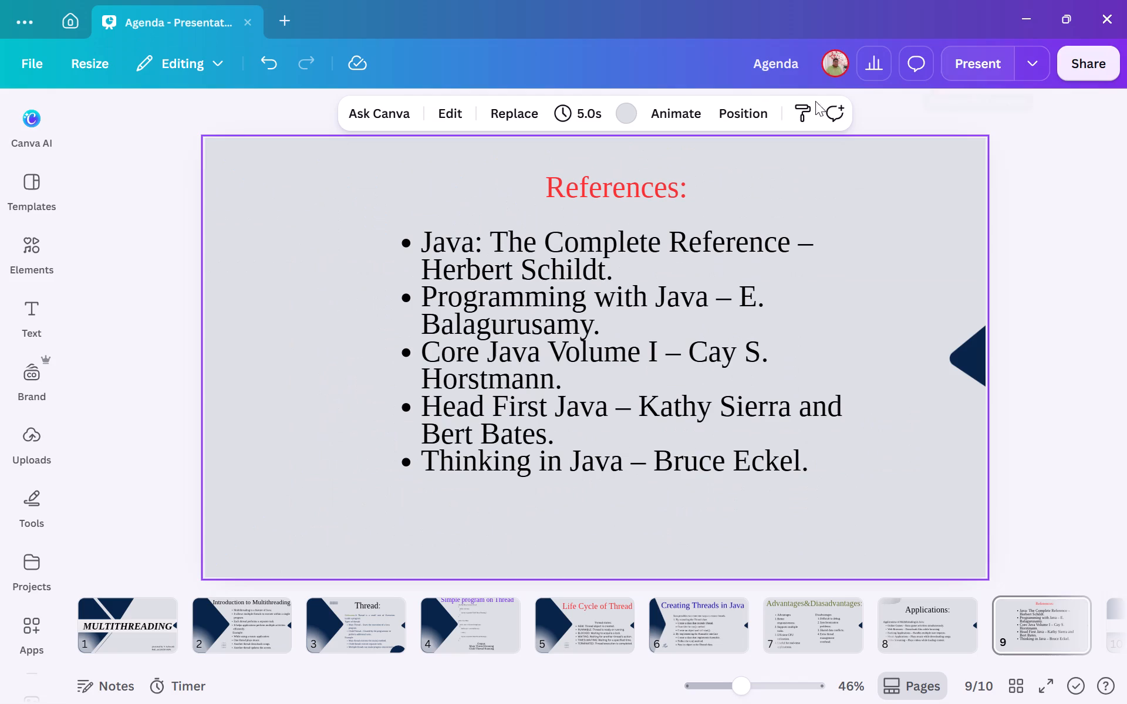
Open the recent "web developer" presentation from the Canva home page.
left_click(79, 10)
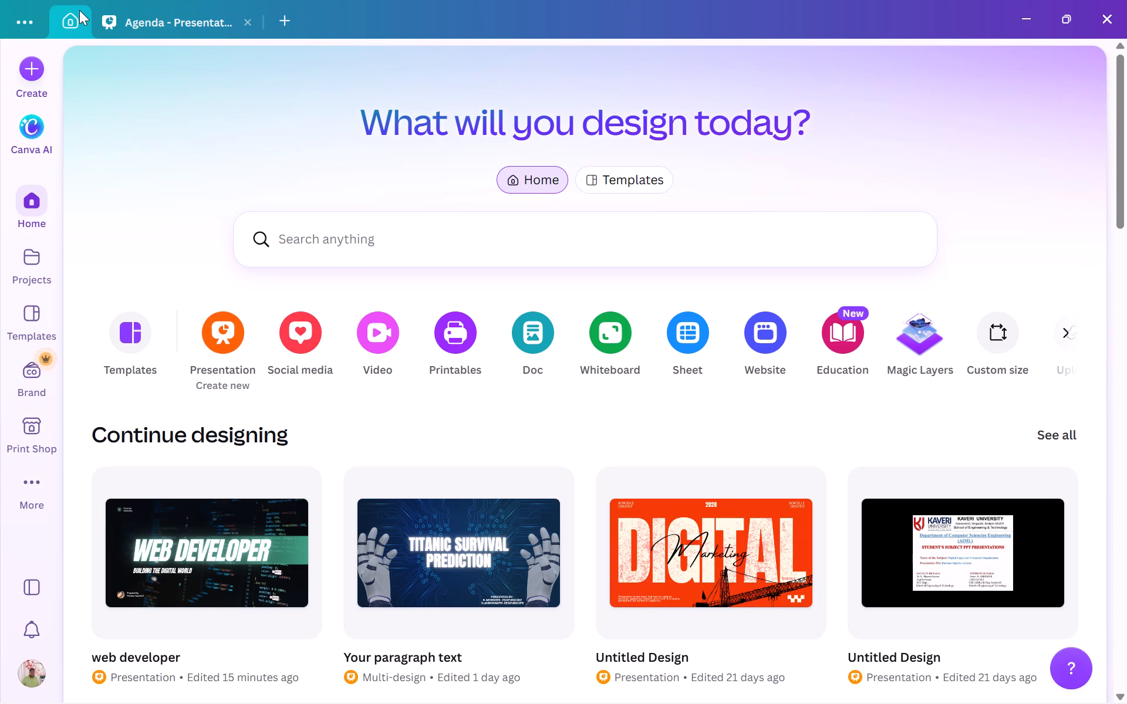
double_click(208, 526)
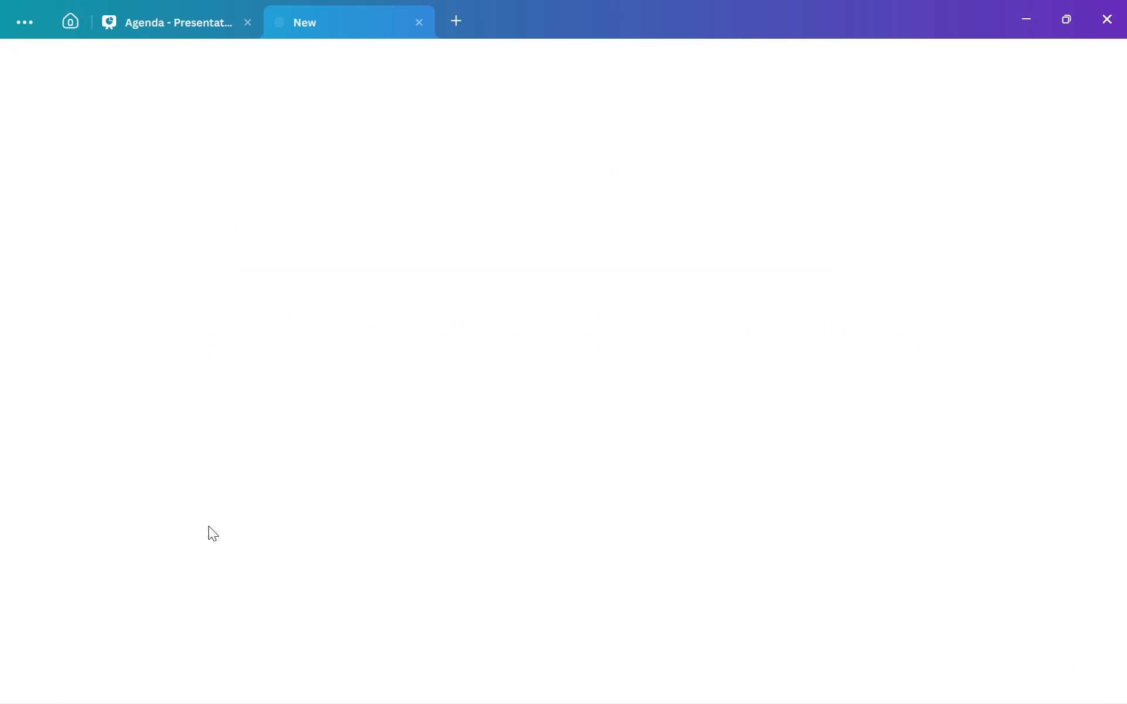
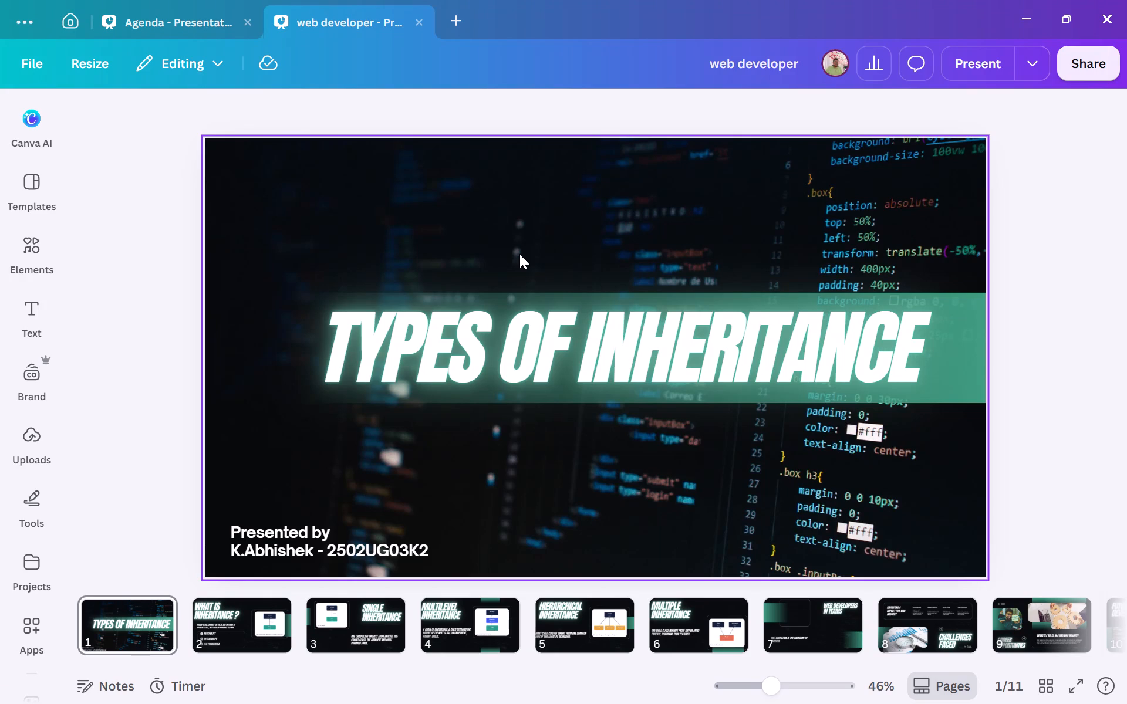
Check the Multiple Inheritance page in Canva against the matching slide in the Types_of_Inheritance PowerPoint, then return to Canva.
key("Escape")
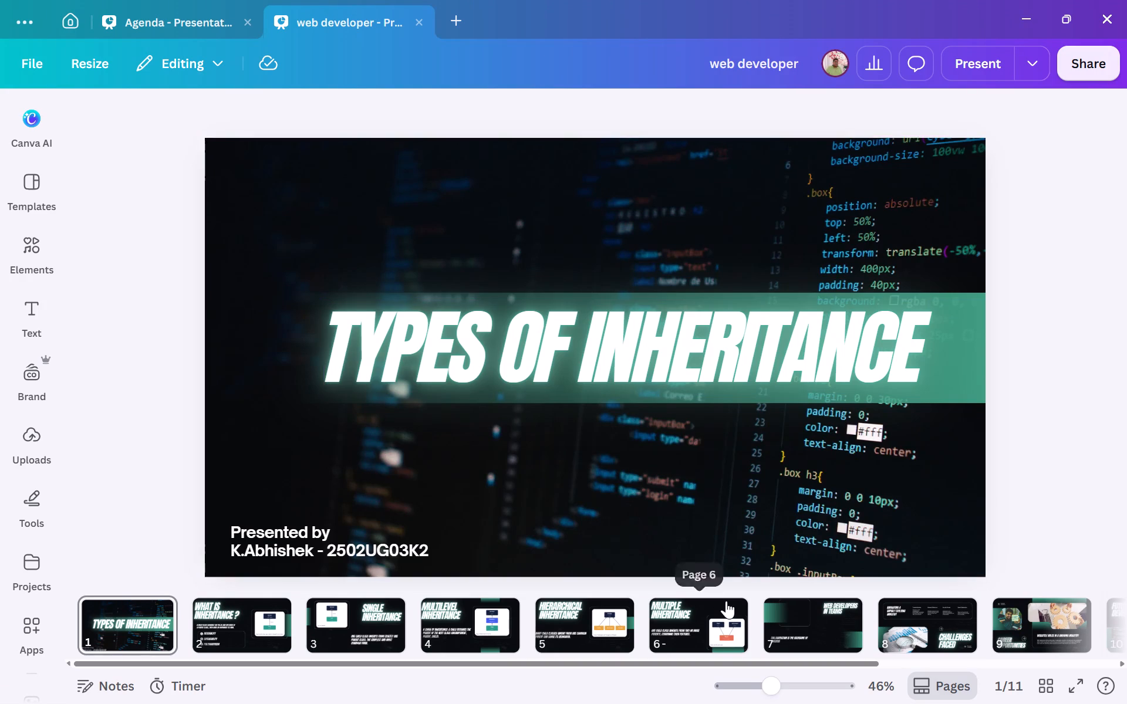
left_click(726, 601)
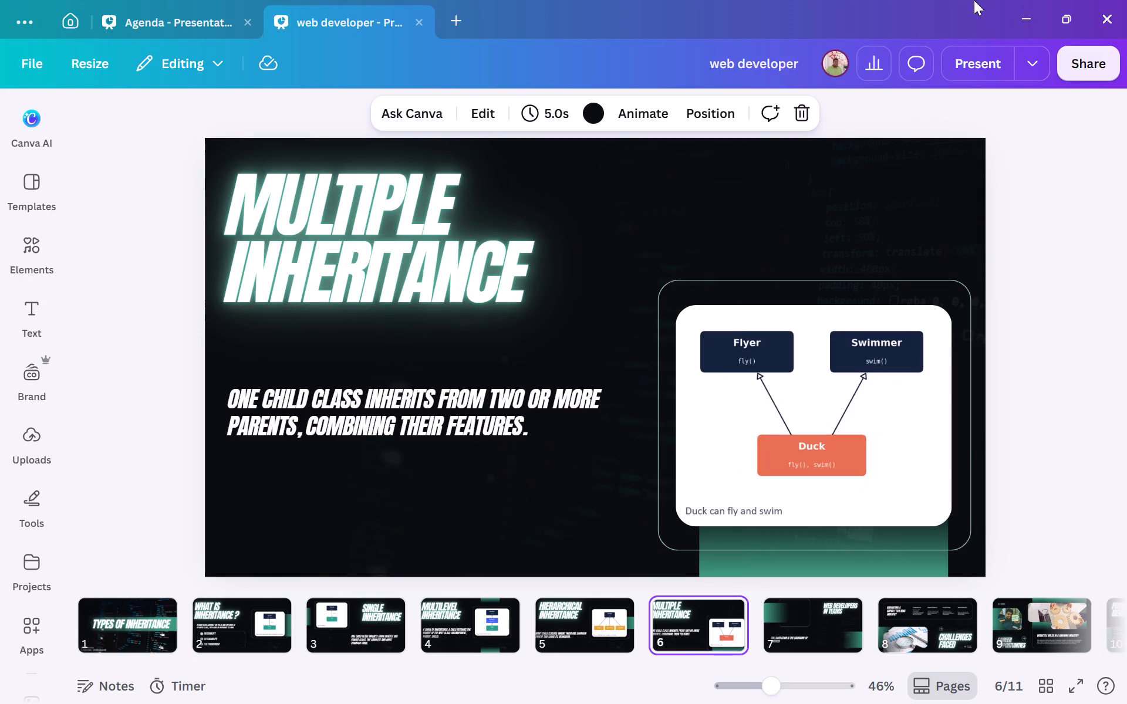
left_click(1022, 0)
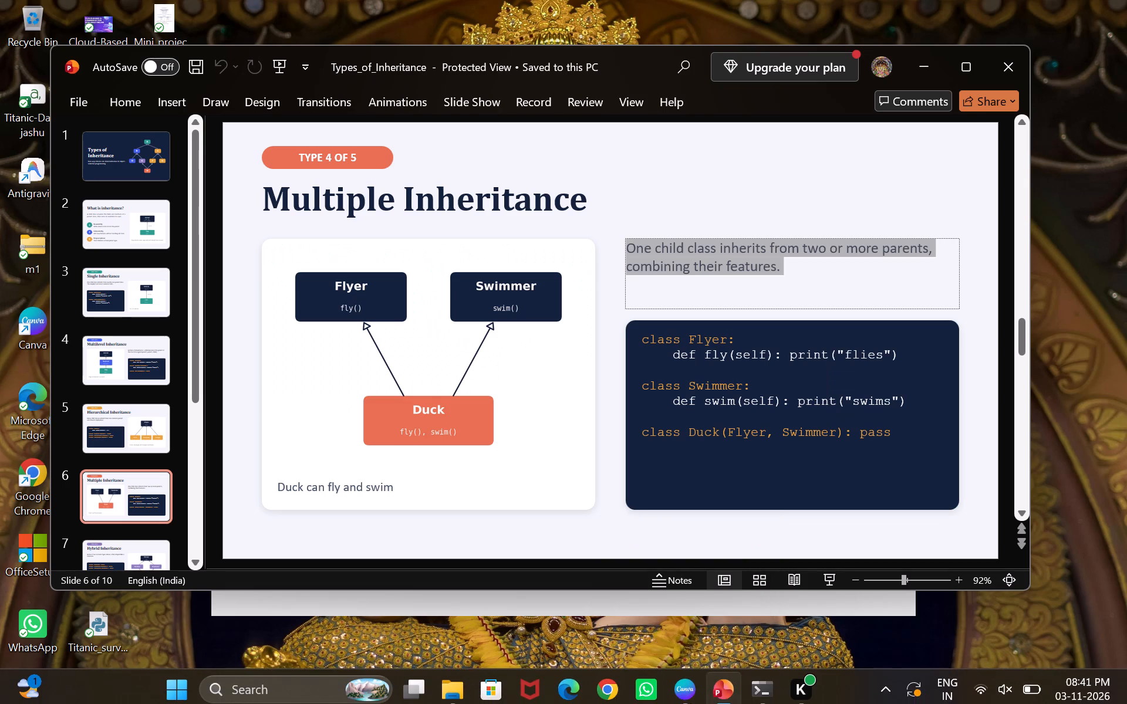
left_click(684, 689)
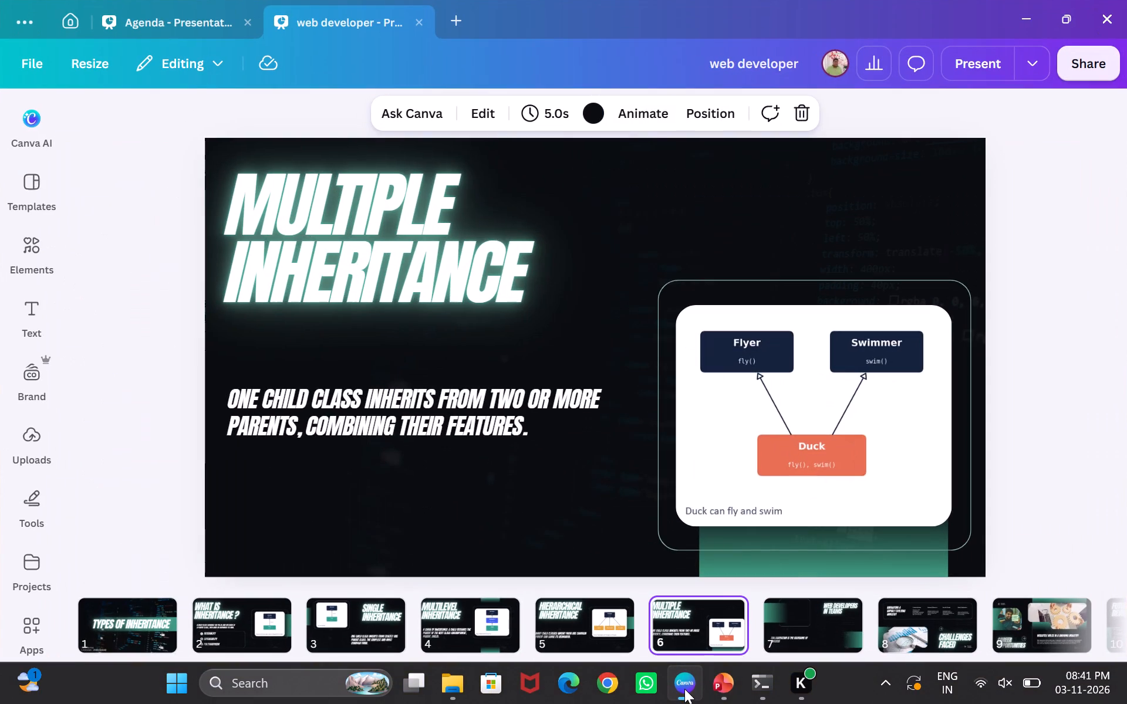
left_click(836, 593)
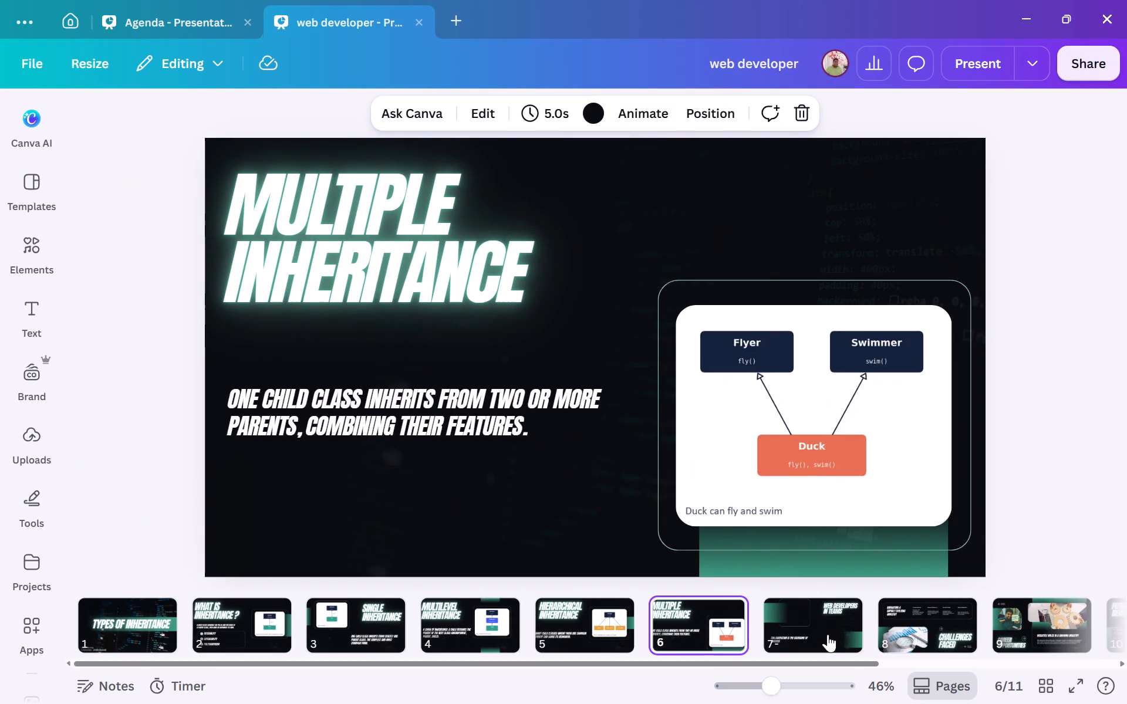
With Canva page 7 open for editing, switch to PowerPoint and copy the "Hybrid Inheritance" title from slide 7 of Types_of_Inheritance.
left_click(826, 634)
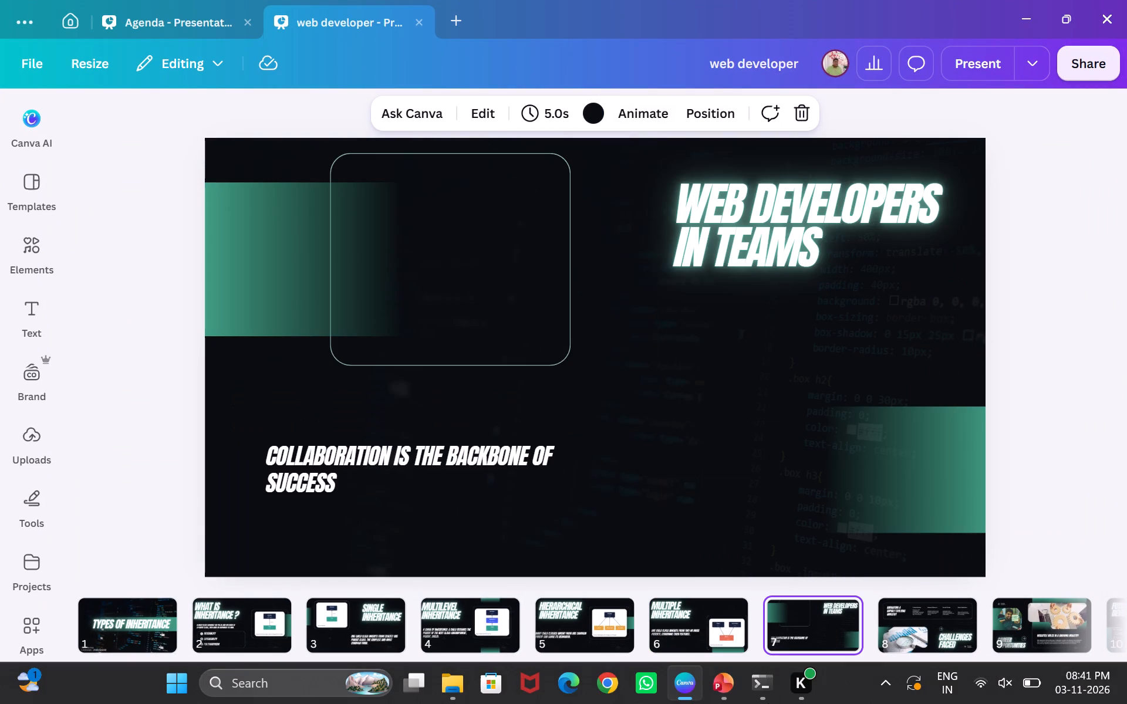
left_click(720, 692)
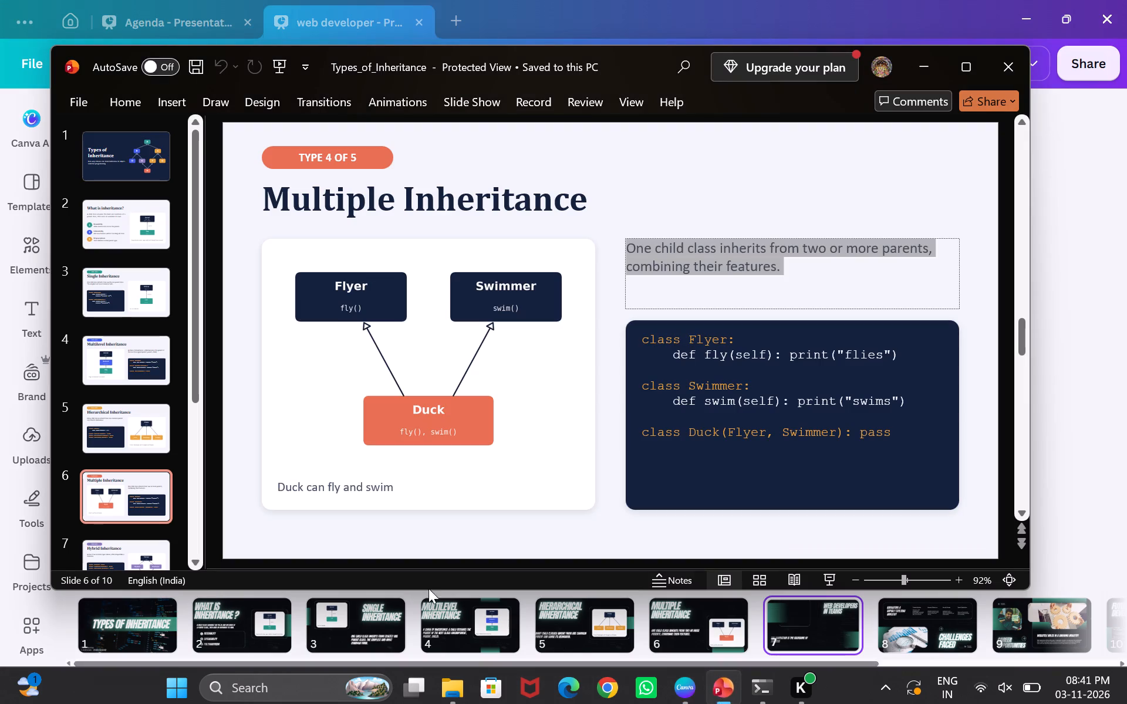
scroll(103, 438, "down", 4)
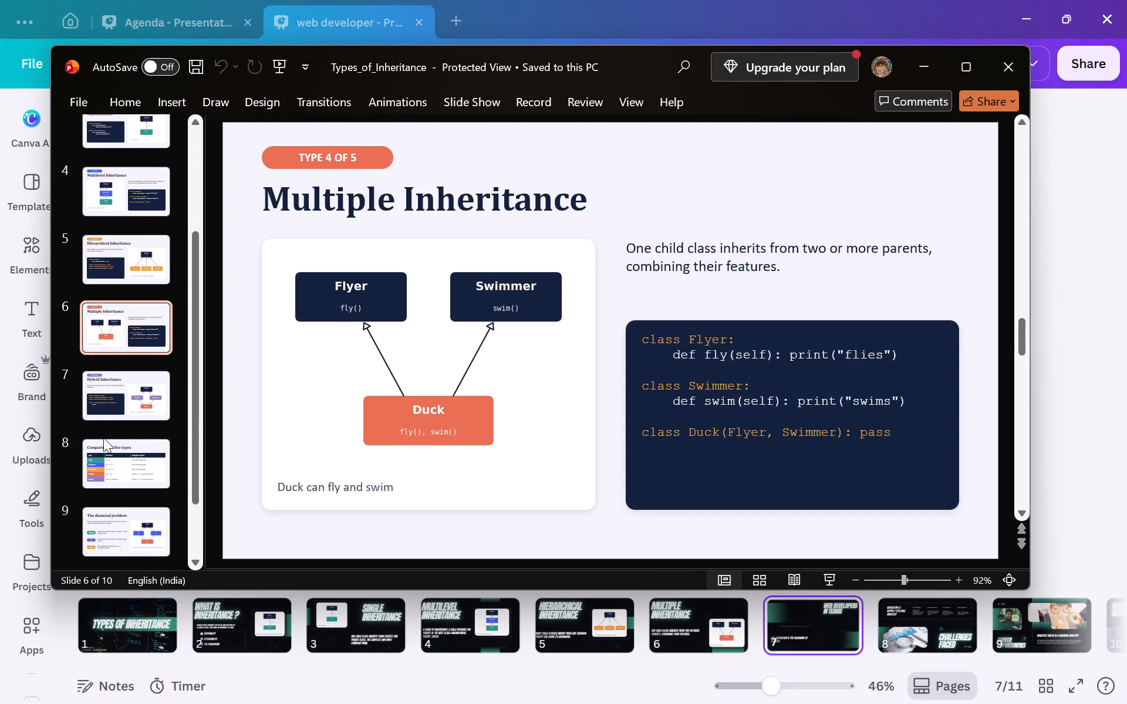
left_click(116, 397)
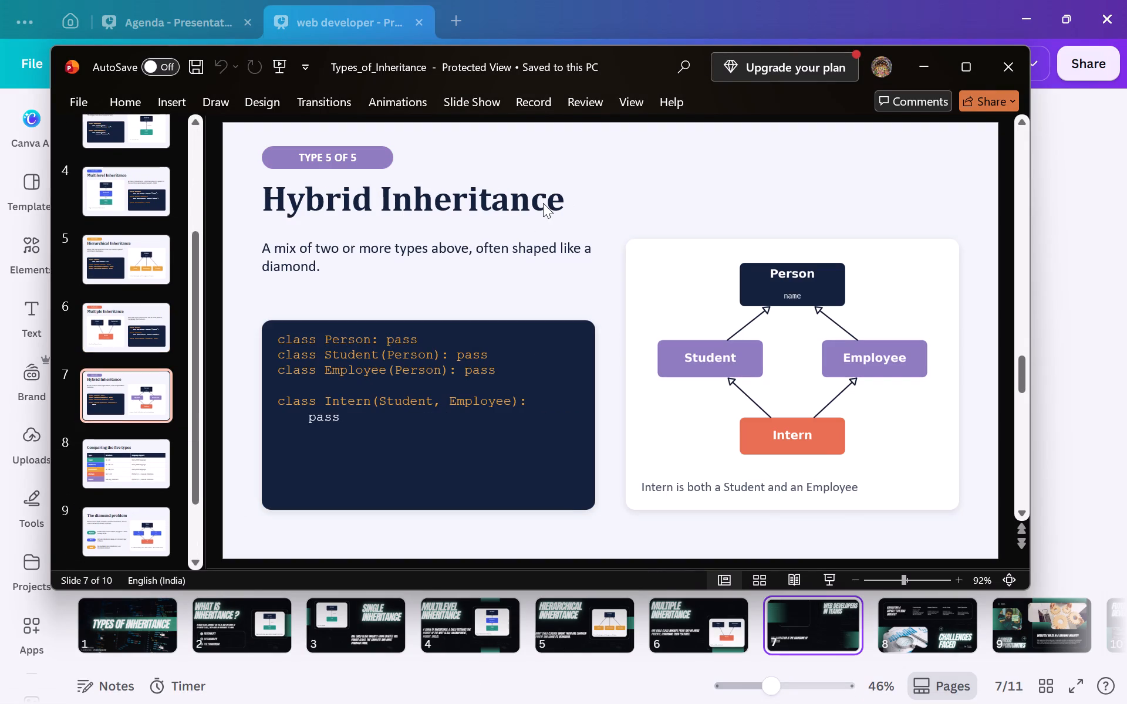
left_click(565, 195)
double_click(565, 195)
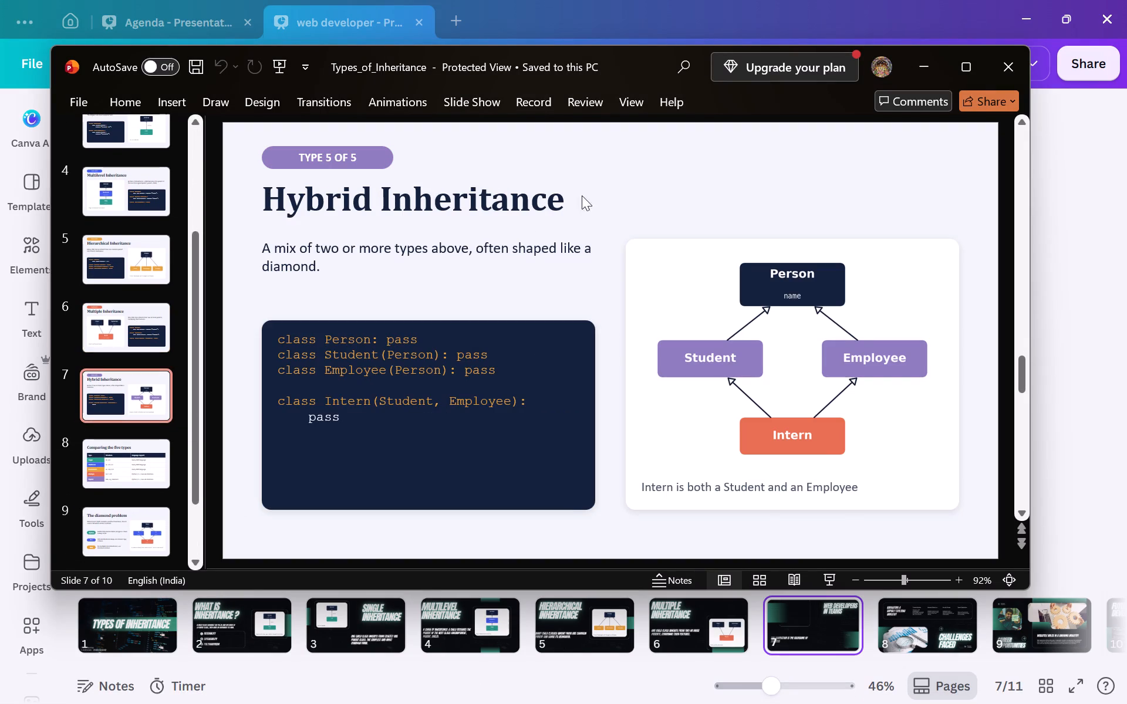
left_click(527, 204)
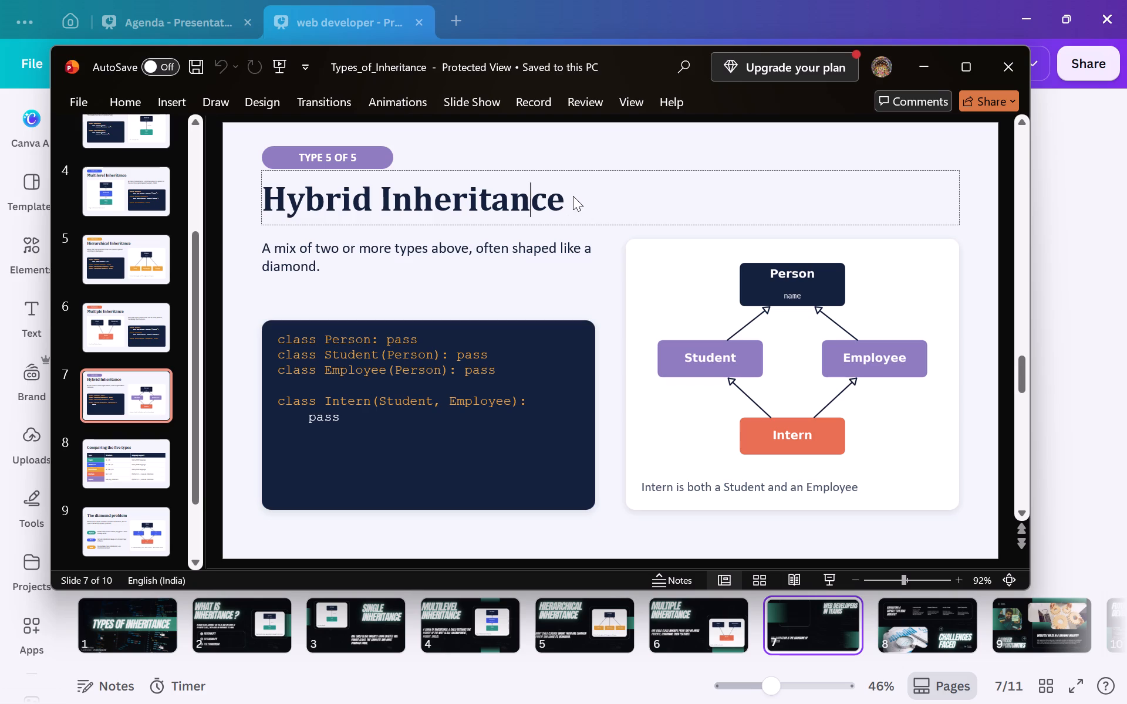
left_click(572, 196)
left_click(572, 196)
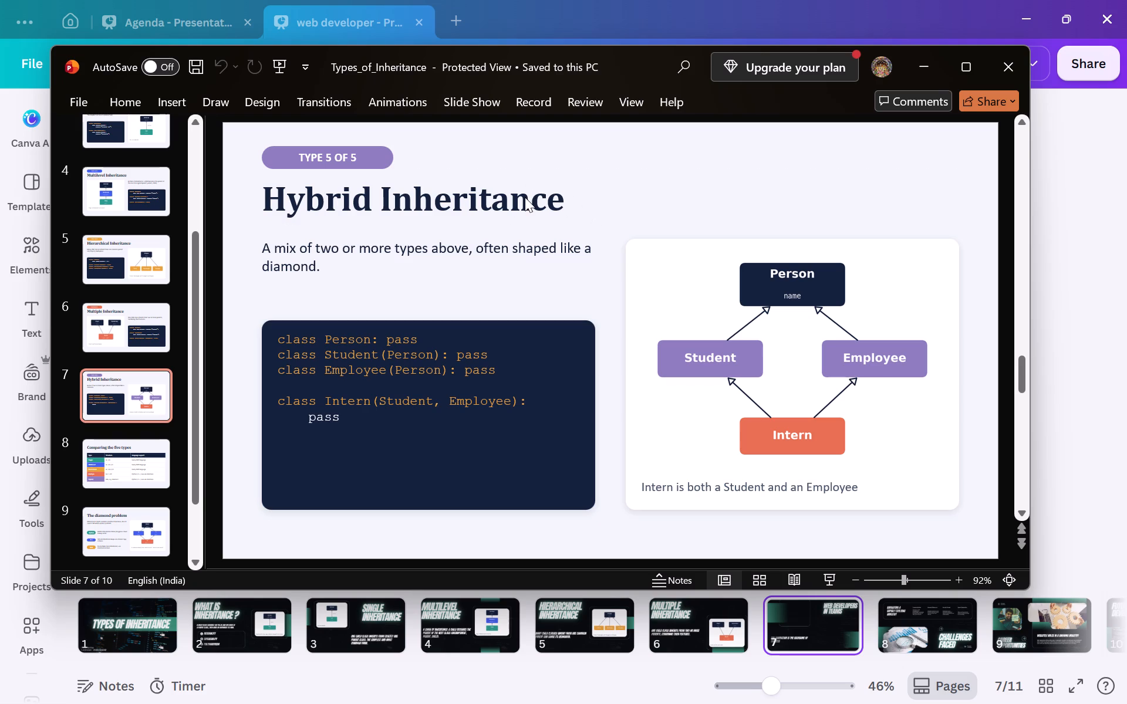
left_click(525, 197)
left_click_drag(559, 194, 397, 205)
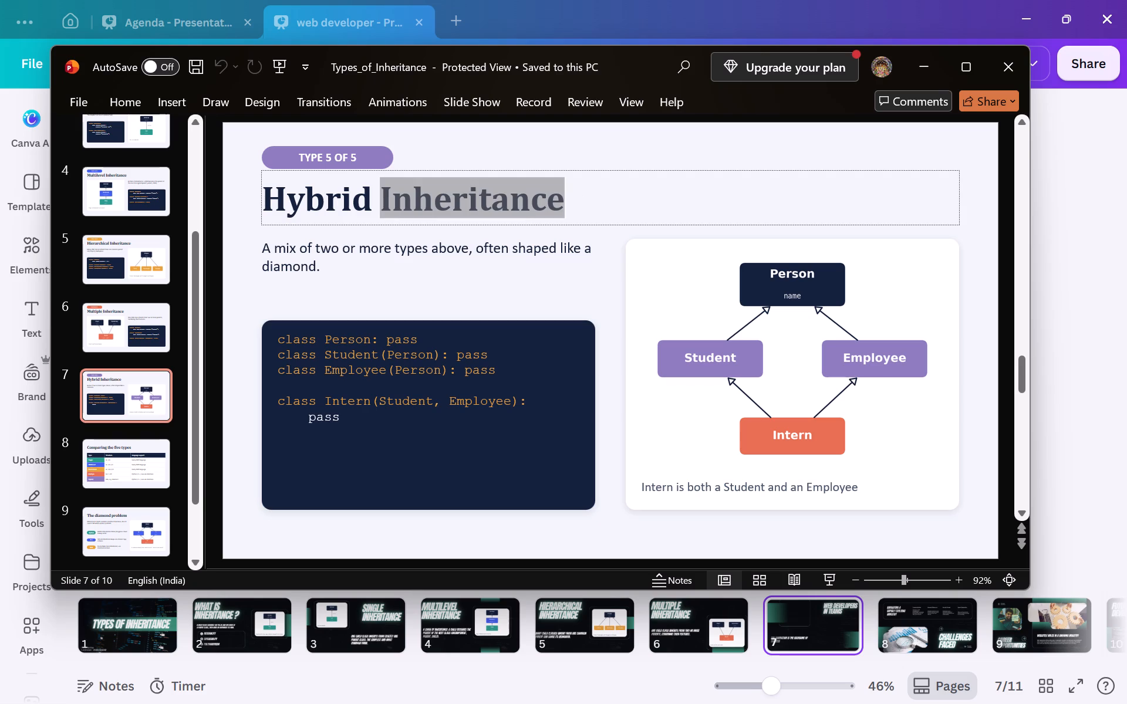
left_click_drag(397, 205, 311, 207)
key("ctrl+c")
key("ctrl+c")
key("ctrl+c")
key("ctrl+c")
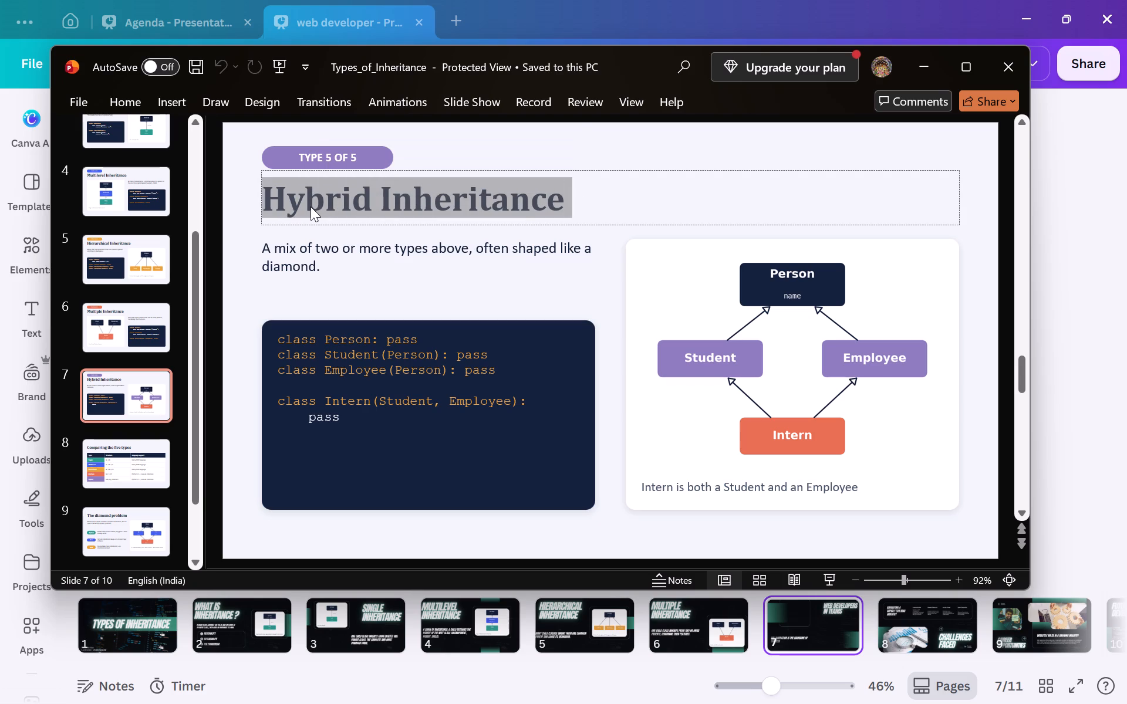
key("ctrl+c")
key("ctrl+c")
key("ctrl+c")
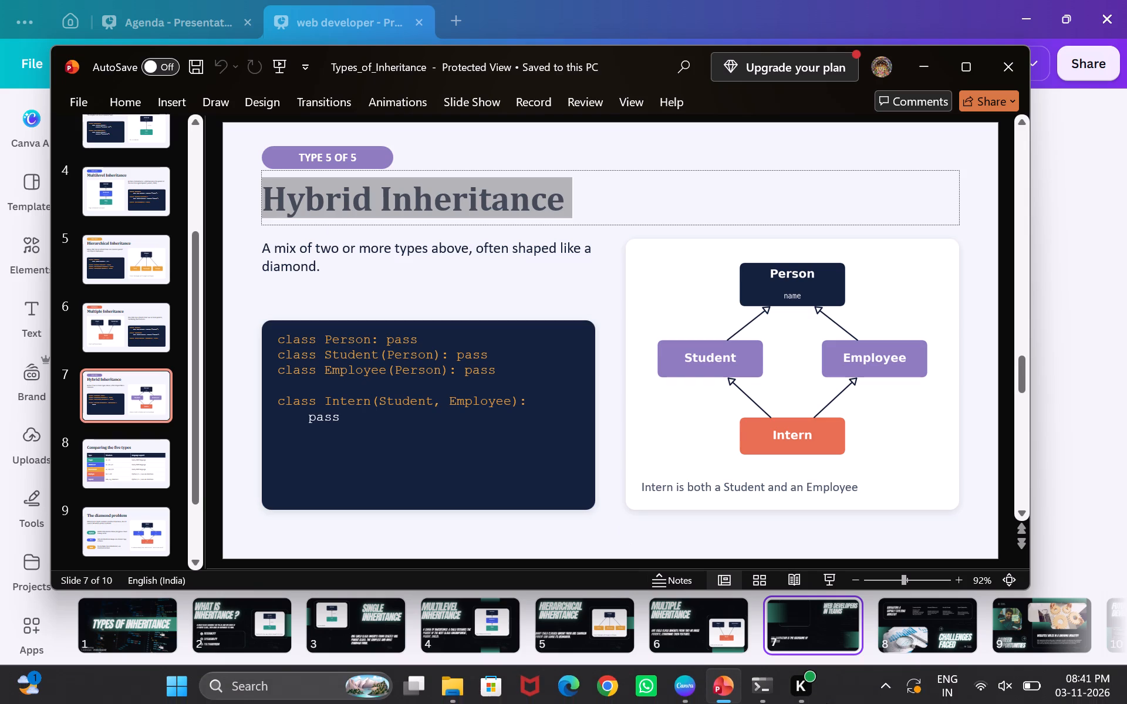
Back in Canva, replace the "Web Developers in Teams" title on page 7 with the copied "Hybrid Inheritance".
left_click(676, 688)
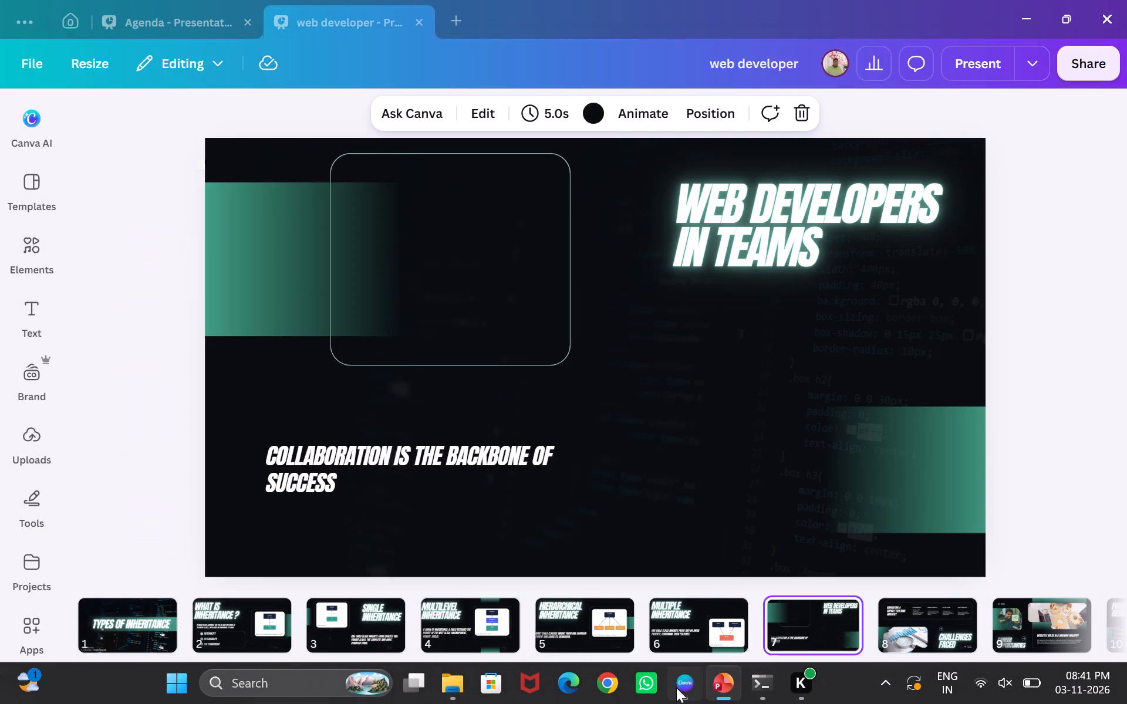
double_click(861, 212)
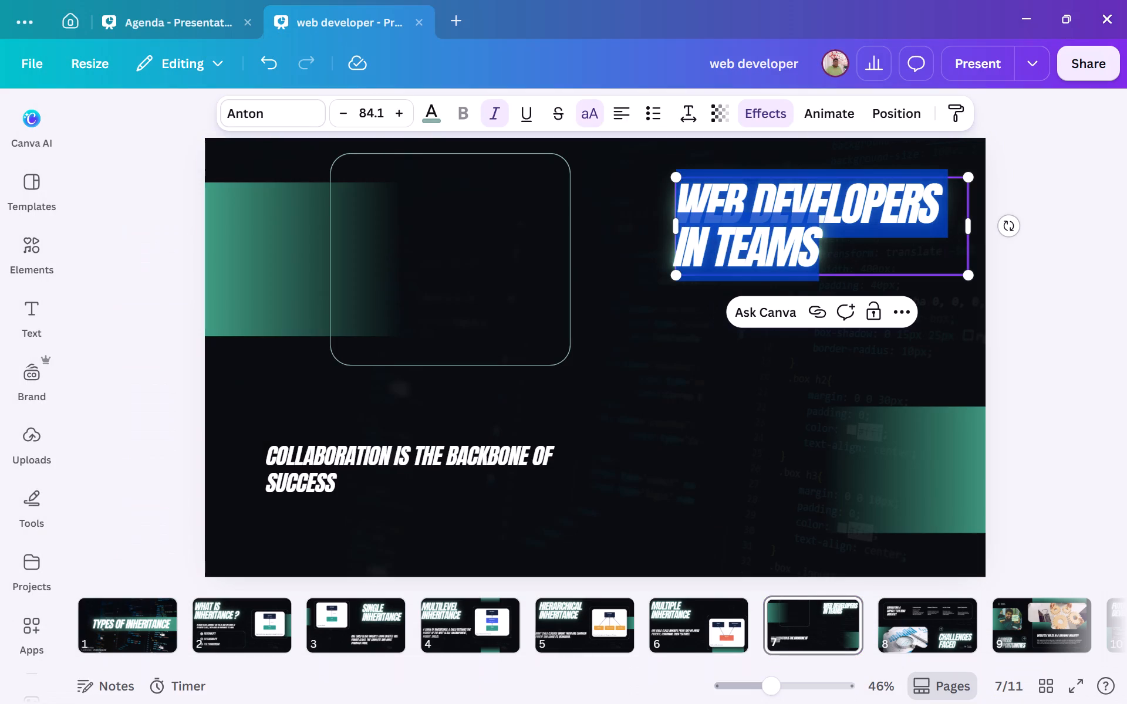
key("BackSpace")
key("ctrl+v")
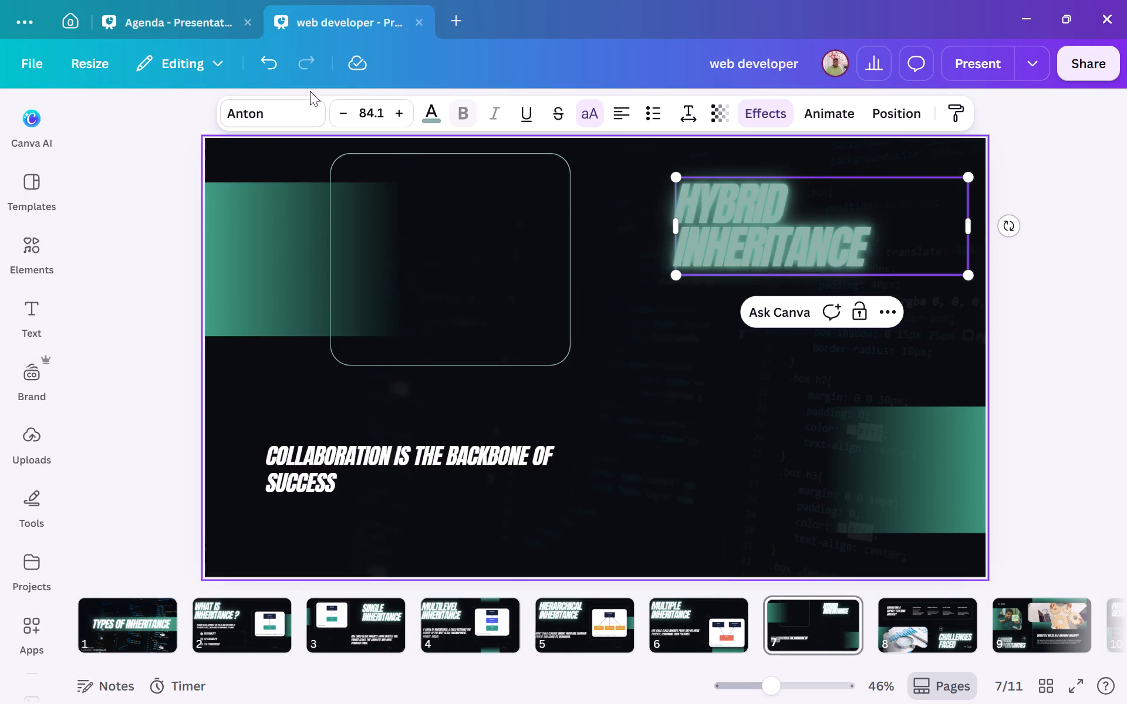
Set the Hybrid Inheritance title's font size to 132 and widen its text box so "Inheritance" fits on one line.
left_click(359, 106)
type("132")
key("Return")
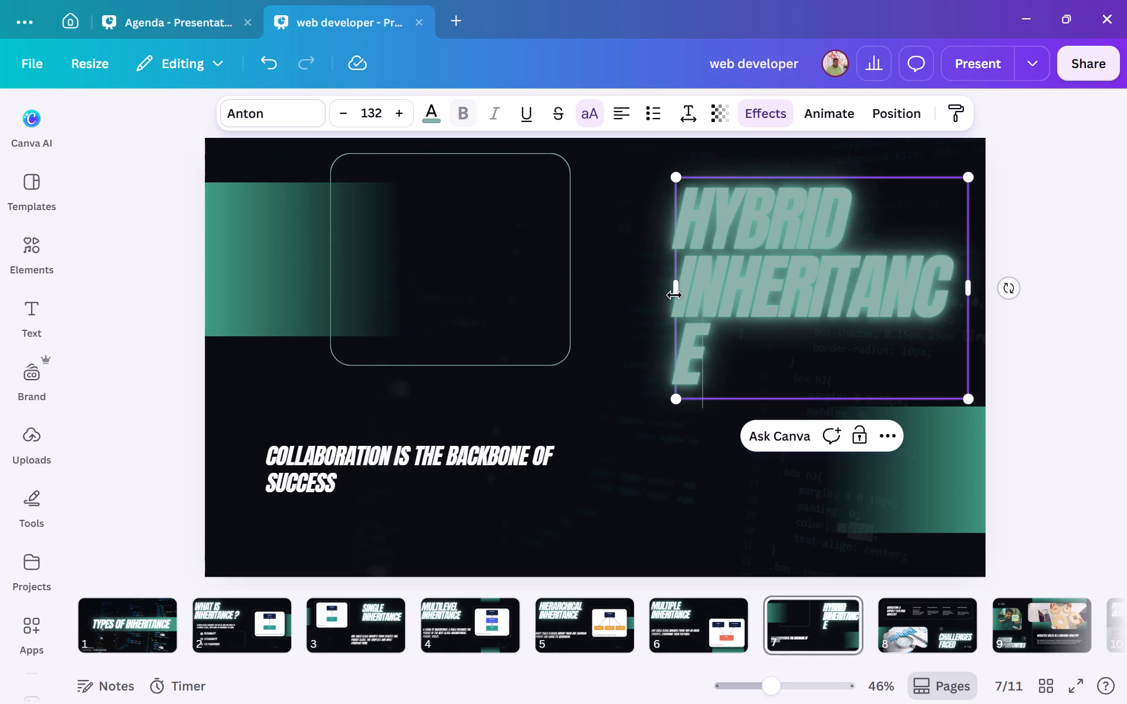
left_click_drag(674, 295, 622, 288)
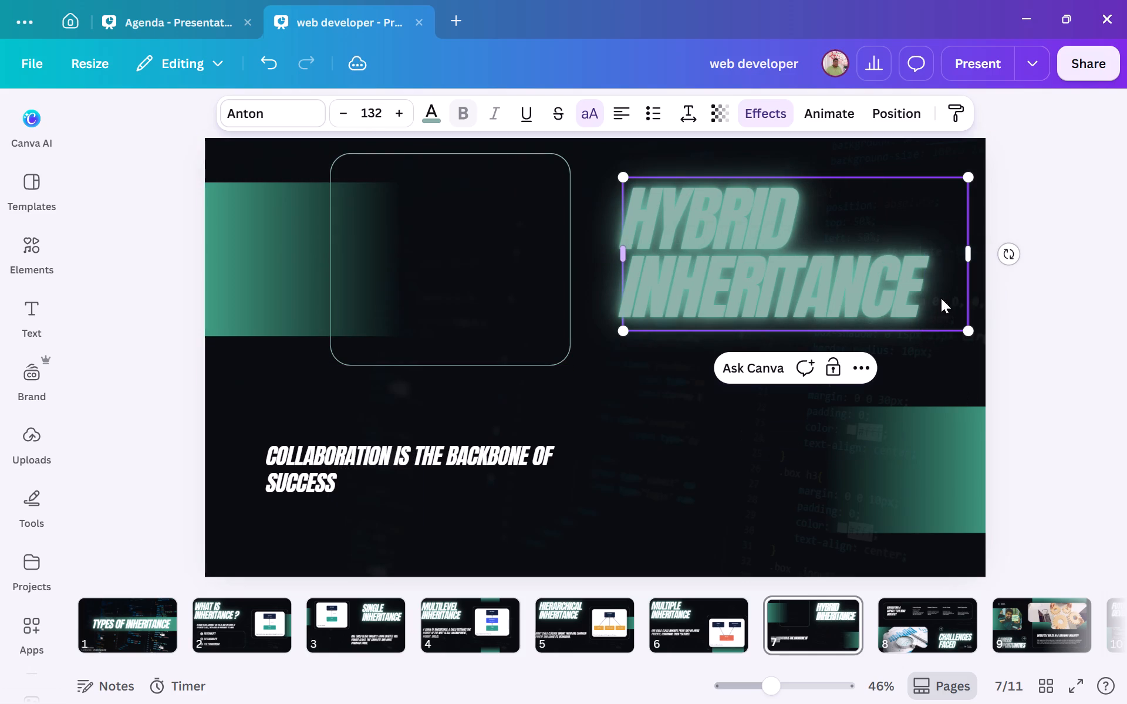
left_click(1042, 338)
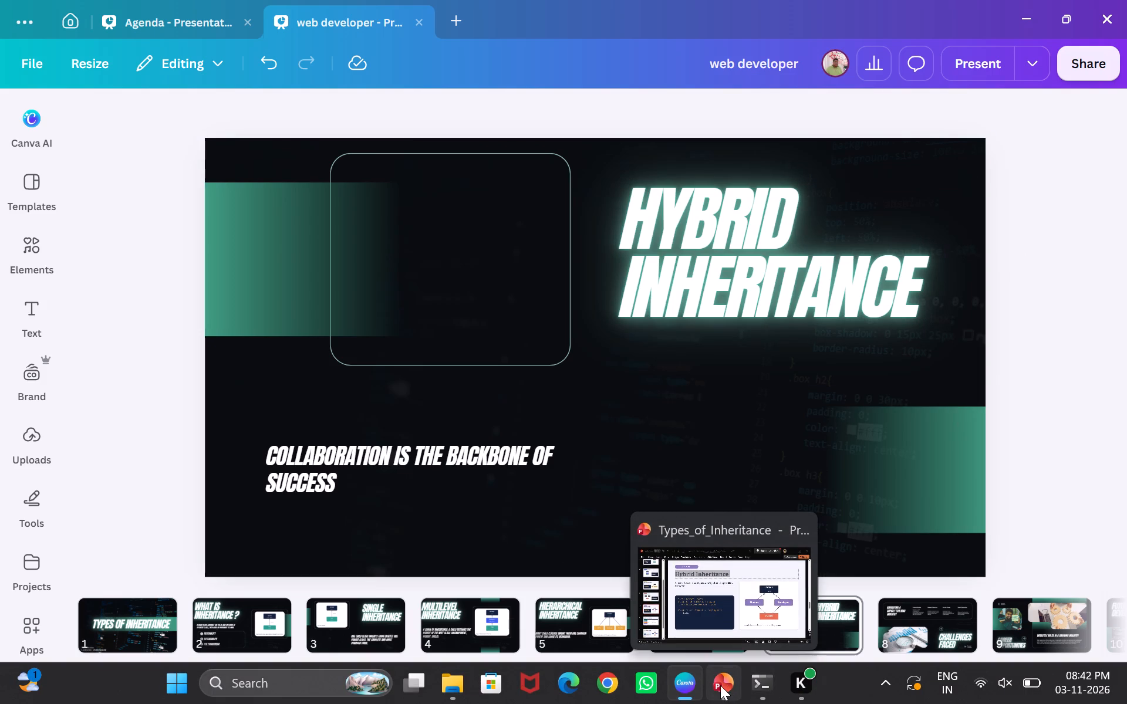
Switch to PowerPoint and copy the description "A mix of two or more types above, often shaped like a diamond." from slide 7.
left_click(720, 686)
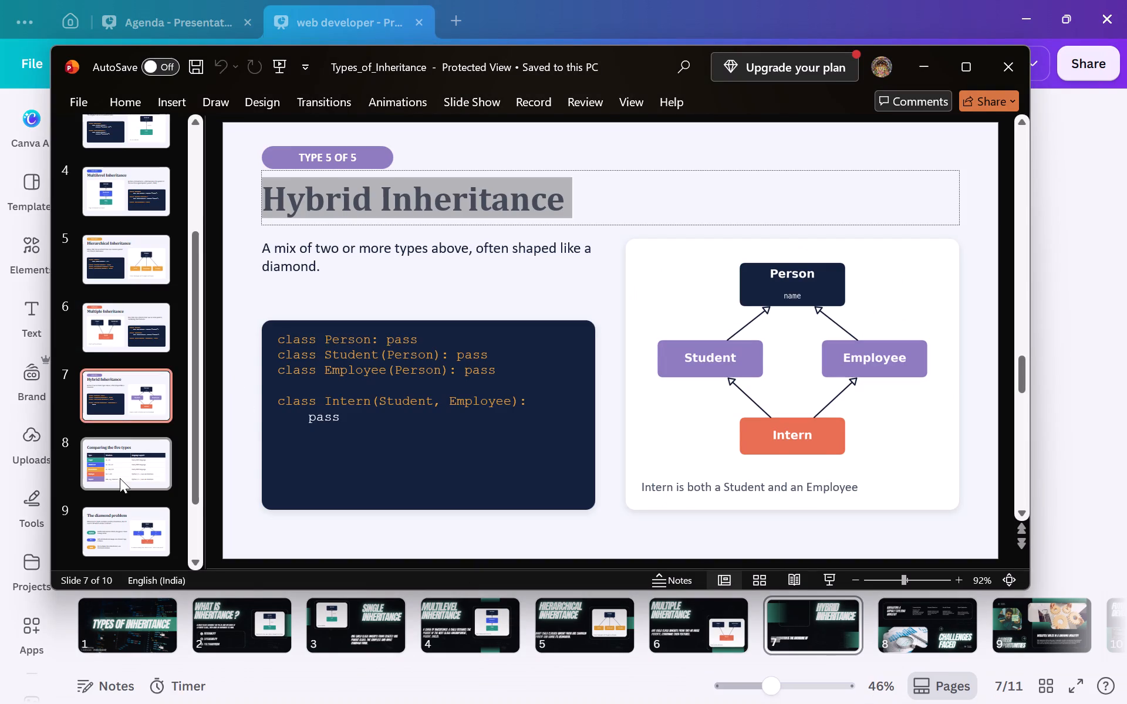
left_click(120, 478)
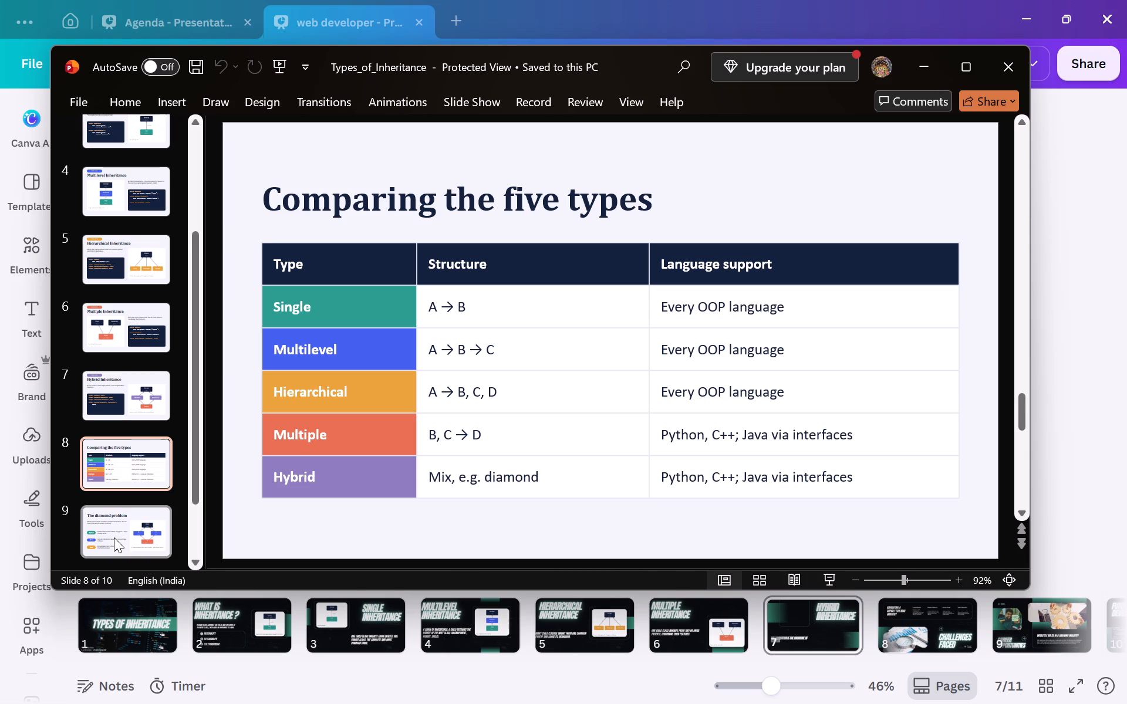
left_click(137, 371)
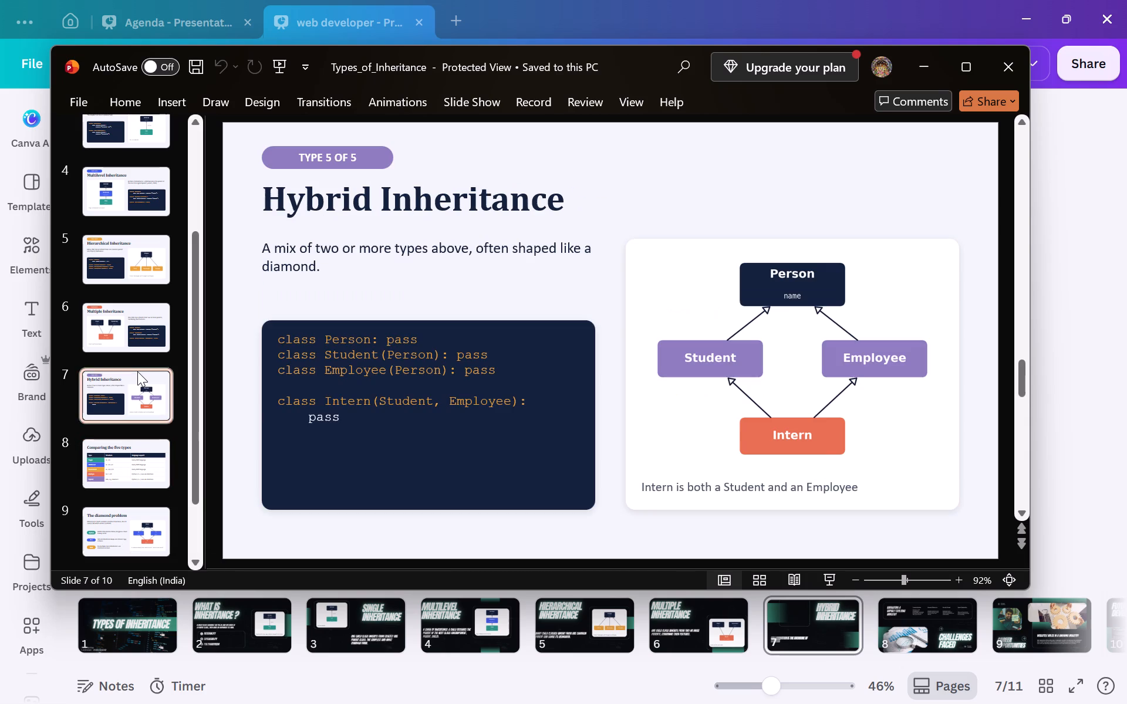
double_click(269, 248)
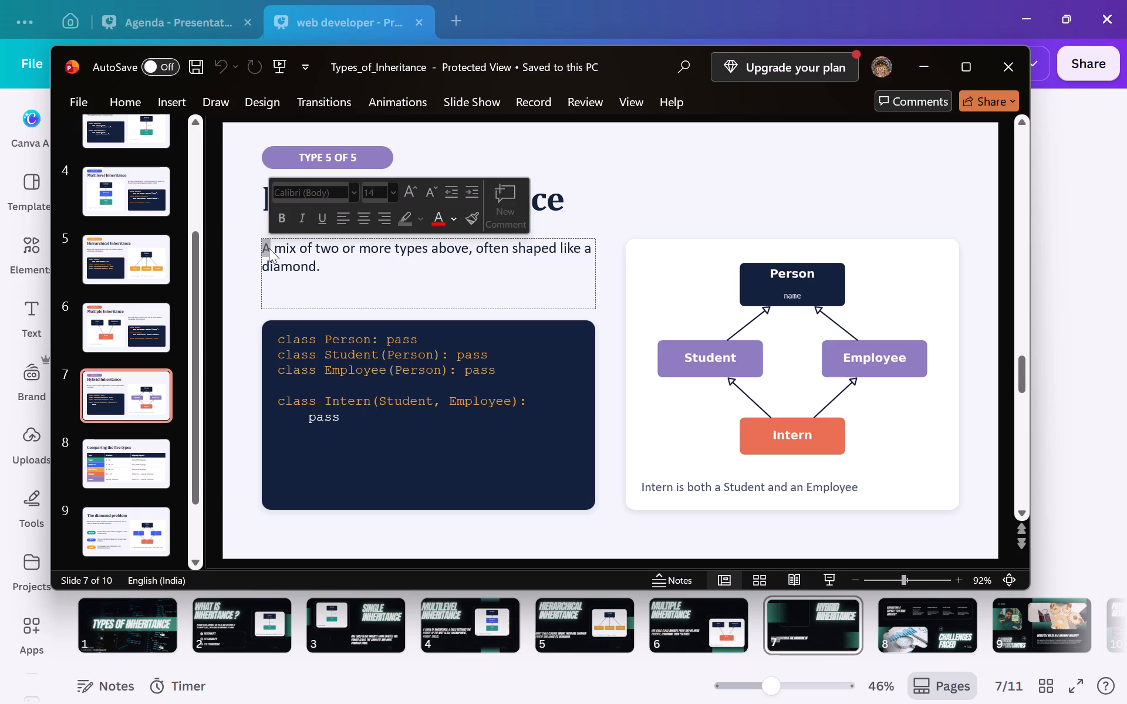
left_click_drag(269, 248, 321, 265)
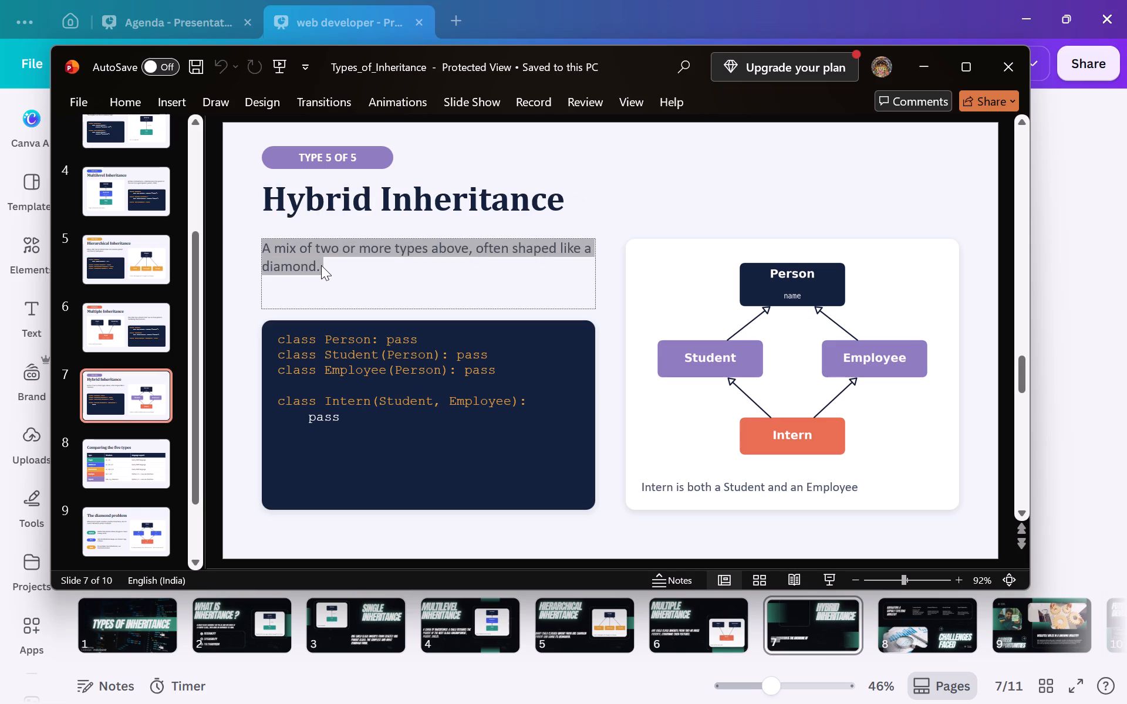
key("ctrl+c")
key("ctrl+c")
key("ctrl+c")
key("ctrl+c")
key("ctrl+c")
key("ctrl+c")
key("ctrl+c")
key("ctrl+c")
key("ctrl+c")
key("ctrl+c")
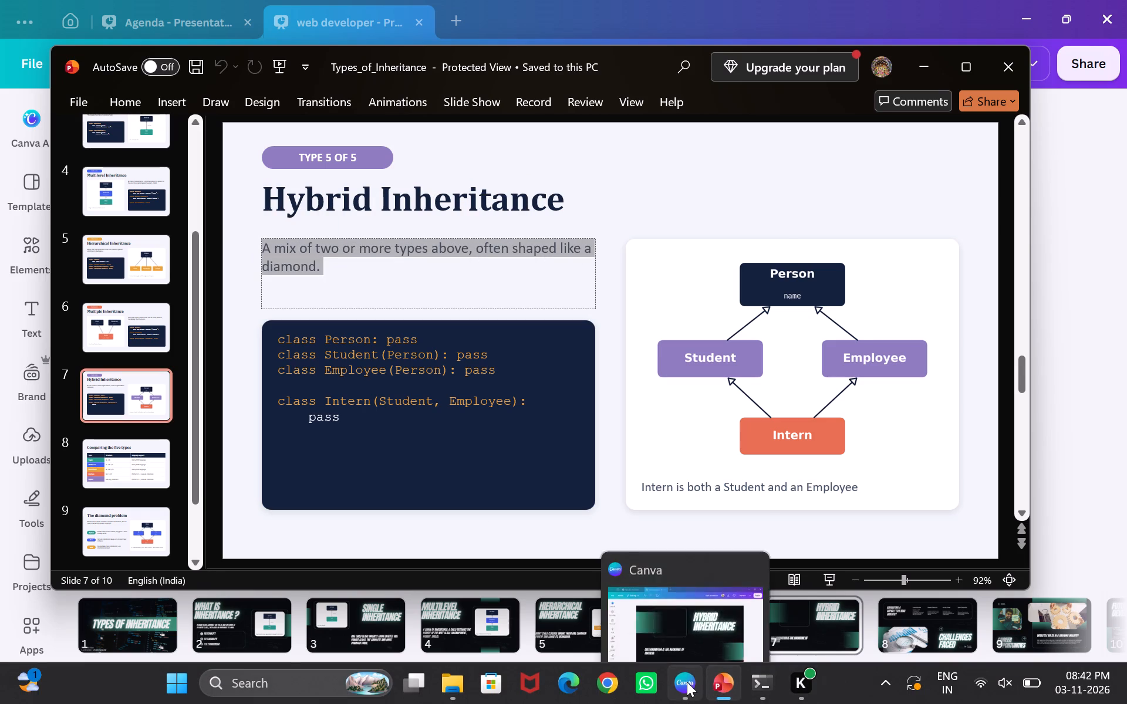
In Canva, replace the "Collaboration is the backbone of success" text on page 7 with the copied hybrid inheritance description.
left_click(687, 682)
left_click(504, 485)
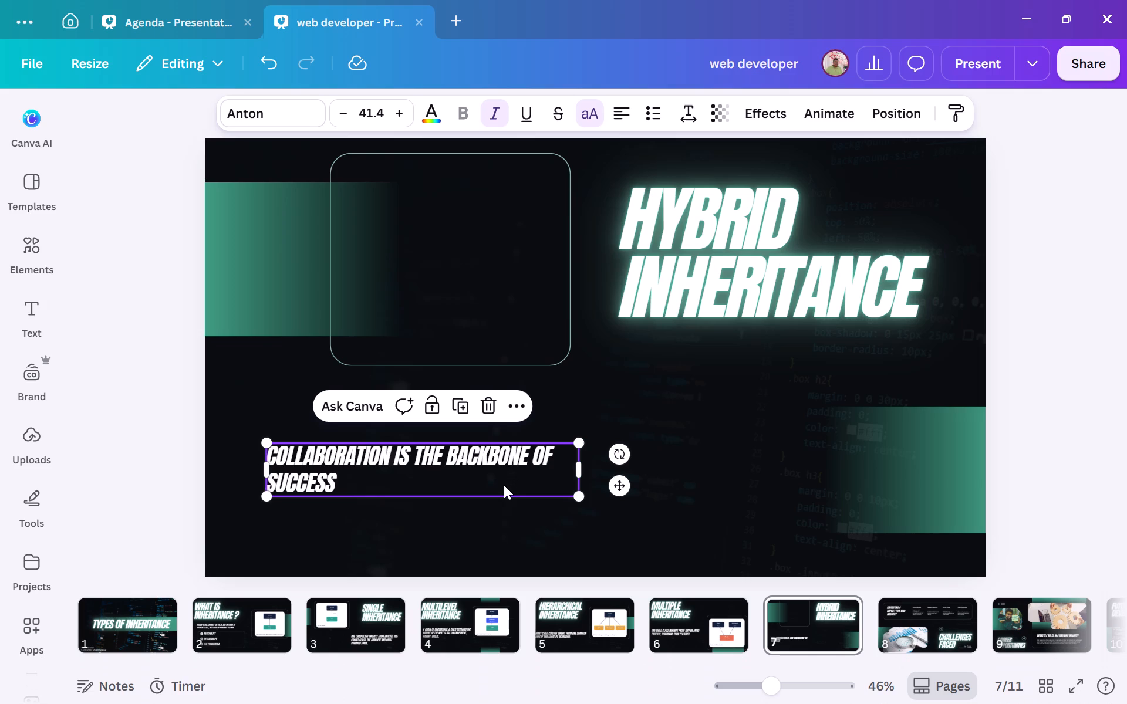
double_click(504, 485)
key("BackSpace")
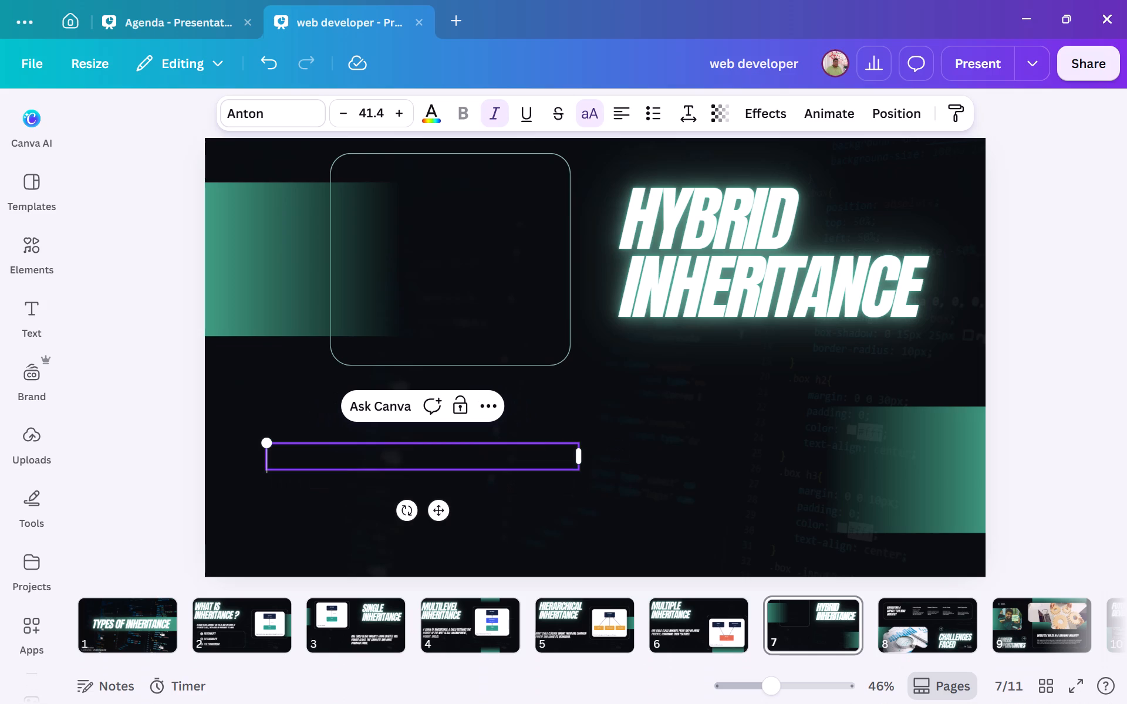
key("ctrl+v")
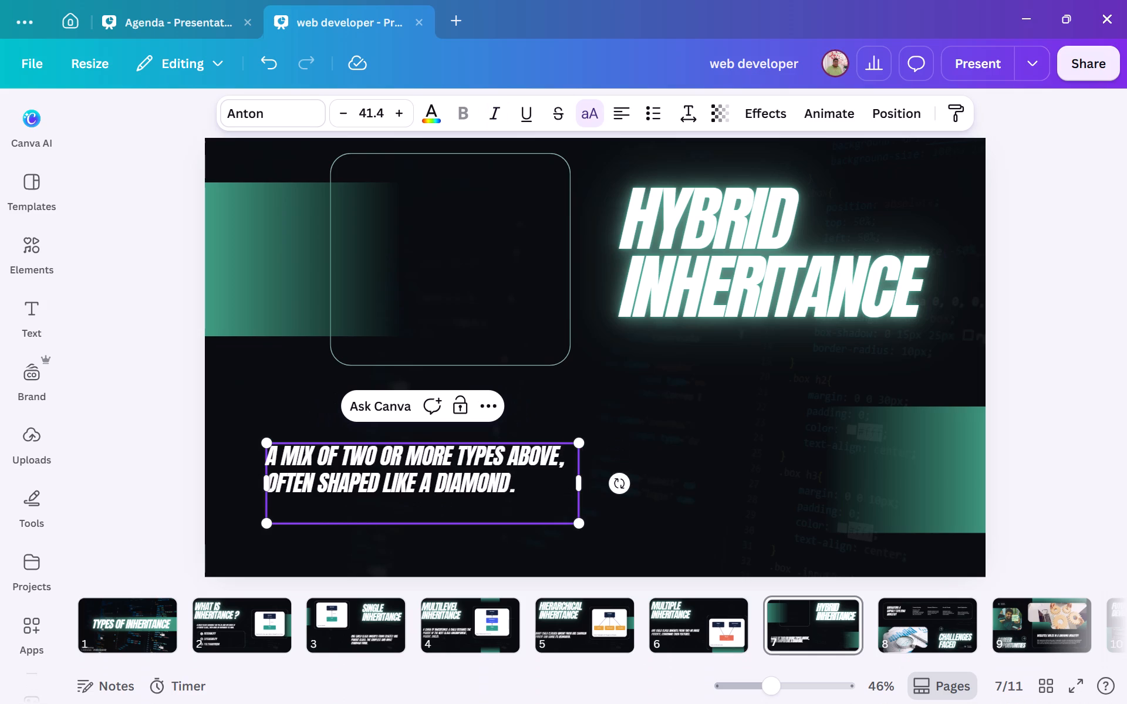
left_click(575, 486)
left_click_drag(586, 486, 602, 481)
left_click(1081, 421)
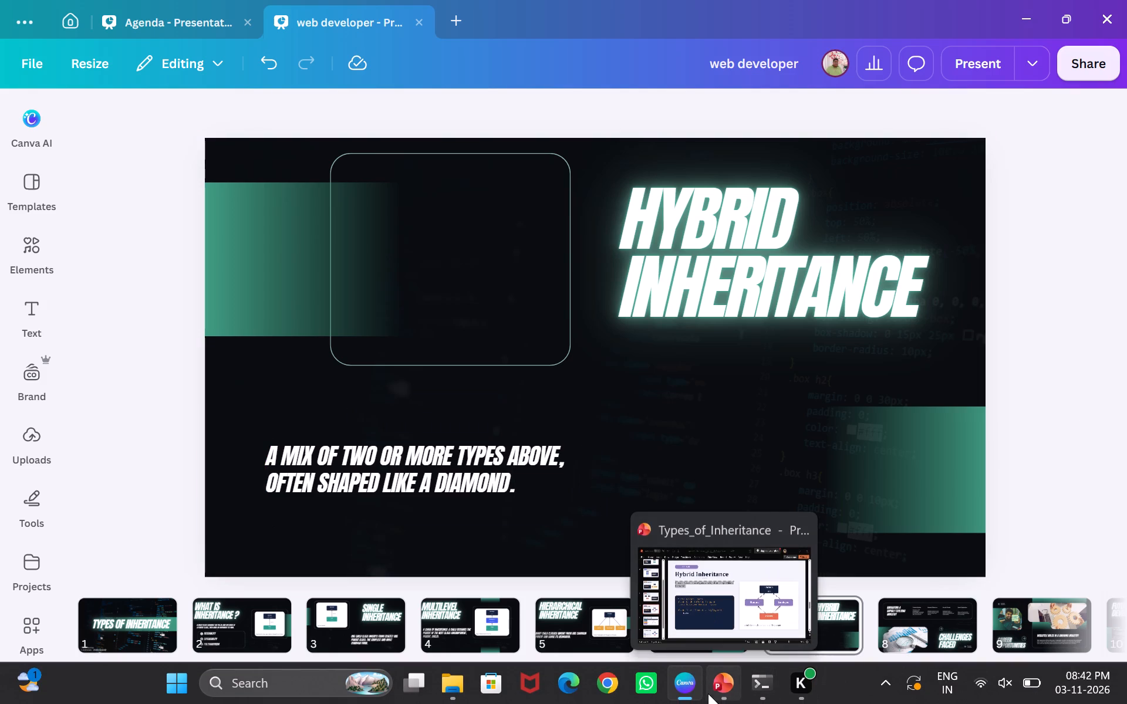
Switch to PowerPoint and select the Hybrid Inheritance diagram card on slide 7.
left_click(740, 686)
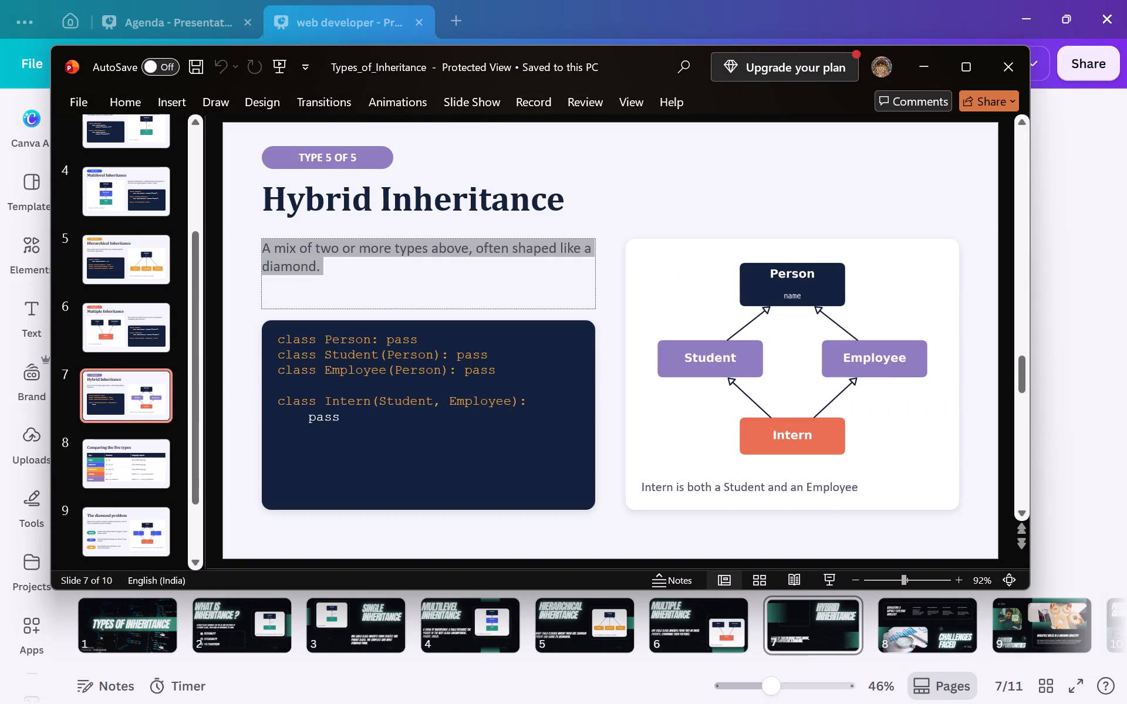
left_click_drag(633, 252, 669, 289)
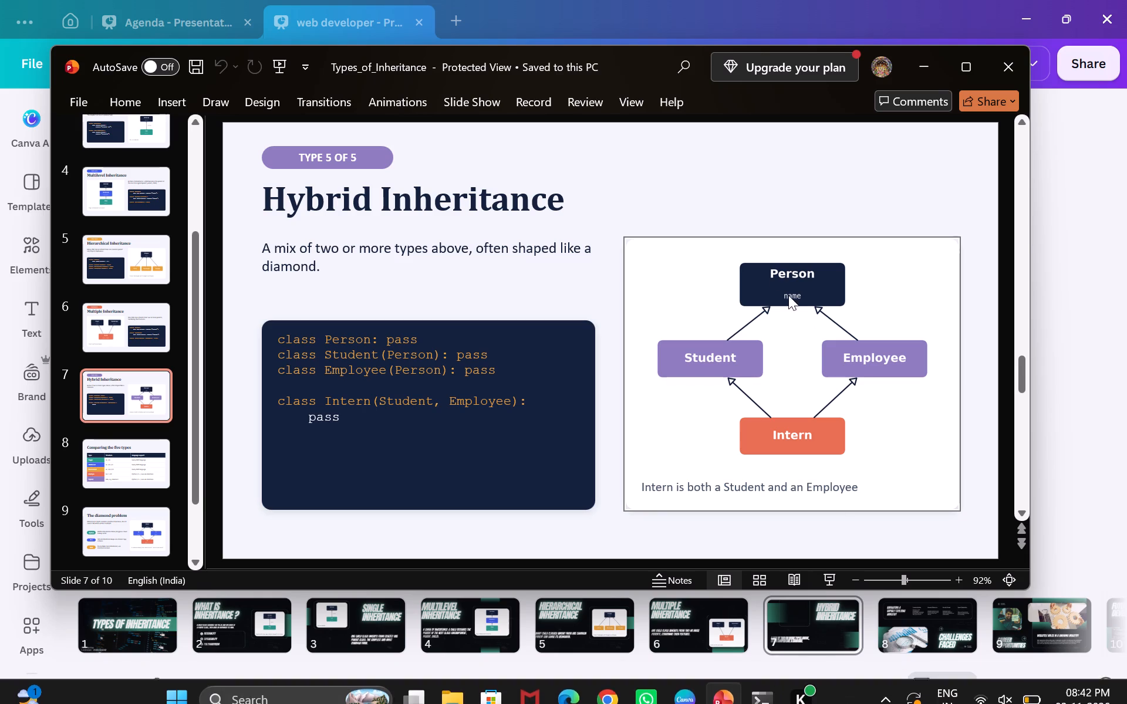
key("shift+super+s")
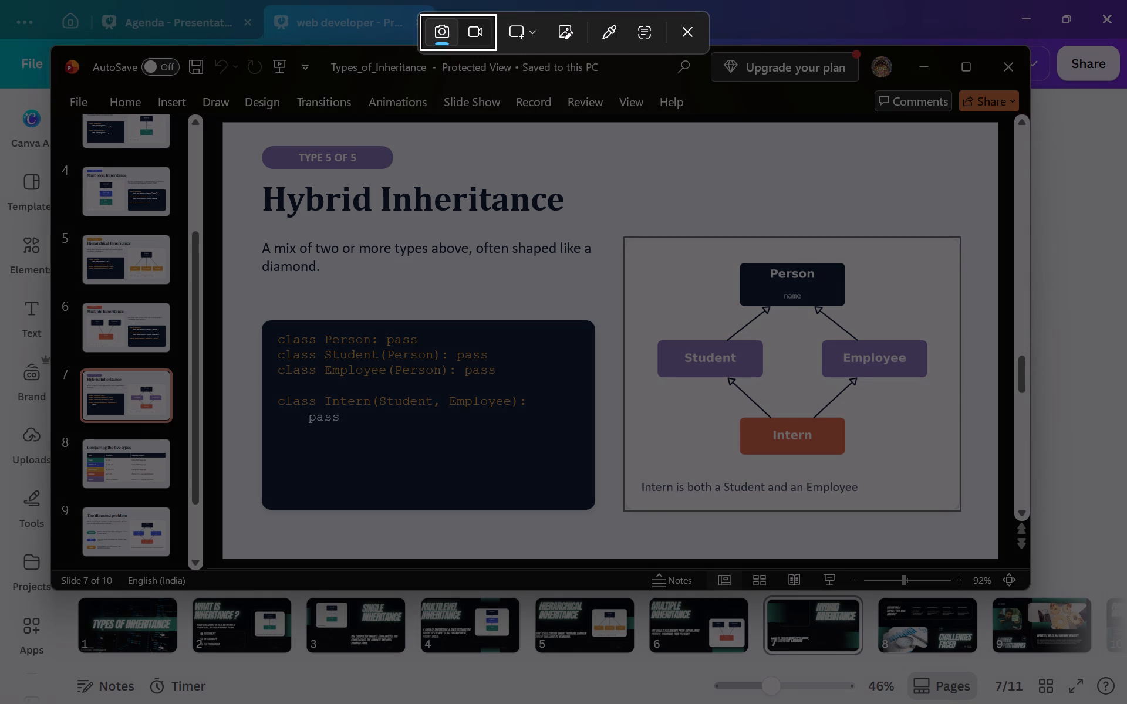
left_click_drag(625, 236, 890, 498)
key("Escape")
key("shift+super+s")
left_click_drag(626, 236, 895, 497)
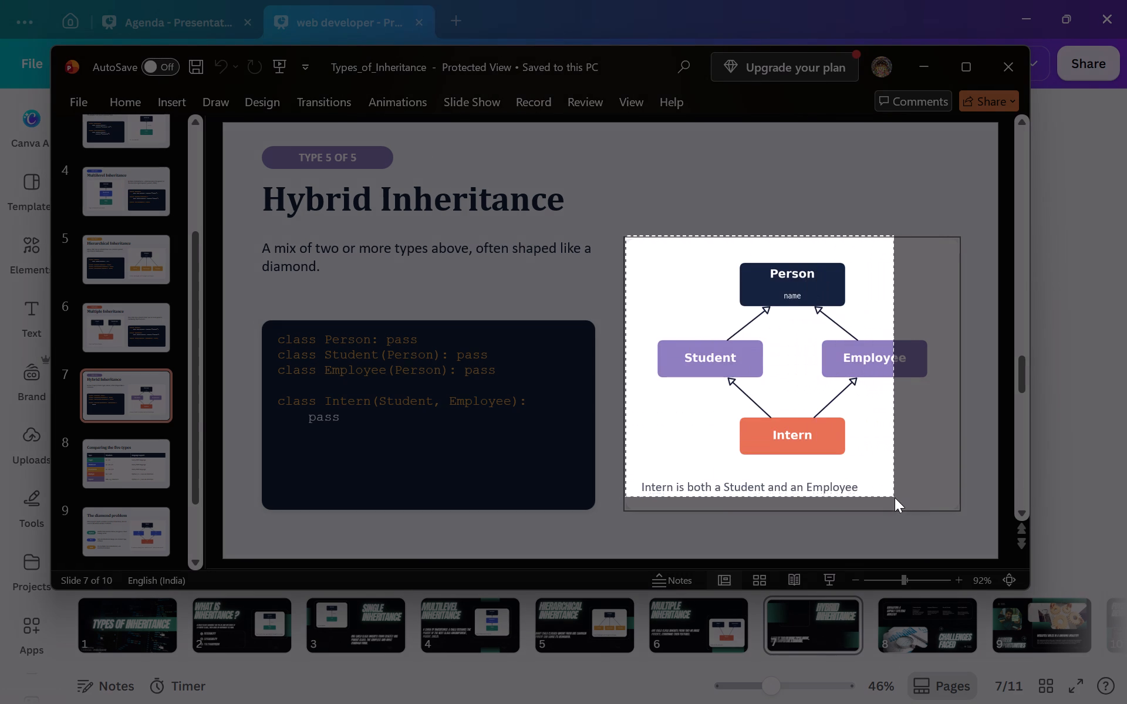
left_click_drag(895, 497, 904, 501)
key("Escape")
Take a rectangular screenshot of the whole Person–Student–Employee–Intern diagram card, including its caption.
key("shift+super+s")
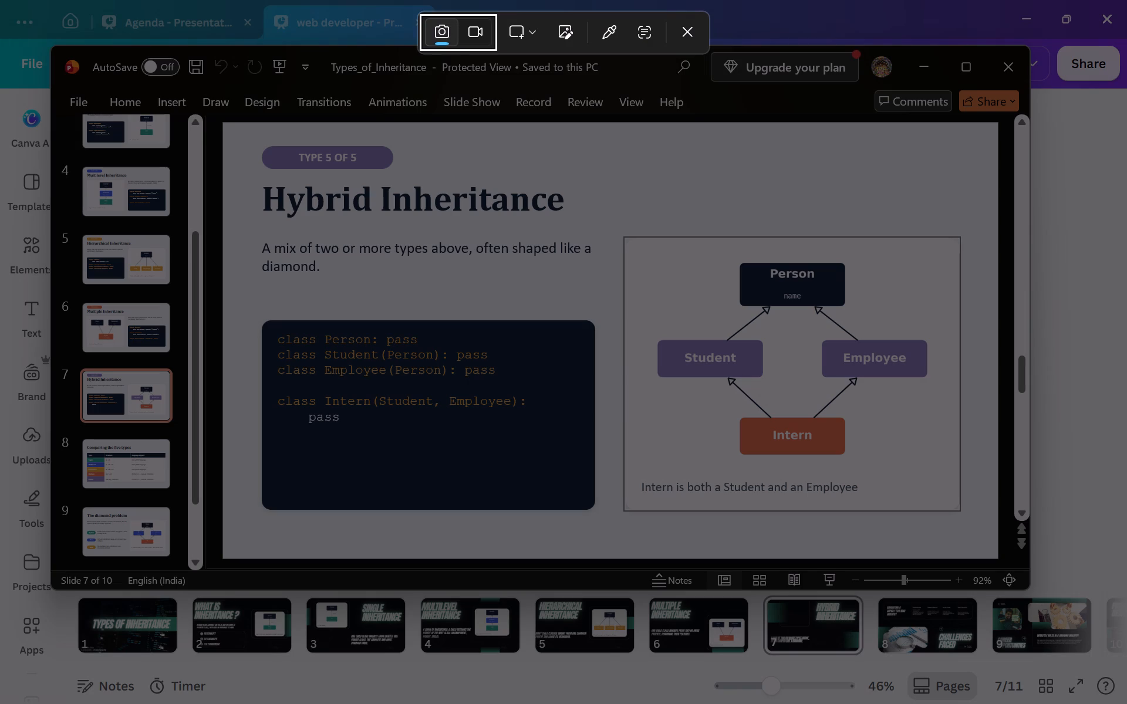
left_click_drag(960, 509, 745, 368)
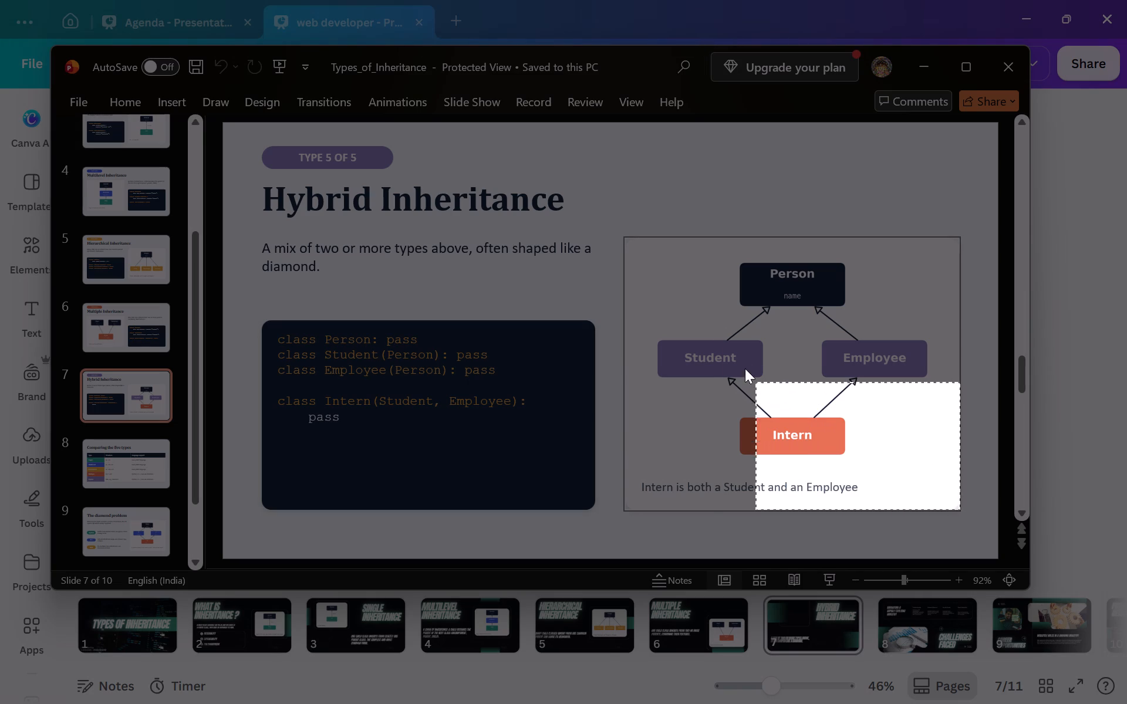
left_click_drag(745, 368, 627, 243)
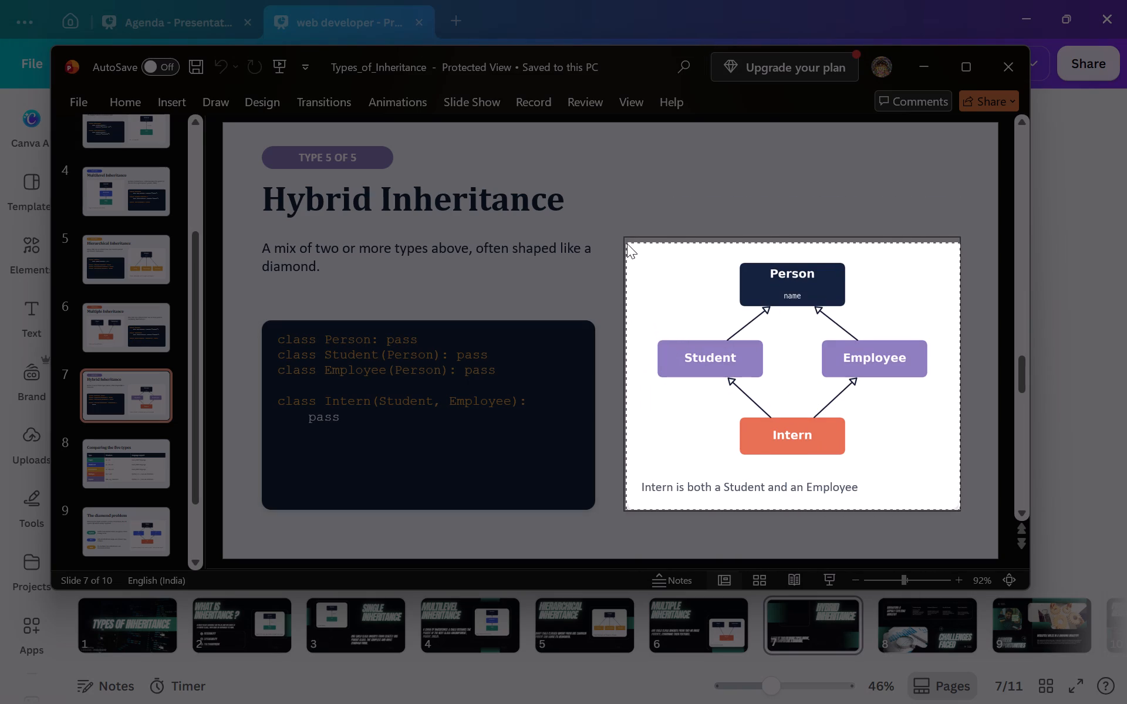
left_click_drag(627, 243, 626, 228)
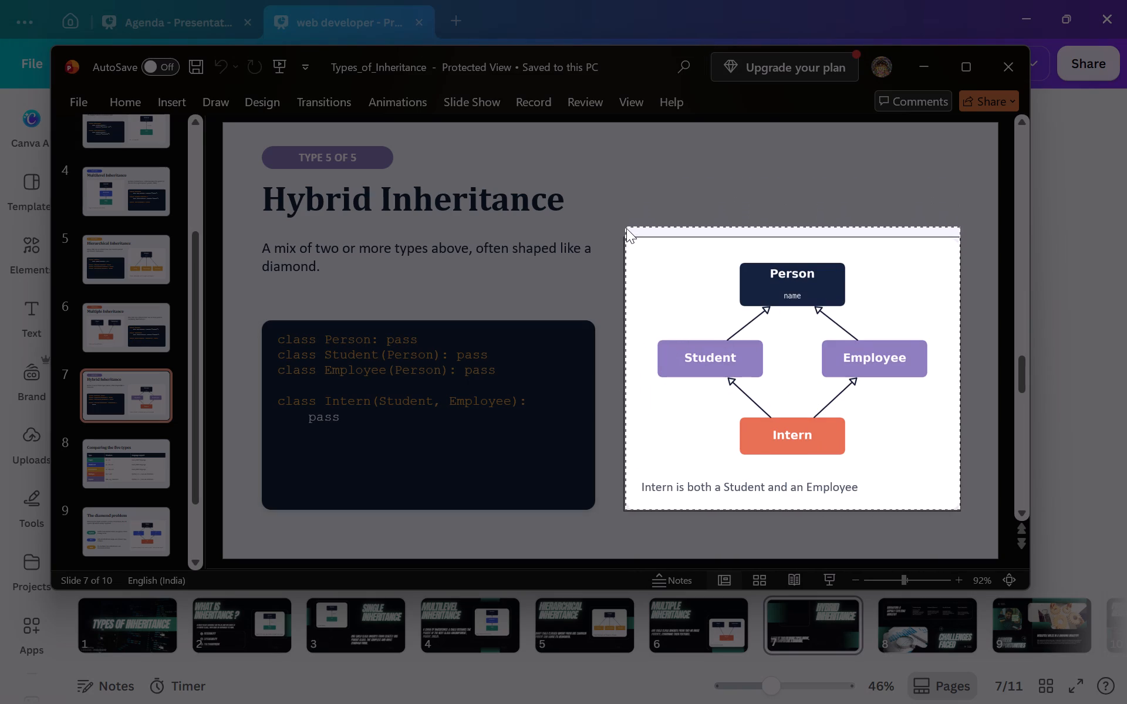
left_click_drag(626, 228, 625, 242)
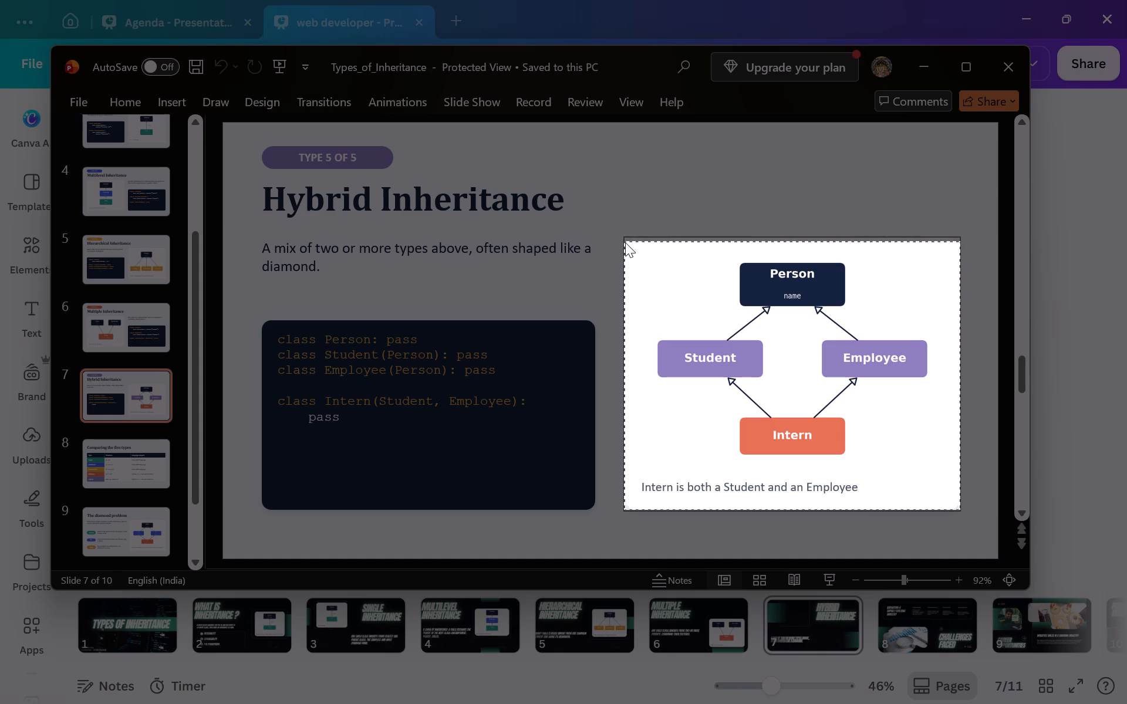
left_click_drag(625, 242, 622, 238)
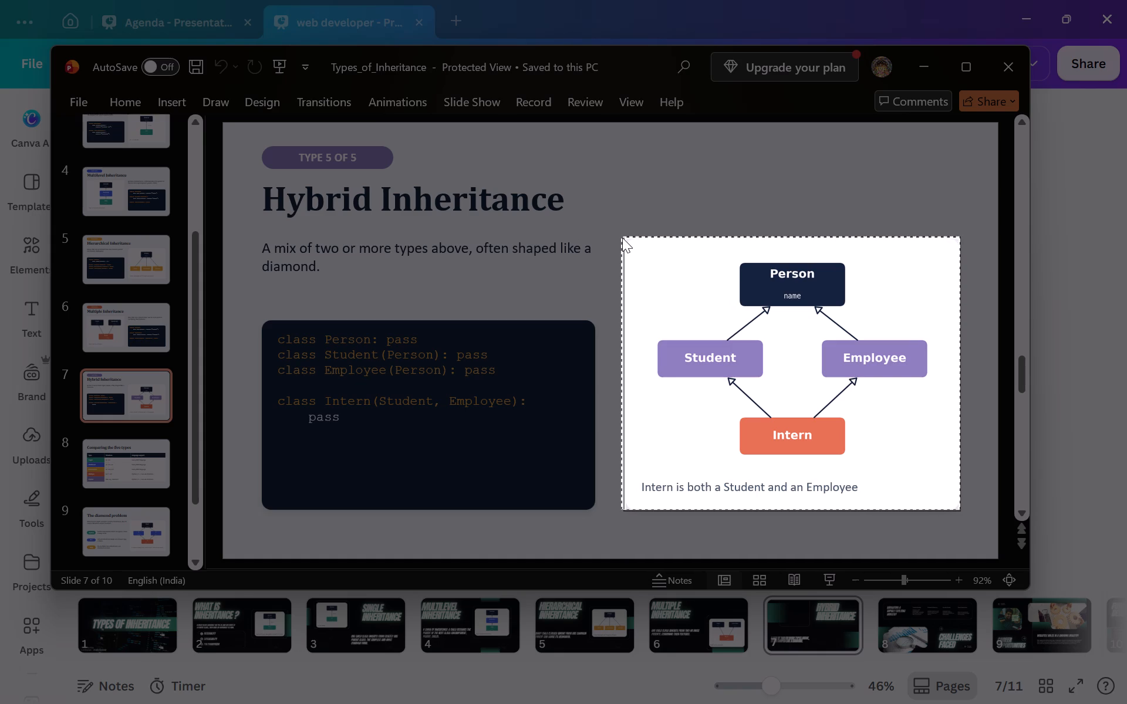
left_click_drag(622, 238, 625, 238)
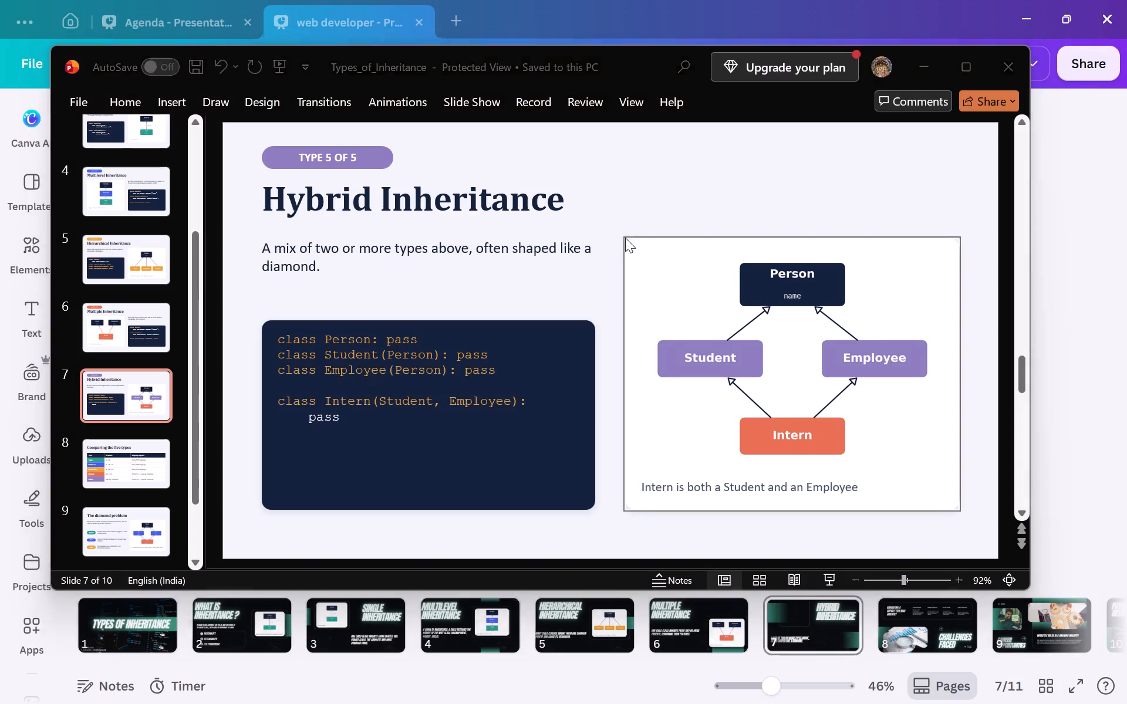
Return to Canva and slightly enlarge the empty rounded frame beside the Hybrid Inheritance title on page 7.
left_click(926, 76)
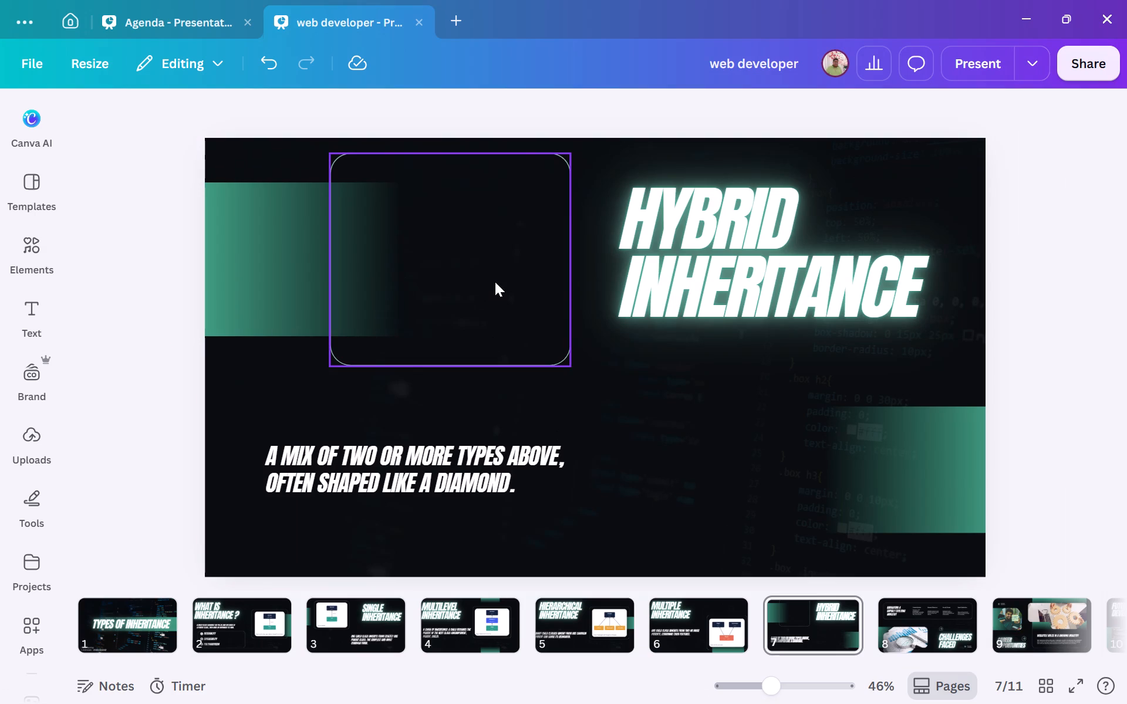
left_click(477, 293)
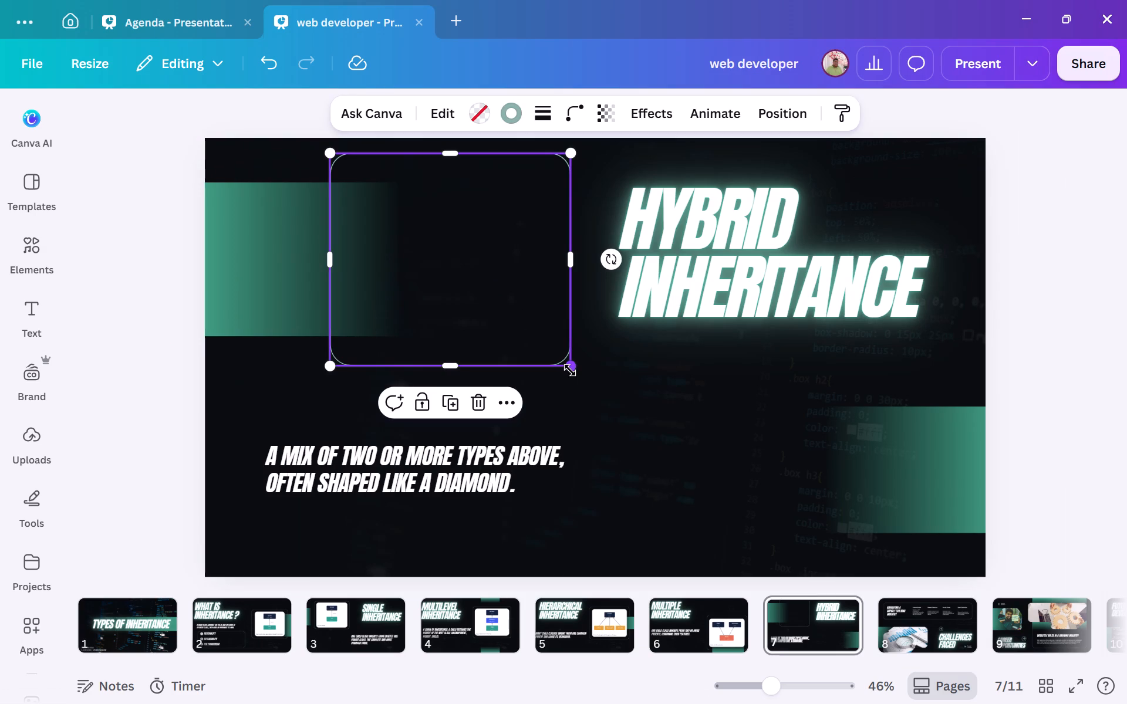
left_click_drag(570, 370, 598, 388)
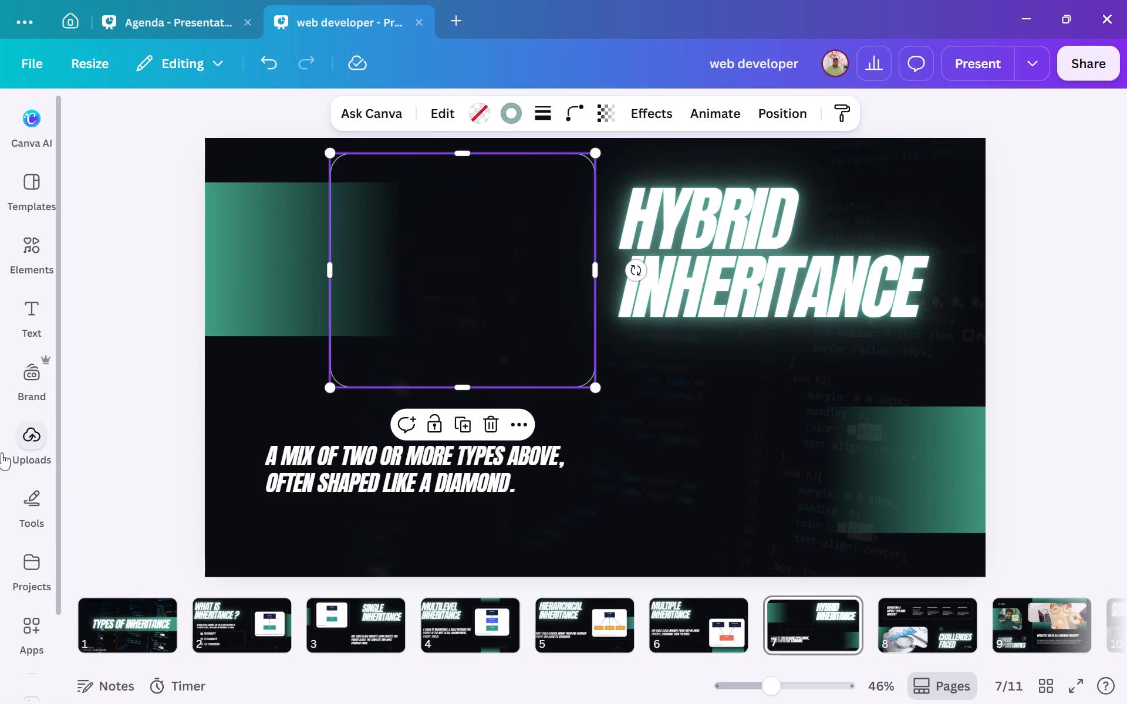
left_click(25, 445)
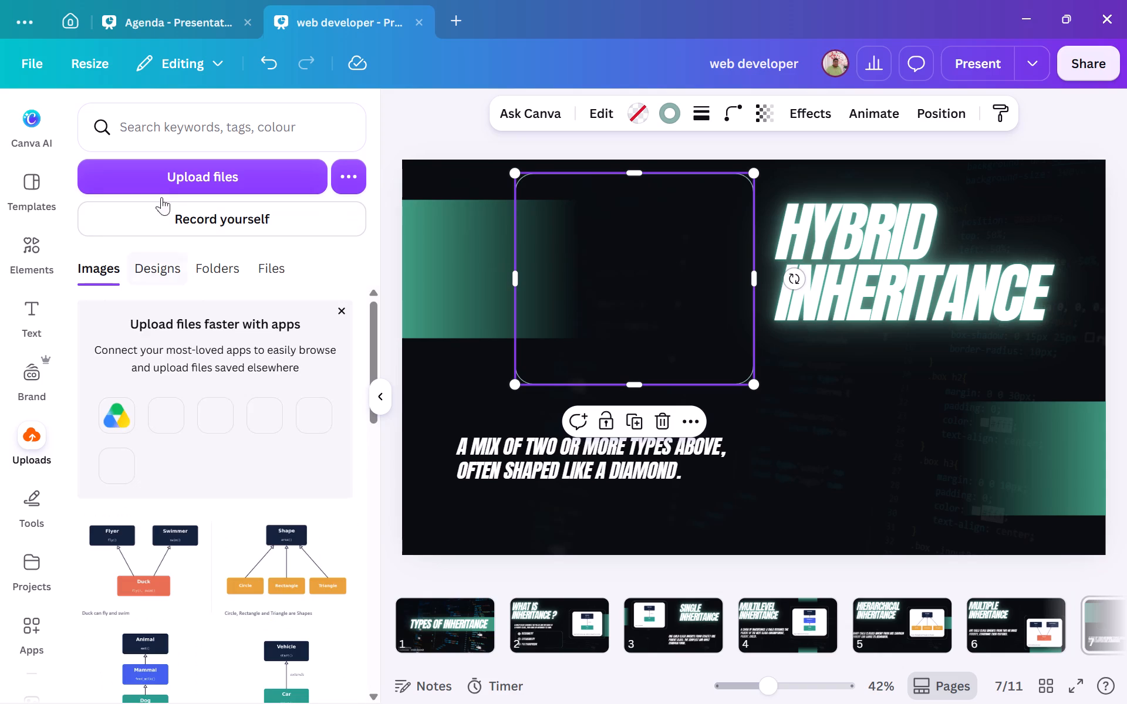
left_click(184, 182)
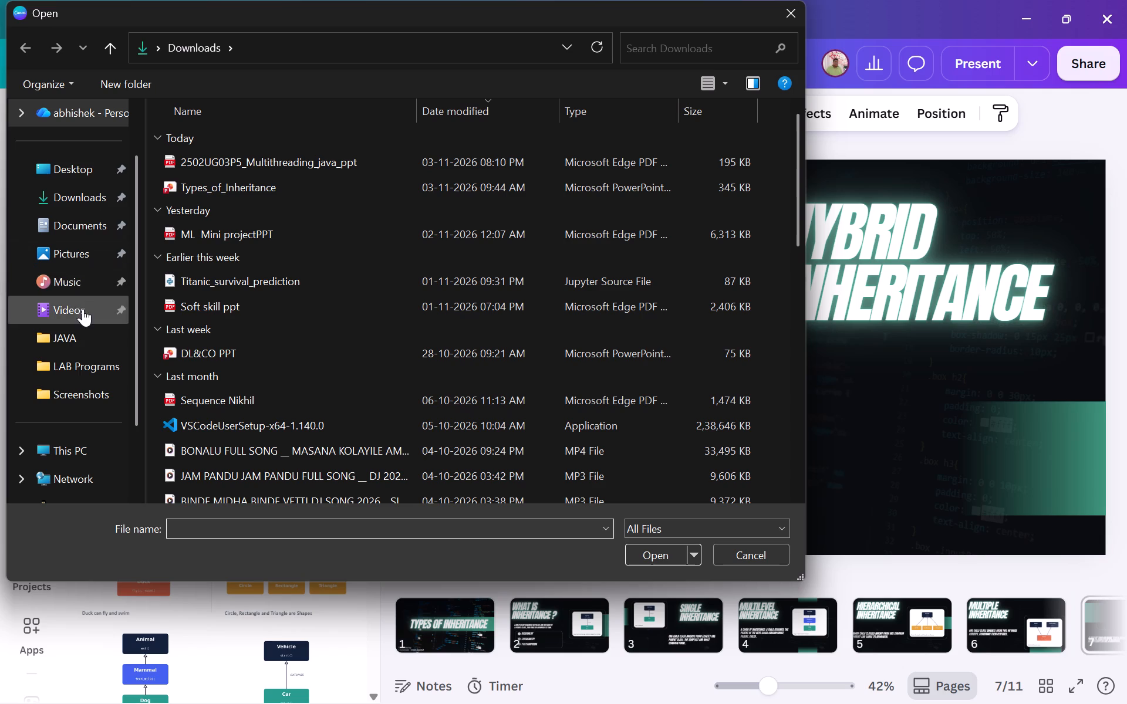
left_click(85, 249)
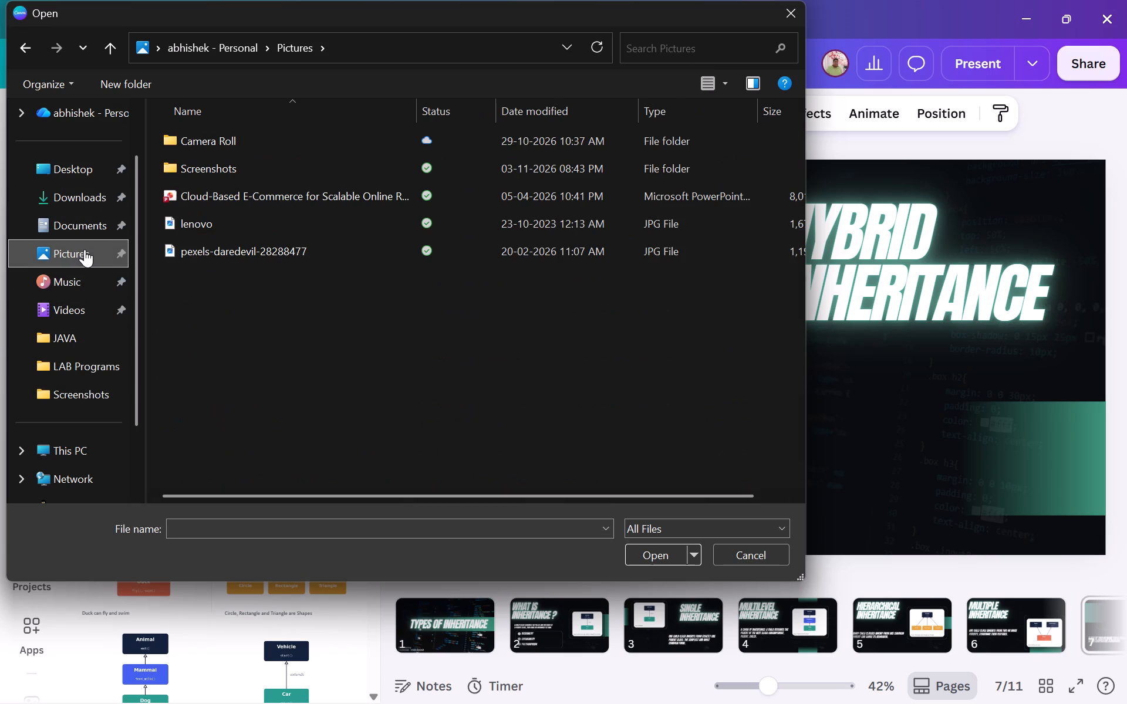
left_click(255, 168)
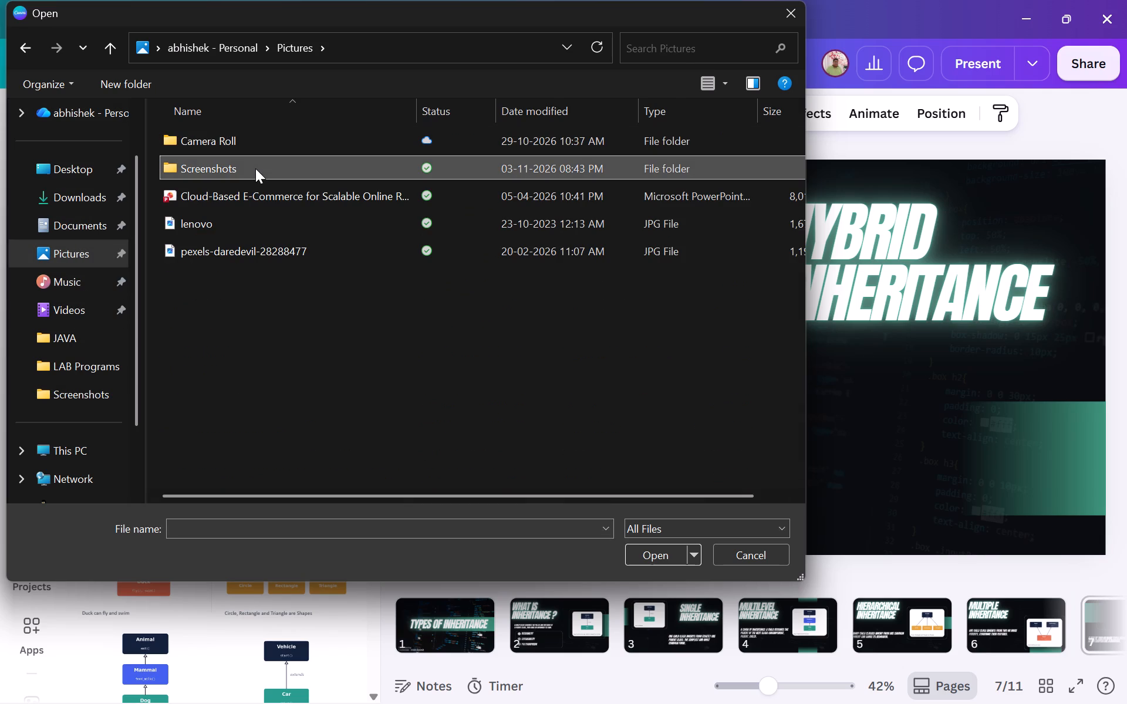
left_click(255, 168)
double_click(255, 168)
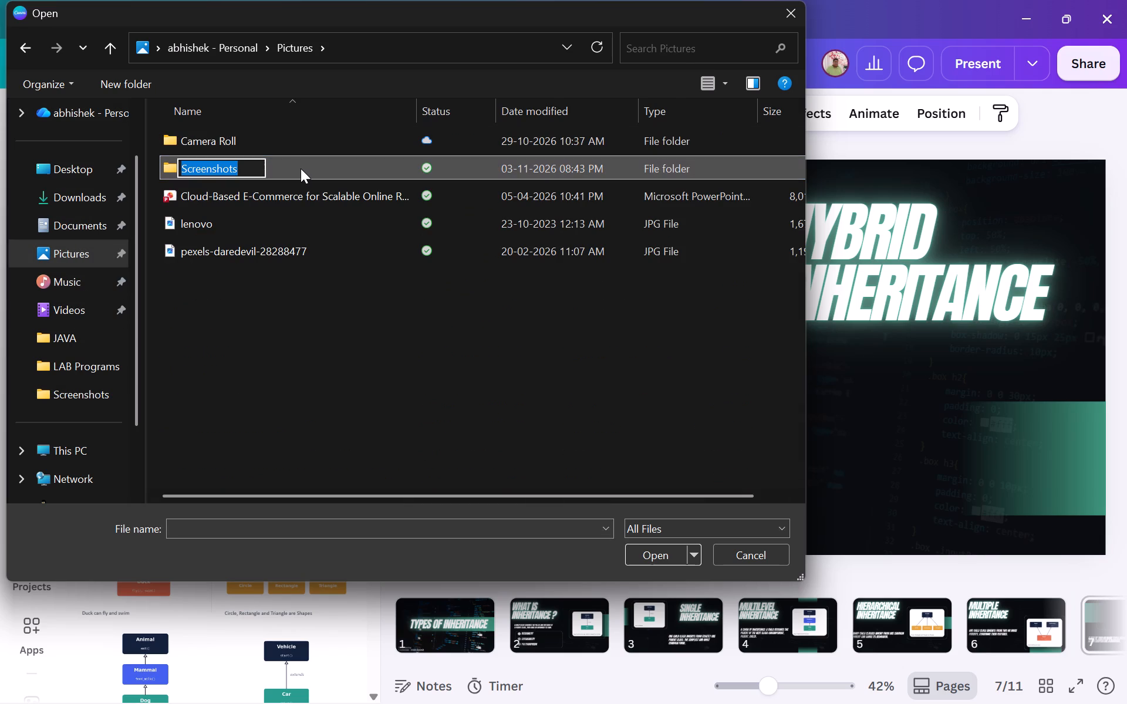
double_click(301, 168)
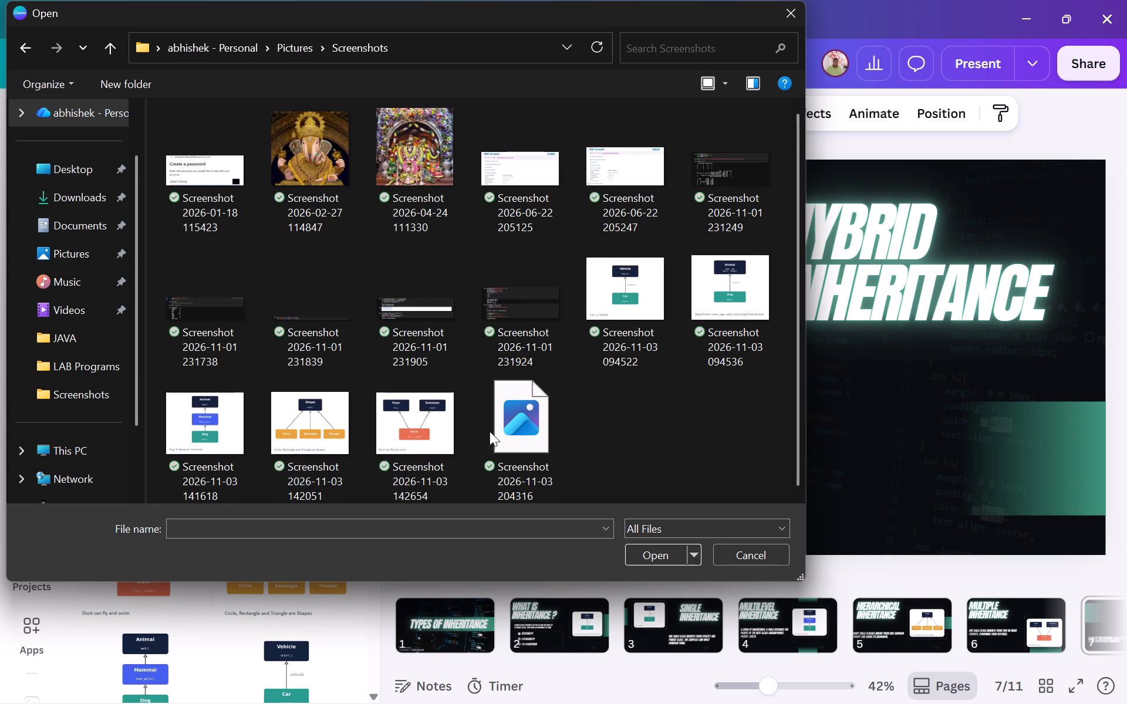
left_click(528, 432)
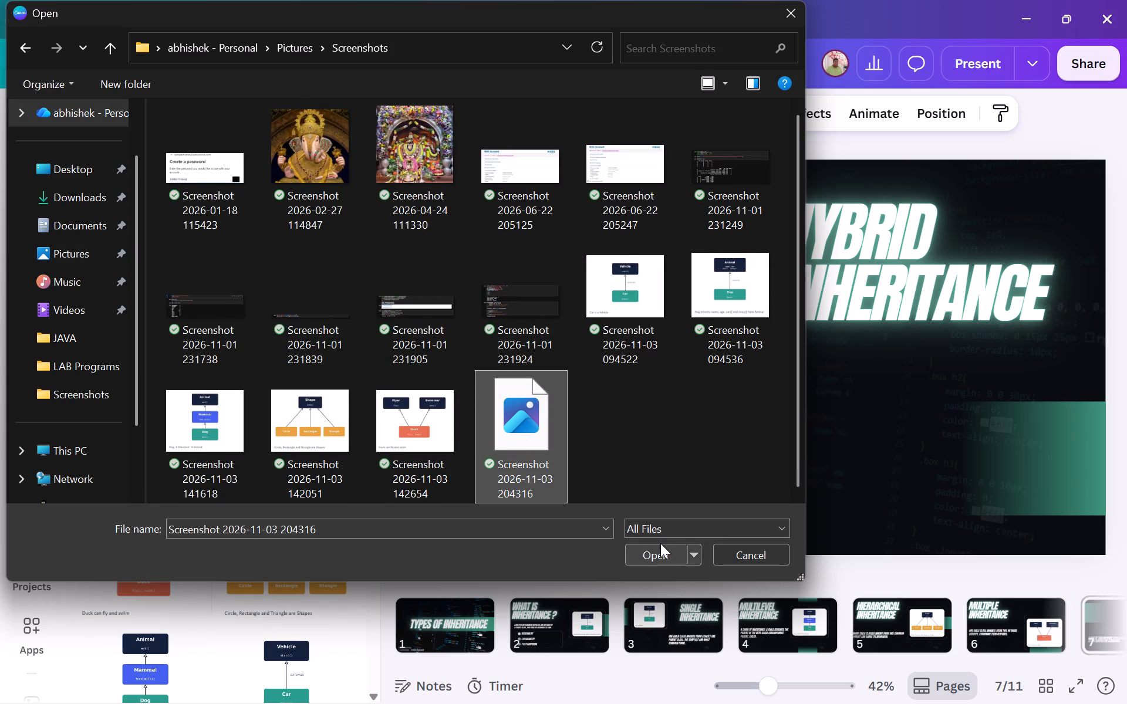
left_click(666, 558)
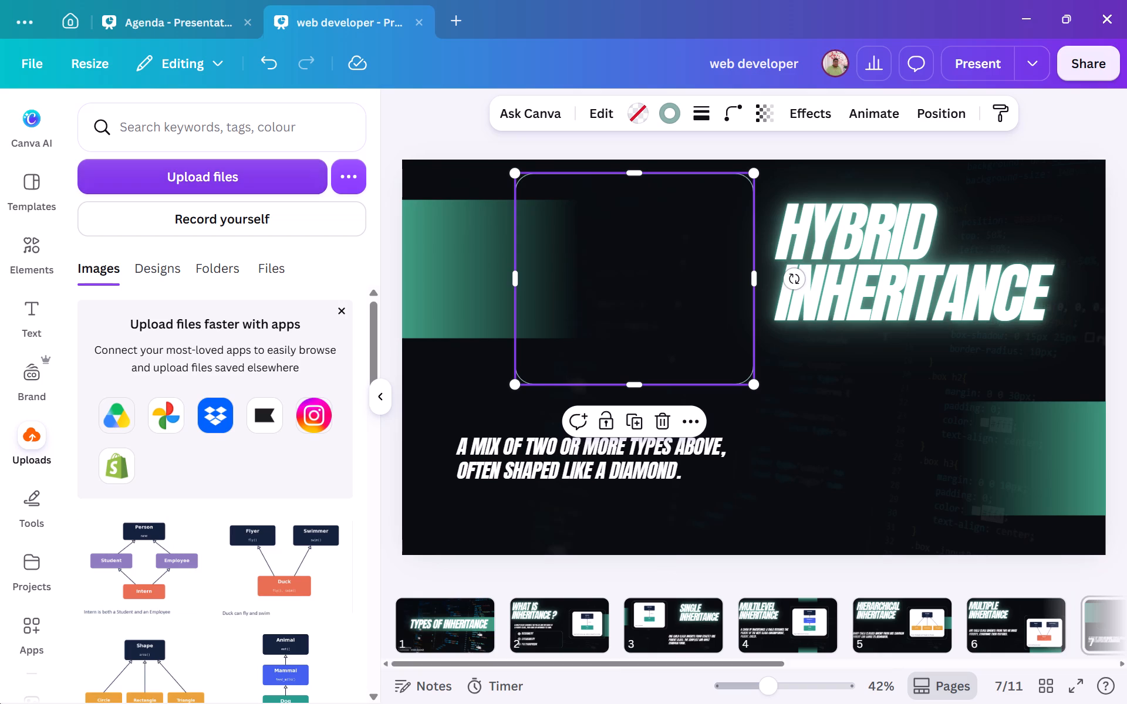
Place the uploaded hybrid inheritance diagram on page 7 and shrink it to sit inside the rounded frame.
left_click(137, 552)
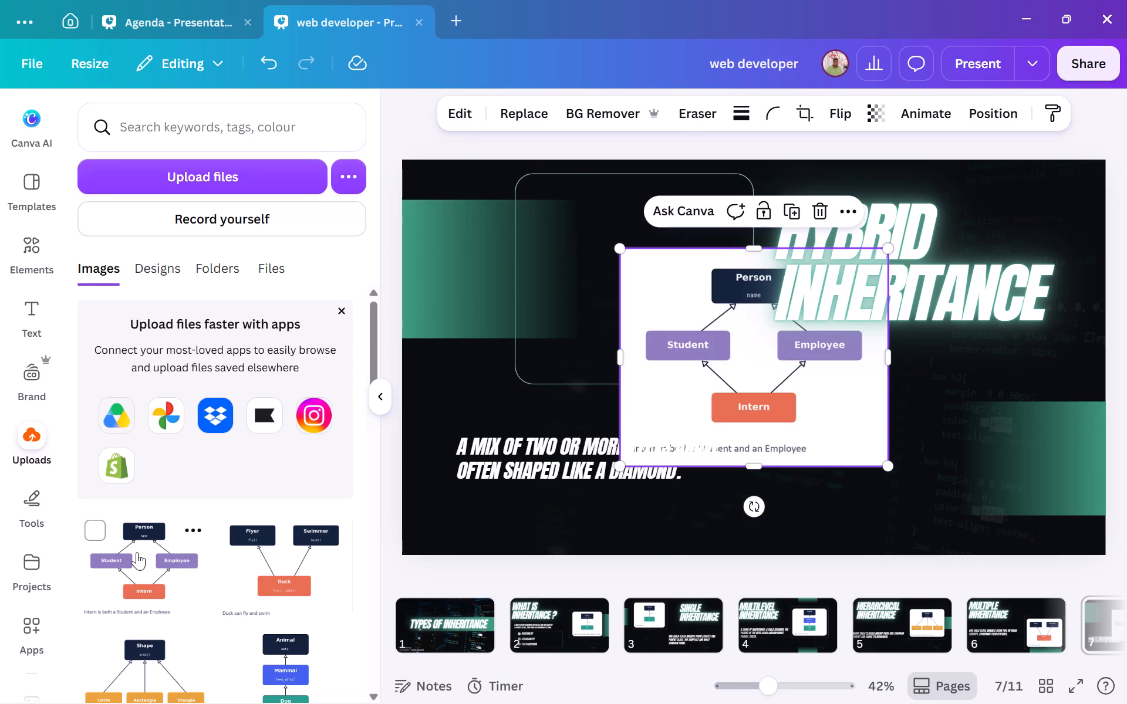
left_click_drag(784, 383, 672, 302)
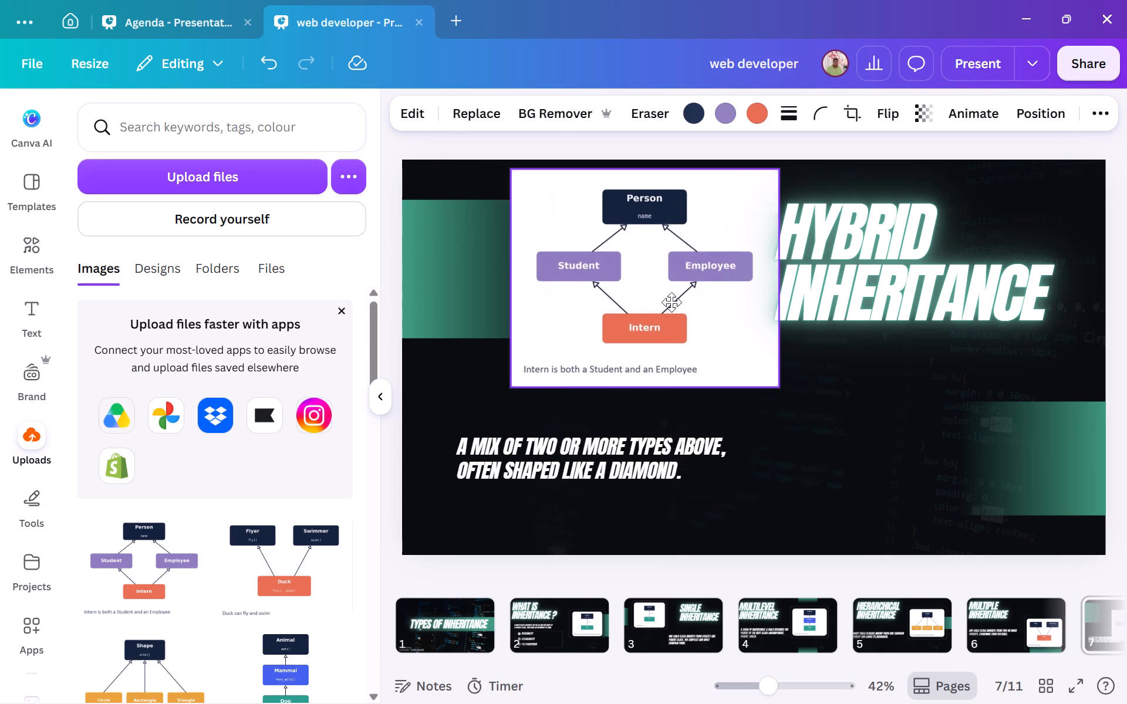
left_click_drag(672, 302, 677, 318)
left_click_drag(781, 403, 724, 355)
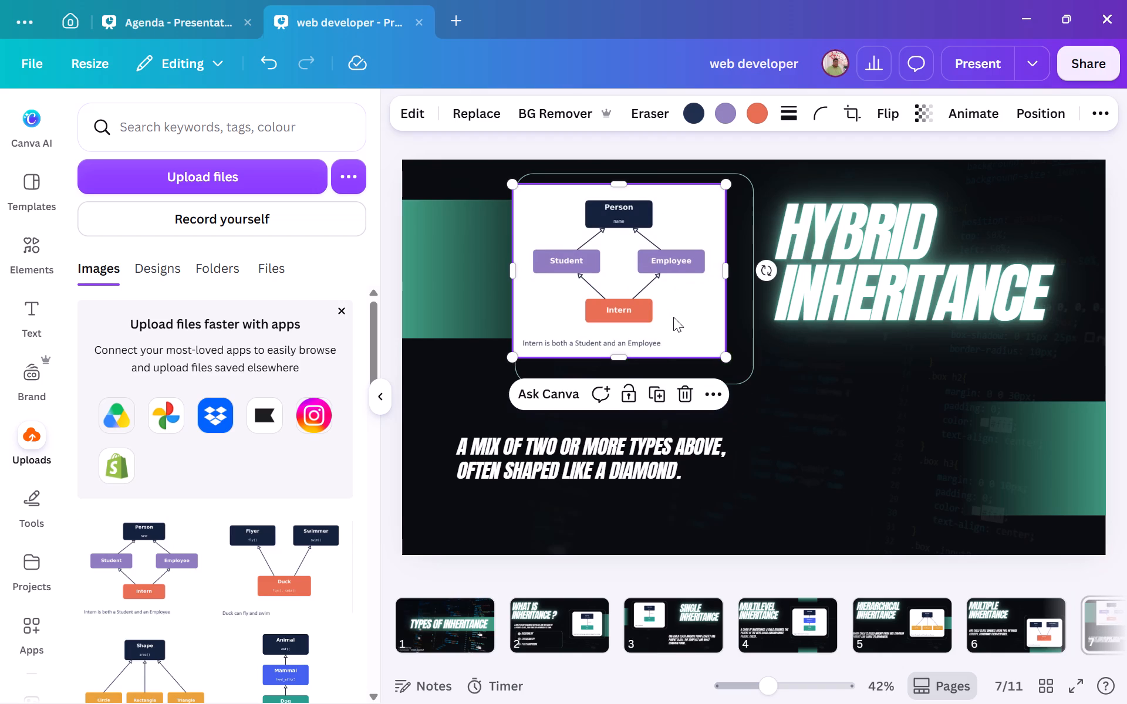
left_click_drag(673, 317, 687, 329)
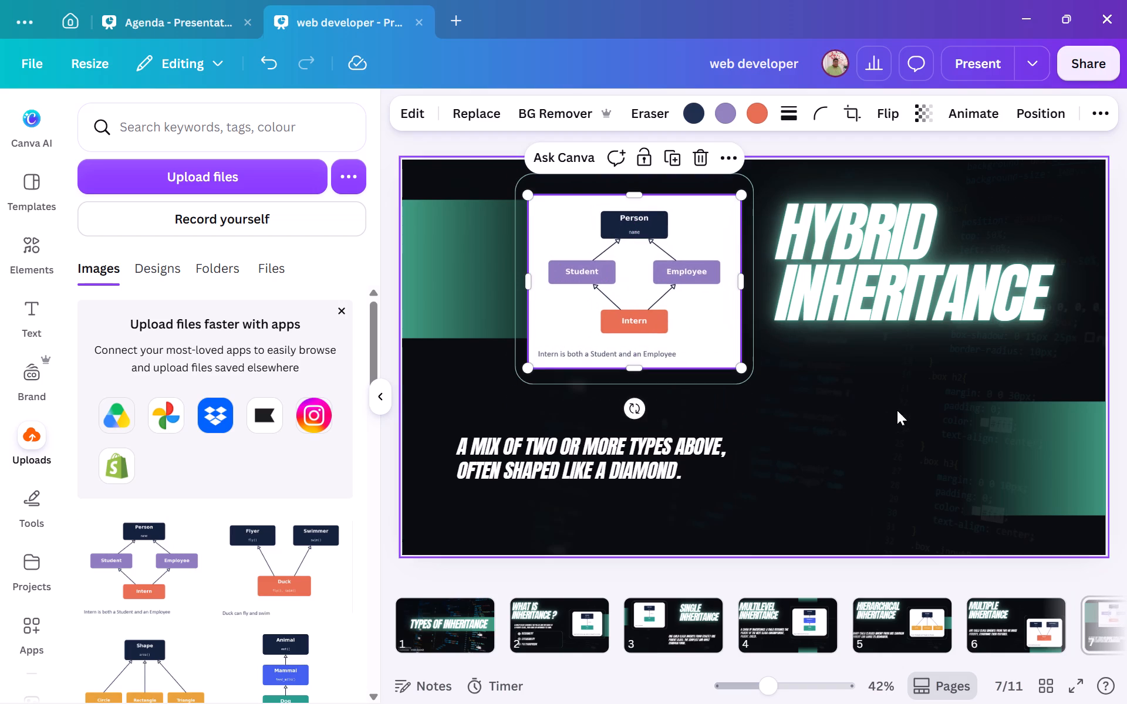
left_click(873, 375)
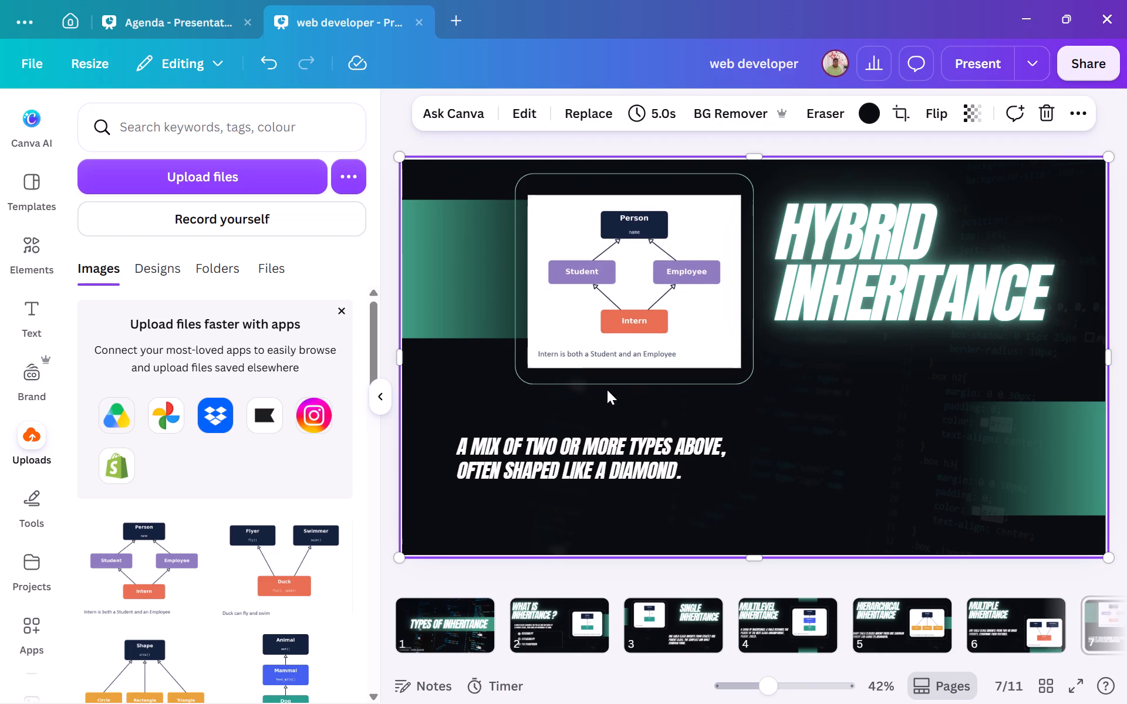
Enlarge the rounded frame for a wider margin around the diagram and centre the diagram within it.
left_click_drag(749, 373, 765, 378)
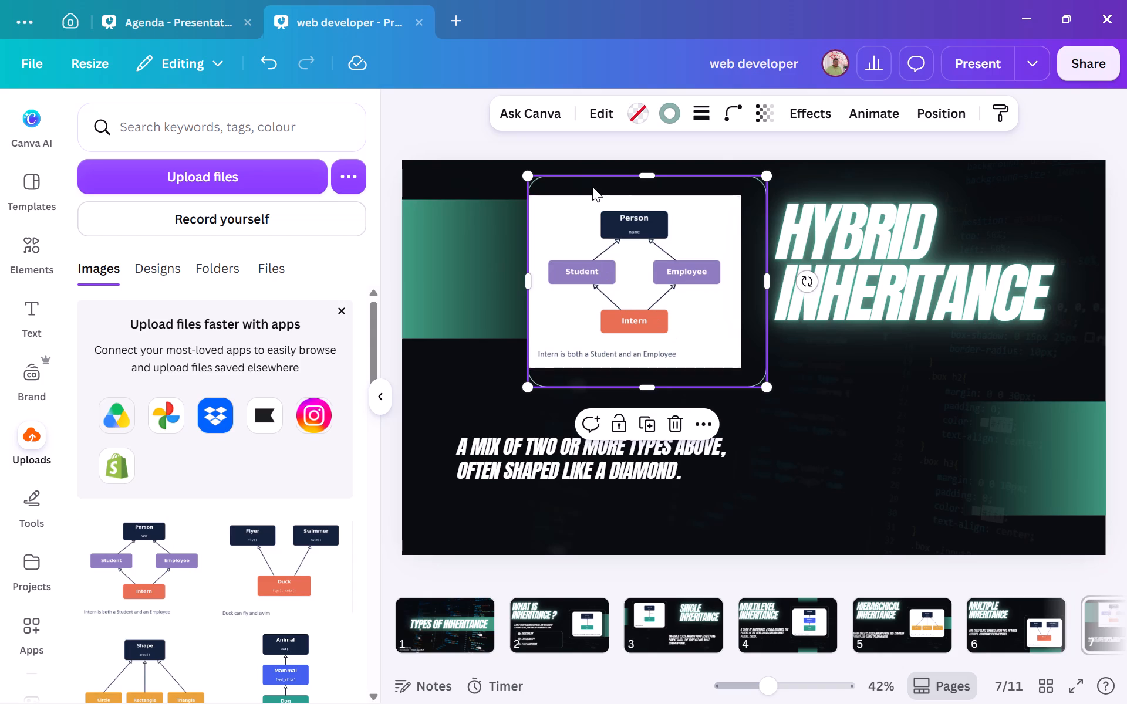
left_click_drag(592, 187, 575, 187)
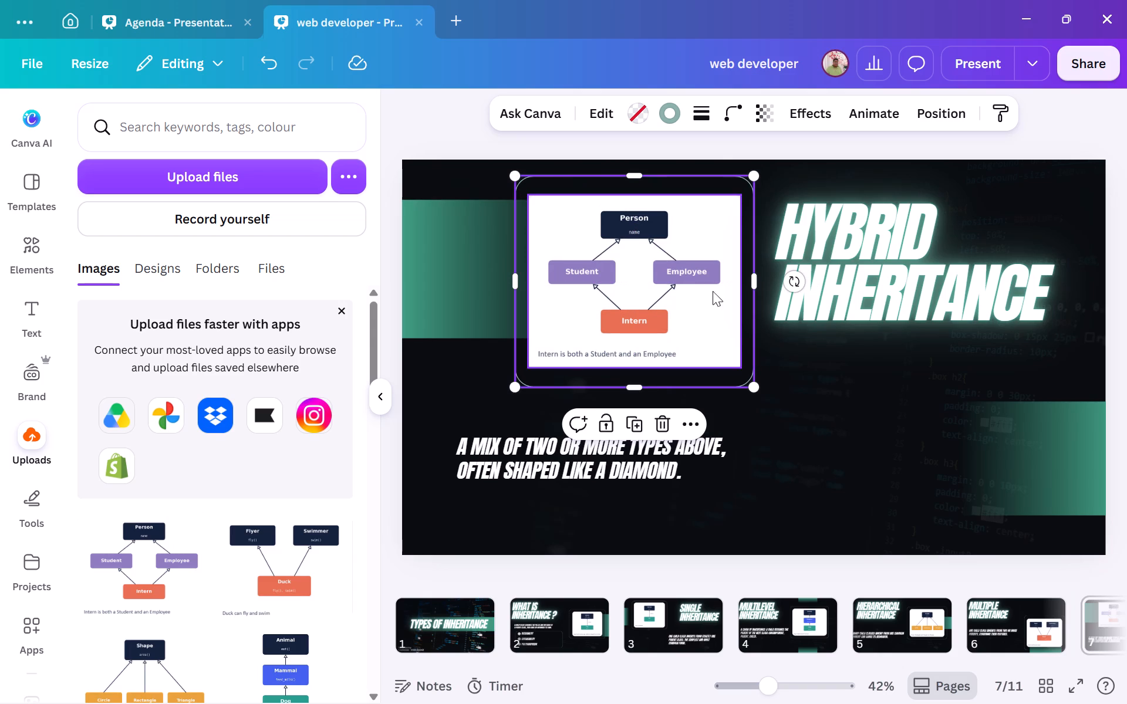
left_click_drag(752, 385, 763, 390)
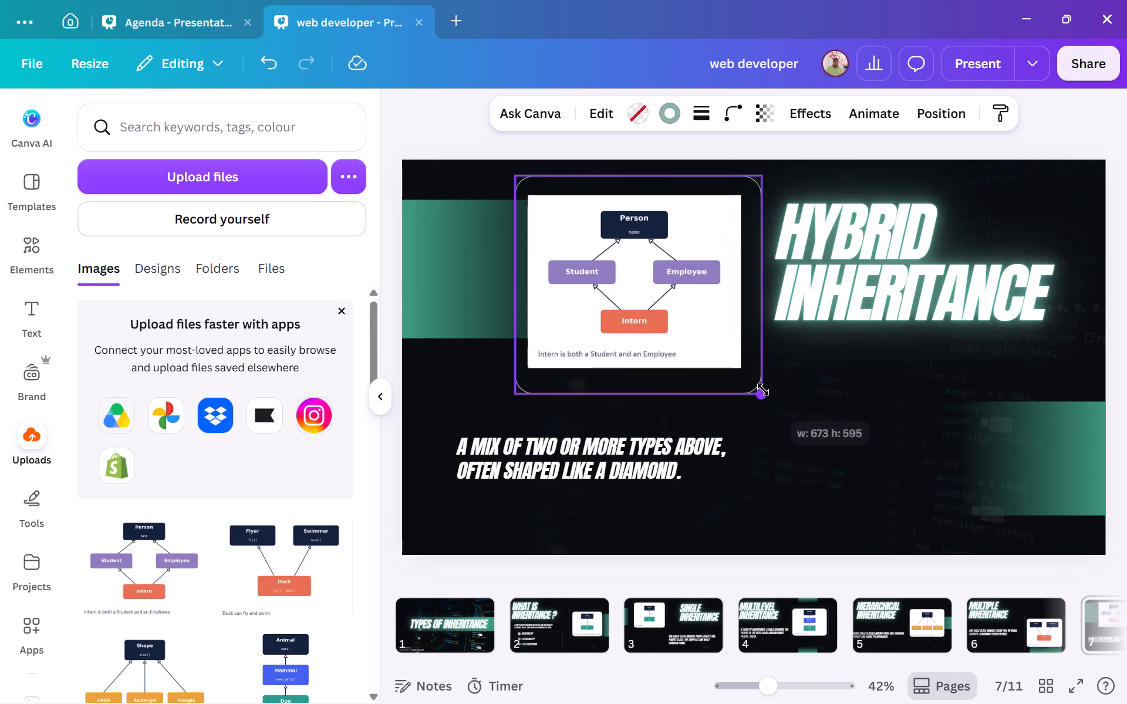
left_click_drag(763, 390, 772, 397)
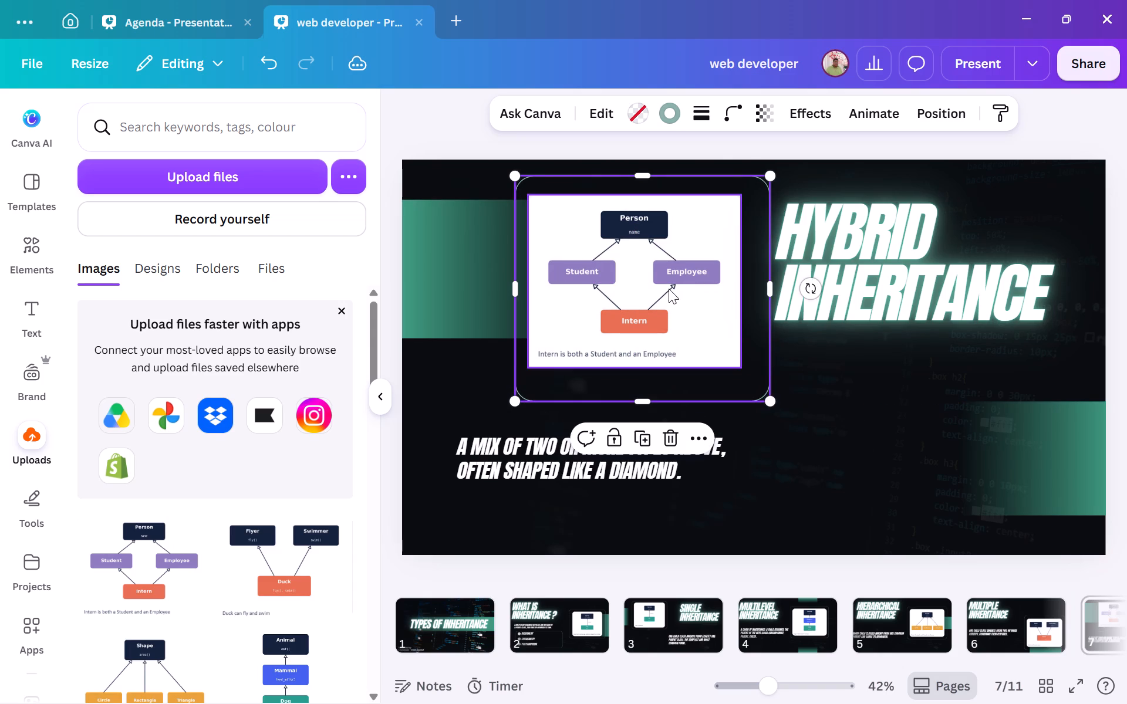
left_click_drag(669, 289, 676, 302)
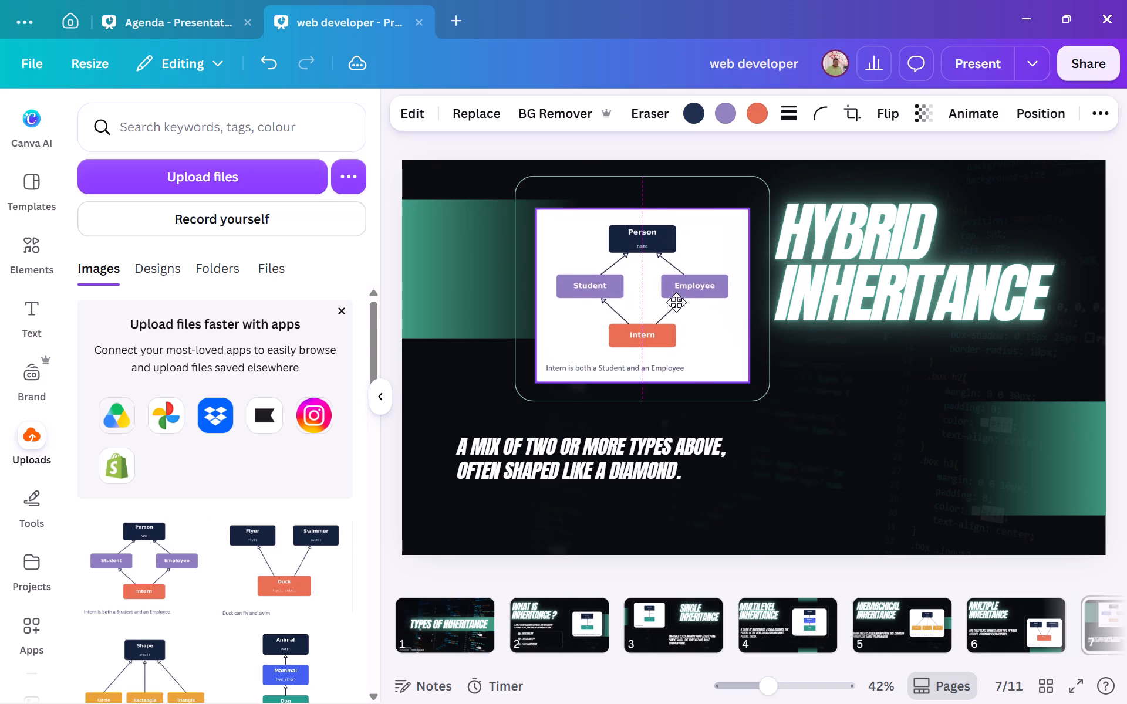
left_click_drag(676, 302, 676, 301)
Set the hybrid inheritance diagram's corner rounding to 51.
left_click(810, 117)
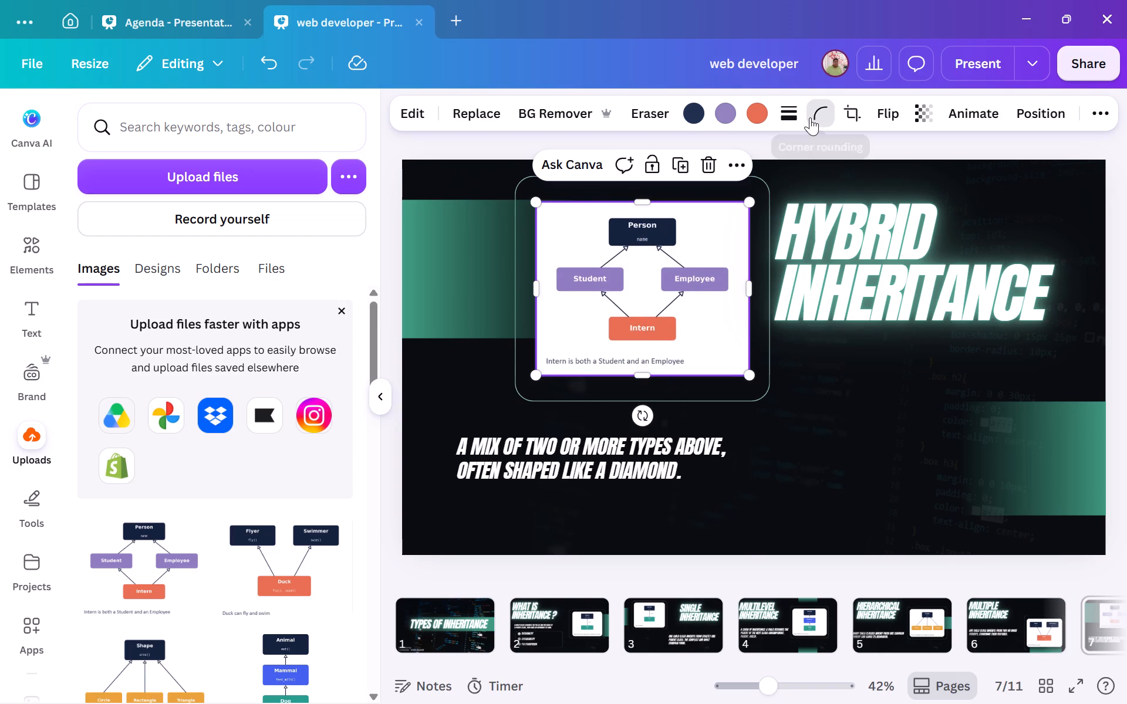
left_click(784, 187)
left_click_drag(784, 187, 798, 182)
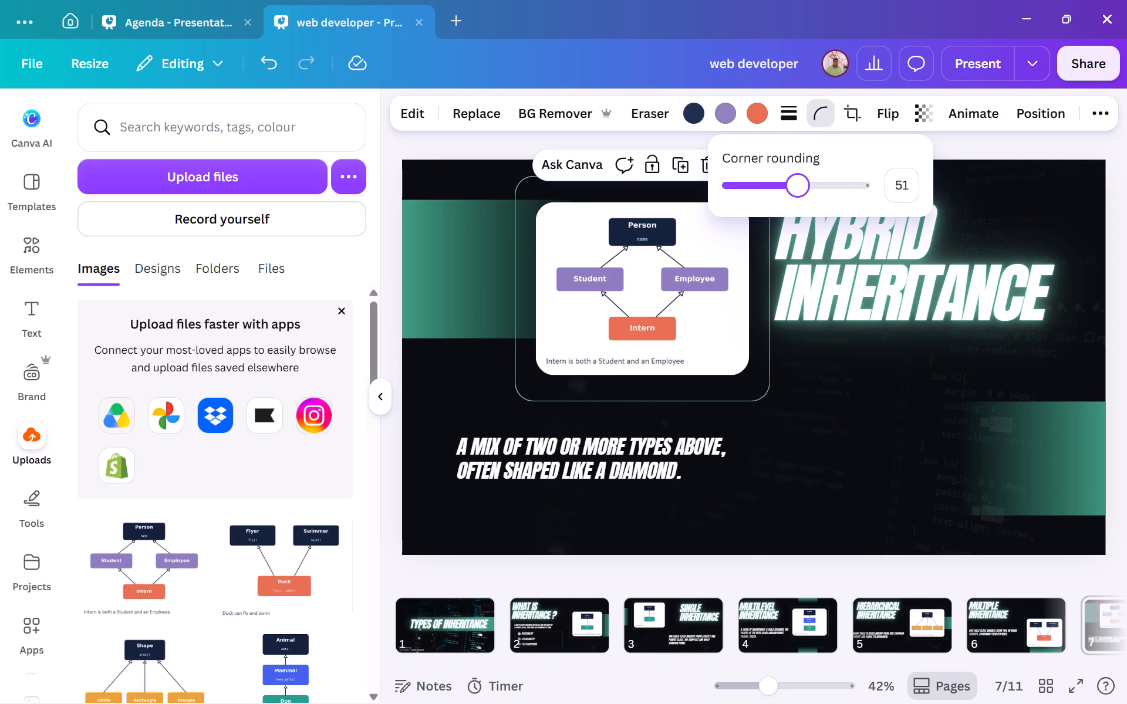
Set the hybrid inheritance diagram's corner rounding to 50 and deselect it.
left_click_drag(798, 182, 797, 182)
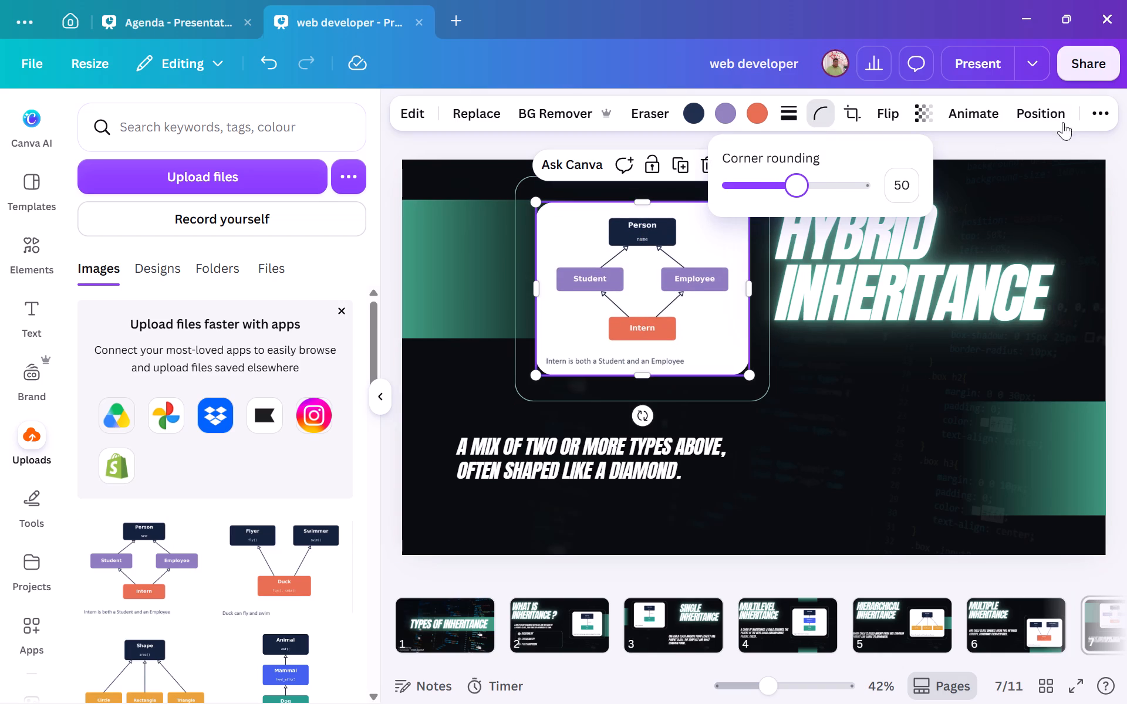
left_click(1054, 144)
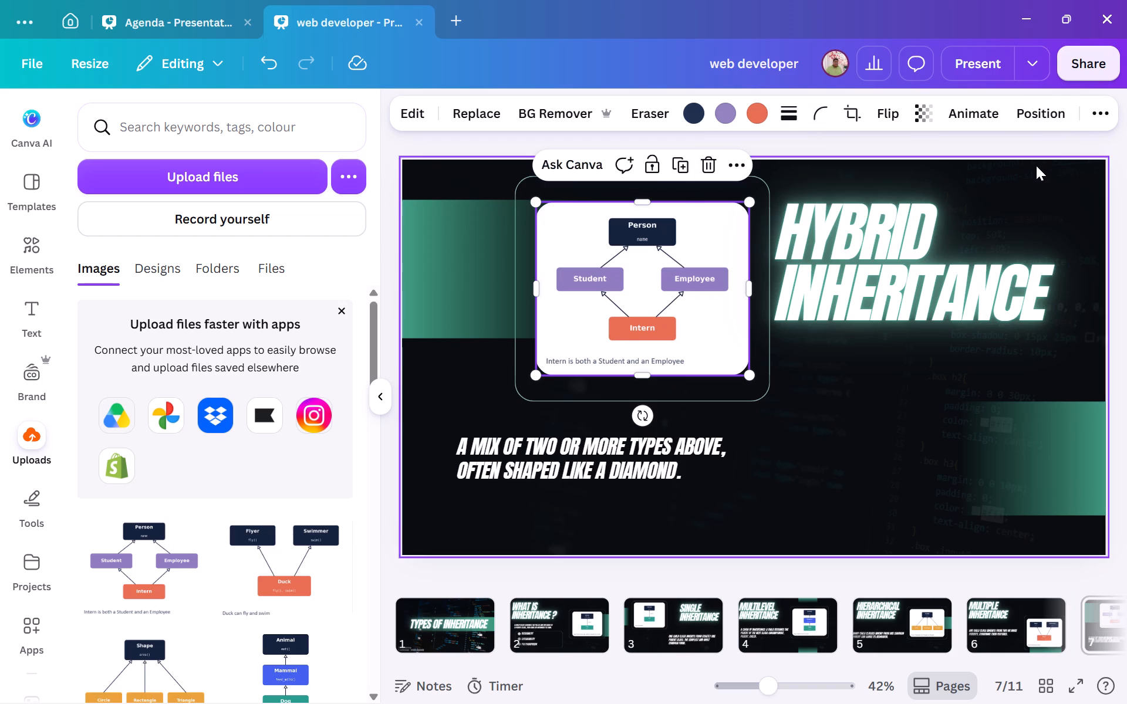
left_click(1035, 140)
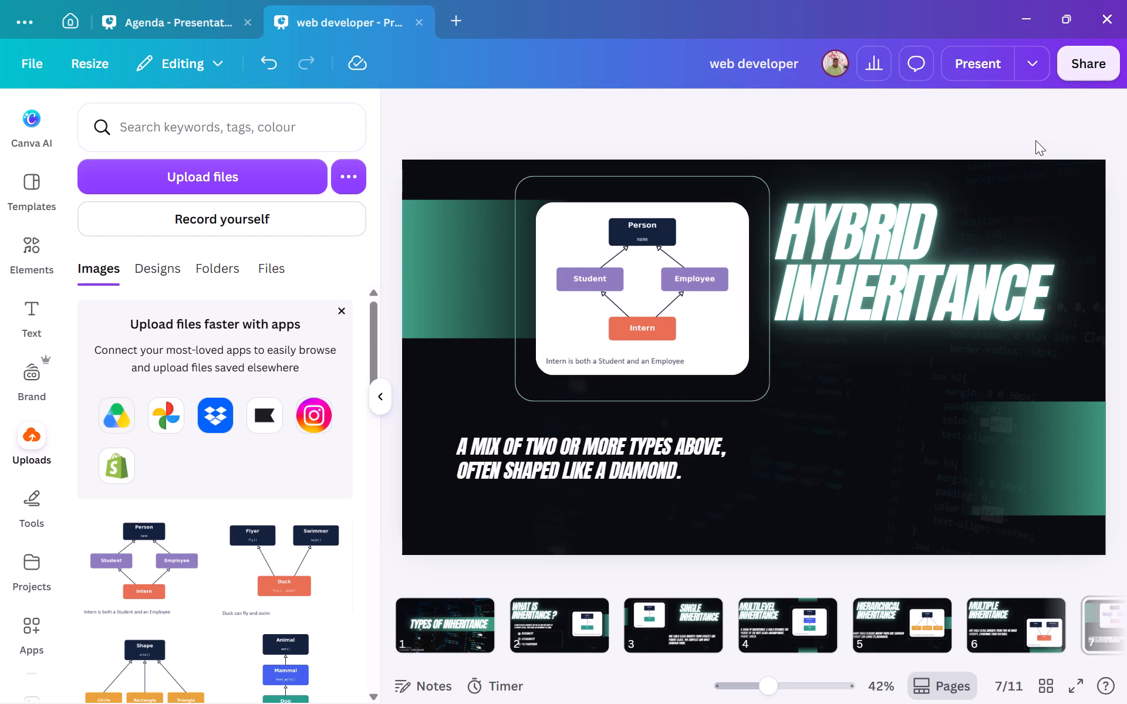
Shift the hybrid inheritance description on page 7 slightly to the right and collapse the uploads area.
left_click(582, 458)
left_click_drag(582, 458, 625, 454)
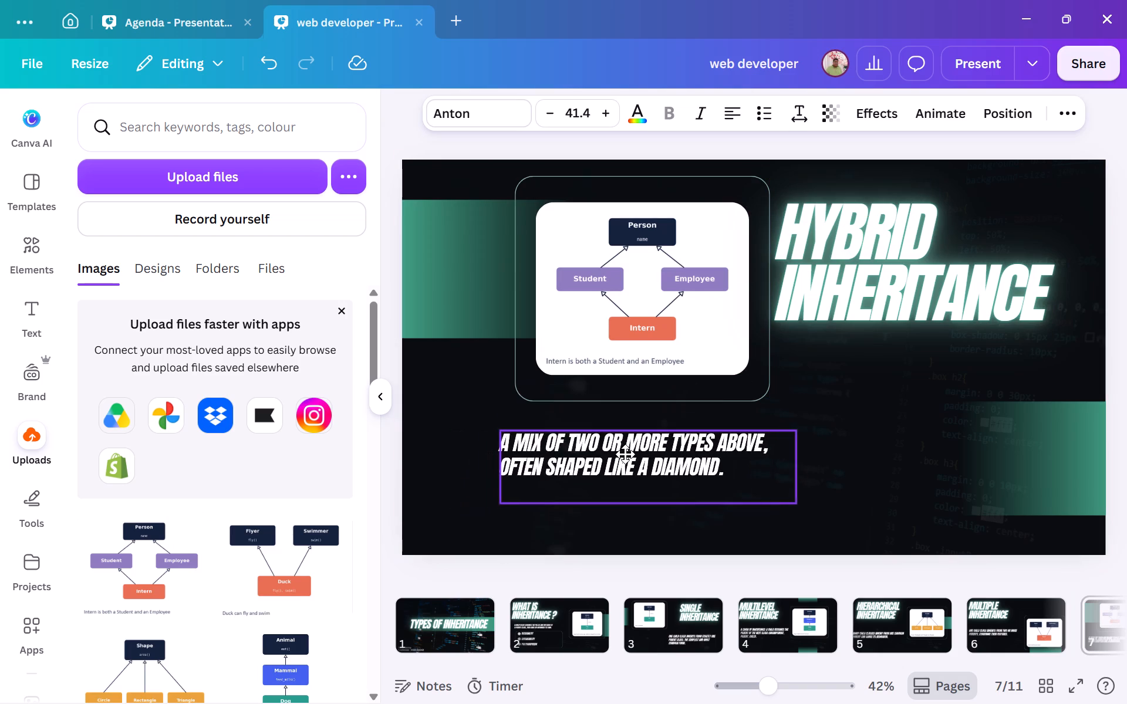
left_click_drag(625, 454, 590, 457)
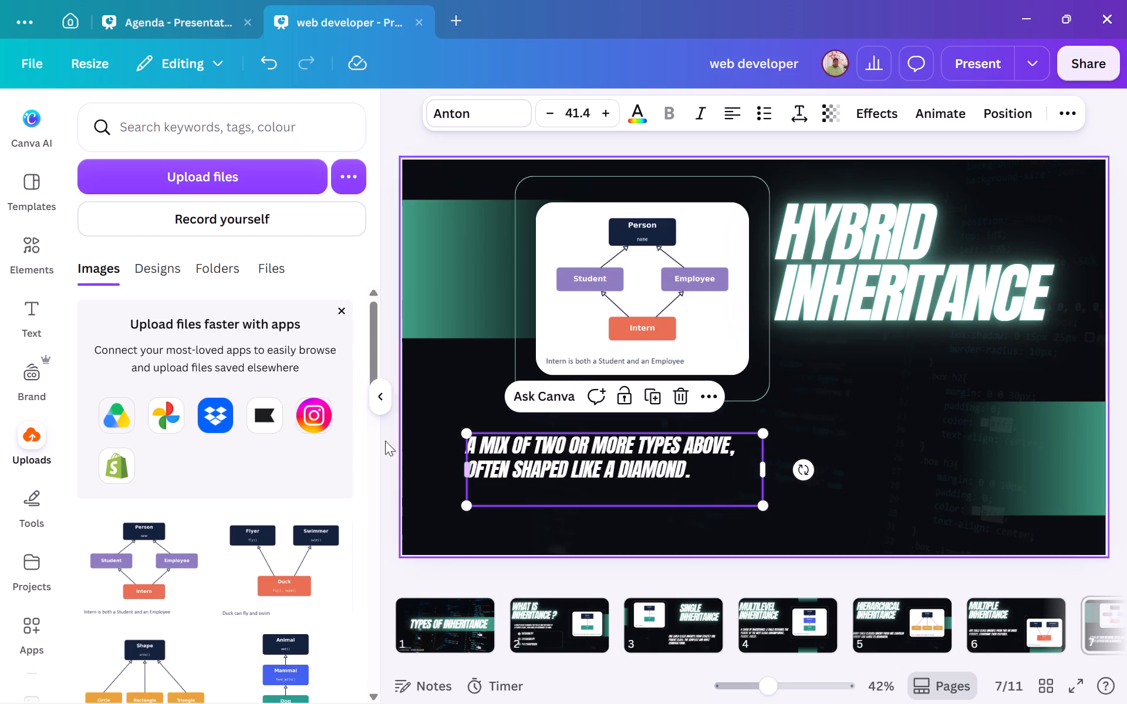
left_click(385, 401)
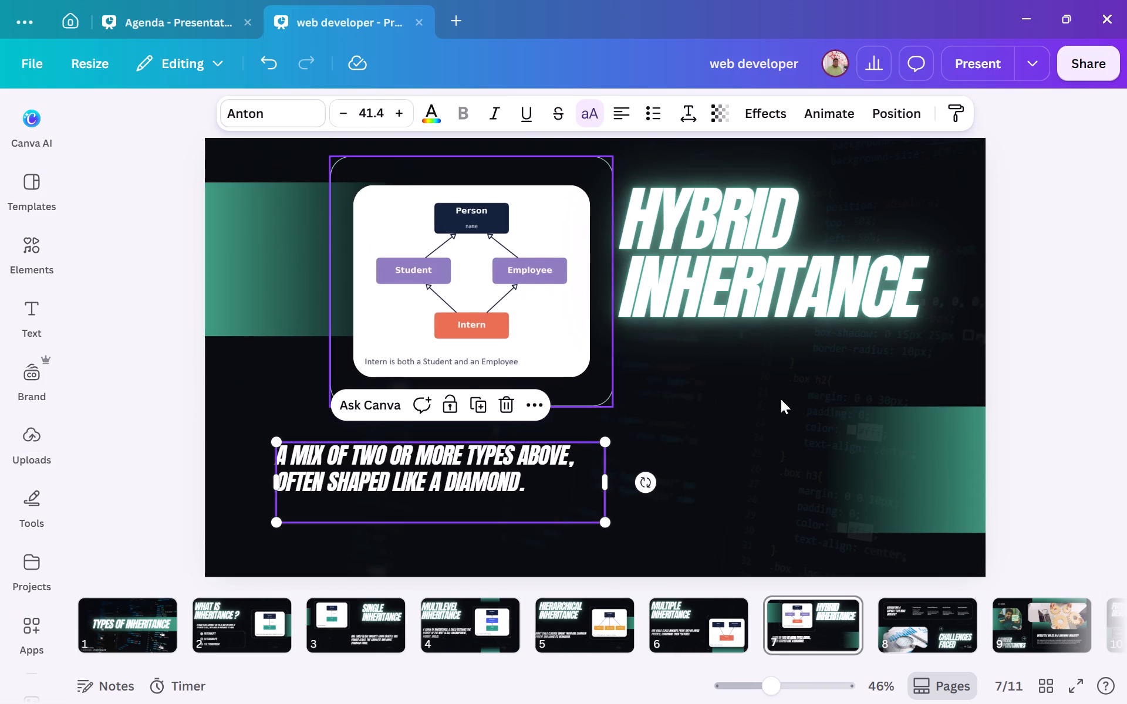
left_click(1052, 348)
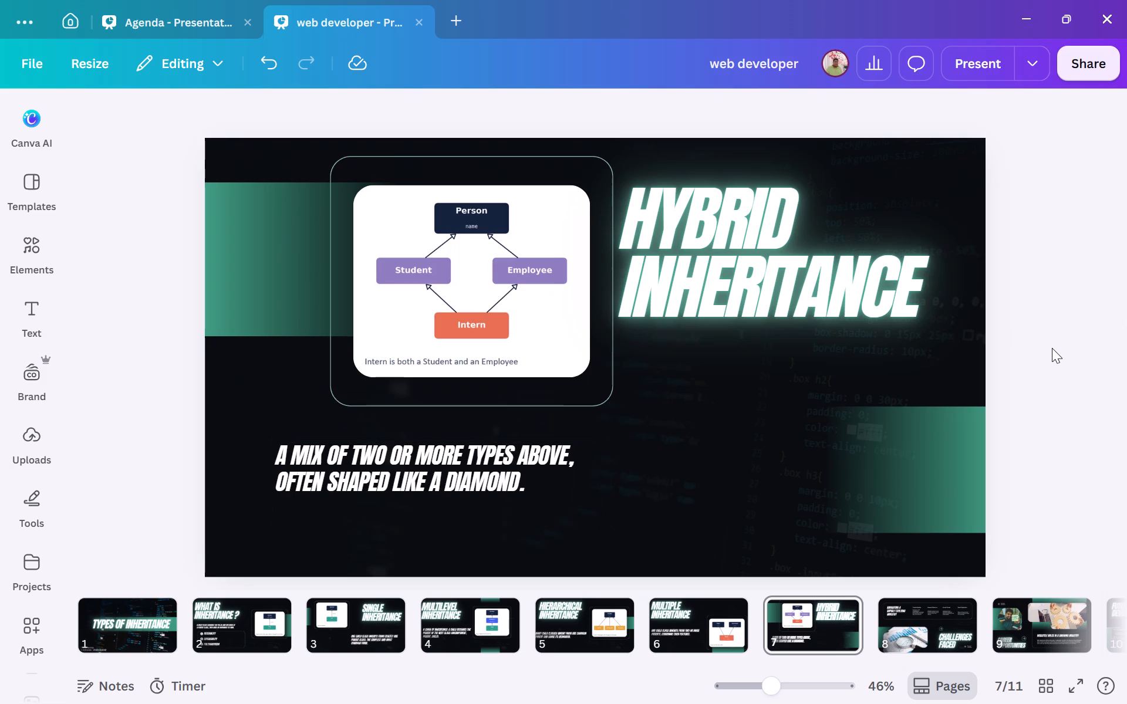
Nudge the "Hybrid Inheritance" title on page 7 slightly up and to the right, away from the diagram frame.
left_click_drag(801, 255, 805, 254)
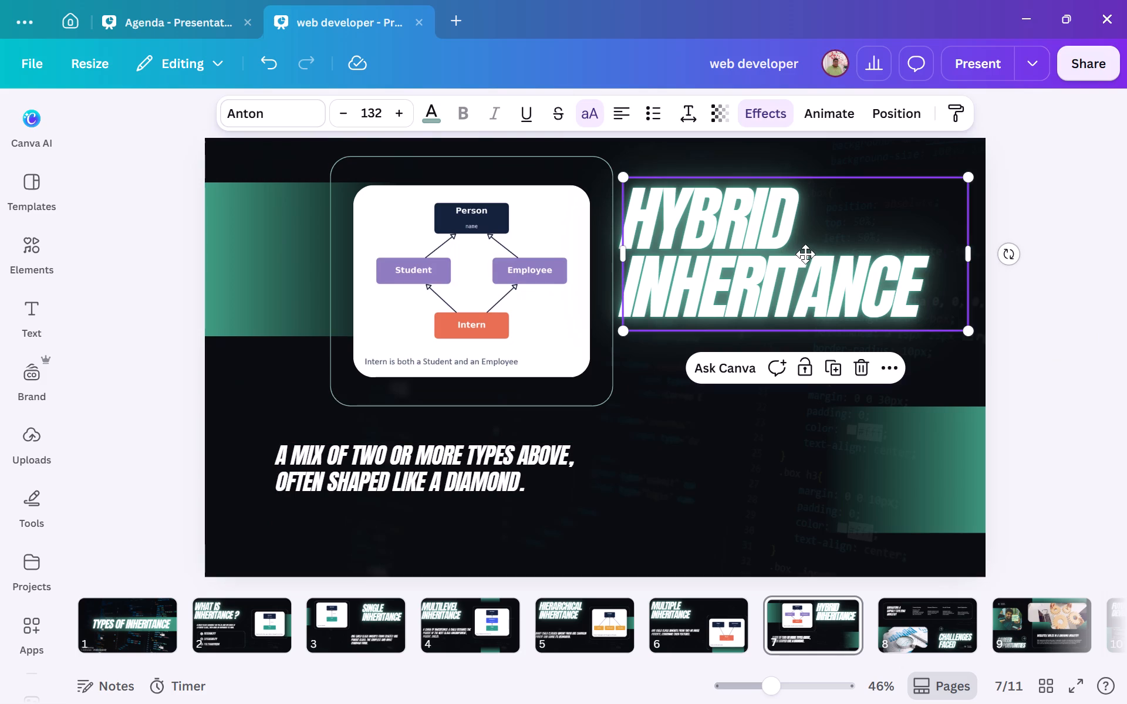
left_click_drag(805, 254, 810, 249)
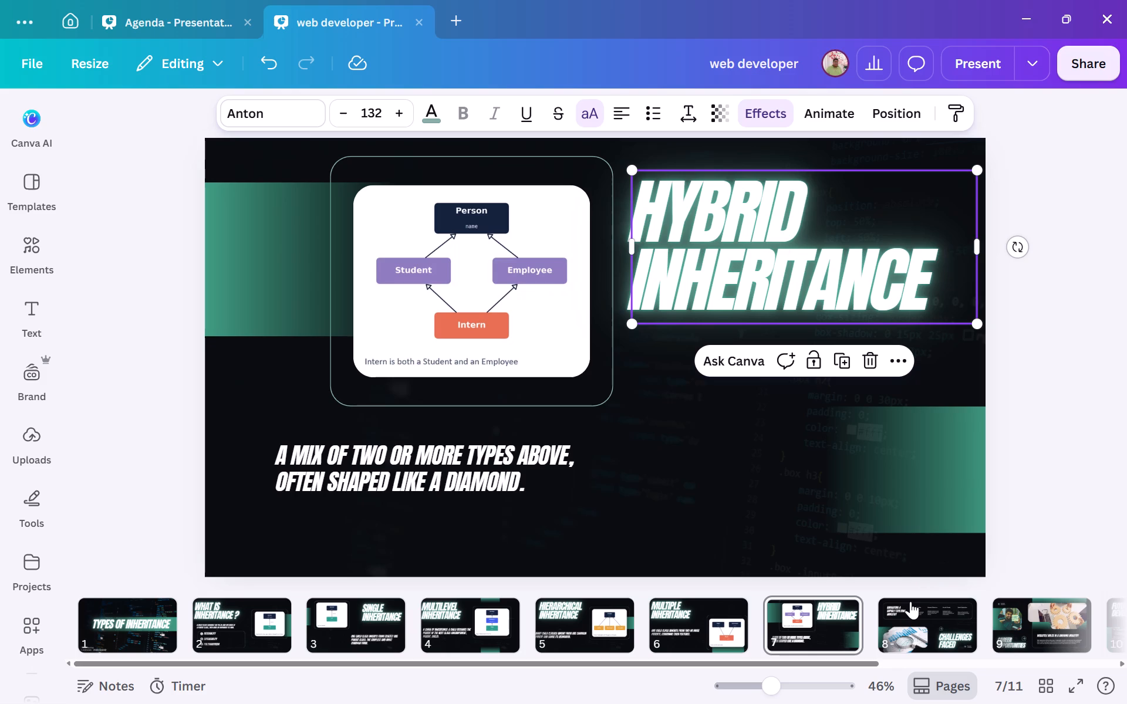
Delete the Arowwai Industries logo and name, the arrow icon and the magnifying-glass photo from page 8.
left_click(902, 612)
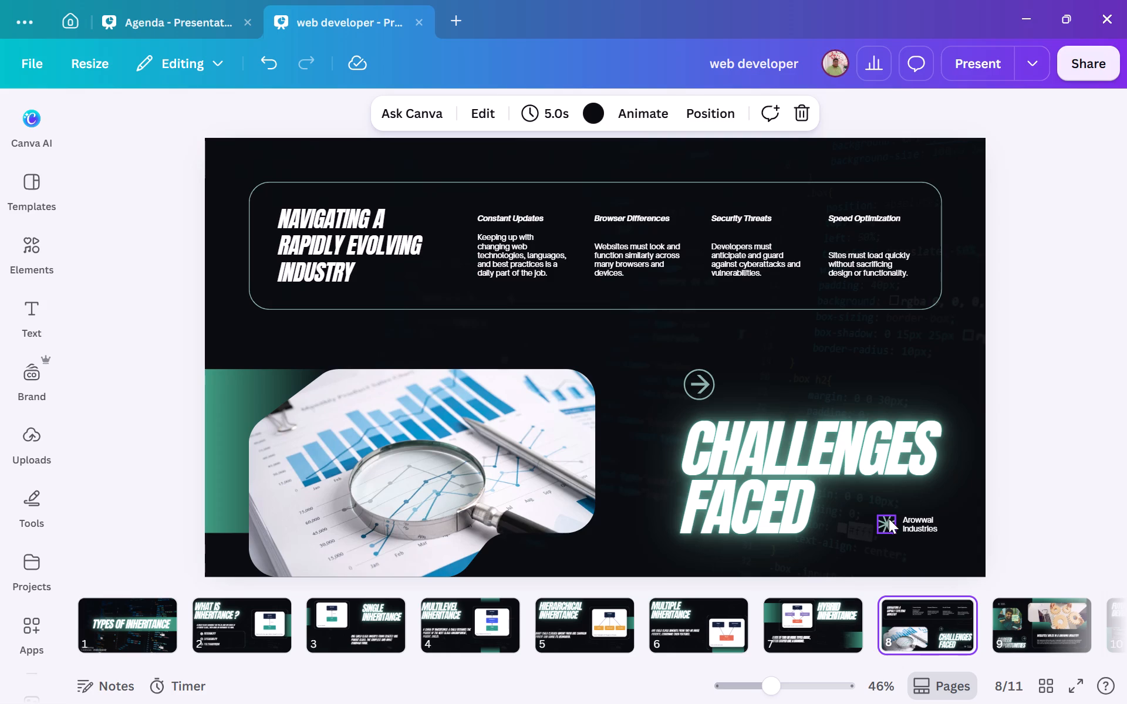
left_click(889, 519)
key("BackSpace")
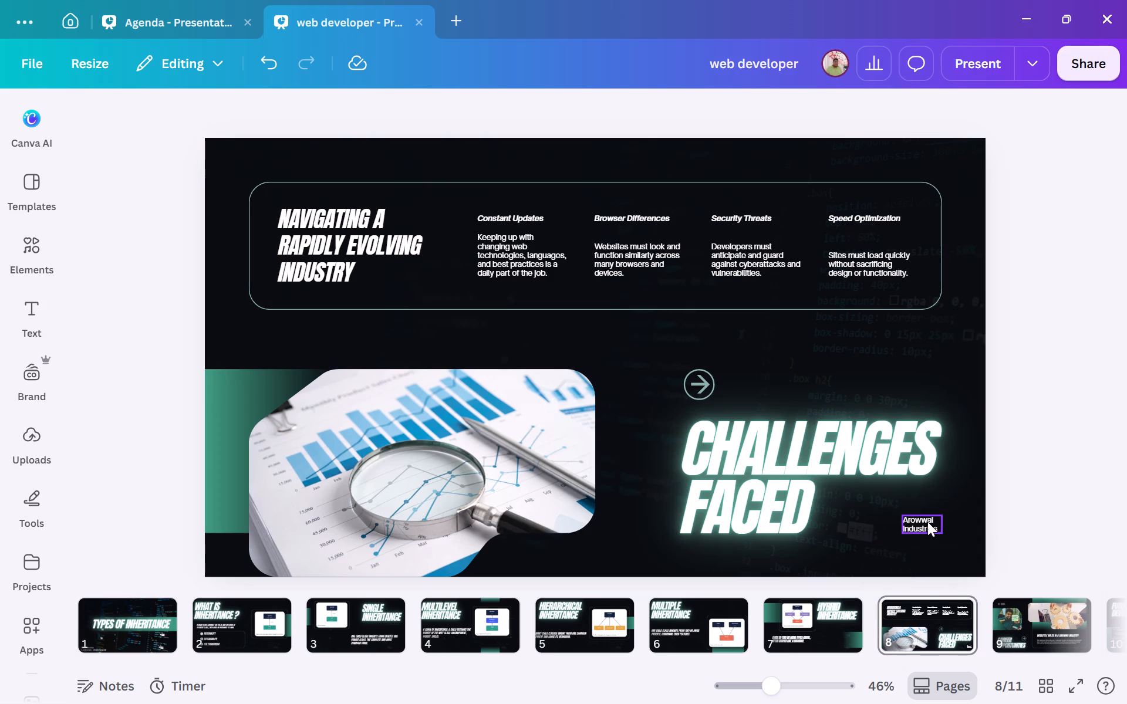
left_click(927, 521)
key("BackSpace")
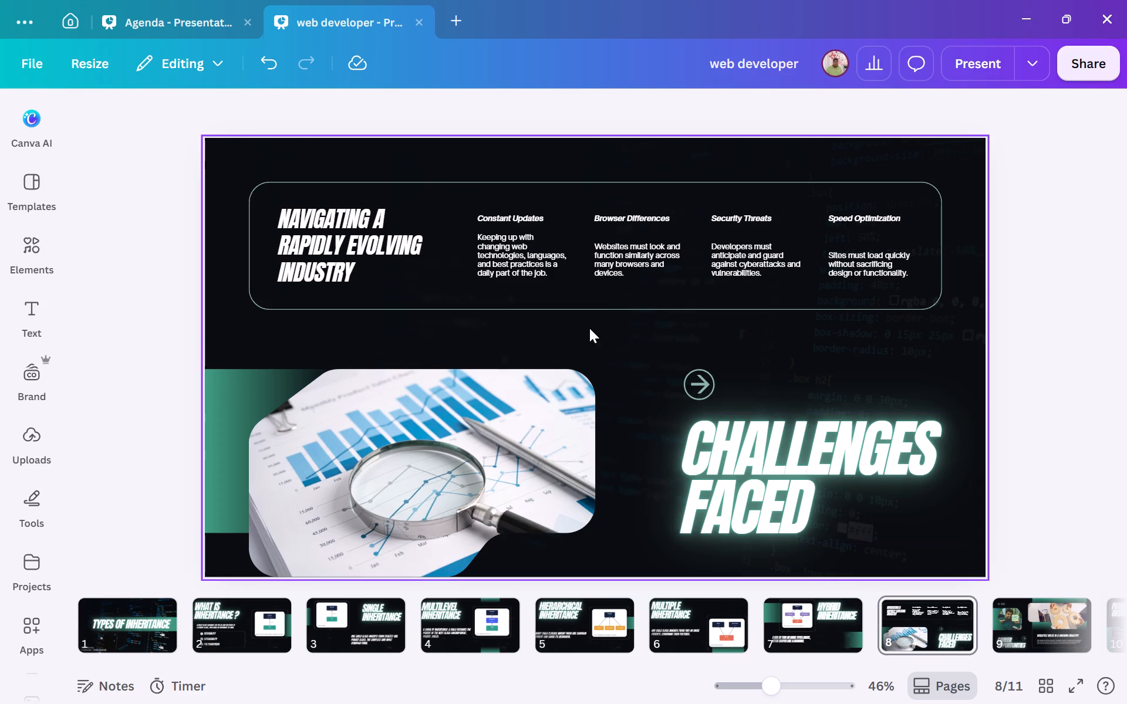
left_click(708, 378)
key("BackSpace")
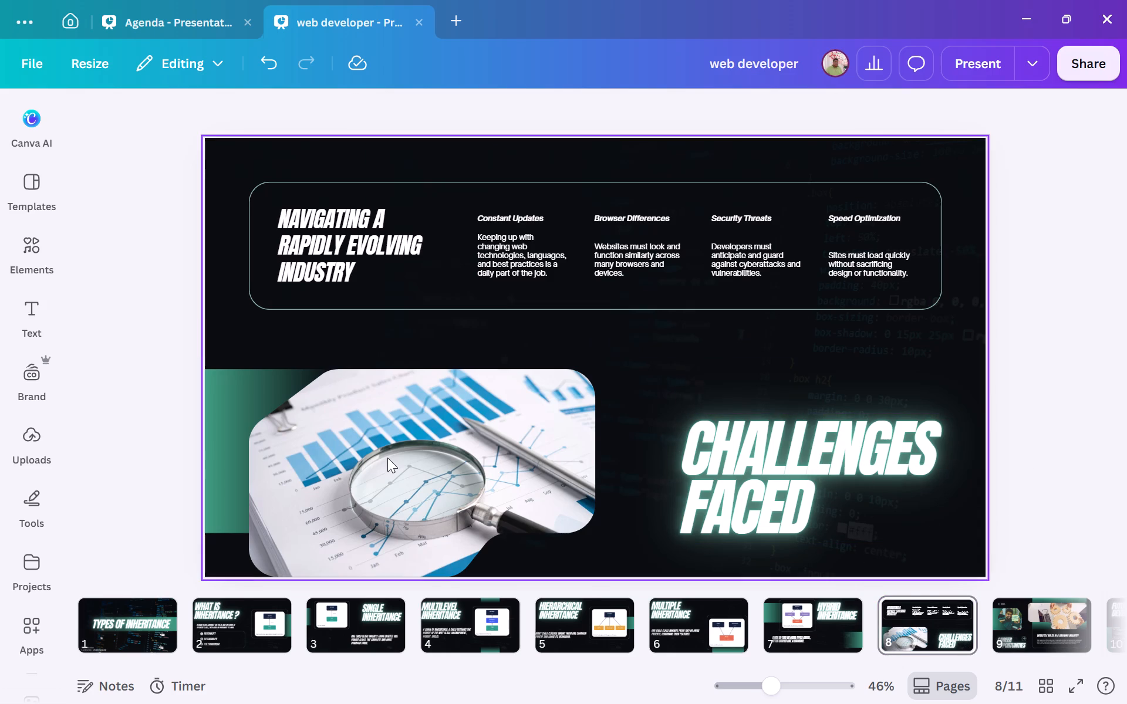
left_click(387, 458)
key("BackSpace")
key("BackSpace")
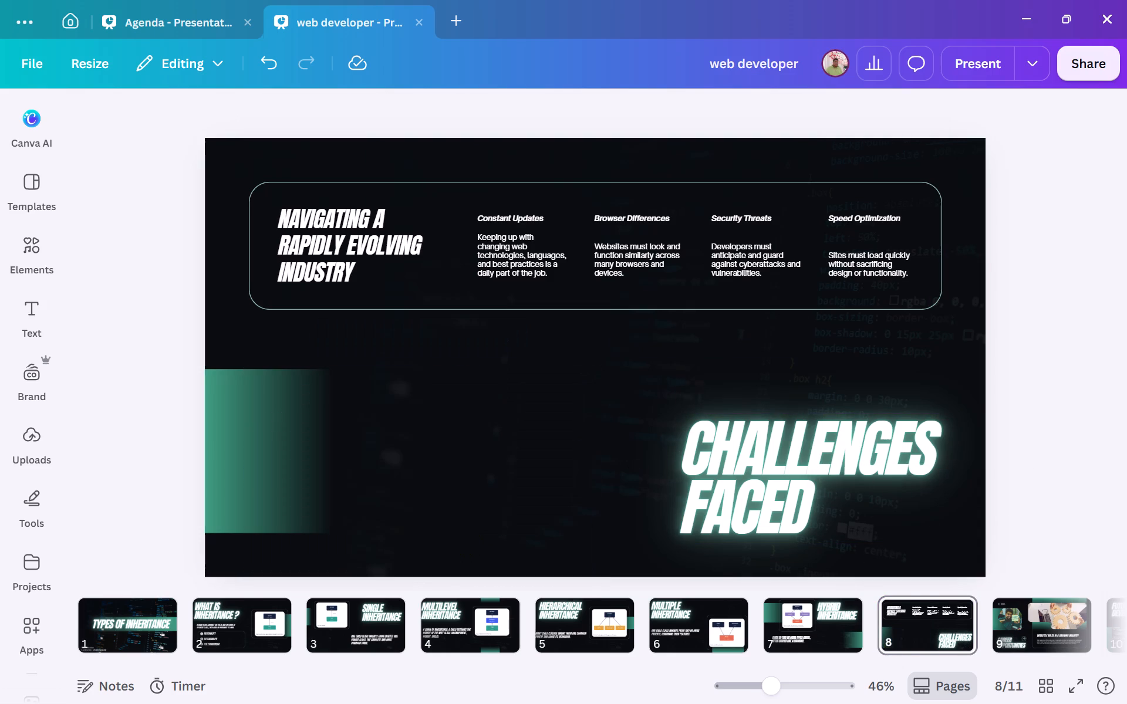
Delete the four small headings and their descriptions, from Constant Updates to Speed Optimization, inside page 8's rounded frame.
left_click(525, 256)
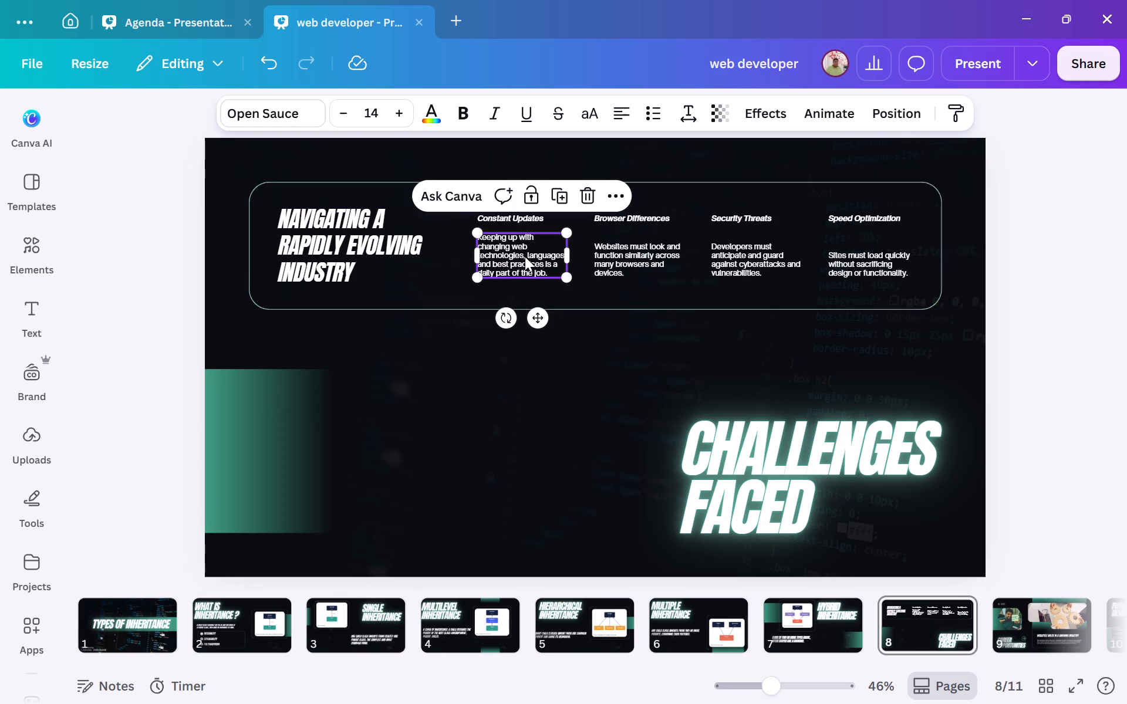
key("BackSpace")
left_click(512, 219)
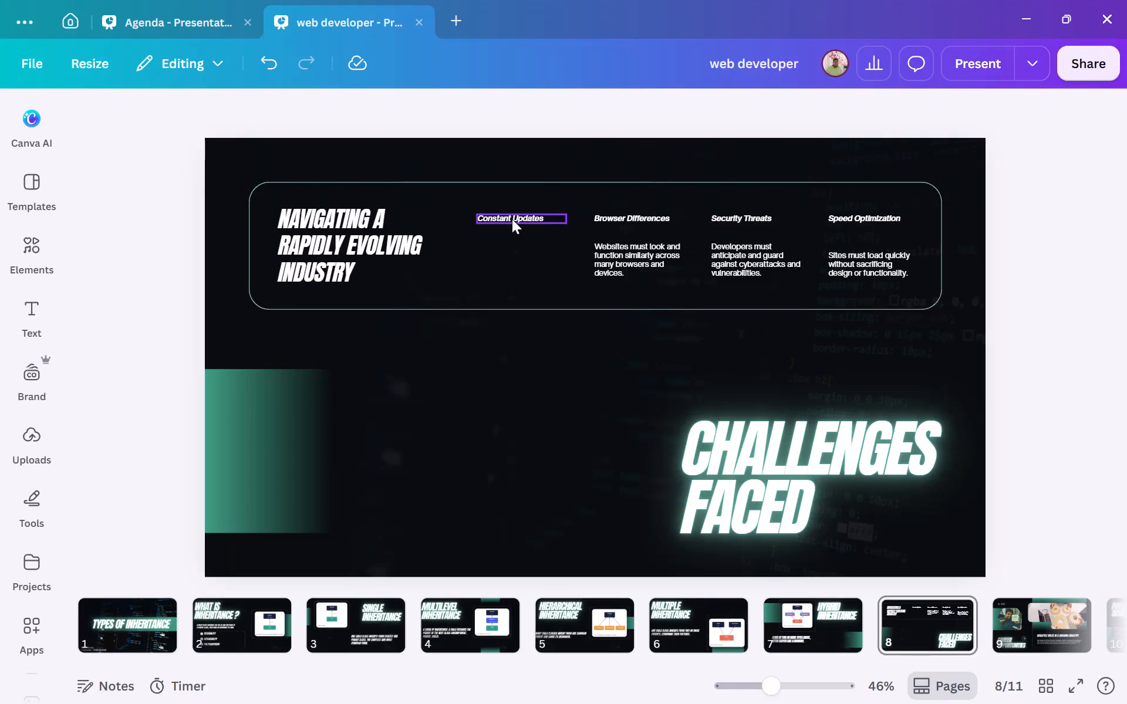
key("BackSpace")
left_click(610, 246)
key("BackSpace")
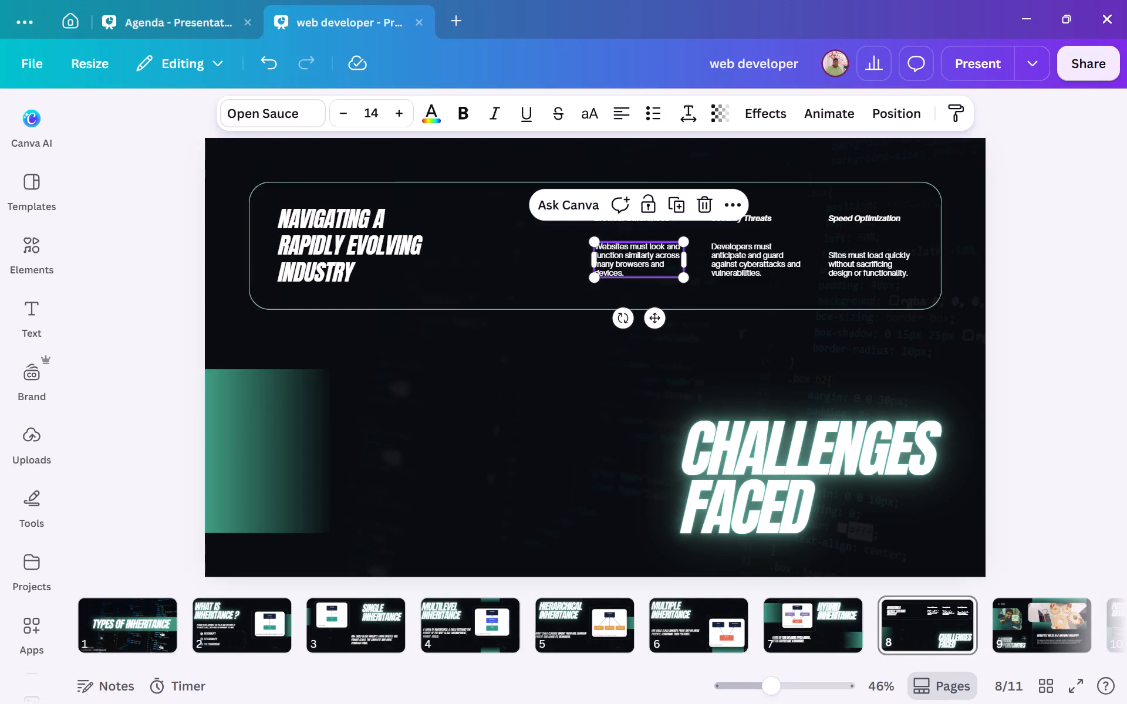
left_click(618, 219)
key("BackSpace")
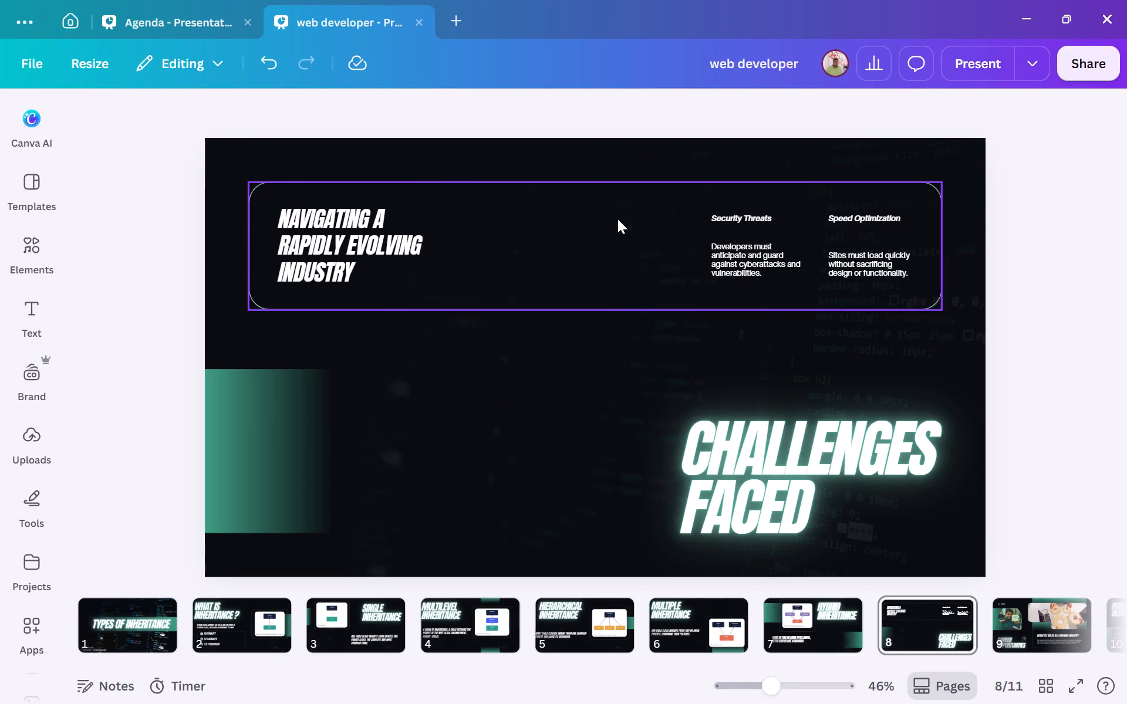
left_click(727, 214)
key("BackSpace")
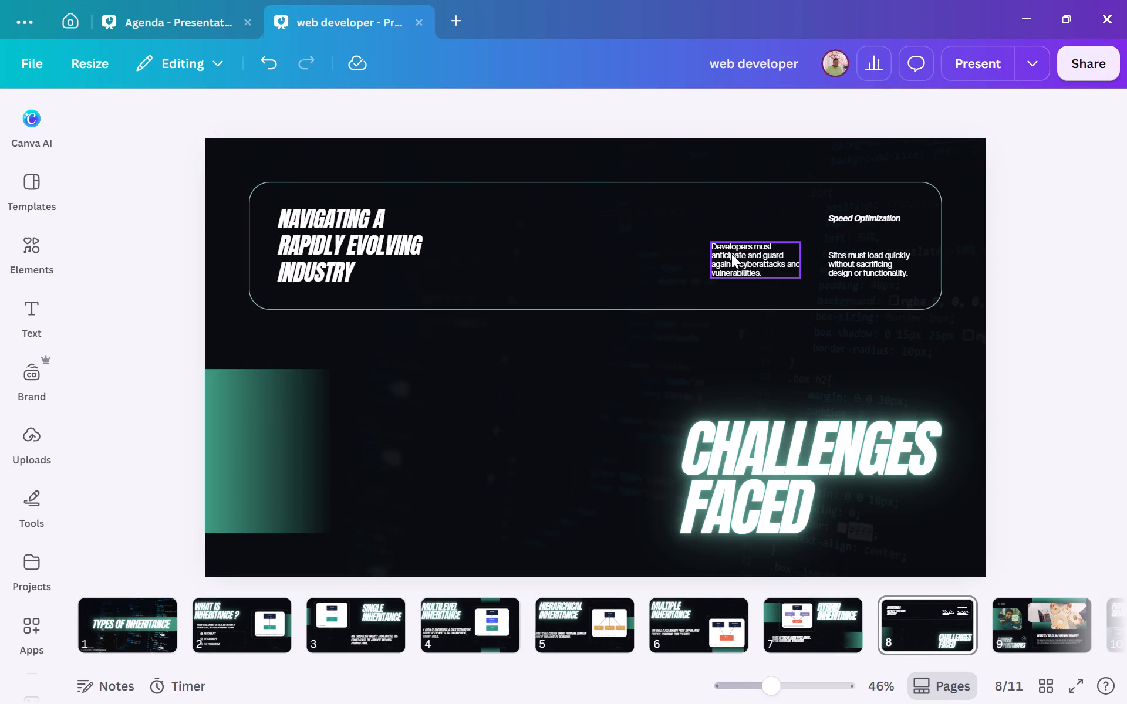
left_click(731, 253)
key("BackSpace")
left_click(851, 251)
key("BackSpace")
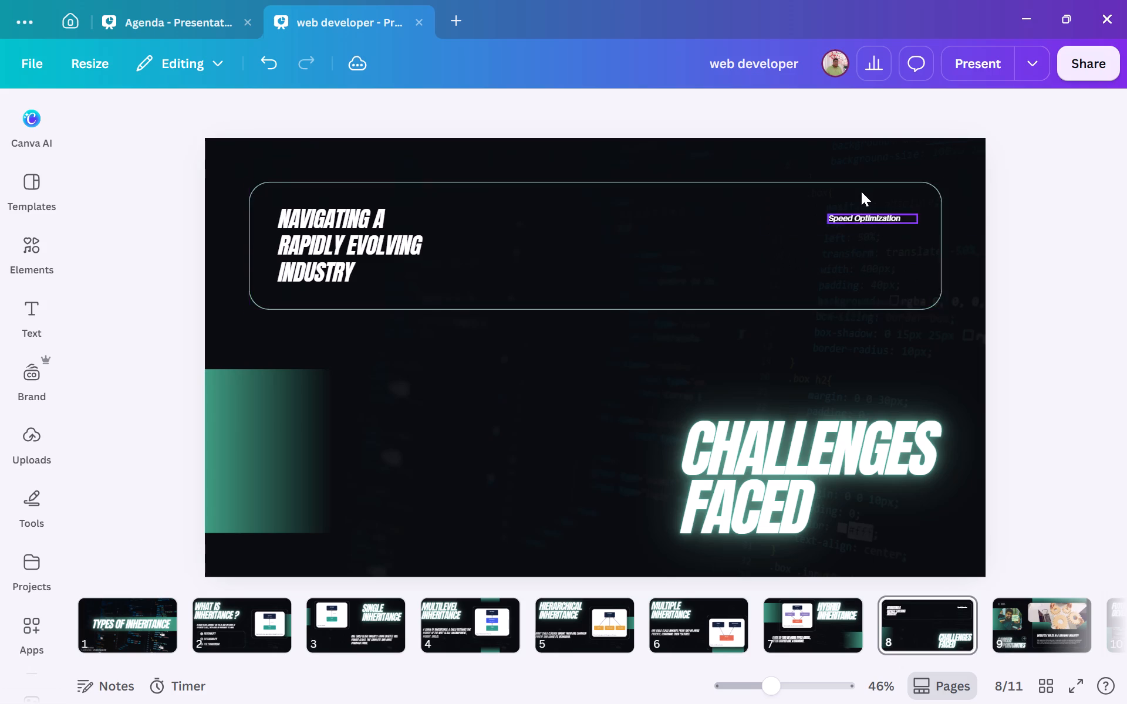
left_click(854, 216)
key("BackSpace")
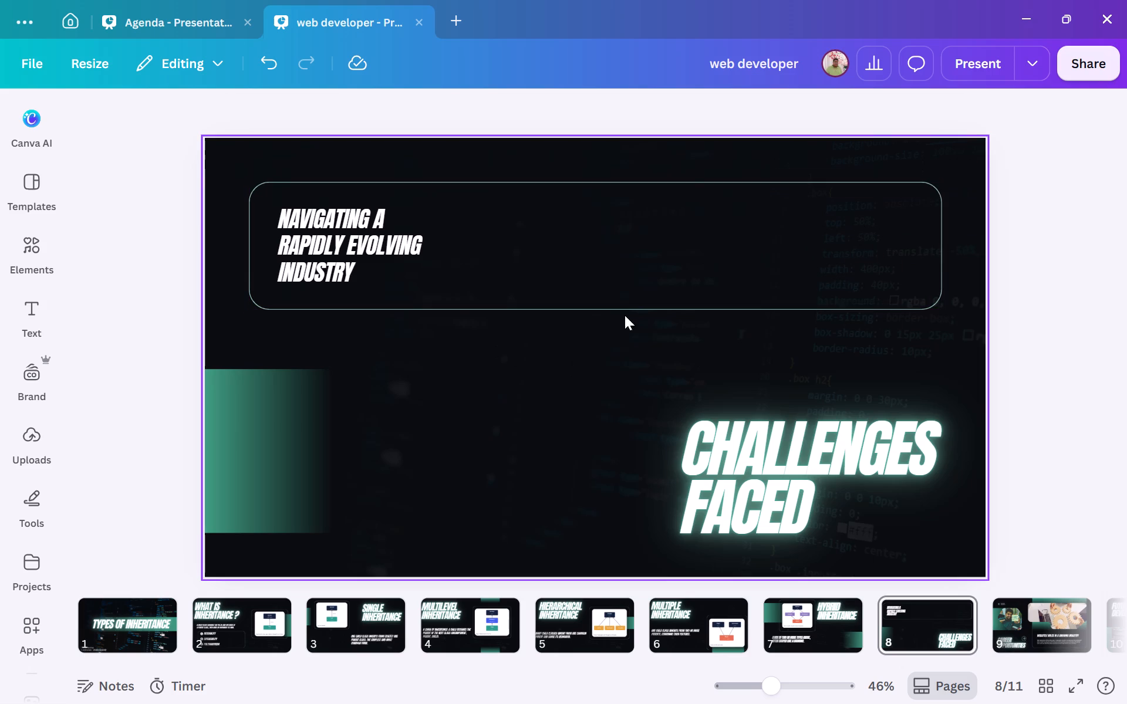
Shrink page 8's wide rounded frame to a small box and move it to the lower middle of the page.
left_click(922, 303)
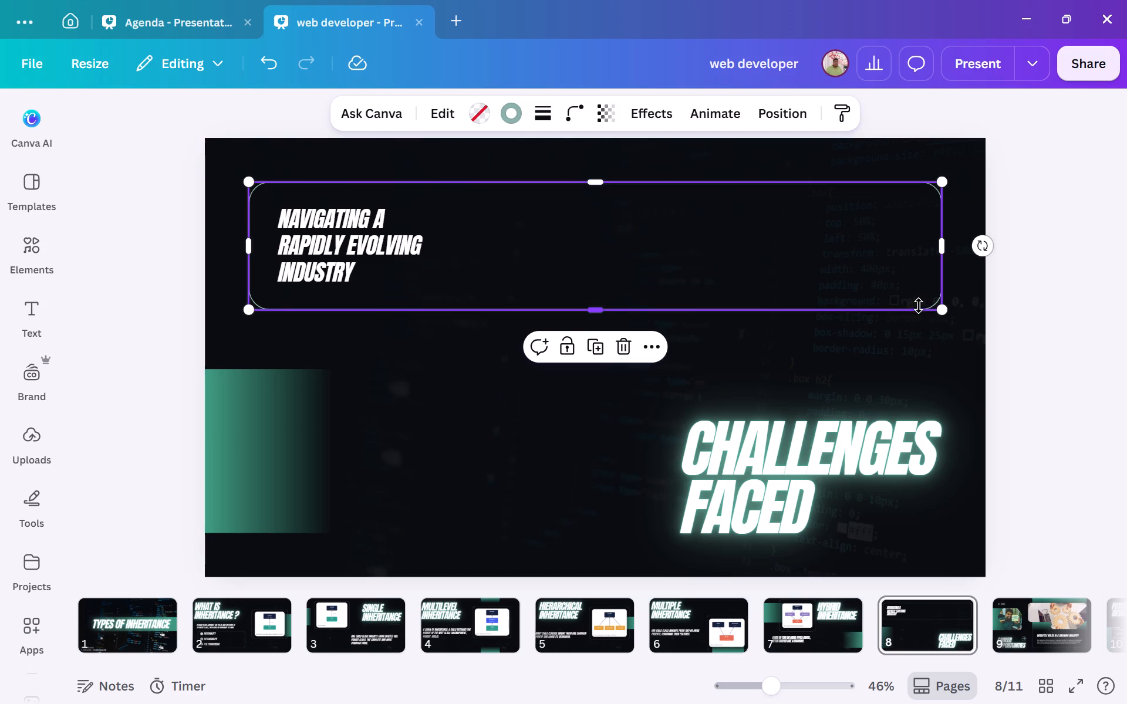
left_click_drag(942, 308, 563, 276)
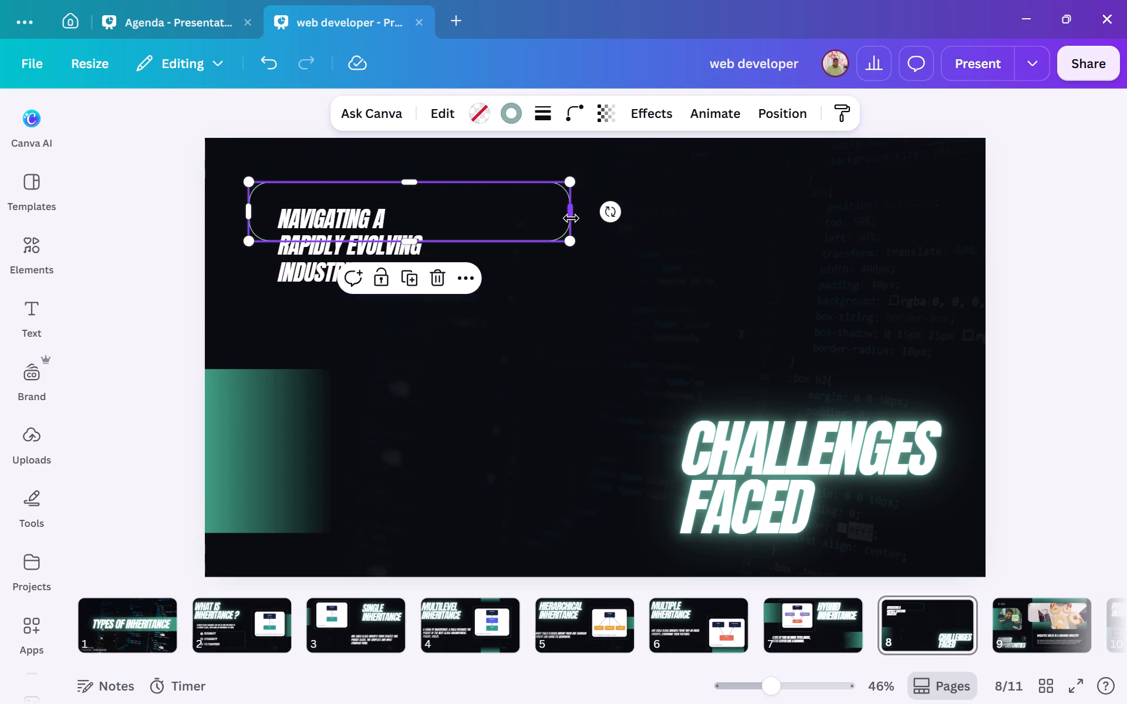
left_click_drag(571, 218, 341, 225)
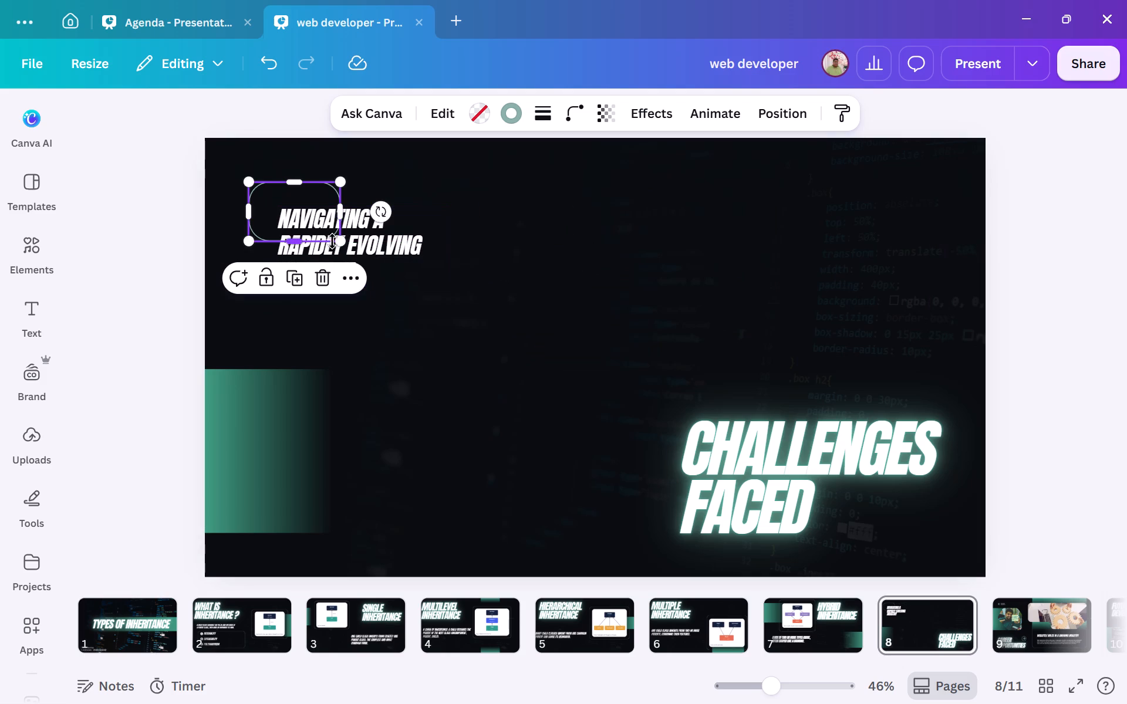
left_click_drag(323, 247, 327, 259)
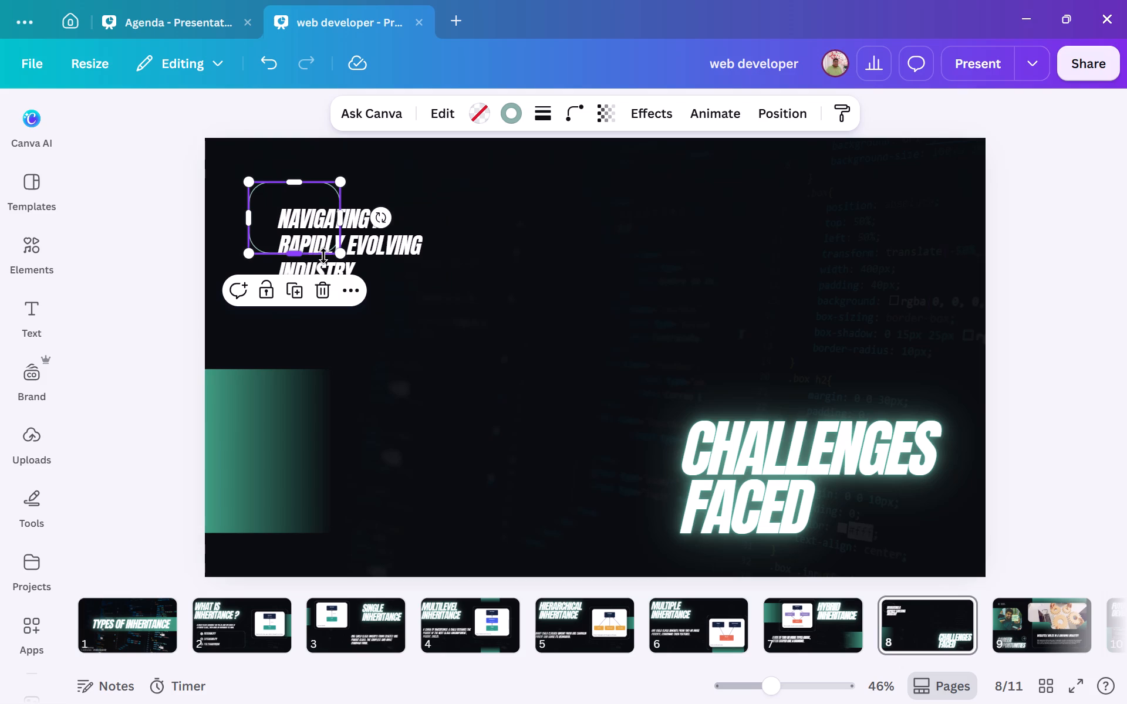
left_click(543, 252)
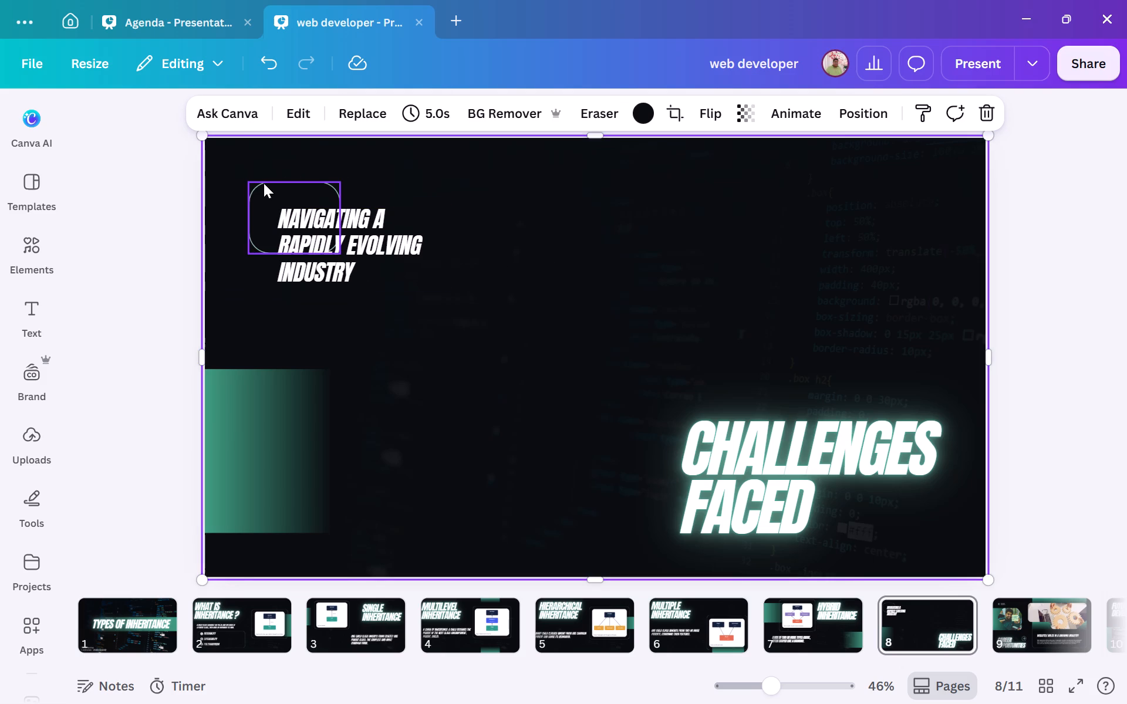
left_click_drag(264, 183, 457, 423)
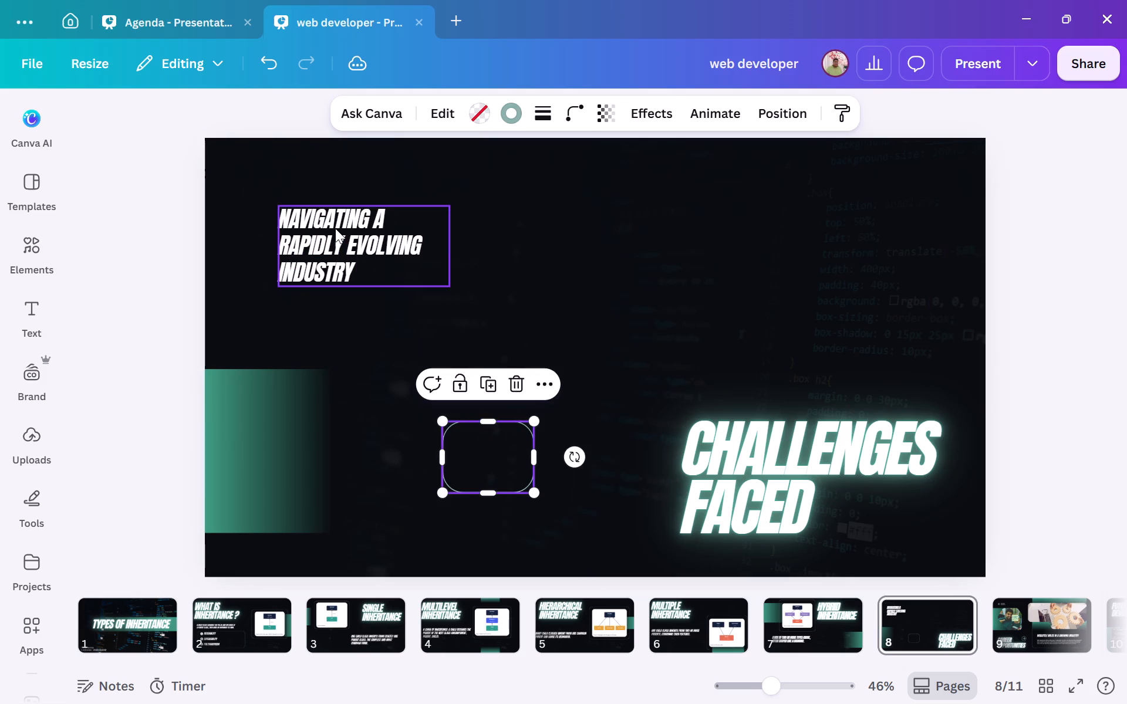
Move page 8's "Navigating a rapidly evolving industry" text lower and the "Challenges Faced" title to the top centre.
left_click_drag(335, 228, 356, 347)
left_click_drag(796, 453, 556, 205)
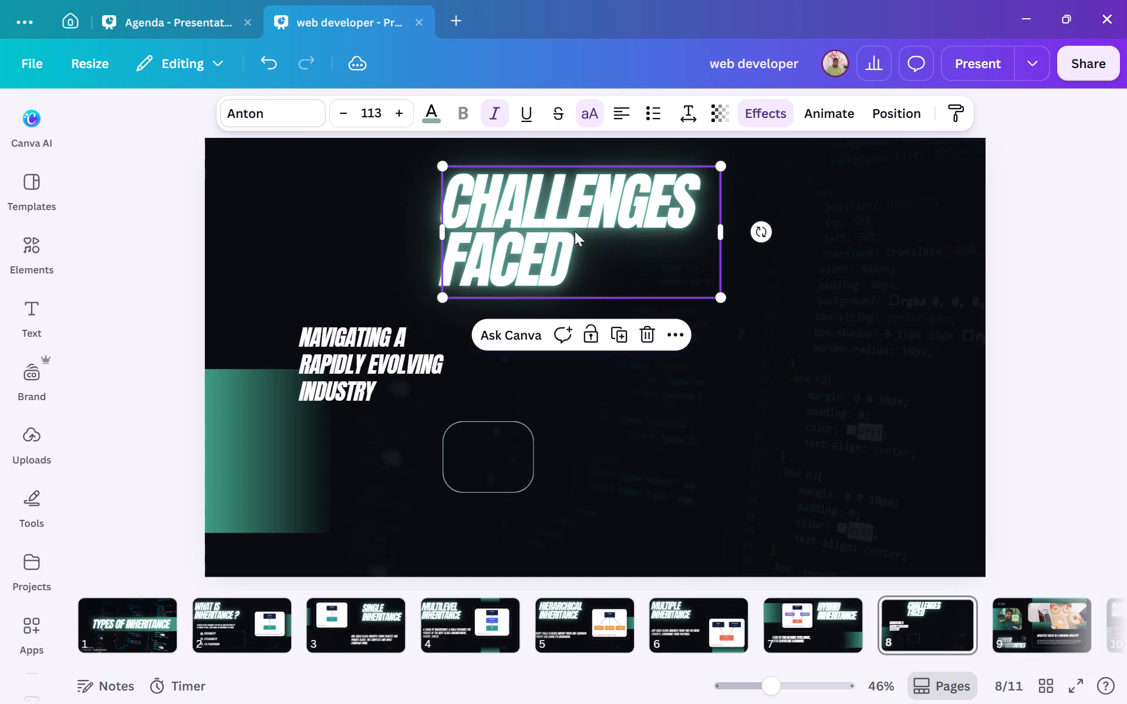
Clear the "Challenges Faced" text from page 8's title box.
double_click(591, 245)
key("BackSpace")
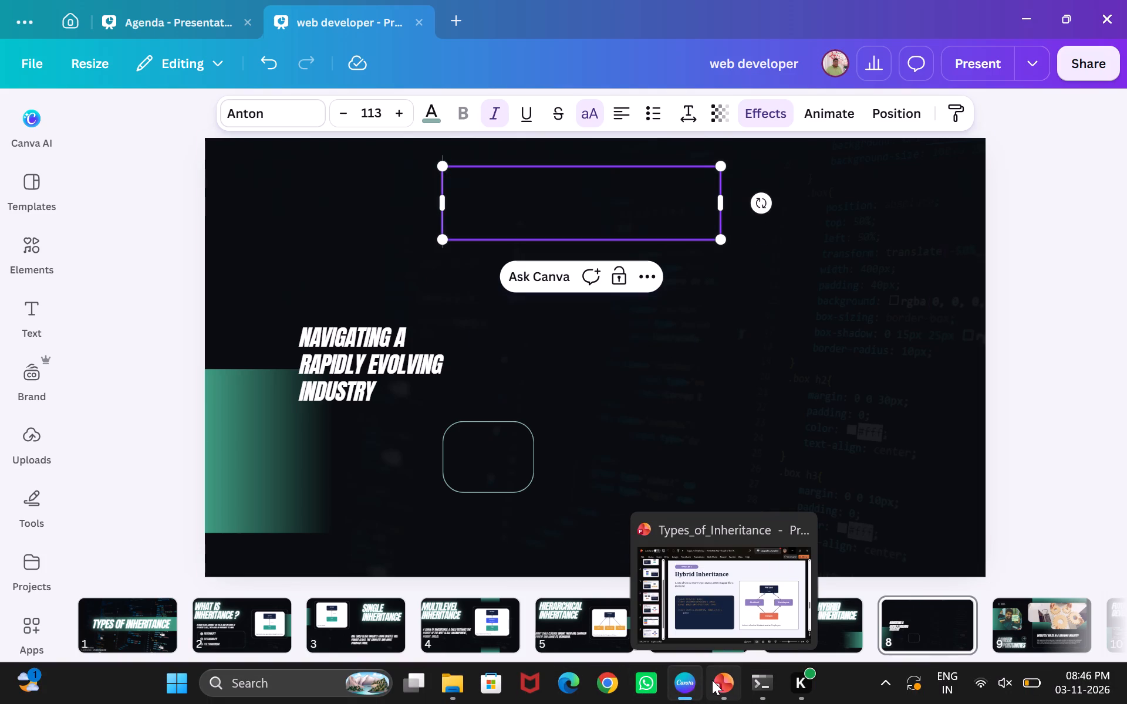
Switch to the Types_of_Inheritance PowerPoint and copy slide 8's title "Comparing the five types".
left_click(716, 680)
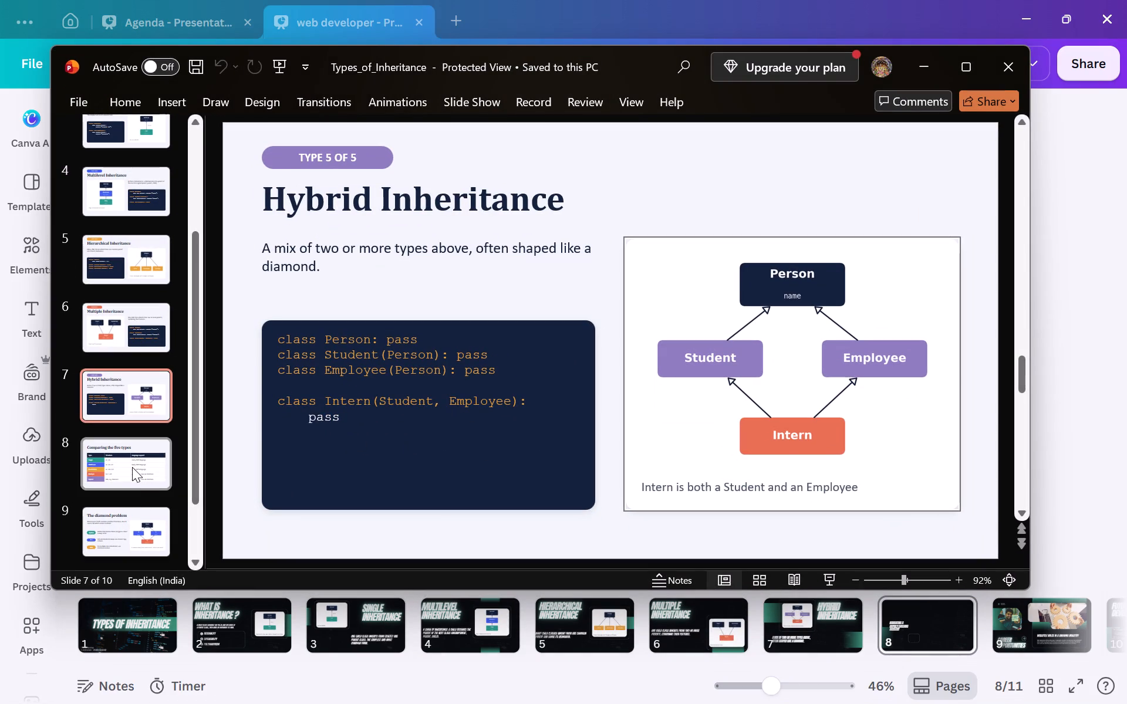
left_click(133, 466)
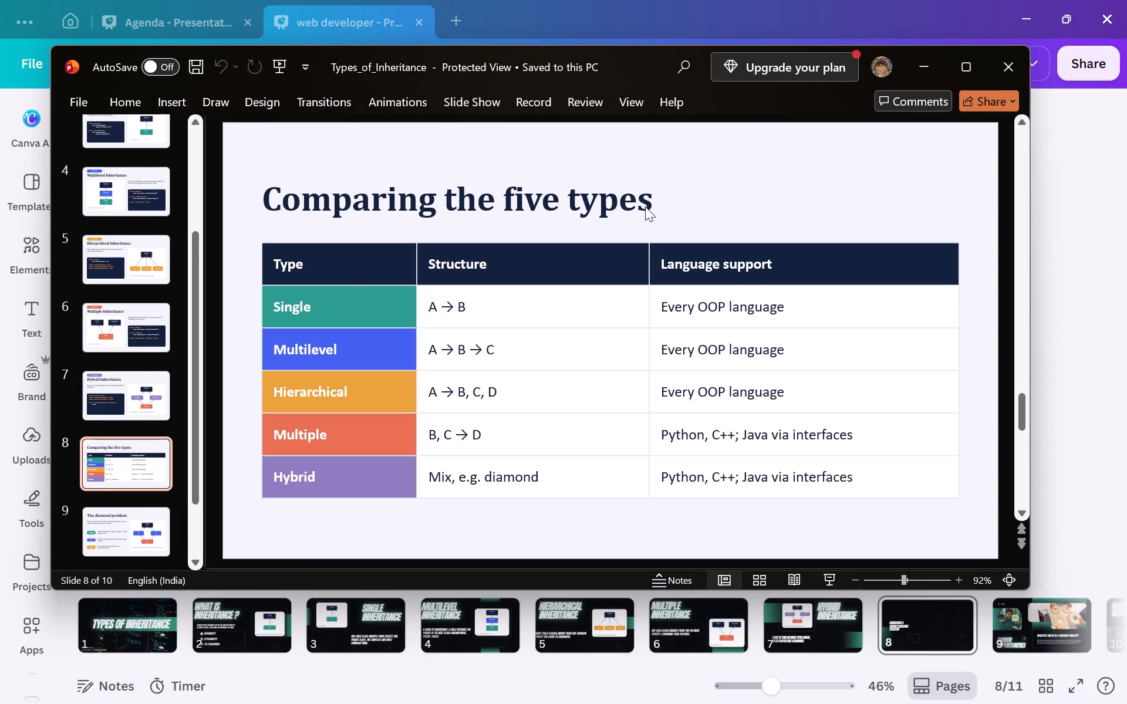
double_click(642, 201)
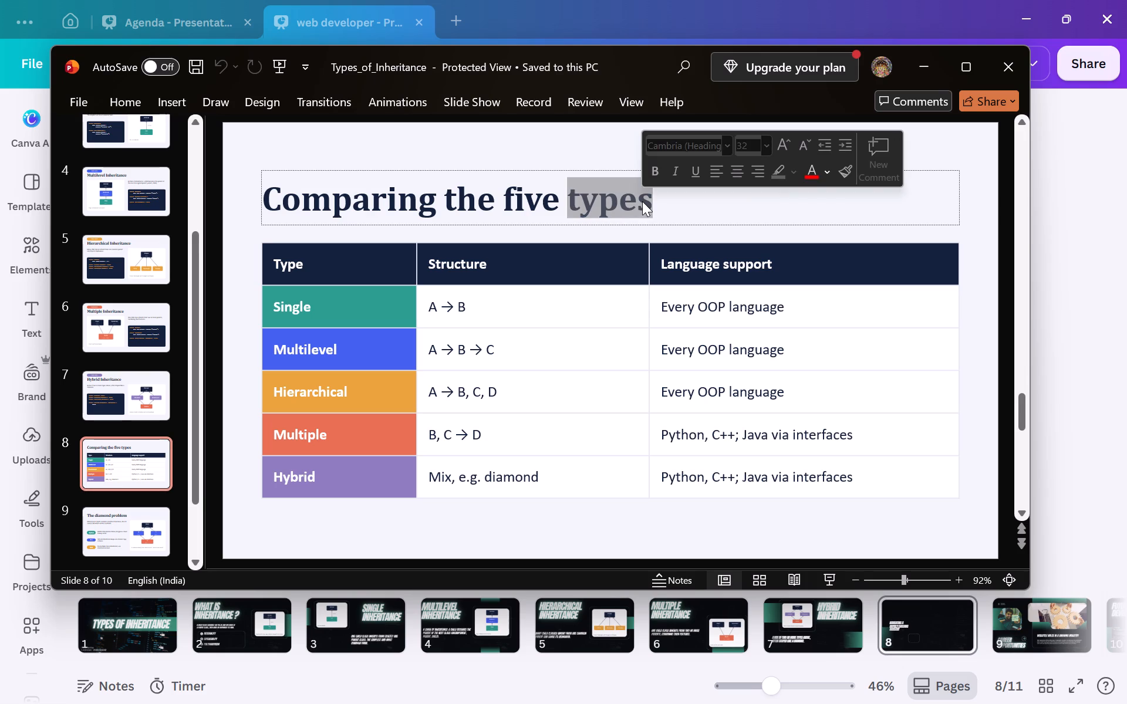
left_click(654, 200)
left_click_drag(654, 200, 646, 199)
left_click(646, 199)
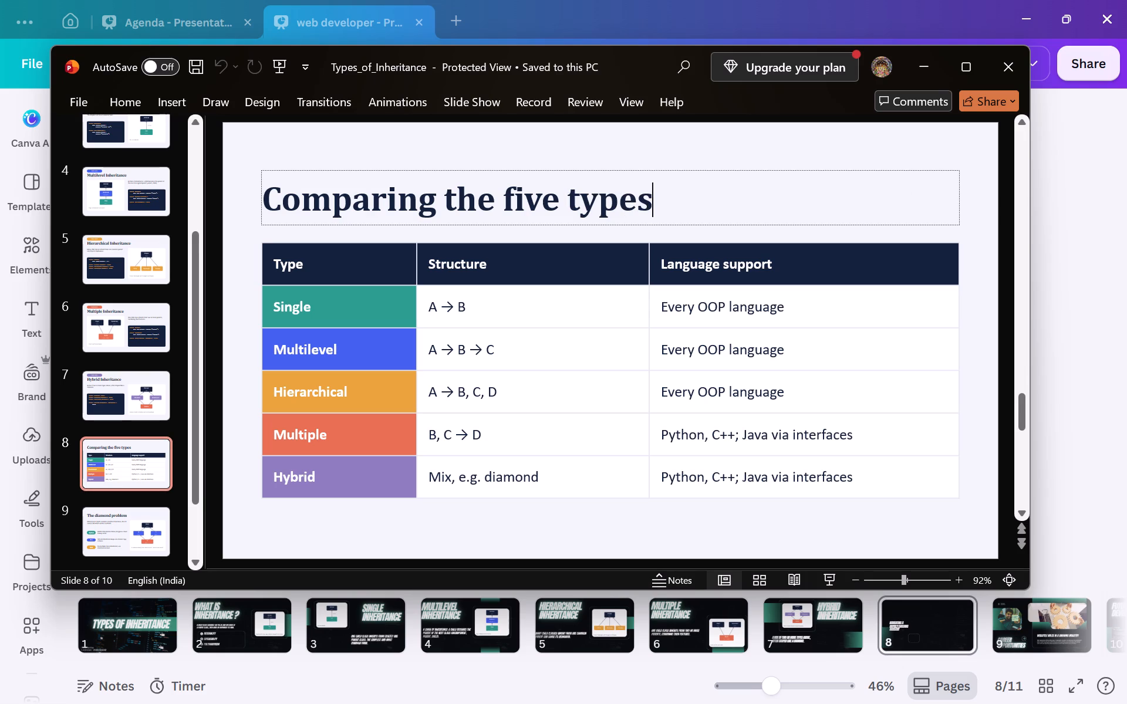
left_click(646, 199)
left_click_drag(646, 199, 282, 235)
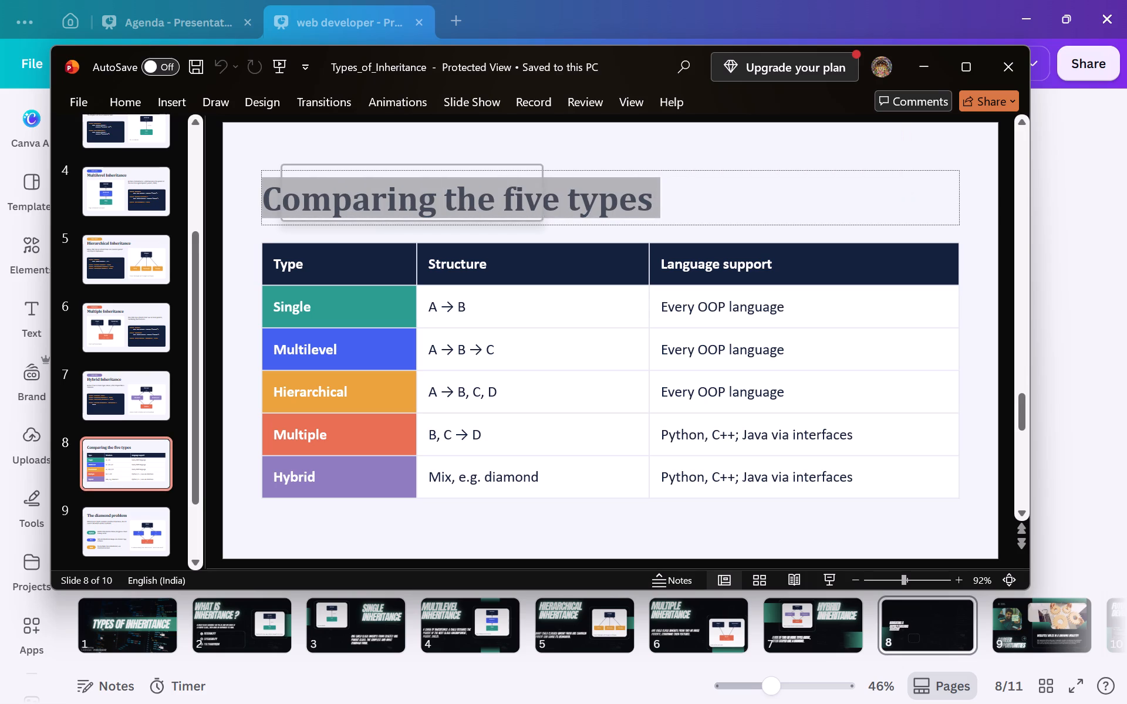
key("ctrl+v")
key("ctrl+c")
key("ctrl+c")
key("ctrl+c")
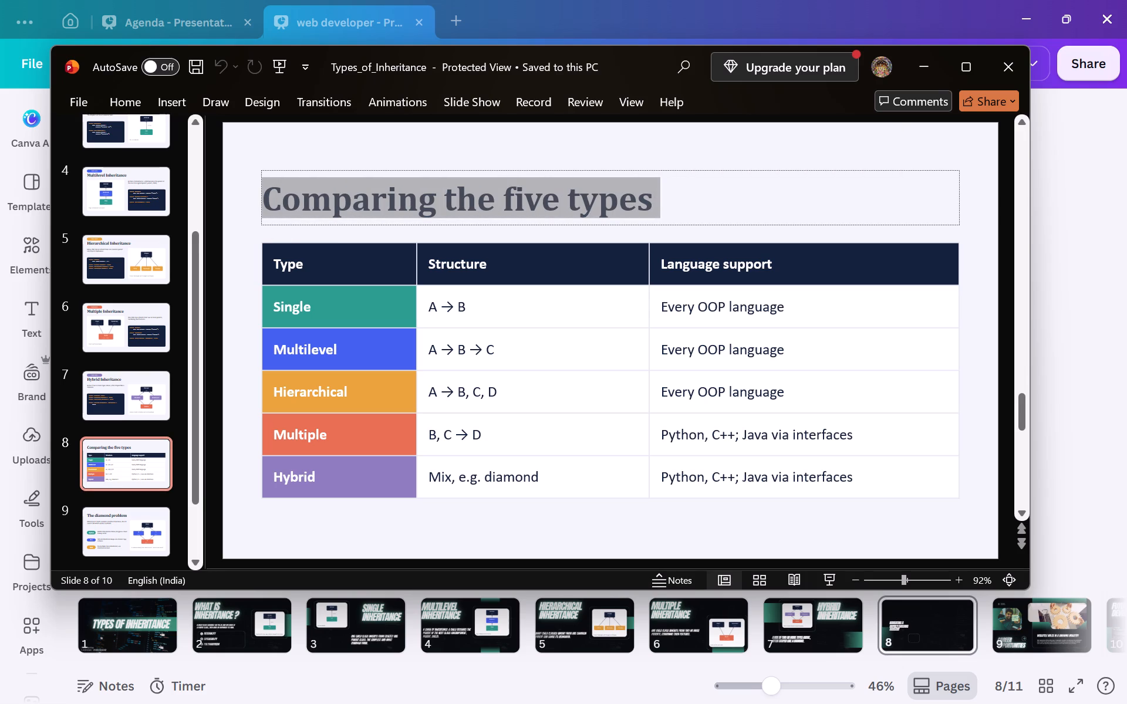
Copy slide 8's title, return to Canva, restore page 8's deleted "Challenges Faced" title and replace its text with "Comparing the five types".
key("ctrl+c")
key("ctrl+c")
key("ctrl+c")
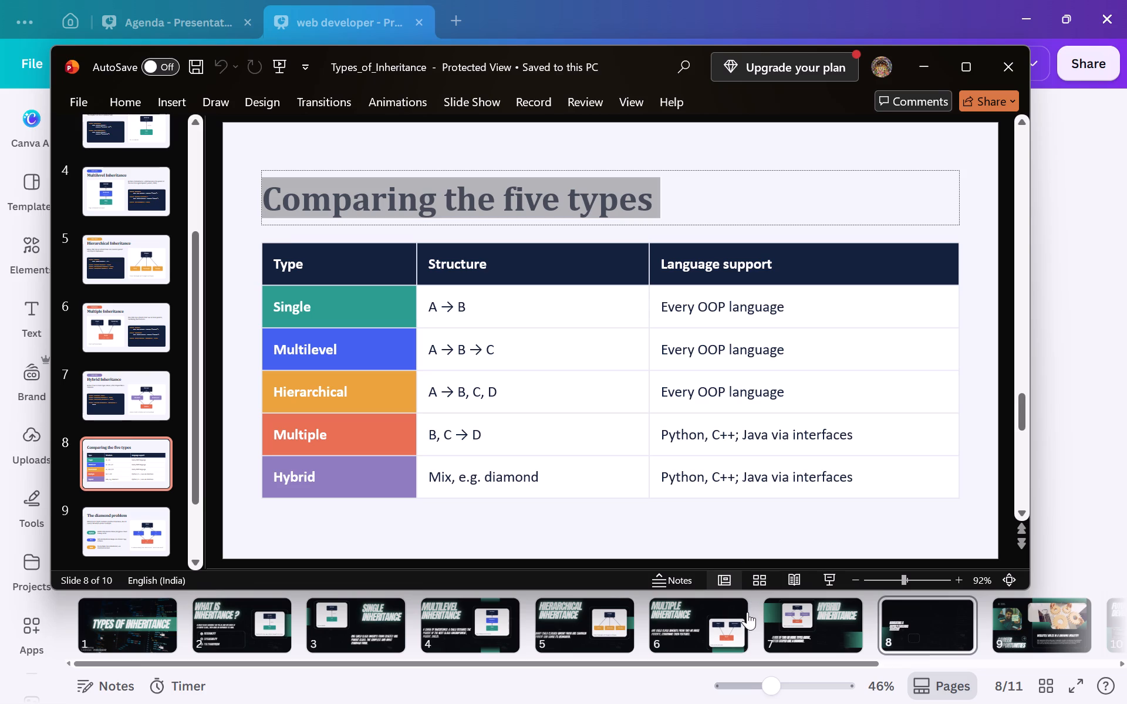
left_click(892, 619)
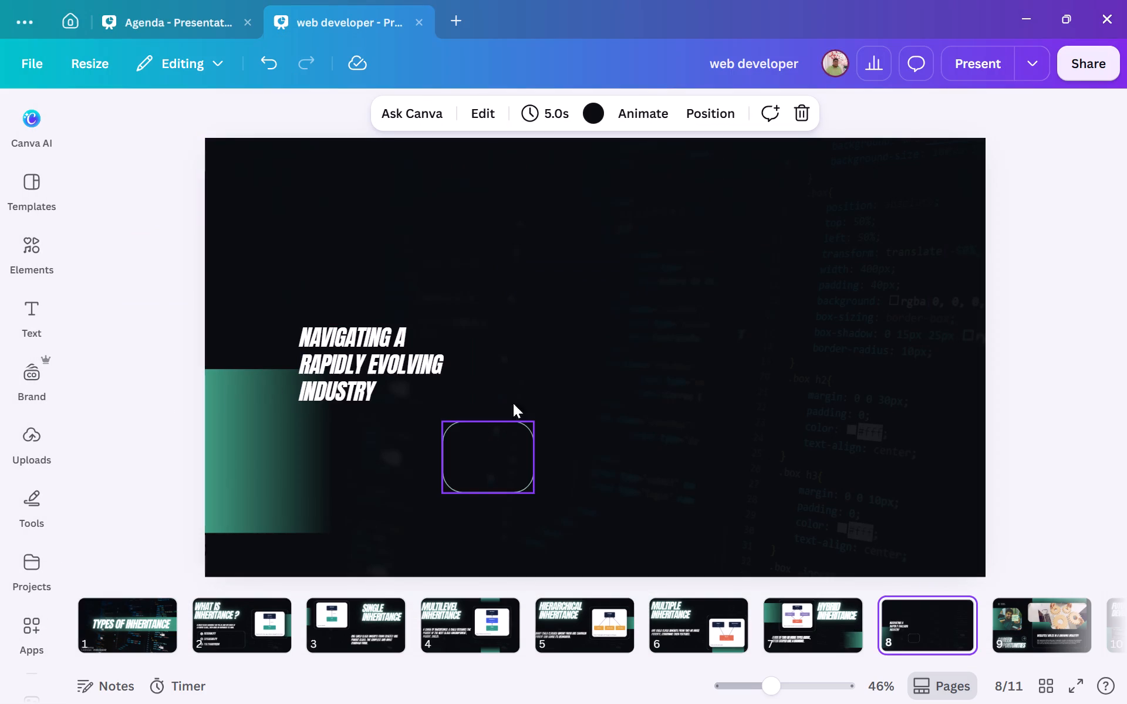
left_click(274, 57)
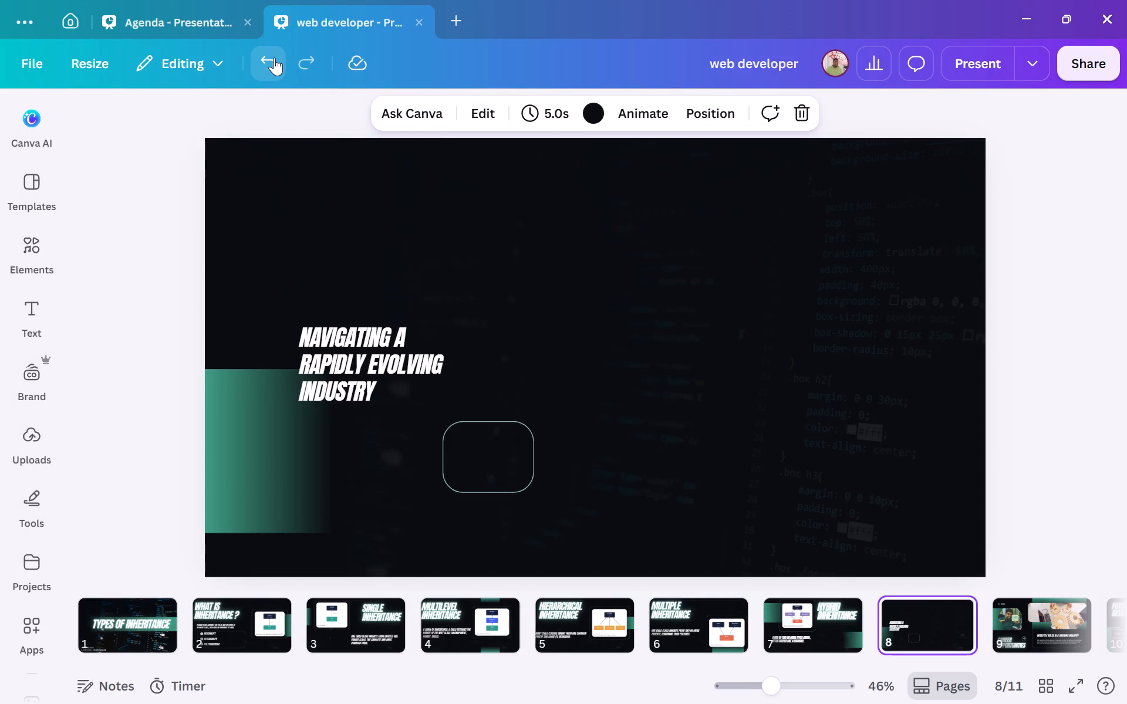
left_click(274, 57)
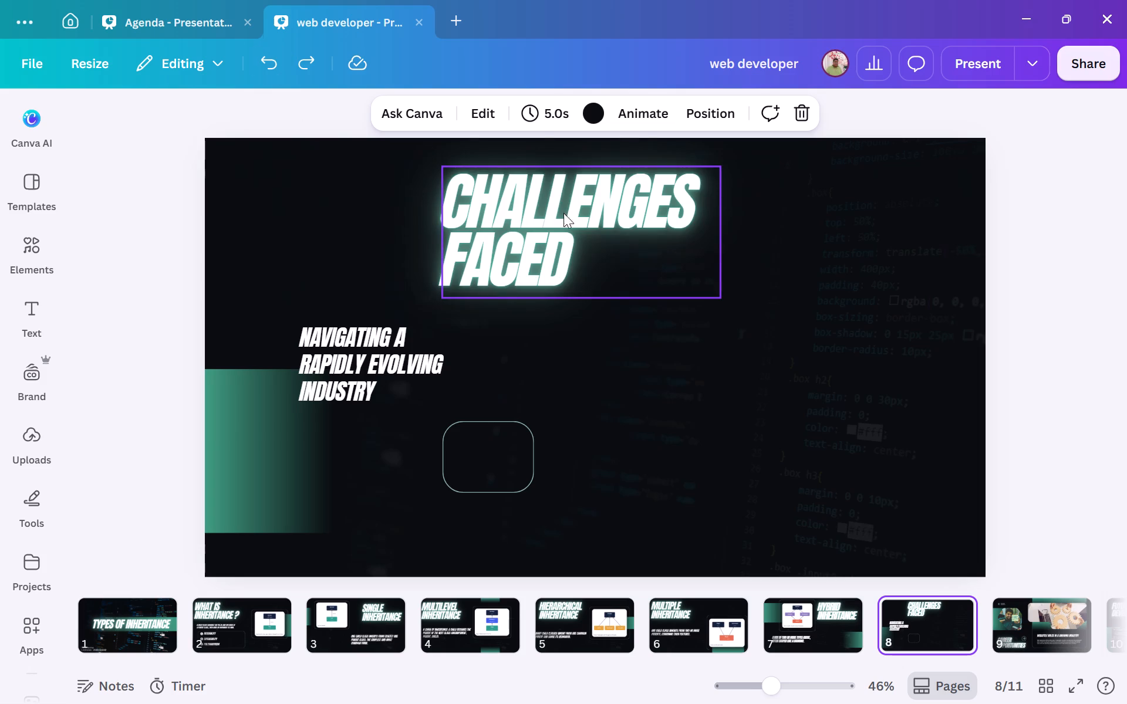
double_click(566, 222)
key("BackSpace")
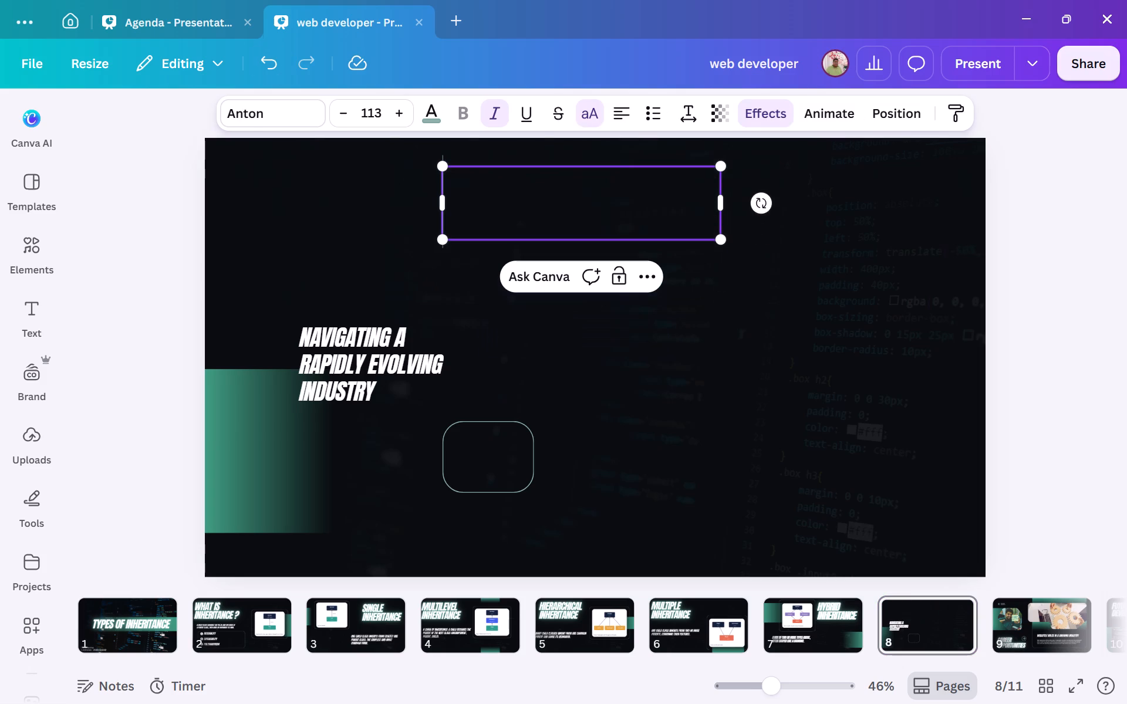
key("ctrl+v")
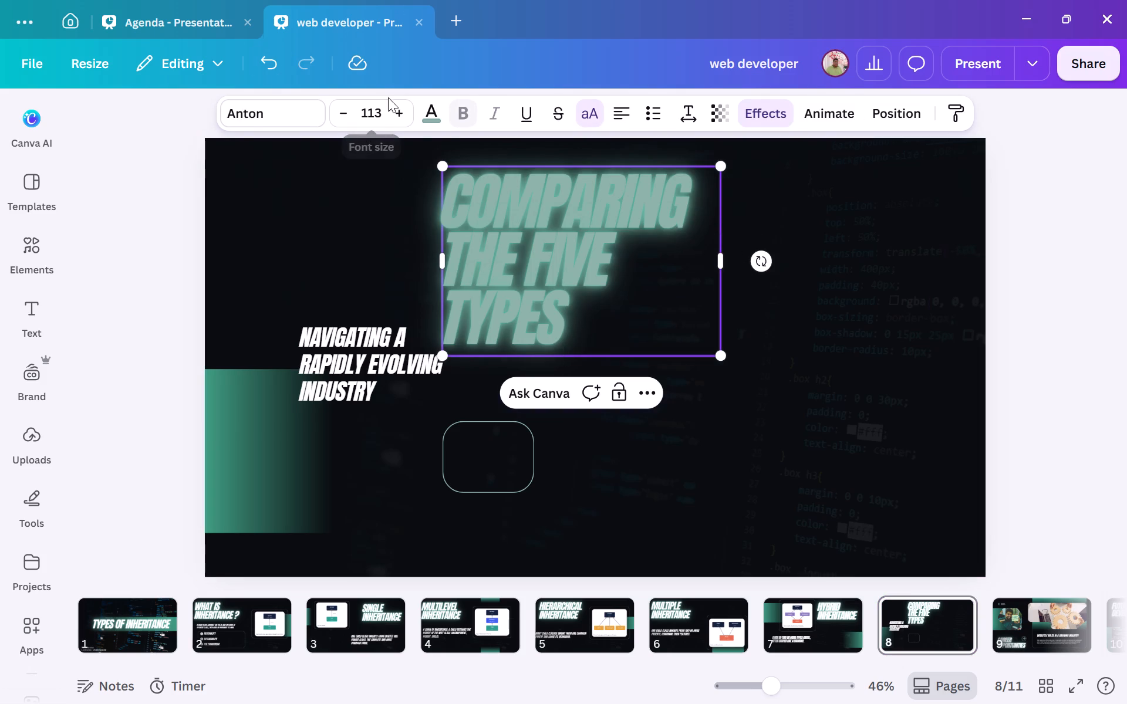
Set the font size of page 8's "Comparing the five types" title to 132.
left_click(379, 113)
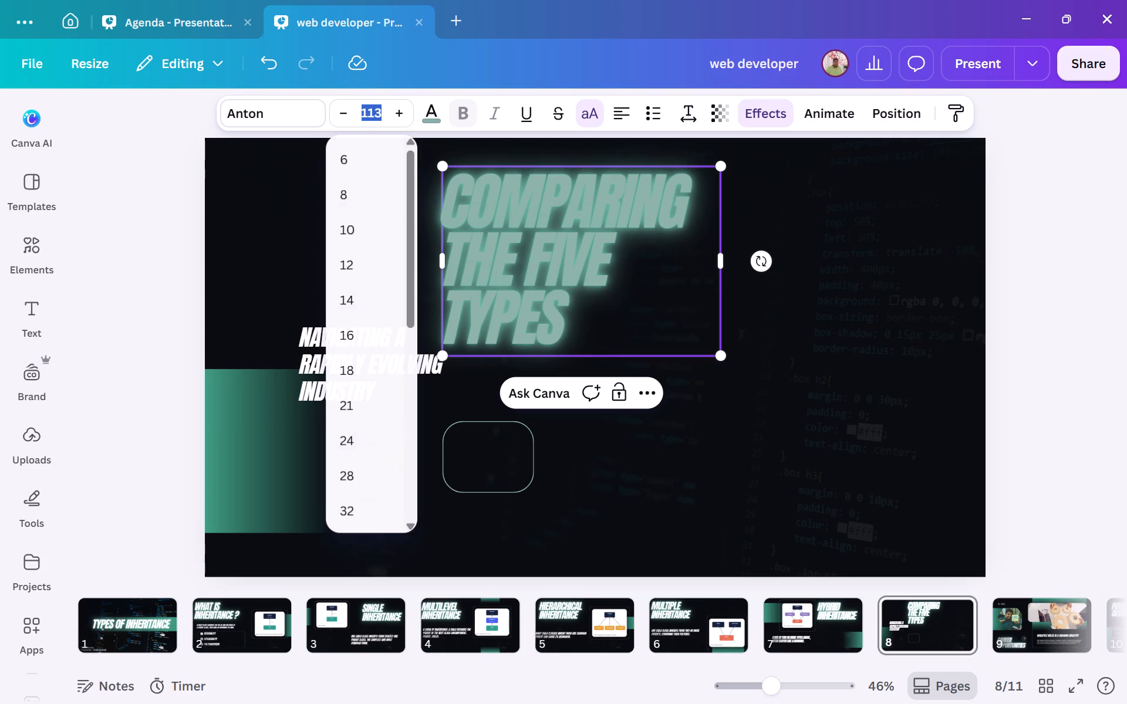
type("132")
key("Return")
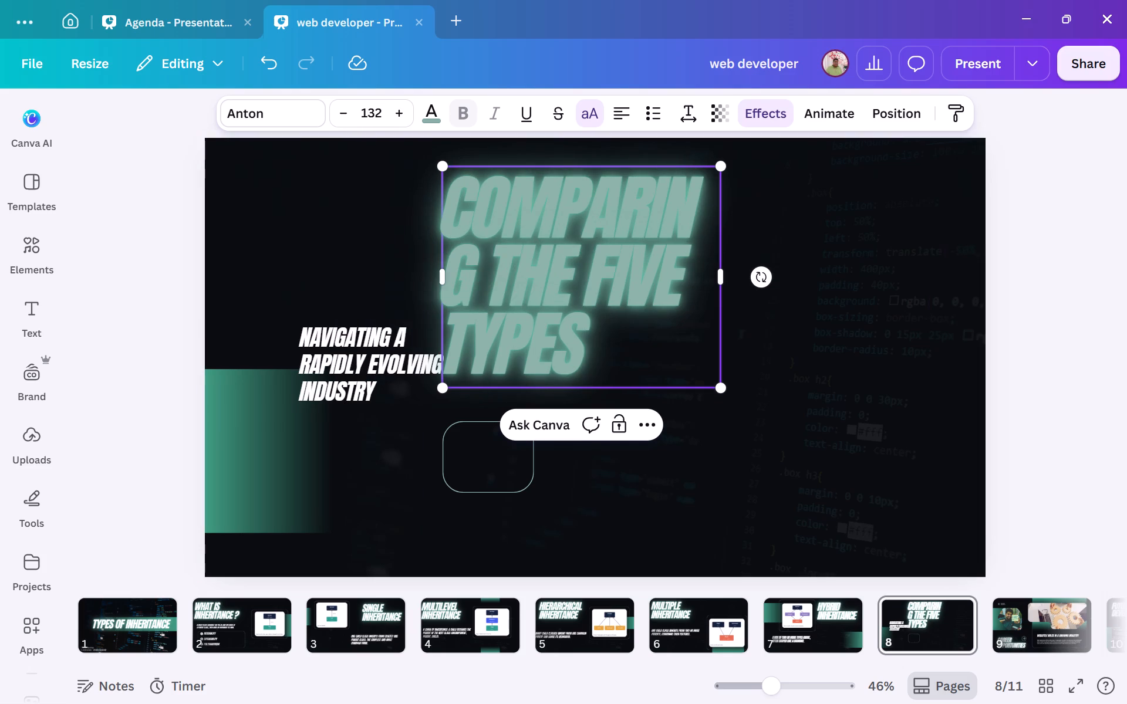
Widen page 8's title box in both directions so the title fits on one line across the top of the page.
left_click(721, 281)
left_click_drag(721, 281, 834, 236)
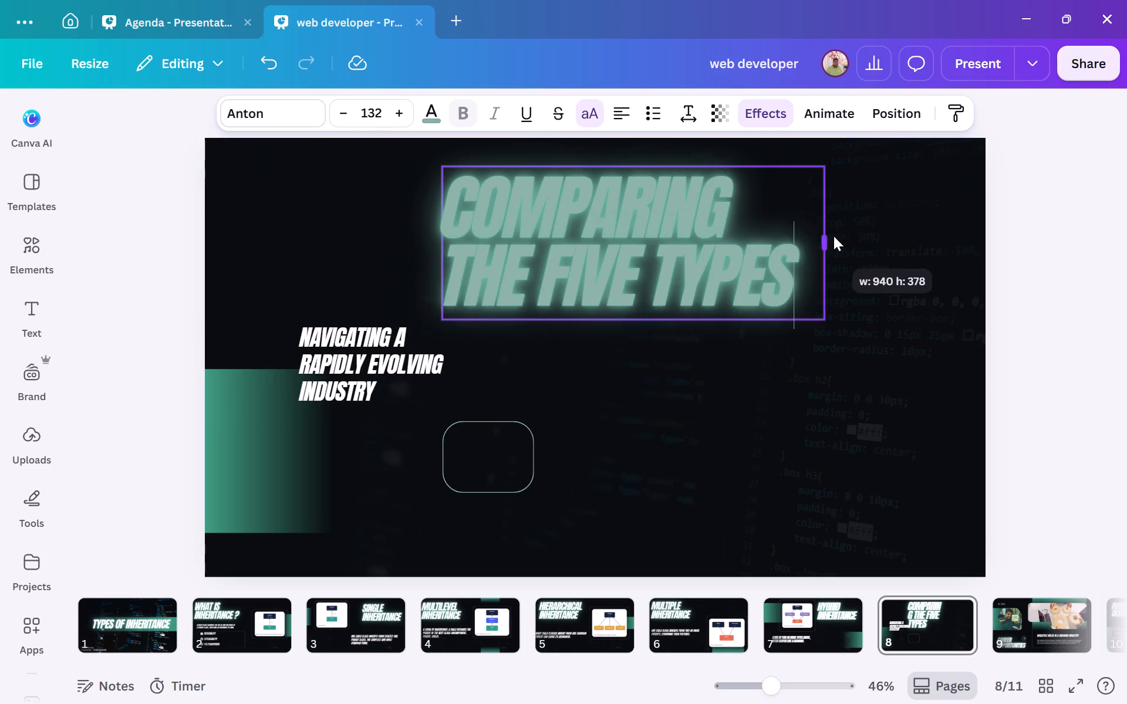
left_click_drag(834, 236, 924, 231)
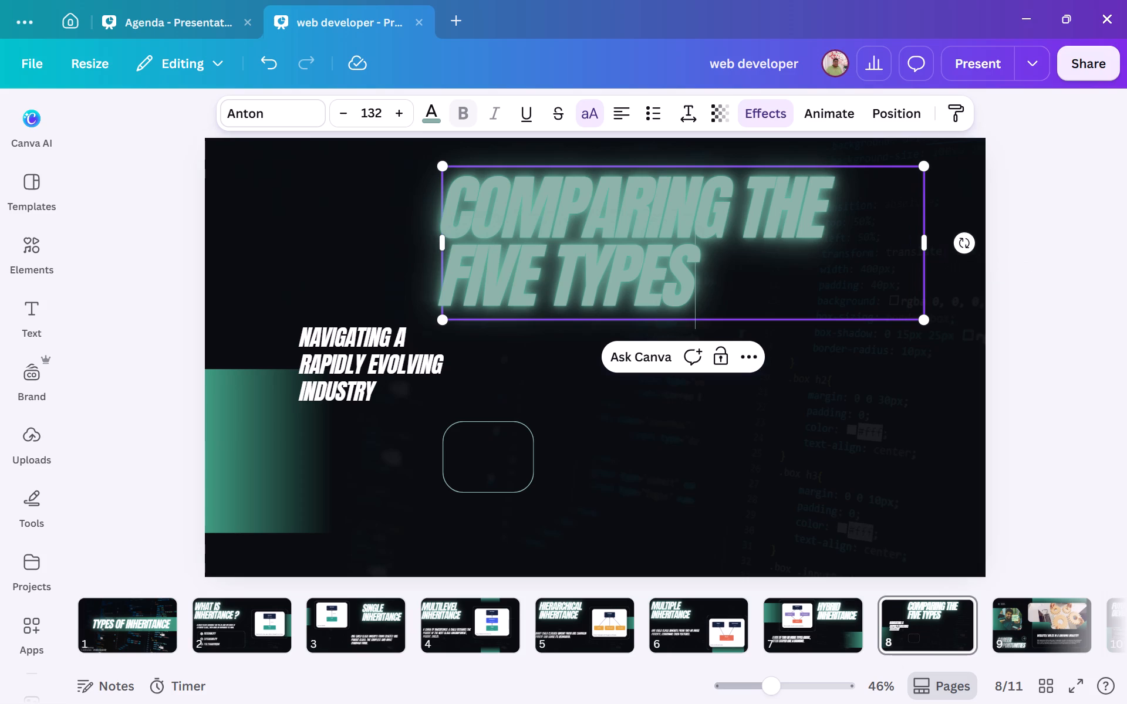
left_click_drag(439, 244, 404, 239)
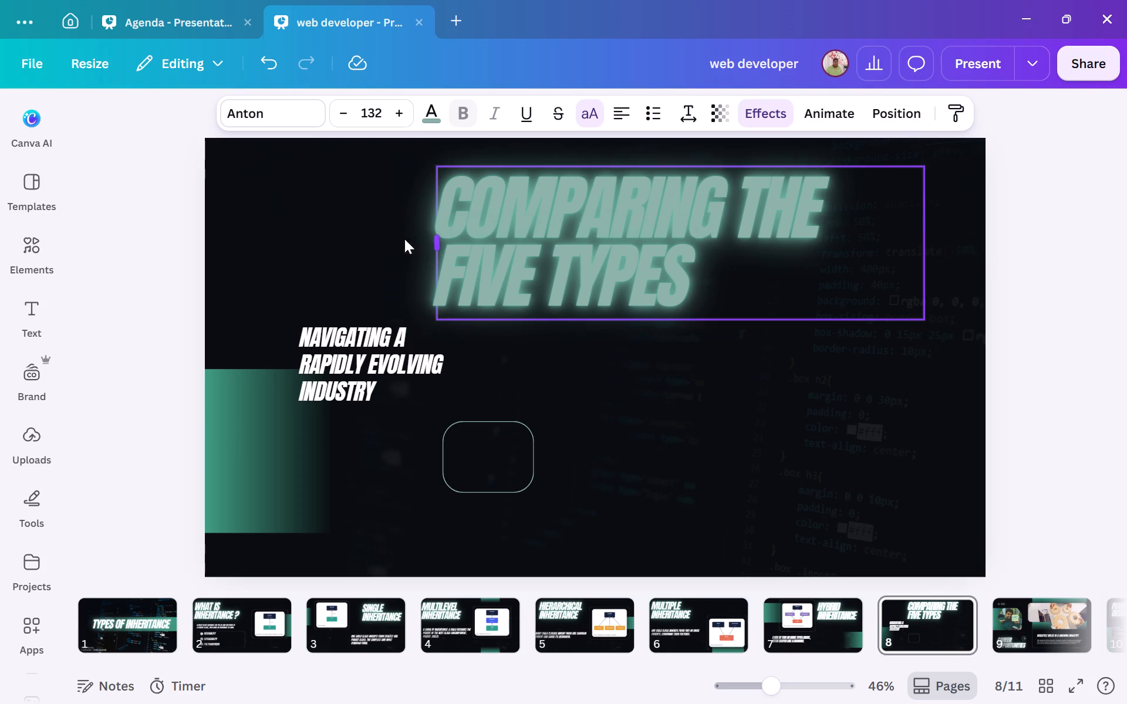
left_click_drag(404, 239, 181, 250)
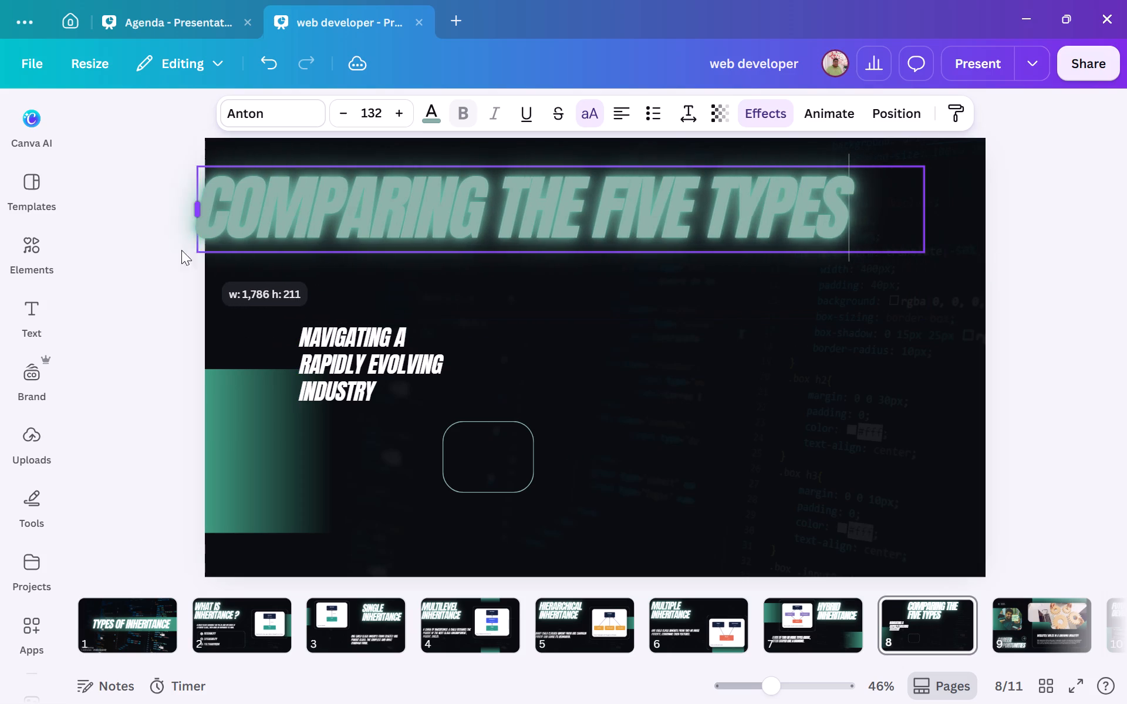
left_click_drag(181, 250, 218, 232)
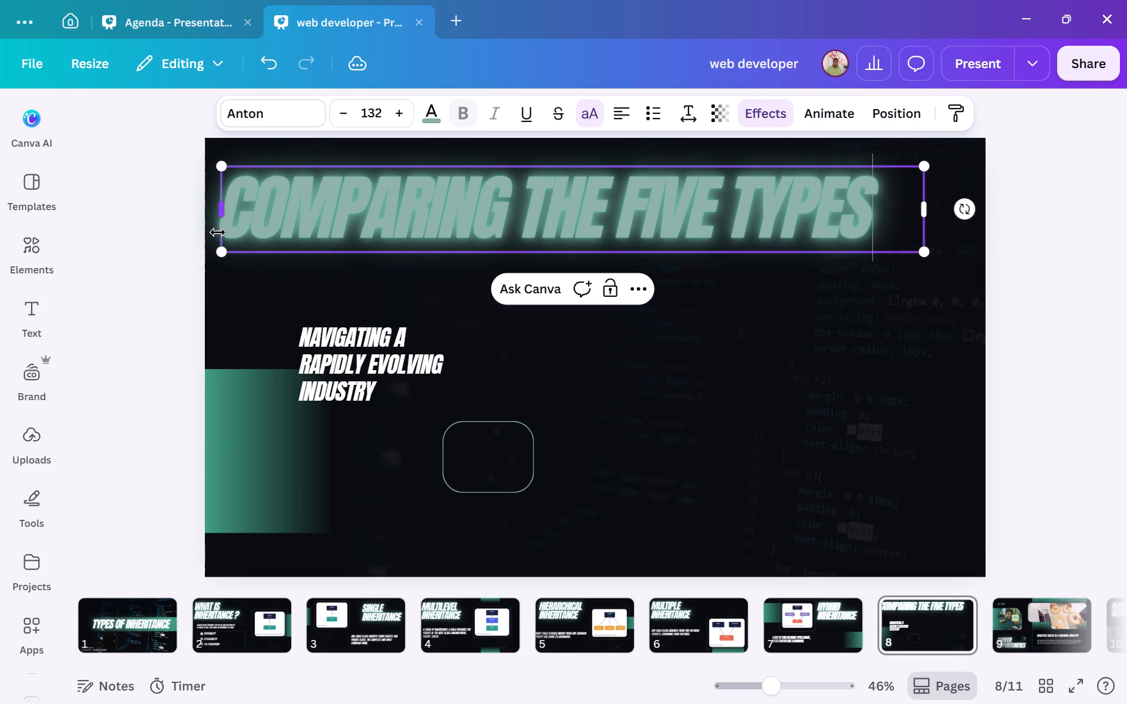
left_click(1031, 337)
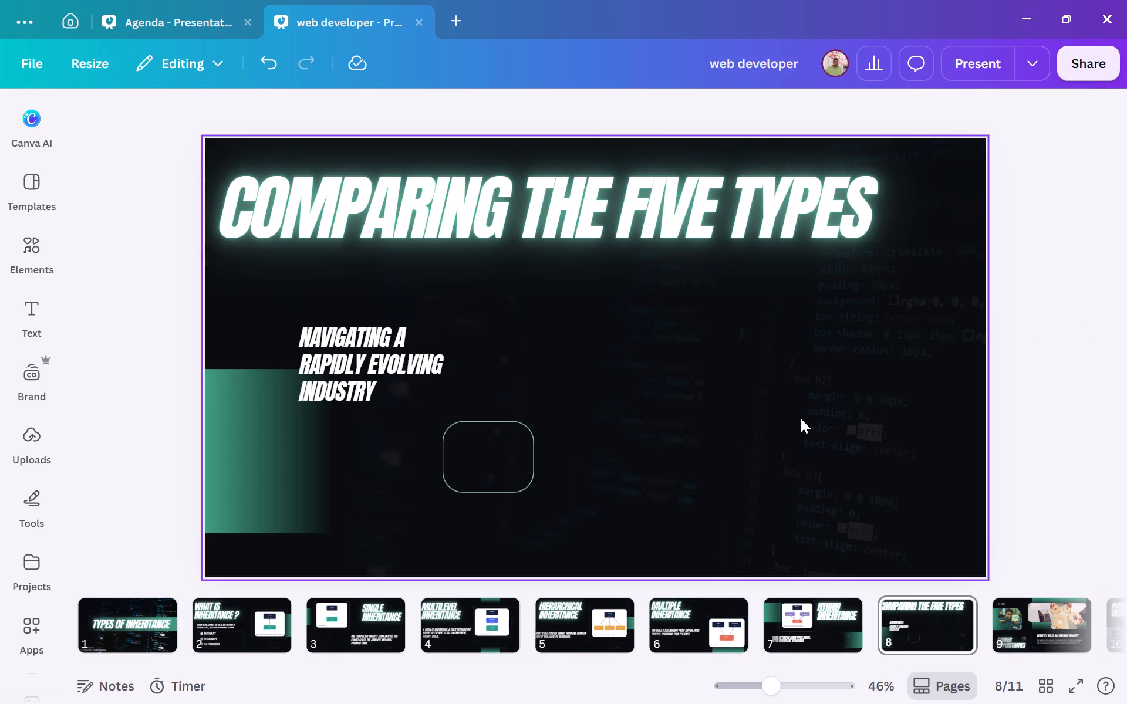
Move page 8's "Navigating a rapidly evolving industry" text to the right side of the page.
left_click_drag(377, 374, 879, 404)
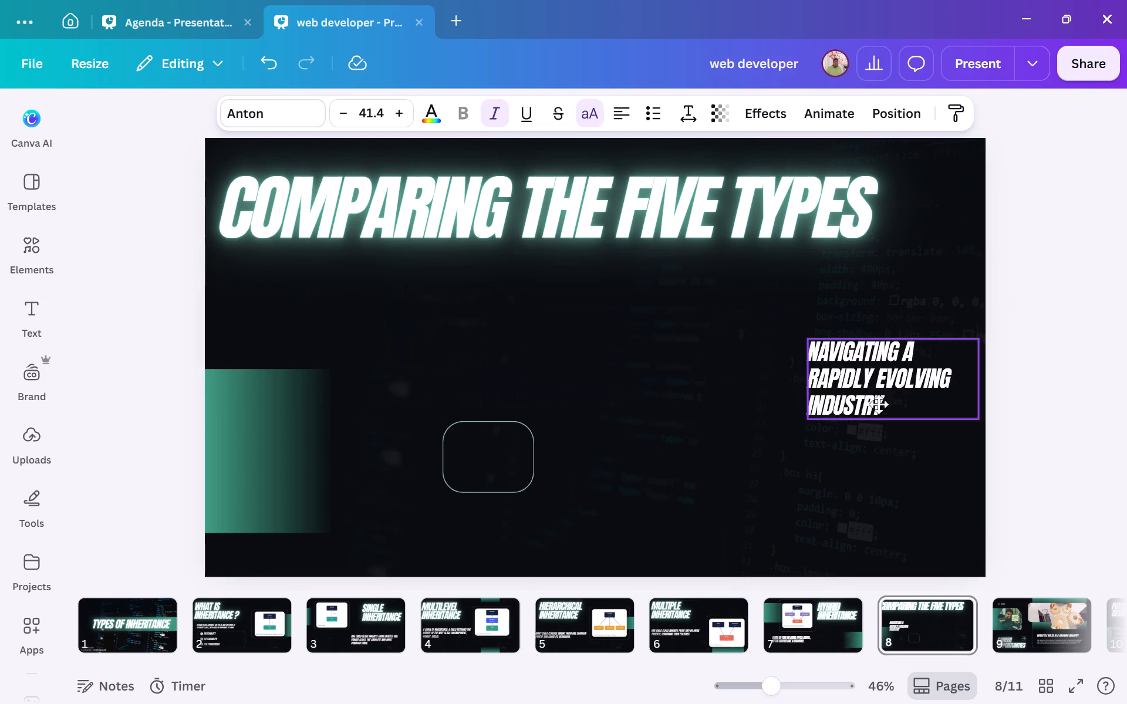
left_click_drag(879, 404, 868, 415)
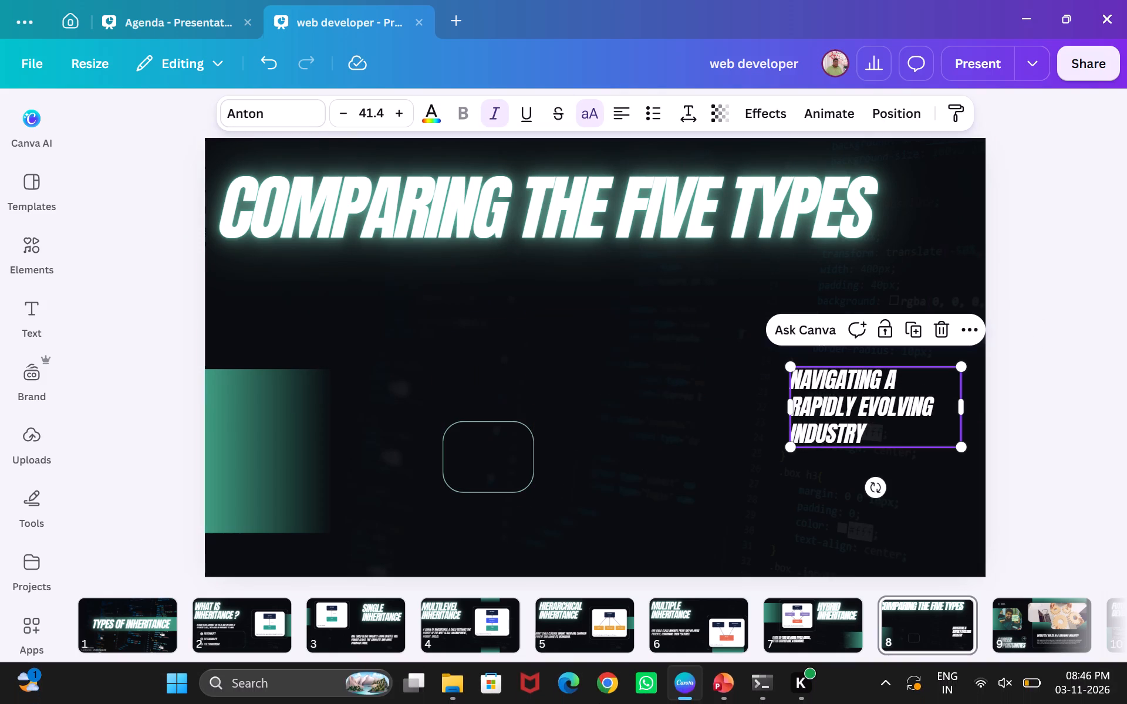
Switch to the Types_of_Inheritance PowerPoint and copy slide 8's table of type, structure and language support.
left_click(726, 688)
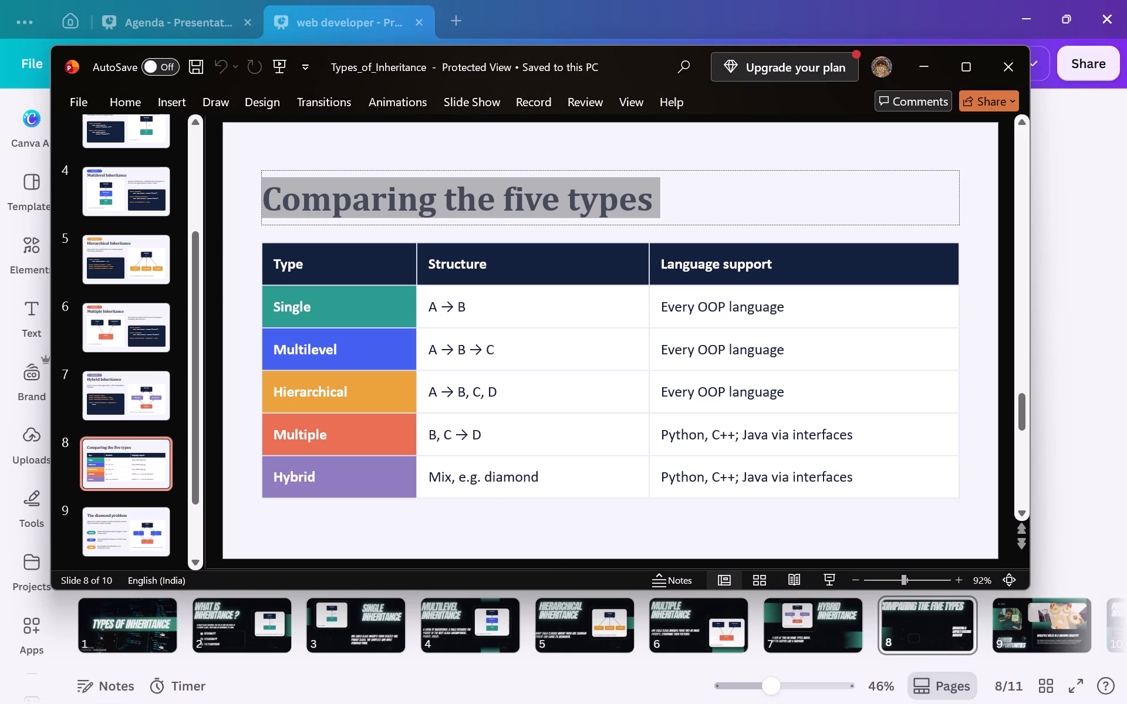
double_click(268, 246)
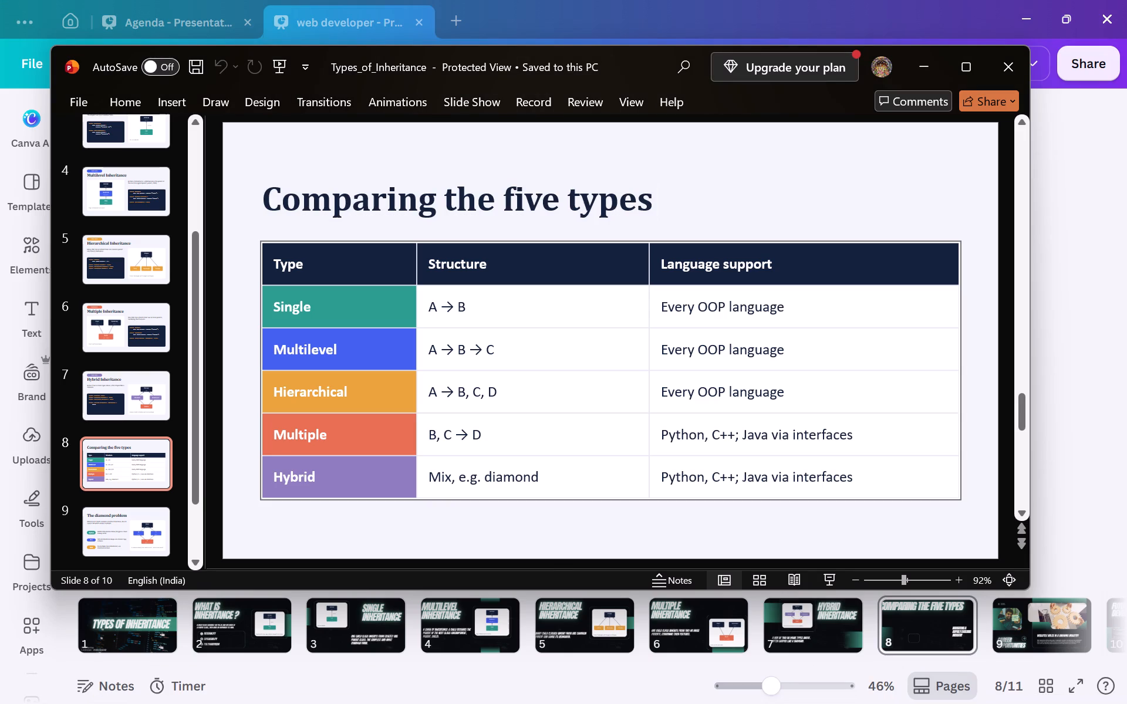
double_click(268, 246)
key("ctrl+c")
key("ctrl+c")
key("ctrl+c")
key("ctrl+c")
key("ctrl+c")
key("ctrl+c")
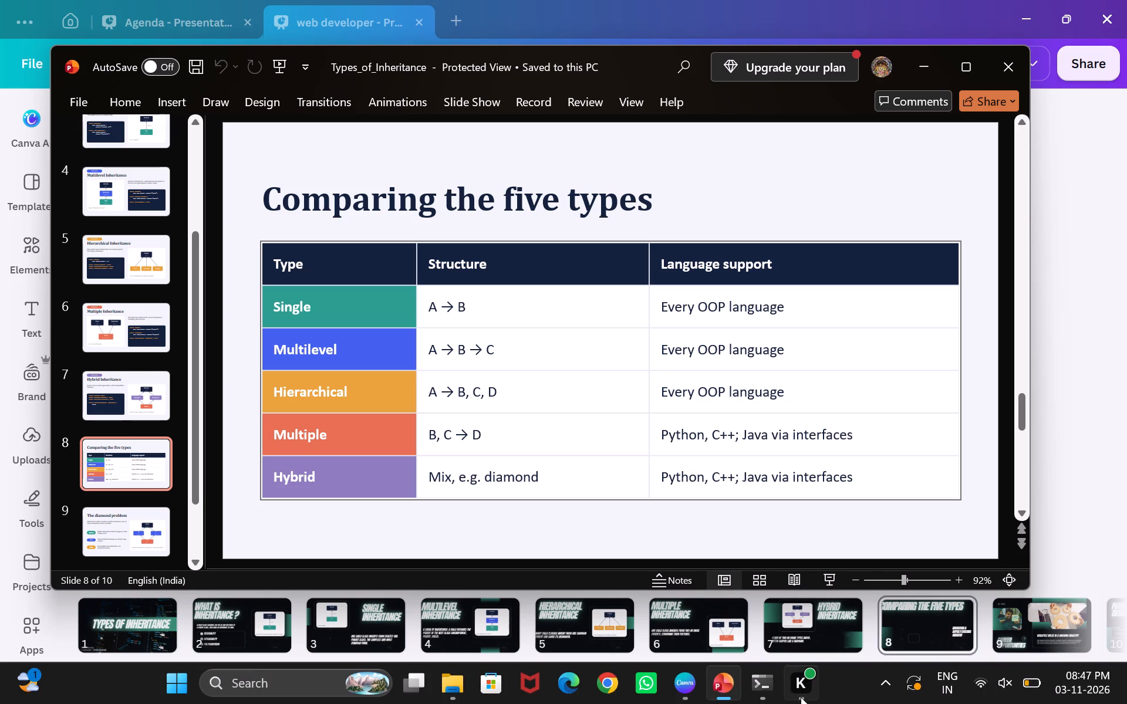
Return to Canva and paste the comparison table onto page 8, placing it just below the title.
left_click(691, 698)
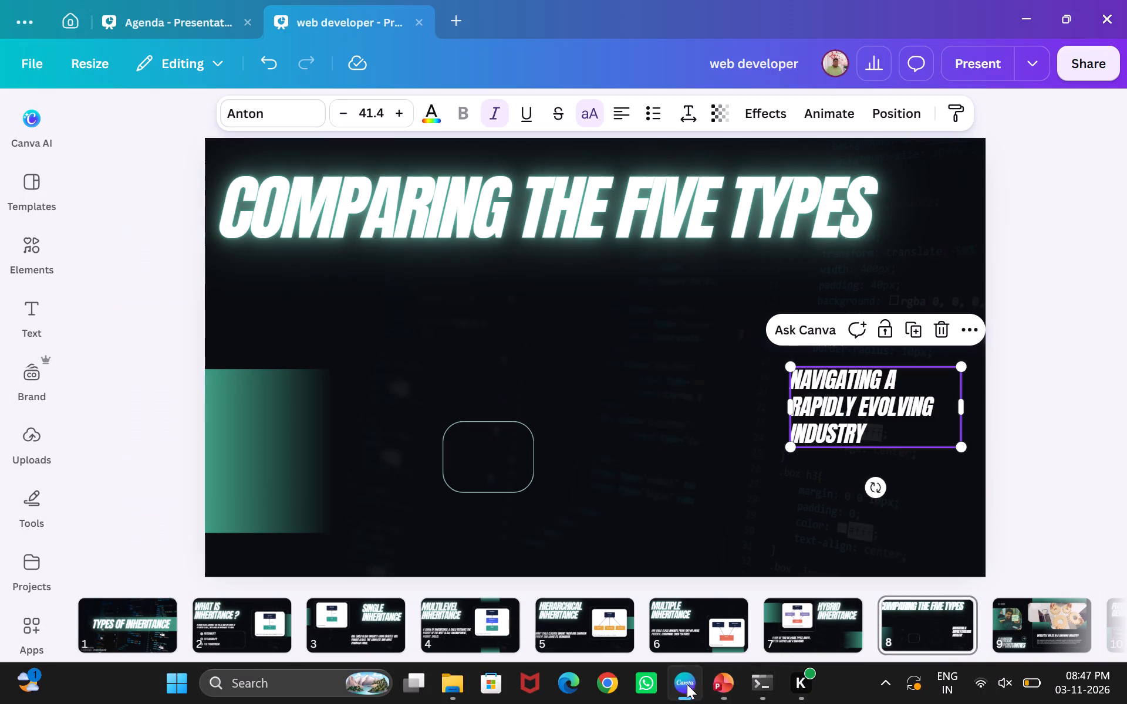
left_click(596, 327)
key("ctrl+v")
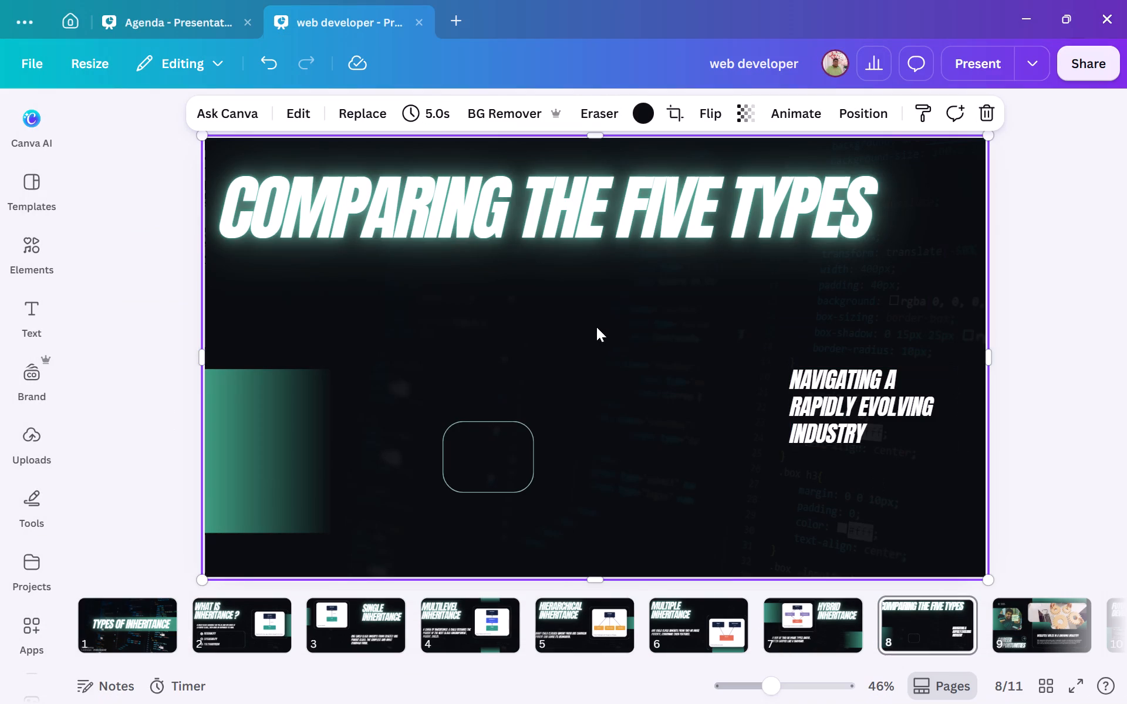
left_click_drag(596, 327, 573, 330)
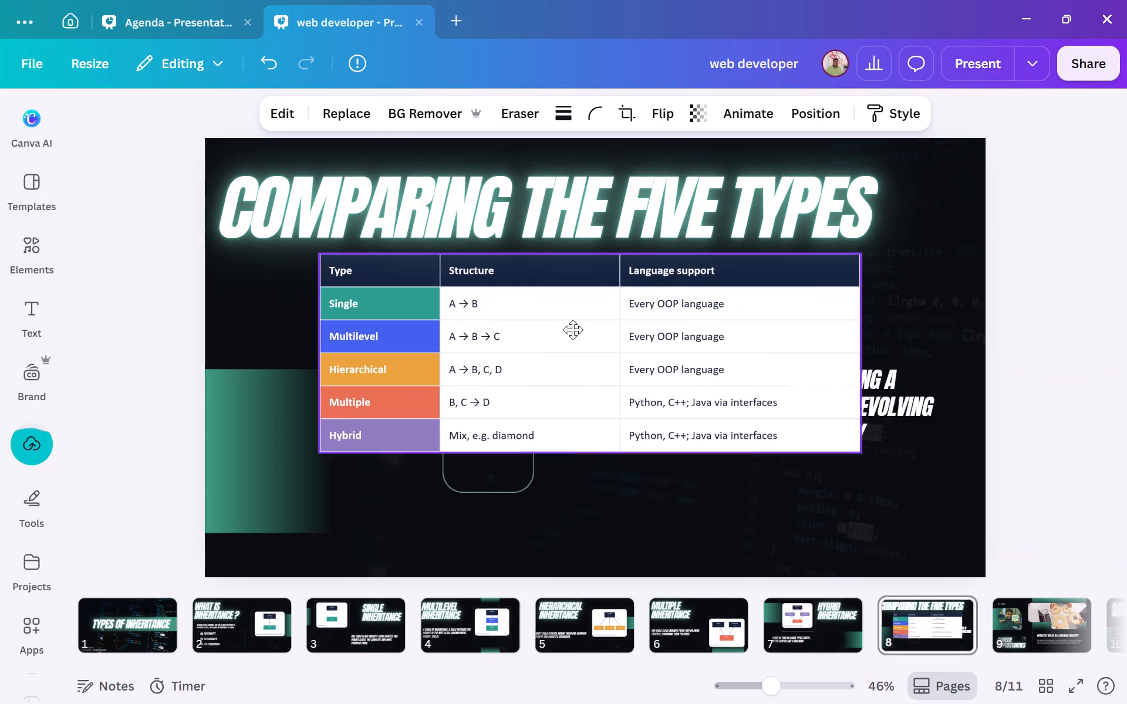
left_click_drag(573, 330, 568, 330)
Delete the "Navigating a rapidly evolving industry" text and the small rounded frame from page 8.
left_click(866, 412)
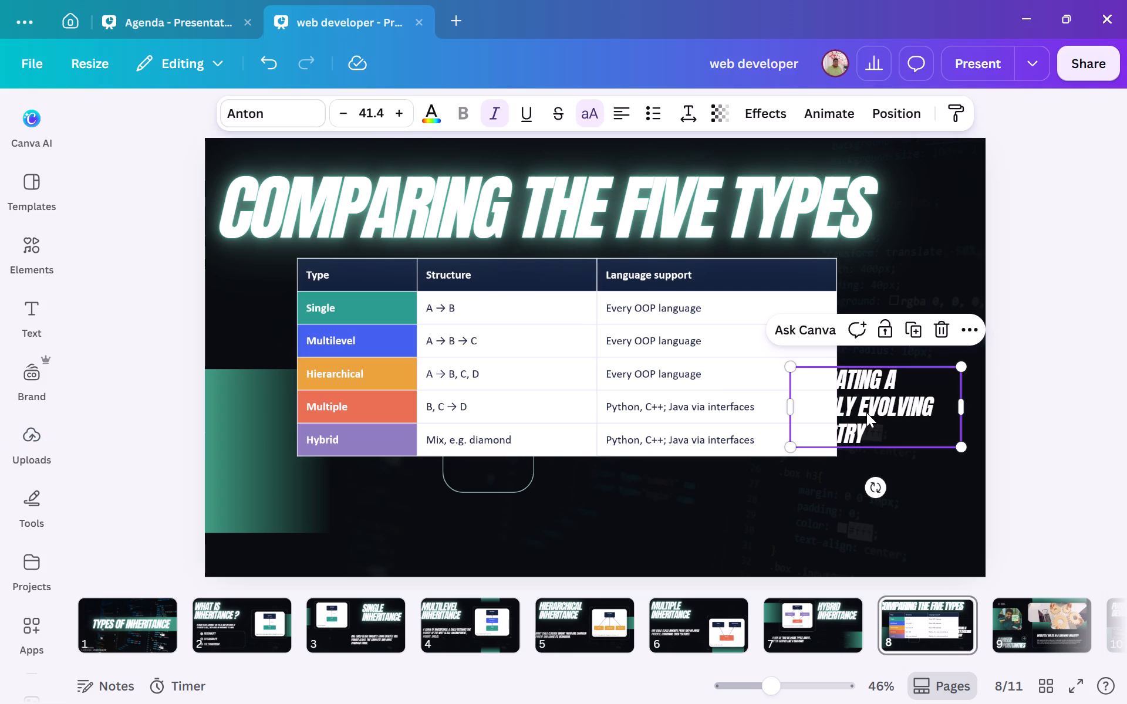
key("BackSpace")
left_click(472, 493)
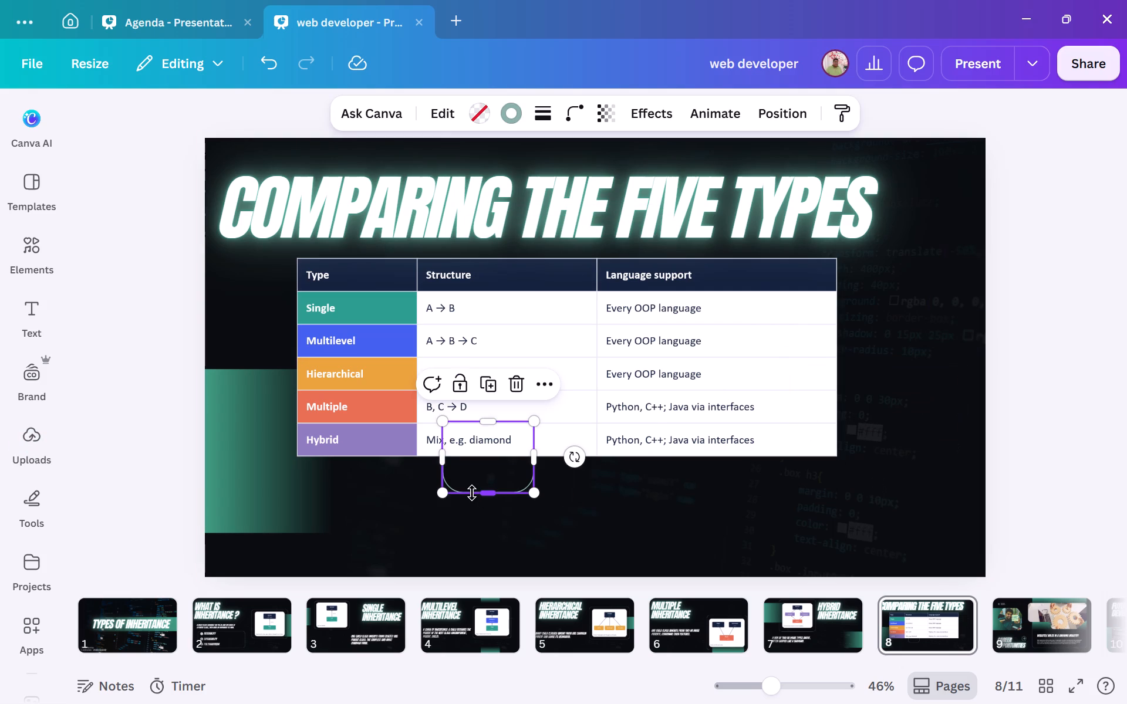
key("BackSpace")
Enlarge page 8's comparison table and position it below the title so it fills most of the lower page.
left_click_drag(632, 381, 639, 397)
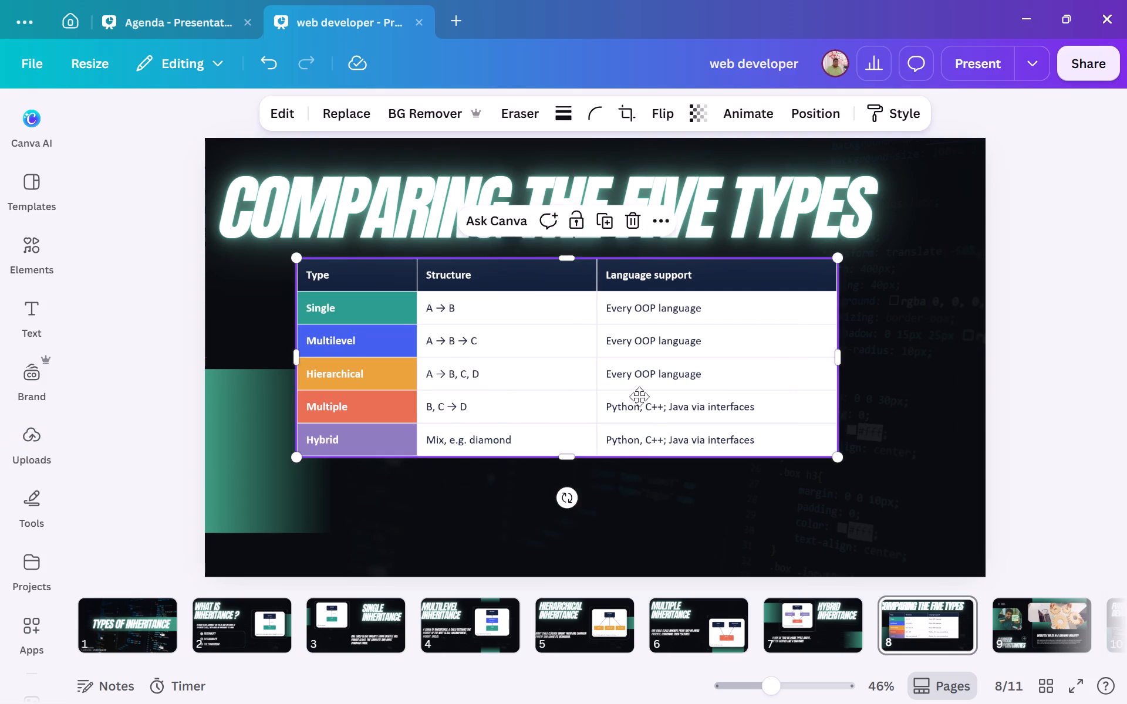
left_click_drag(639, 397, 642, 412)
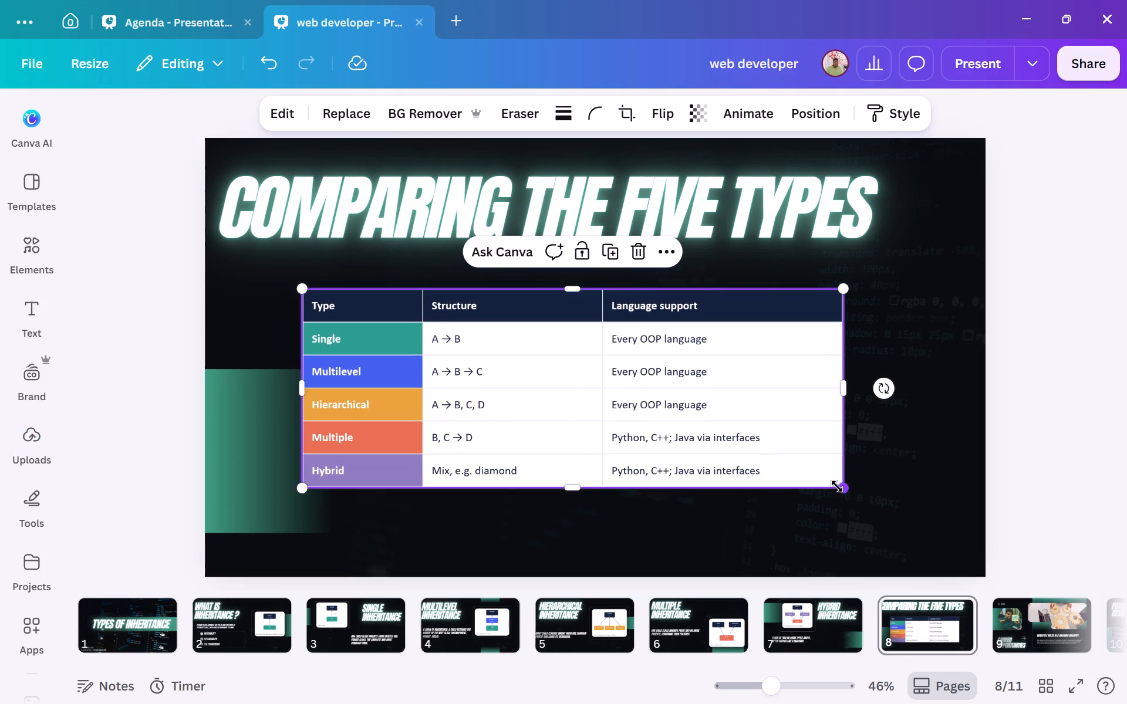
left_click_drag(837, 486, 921, 529)
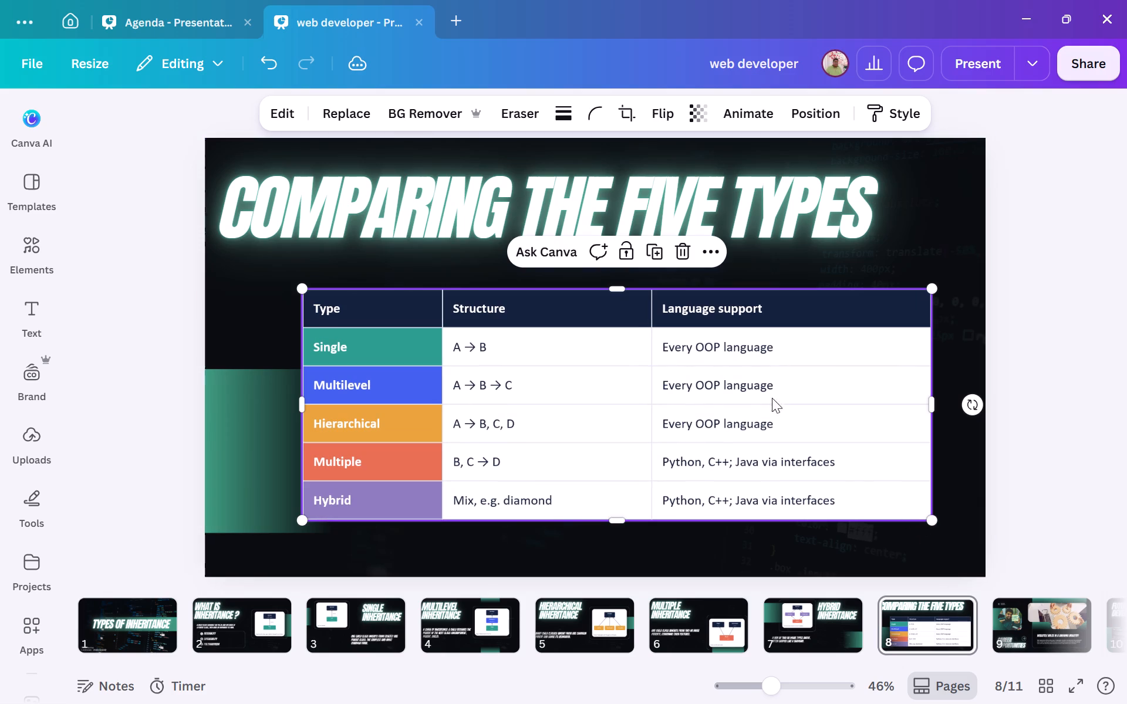
left_click_drag(758, 377, 733, 374)
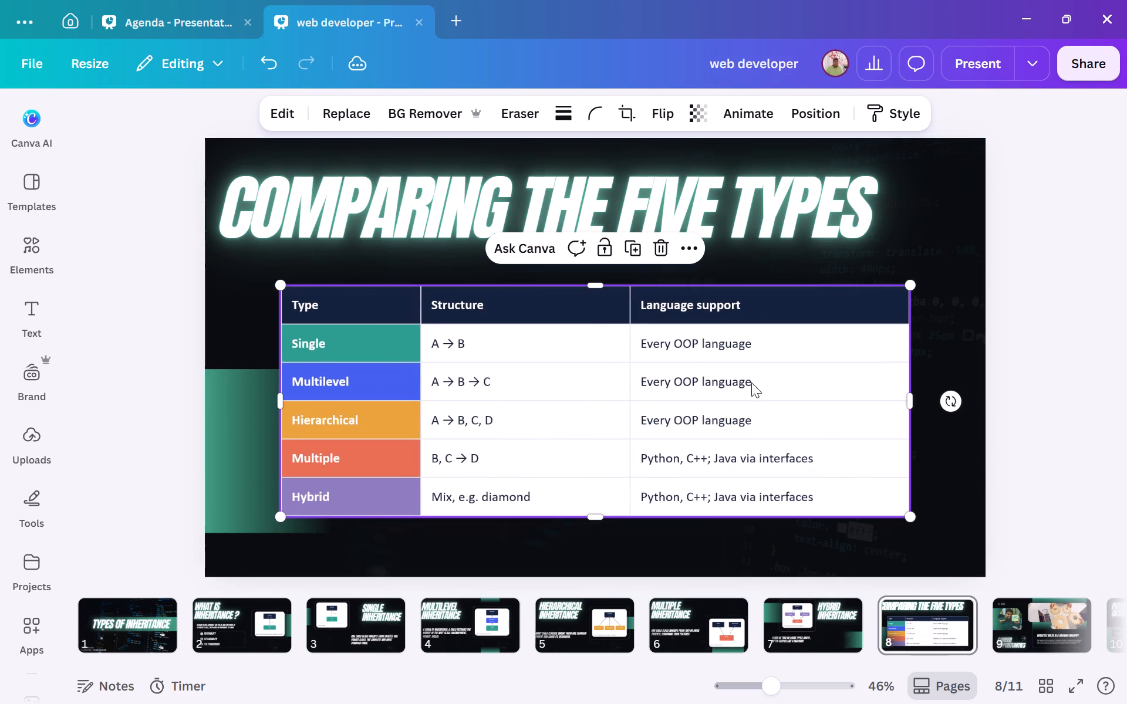
left_click_drag(906, 514, 922, 519)
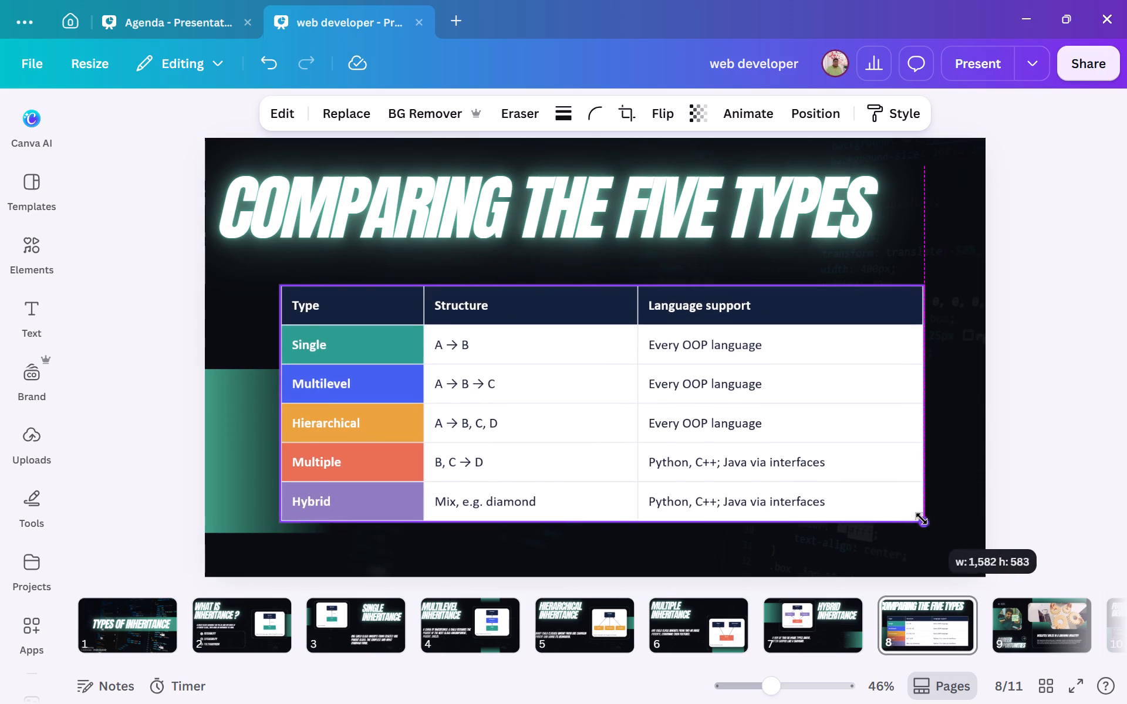
left_click_drag(922, 519, 947, 529)
left_click_drag(802, 414, 805, 430)
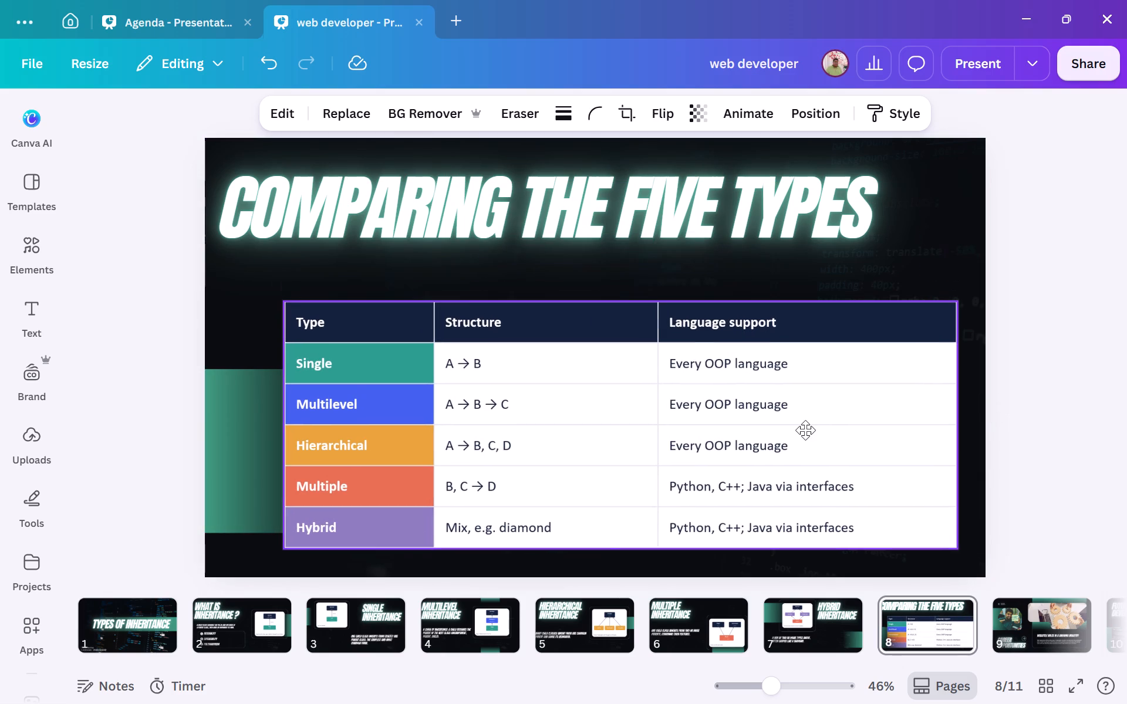
left_click_drag(805, 430, 805, 431)
left_click(1059, 350)
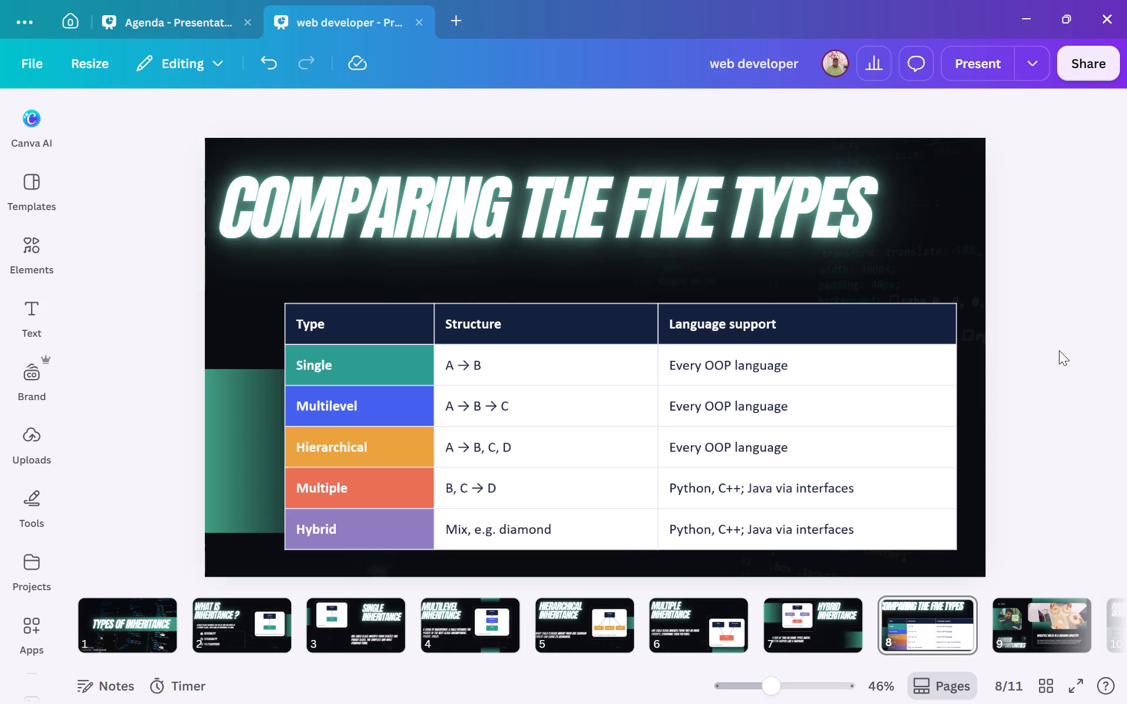
Go to page 9 and delete the large photo of wooden gears.
left_click(1030, 622)
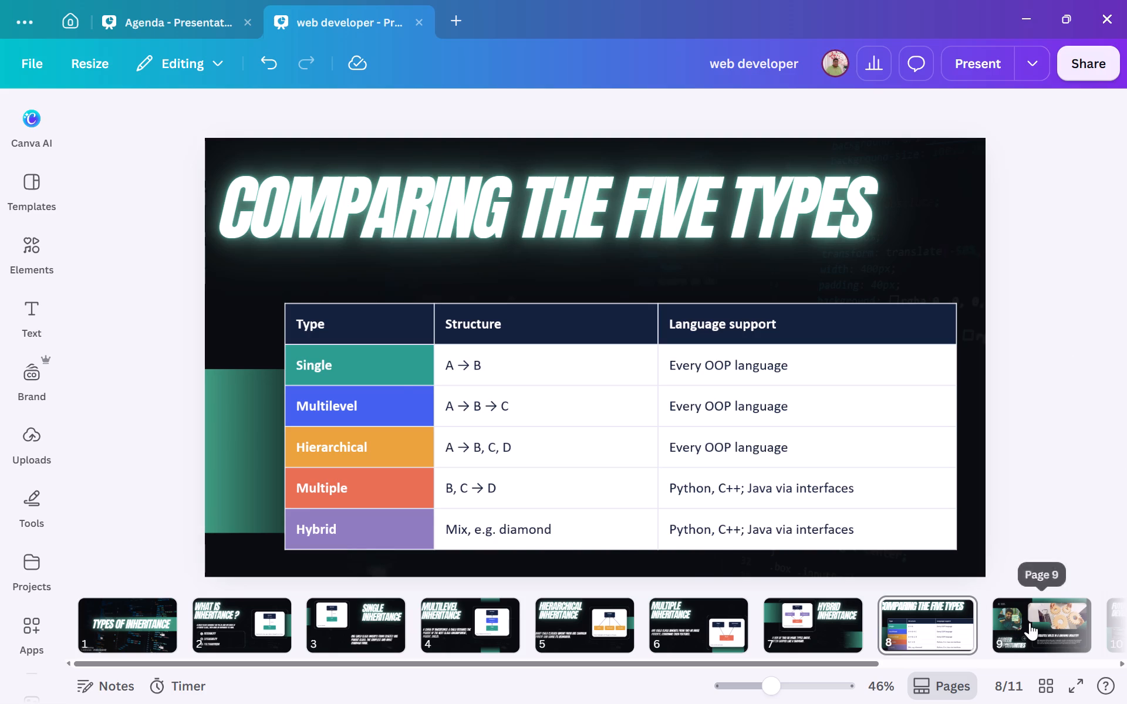
left_click(626, 245)
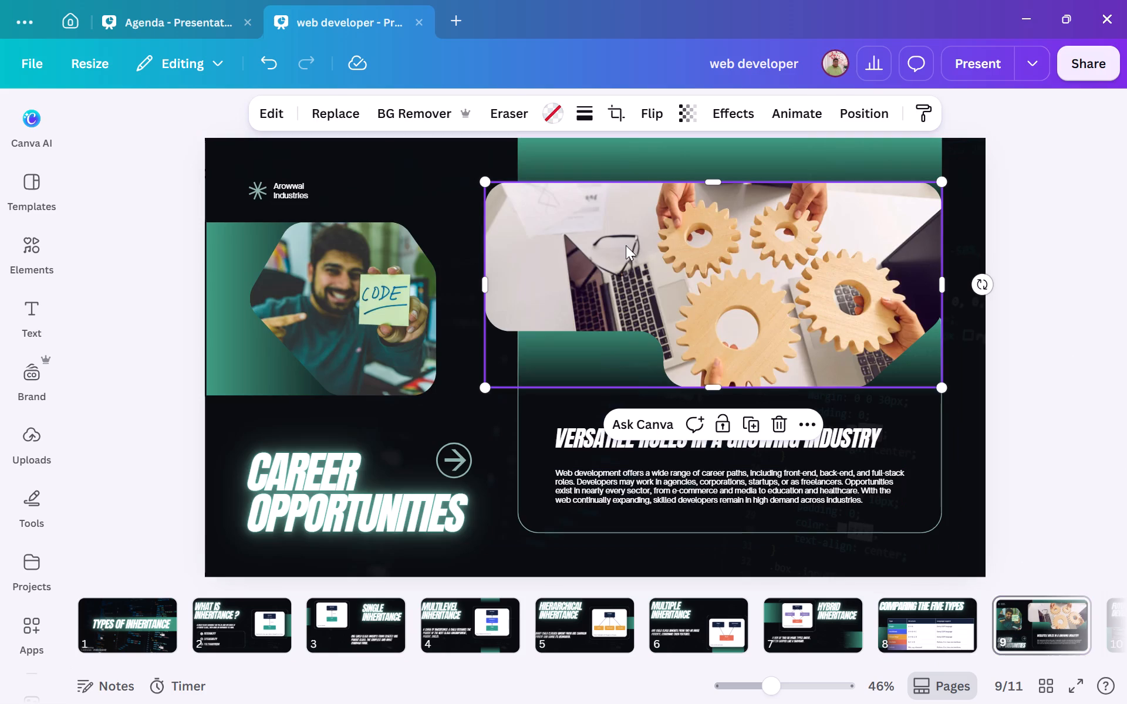
key("BackSpace")
key("BackSpace")
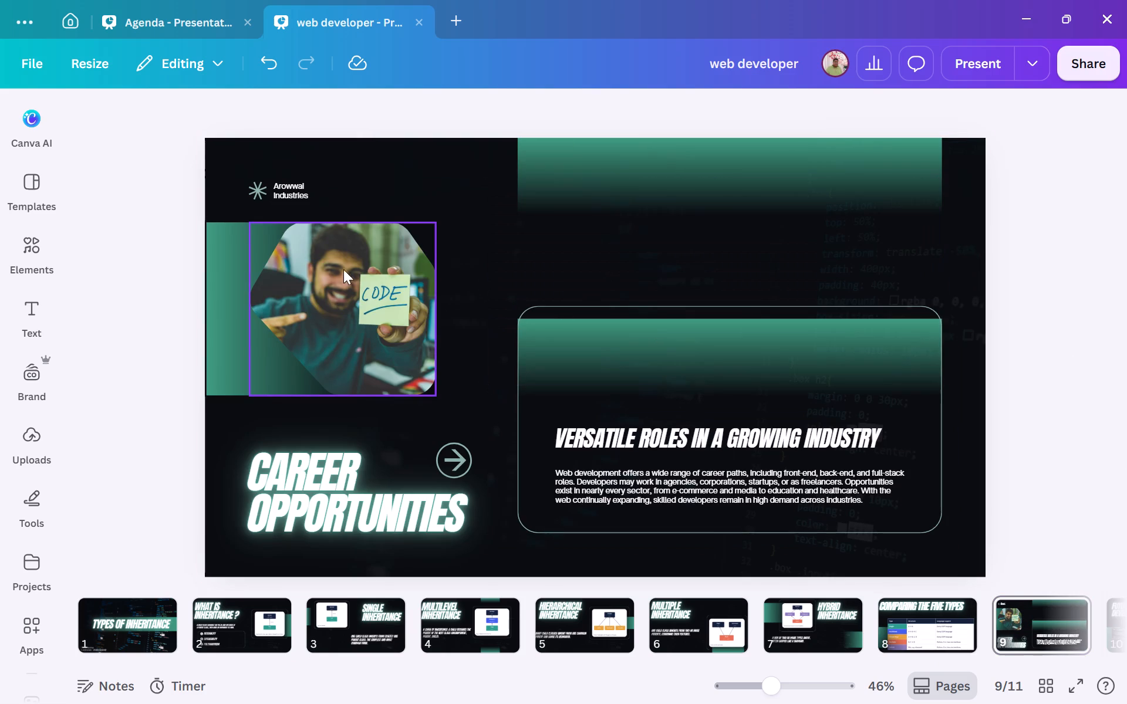
Delete the photo of the man holding the CODE note from page 9.
left_click(366, 289)
key("BackSpace")
left_click(366, 289)
key("BackSpace")
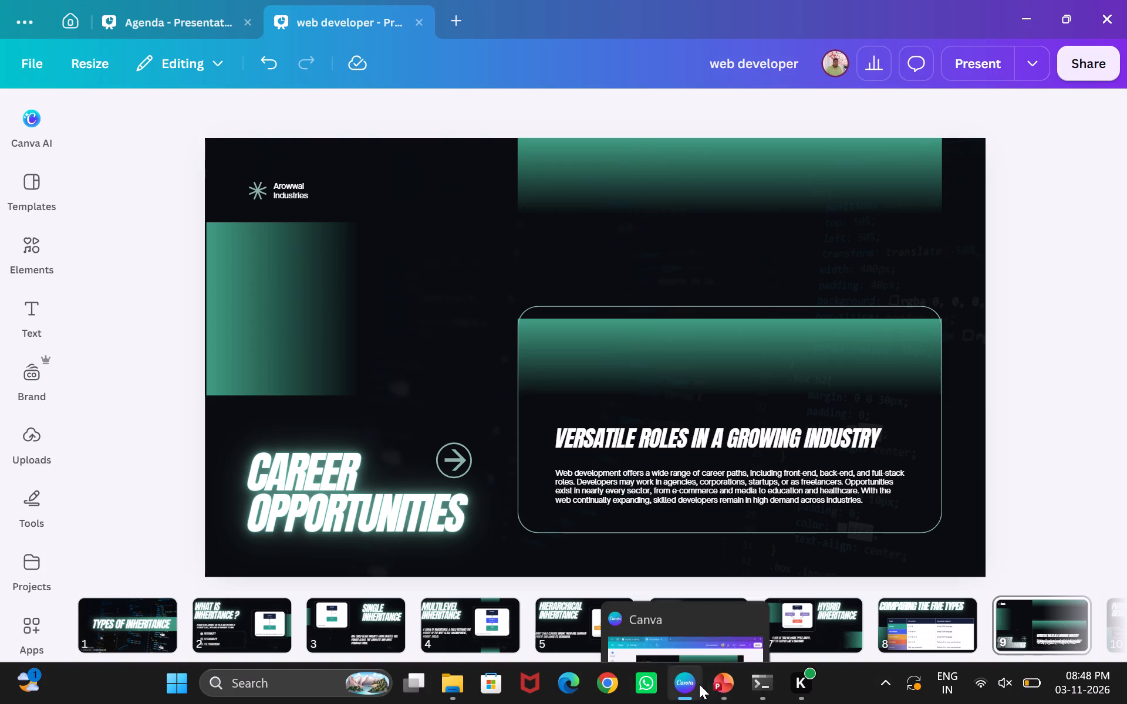
Switch to the Types_of_Inheritance PowerPoint, open slide 9, and take a screen snip of the diamond inheritance diagram card with its caption.
left_click(720, 691)
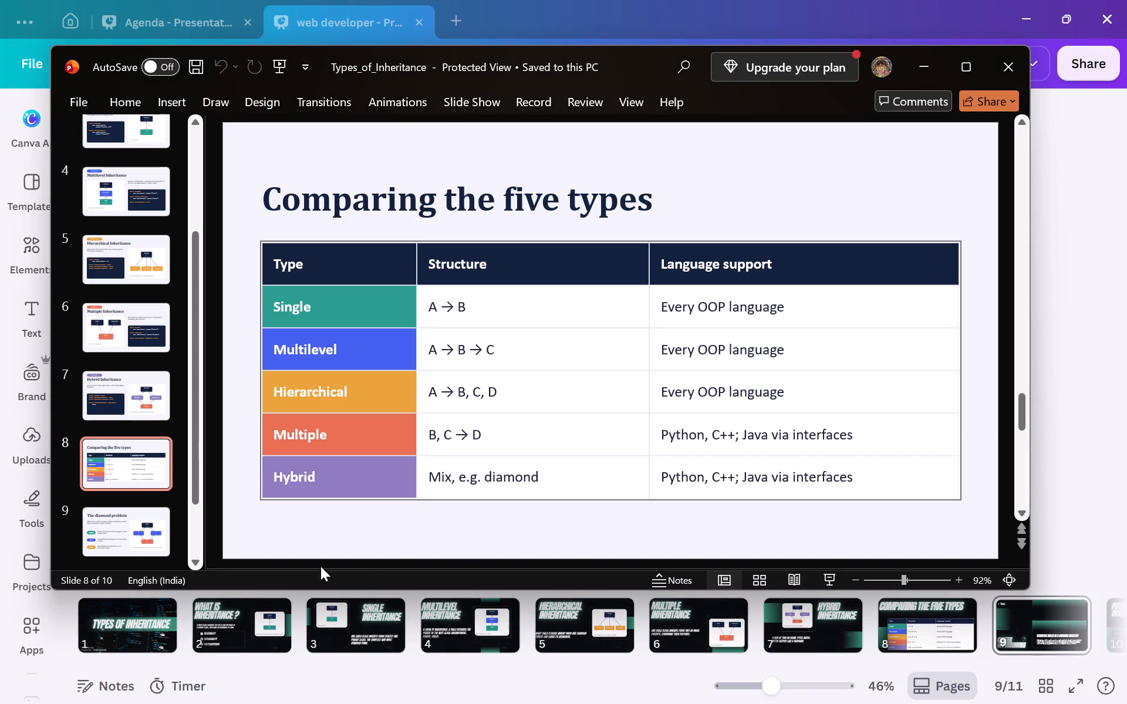
left_click(127, 544)
scroll(127, 544, "down", 1)
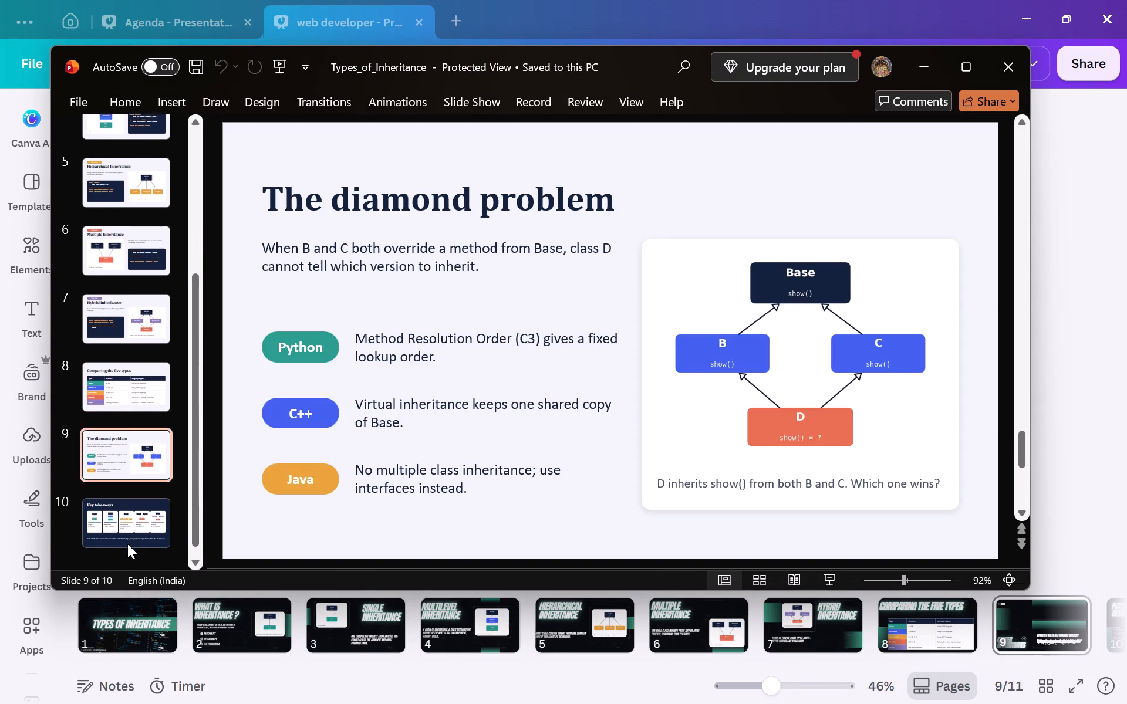
scroll(127, 544, "down", 2)
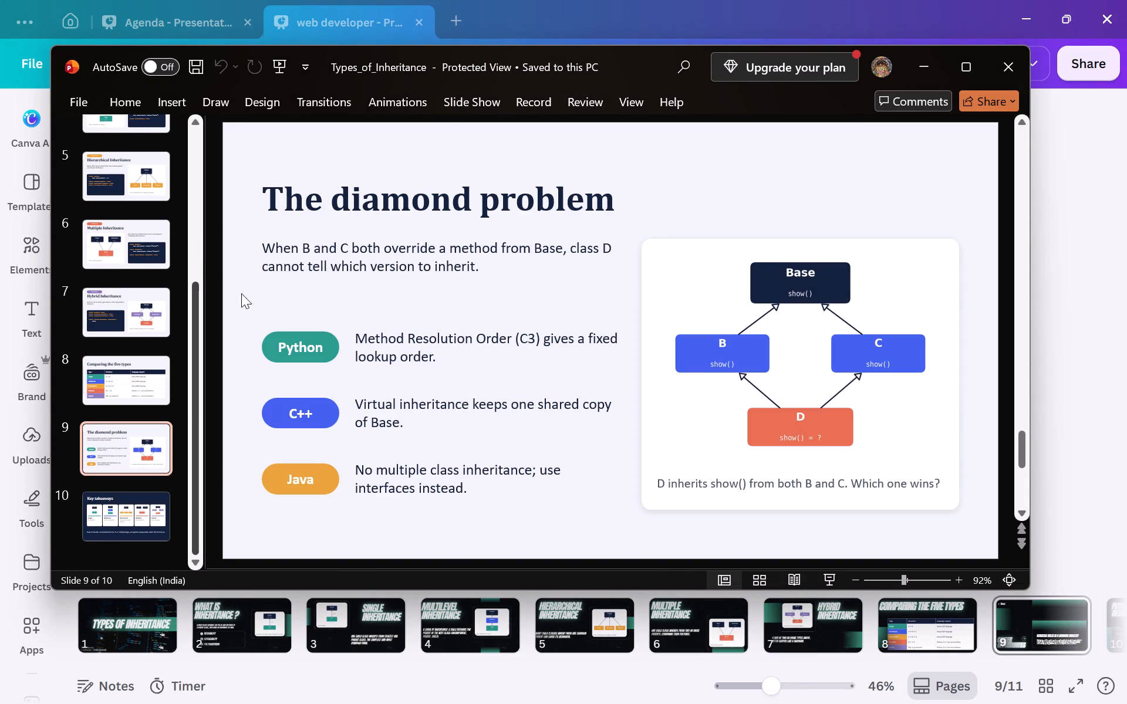
left_click(577, 195)
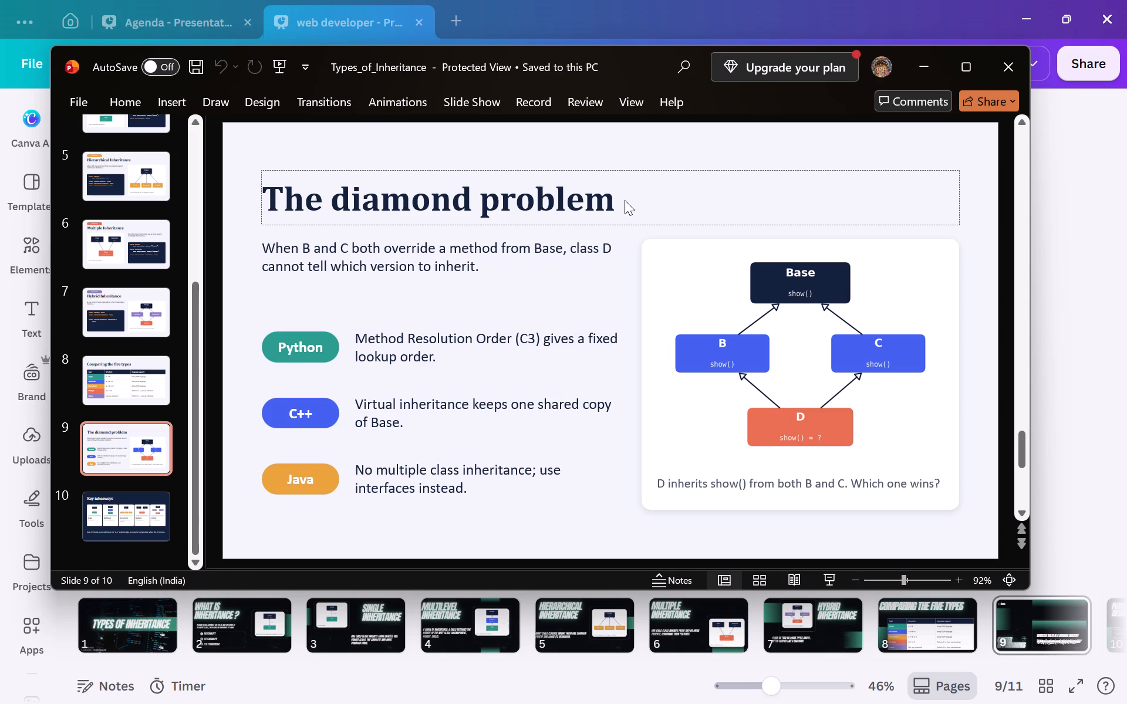
left_click_drag(626, 201, 357, 222)
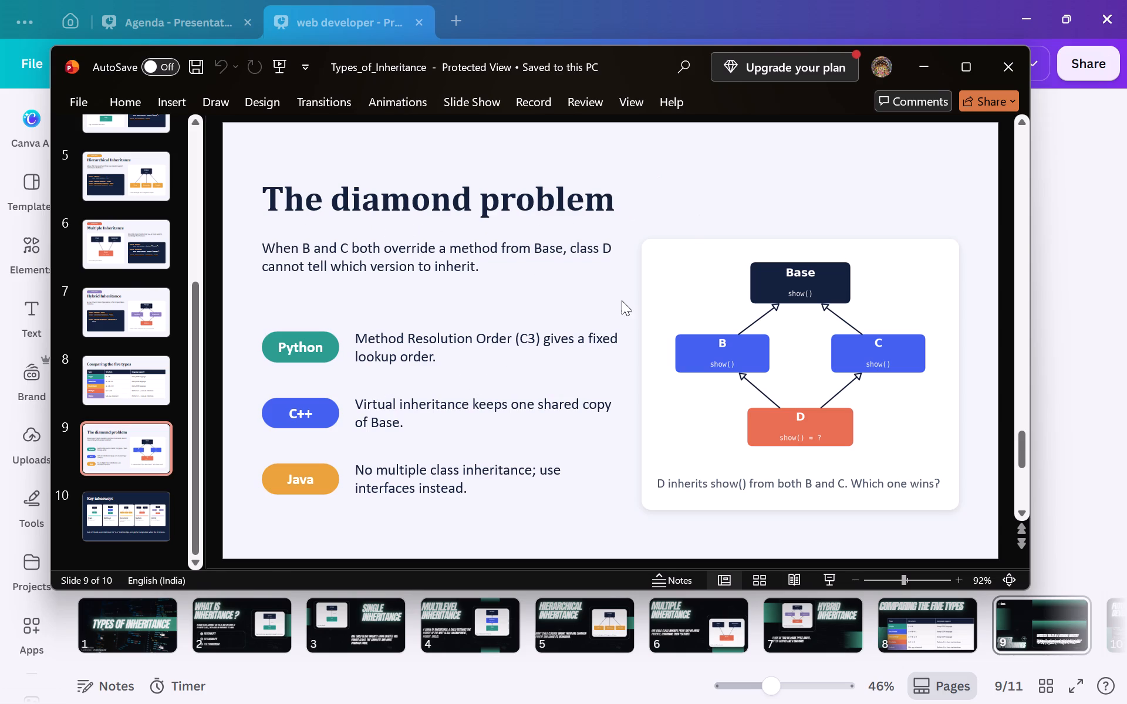
key("shift+super+s")
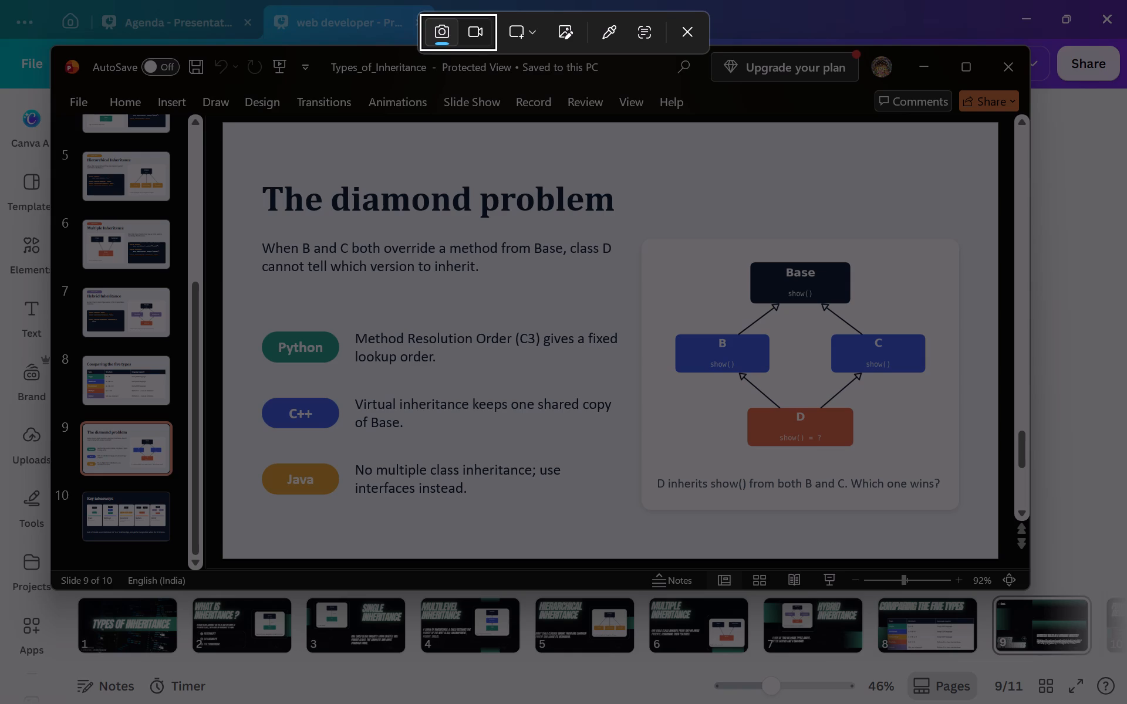
left_click_drag(643, 245, 792, 391)
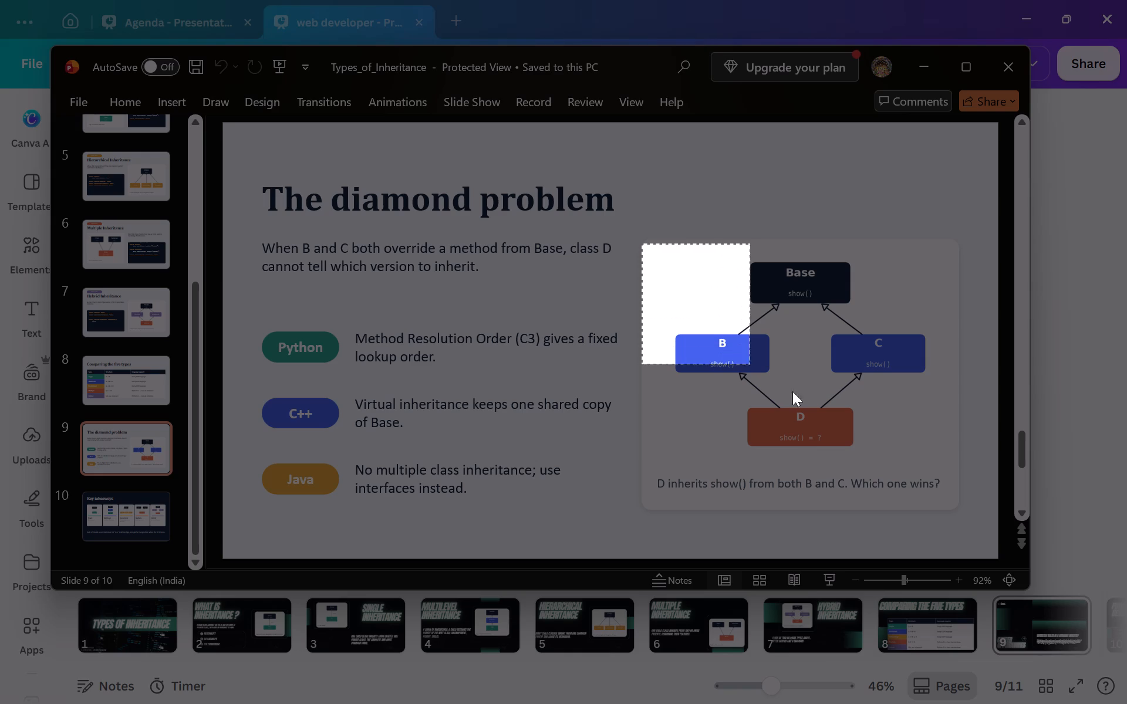
left_click_drag(792, 391, 957, 512)
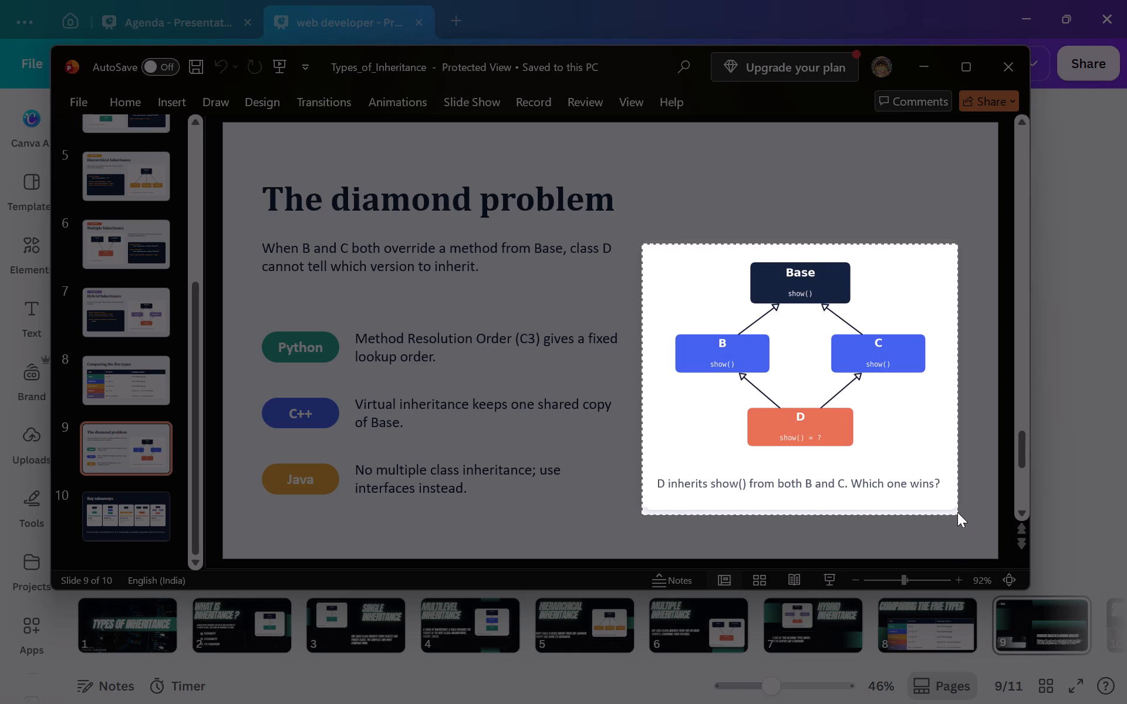
left_click_drag(957, 512, 960, 507)
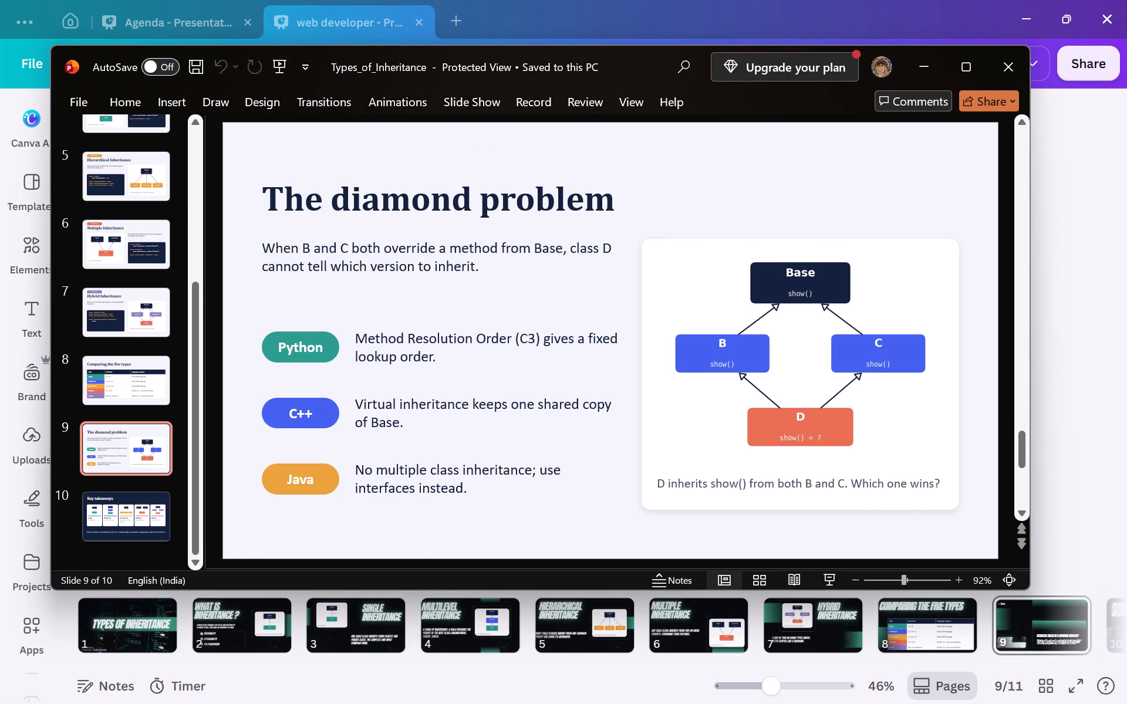
Copy the slide title "The diamond problem".
left_click(600, 200)
left_click_drag(609, 197, 447, 229)
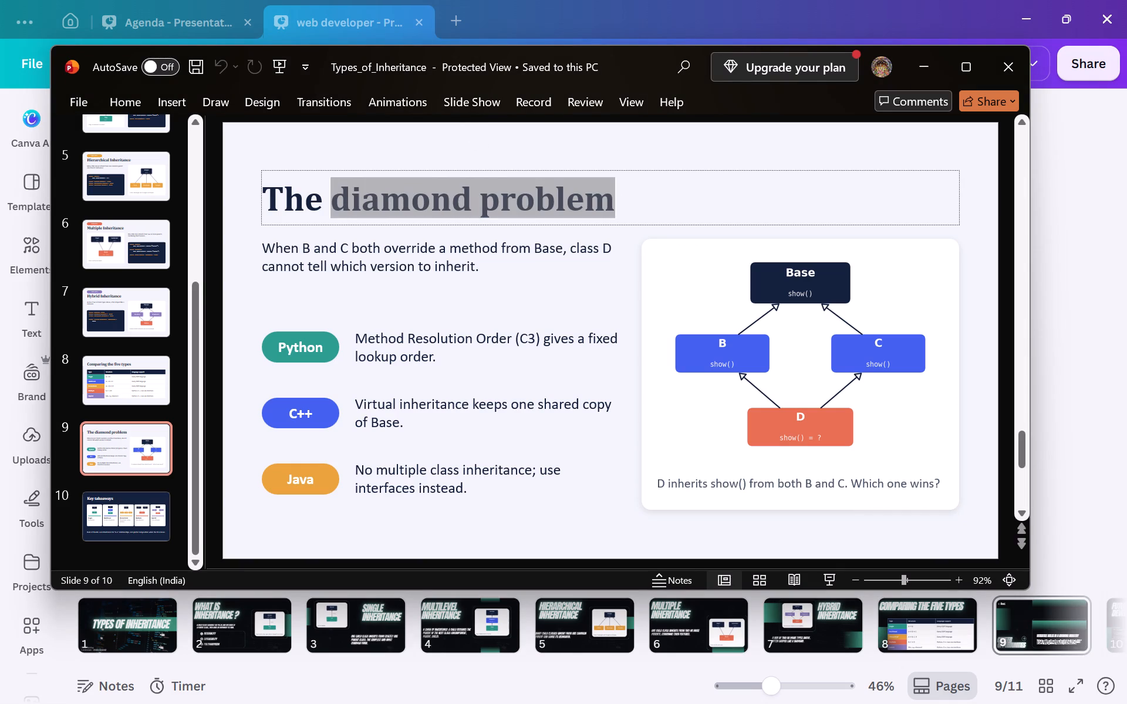
left_click_drag(447, 229, 298, 205)
key("ctrl+c")
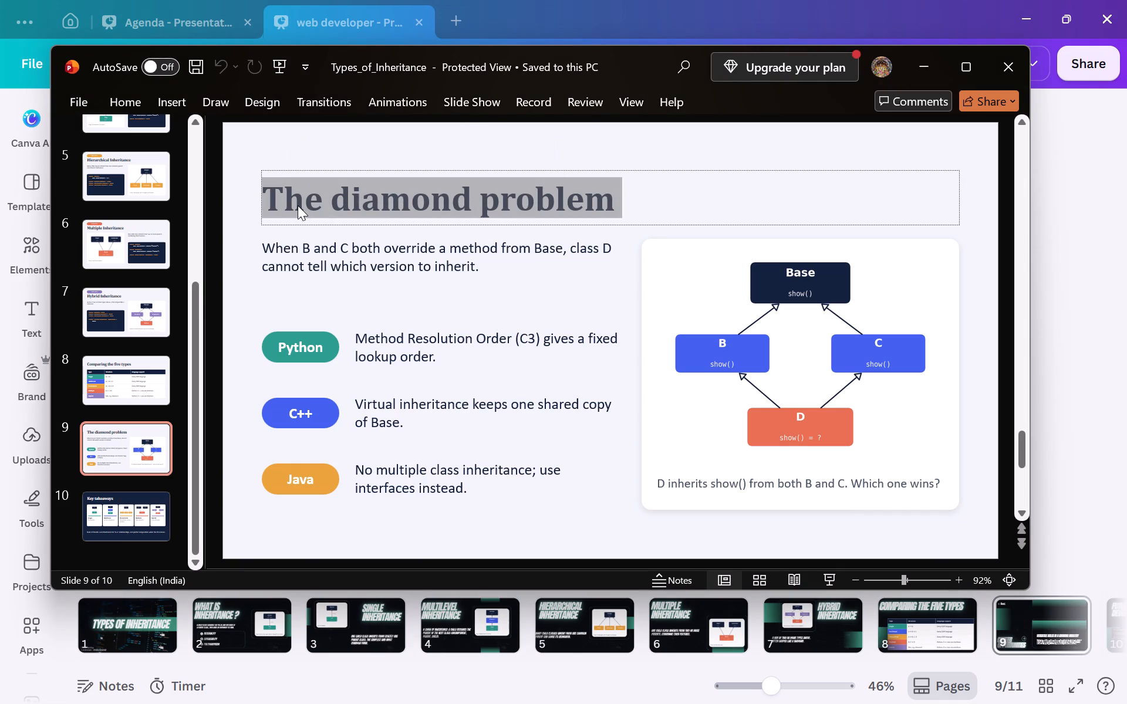
key("ctrl+c")
key("ctrl+c")
key("ctrl+c")
key("ctrl+c")
Return to Canva and replace page 9's "Career Opportunities" heading with the copied title "The diamond problem".
left_click(913, 77)
double_click(386, 516)
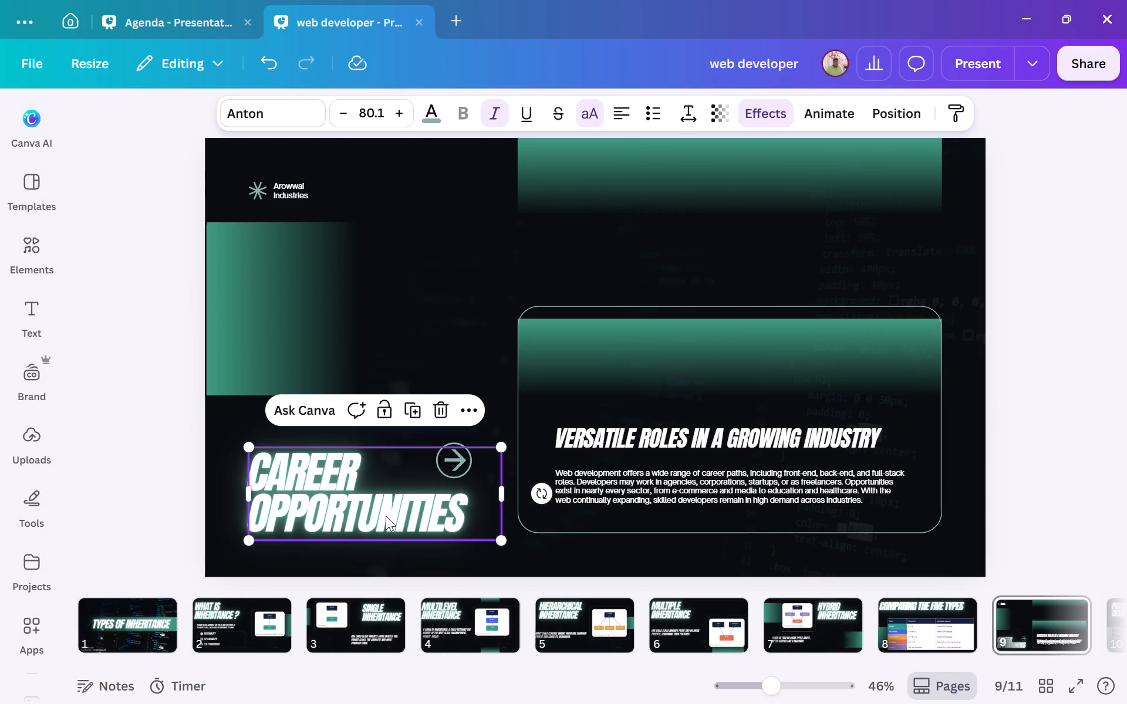
key("BackSpace")
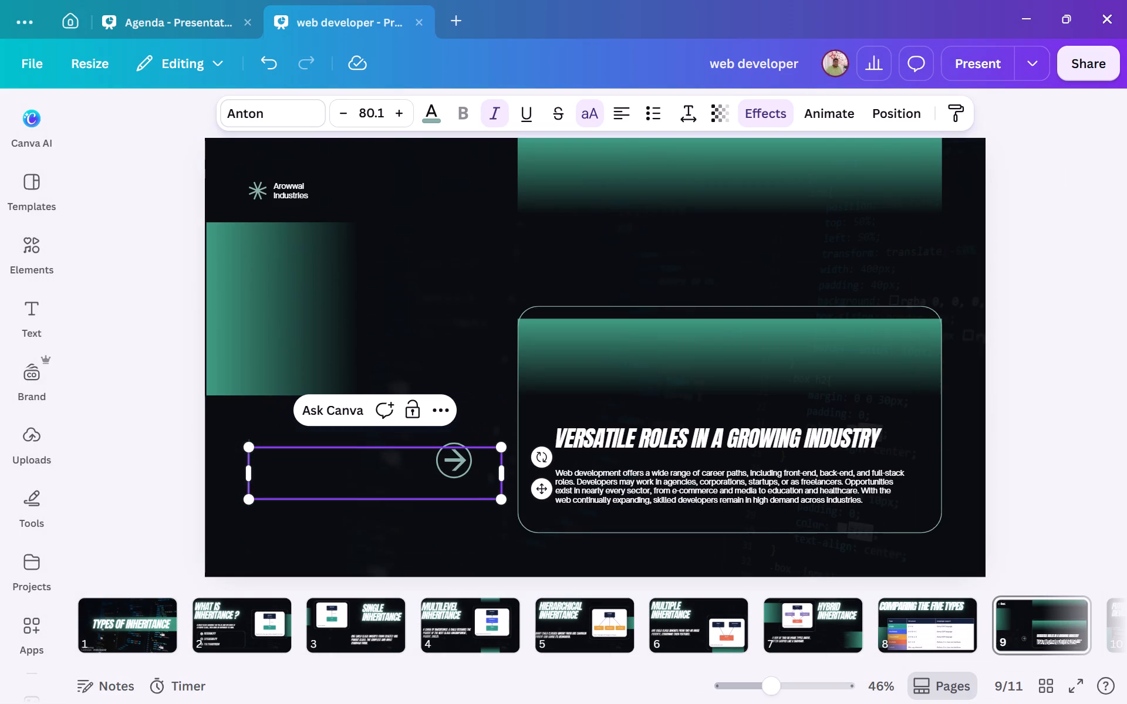
key("ctrl+v")
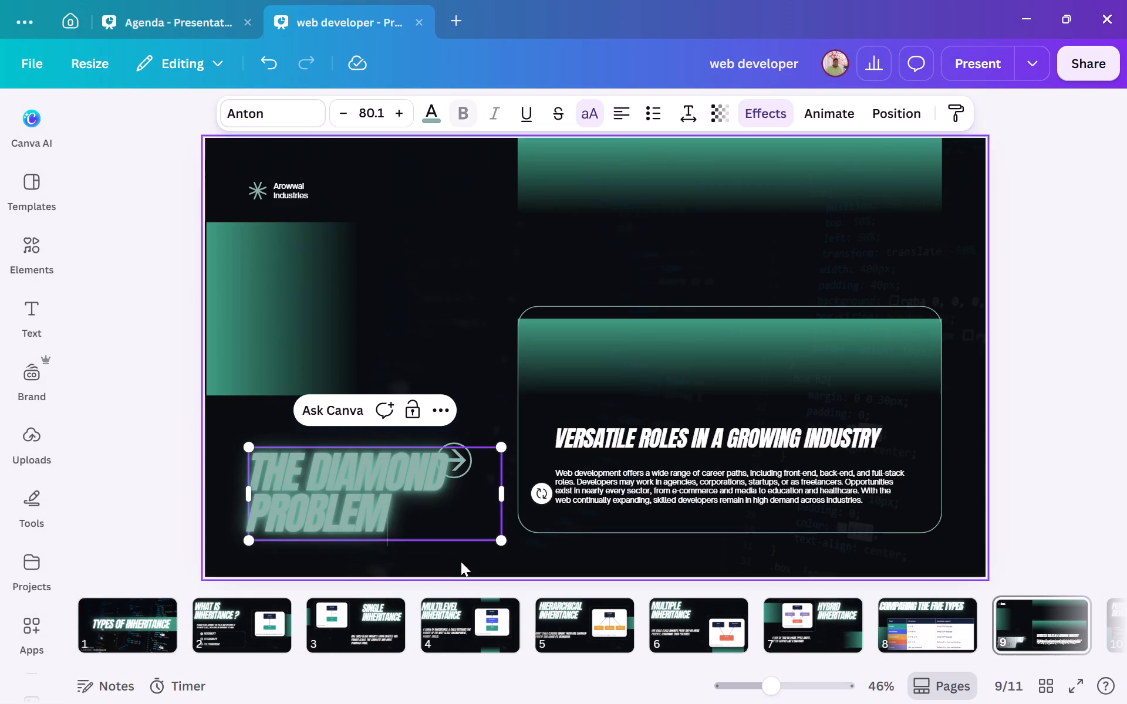
Move the title to the upper middle of page 9 and lower the left-edge gradient block level with the lower right gradient.
left_click_drag(458, 536, 507, 322)
left_click_drag(507, 322, 464, 534)
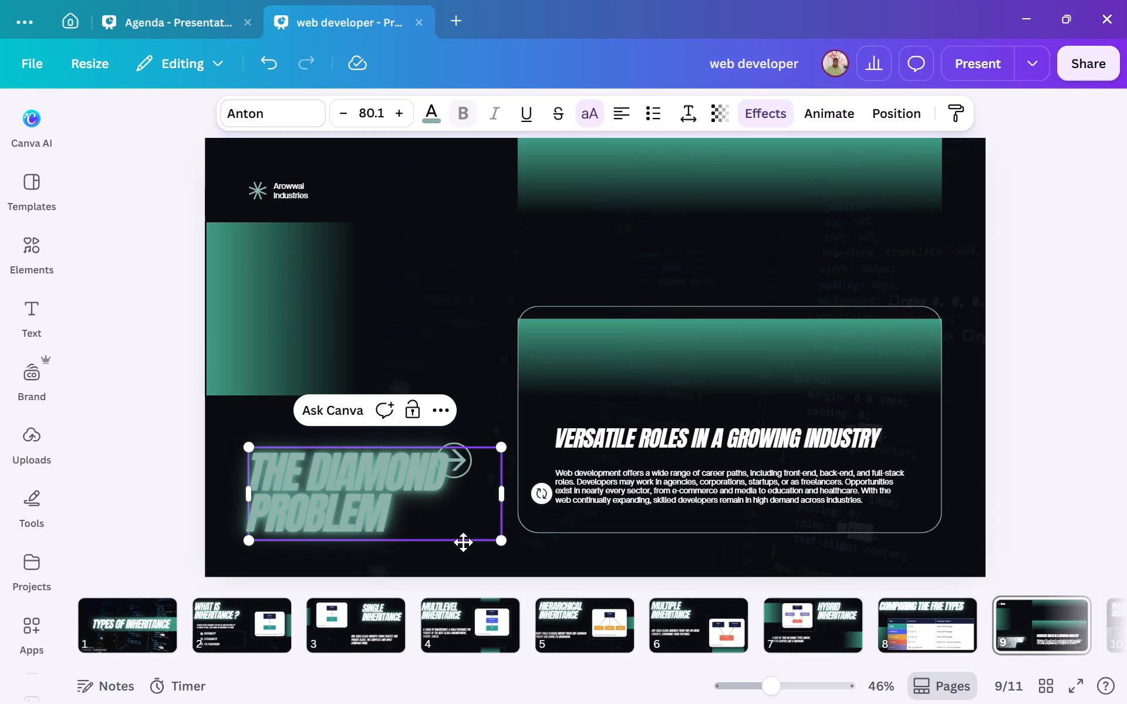
left_click_drag(463, 542, 500, 232)
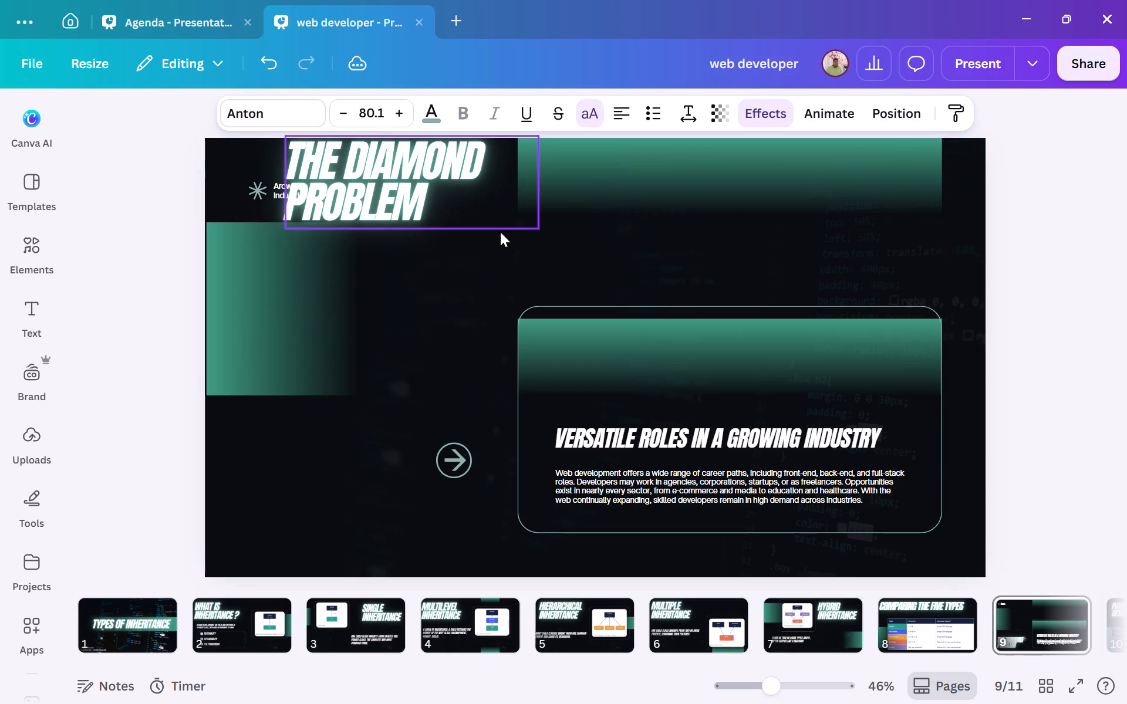
left_click_drag(500, 232, 501, 245)
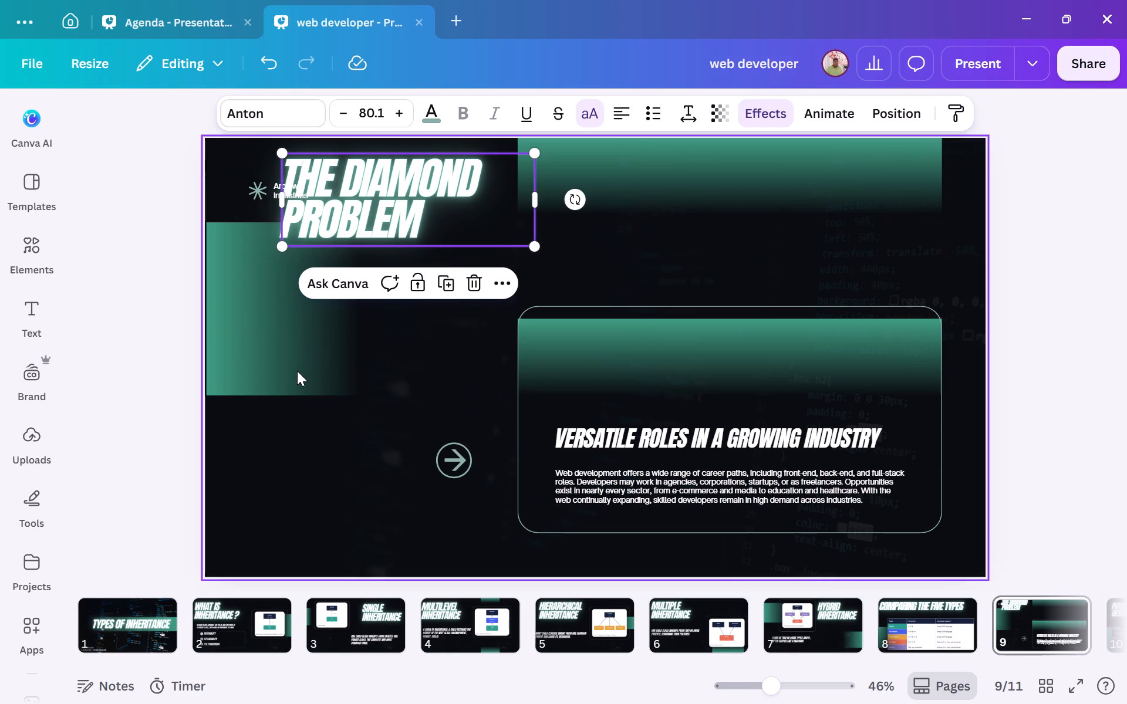
left_click_drag(297, 371, 298, 458)
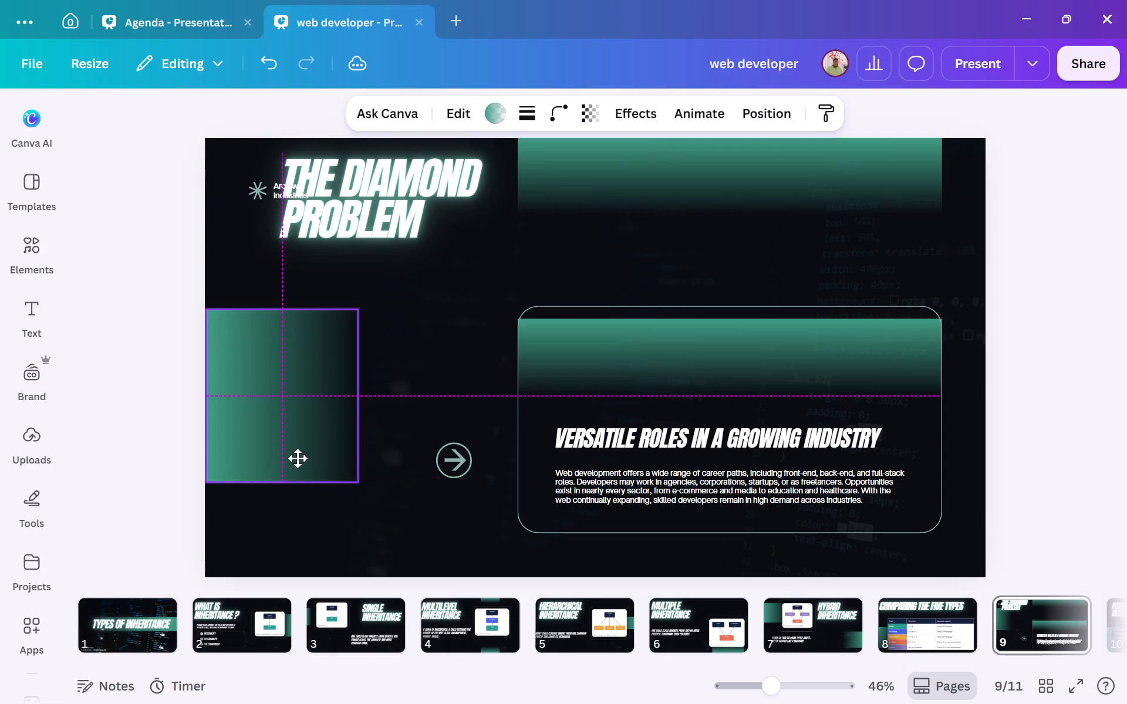
left_click_drag(298, 458, 298, 472)
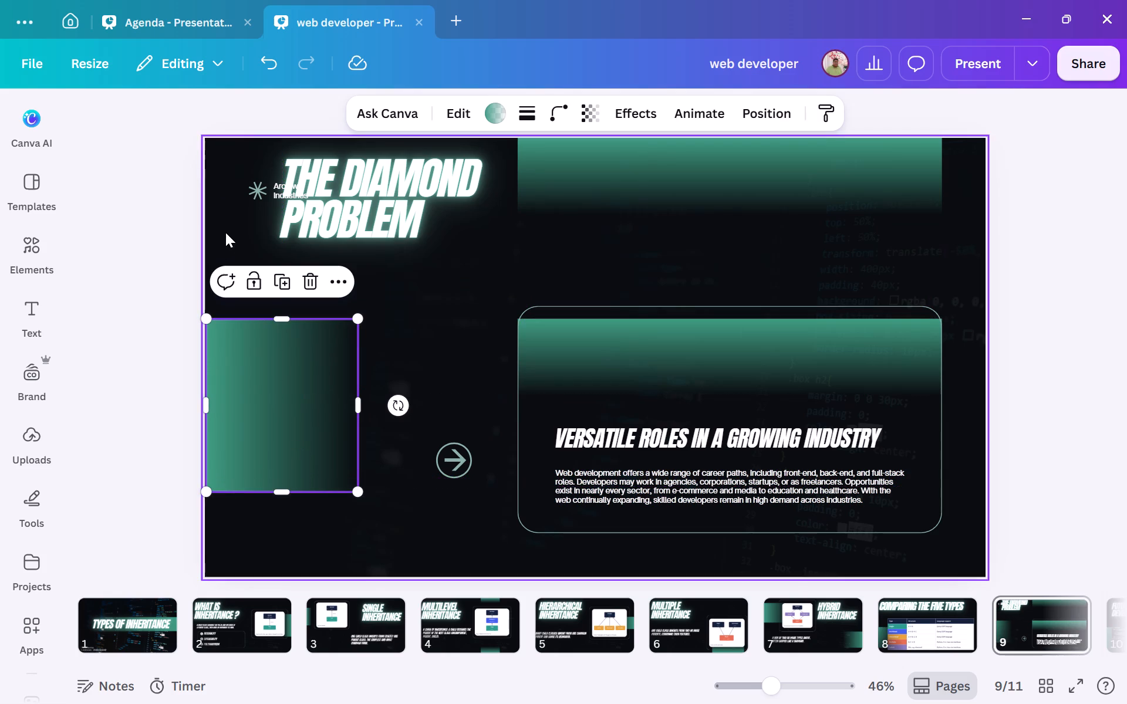
left_click_drag(395, 206, 557, 226)
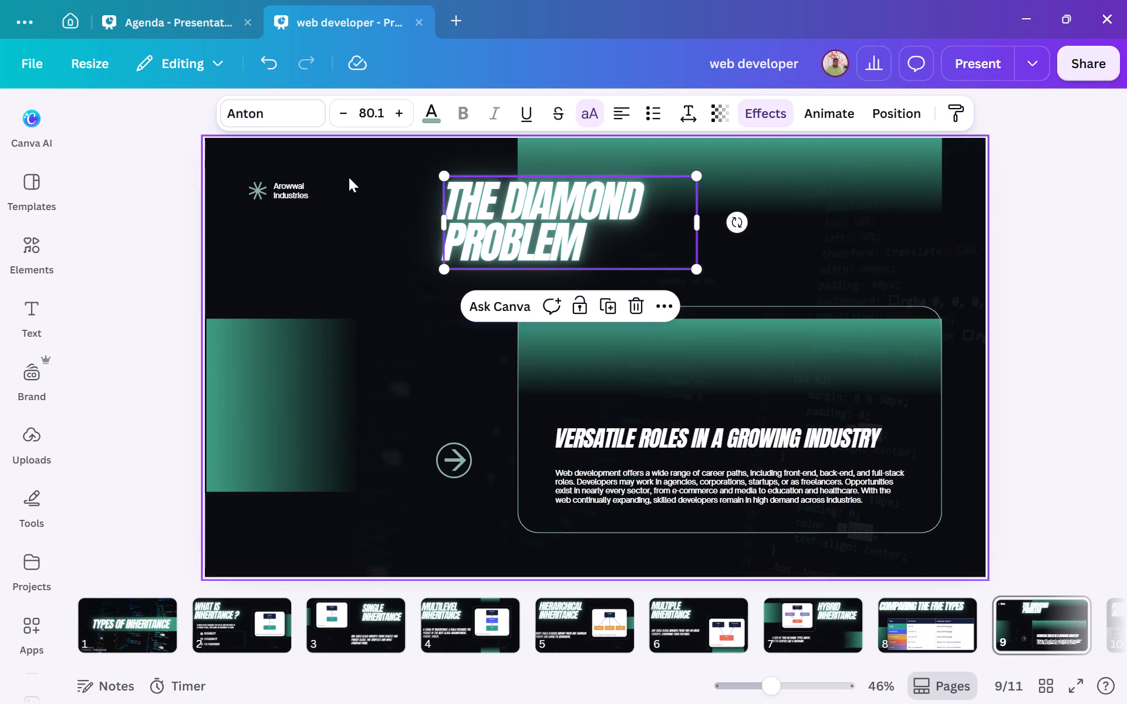
Delete the "Arowwai Industries" text, its star icon and the large rounded frame from page 9.
left_click(302, 189)
key("BackSpace")
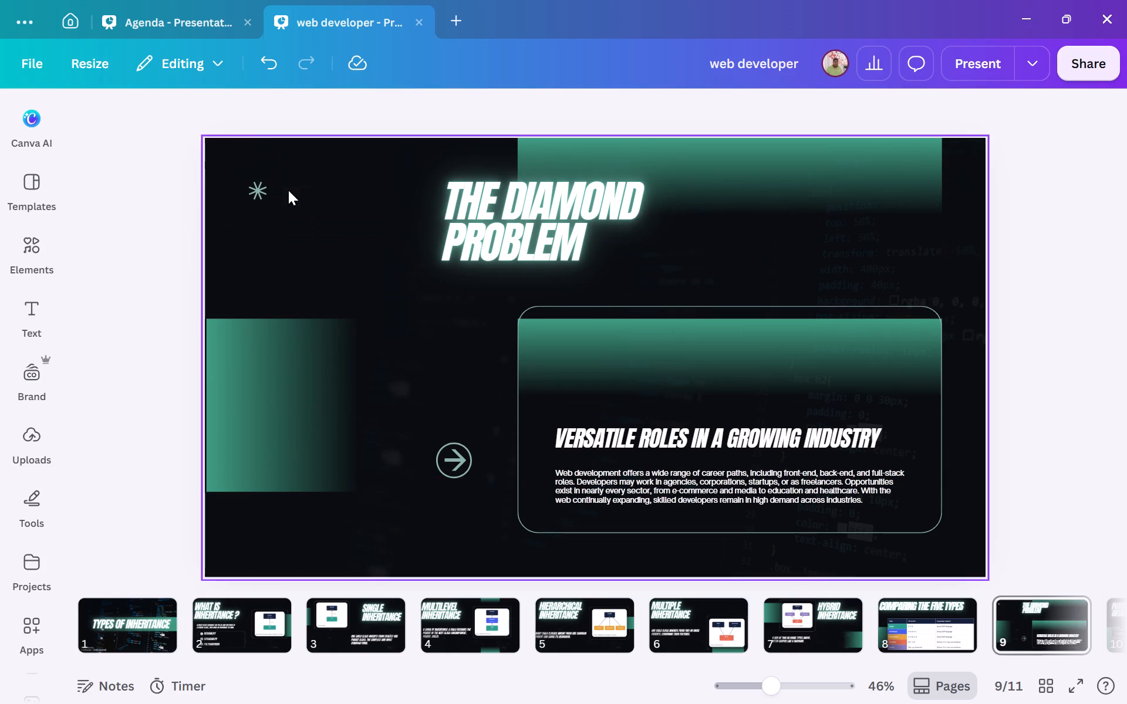
left_click(254, 194)
key("BackSpace")
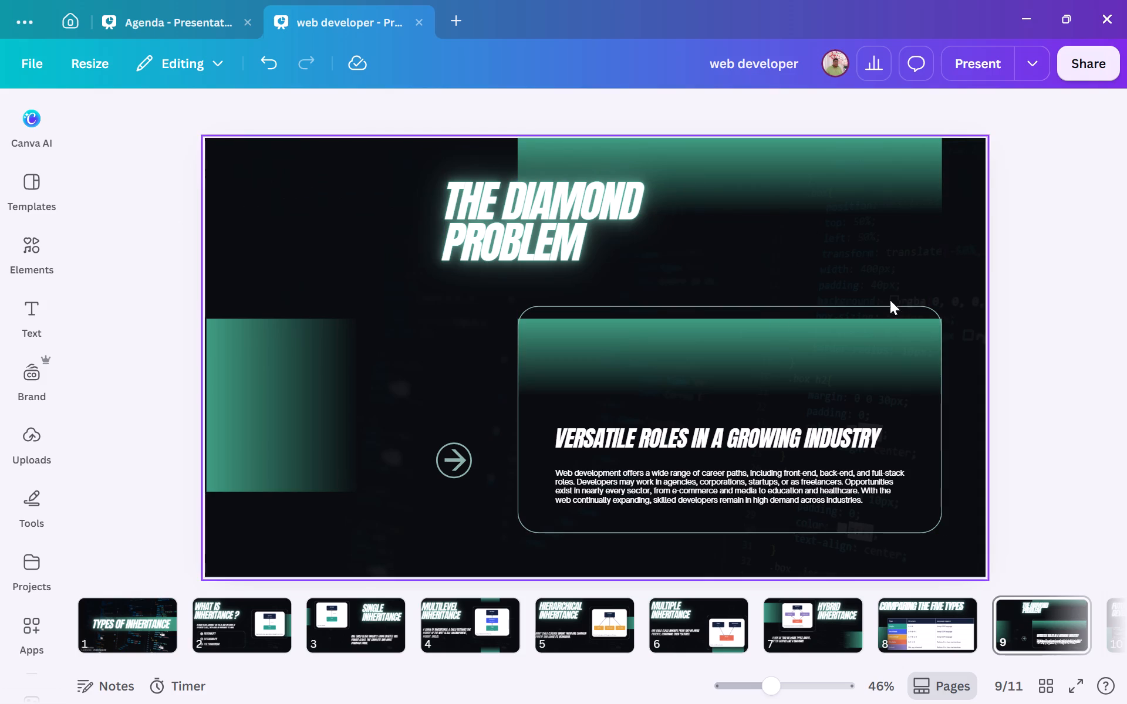
left_click(890, 316)
key("BackSpace")
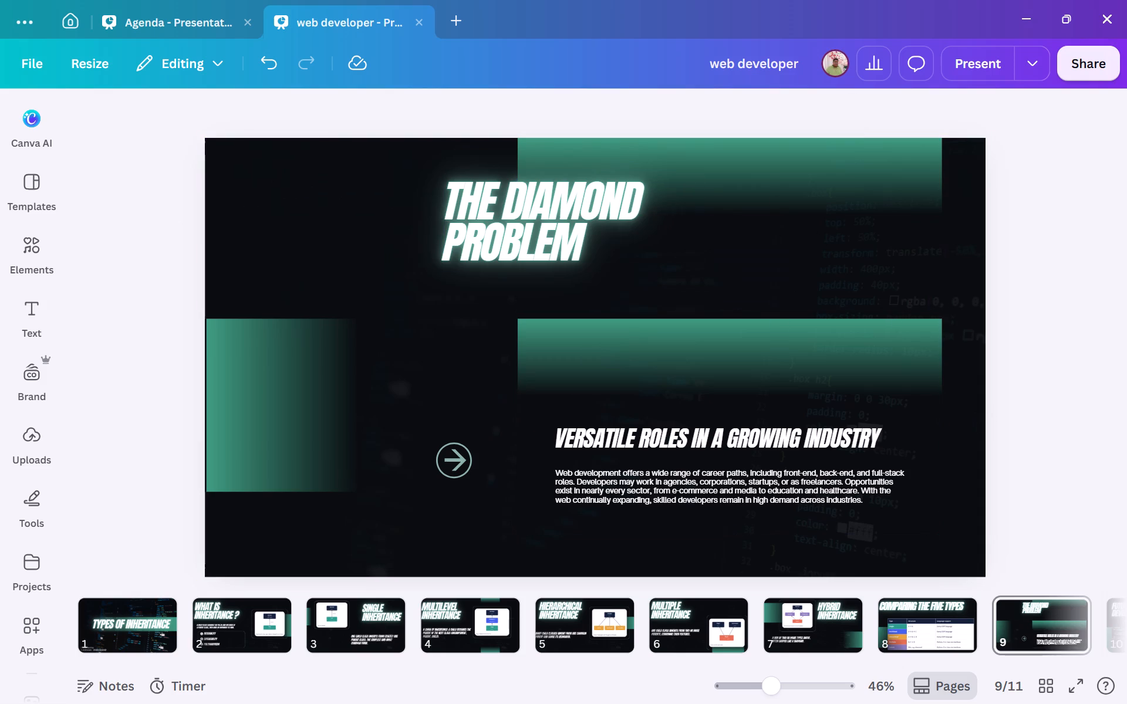
Set the font size of page 9's "The Diamond Problem" title to 132.
left_click(601, 208)
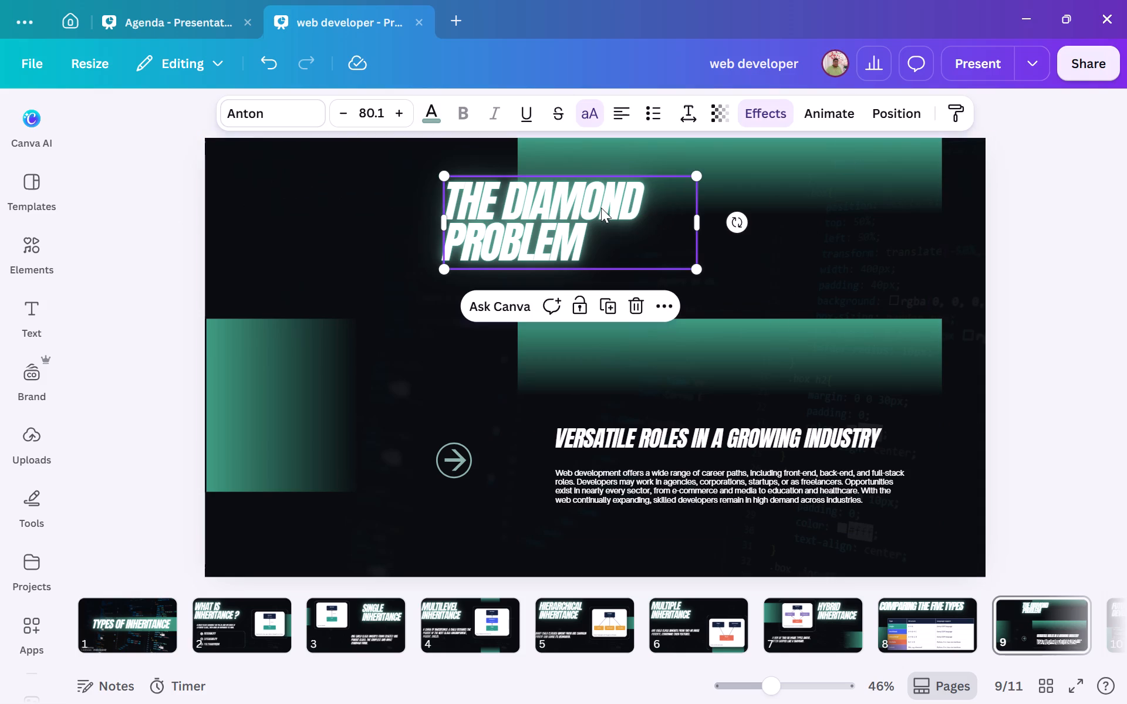
left_click(371, 109)
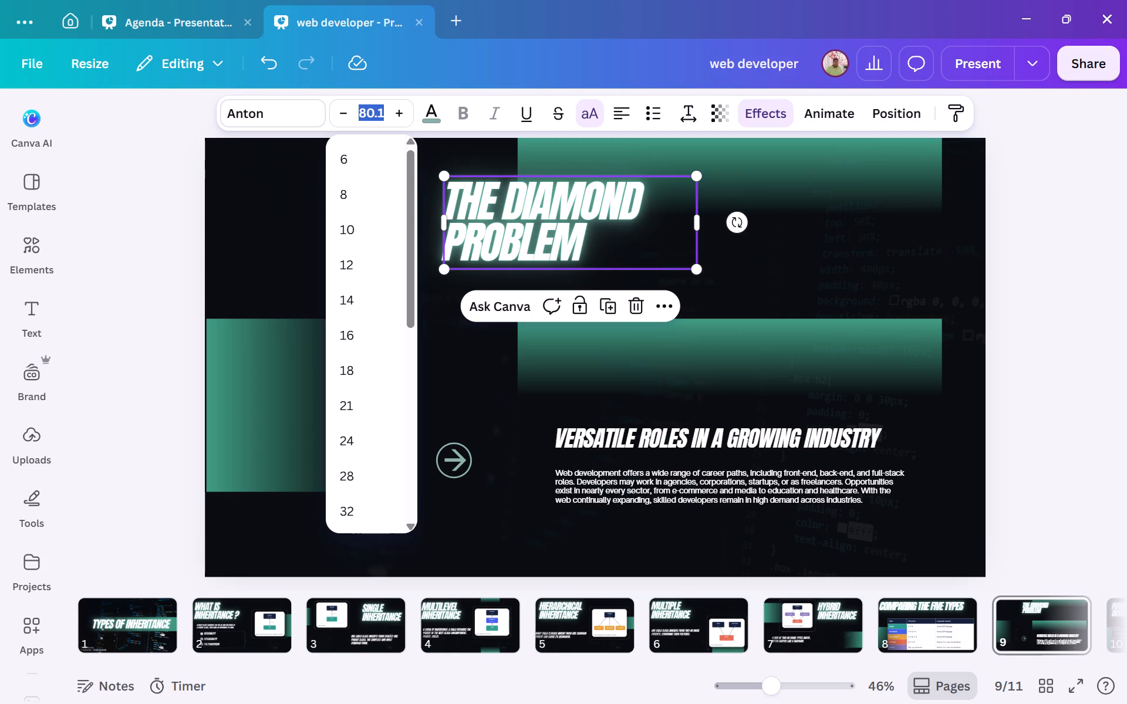
type("321")
key("BackSpace")
key("BackSpace")
key("BackSpace")
type("132")
key("Return")
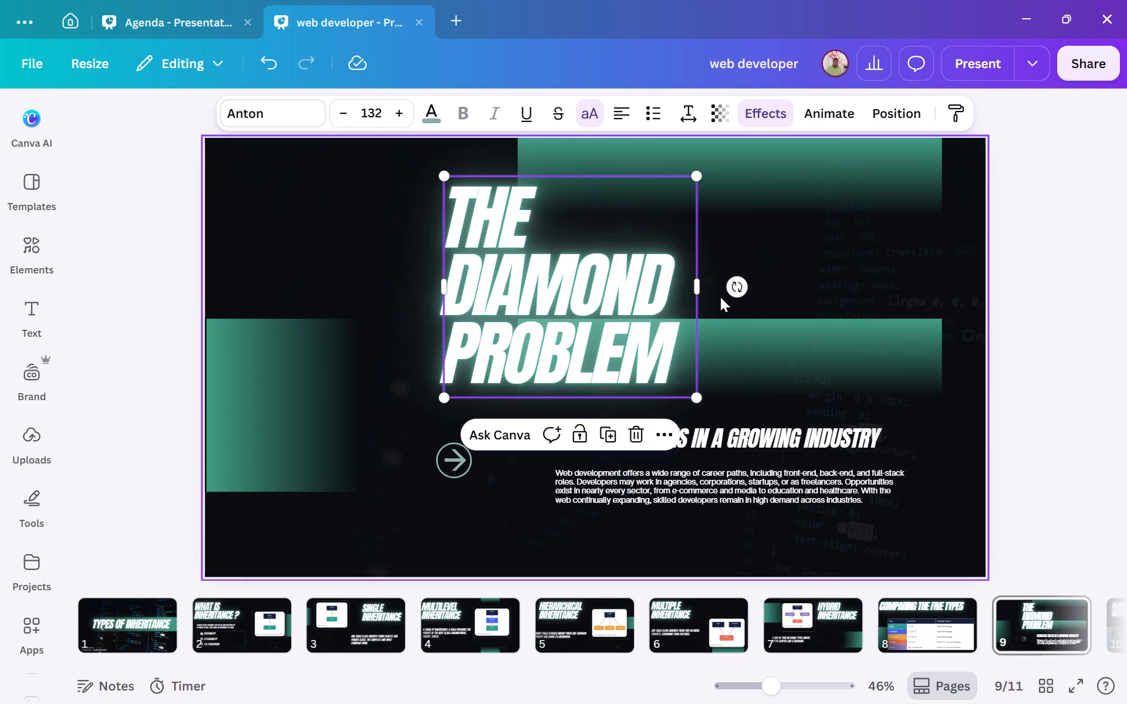
Widen the title's text box to about 900 so "The Diamond Problem" wraps onto two lines.
left_click_drag(700, 295, 831, 251)
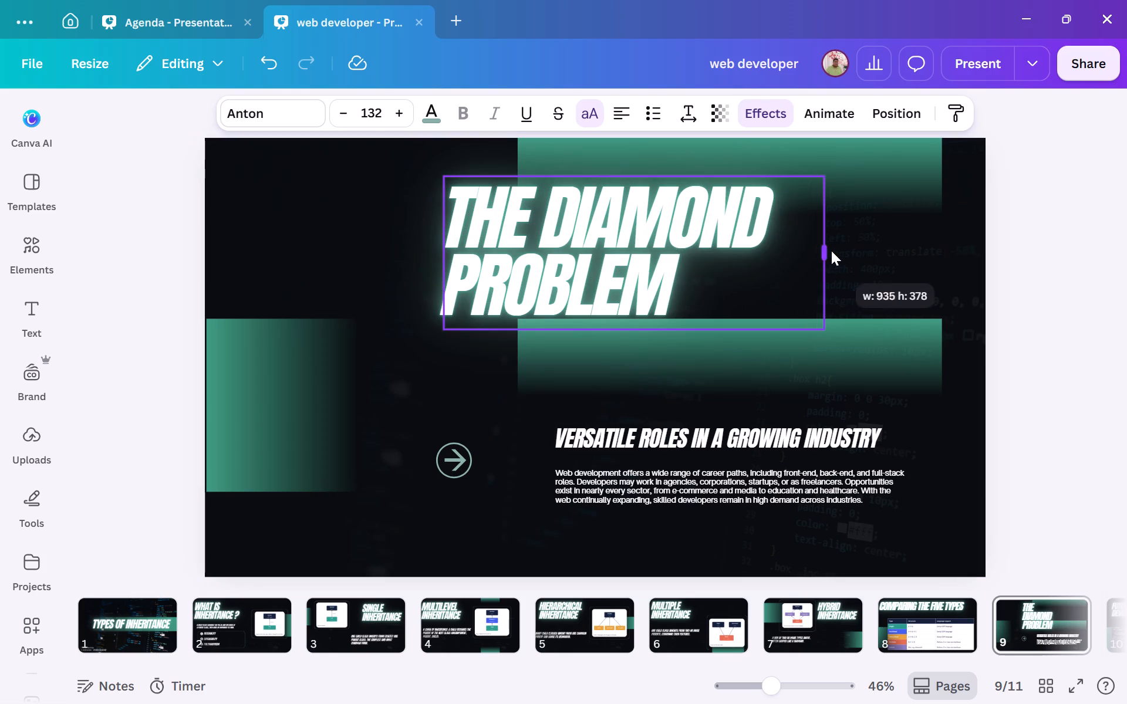
left_click_drag(831, 251, 852, 245)
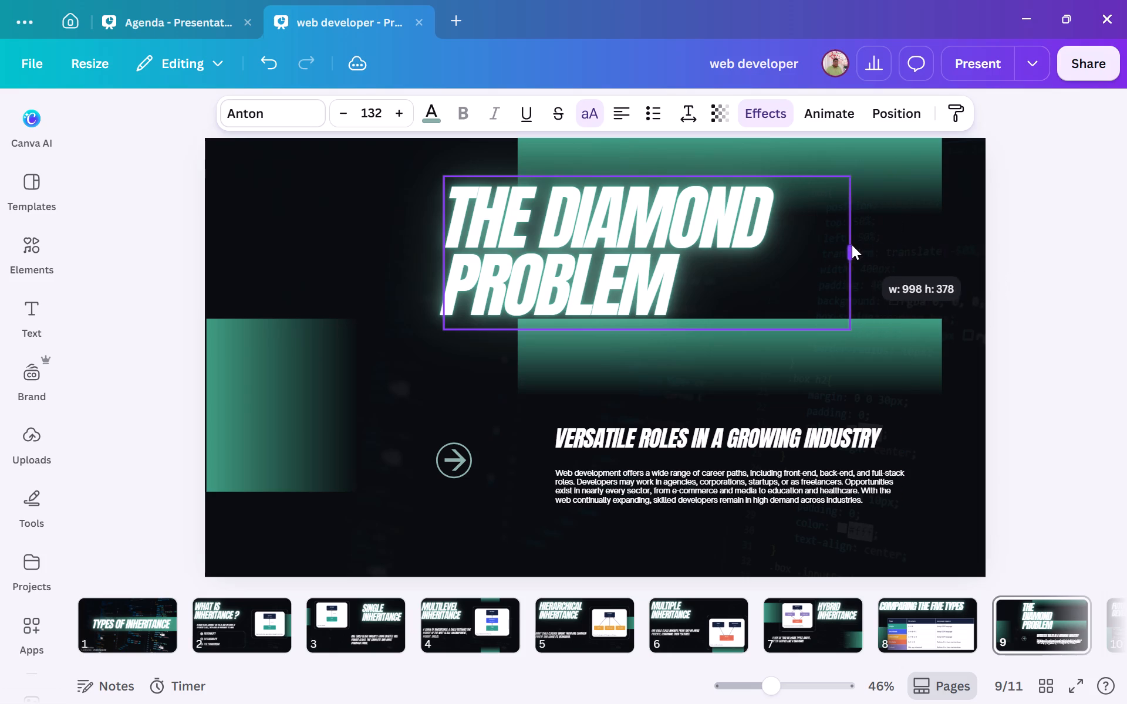
left_click_drag(852, 245, 815, 242)
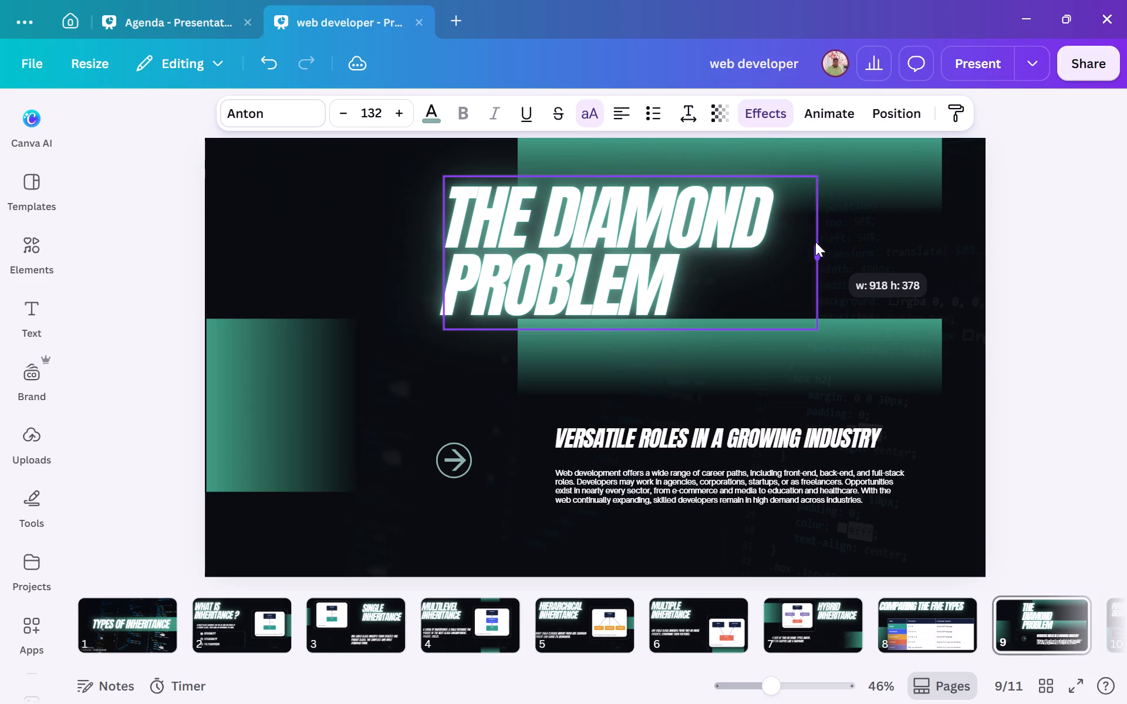
left_click_drag(815, 242, 813, 242)
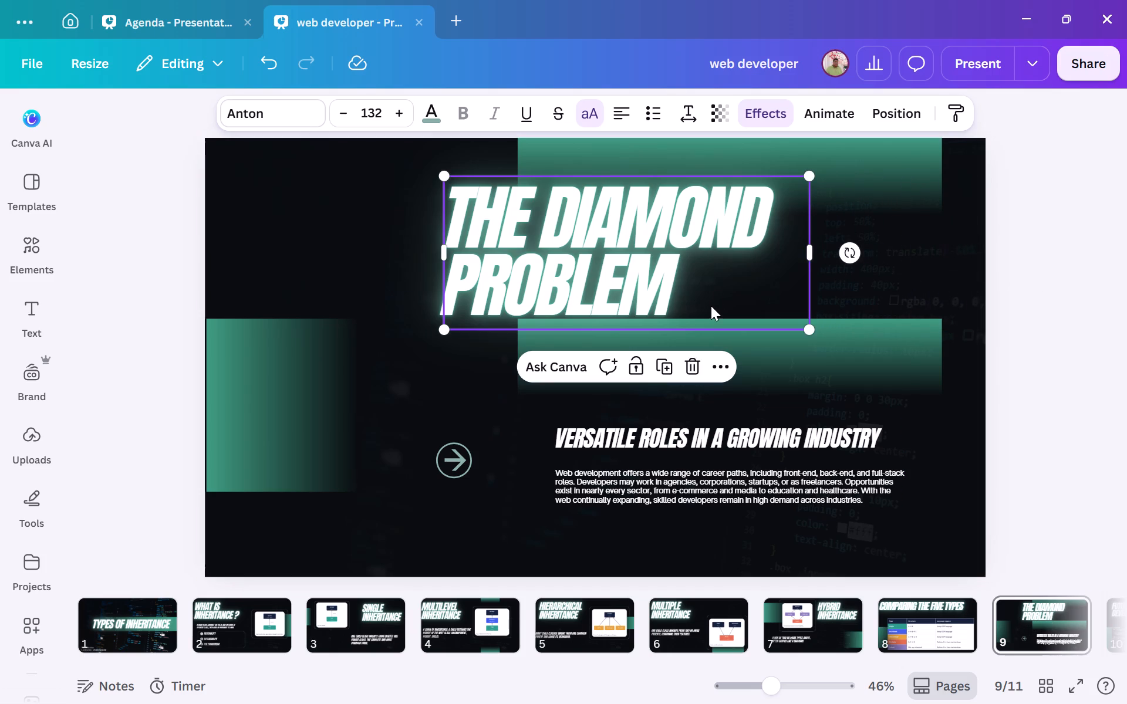
Widen page 9's title box so "The Diamond Problem" fits on one line, and place it across the upper part of the slide.
left_click_drag(706, 326, 532, 315)
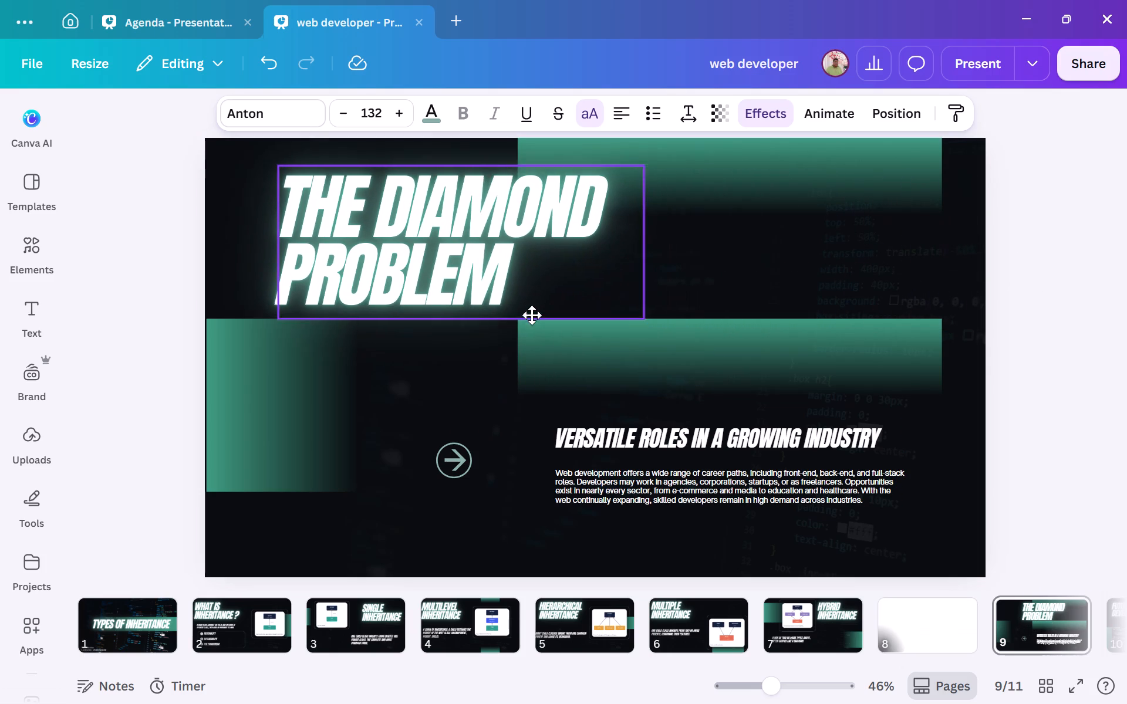
left_click_drag(532, 315, 524, 302)
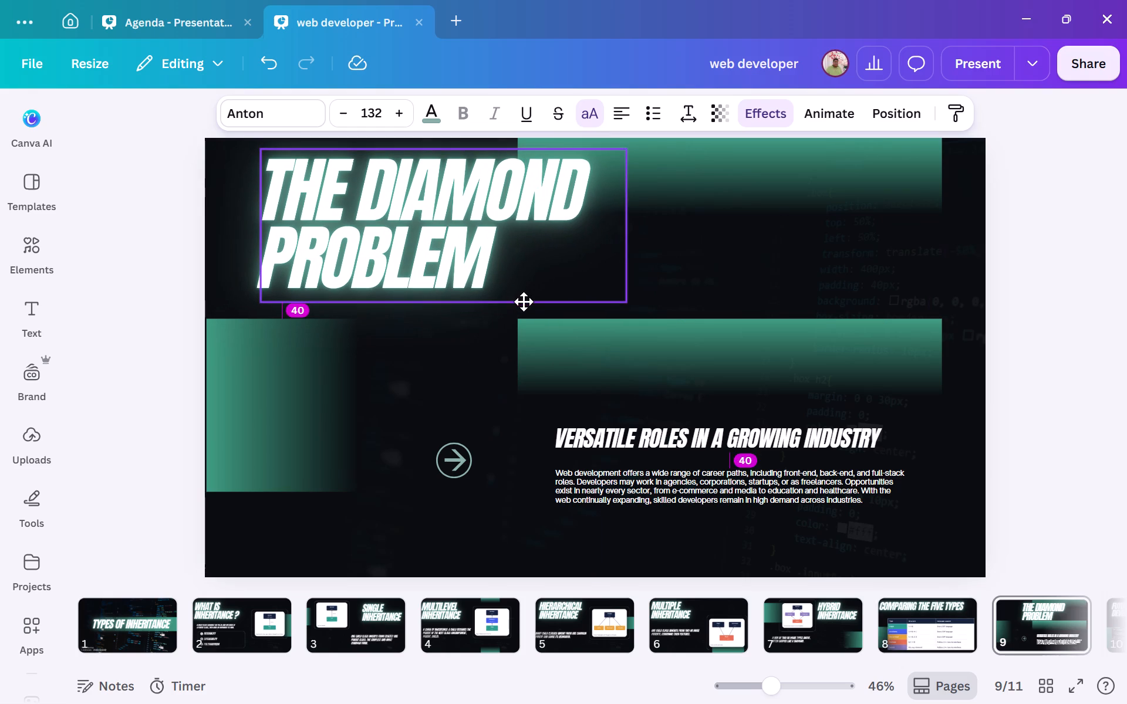
left_click_drag(524, 302, 565, 301)
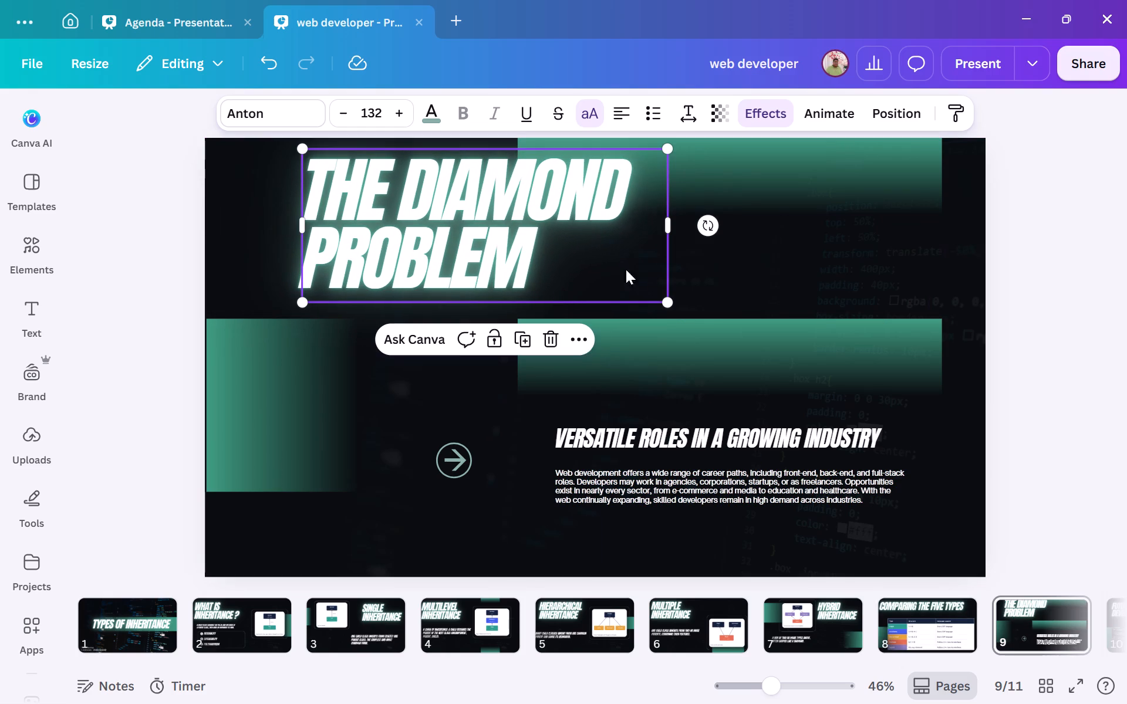
left_click_drag(672, 236, 986, 202)
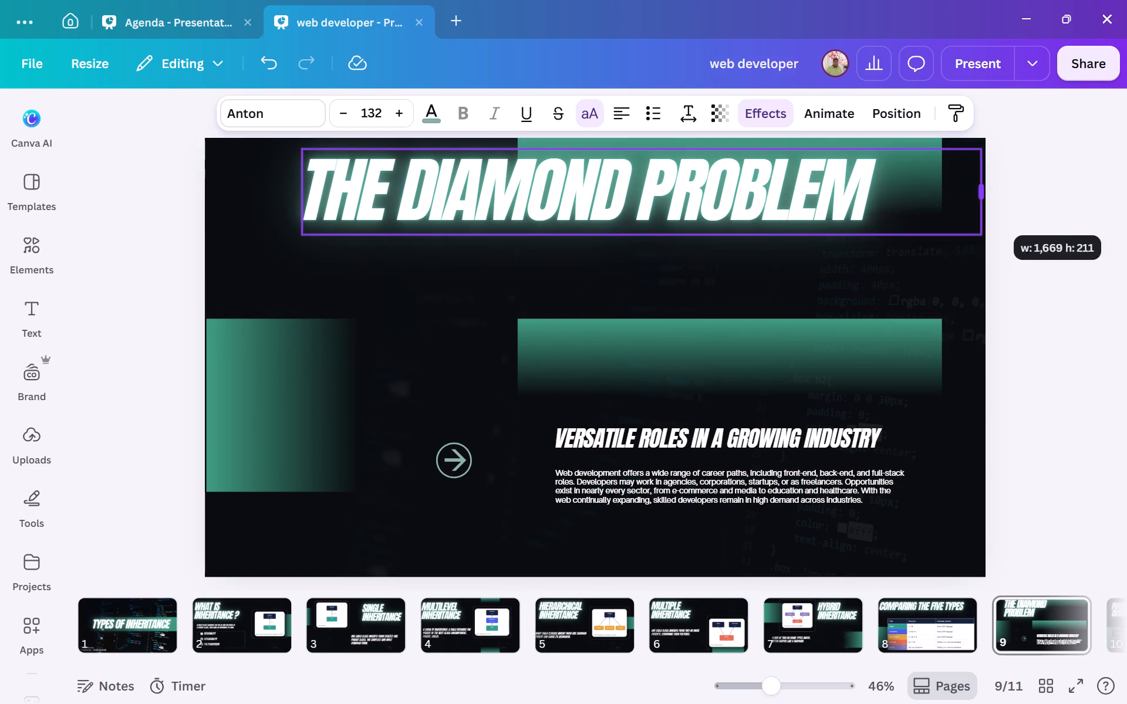
left_click_drag(986, 202, 914, 226)
left_click(1055, 361)
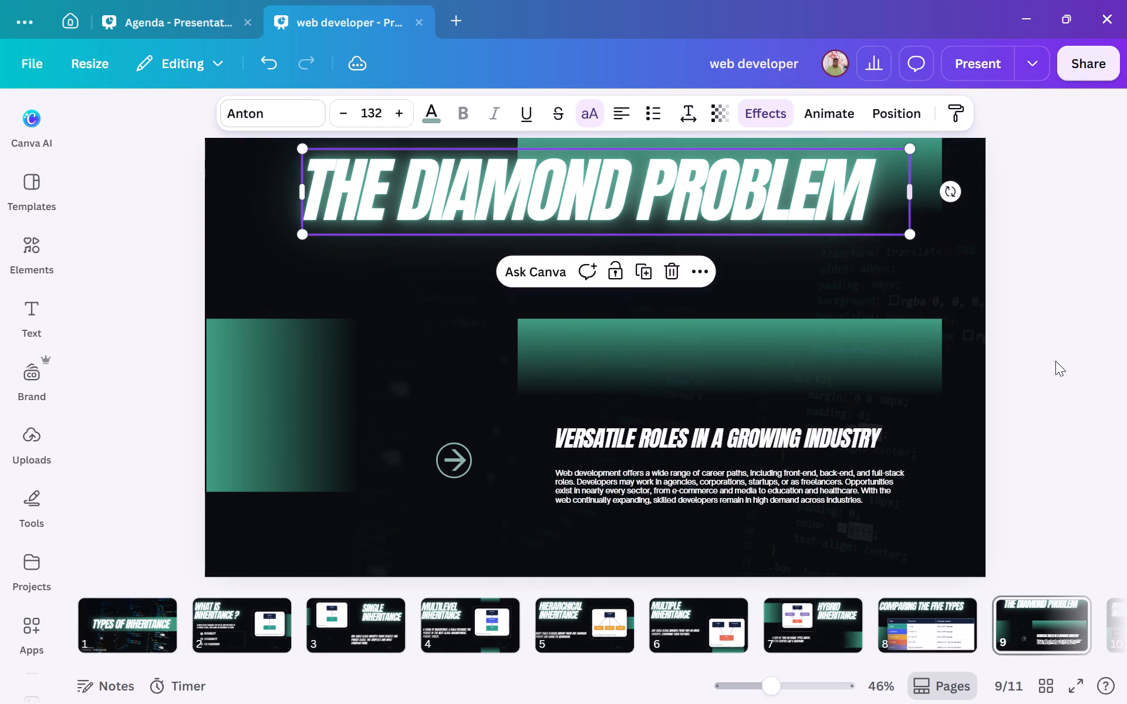
left_click_drag(724, 217, 687, 244)
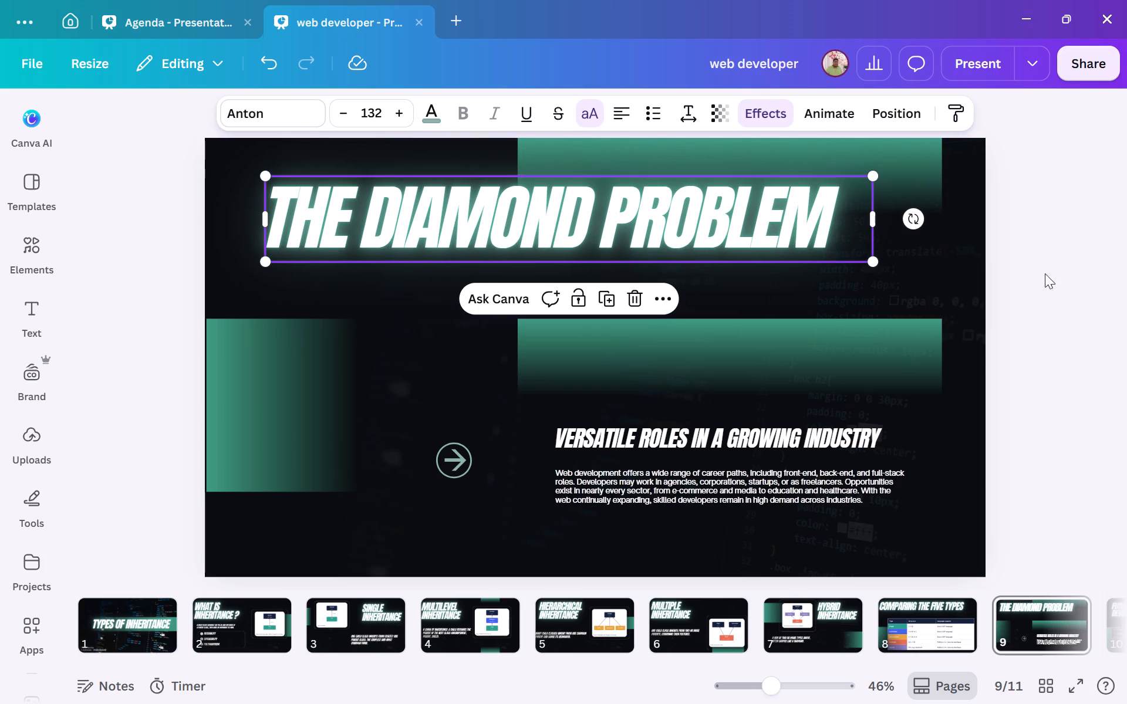
left_click(1116, 300)
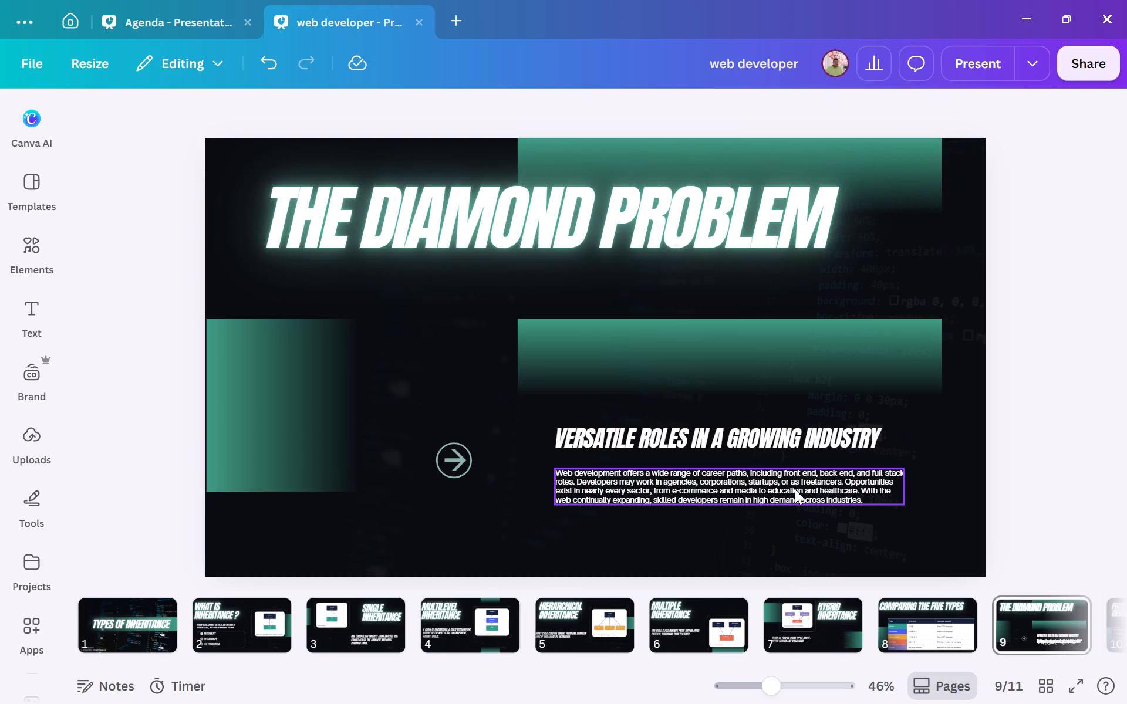
Delete the "Web development offers a wide range of career paths" paragraph from page 9.
left_click(795, 489)
key("BackSpace")
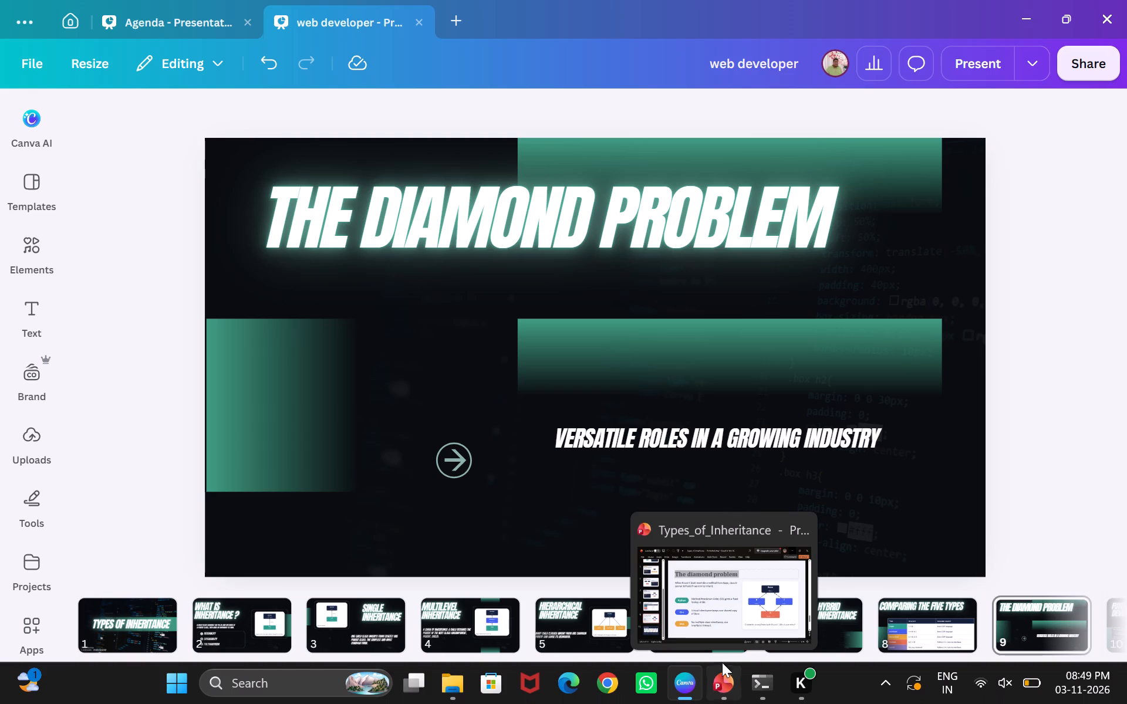
Replace page 9's "Versatile Roles in a Growing Industry" text with the "When B and C both override a method" description copied from PowerPoint slide 9.
left_click(718, 624)
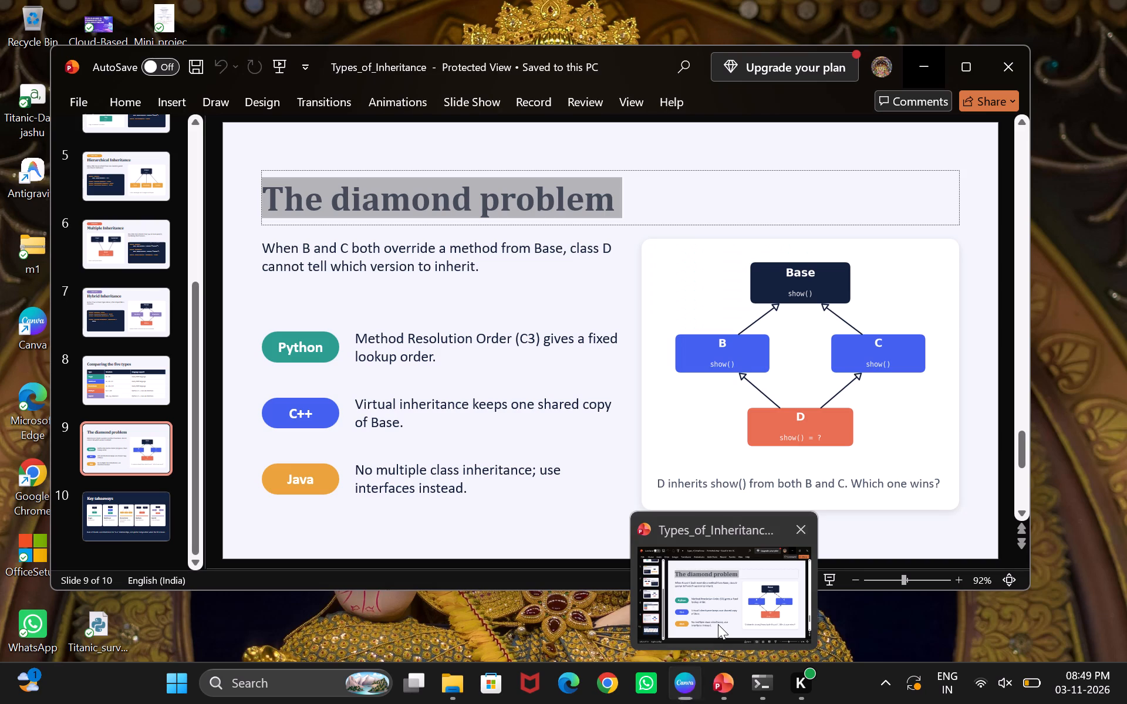
left_click_drag(480, 273, 425, 258)
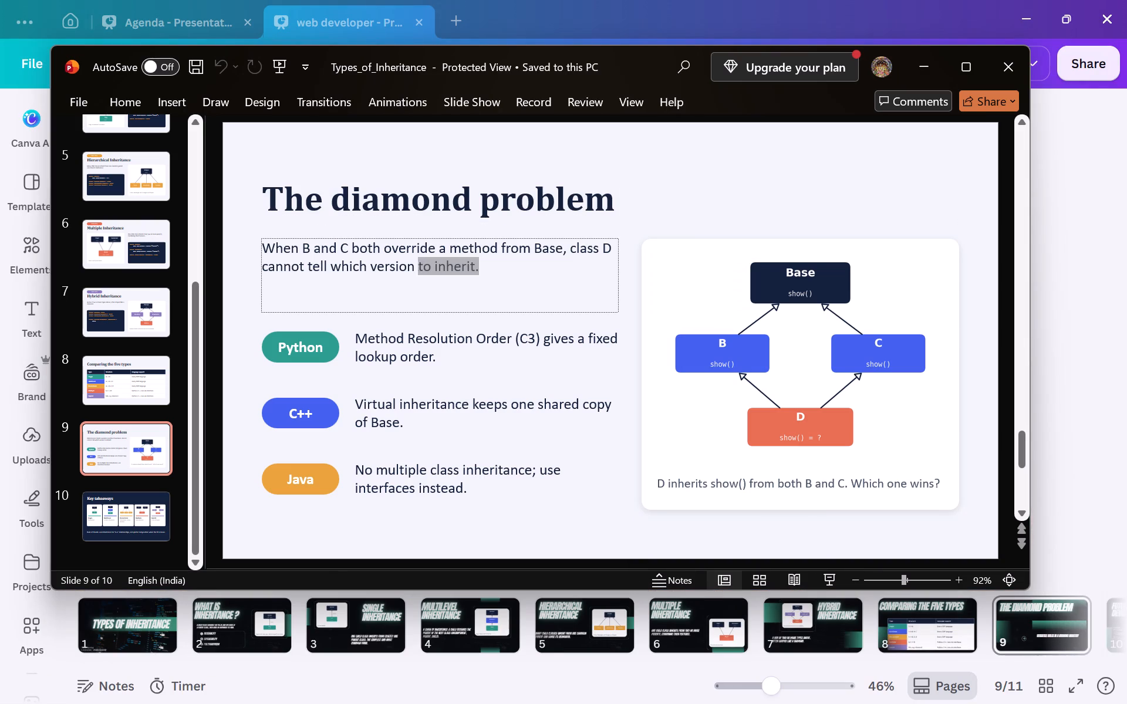
left_click_drag(425, 258, 275, 249)
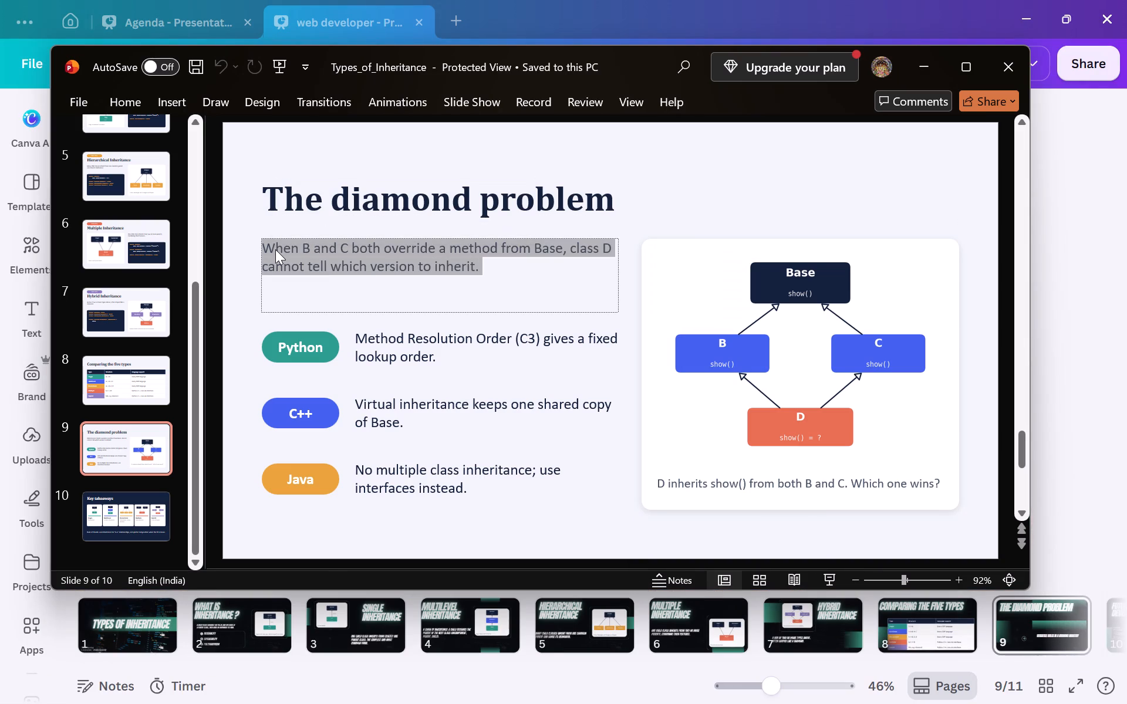
key("ctrl+c")
key("ctrl+c")
key("ctrl+c")
key("ctrl+c")
left_click(917, 63)
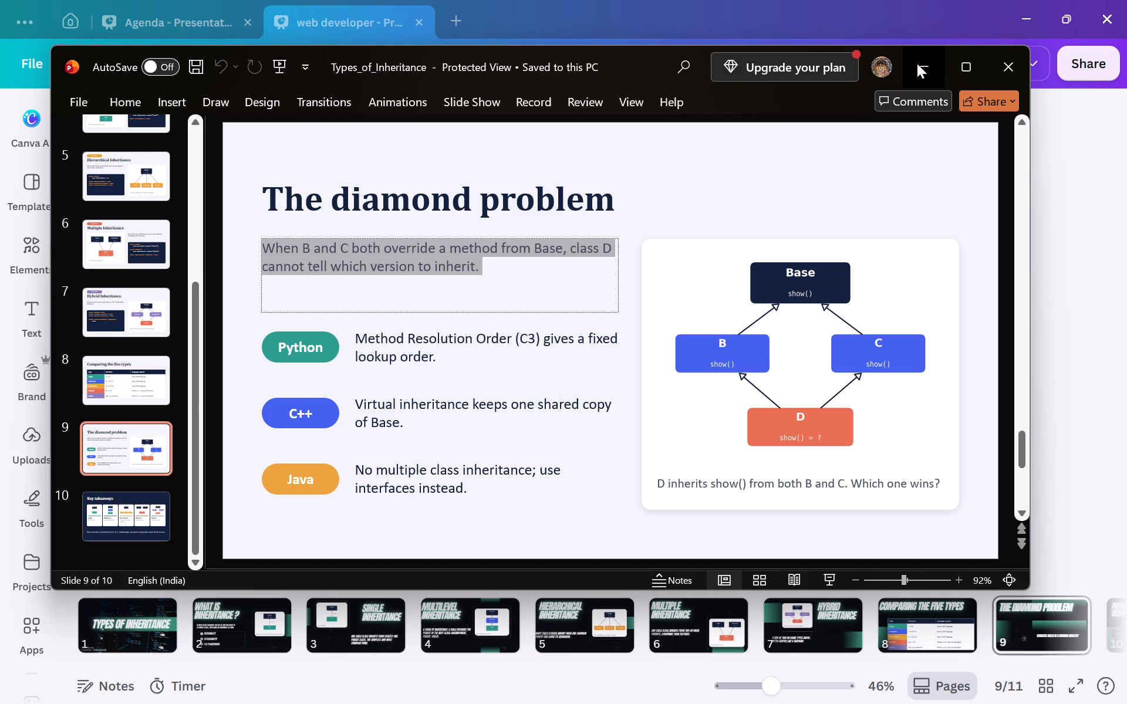
double_click(726, 449)
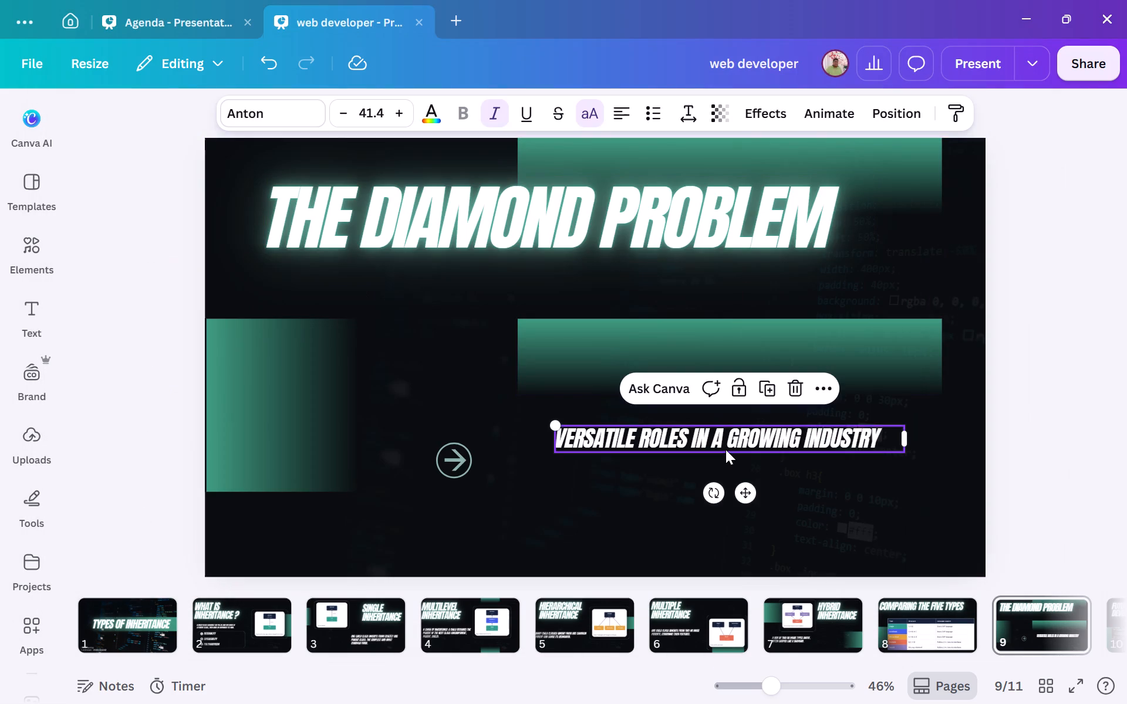
key("BackSpace")
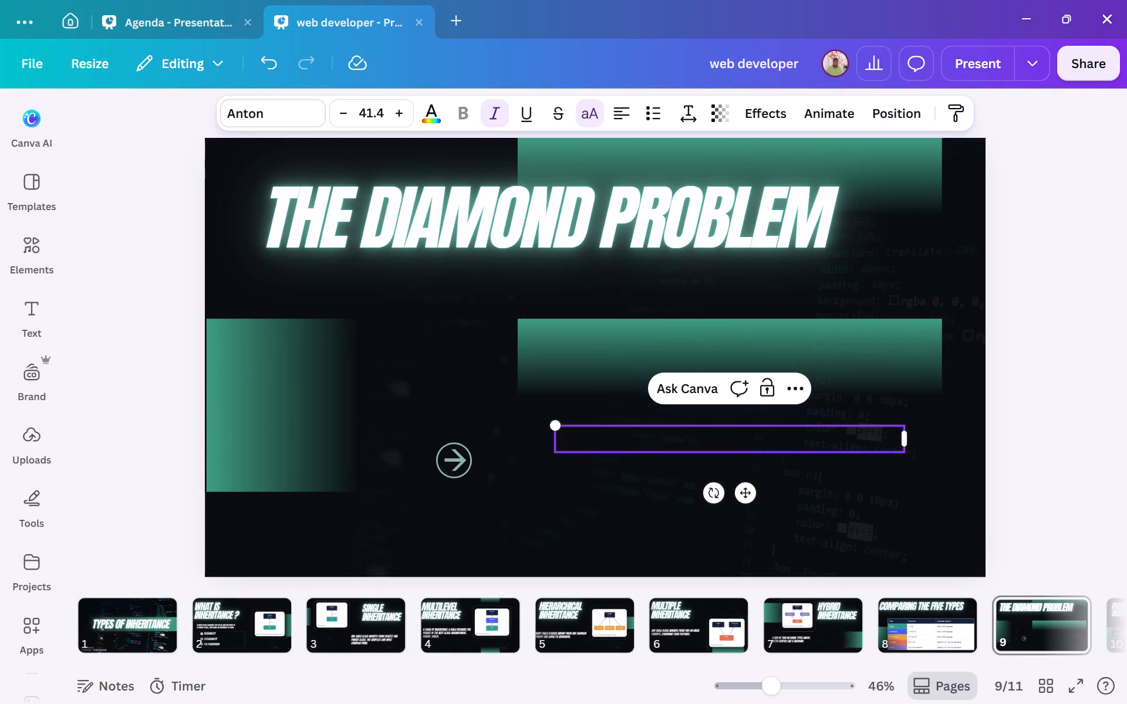
key("ctrl+v")
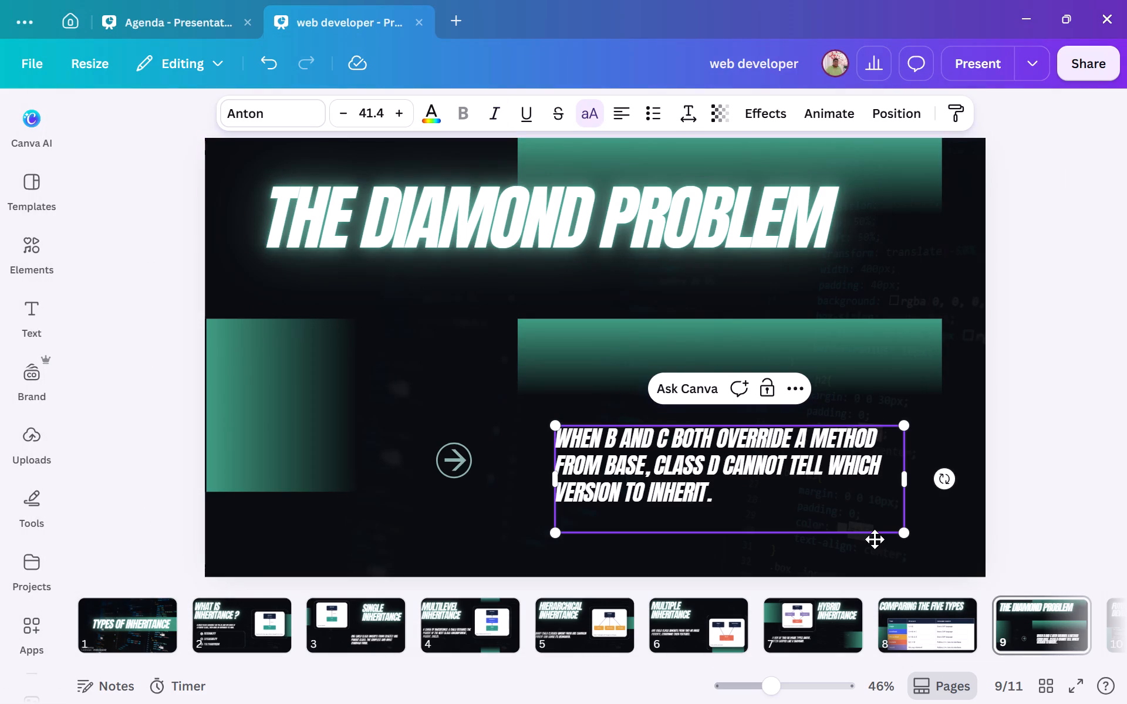
Place the description in the right half of page 9 below the title, removing the lower right gradient block.
left_click_drag(875, 539, 650, 463)
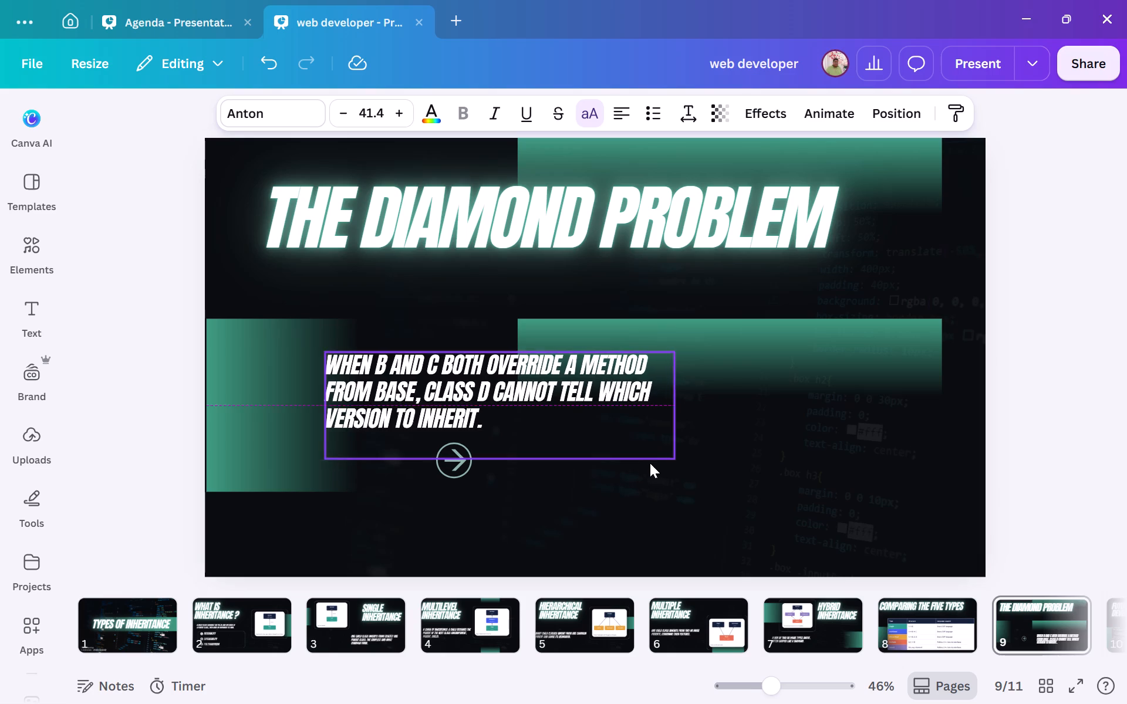
left_click_drag(650, 463, 917, 511)
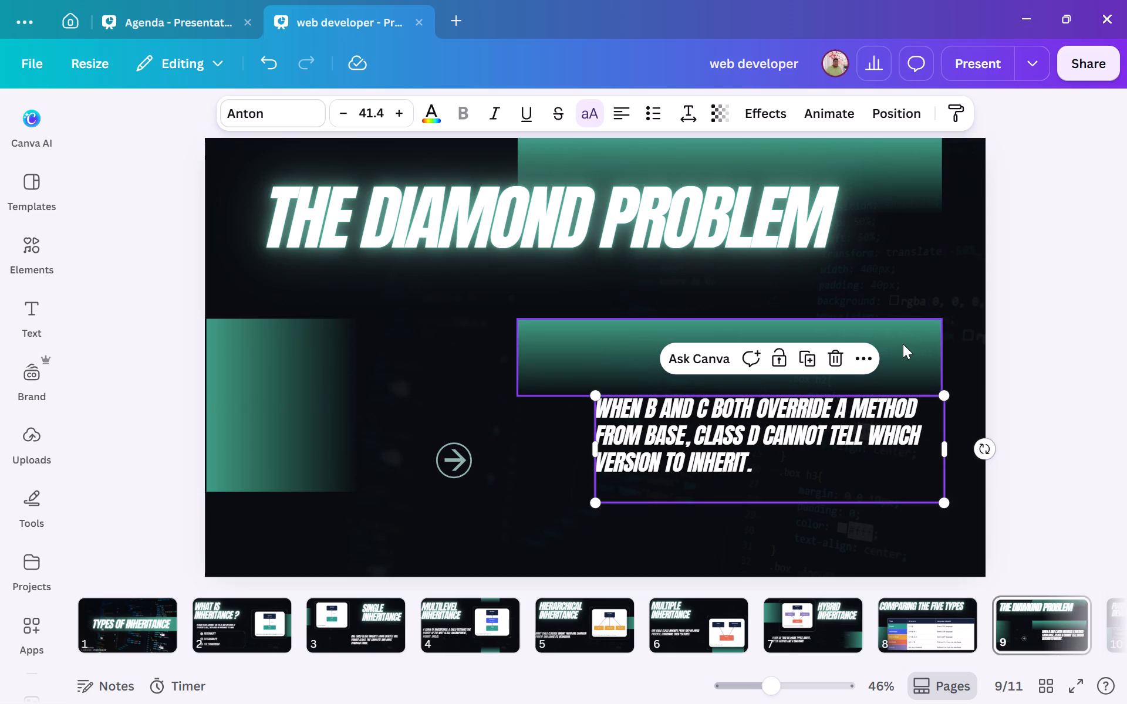
left_click(903, 344)
key("BackSpace")
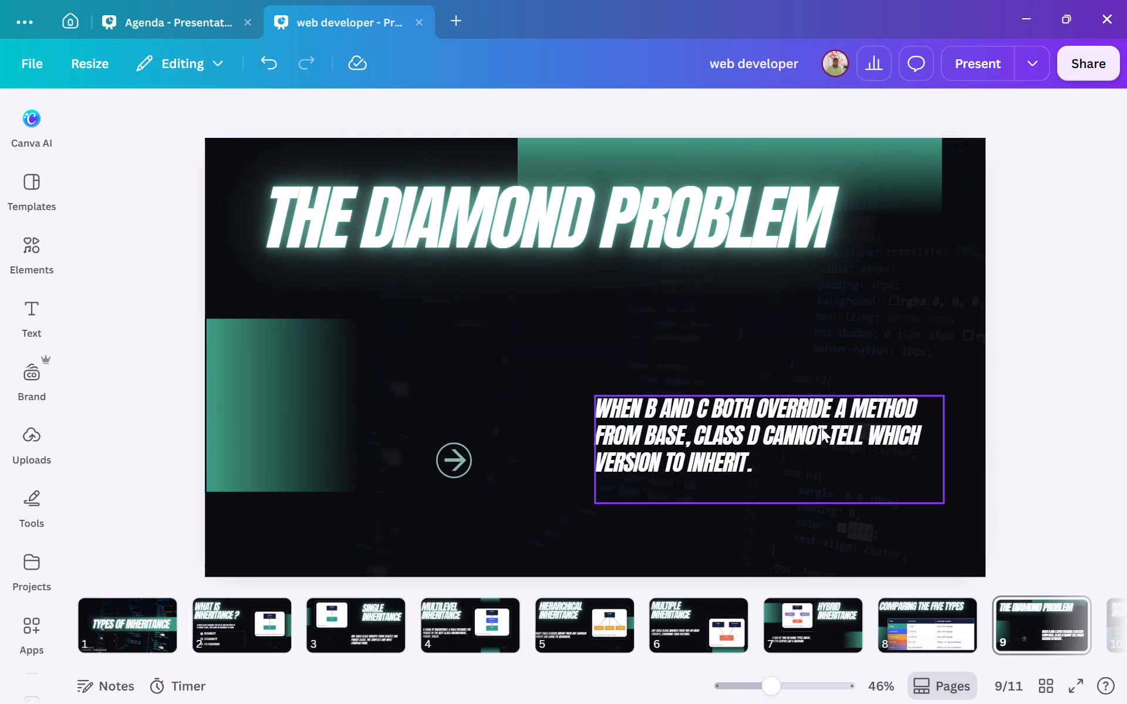
left_click_drag(803, 475, 808, 423)
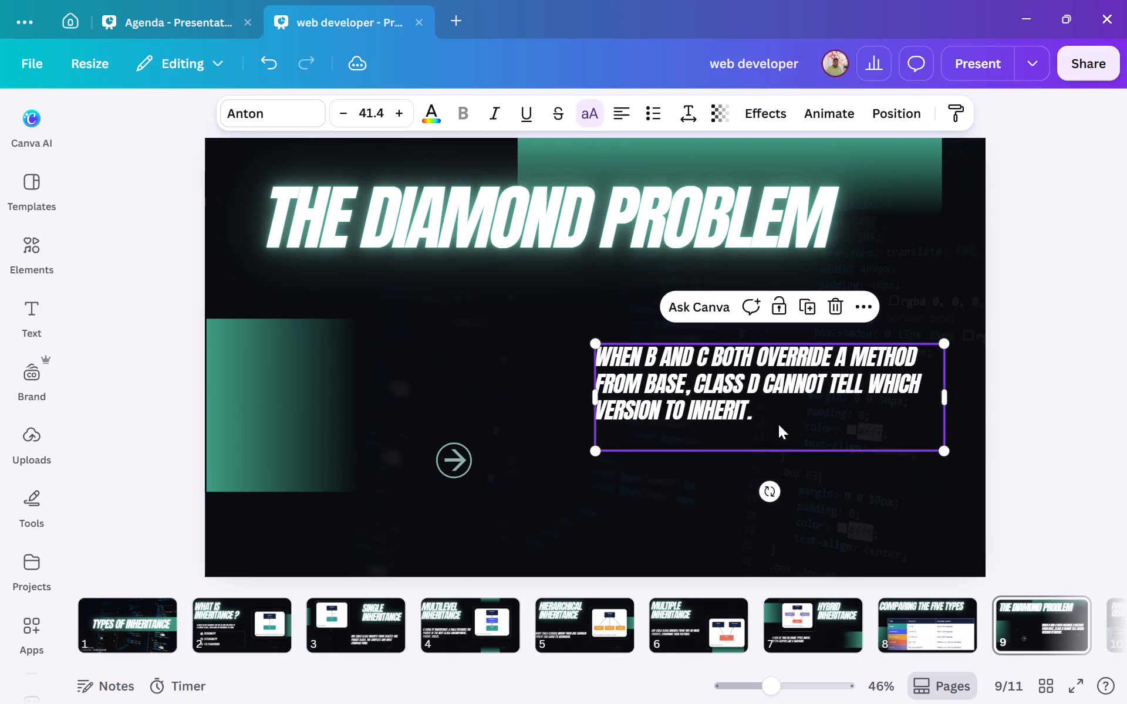
Delete the circled arrow icon from page 9.
left_click(460, 468)
key("BackSpace")
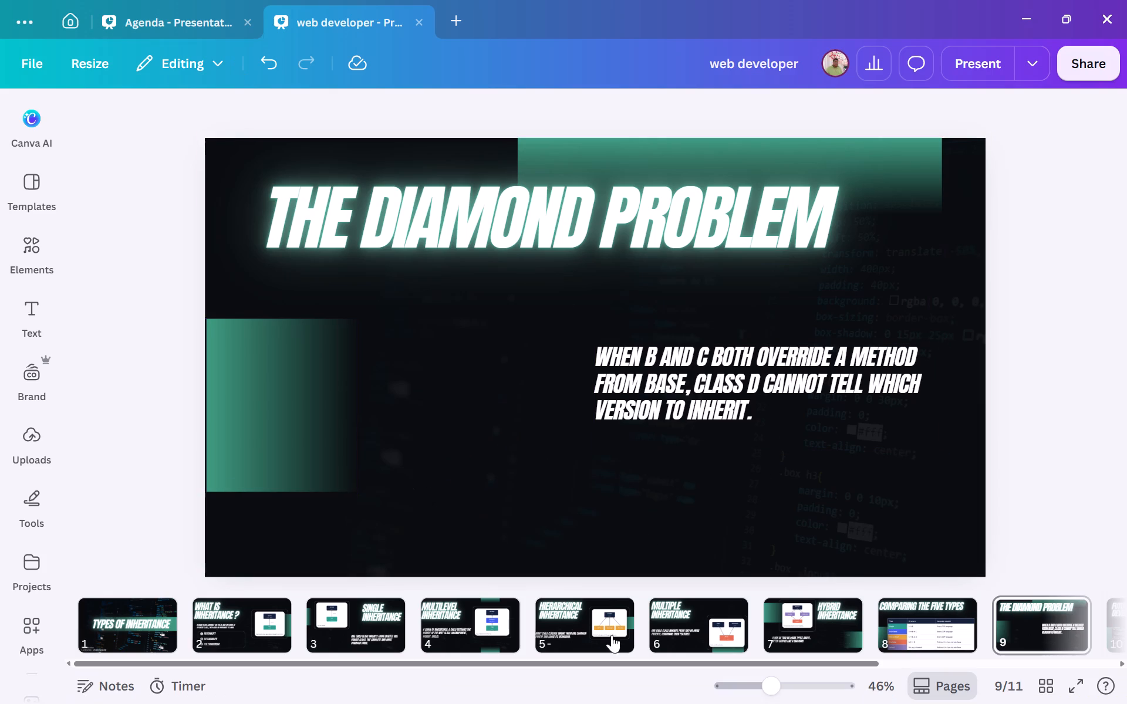
Duplicate the large rounded outline frame around the diagram on page 7, Hybrid Inheritance.
left_click(721, 611)
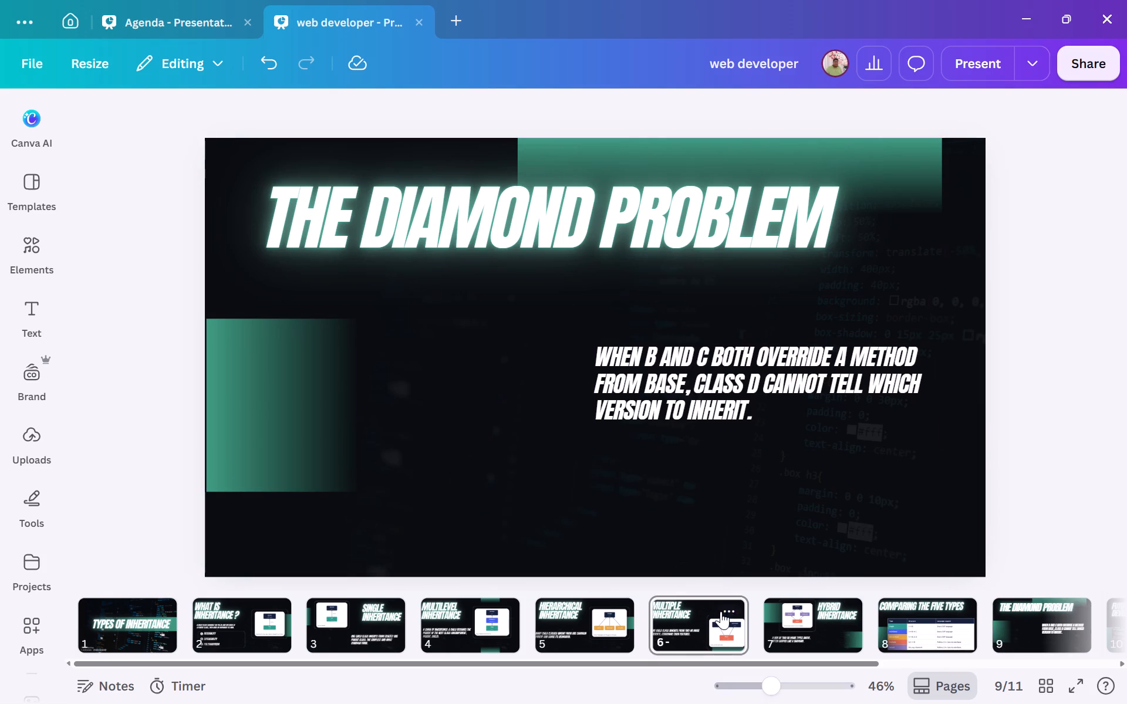
left_click(828, 611)
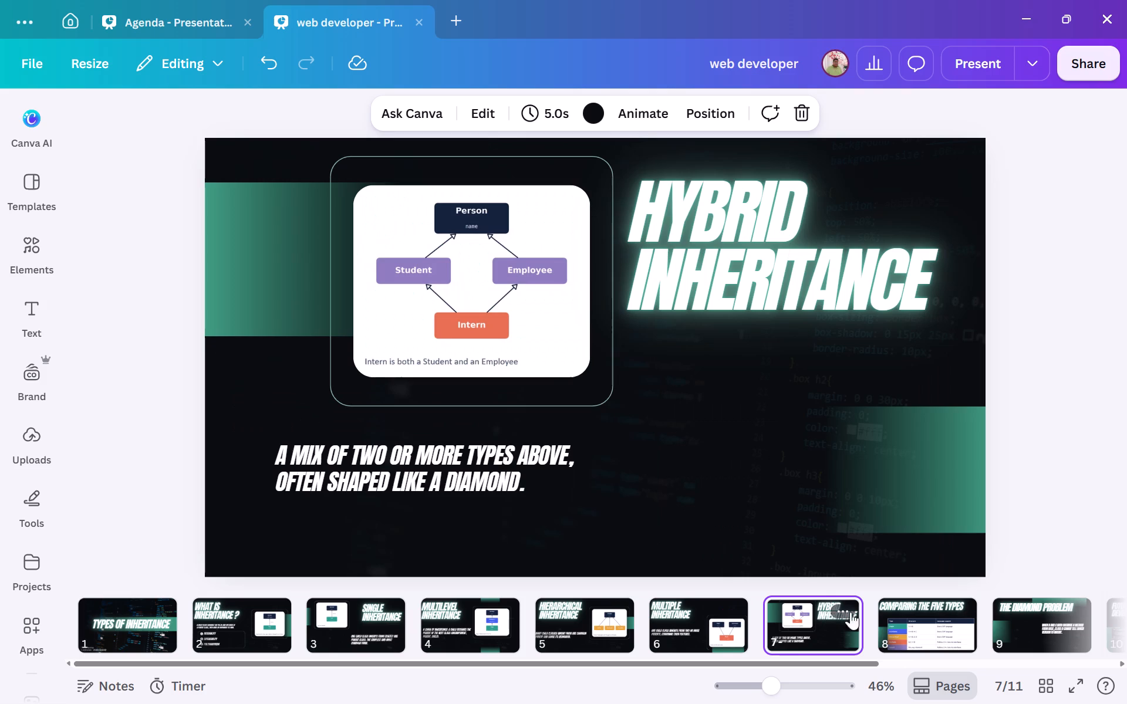
left_click(600, 397)
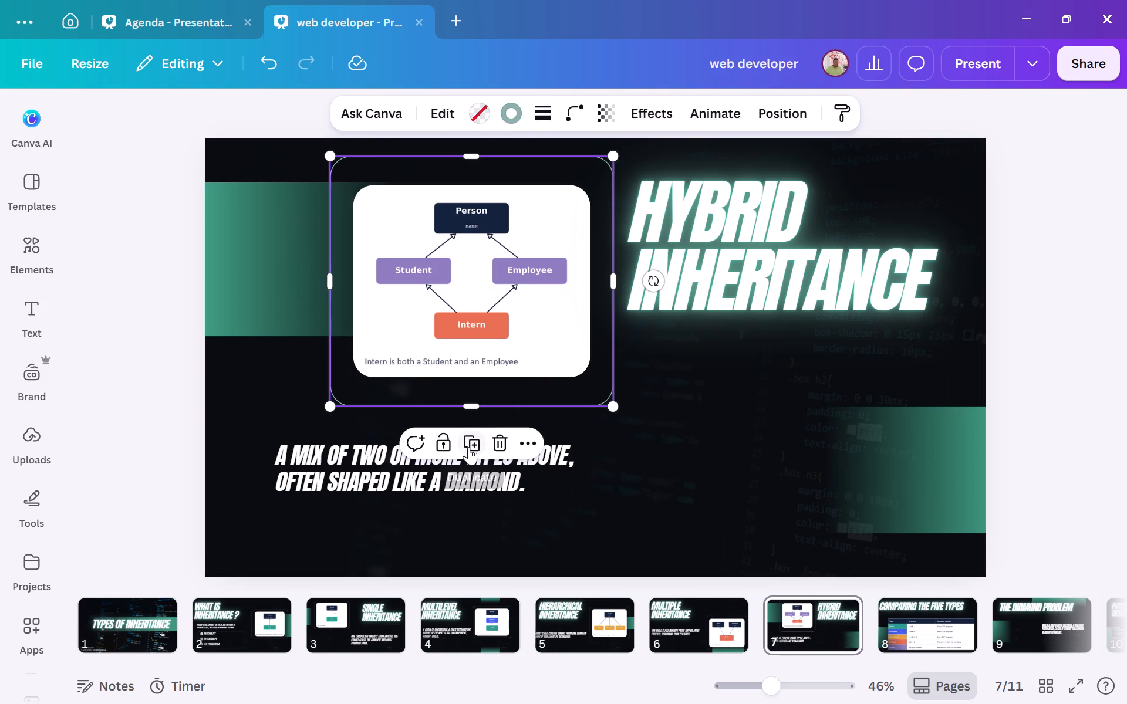
left_click(468, 448)
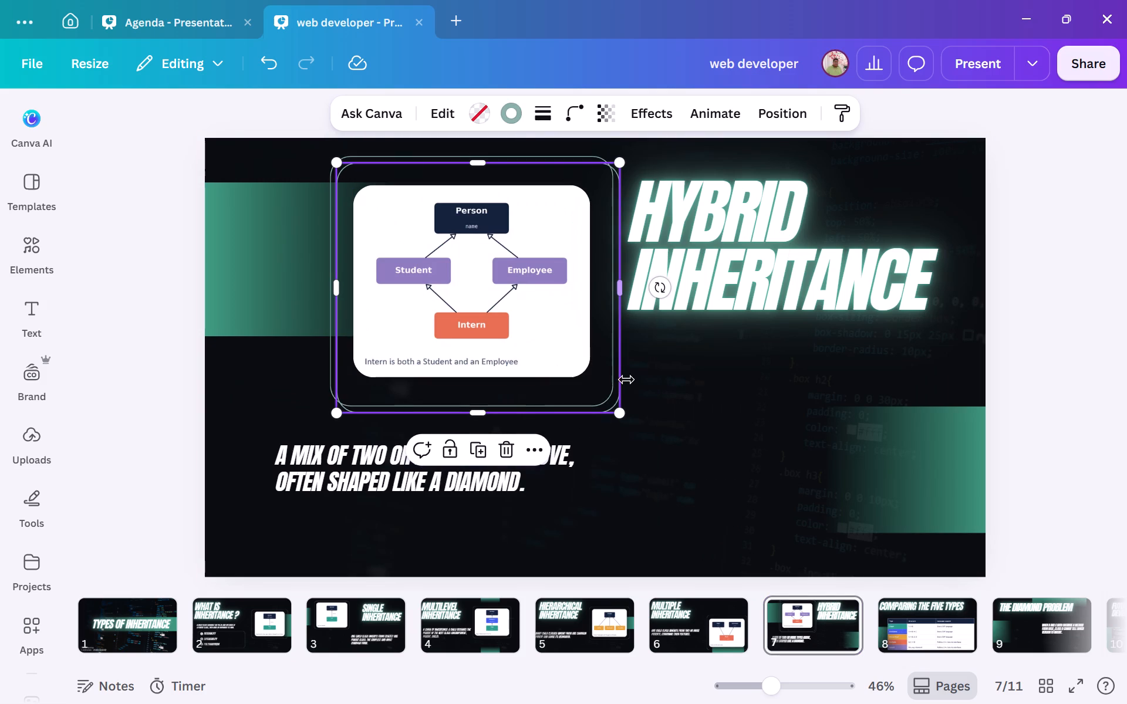
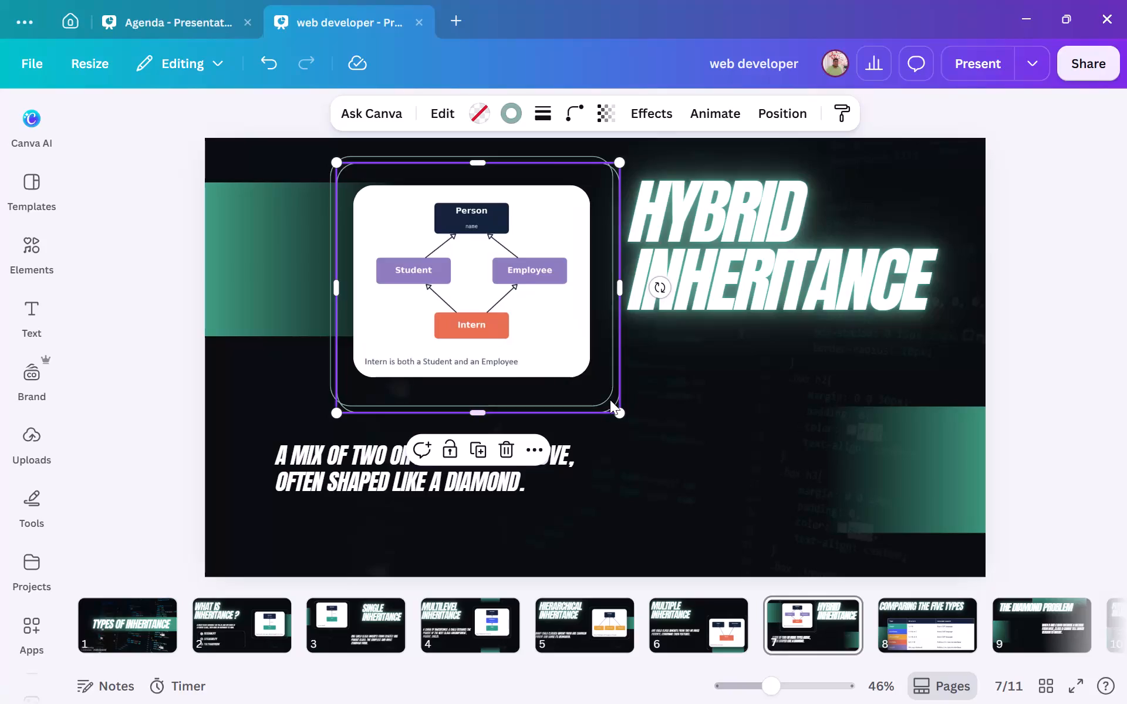
Move the duplicated rounded outline frame from page 7 to page 9, placing it below the title in the left half.
left_click_drag(610, 400, 944, 607)
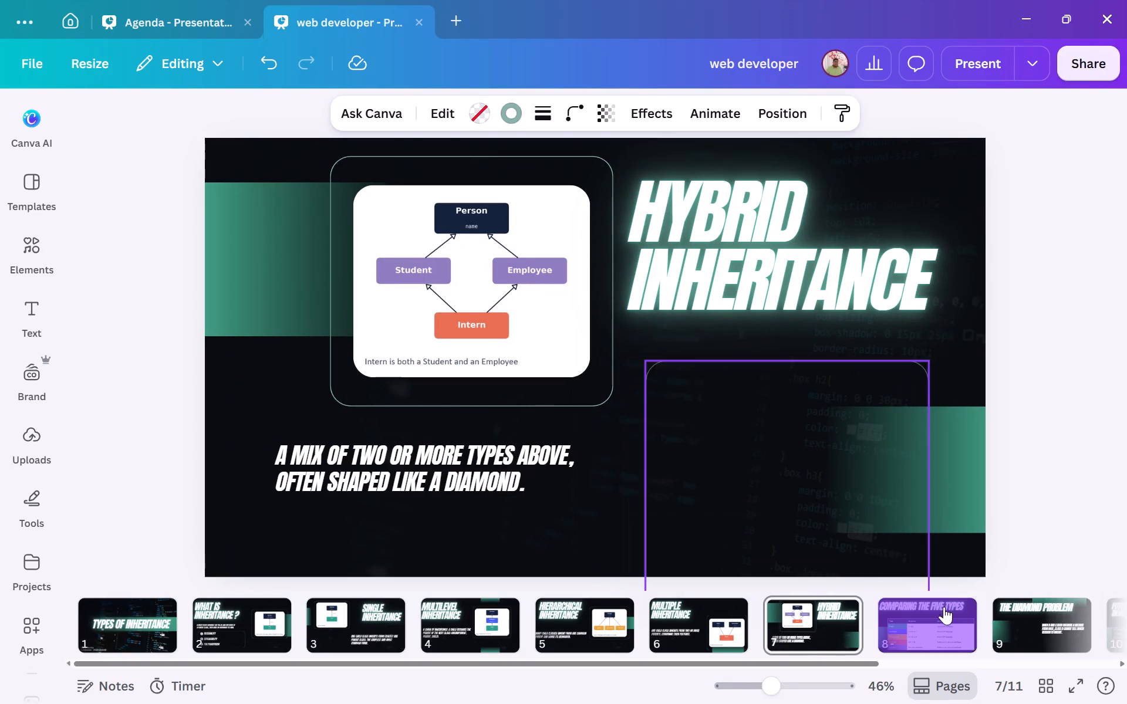
left_click_drag(944, 607, 527, 507)
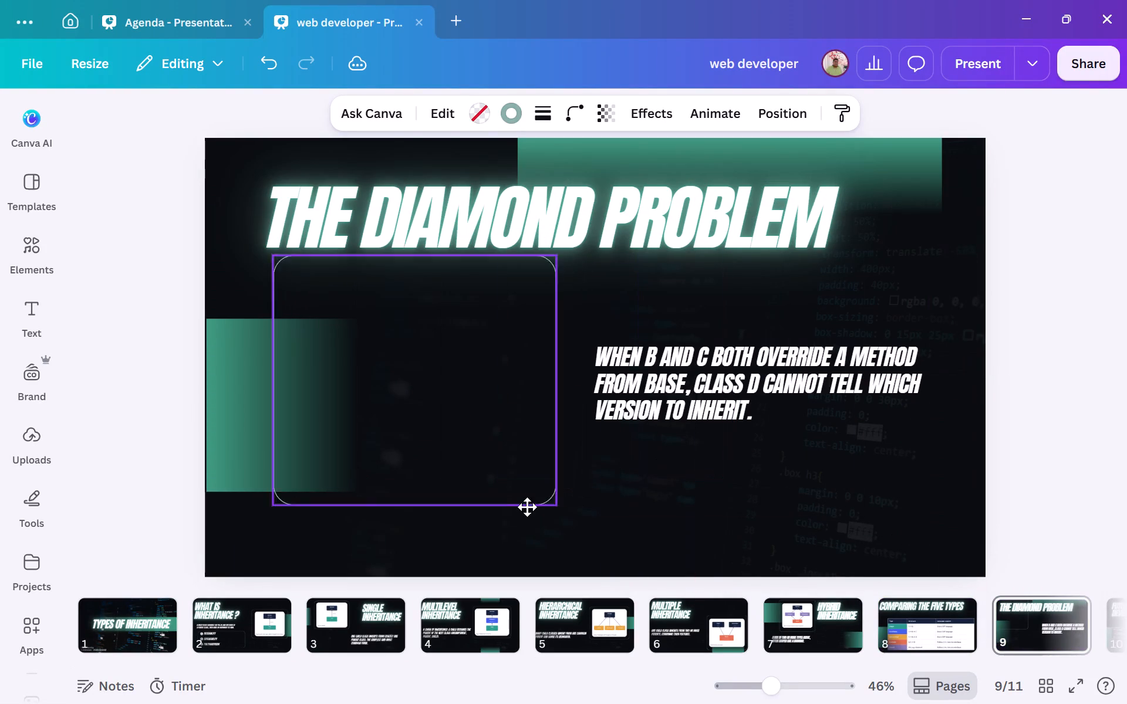
left_click_drag(527, 507, 544, 514)
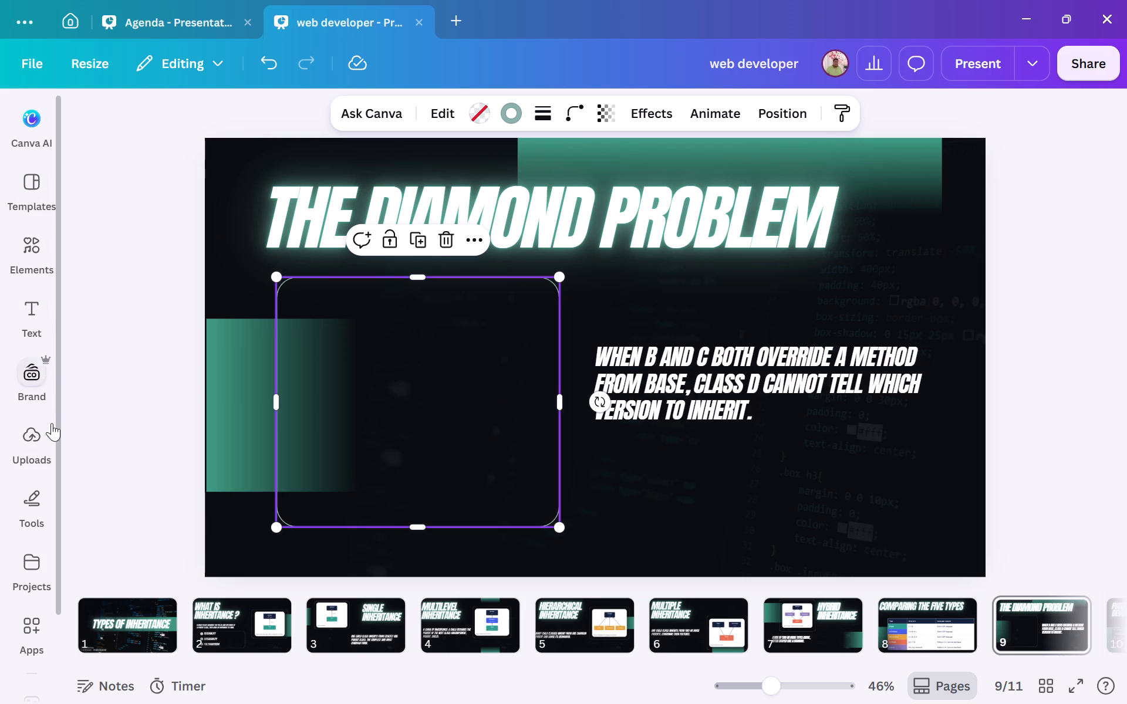
left_click(27, 439)
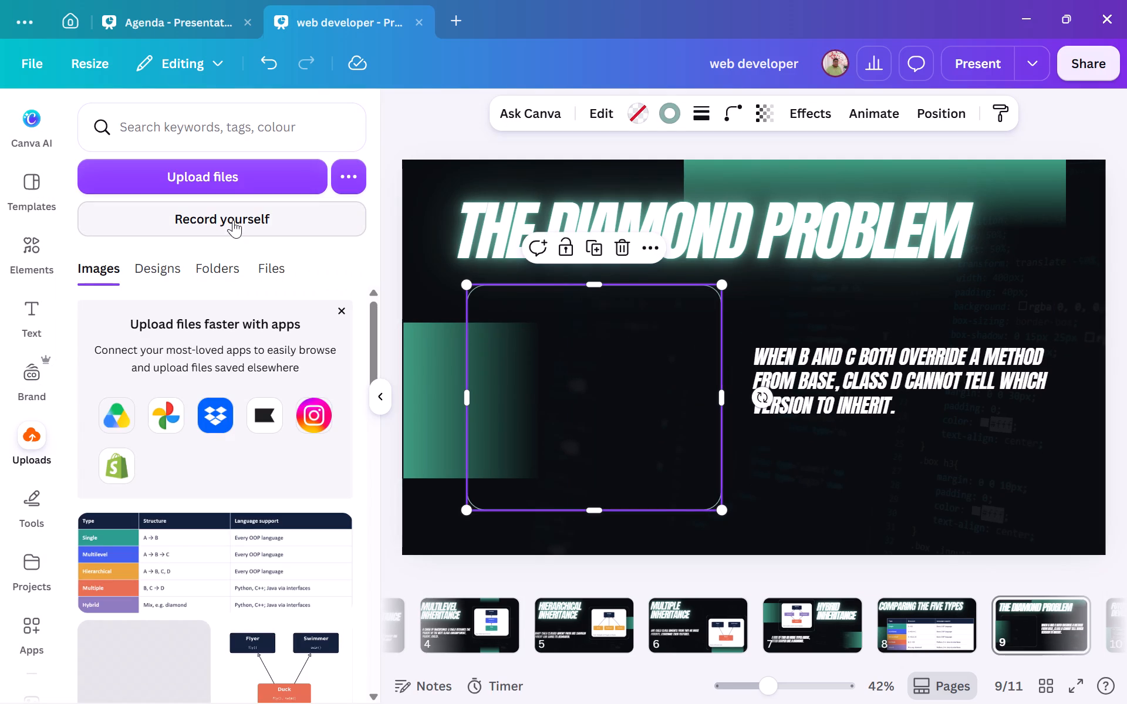
left_click(239, 182)
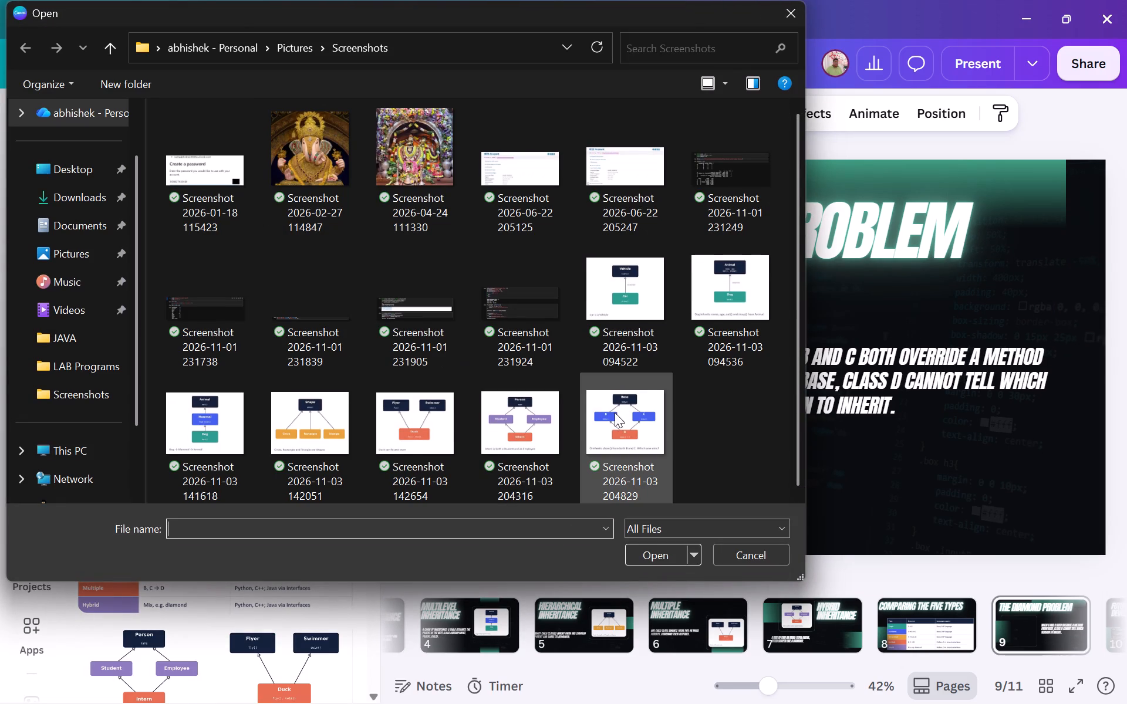
left_click(615, 412)
key("Return")
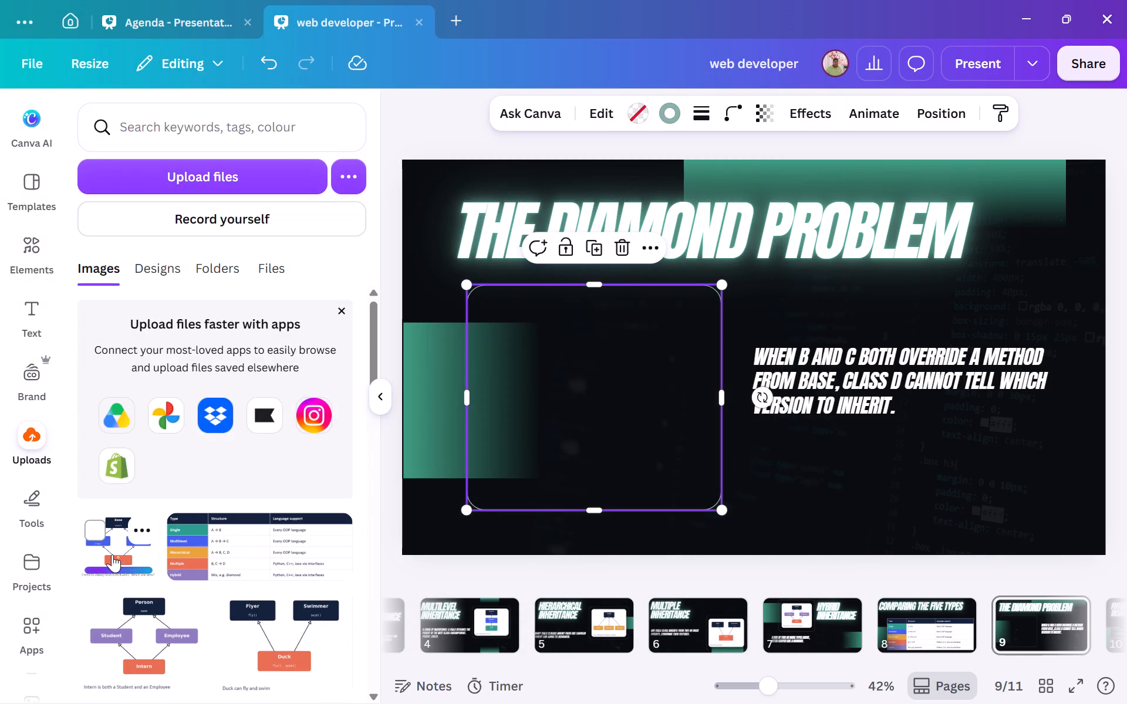
left_click(112, 554)
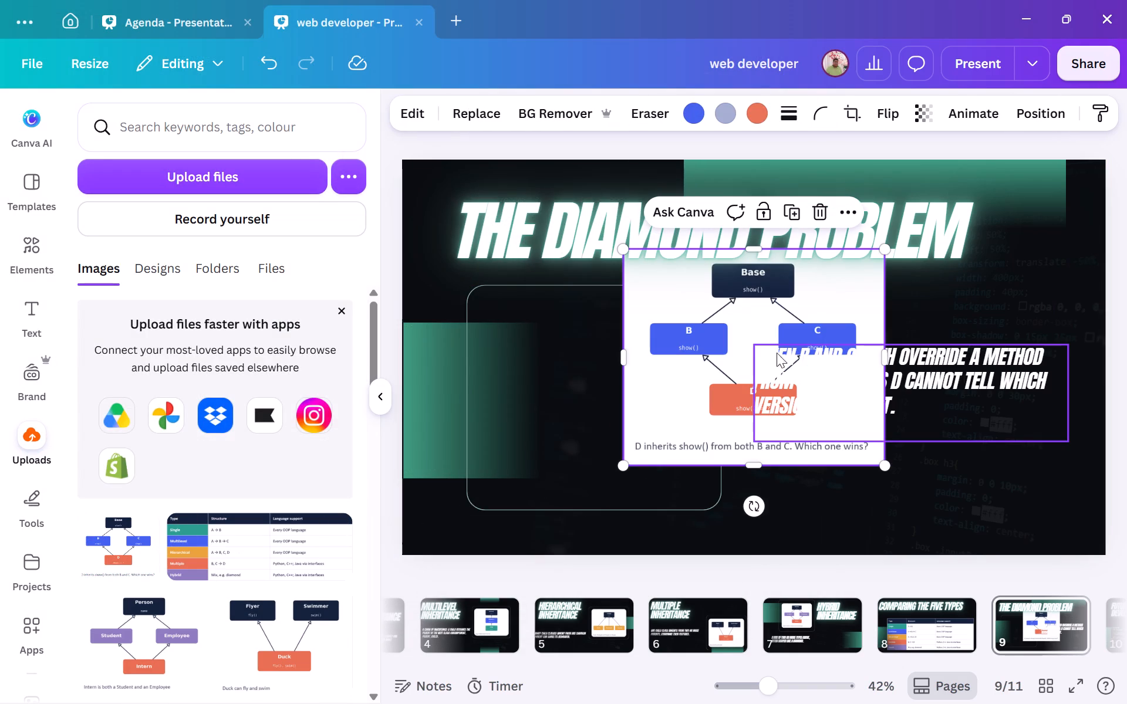
Shrink the Base/B/C/D diagram and centre it inside the rounded outline frame on page 9.
left_click(743, 259)
left_click(819, 296)
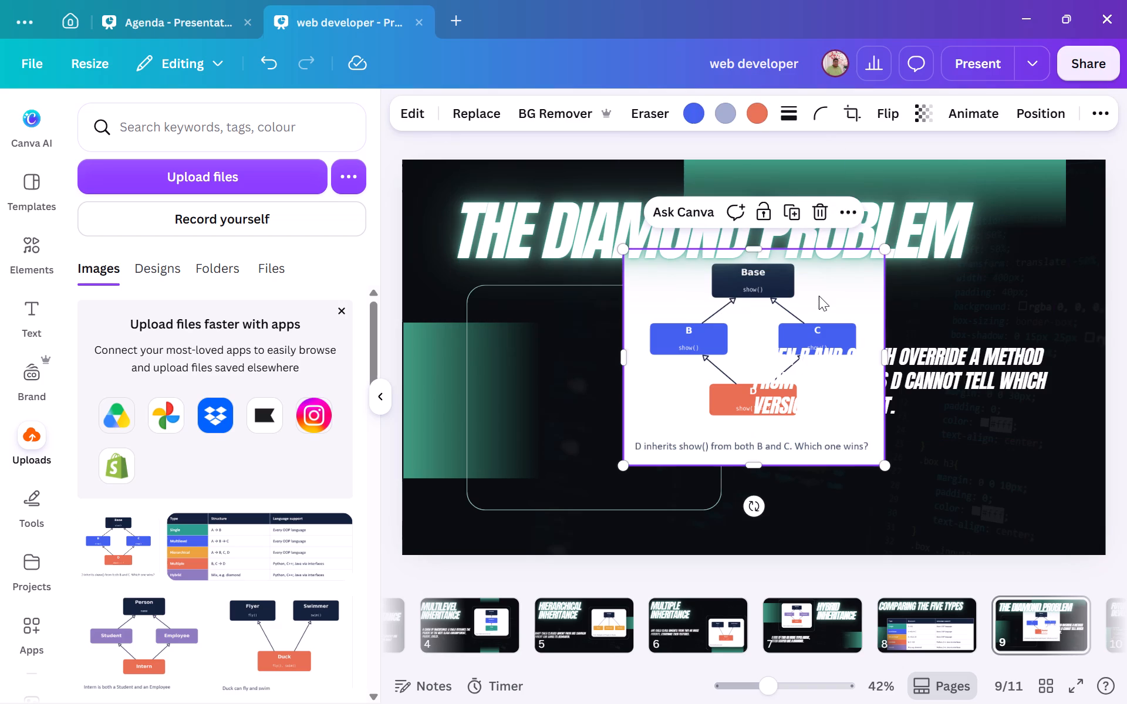
left_click_drag(819, 296, 670, 349)
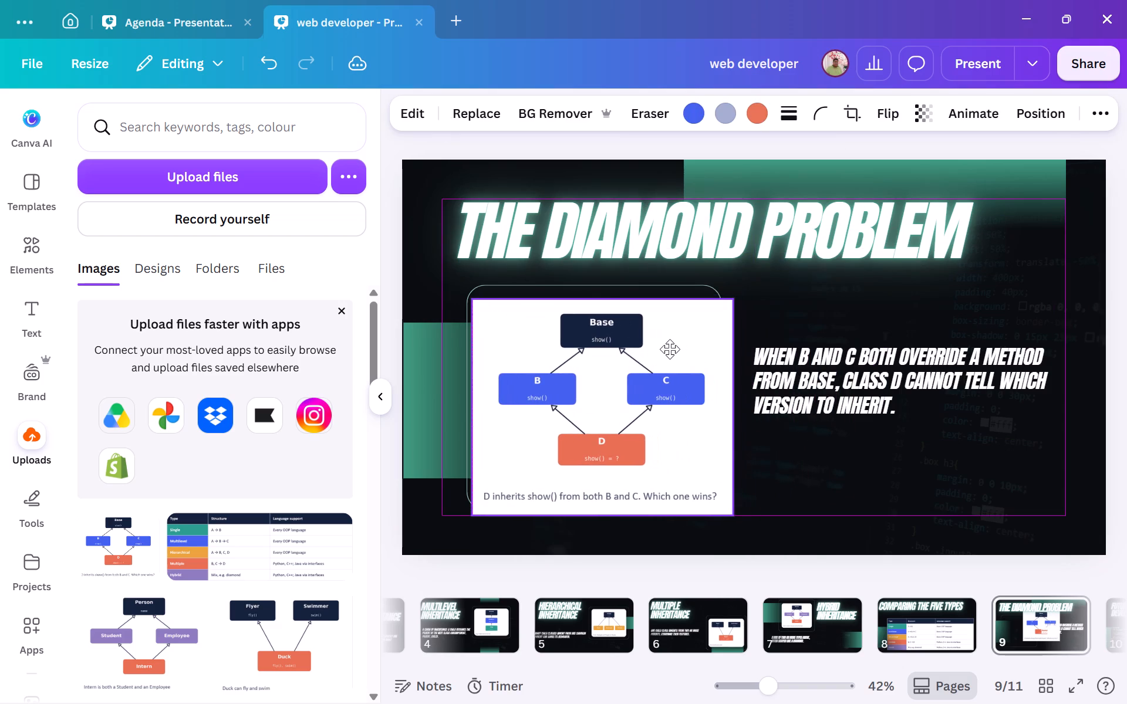
left_click_drag(670, 349, 667, 348)
left_click_drag(731, 517, 697, 490)
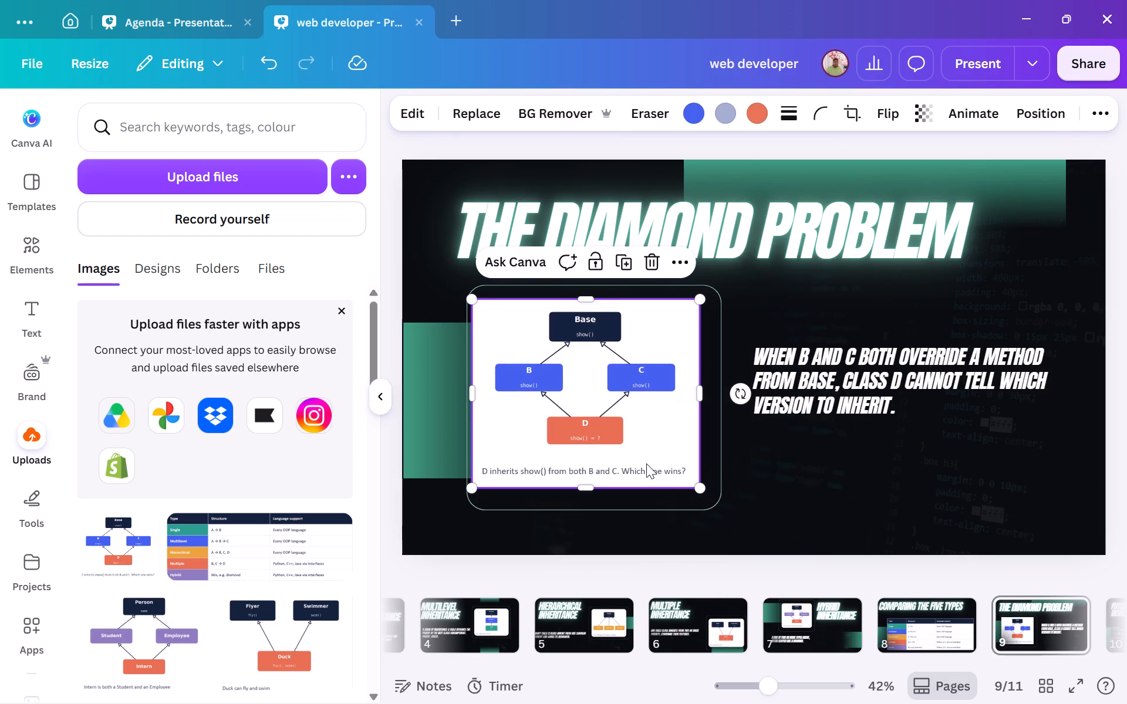
left_click_drag(646, 463, 656, 465)
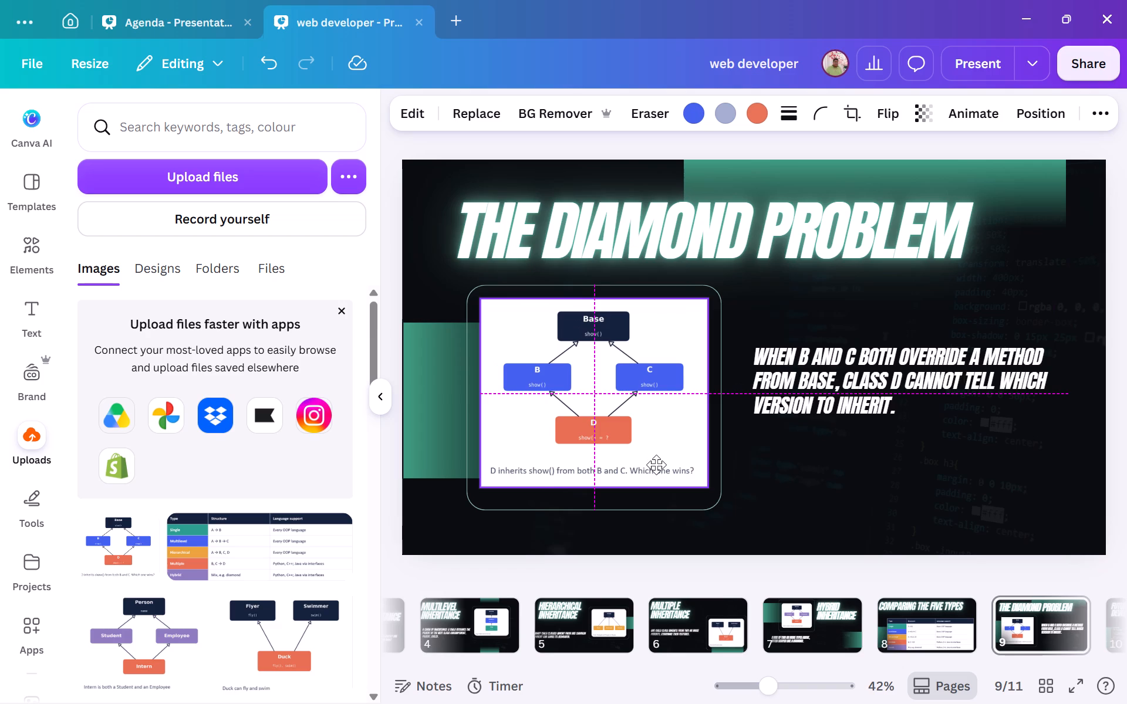
left_click_drag(656, 465, 656, 465)
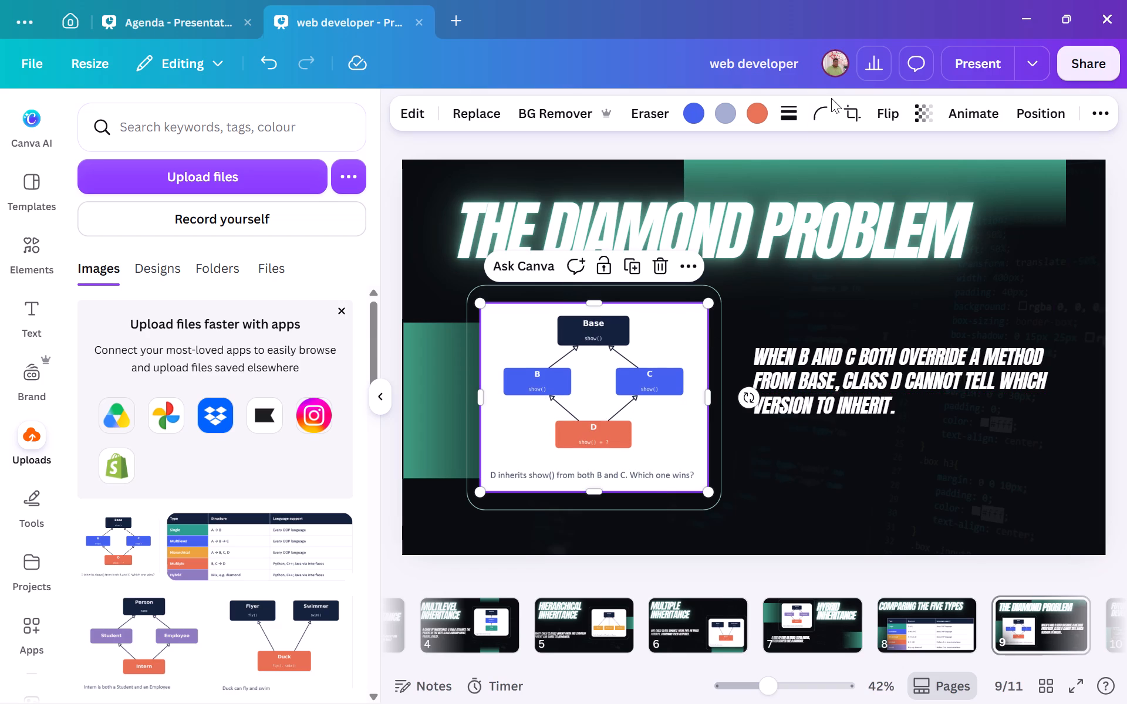
Round the corners of page 9's diagram image to 50.
left_click(818, 119)
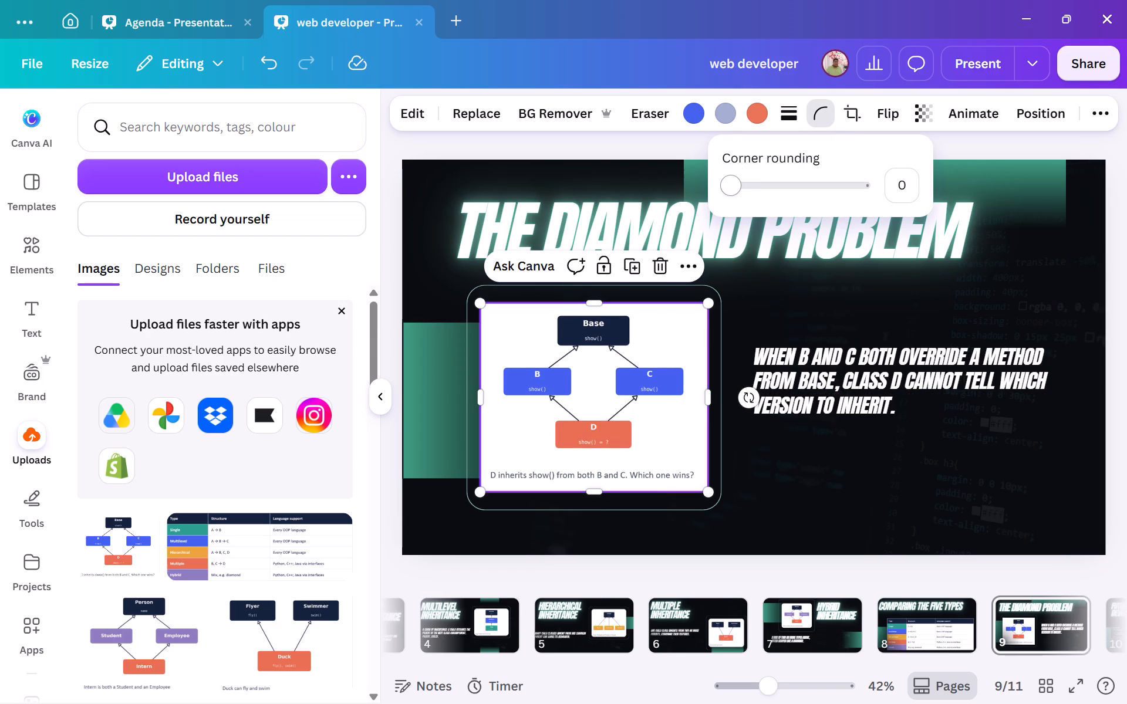
left_click_drag(734, 180, 785, 180)
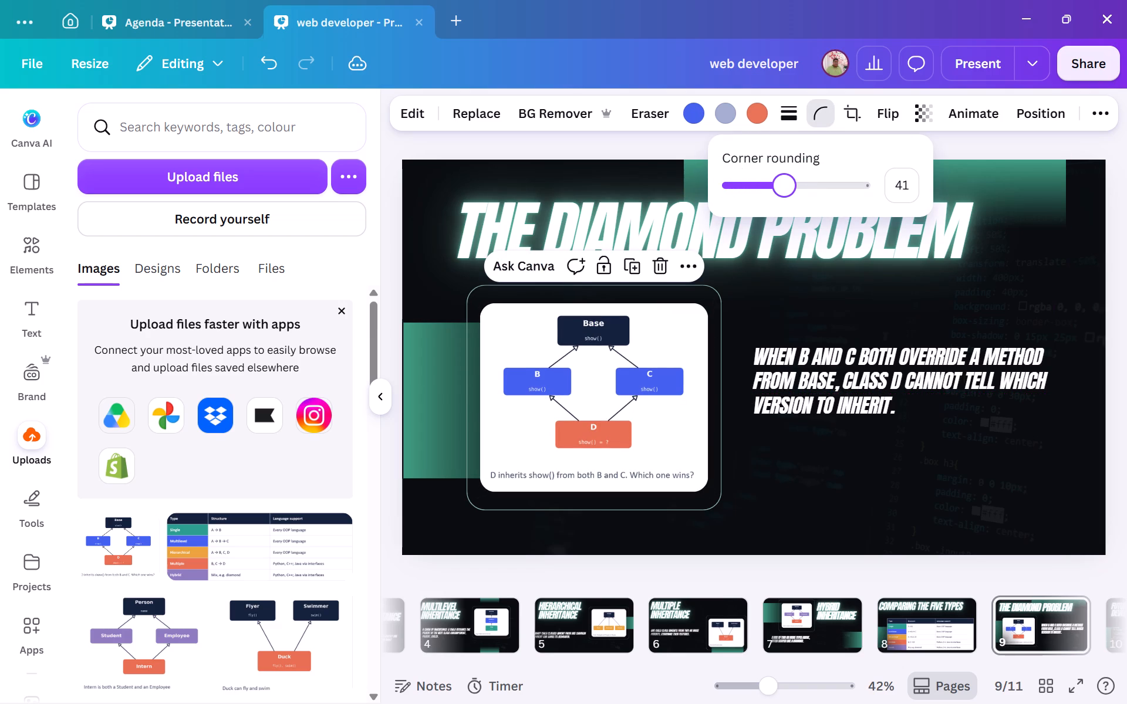
left_click_drag(785, 180, 800, 181)
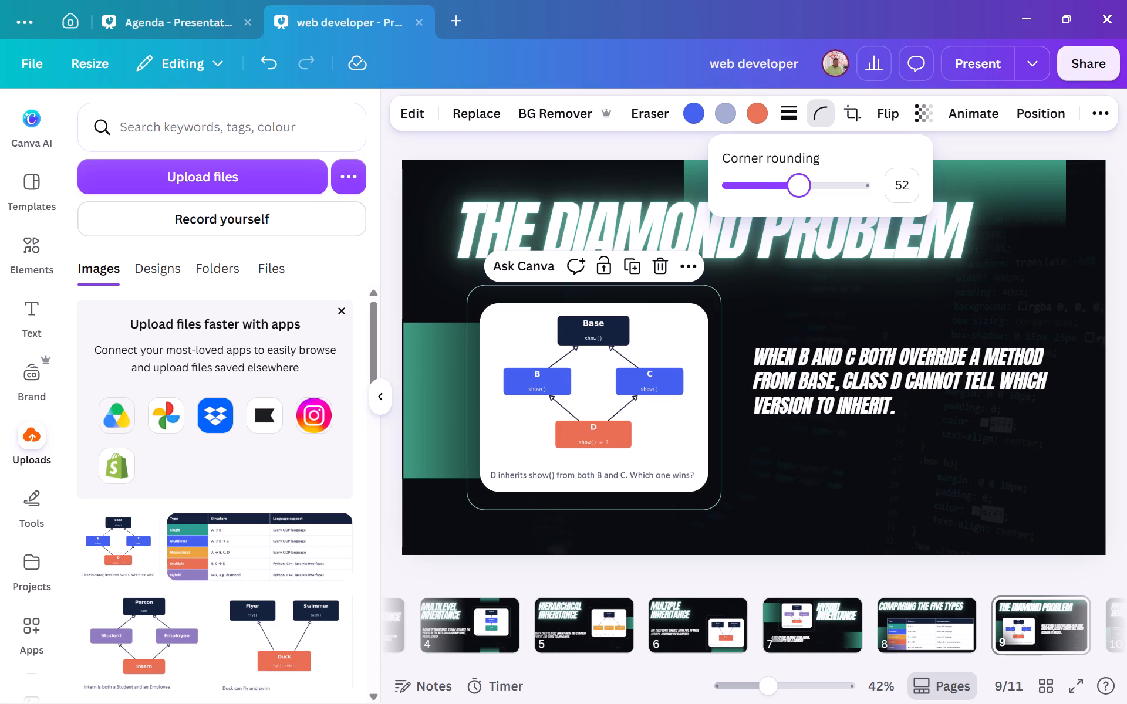
left_click_drag(800, 181, 796, 182)
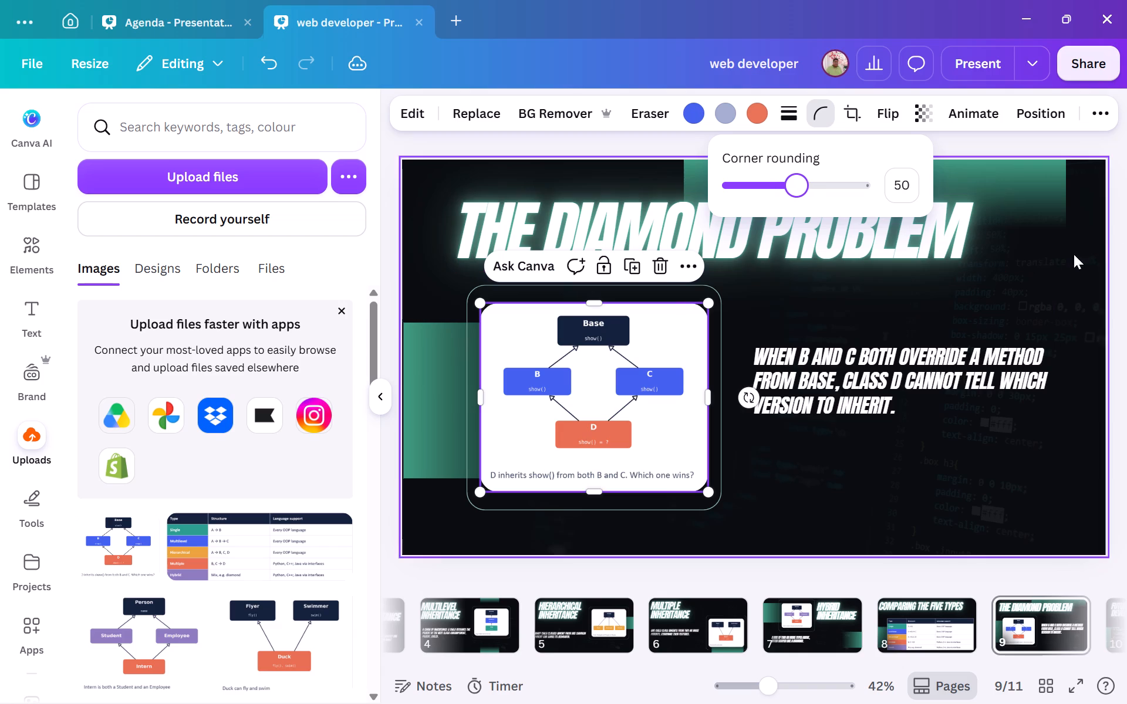
left_click(1118, 160)
left_click(386, 394)
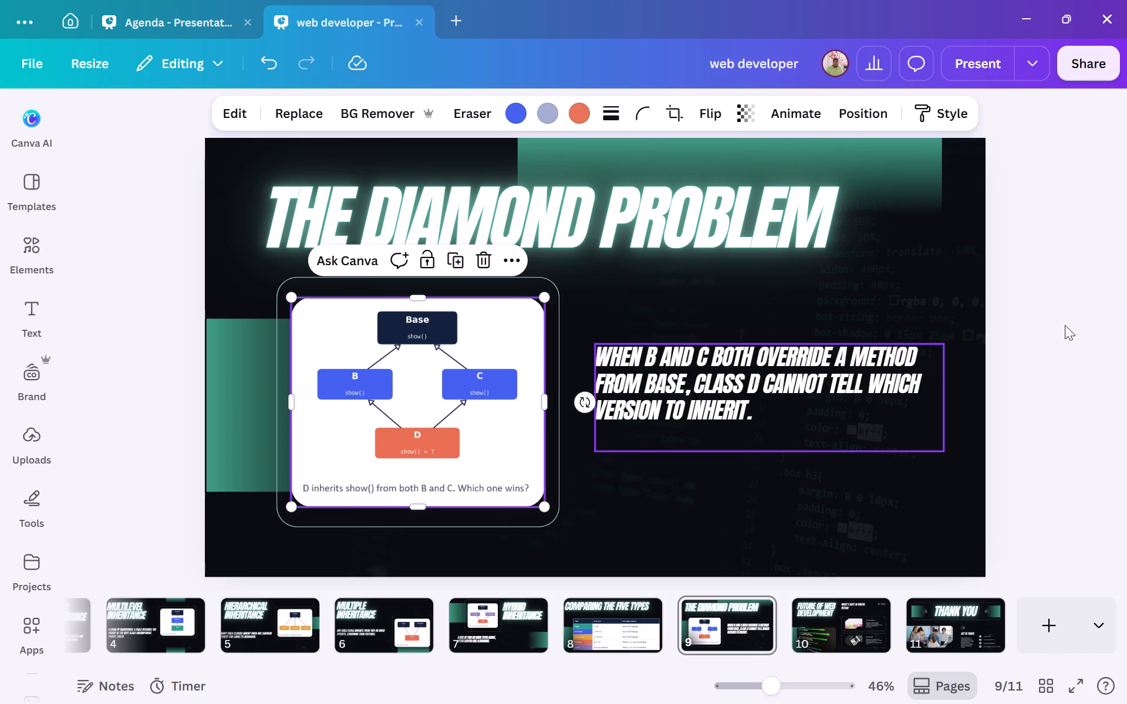
left_click(1065, 325)
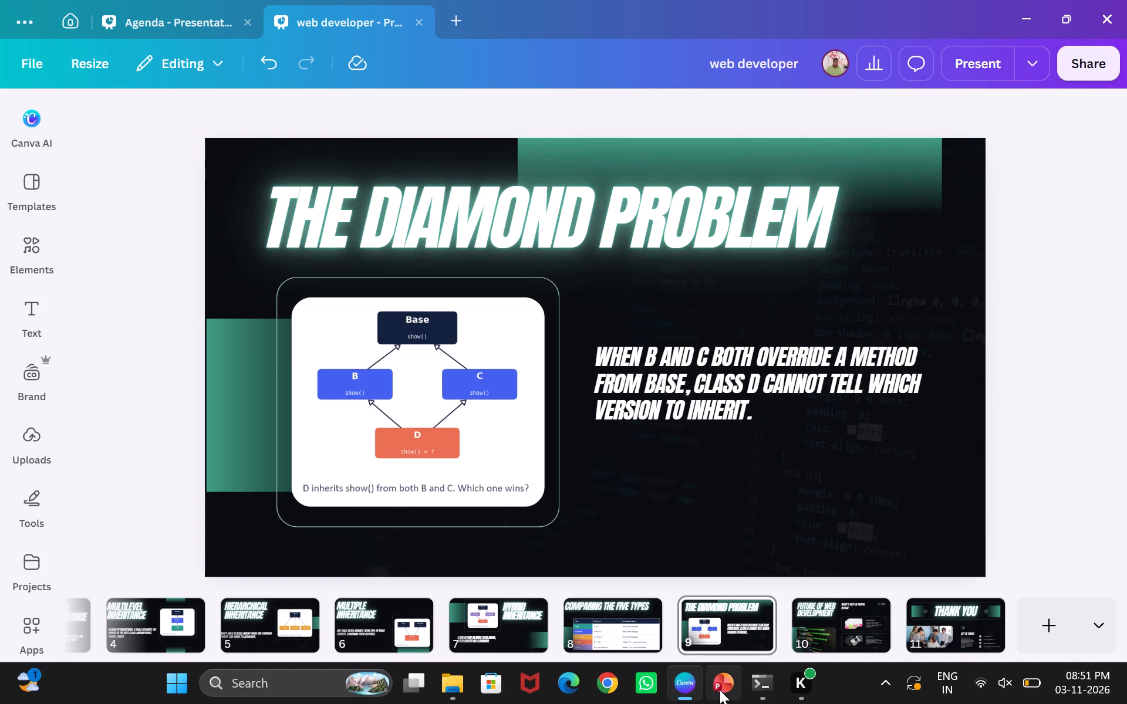
Check the language rows on PowerPoint slide 9, and move page 9's description in Canva up level with the frame's top edge.
left_click(720, 690)
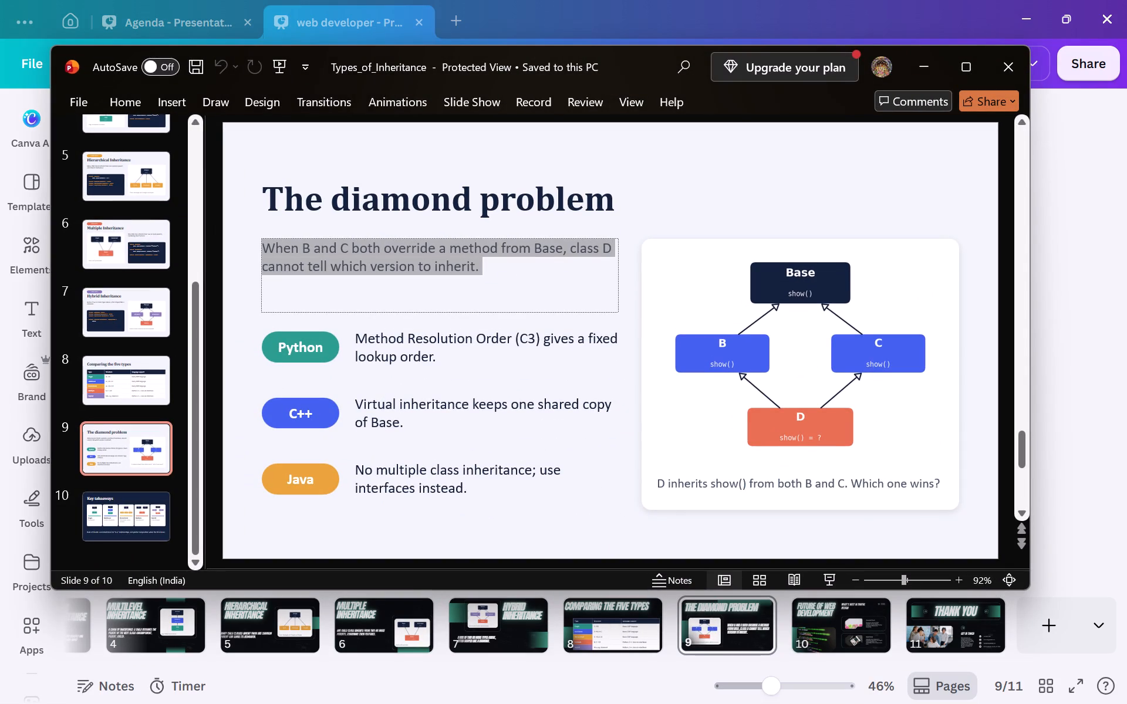
double_click(282, 339)
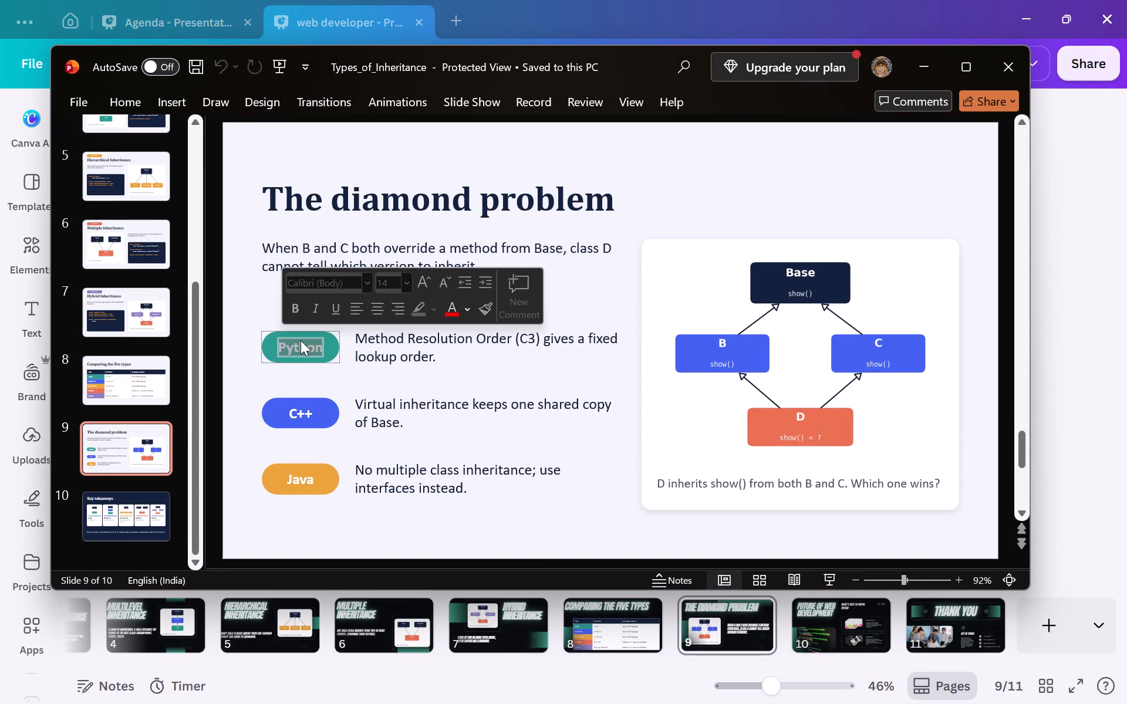
left_click(246, 305)
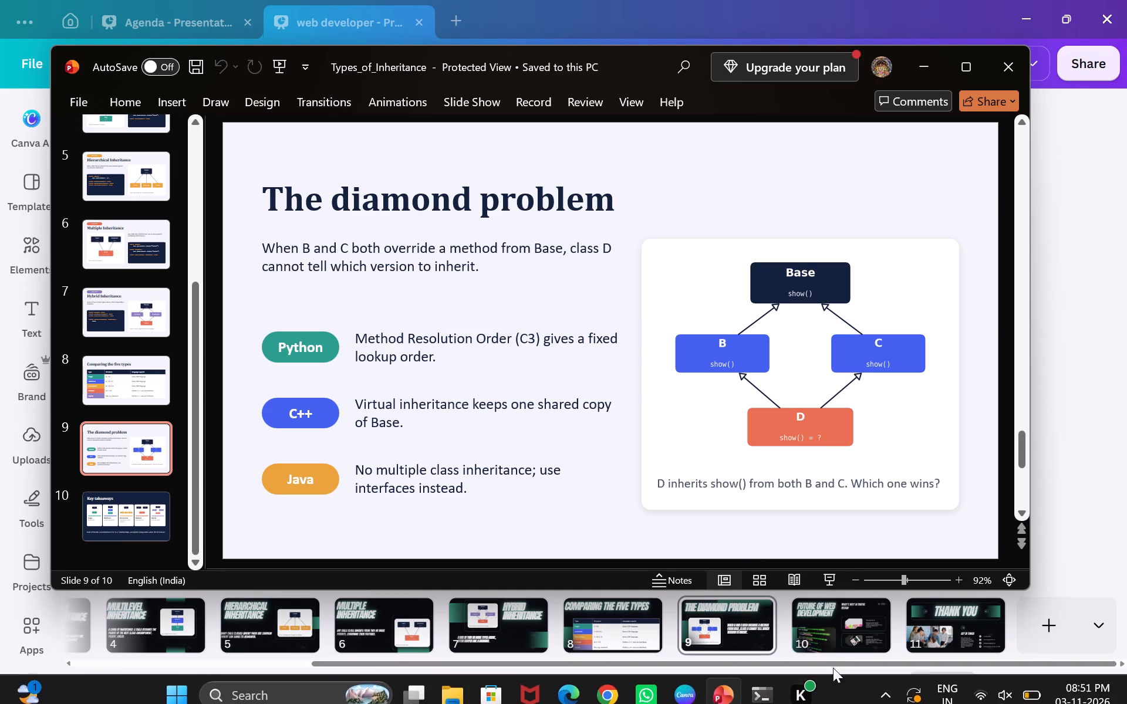
left_click(685, 676)
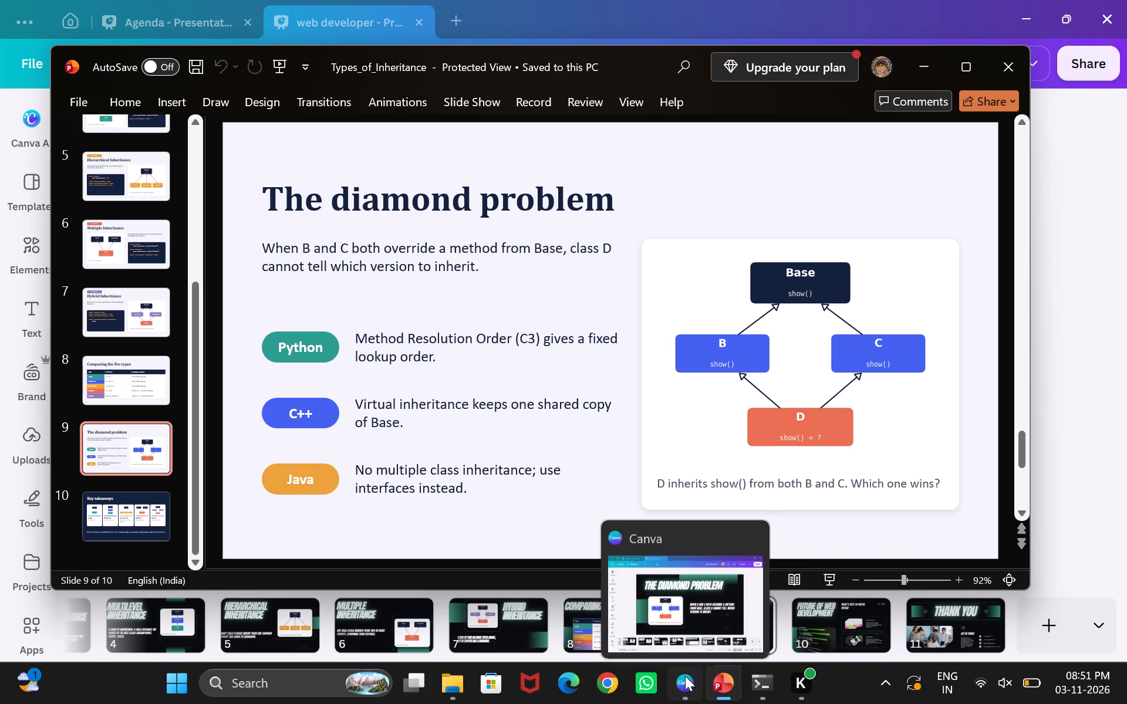
left_click_drag(720, 409, 721, 365)
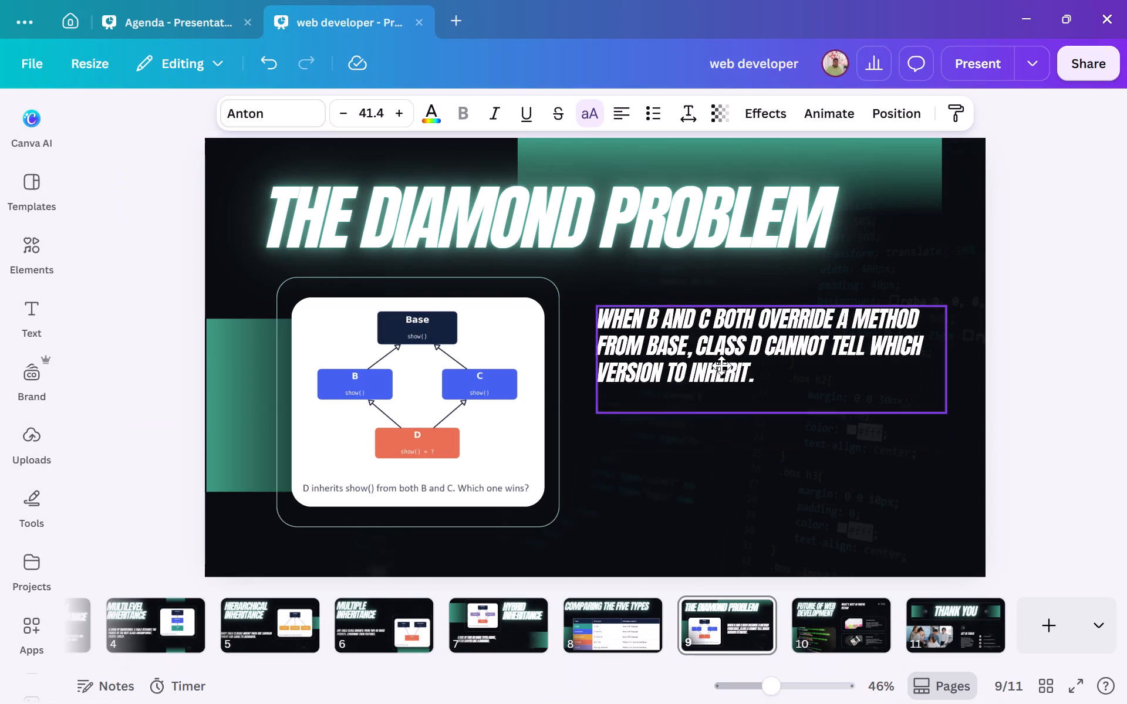
left_click_drag(721, 365, 721, 345)
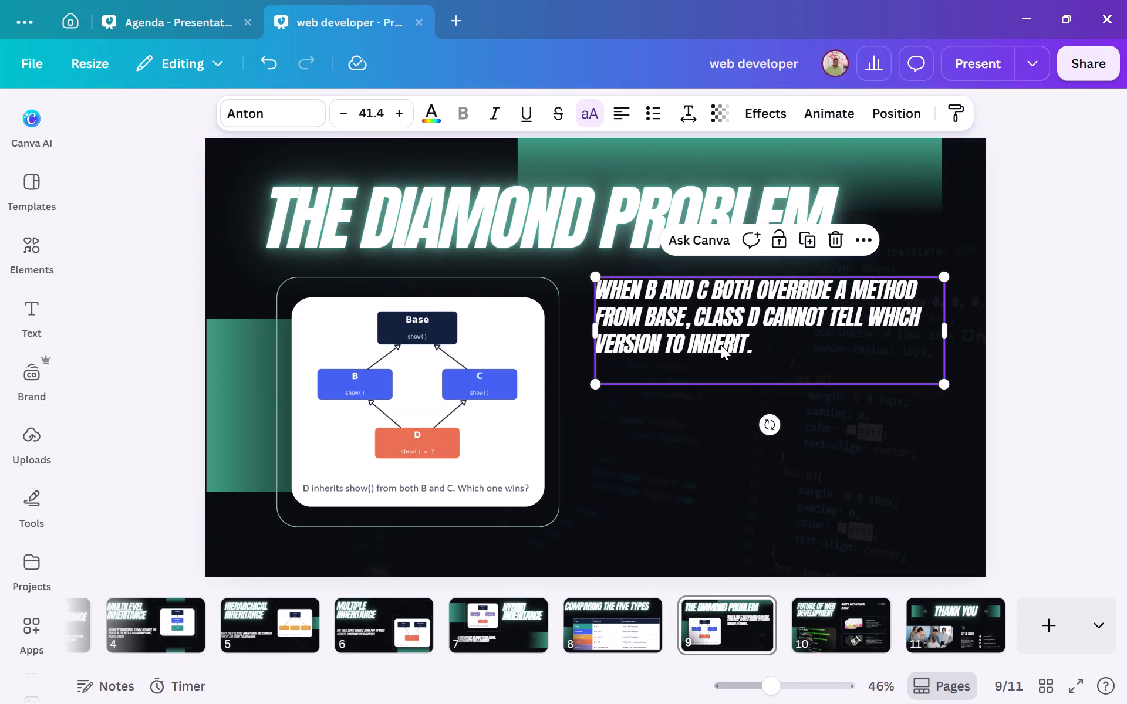
left_click(1069, 423)
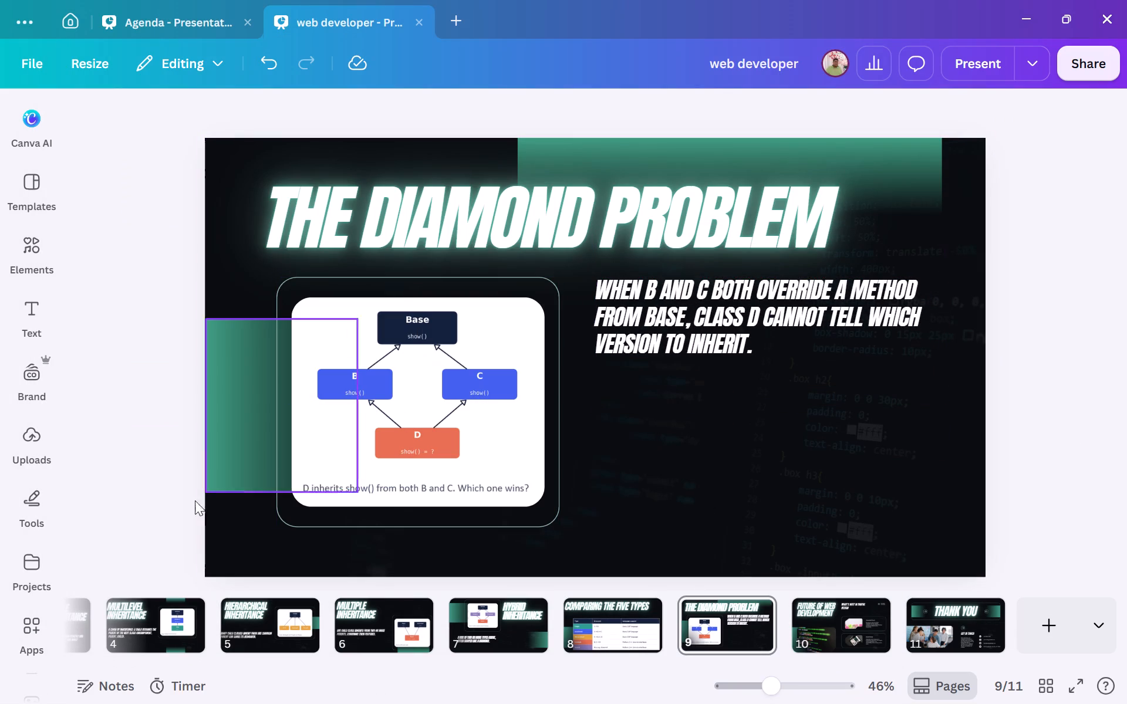
Find the rounded pill shape among the flowchart shapes in the element library and add it to page 9.
left_click(28, 268)
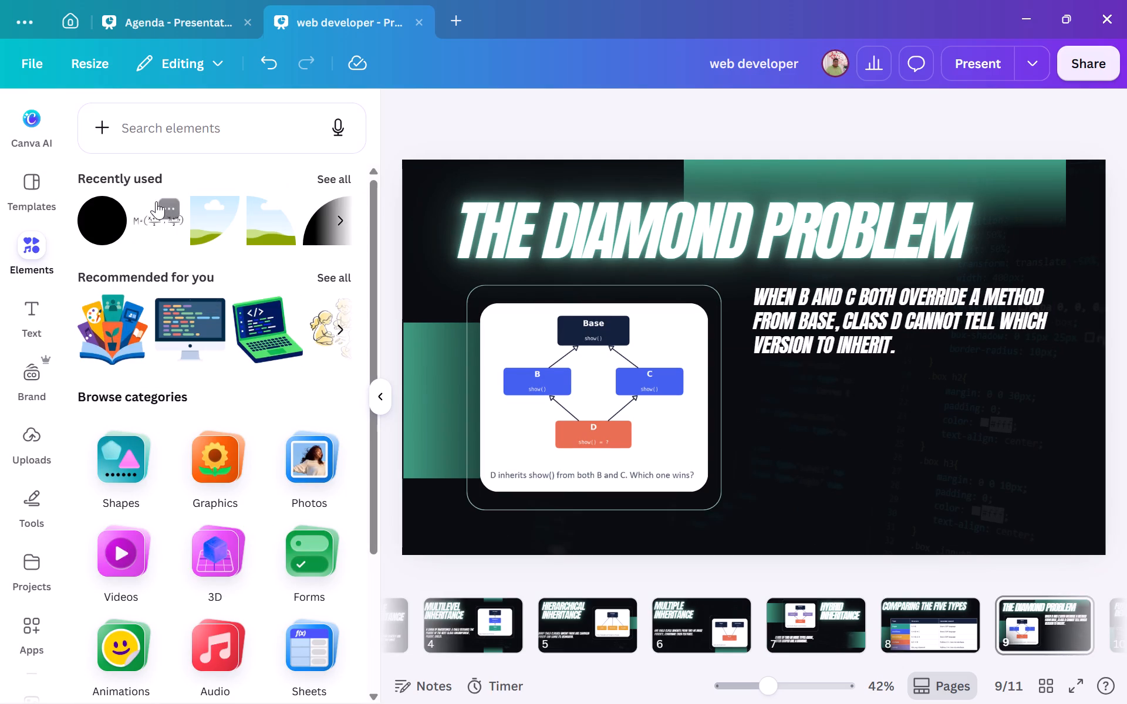
left_click(320, 177)
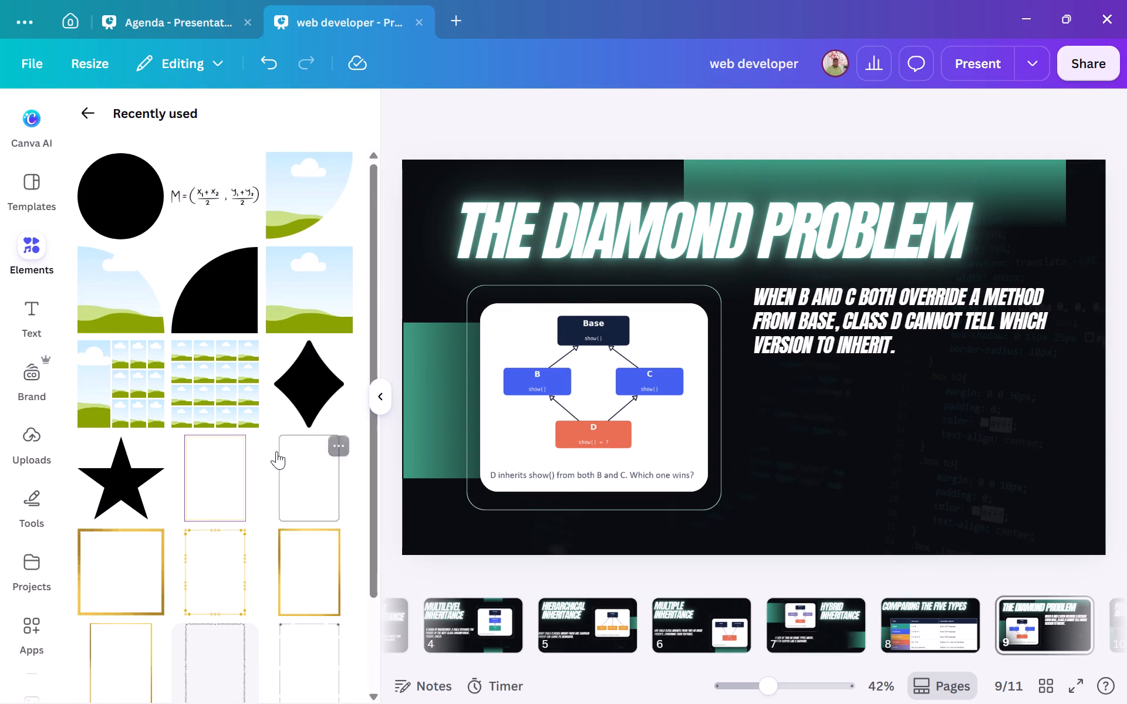
scroll(276, 451, "down", 4)
scroll(276, 451, "up", 1)
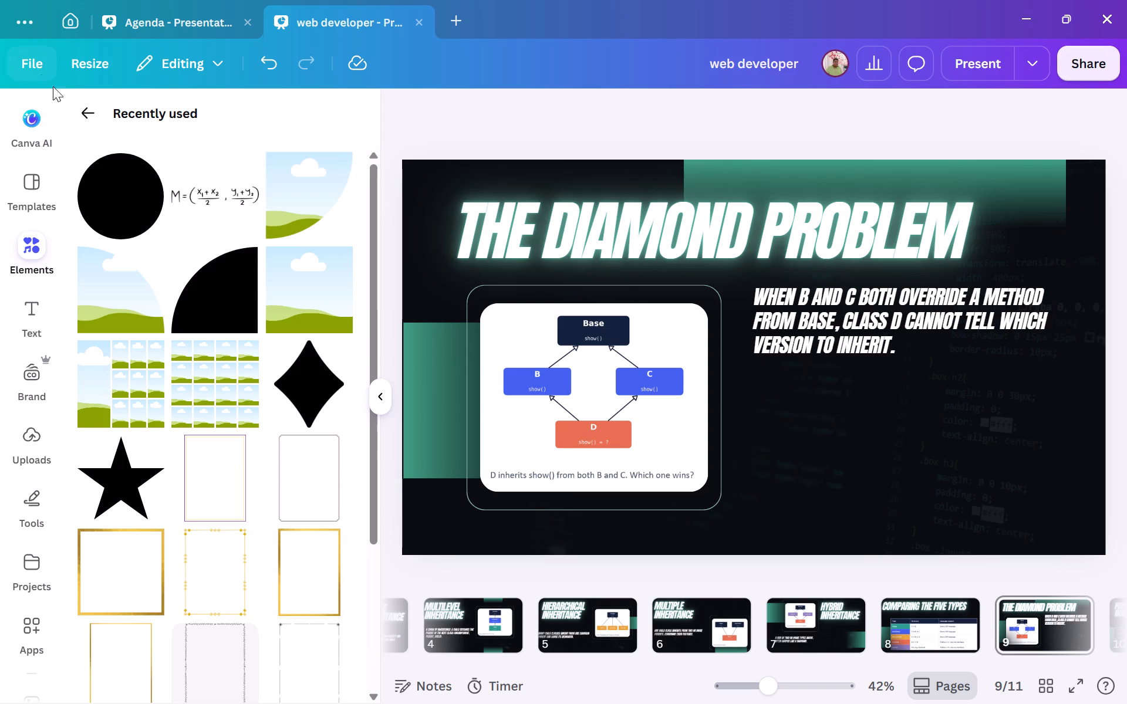
left_click(90, 106)
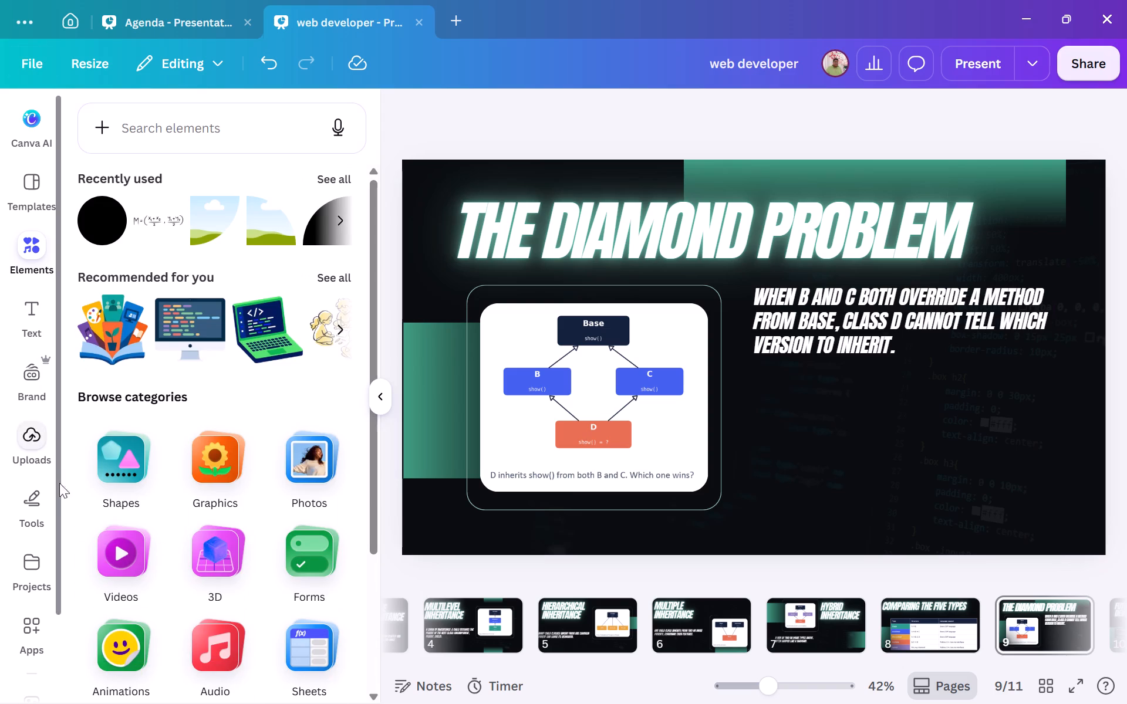
left_click(143, 459)
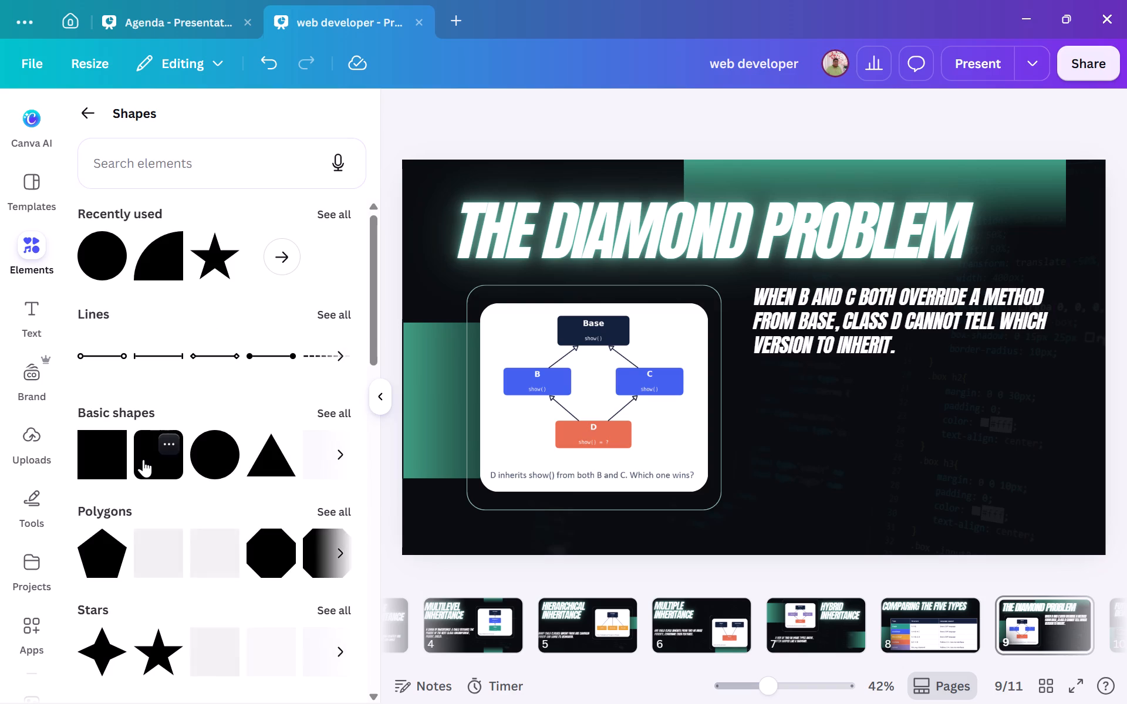
left_click(338, 408)
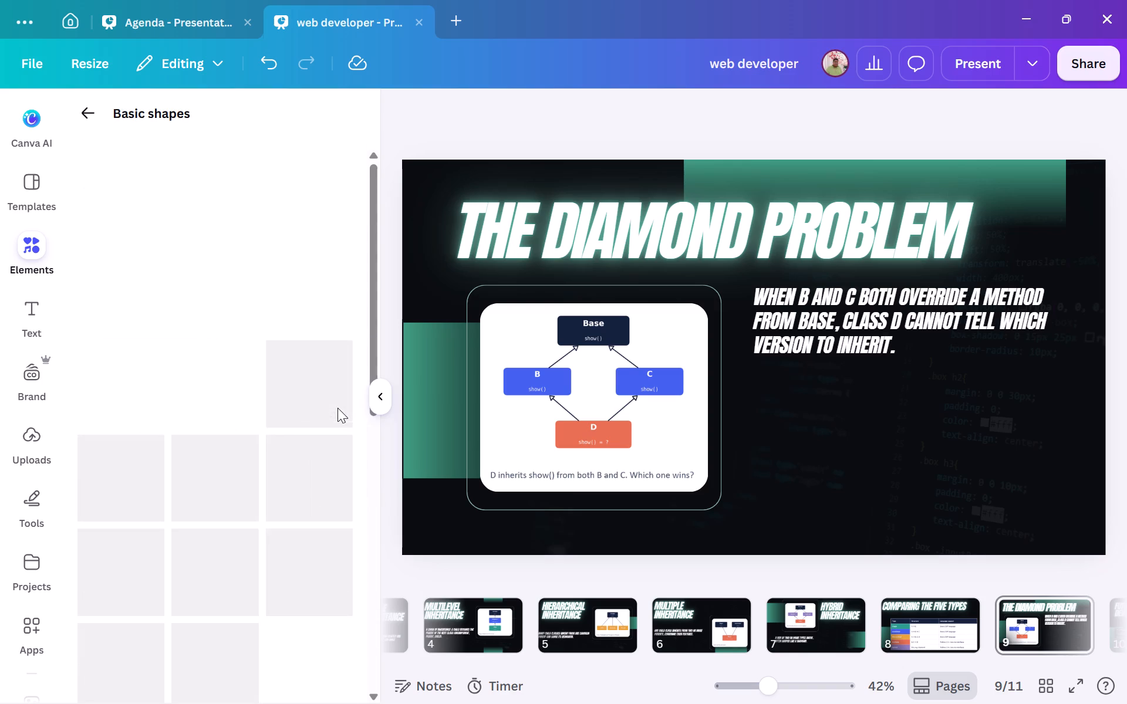
scroll(228, 371, "down", 2)
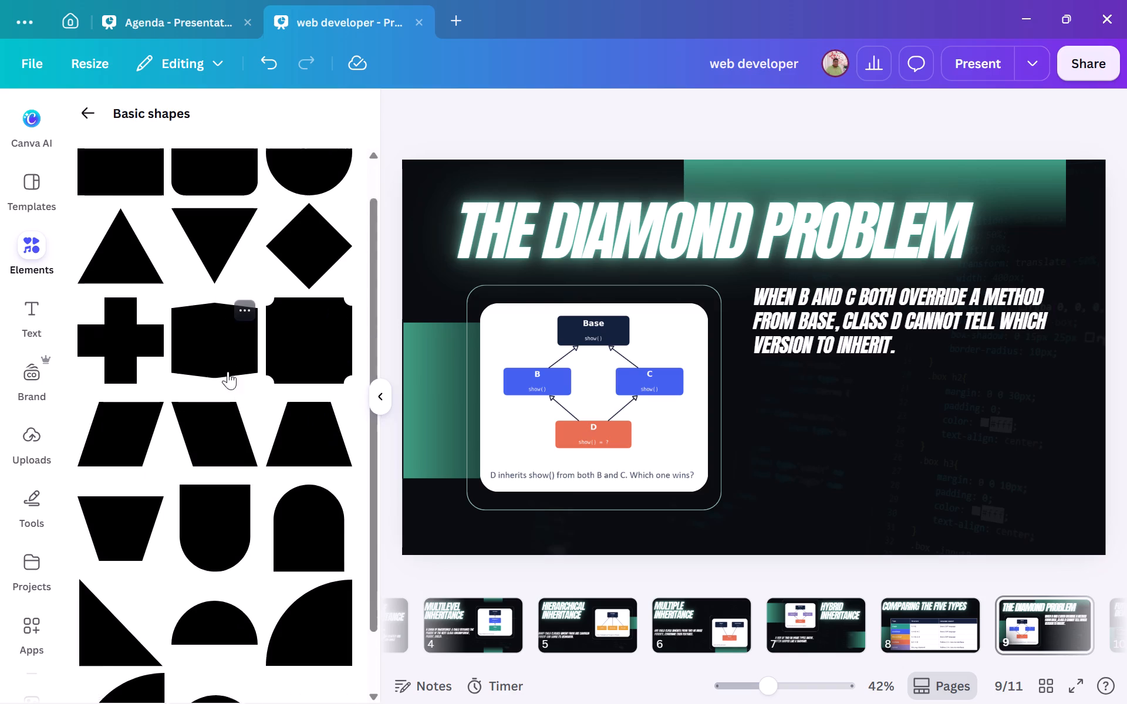
scroll(228, 371, "down", 4)
scroll(228, 371, "up", 3)
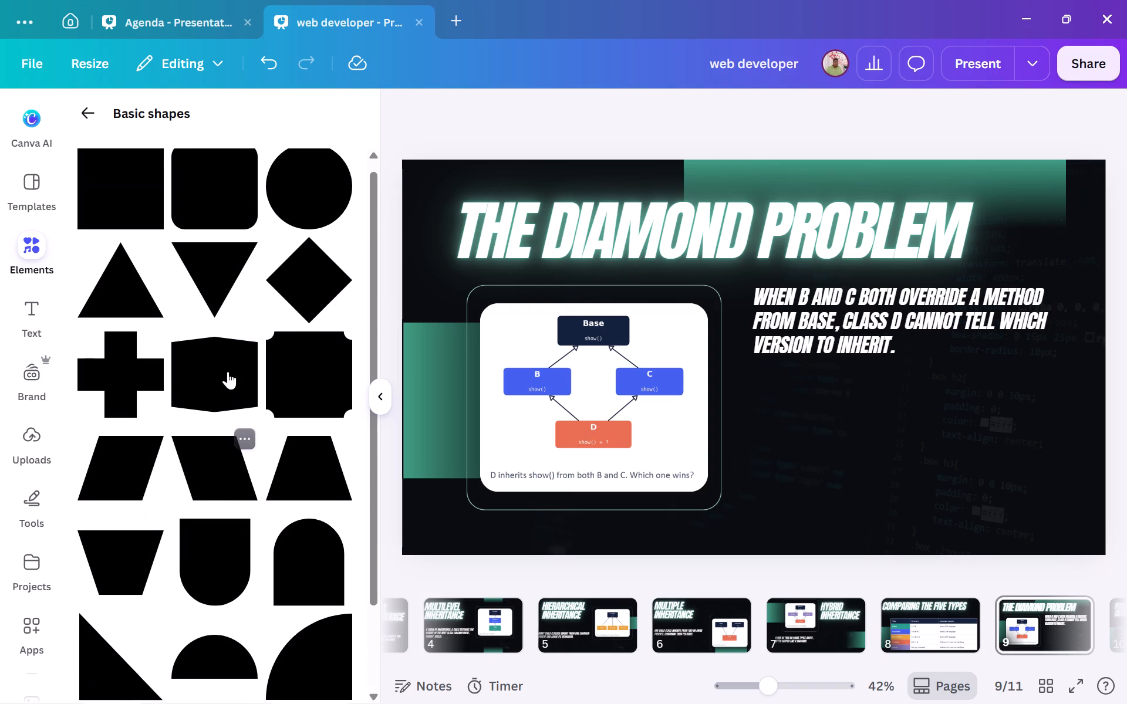
scroll(228, 371, "up", 1)
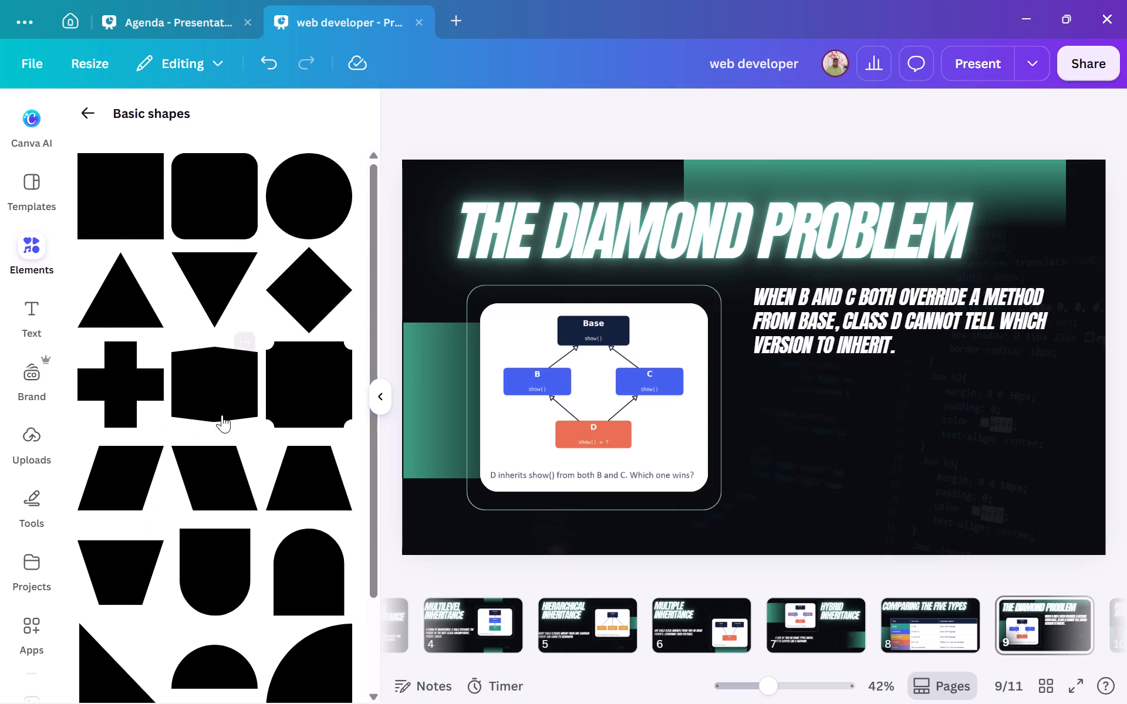
scroll(179, 514, "down", 4)
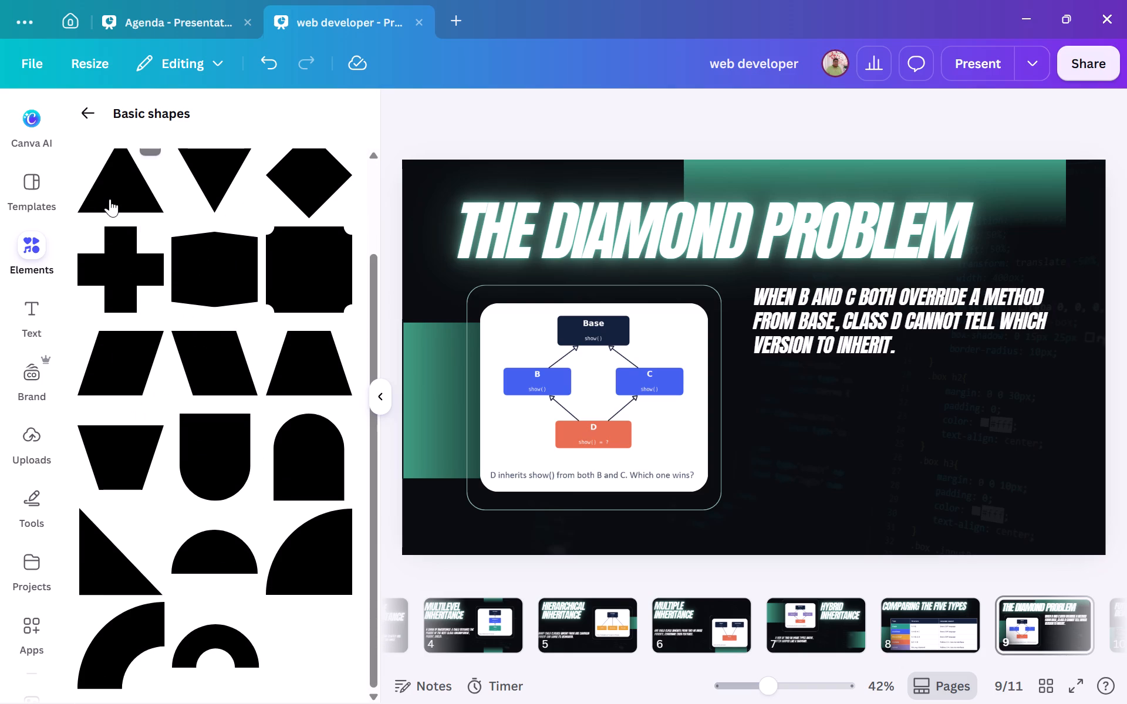
left_click(81, 117)
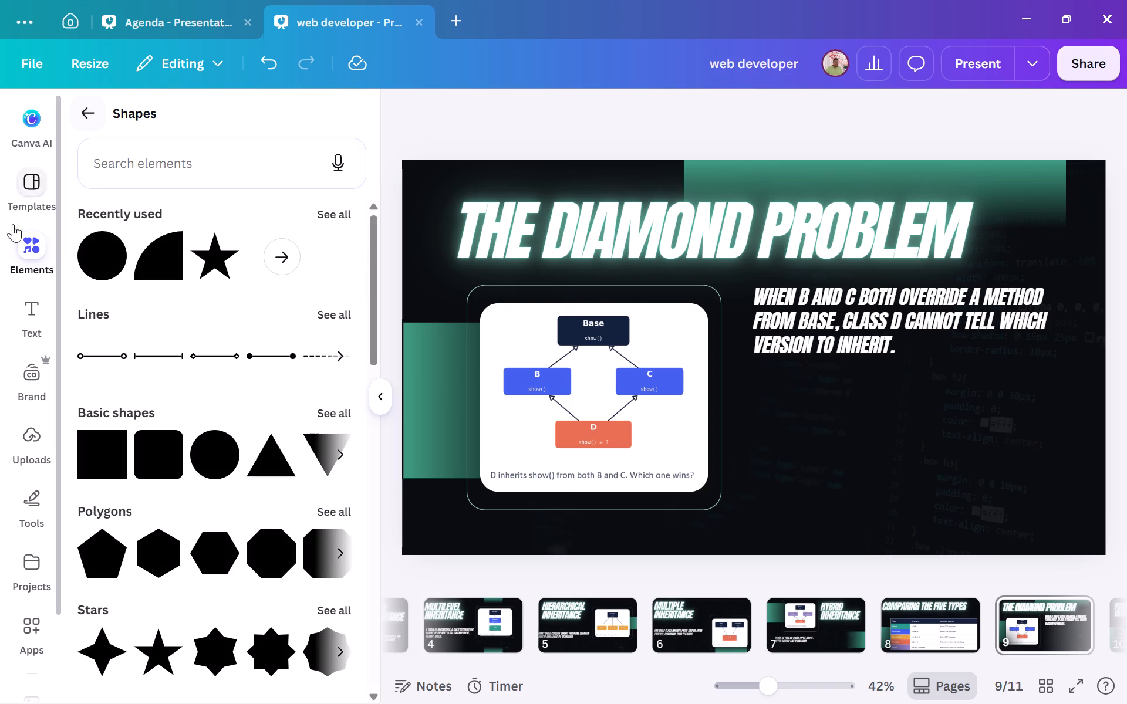
scroll(144, 468, "down", 6)
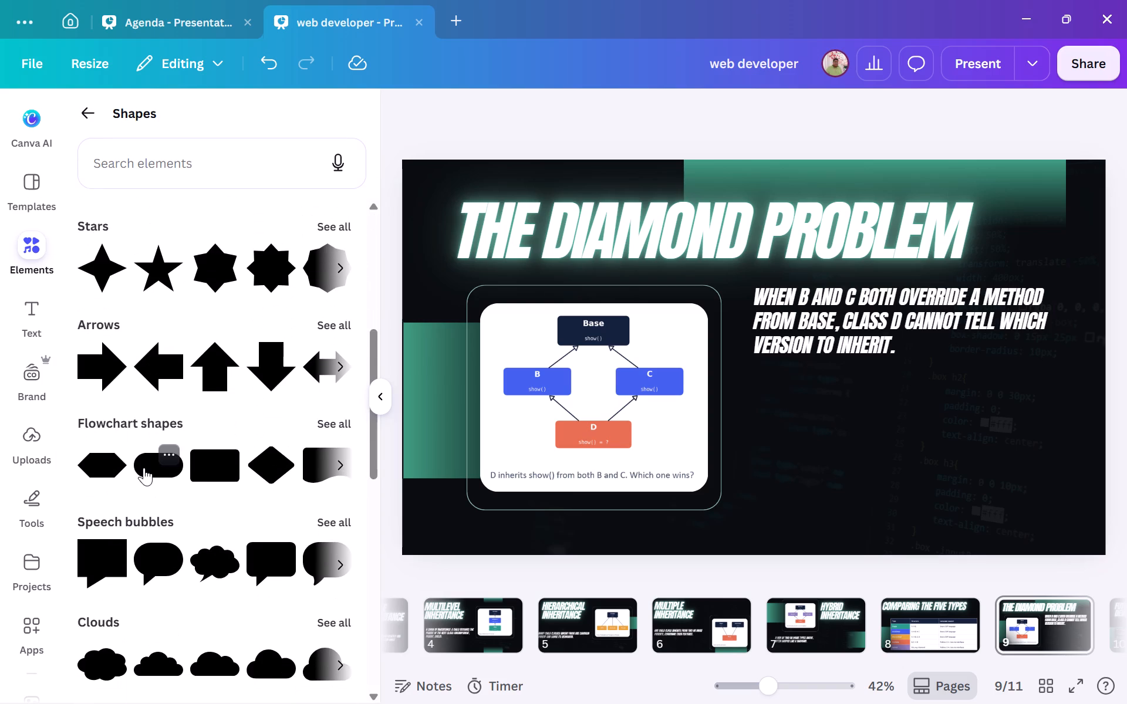
left_click(144, 468)
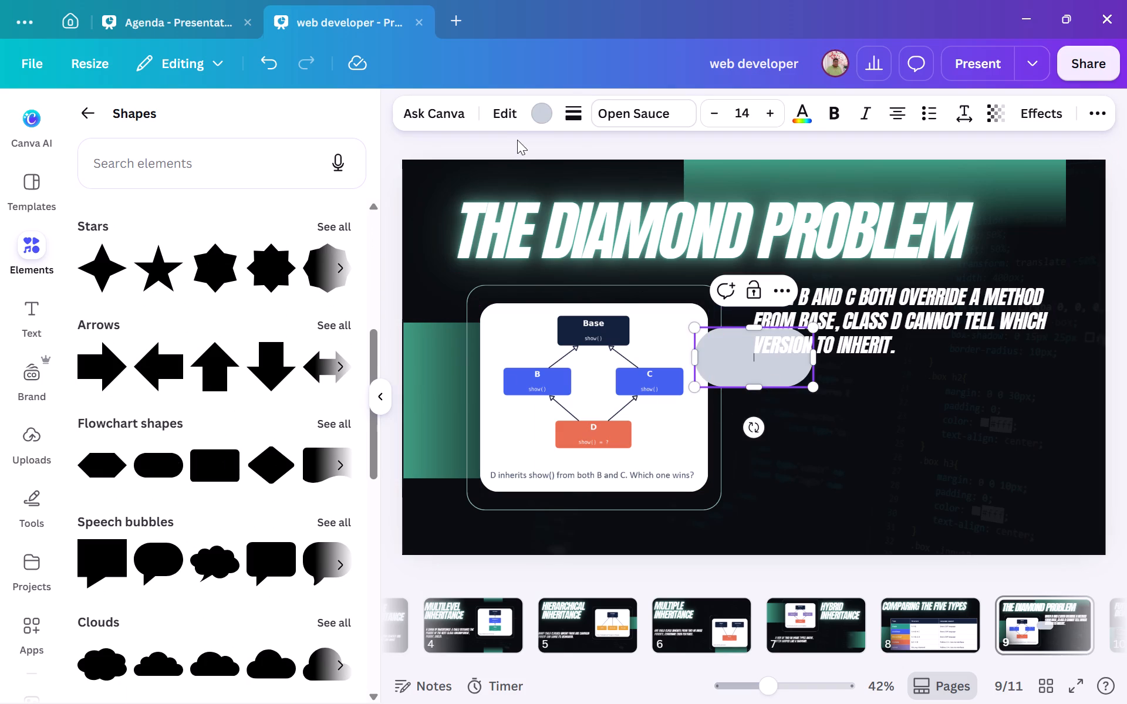
Check the Python label's colour on PowerPoint slide 9 and fill the pill shape on Canva page 9 with the matching teal photo colour.
left_click(532, 107)
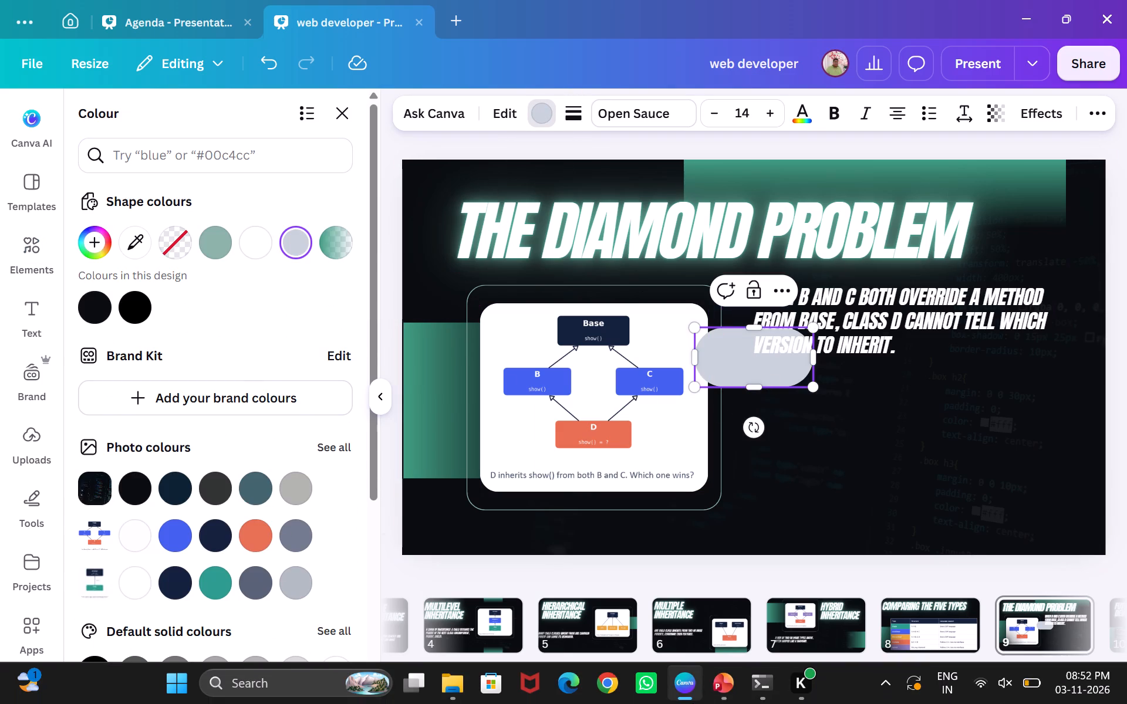
left_click(729, 691)
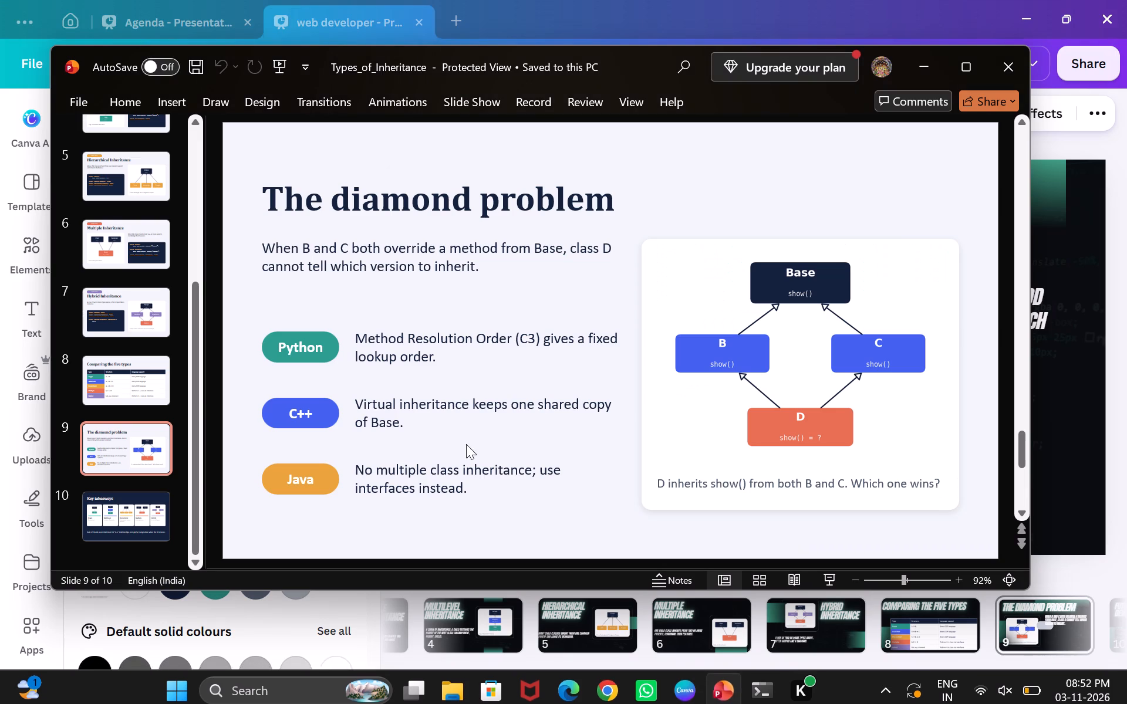
left_click(924, 81)
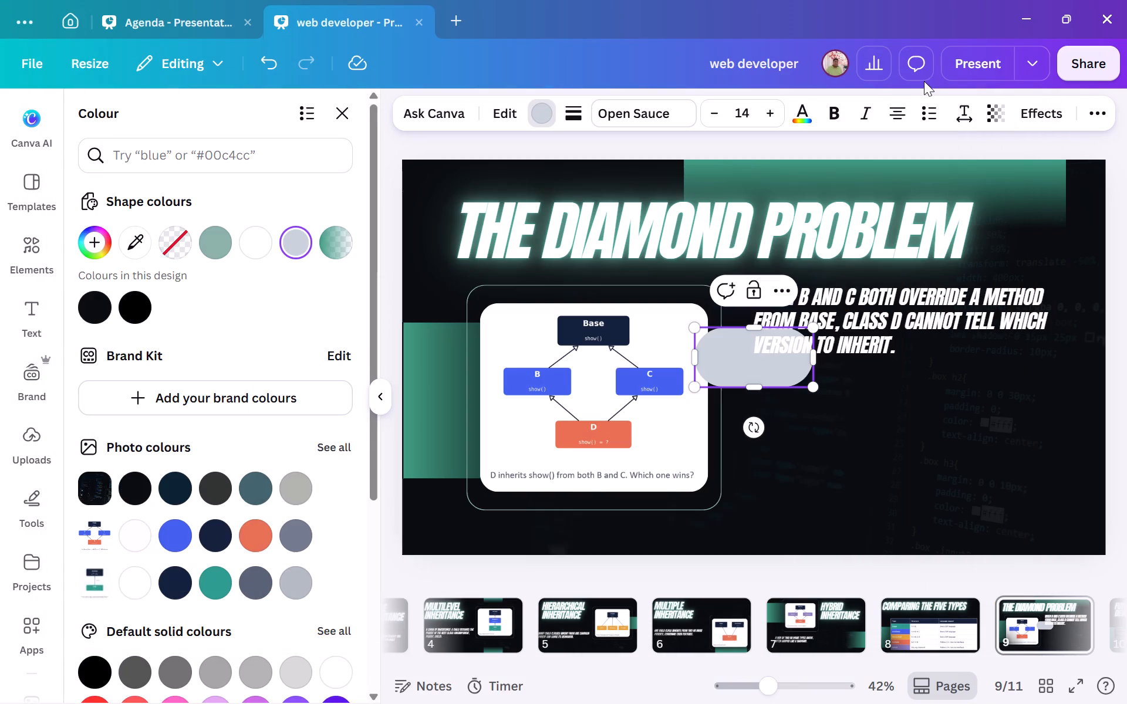
left_click(213, 586)
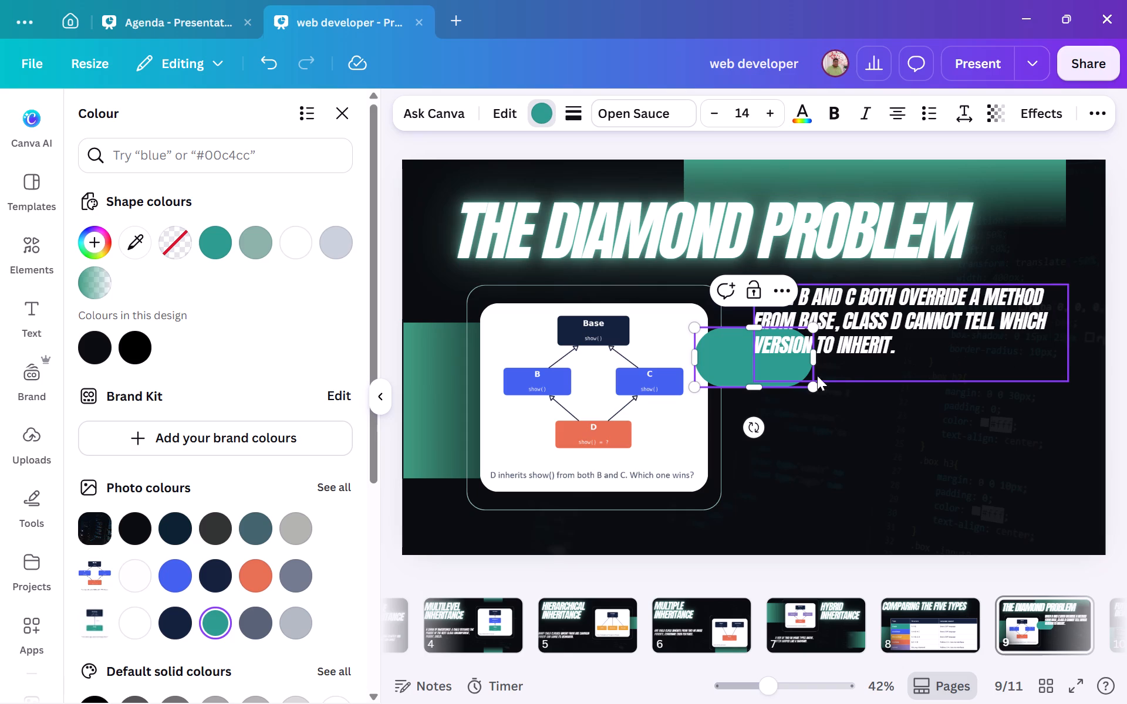
Move the teal pill just below page 9's description, near its starting edge, and shrink it to about 142 by 65.
left_click_drag(730, 368, 782, 411)
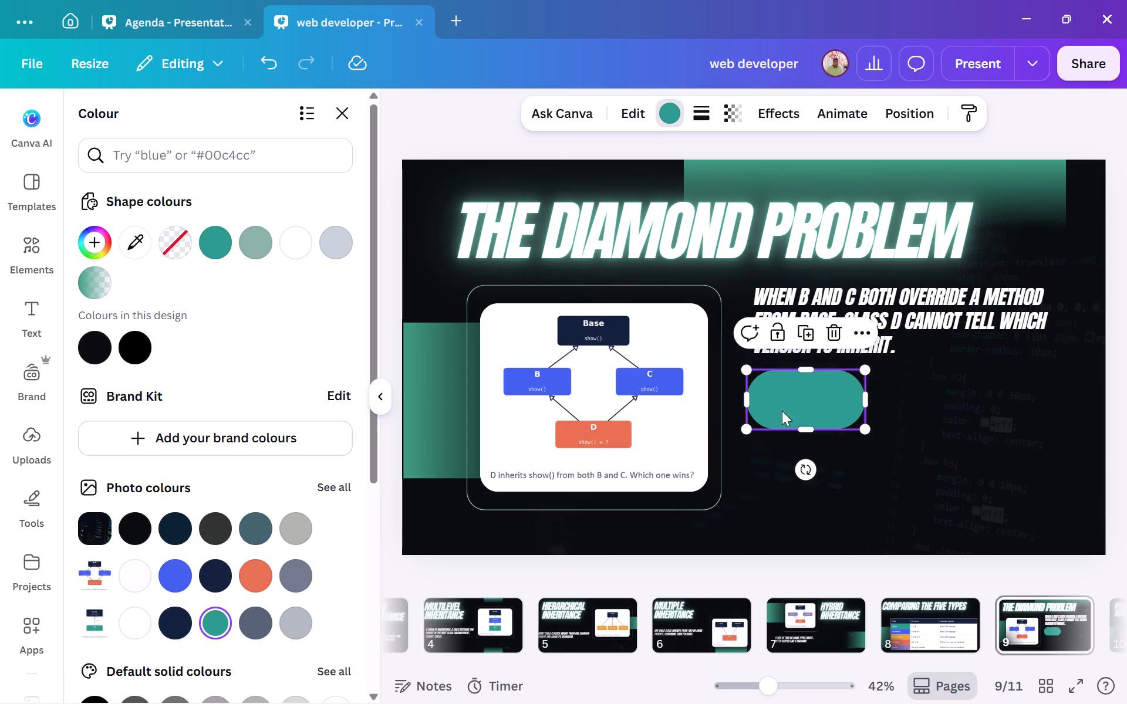
left_click_drag(864, 425, 797, 398)
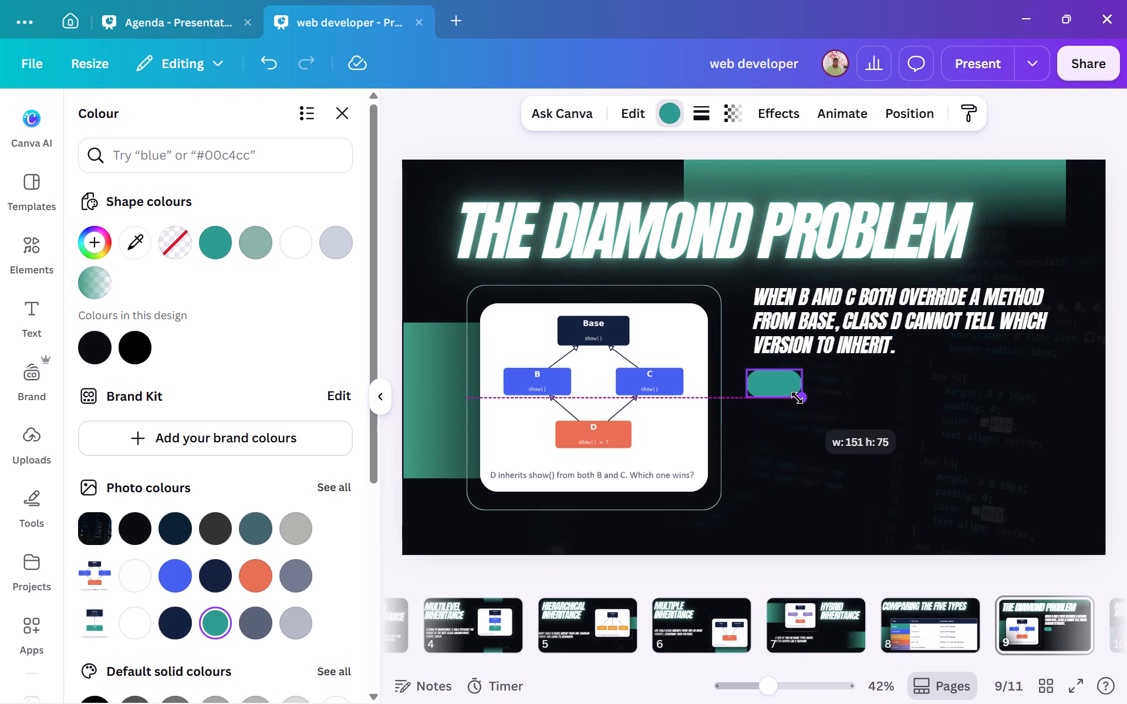
left_click_drag(797, 398, 802, 398)
left_click(812, 386)
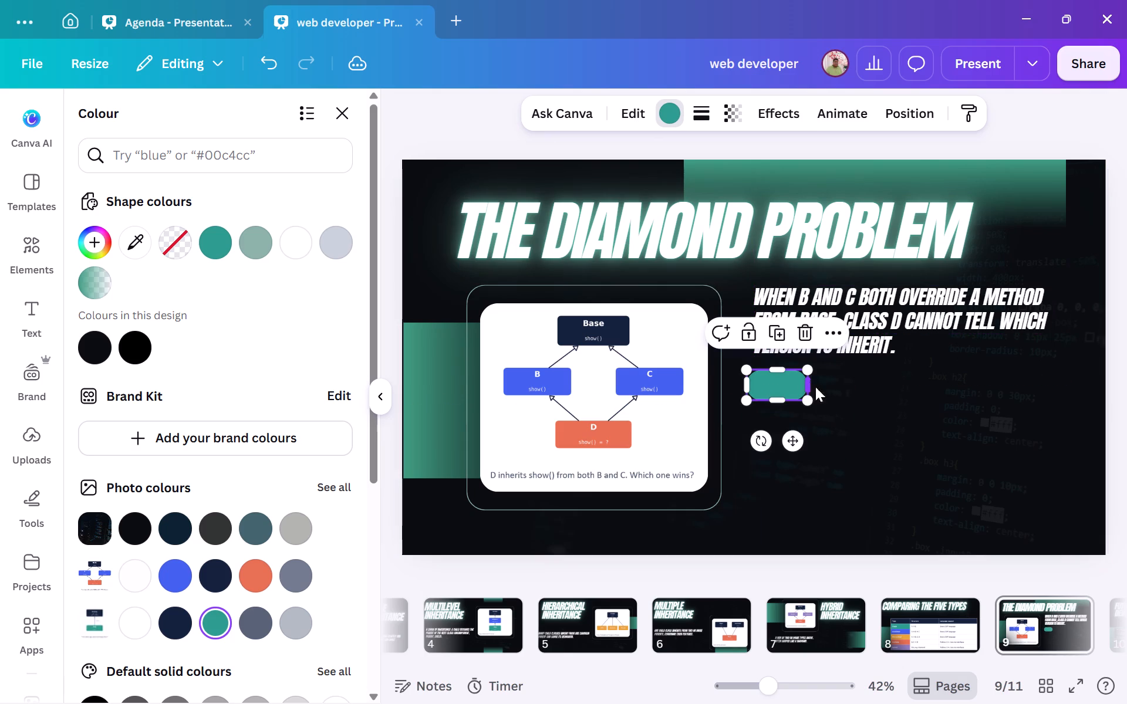
left_click_drag(815, 401, 799, 394)
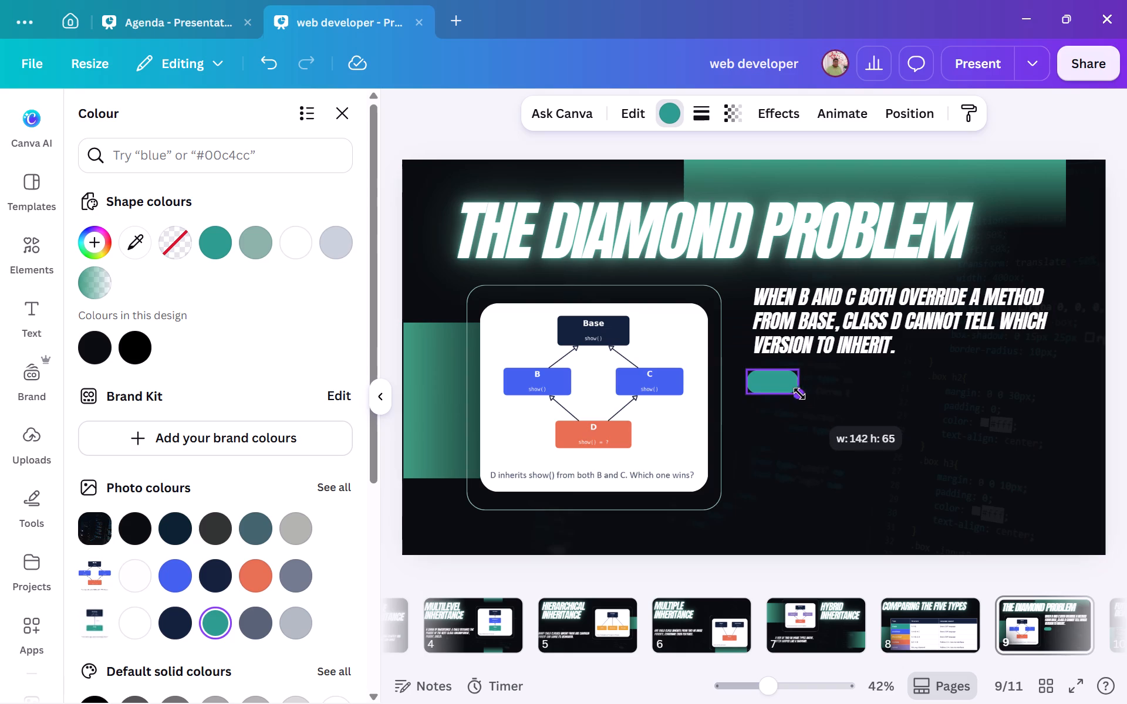
left_click_drag(799, 394, 799, 393)
left_click(377, 398)
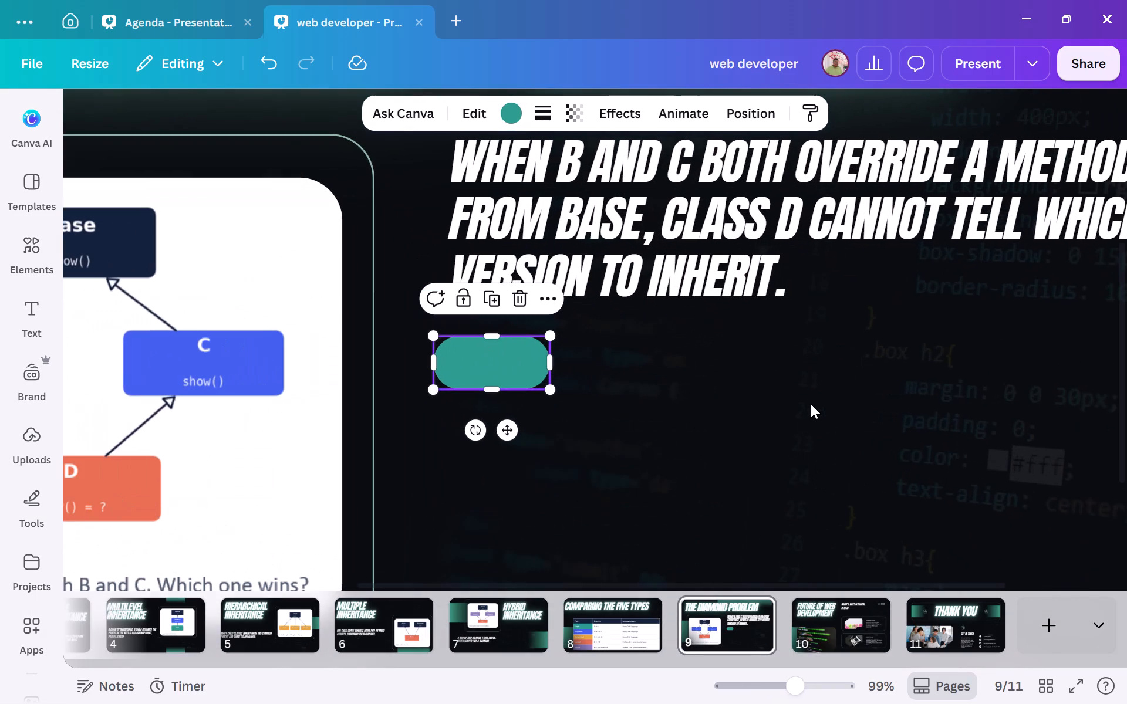
Enter the label PYTHON inside the teal pill in capital letters.
left_click(479, 368)
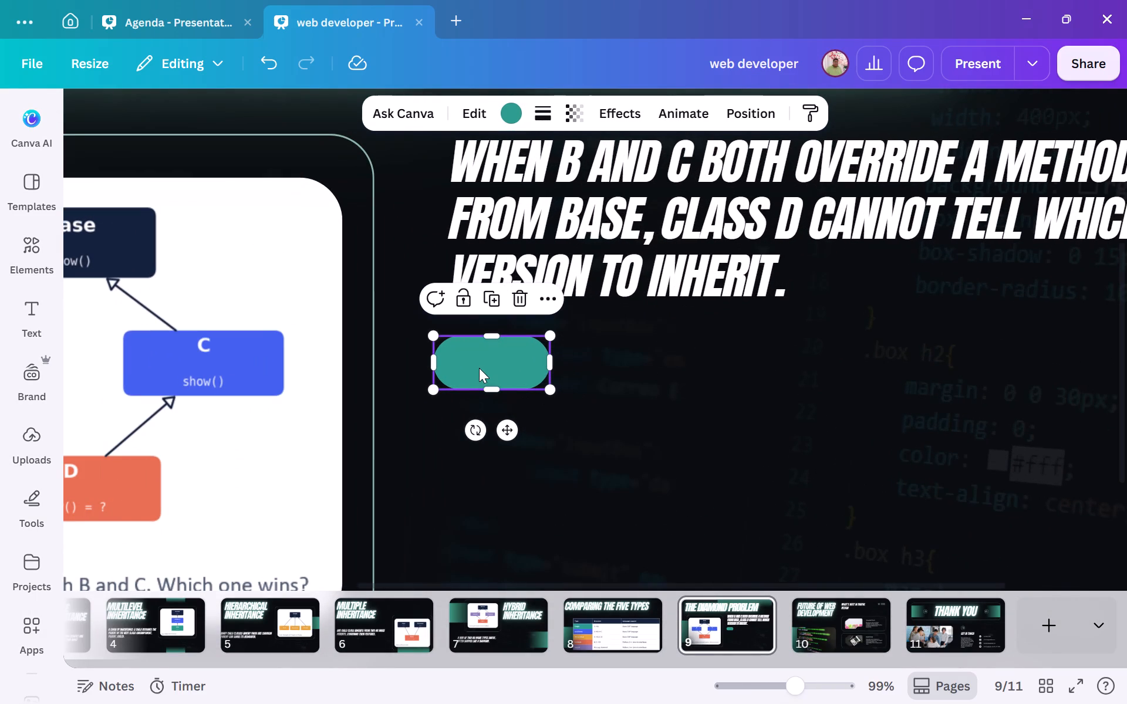
double_click(479, 368)
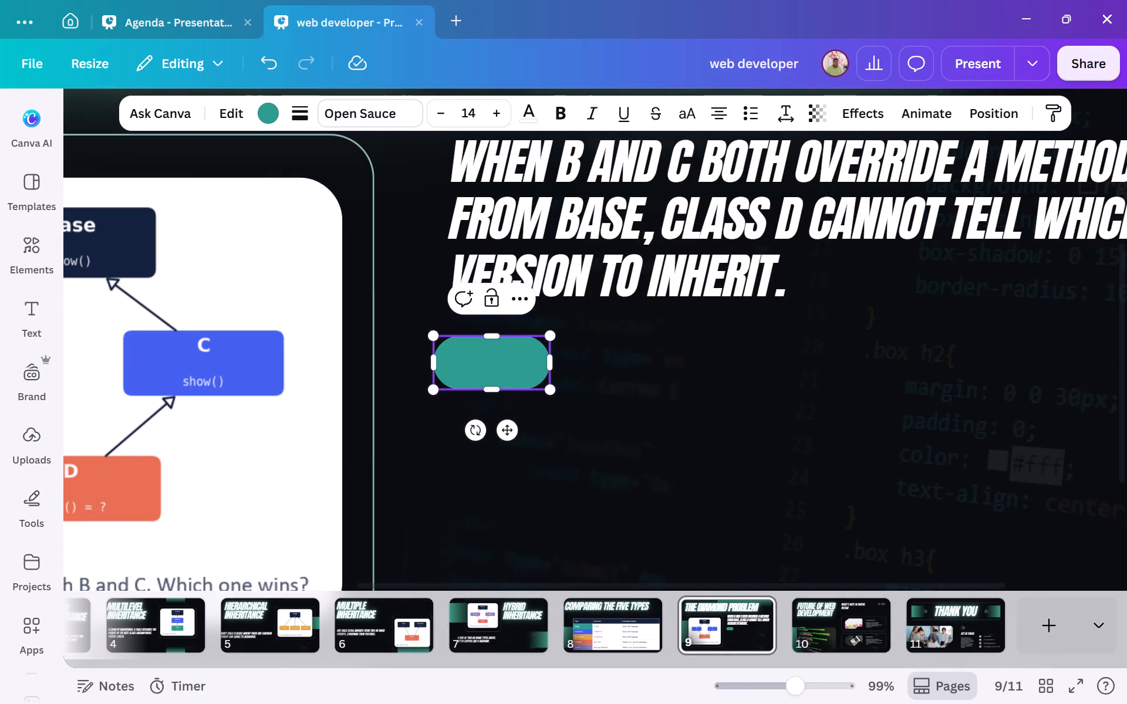
key("p")
key("BackSpace")
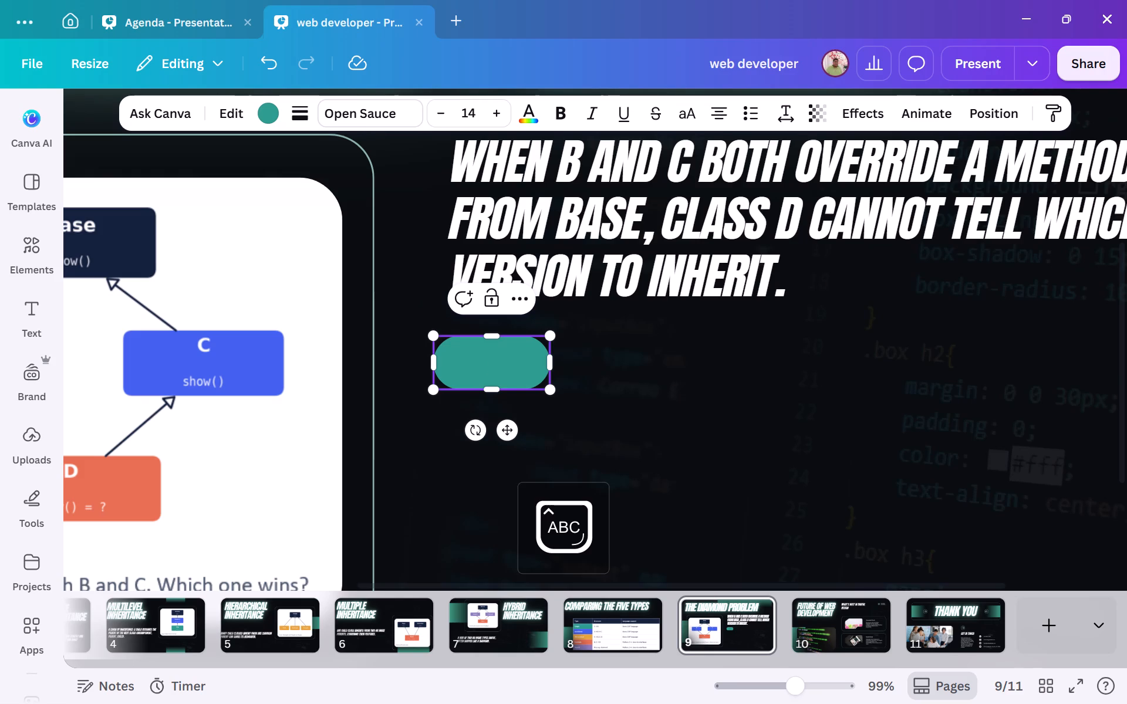
type("PYTH")
type("ON")
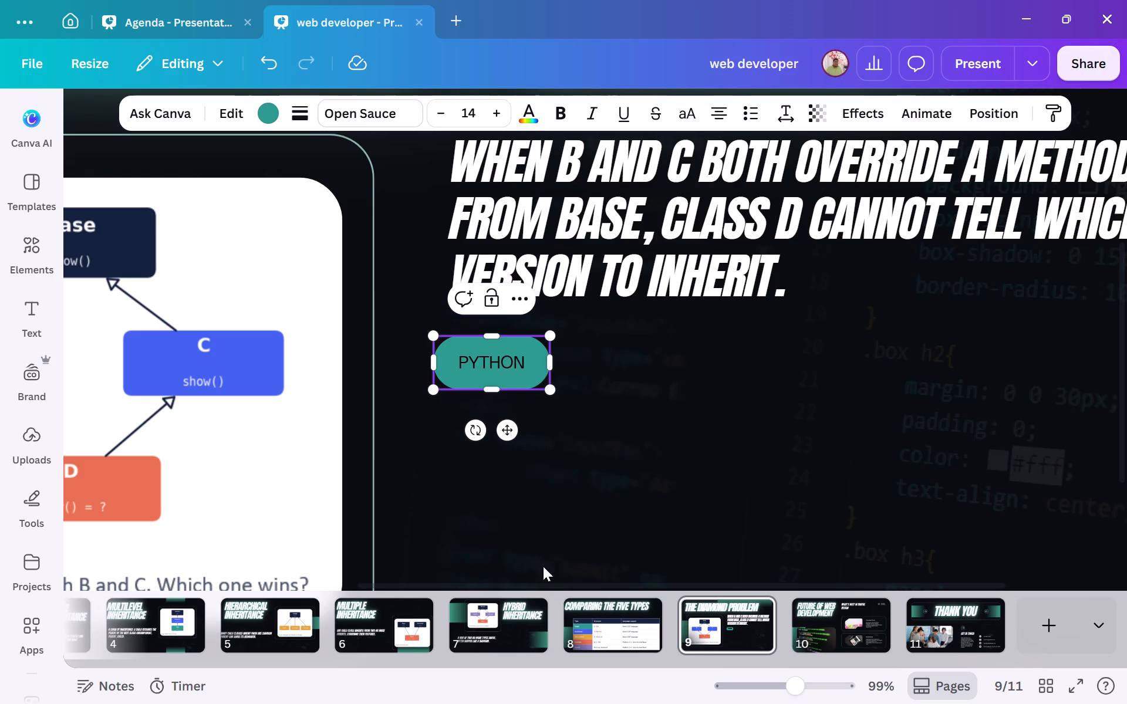
Check the Python label's styling on PowerPoint slide 9 and set the PYTHON text in Canva's pill to white (#ffffff).
left_click(721, 689)
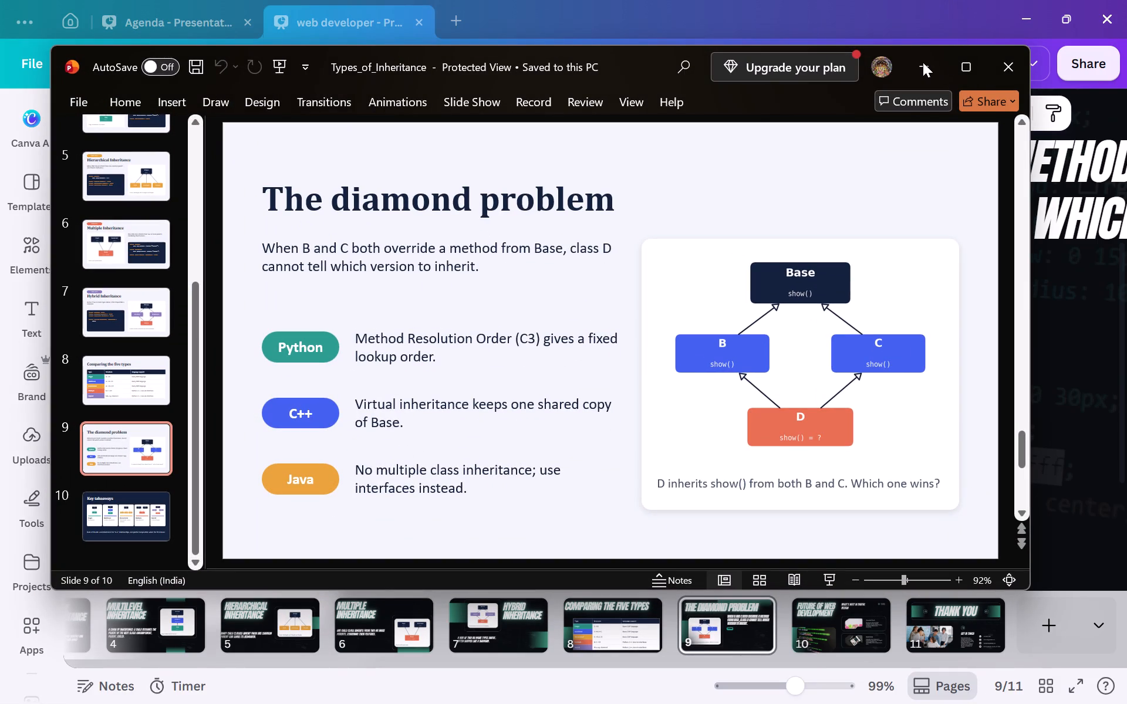
left_click(922, 63)
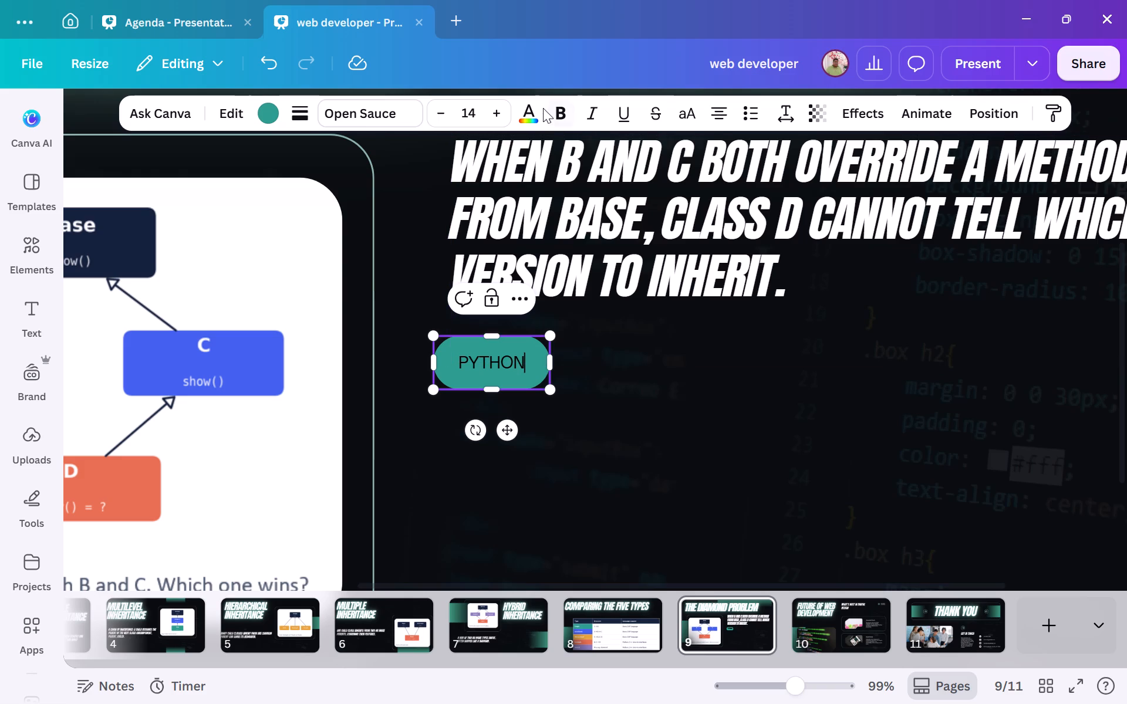
left_click(523, 117)
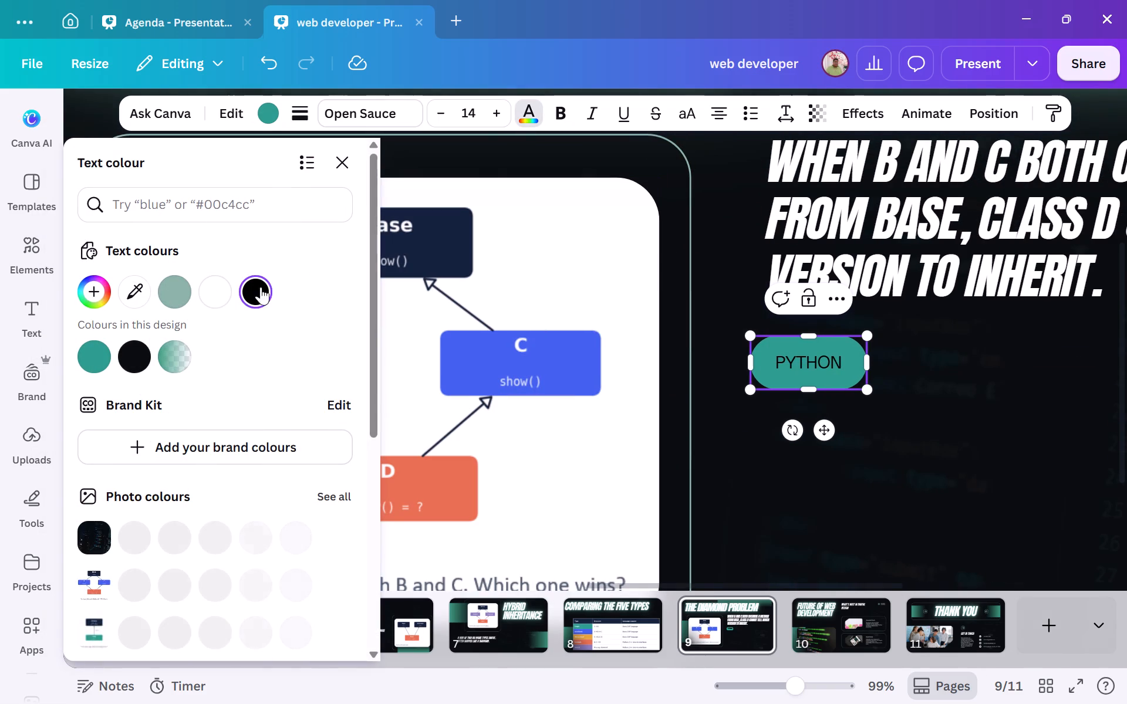
left_click(218, 292)
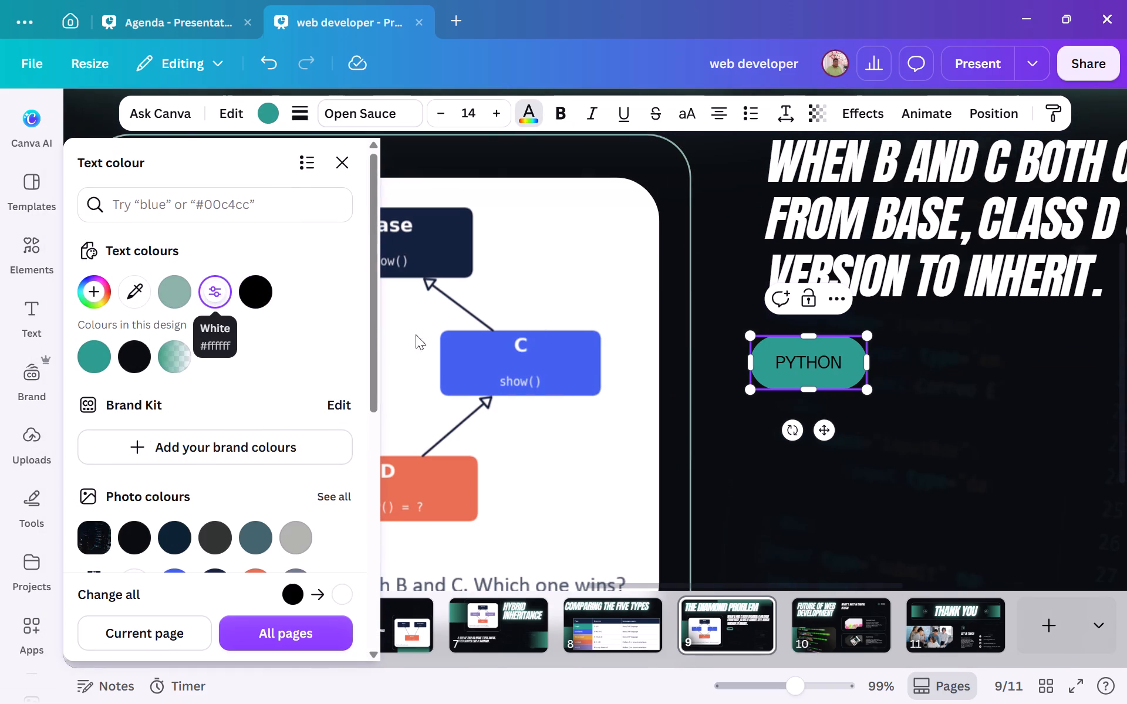
left_click_drag(837, 360, 767, 364)
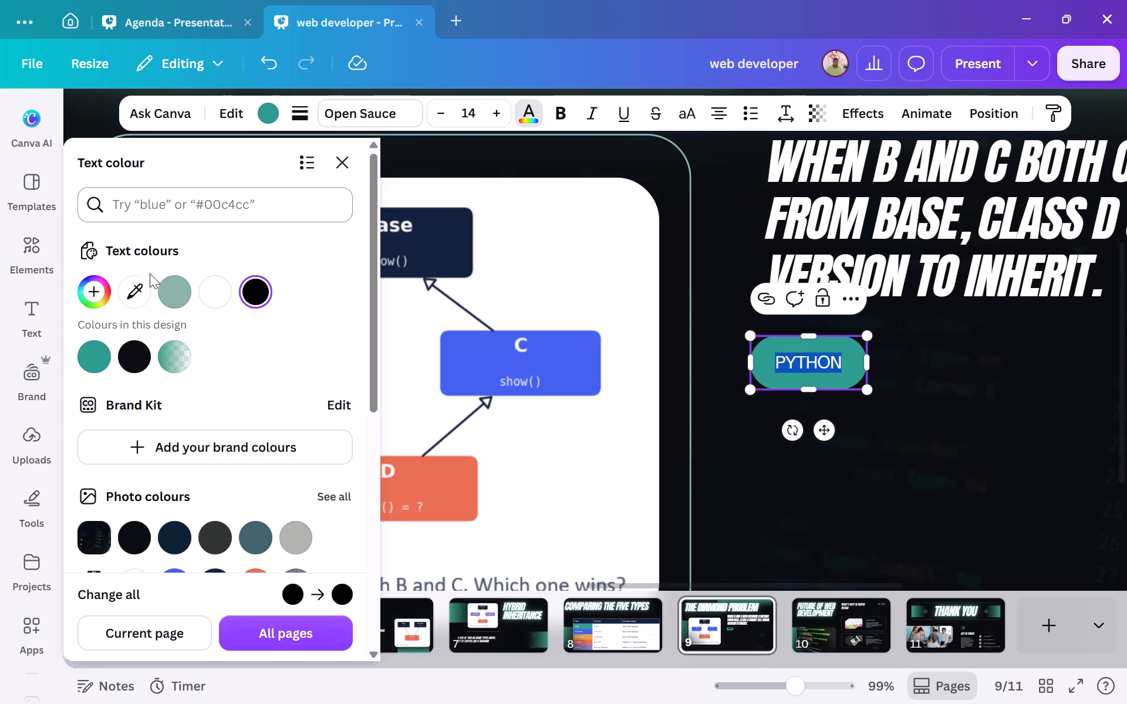
left_click(206, 295)
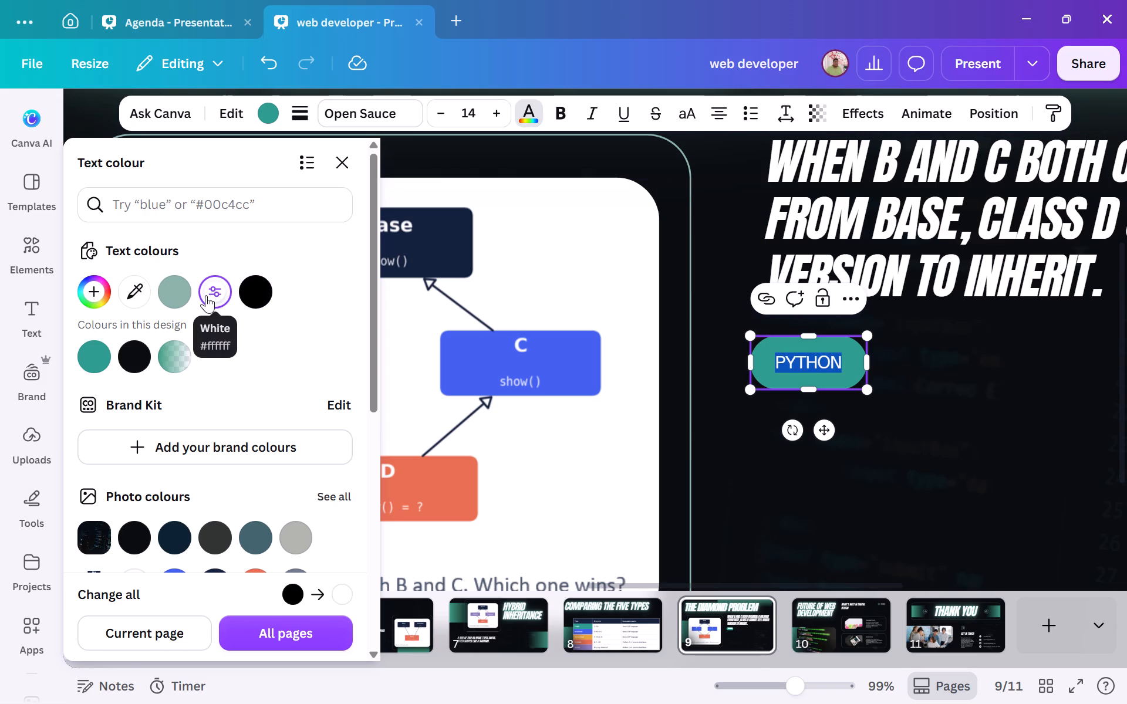
left_click(334, 168)
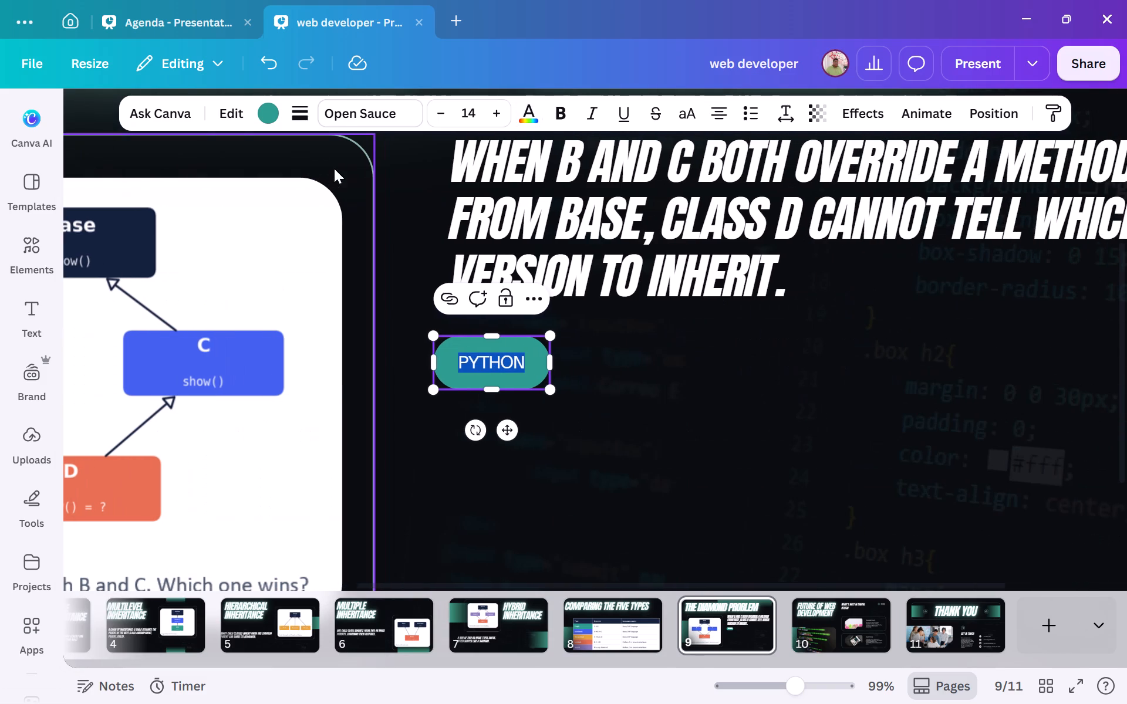
Set the PYTHON label's font in the teal pill on page 9 to Archivo Black.
left_click(348, 116)
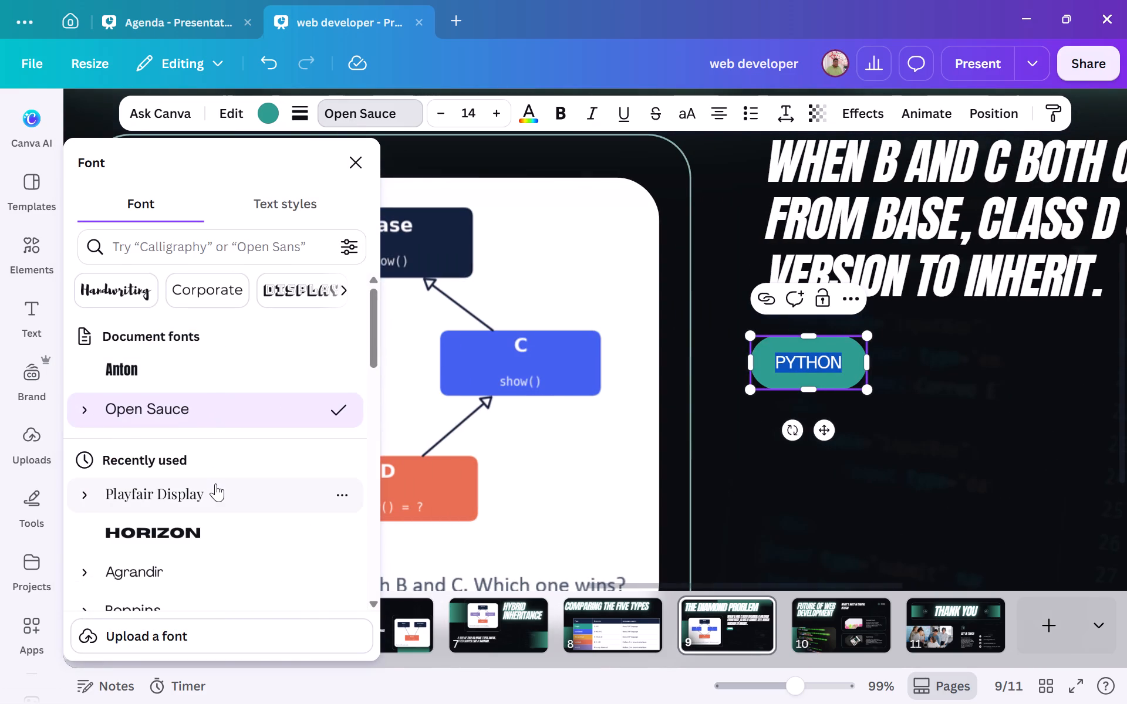
left_click(193, 371)
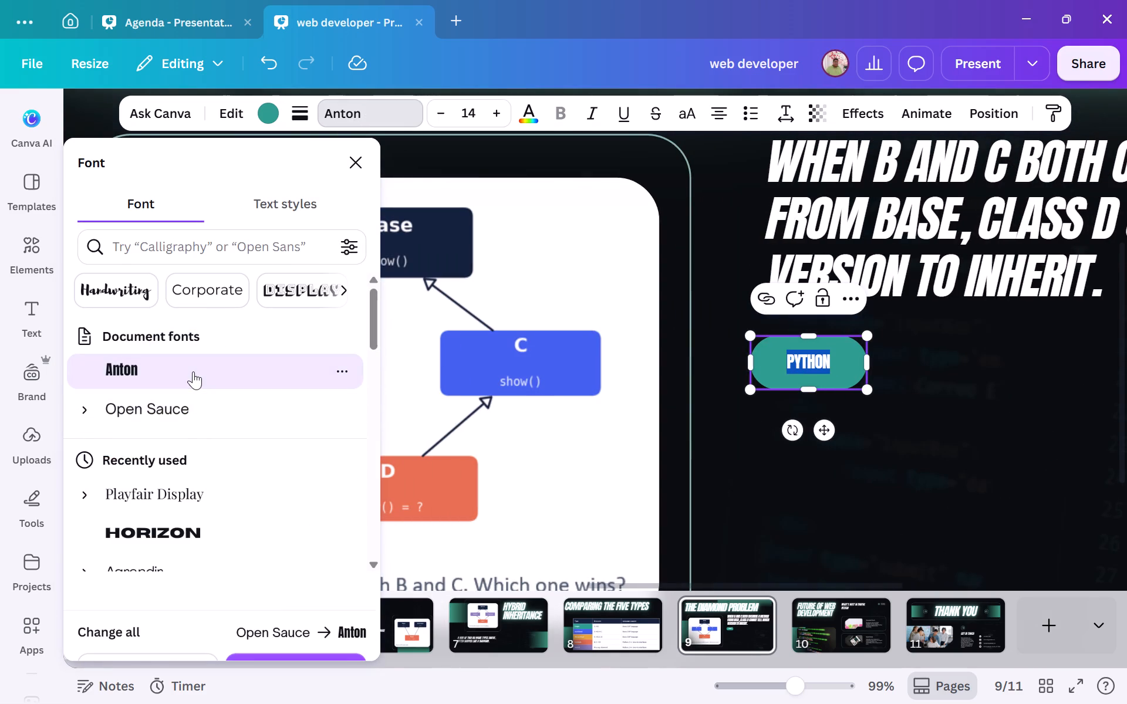
left_click(216, 527)
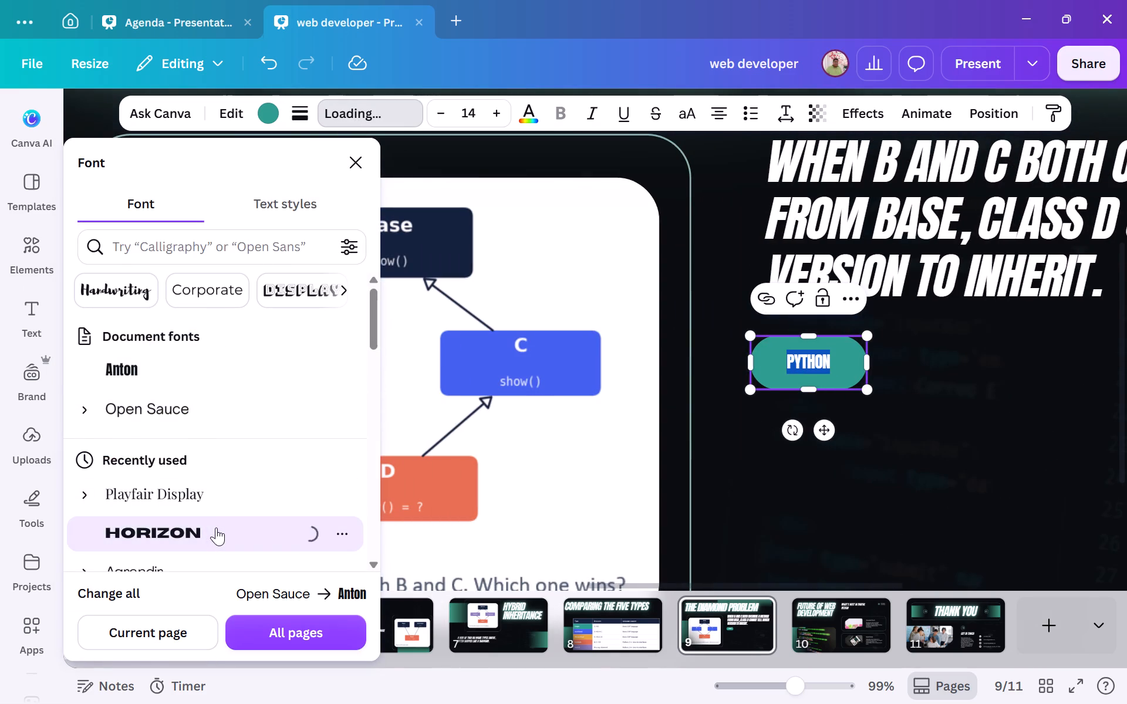
scroll(216, 527, "down", 2)
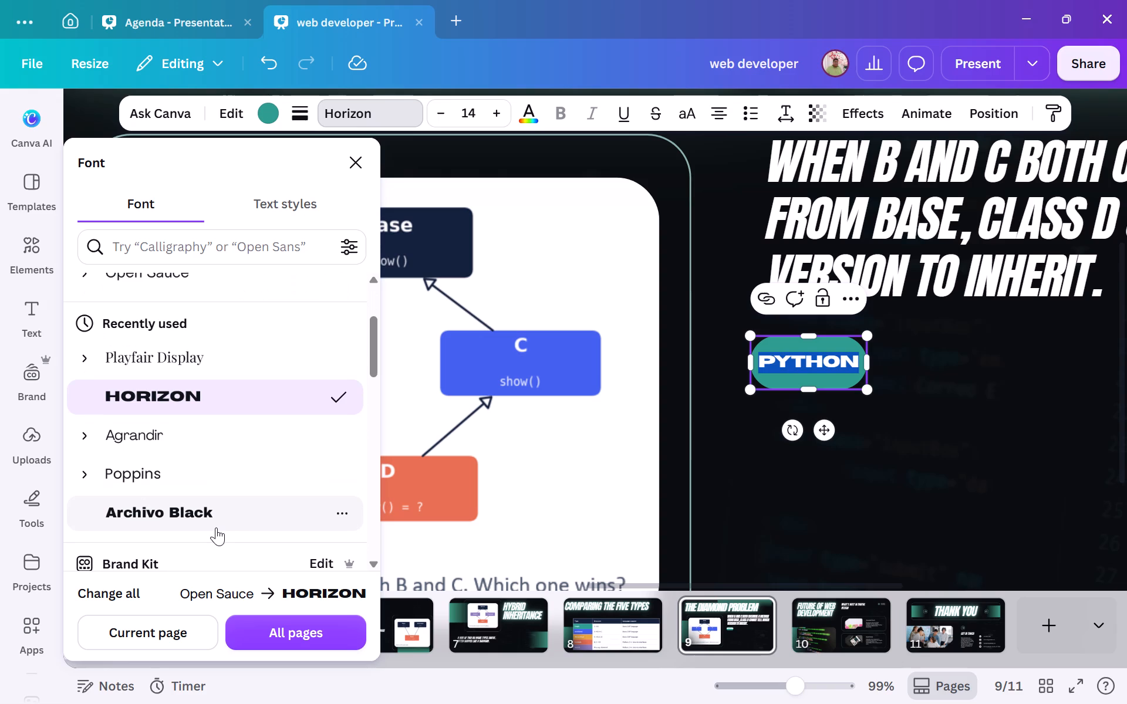
scroll(216, 527, "down", 1)
left_click(216, 527)
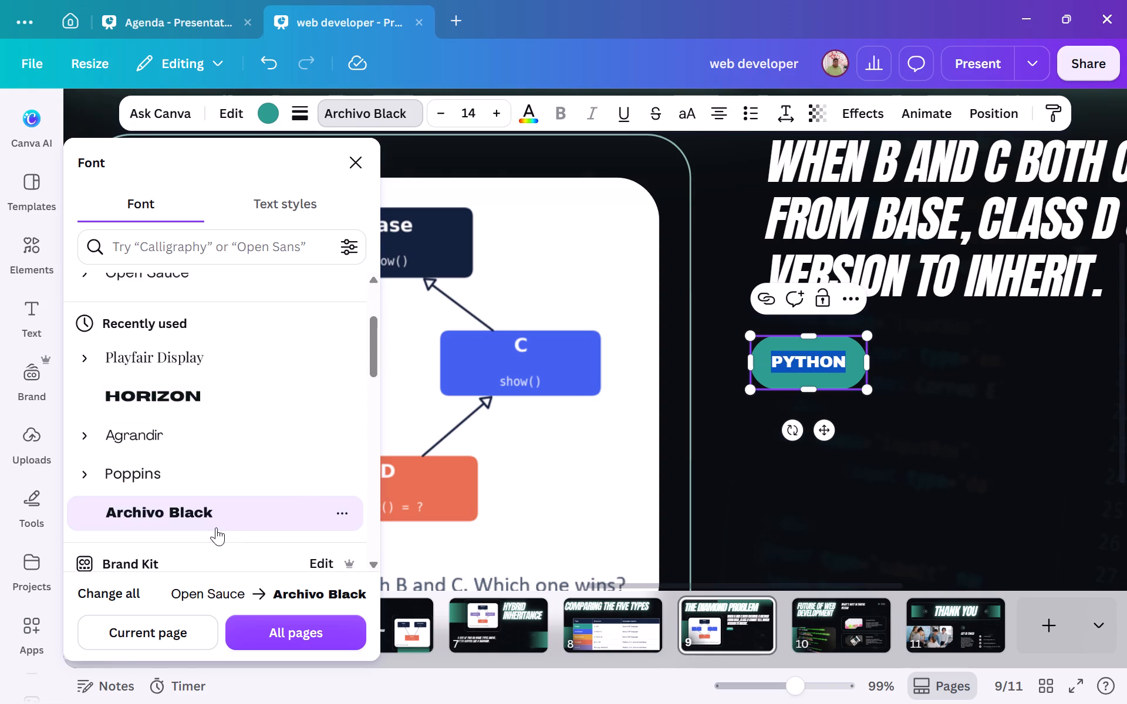
left_click(889, 466)
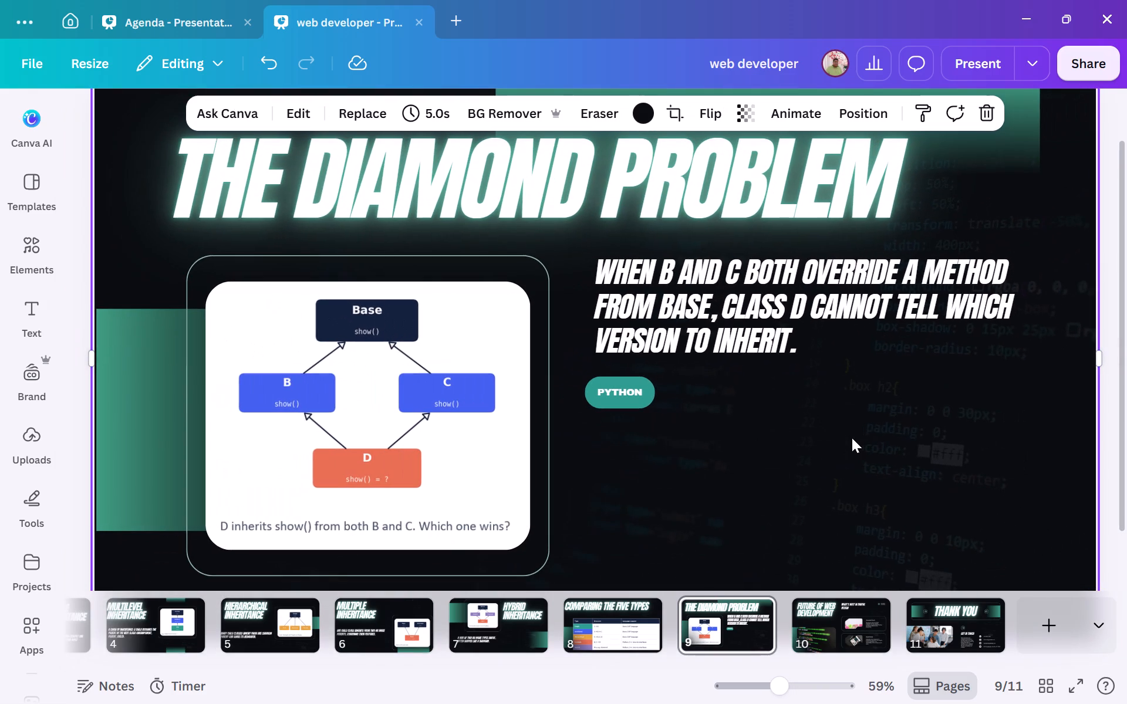
Duplicate the PYTHON pill twice and stack the copies evenly below the original, aligned in one column.
left_click(647, 399)
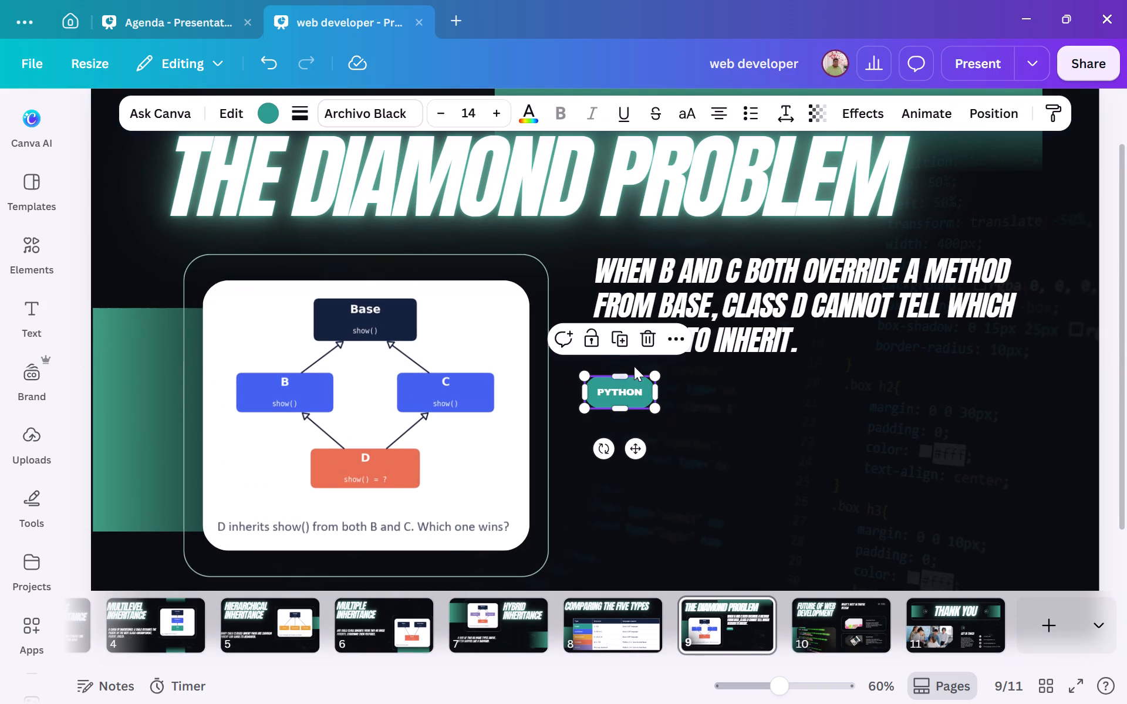
left_click(620, 349)
left_click(620, 349)
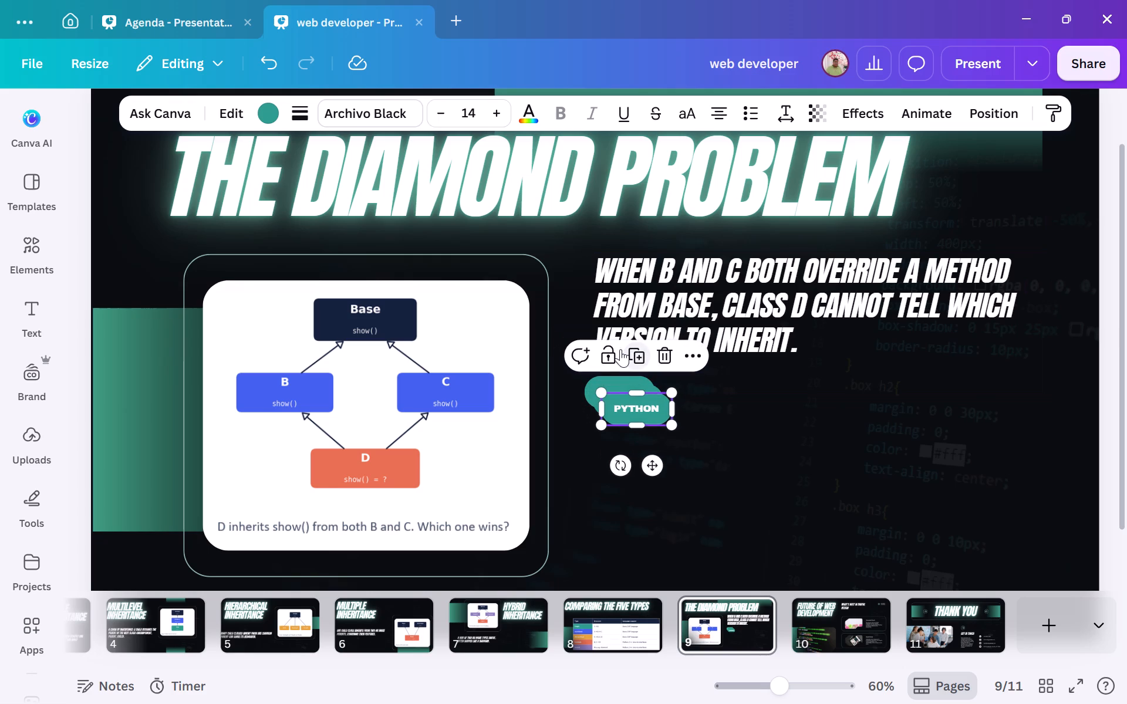
left_click_drag(634, 414, 626, 517)
left_click_drag(623, 395, 619, 445)
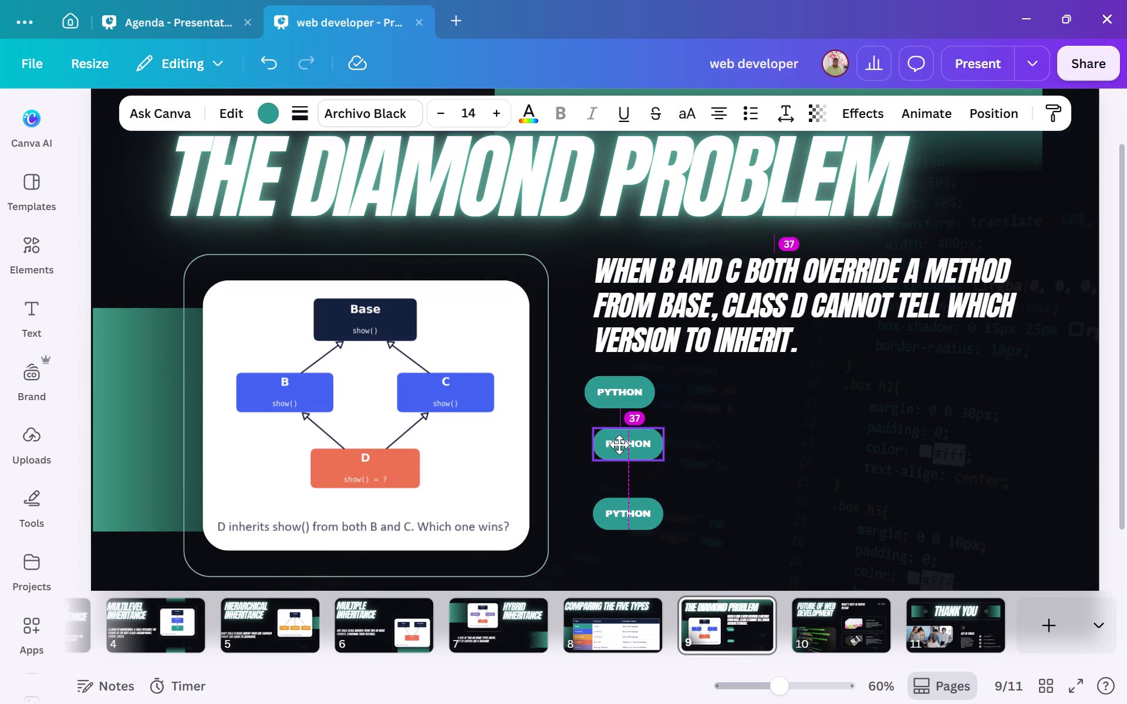
left_click_drag(619, 445, 618, 447)
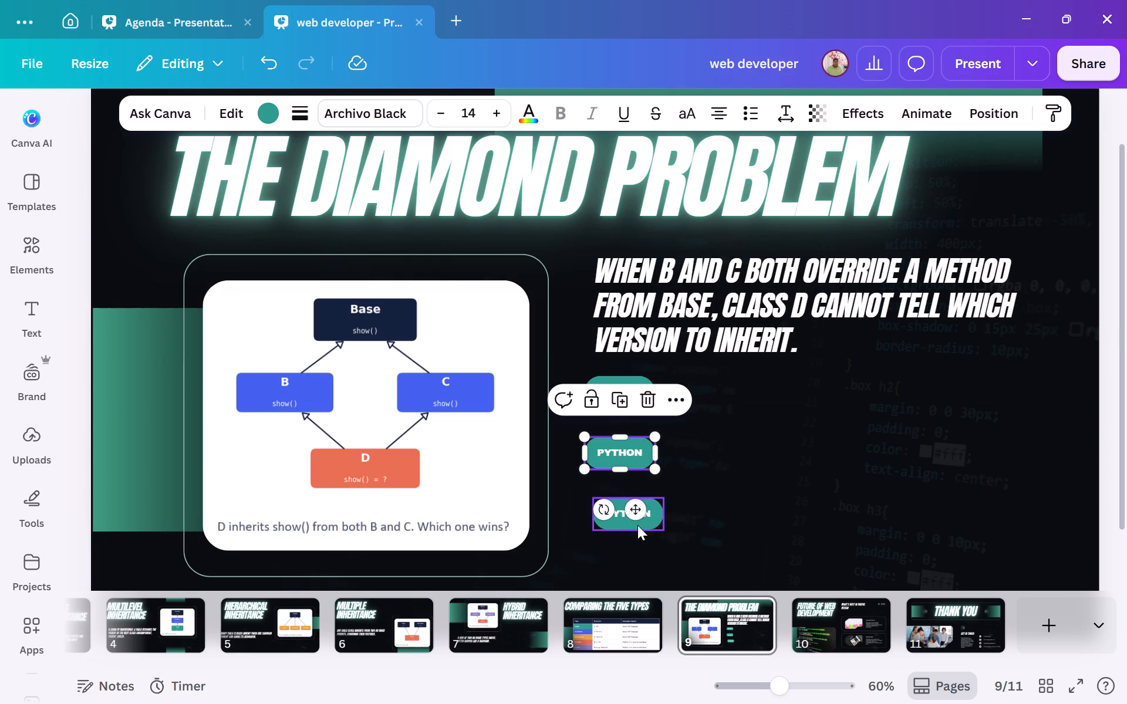
left_click(637, 525)
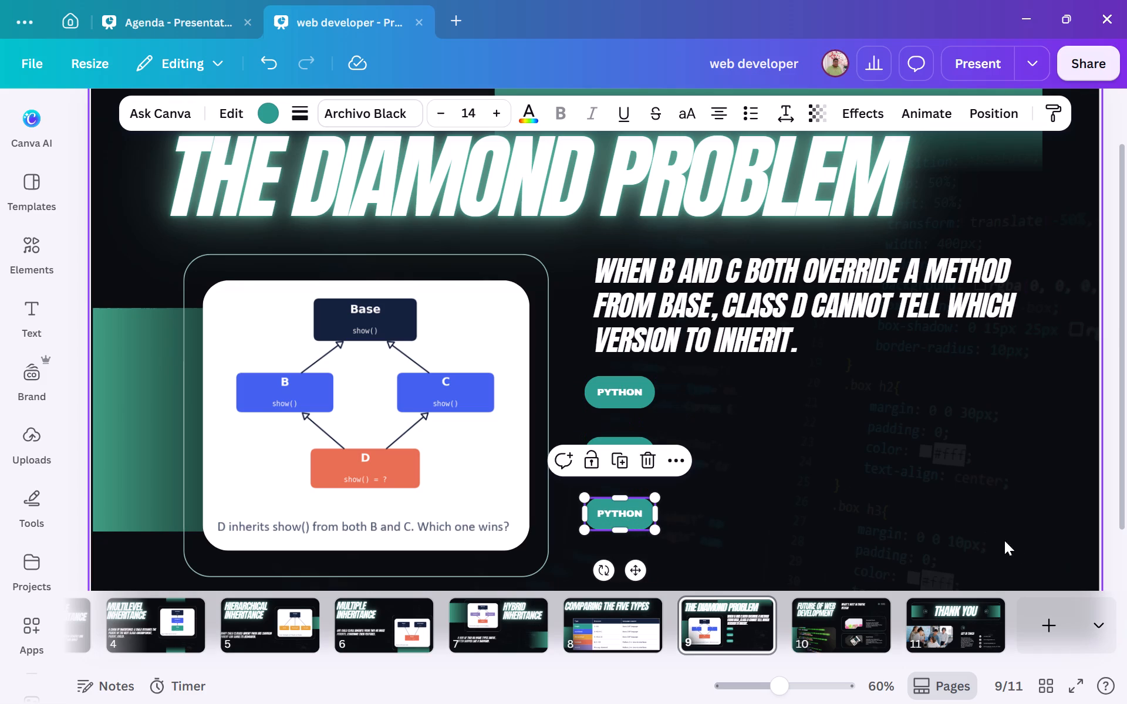
left_click(1029, 456)
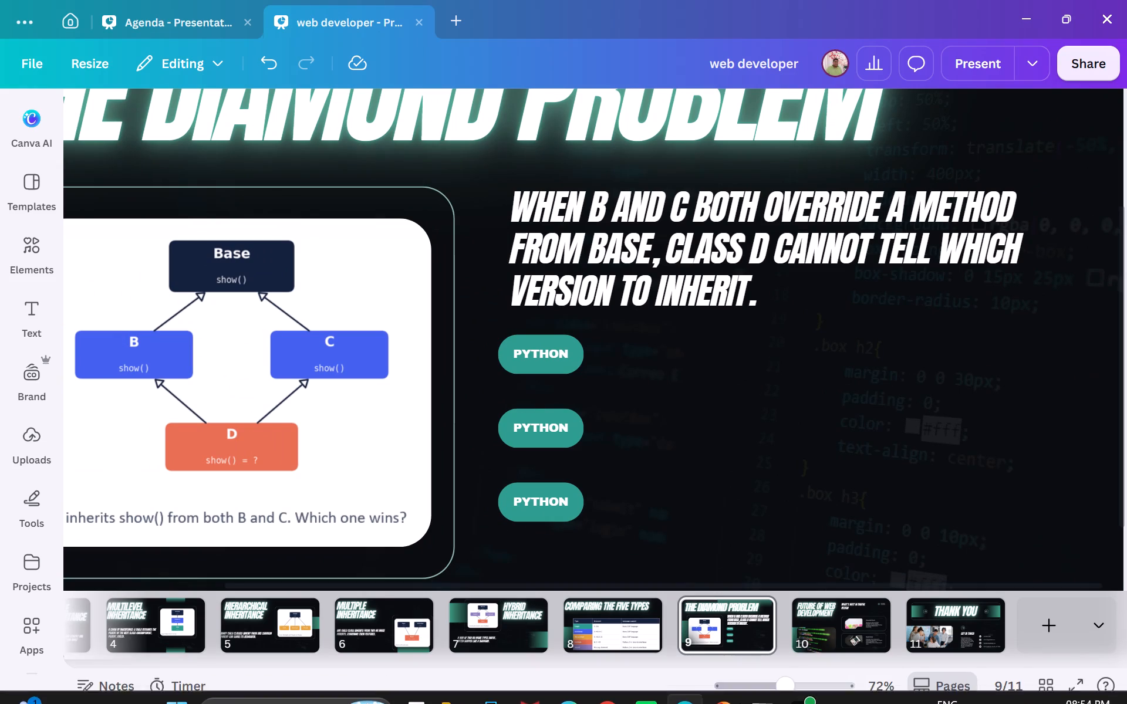
Switch to PowerPoint slide 9, close the three Jupyter Notebook windows, and return to Canva.
left_click(720, 672)
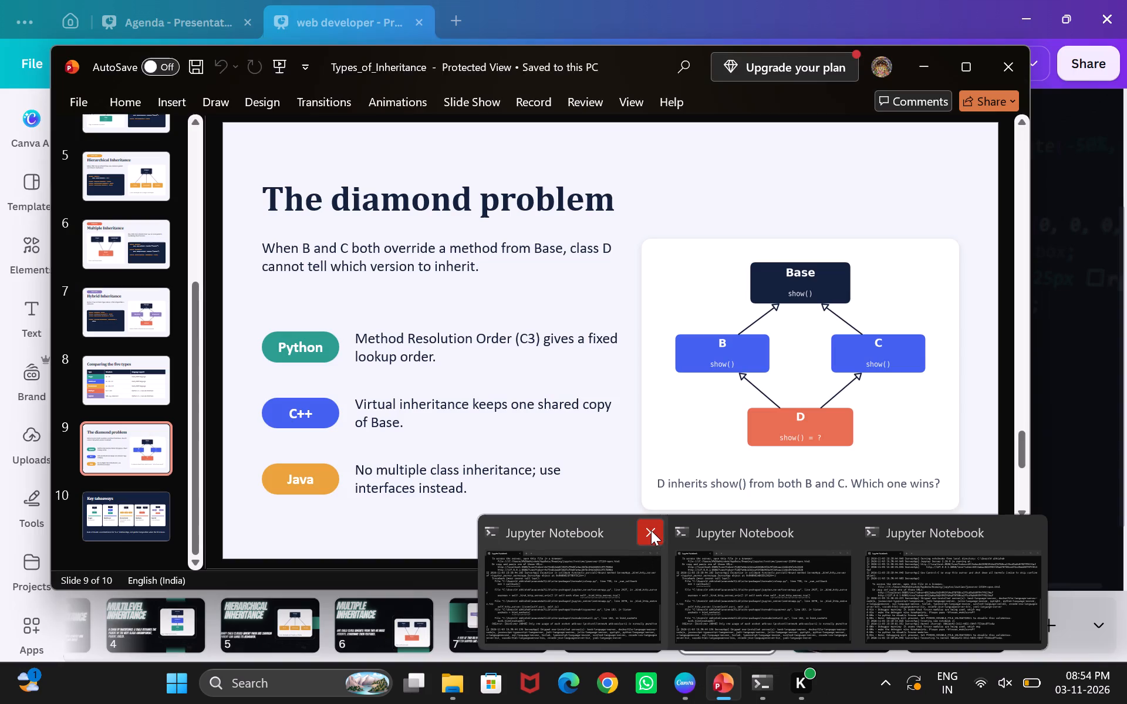
left_click(651, 530)
left_click(748, 539)
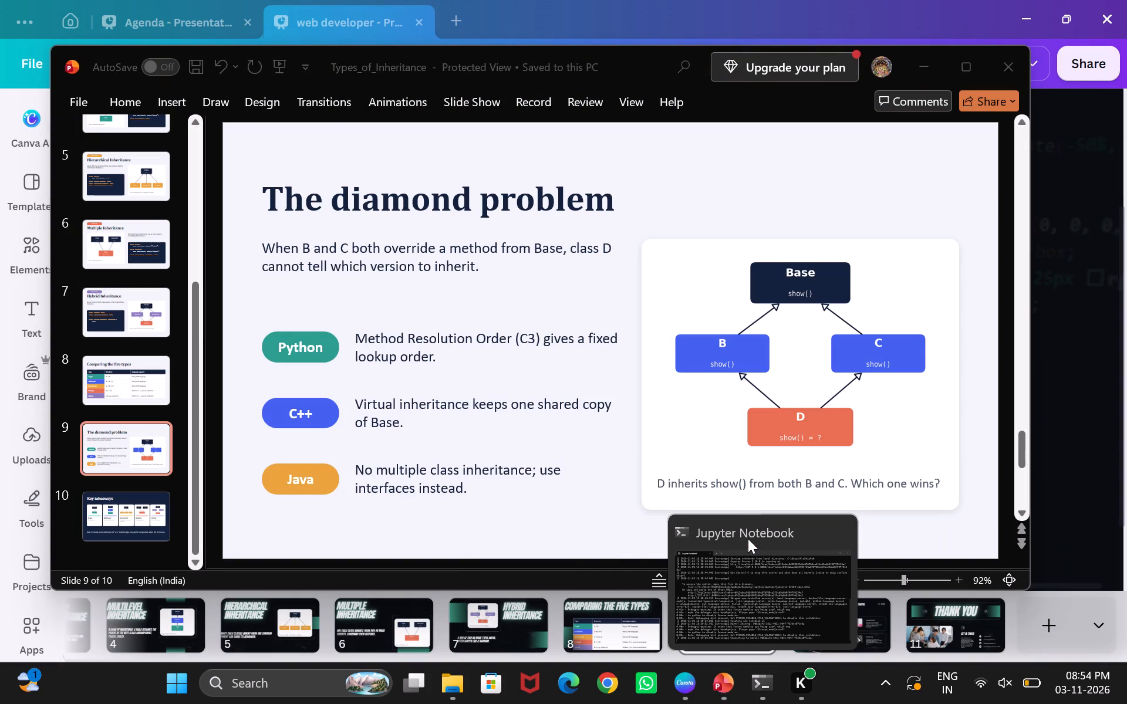
left_click(834, 528)
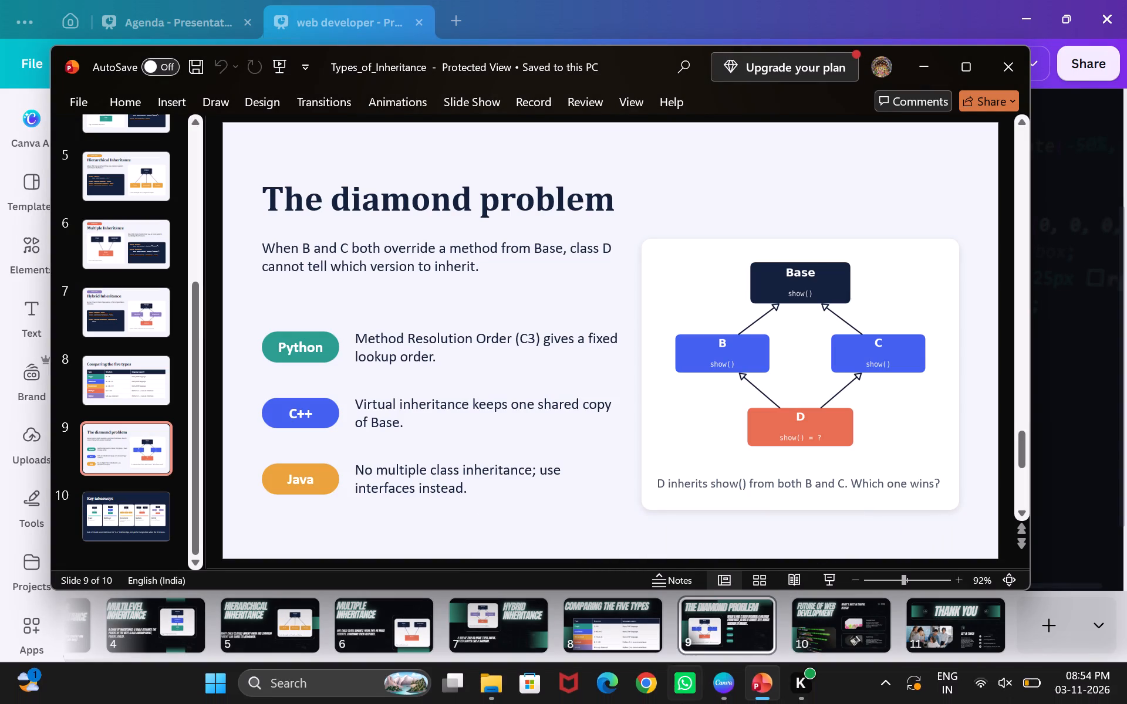
left_click(727, 679)
Replace the label in the middle pill on page 9 with C++.
double_click(567, 431)
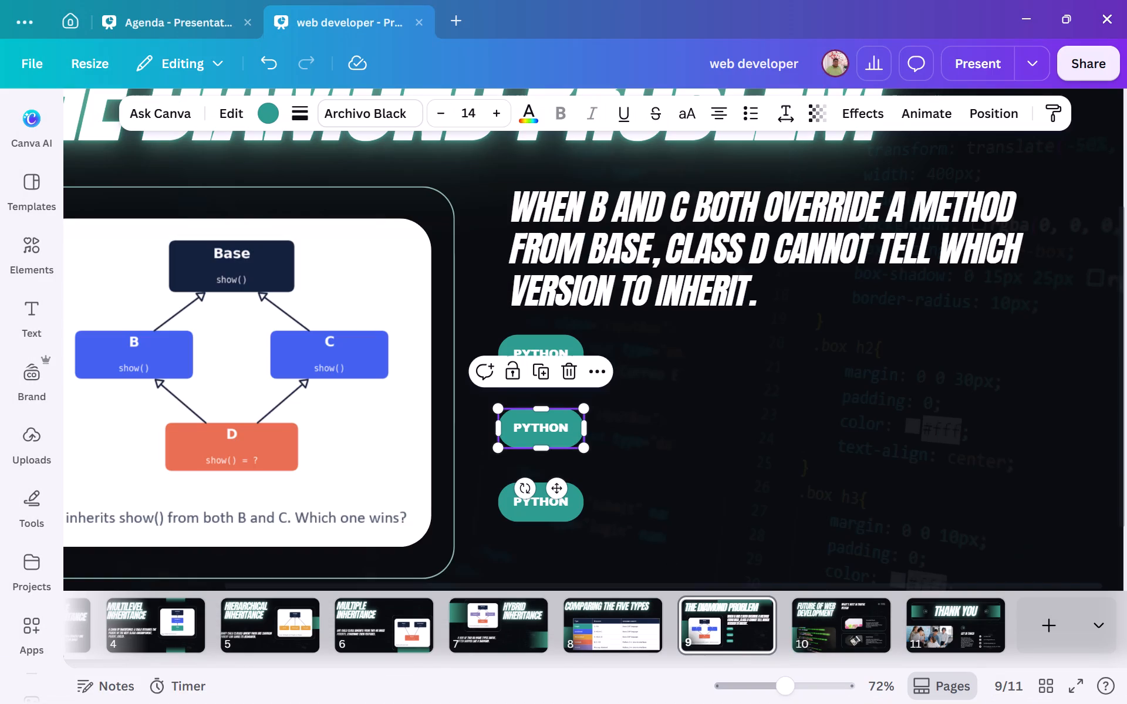
key("BackSpace")
key("BackSpace")
key("BackSpace")
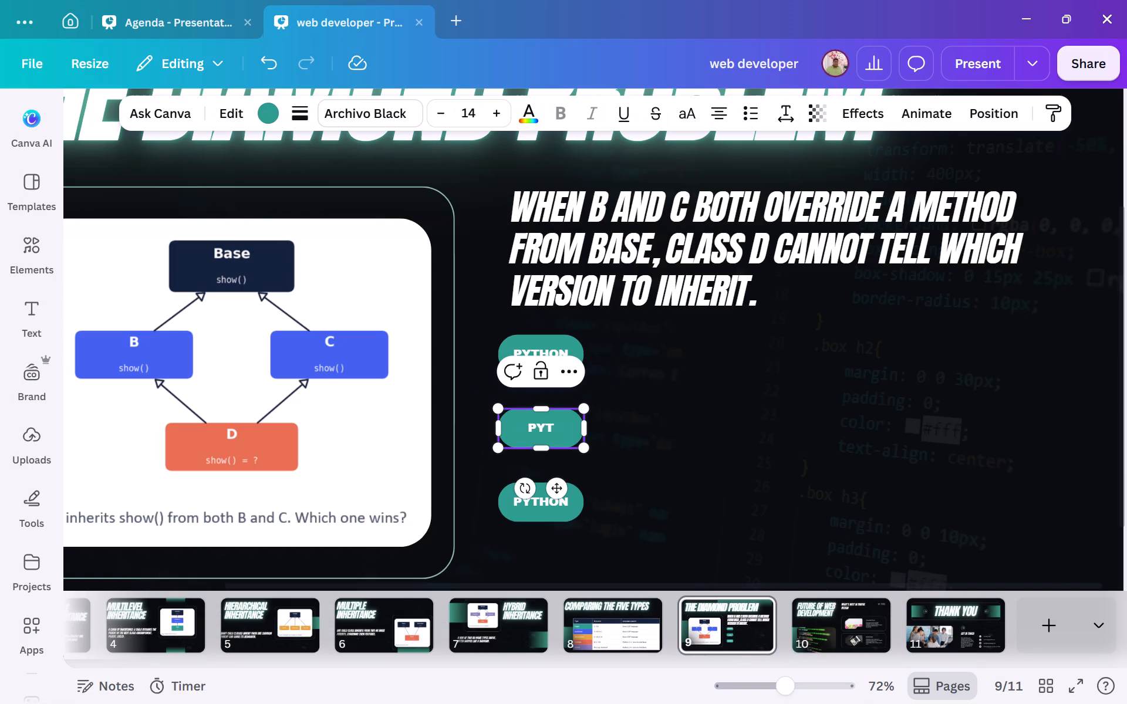
key("BackSpace")
key("BackSpace")
key("BackSpace")
key("c")
type("++")
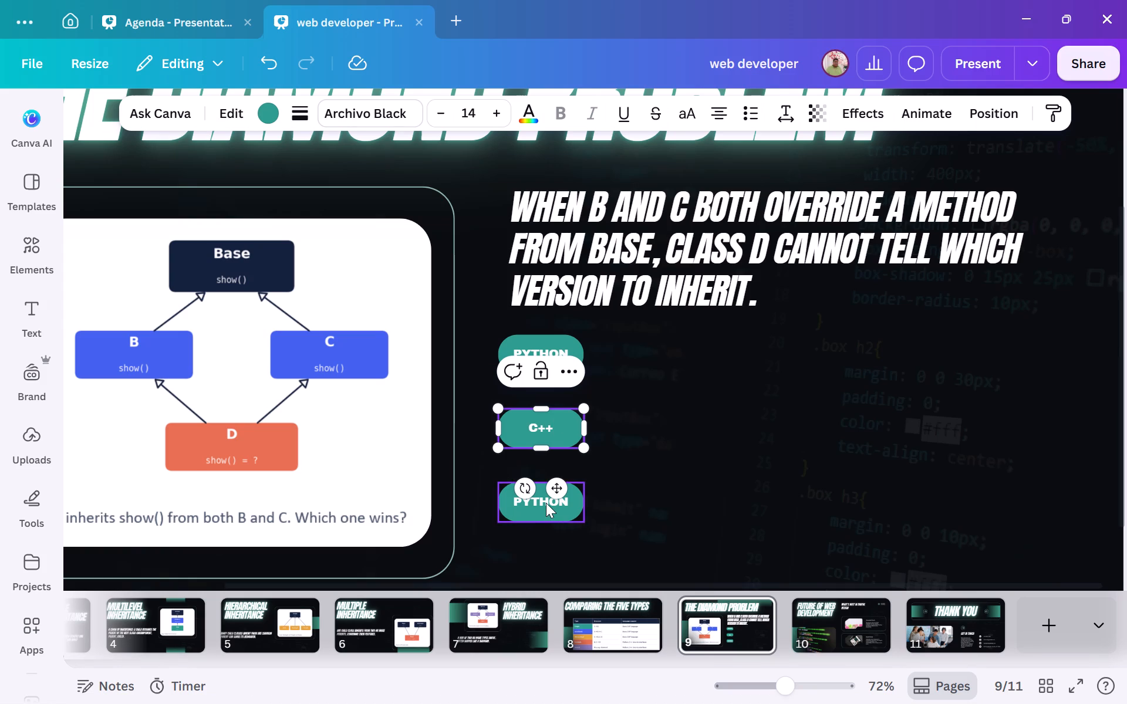
Replace the label in the lowest pill on page 9 with JAVA in capital letters.
left_click(545, 499)
double_click(545, 499)
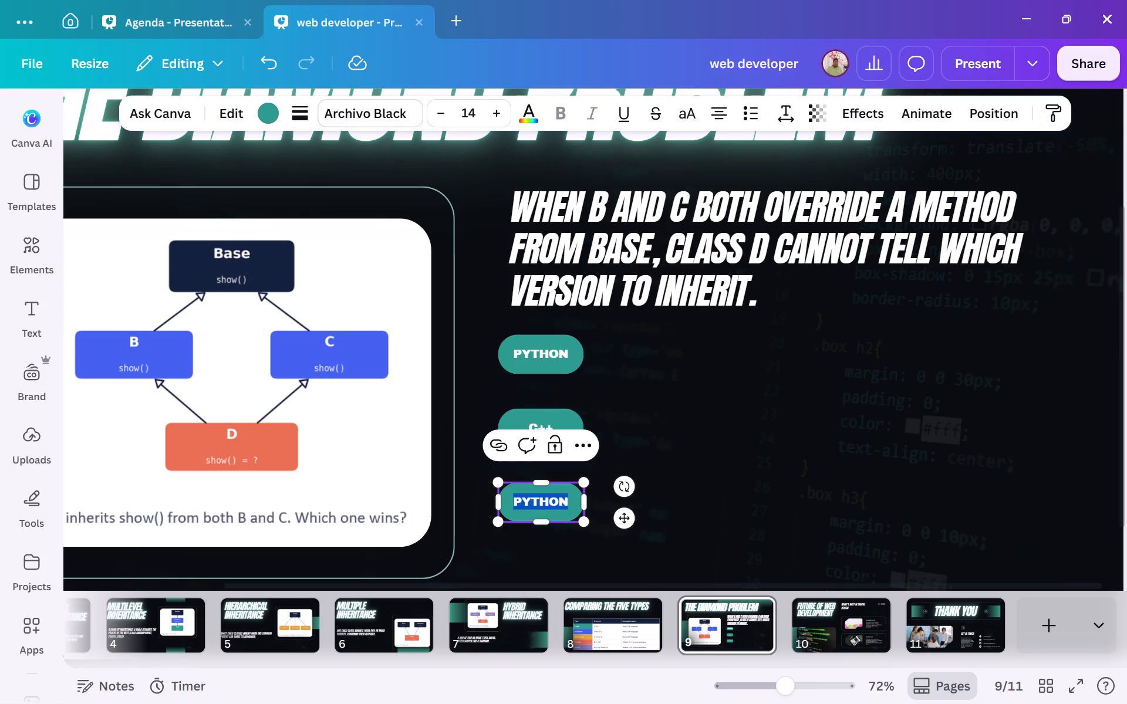
key("BackSpace")
type("JAS")
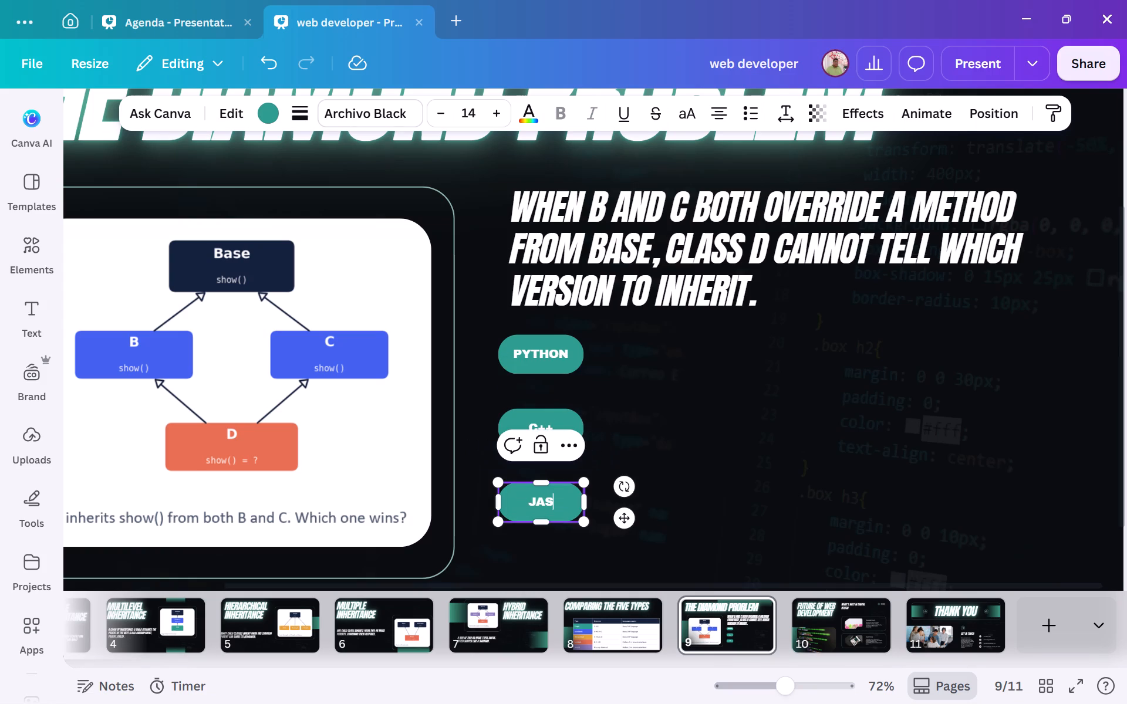
key("BackSpace")
key("a")
key("BackSpace")
type("VA")
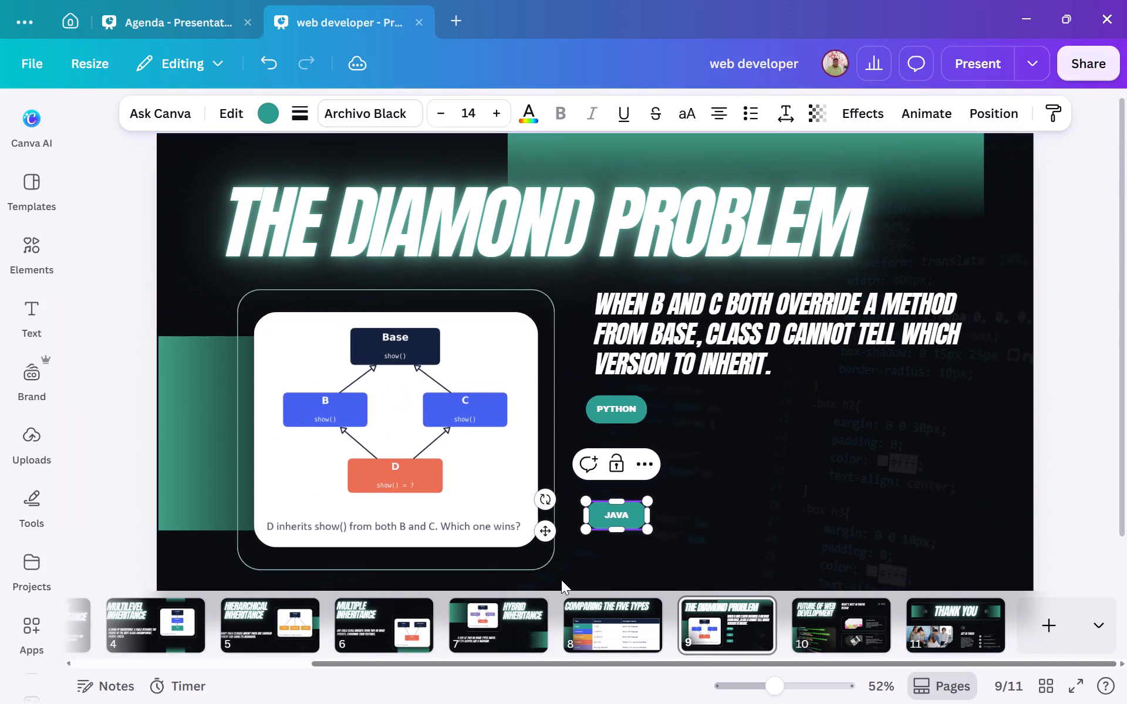
left_click(114, 457)
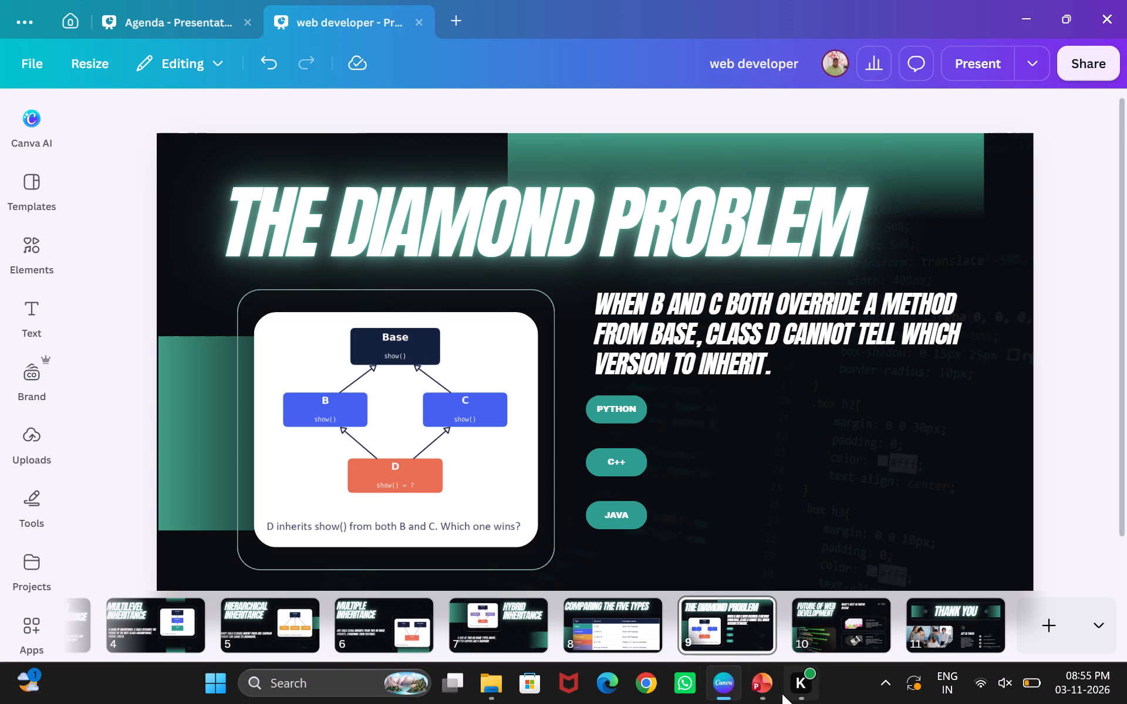
Copy the Python description "Method Resolution Order (C3) gives a fixed lookup order." from PowerPoint slide 9 and return to Canva.
left_click(760, 686)
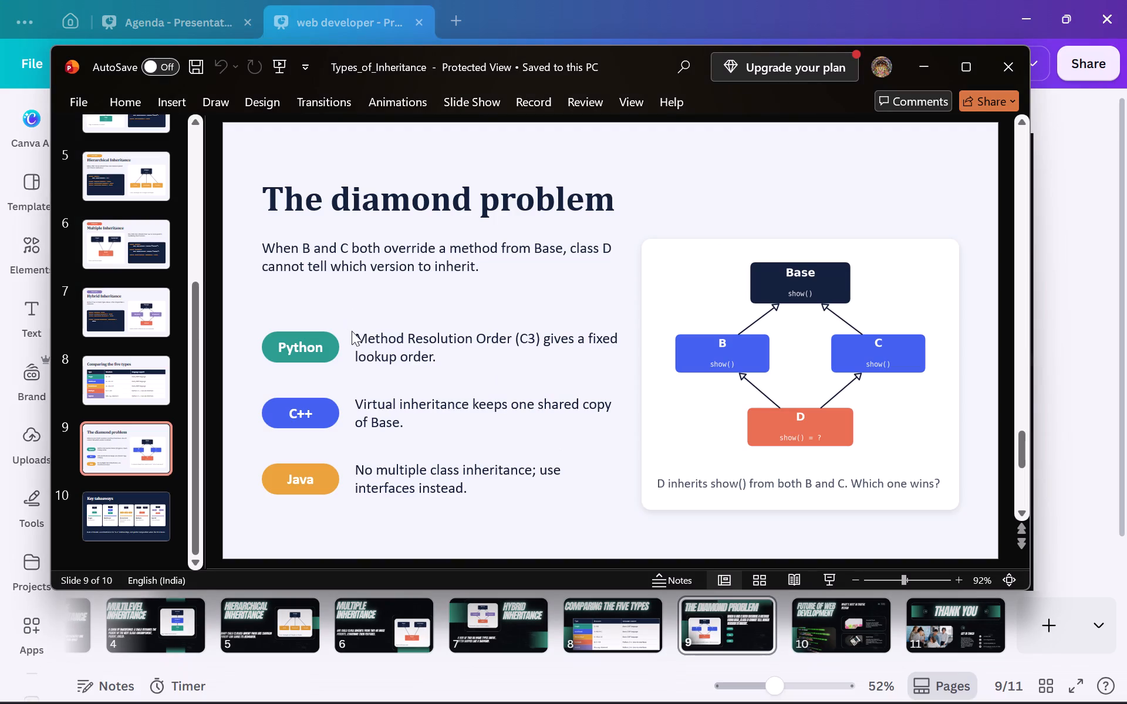
left_click(359, 336)
left_click_drag(359, 336, 444, 358)
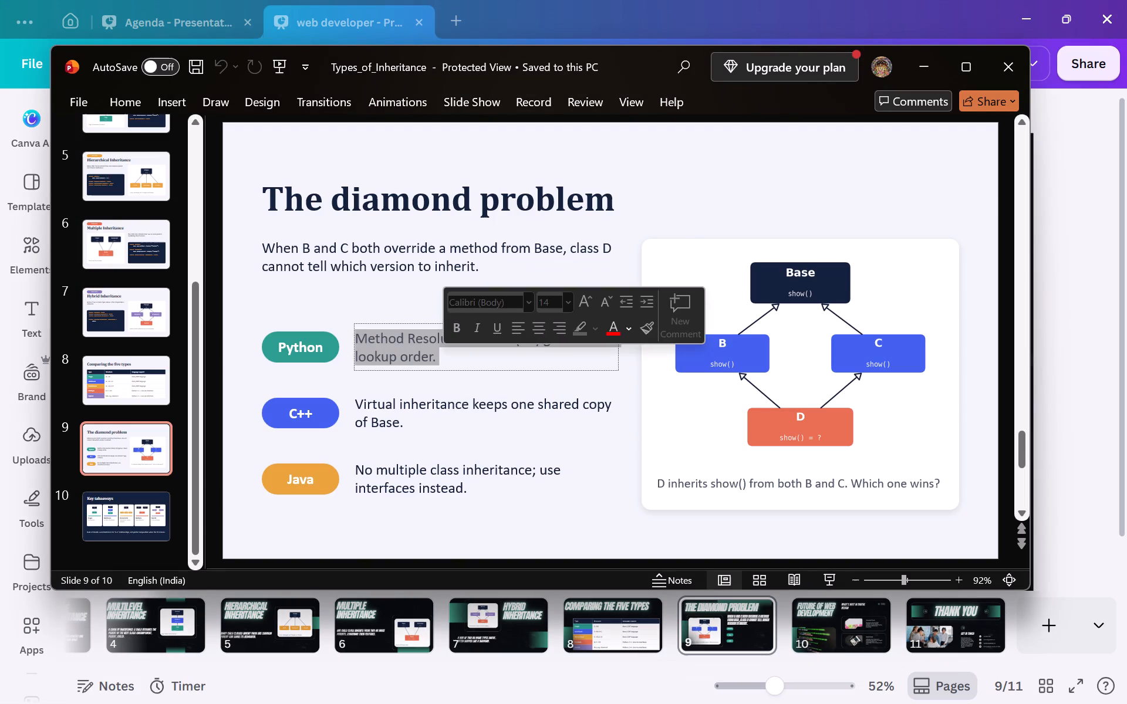
key("ctrl+c")
key("ctrl+c")
key("ctrl+c")
key("ctrl+c")
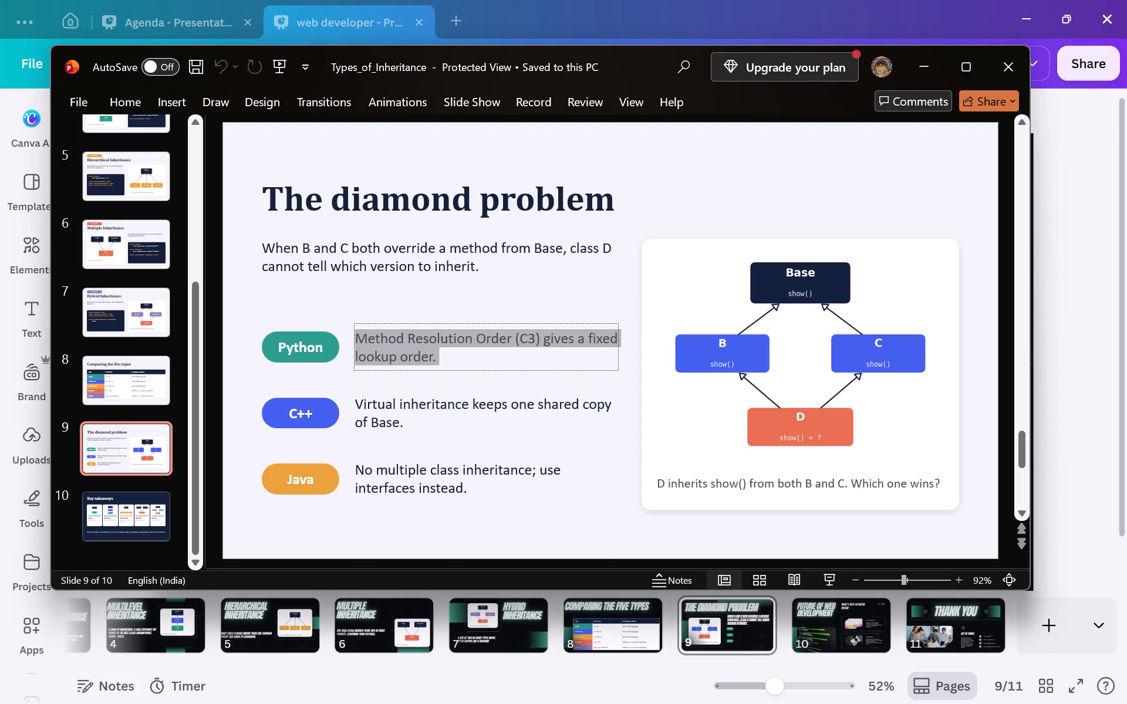
left_click(934, 56)
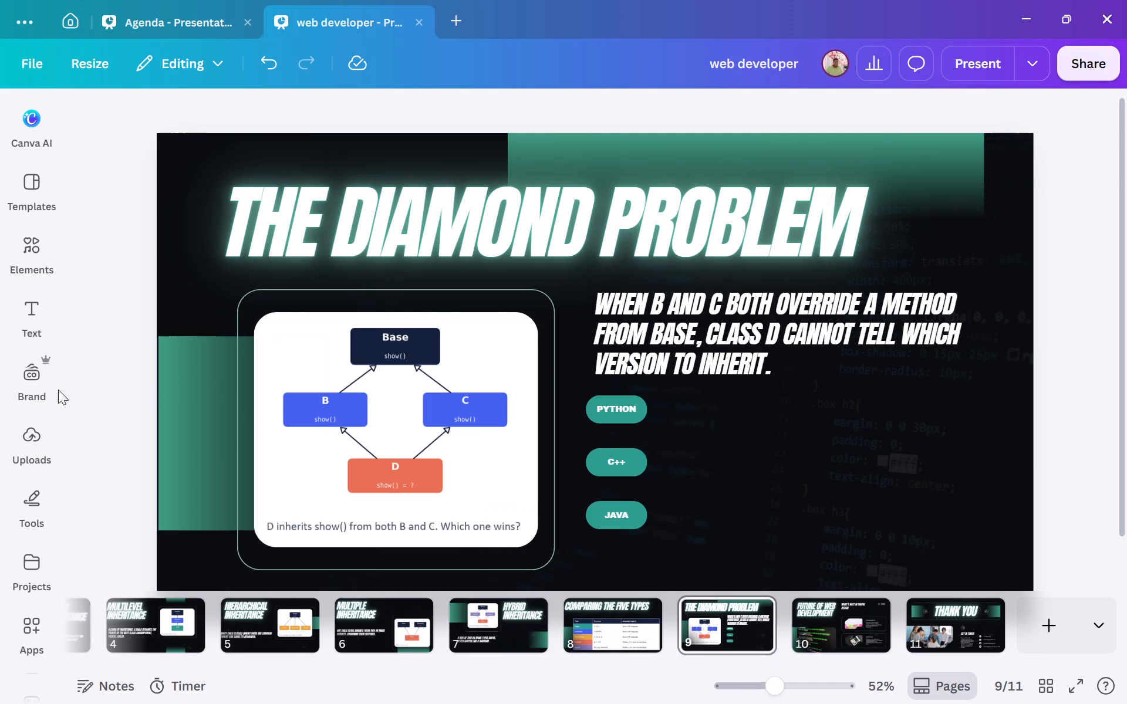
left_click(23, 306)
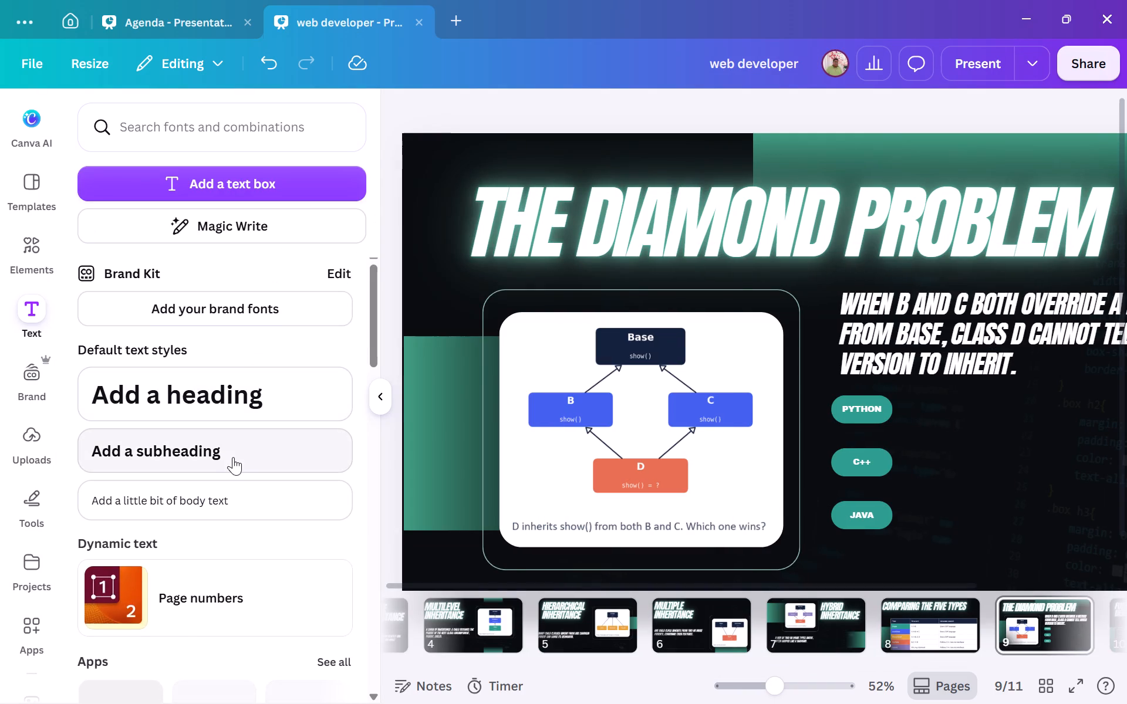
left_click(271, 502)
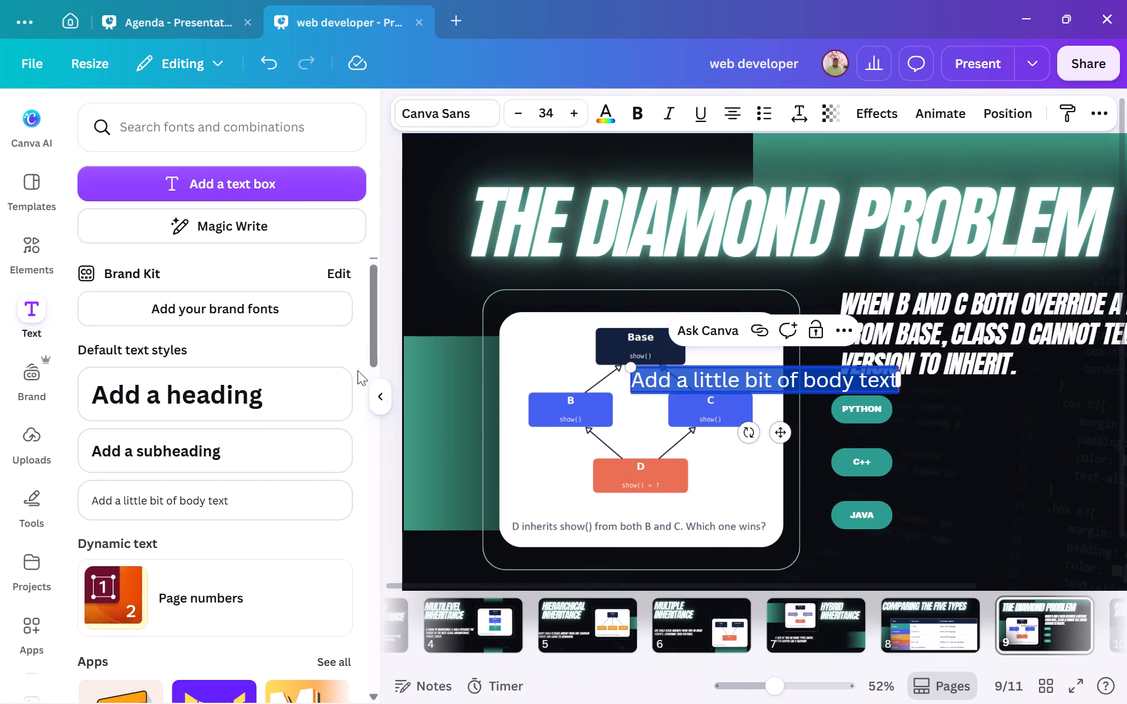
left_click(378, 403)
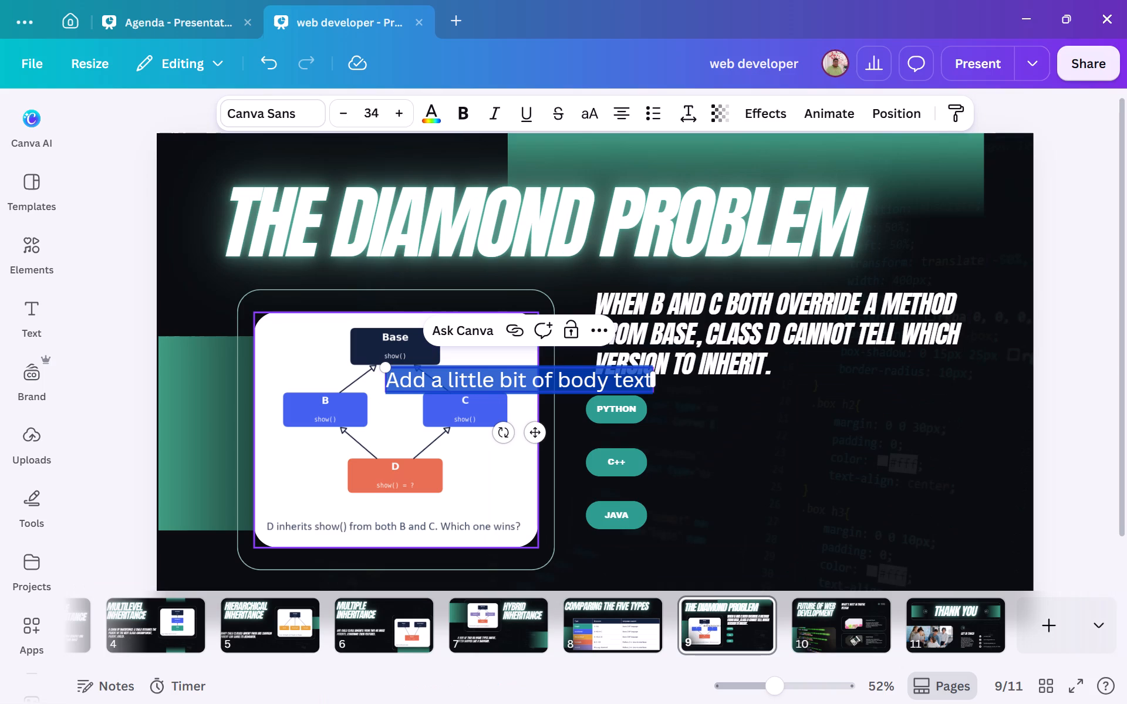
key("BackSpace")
Add a body text box on page 9 and replace its placeholder with the copied "Method Resolution Order (C3) gives a fixed lookup order.".
left_click(7, 307)
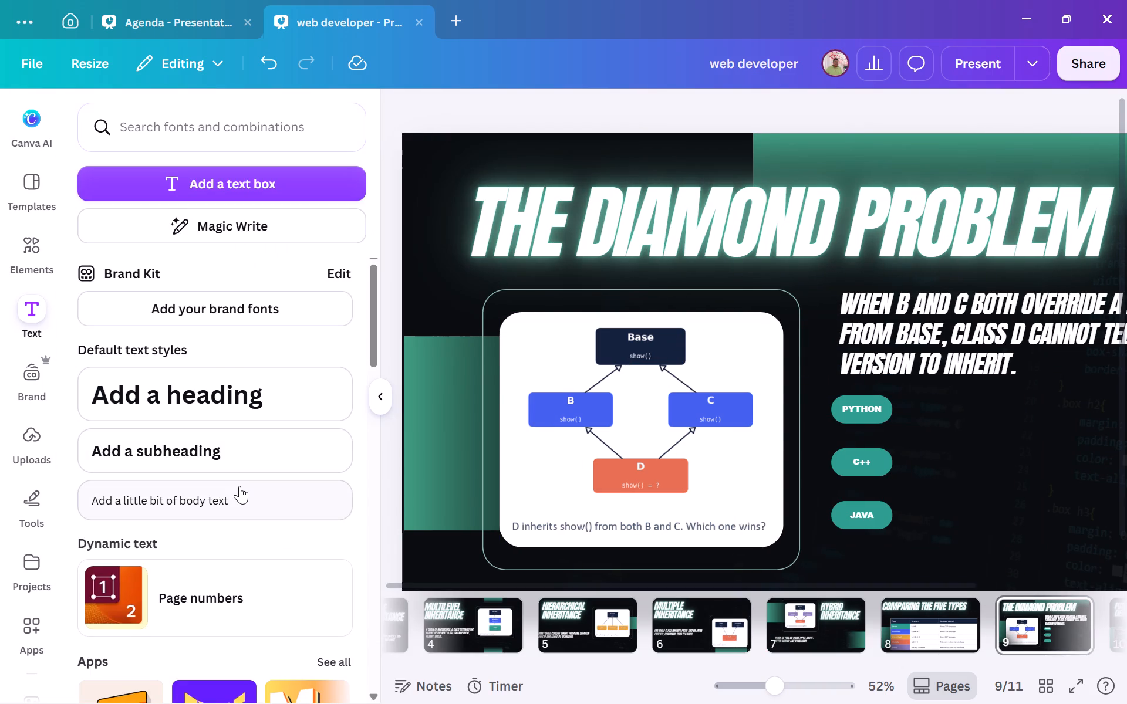
left_click(239, 486)
left_click(376, 393)
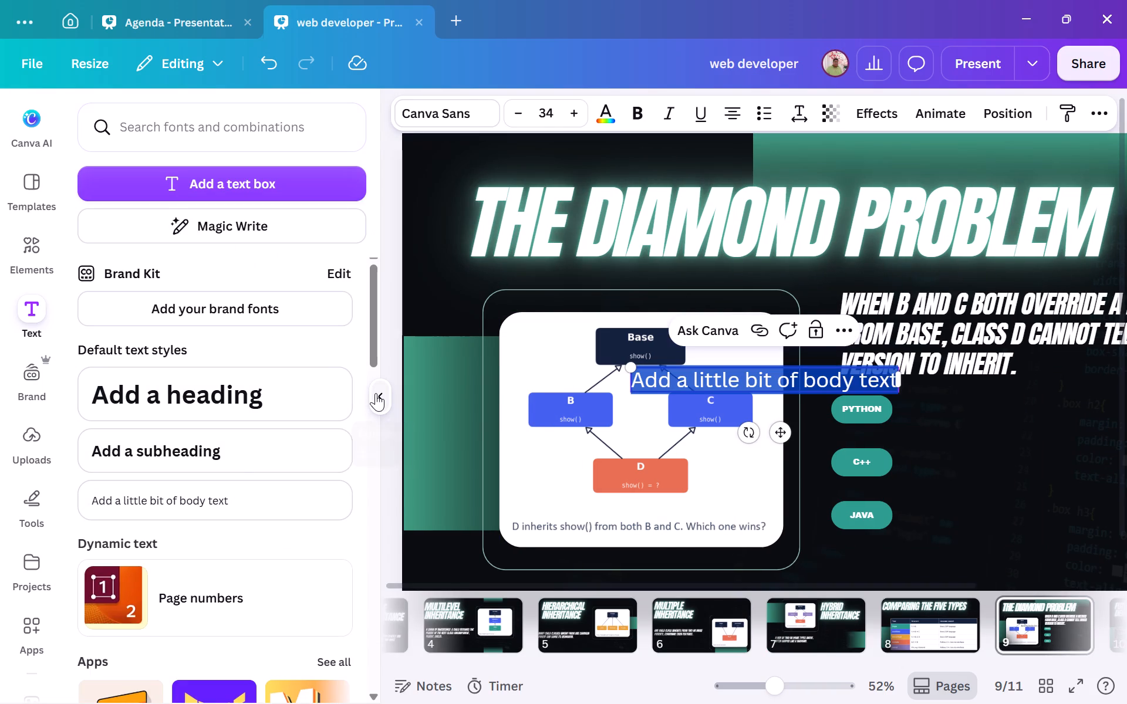
double_click(566, 378)
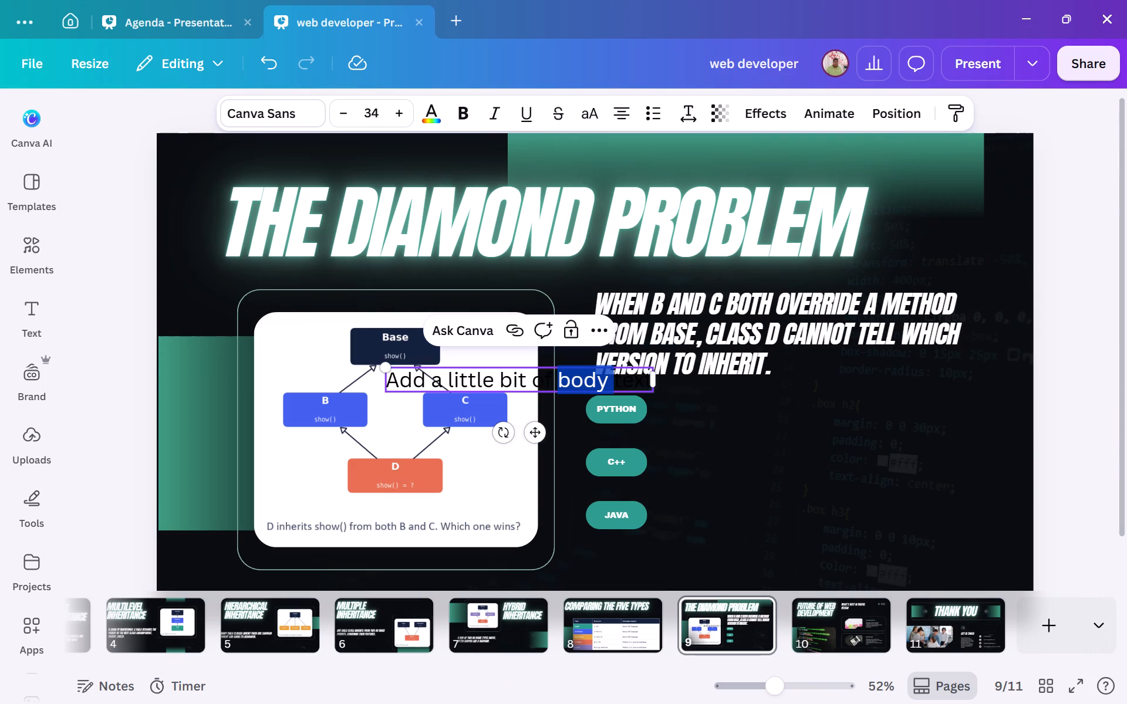
left_click(632, 381)
left_click_drag(632, 381, 410, 385)
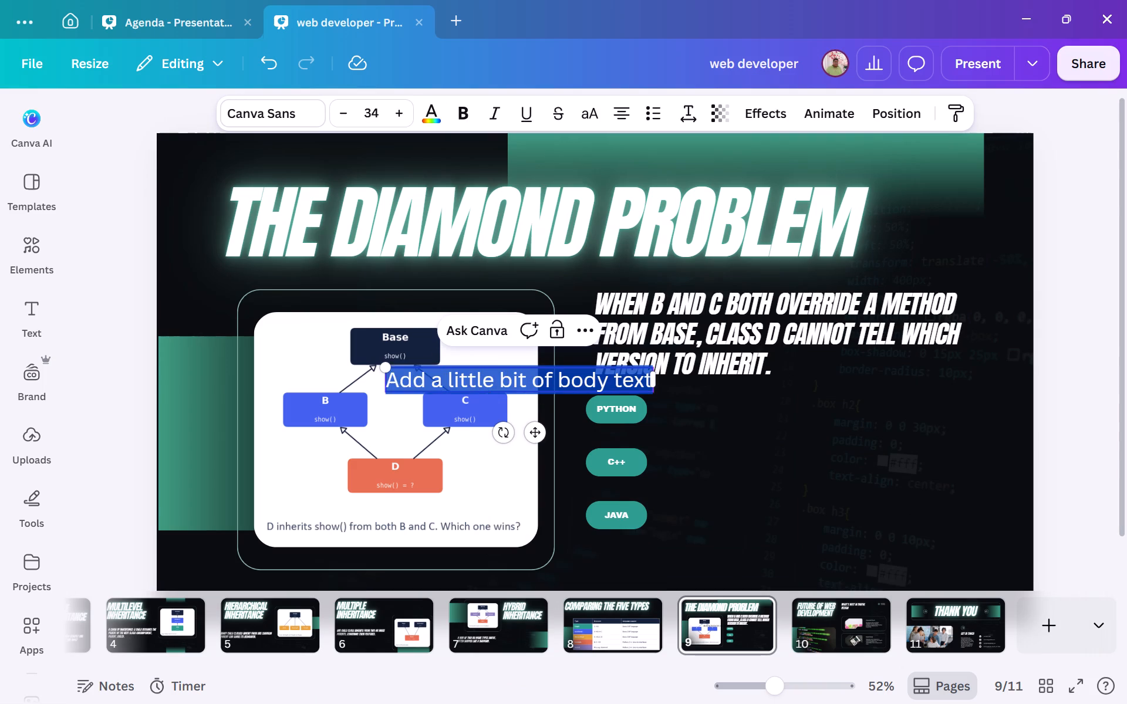
left_click_drag(410, 385, 384, 389)
key("BackSpace")
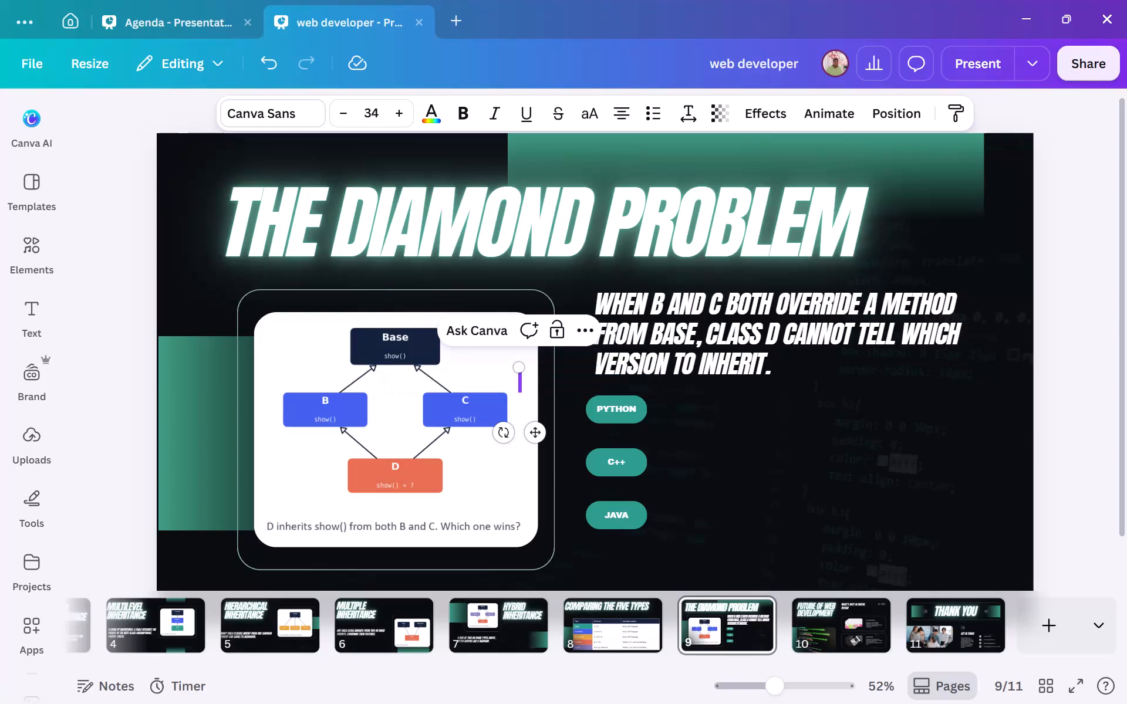
key("ctrl+v")
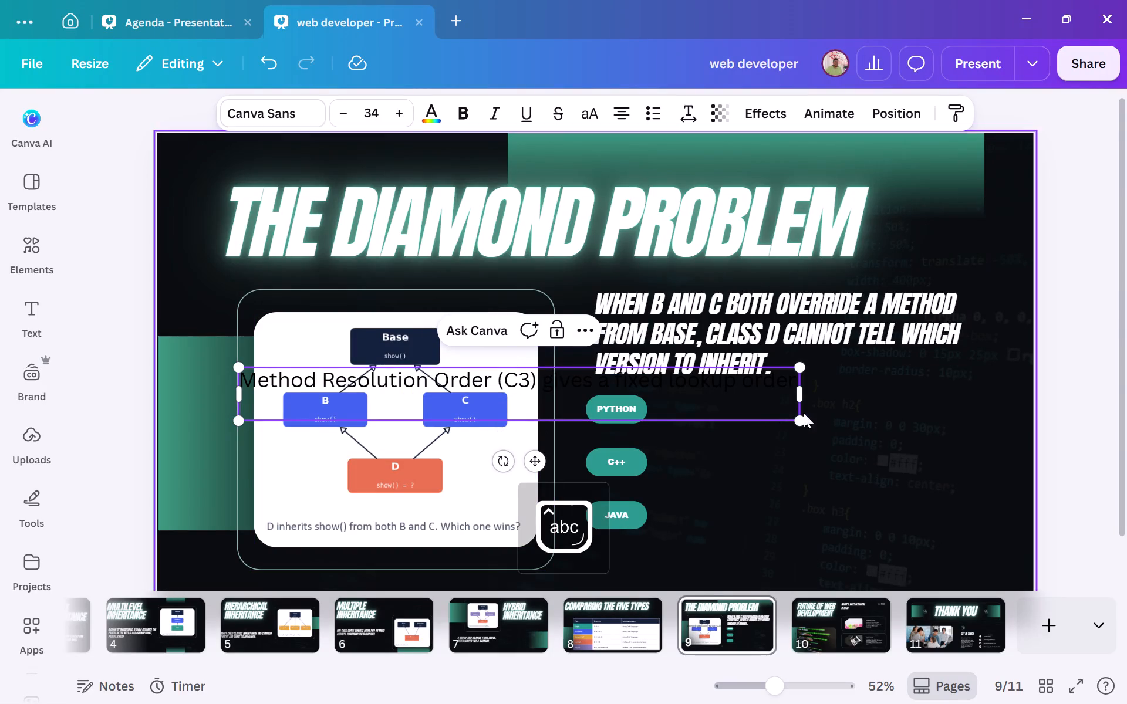
Change the colour of the whole Method Resolution Order text on page 9 to white.
left_click_drag(659, 399, 592, 424)
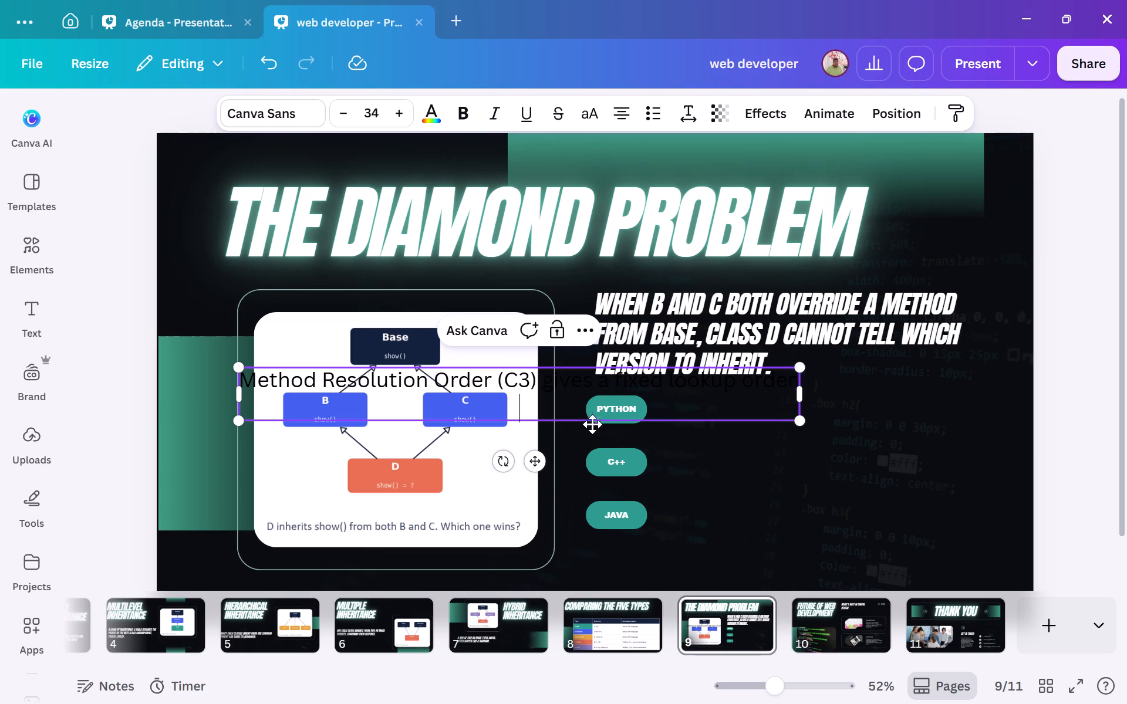
left_click_drag(592, 424, 571, 411)
left_click_drag(571, 411, 345, 391)
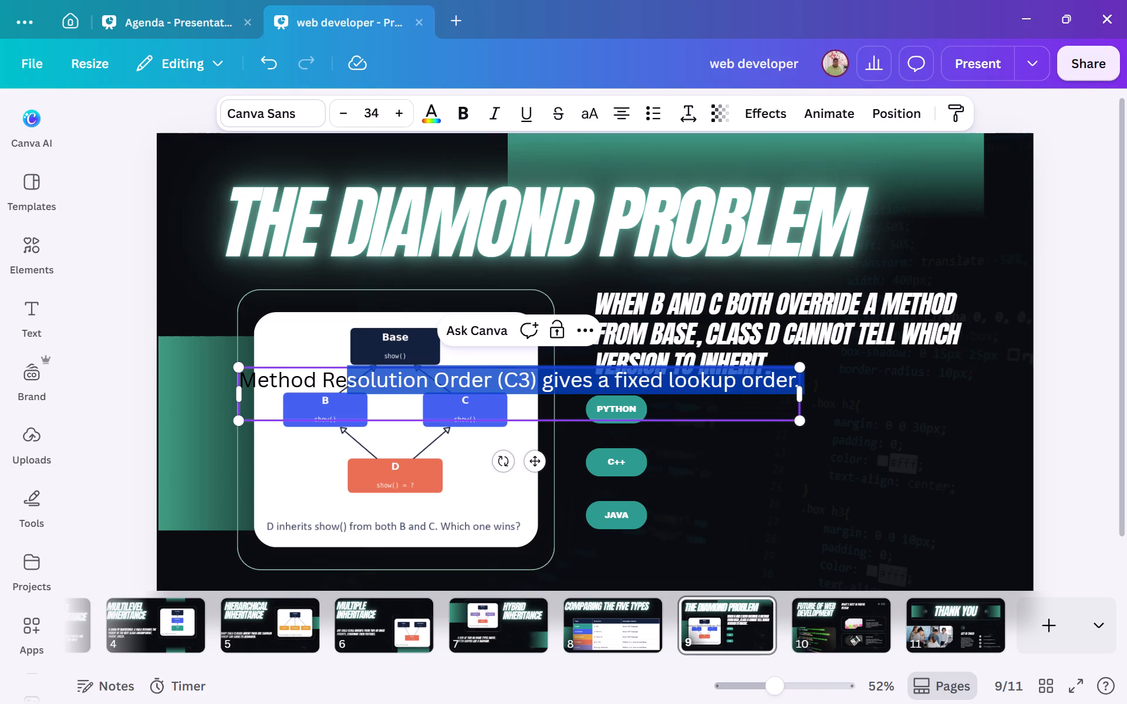
left_click_drag(345, 391, 245, 380)
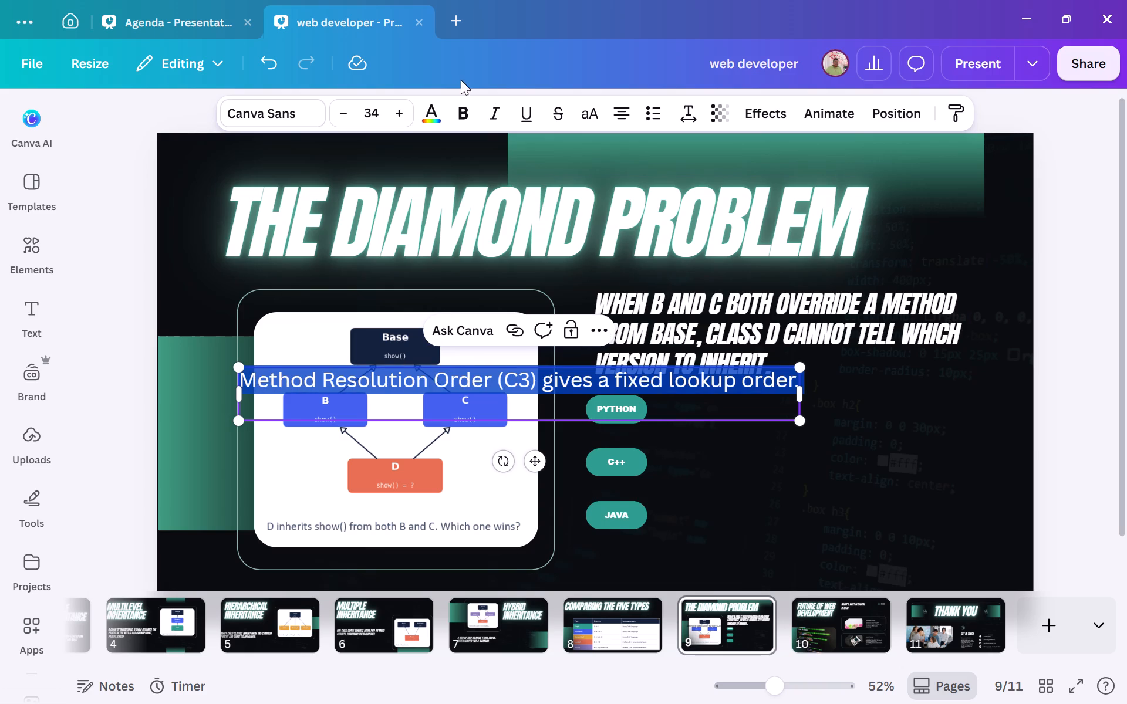
left_click(426, 111)
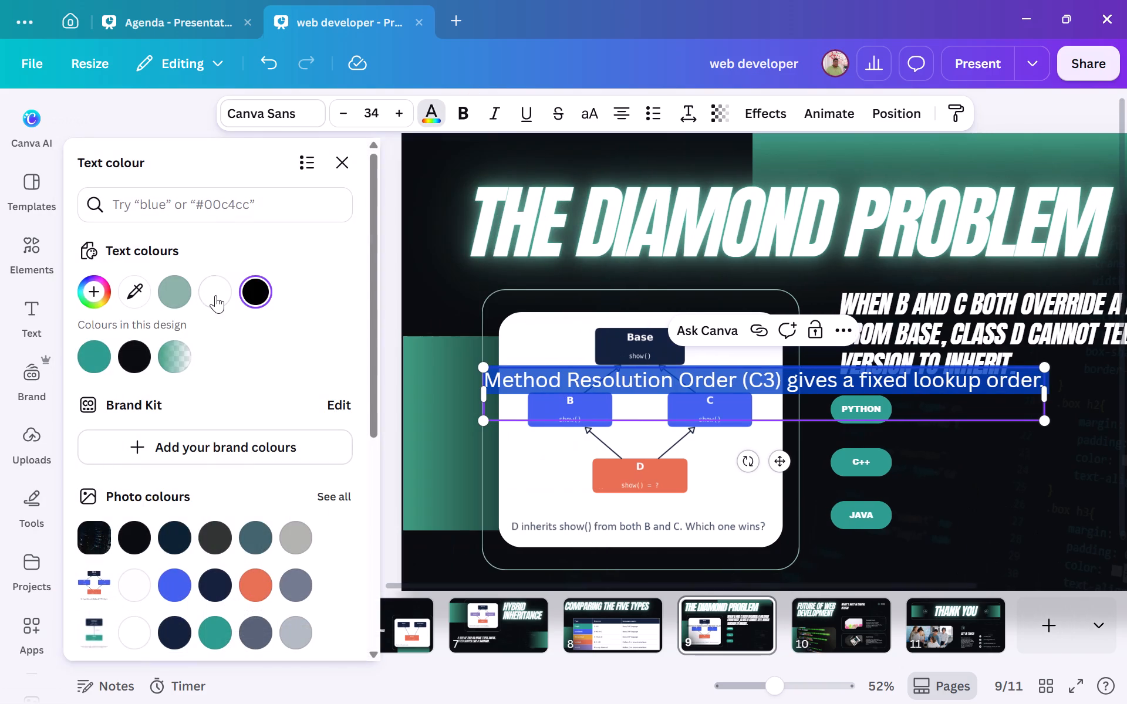
left_click(216, 295)
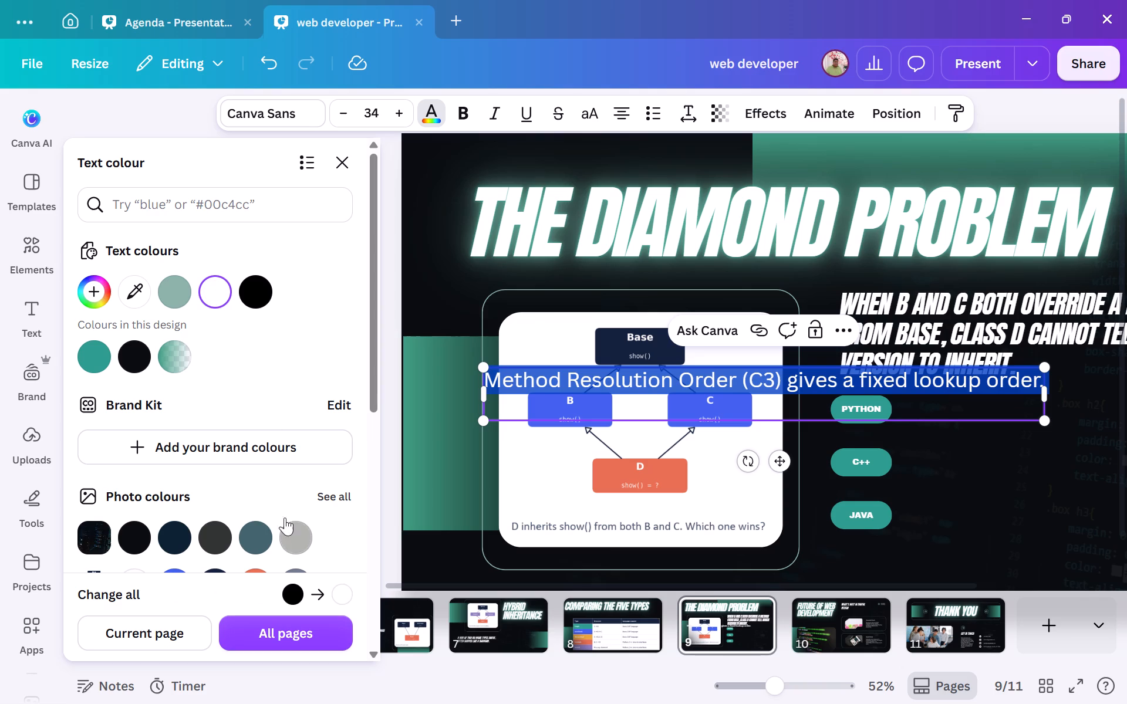
left_click(335, 158)
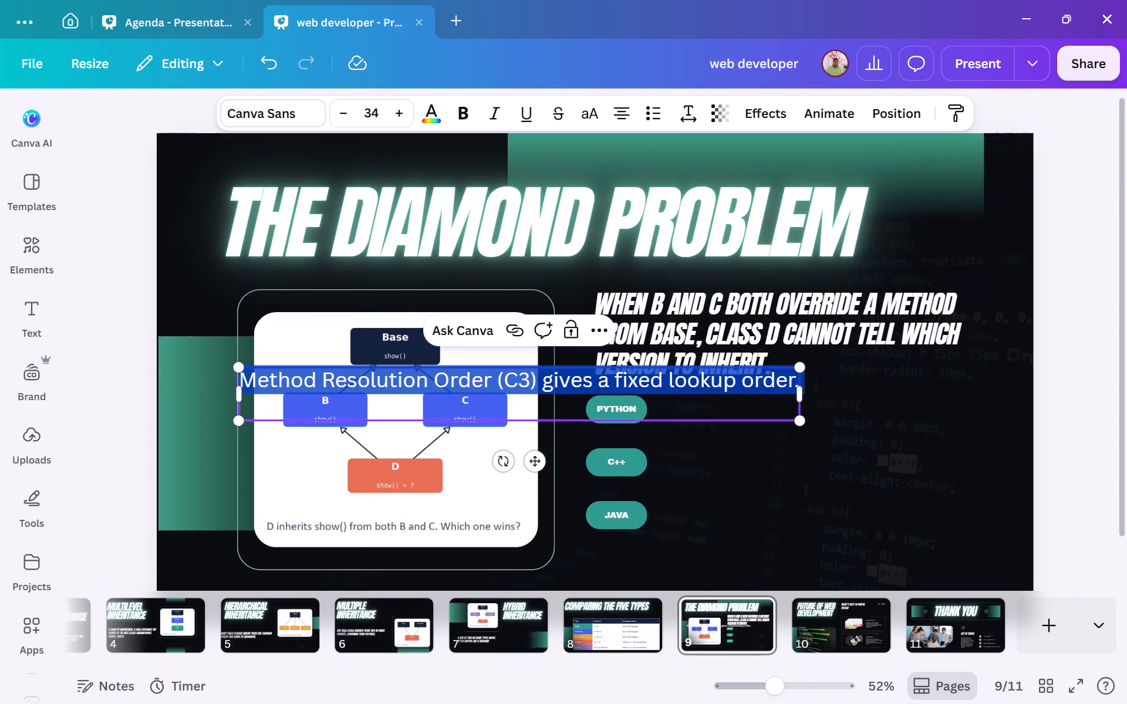
Shrink the Method Resolution Order text to about size 17.2 and place it beside the PYTHON pill.
left_click_drag(801, 419, 706, 416)
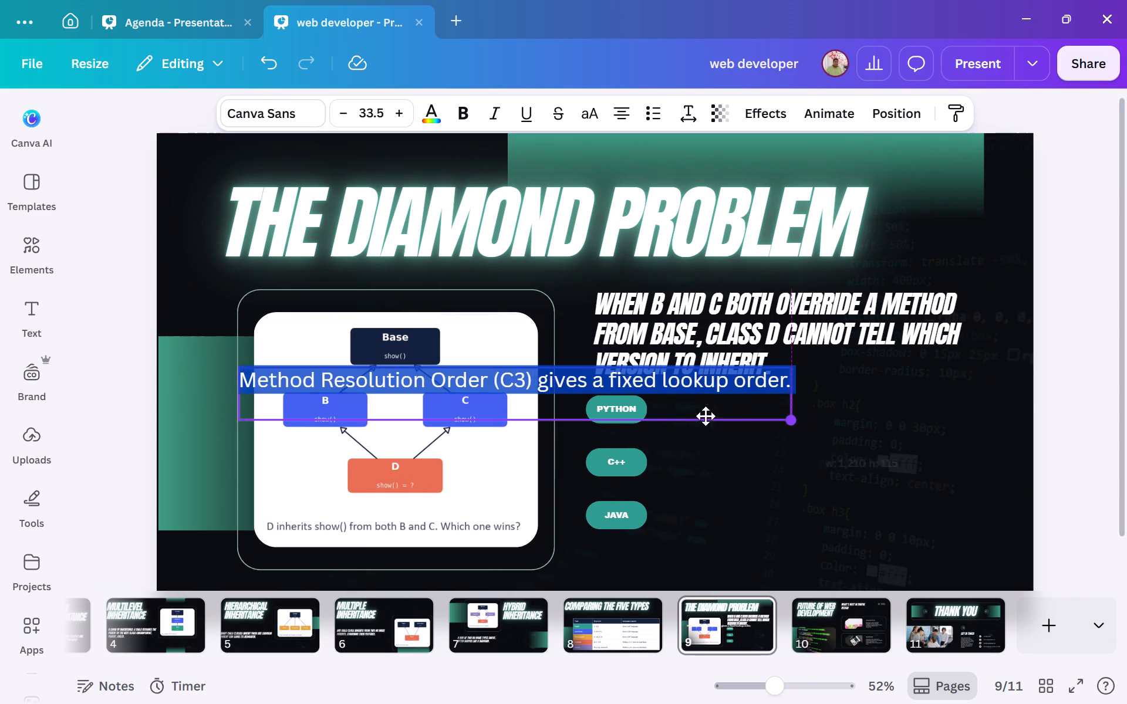
left_click_drag(706, 416, 524, 398)
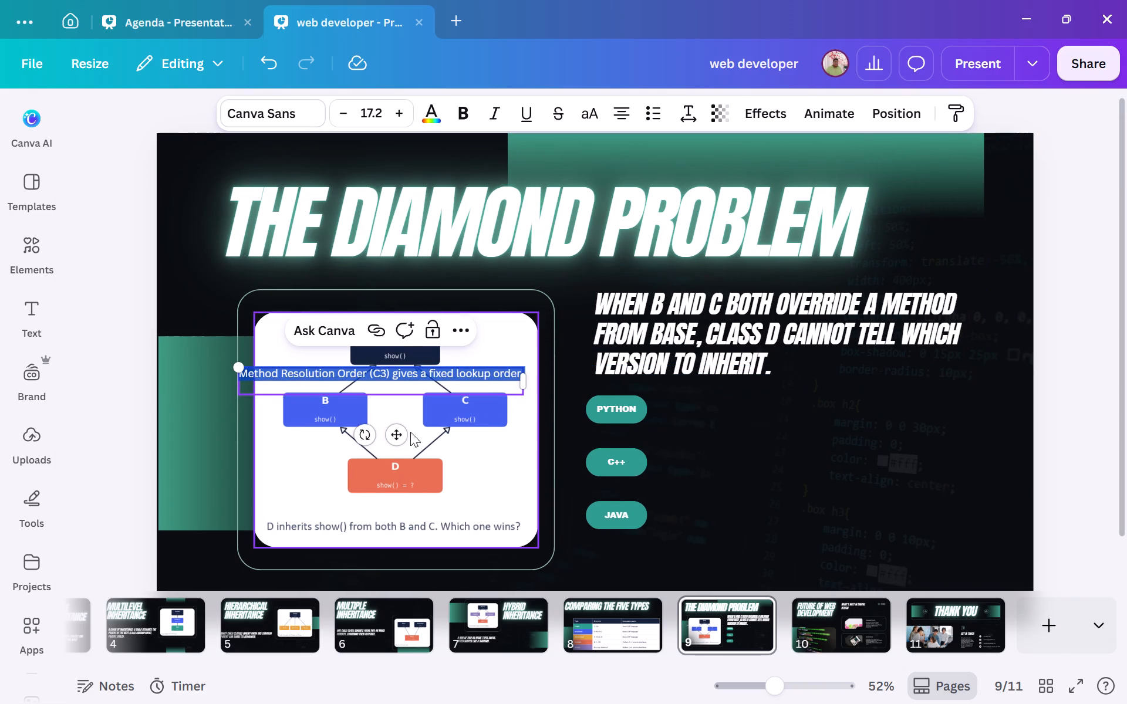
left_click_drag(399, 435, 807, 465)
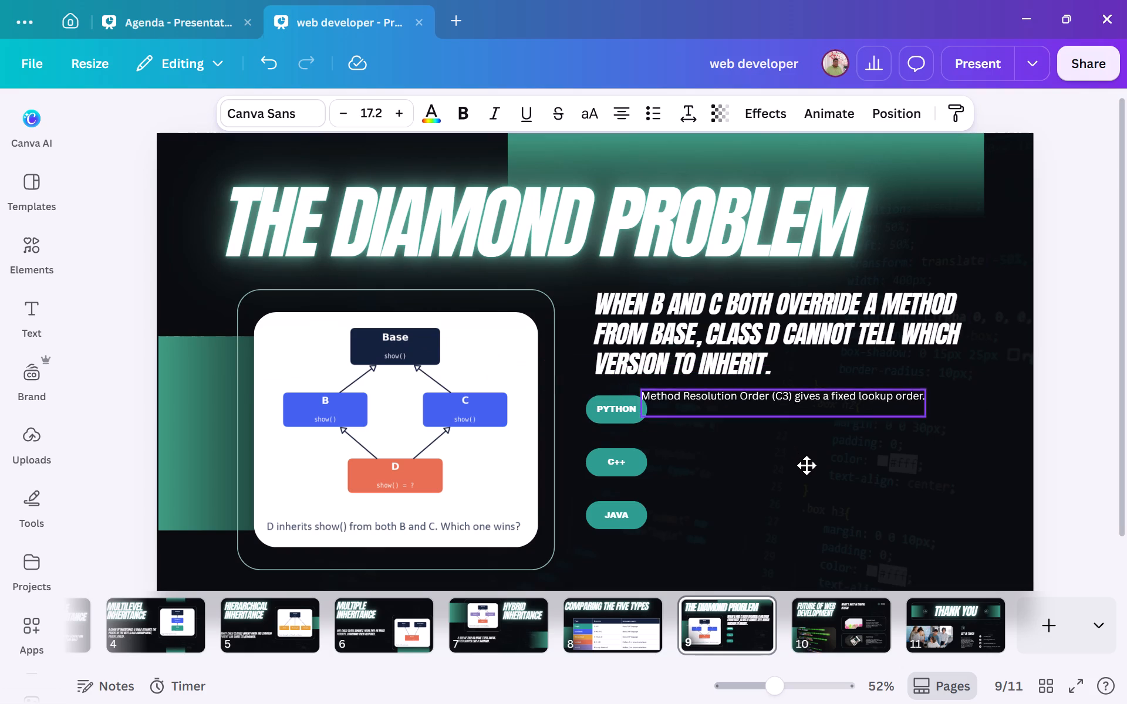
left_click_drag(807, 465, 821, 462)
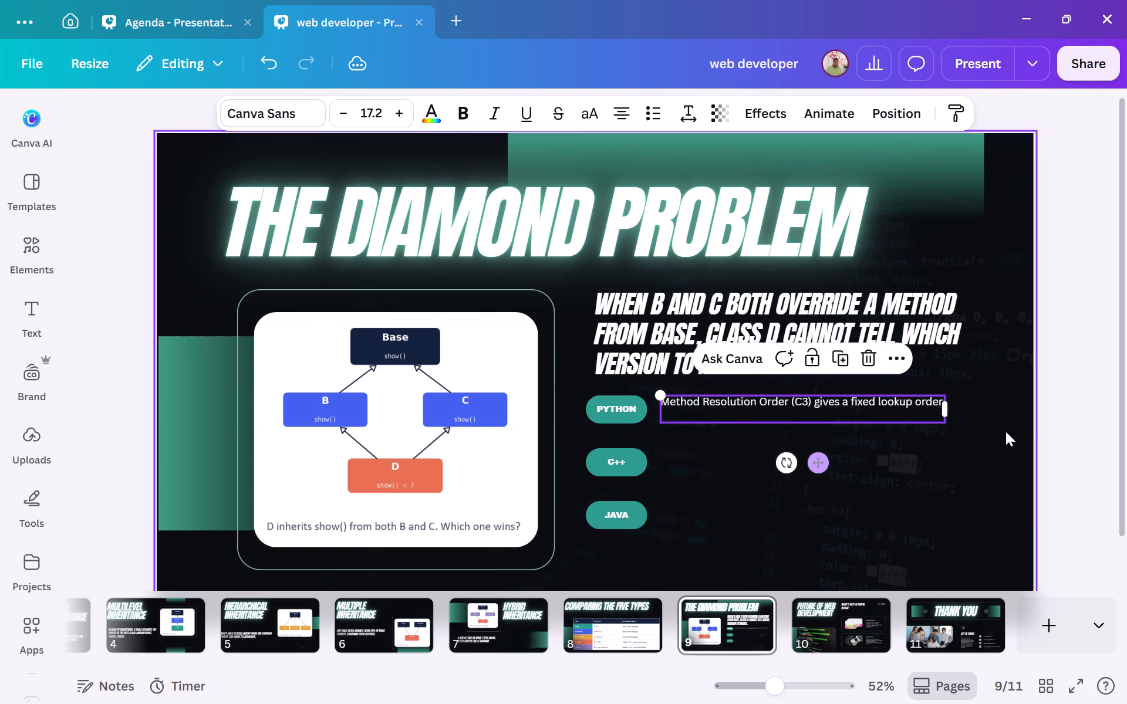
left_click(1104, 449)
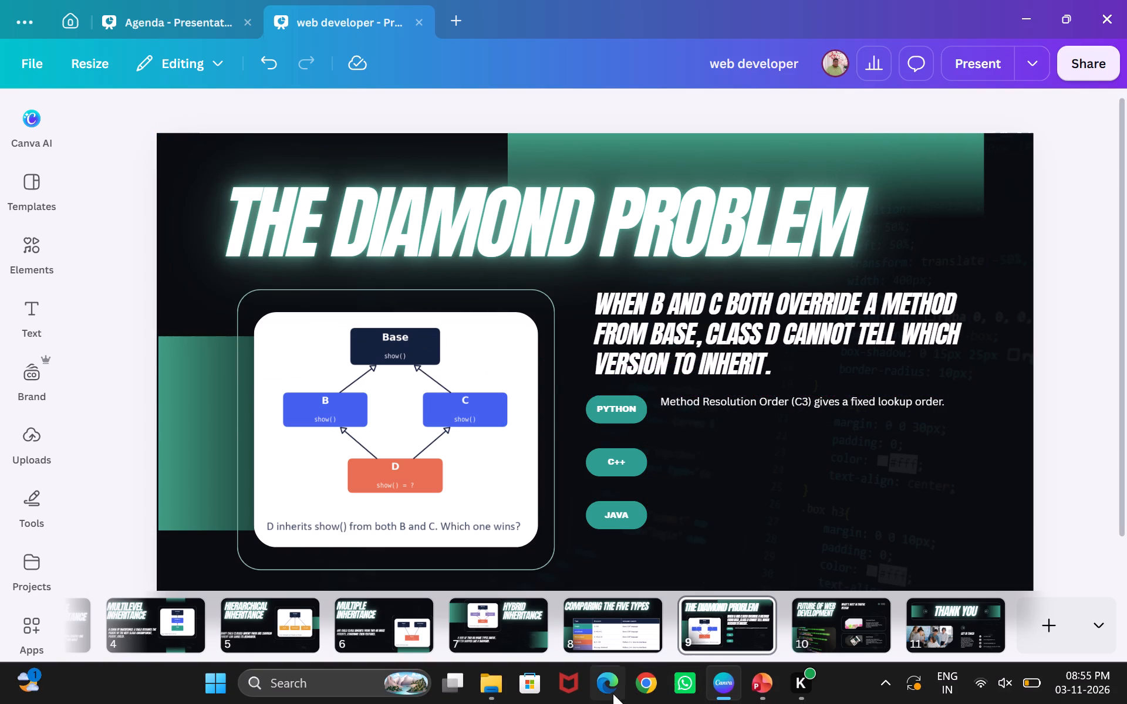
Copy the C++ description "Virtual inheritance keeps one shared copy of Base." from PowerPoint slide 9 and return to Canva.
left_click(770, 685)
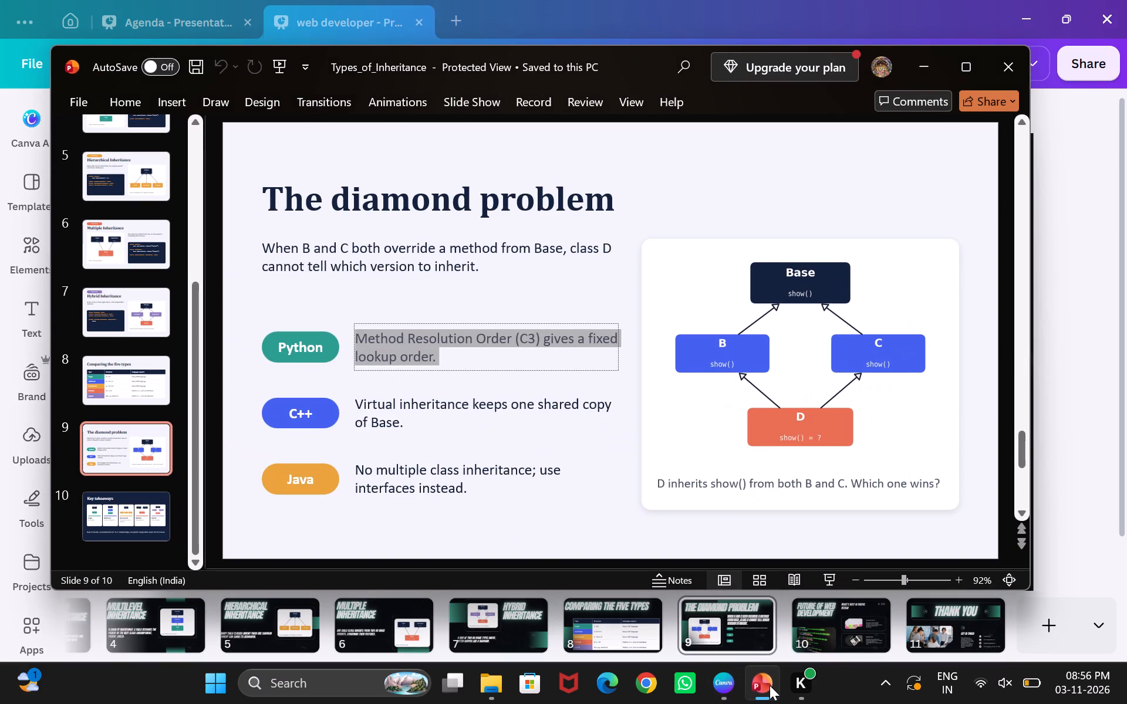
left_click_drag(407, 425, 396, 419)
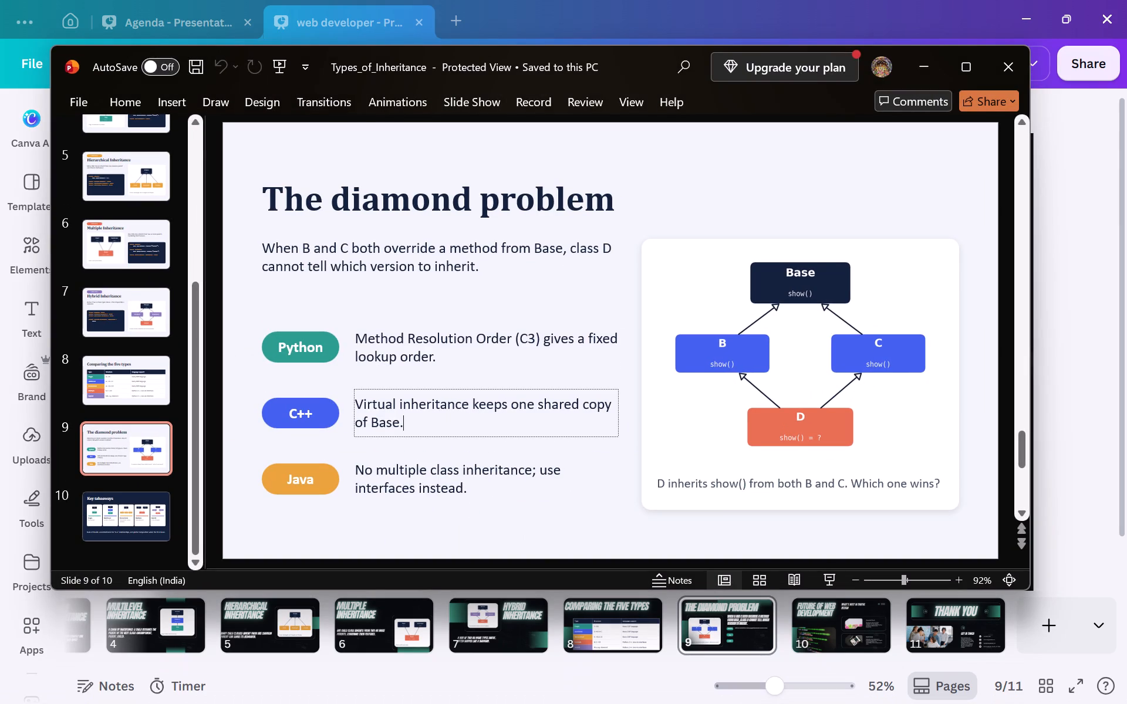
left_click_drag(396, 419, 347, 398)
key("ctrl+c")
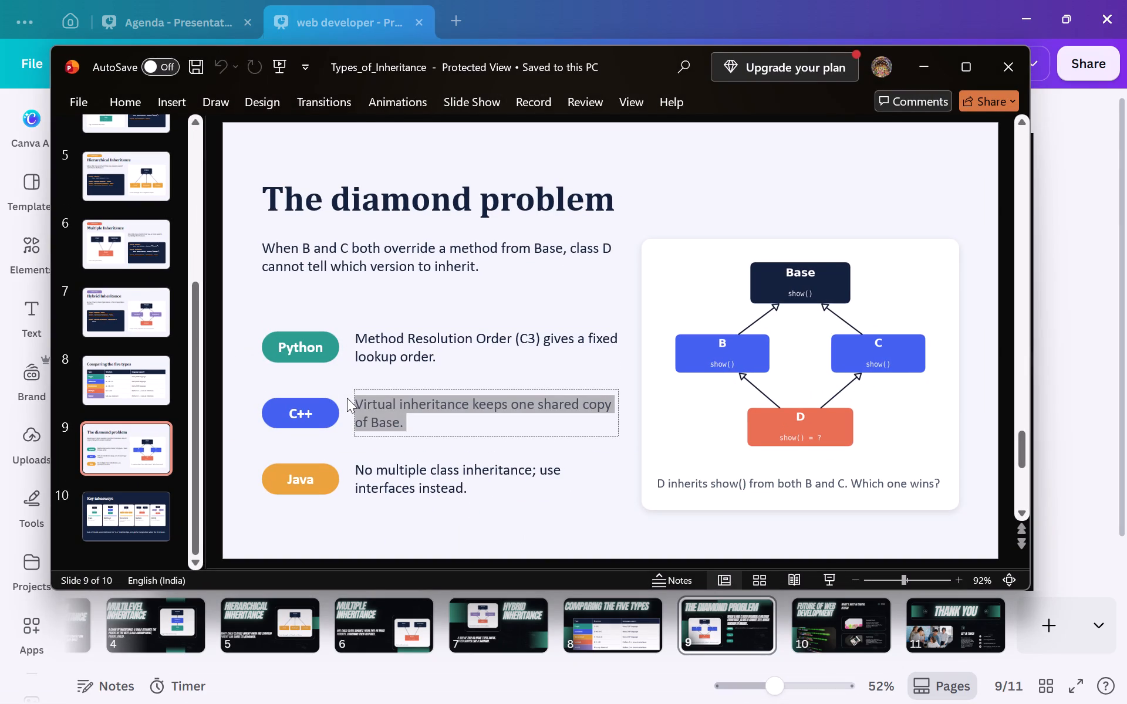
key("ctrl+c")
key("ctrl+c")
key("ctrl+c")
left_click(924, 70)
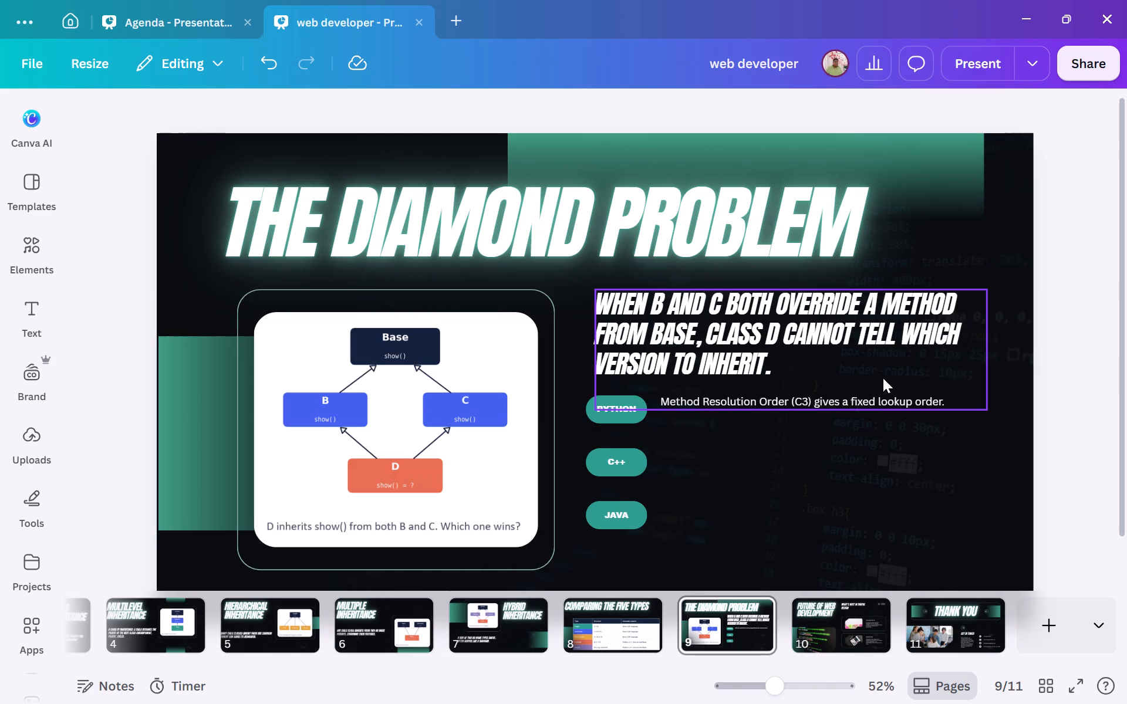
Duplicate the Python description twice and place the copies beside the C++ and JAVA pills.
left_click(883, 401)
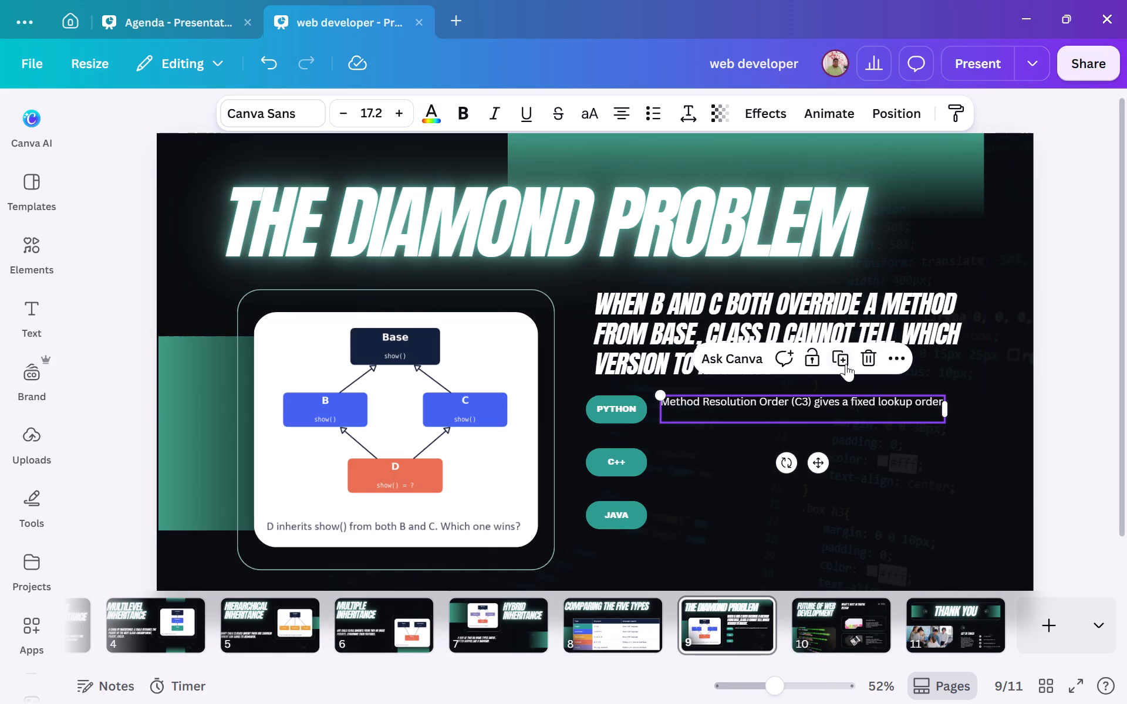
left_click(843, 361)
left_click(843, 361)
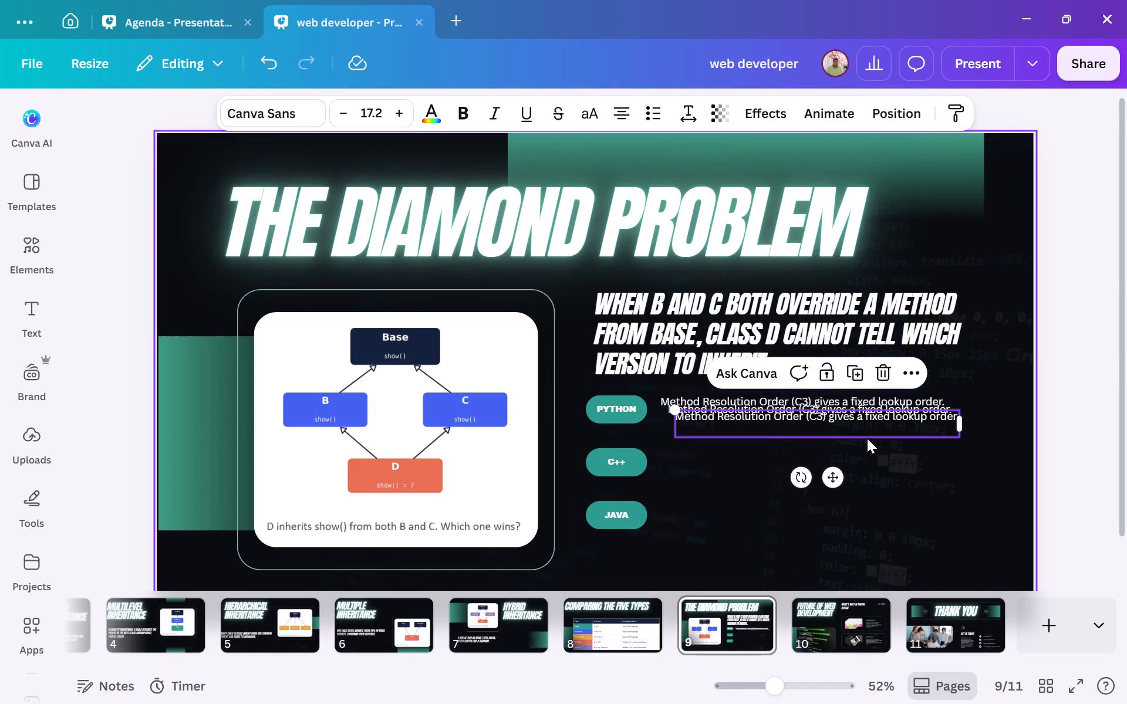
left_click_drag(832, 477, 831, 567)
left_click_drag(783, 401, 791, 455)
left_click_drag(933, 461, 927, 461)
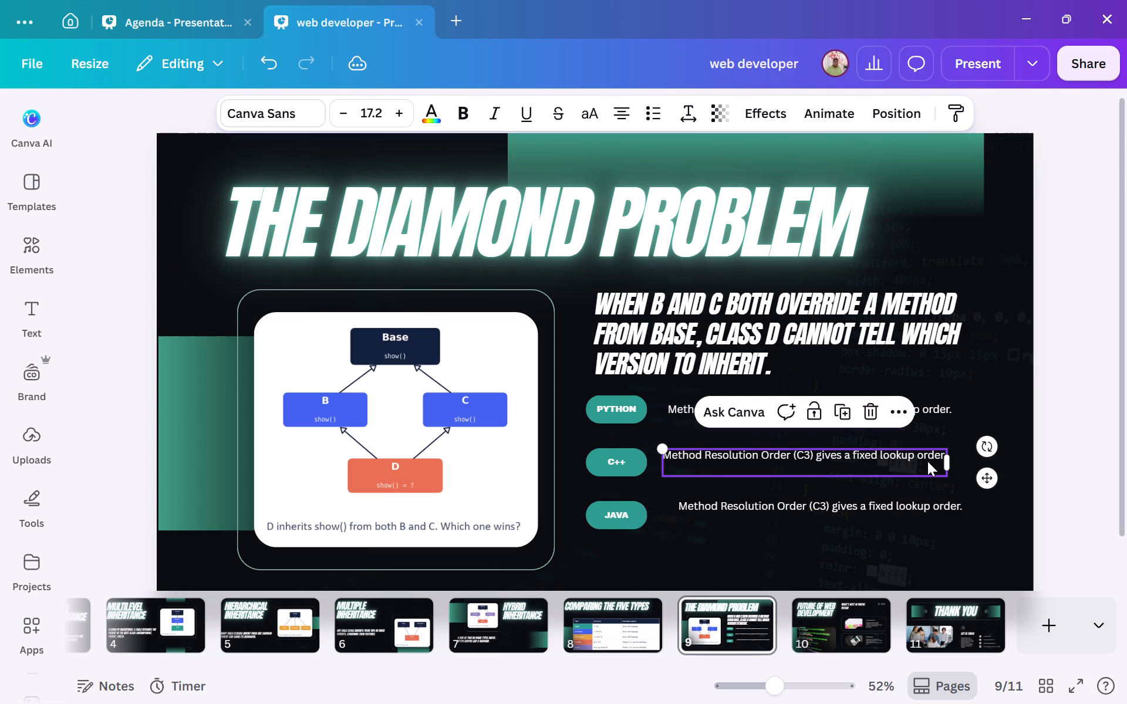
Replace the text beside the C++ pill with the copied "Virtual inheritance keeps one shared copy of Base.".
left_click(937, 462)
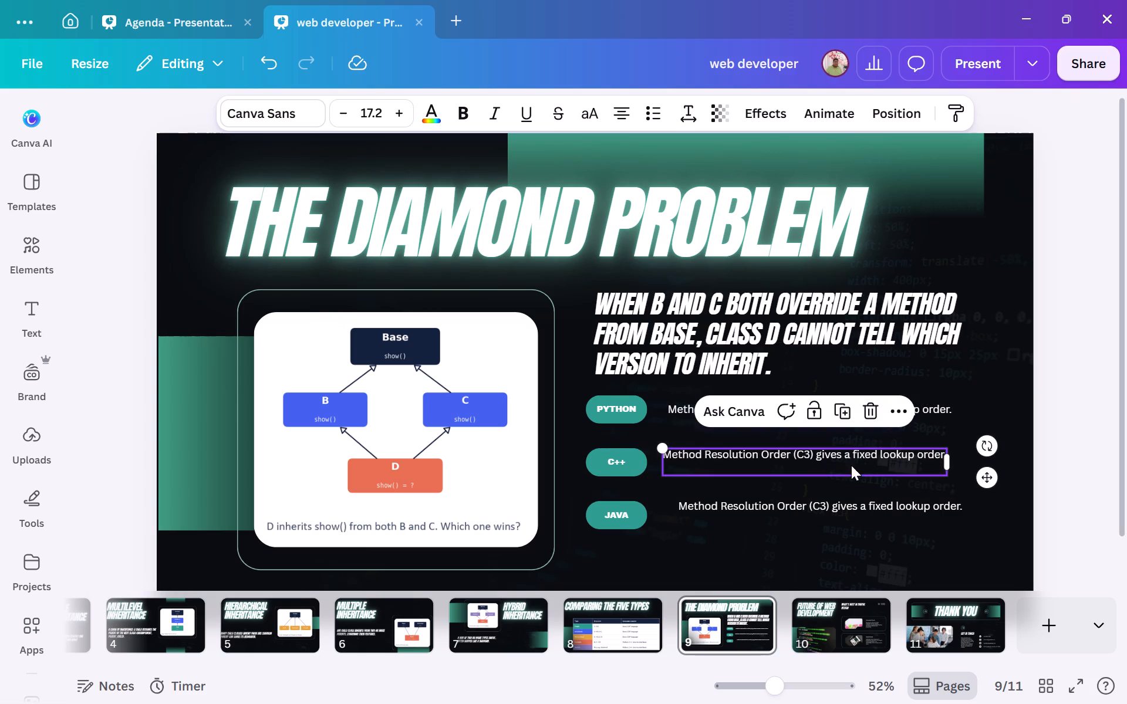
triple_click(673, 459)
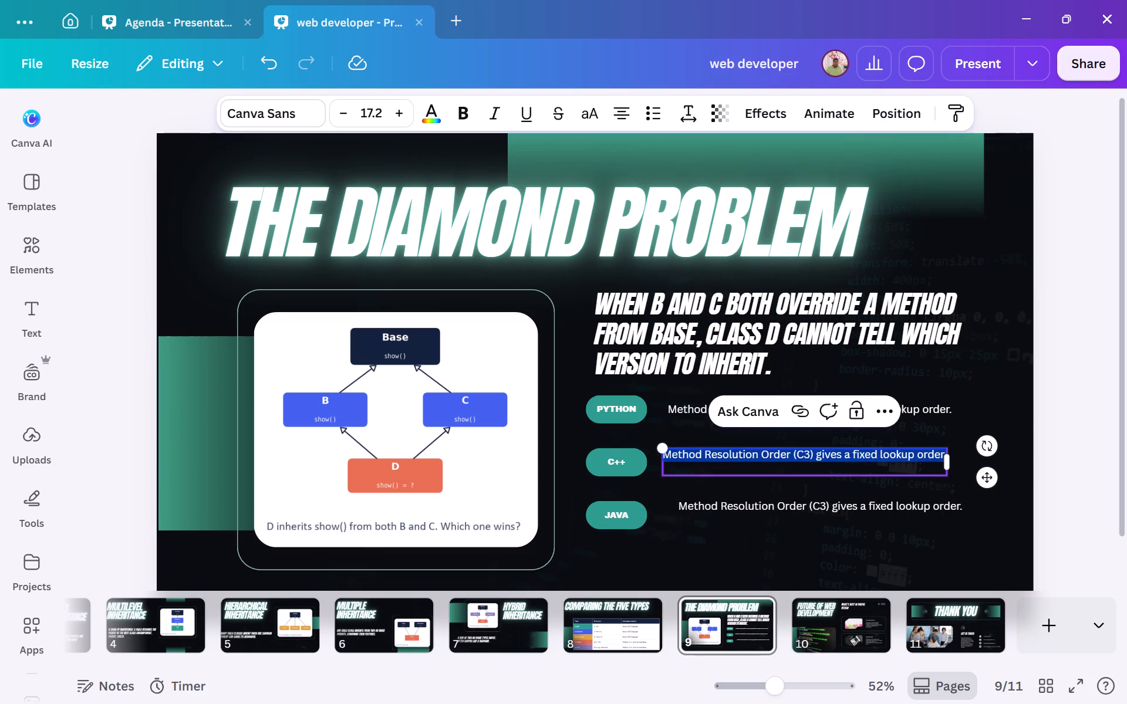
key("BackSpace")
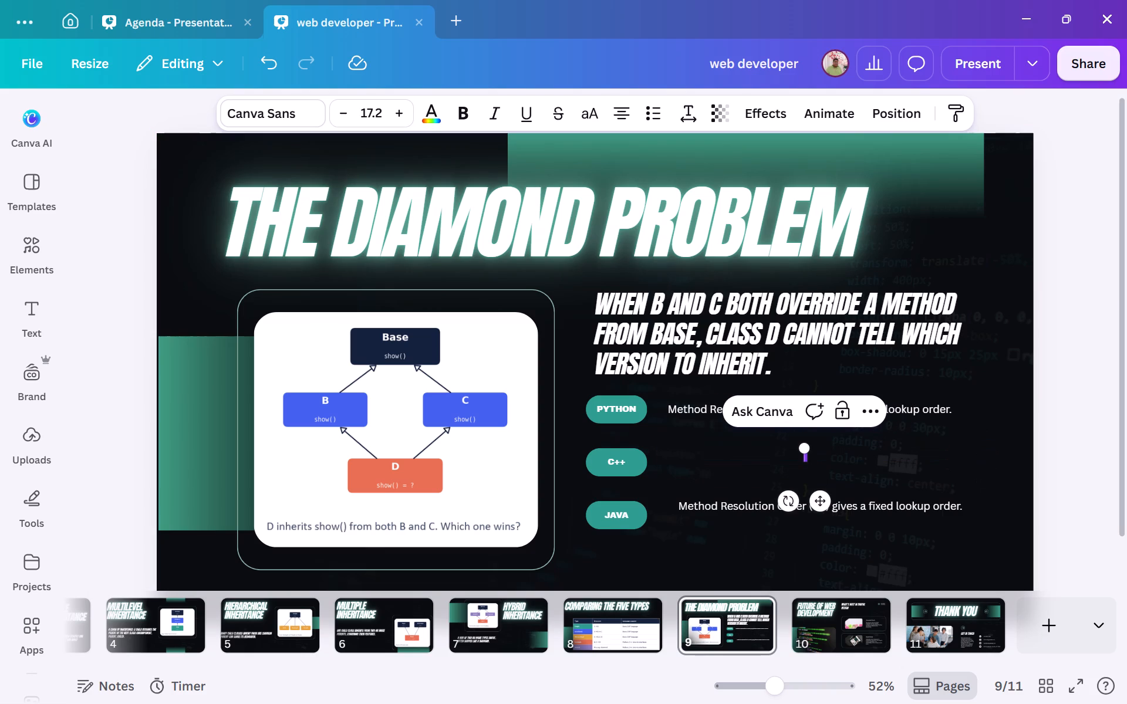
key("ctrl+v")
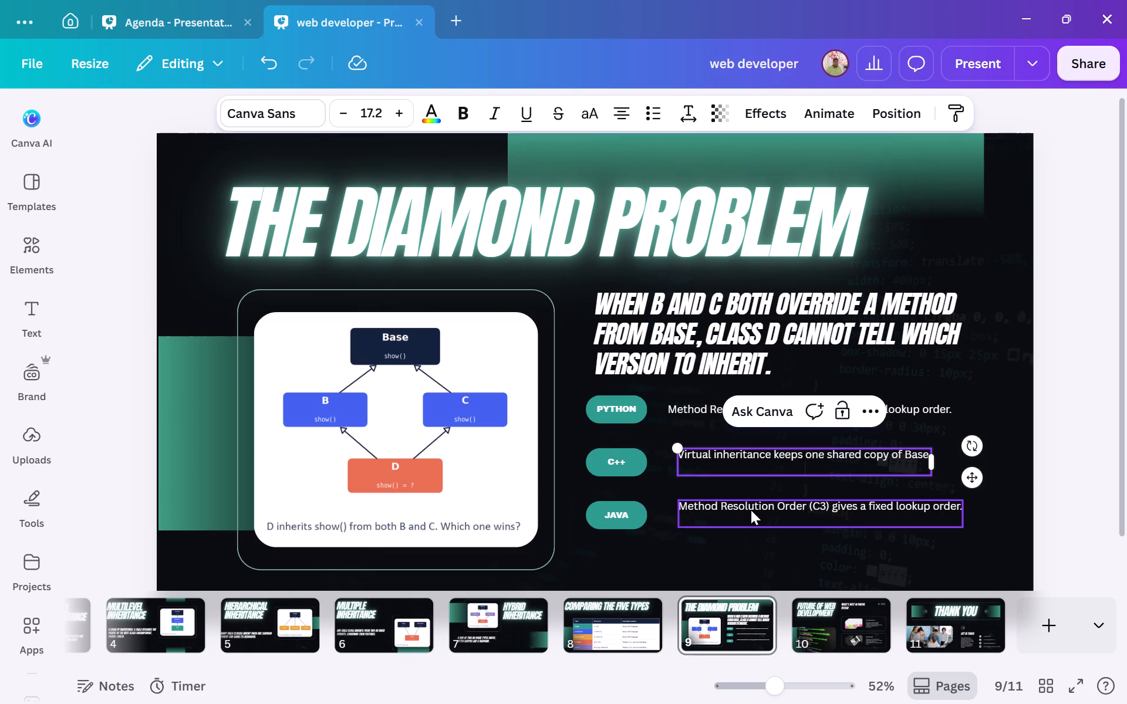
Replace the text beside the JAVA pill with "No multiple class inheritance; use interfaces instead." copied from PowerPoint slide 9.
left_click(751, 510)
double_click(751, 510)
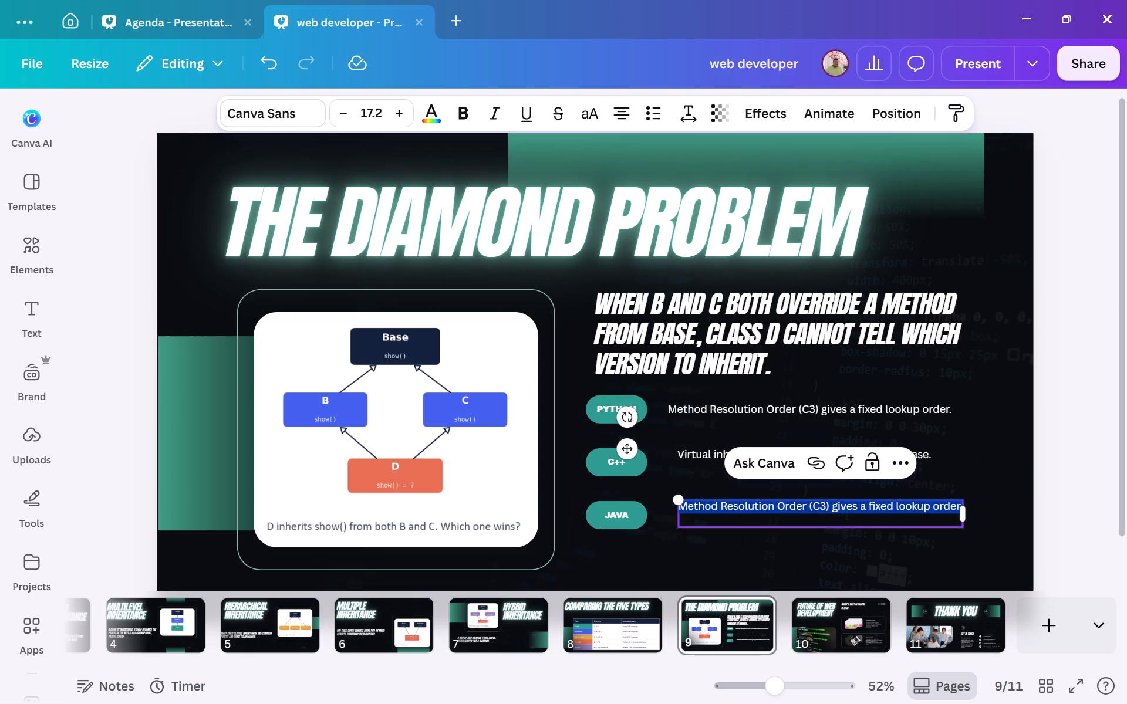
key("BackSpace")
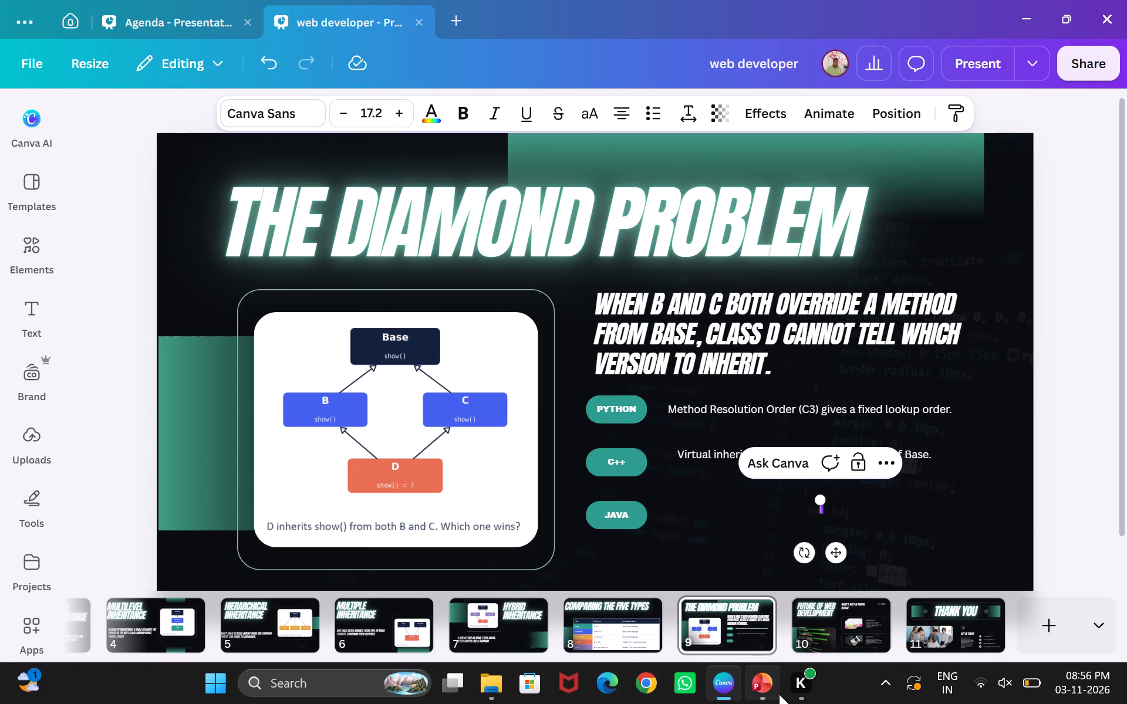
left_click(763, 694)
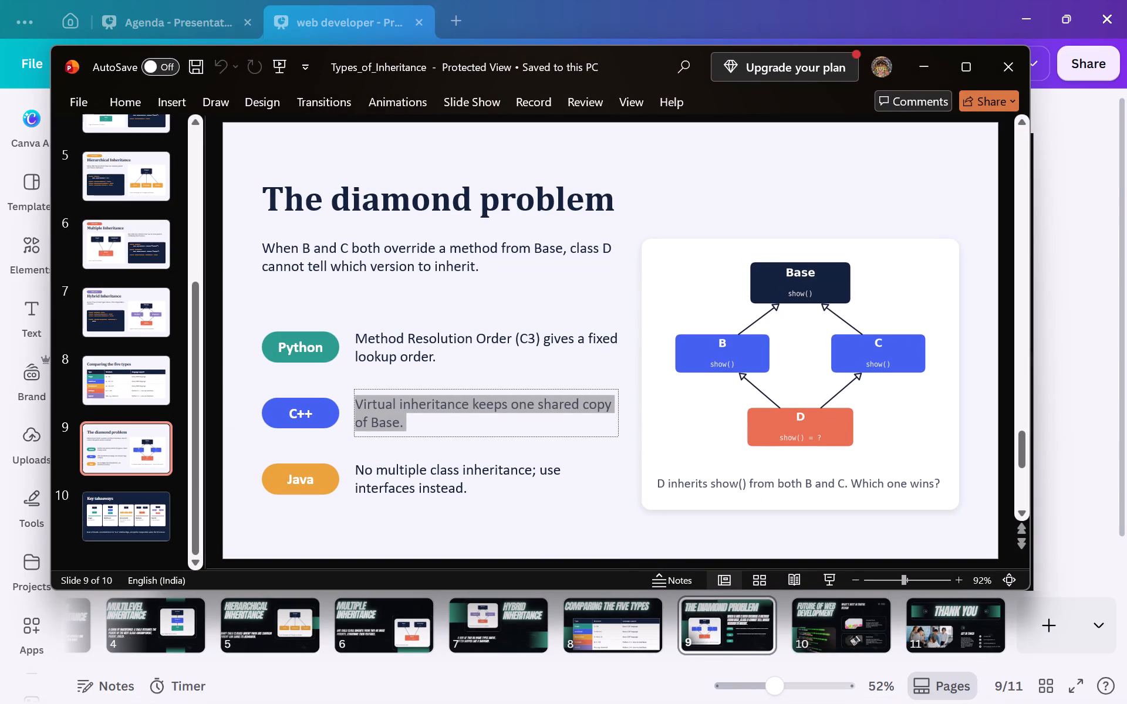
left_click_drag(481, 490, 355, 464)
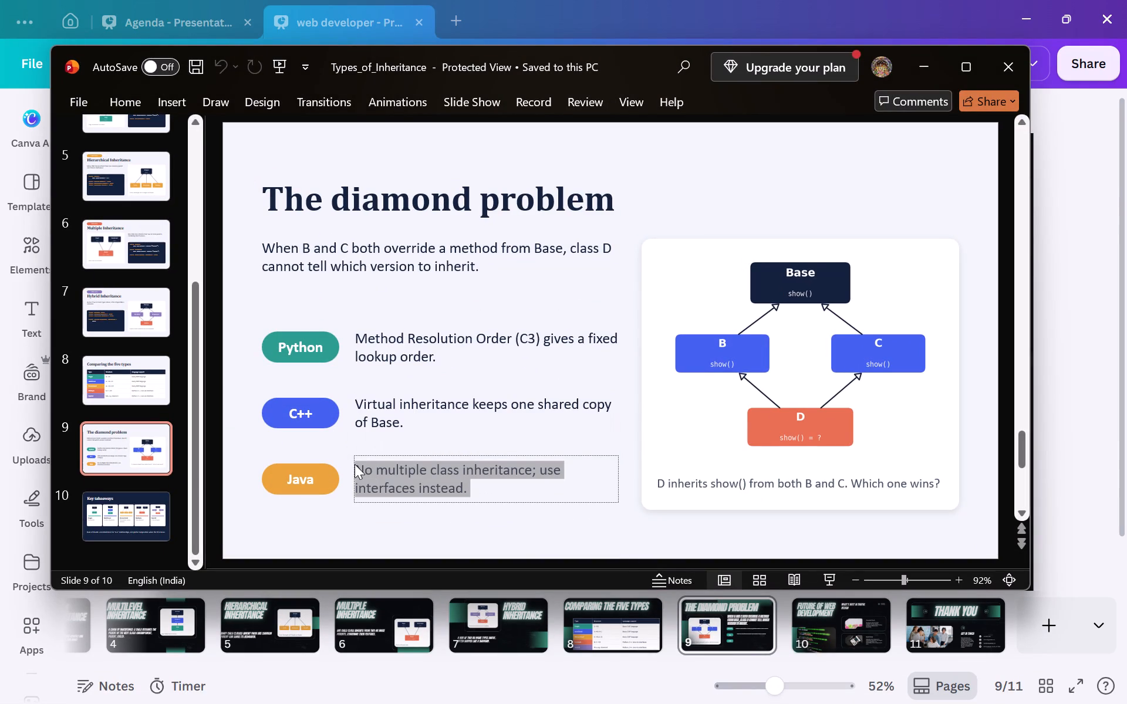
key("ctrl+c")
key("ctrl+c")
key("ctrl+c")
left_click(927, 70)
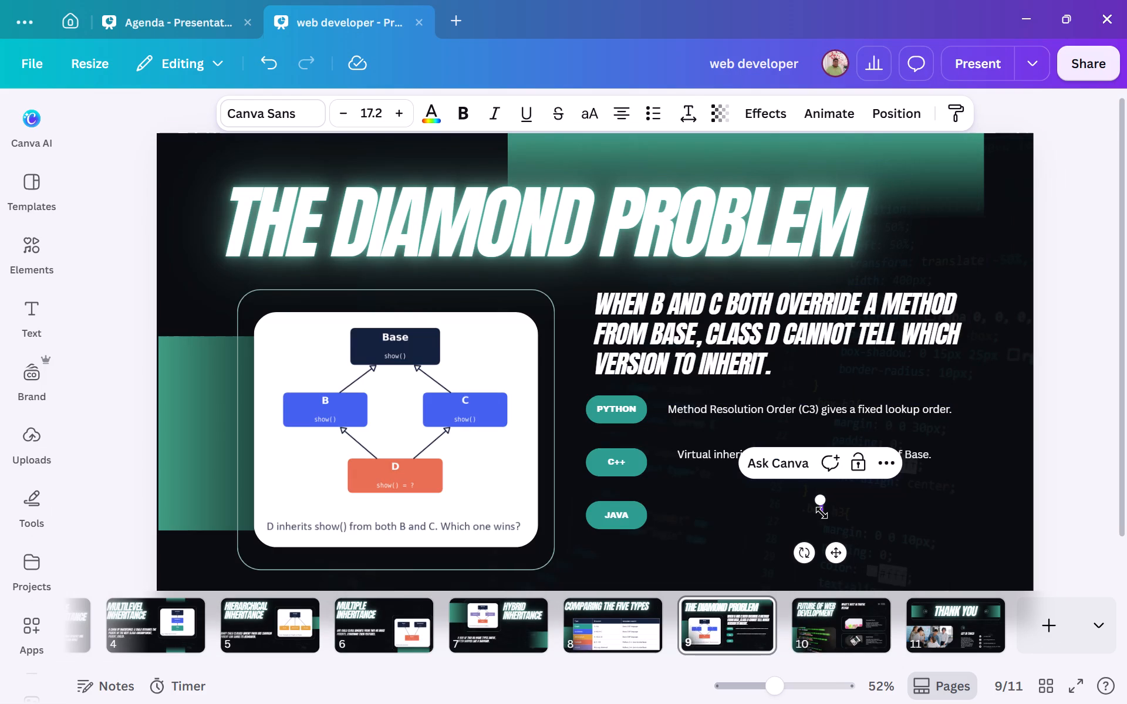
key("ctrl+v")
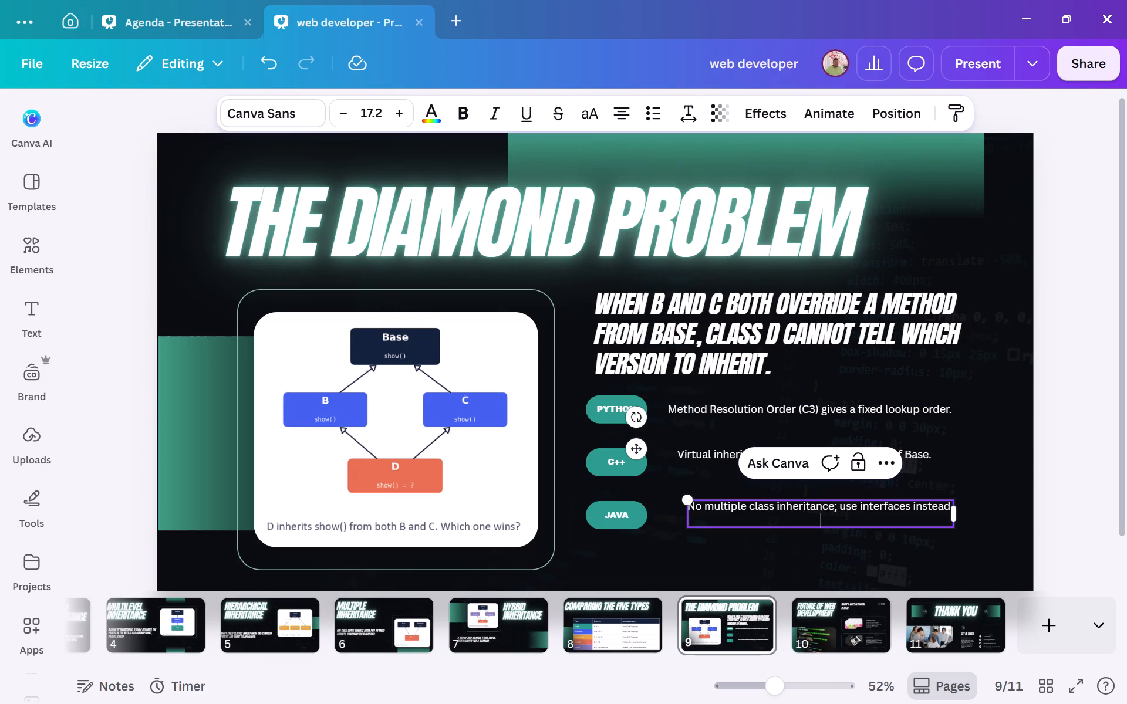
Line up the left edges of the Python, C++ and JAVA descriptions beside their pills on page 9.
left_click_drag(780, 509, 759, 513)
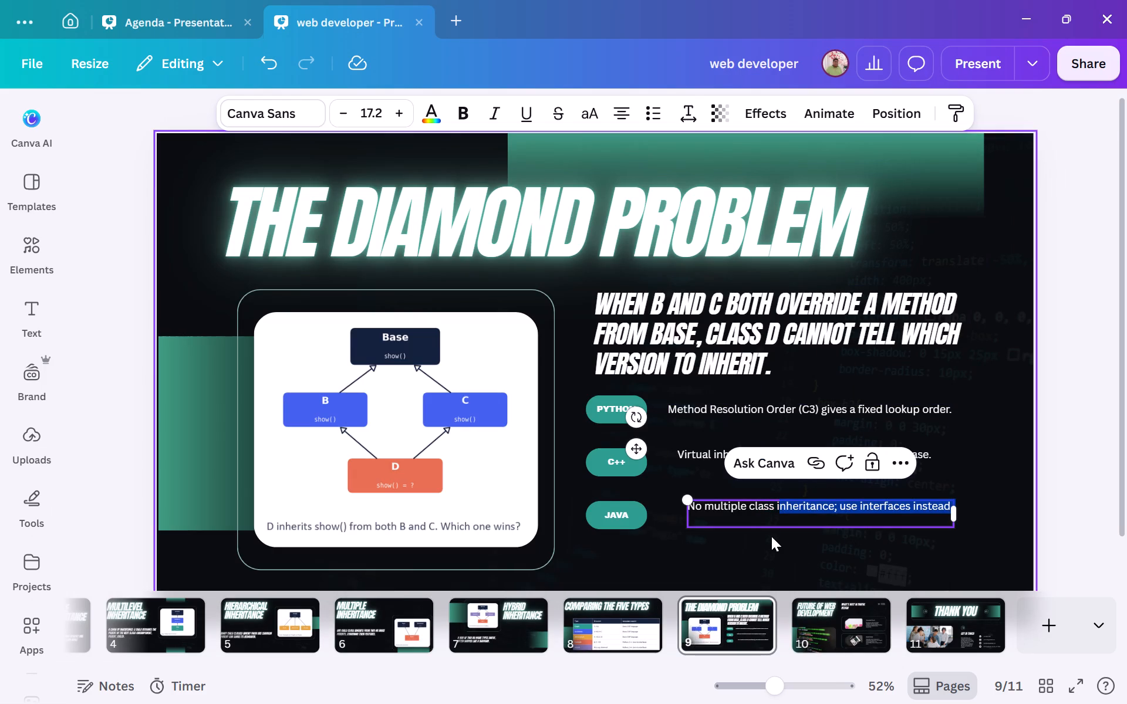
left_click_drag(771, 529, 769, 529)
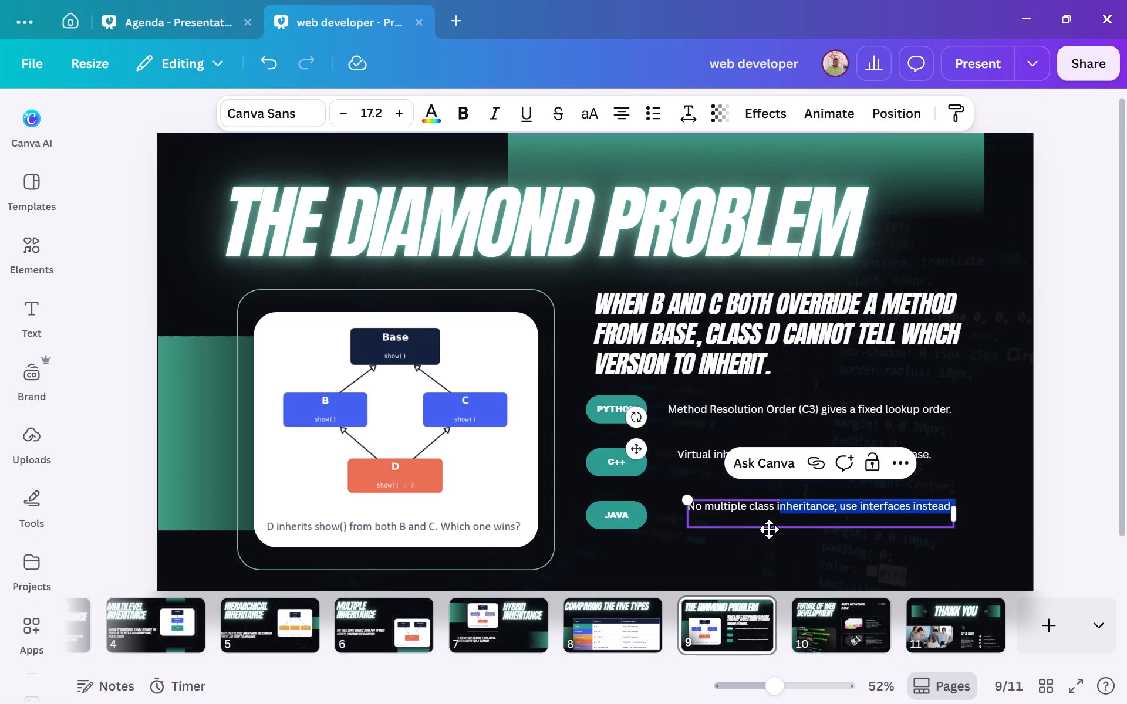
left_click_drag(769, 529, 760, 529)
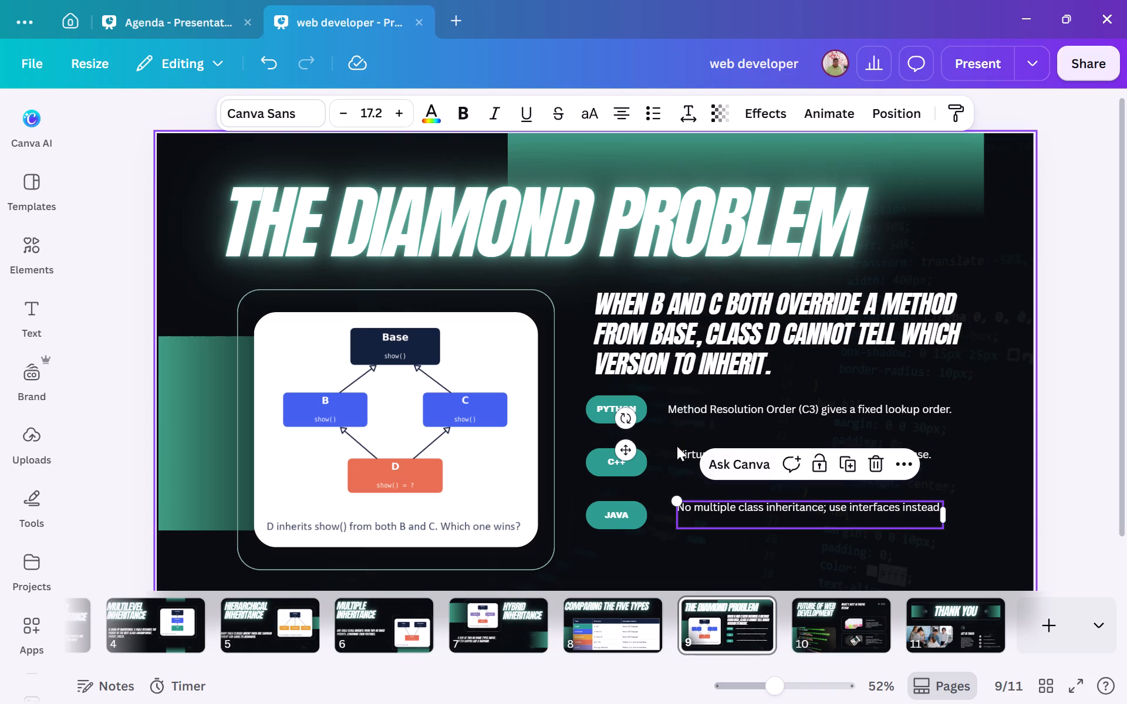
left_click(679, 451)
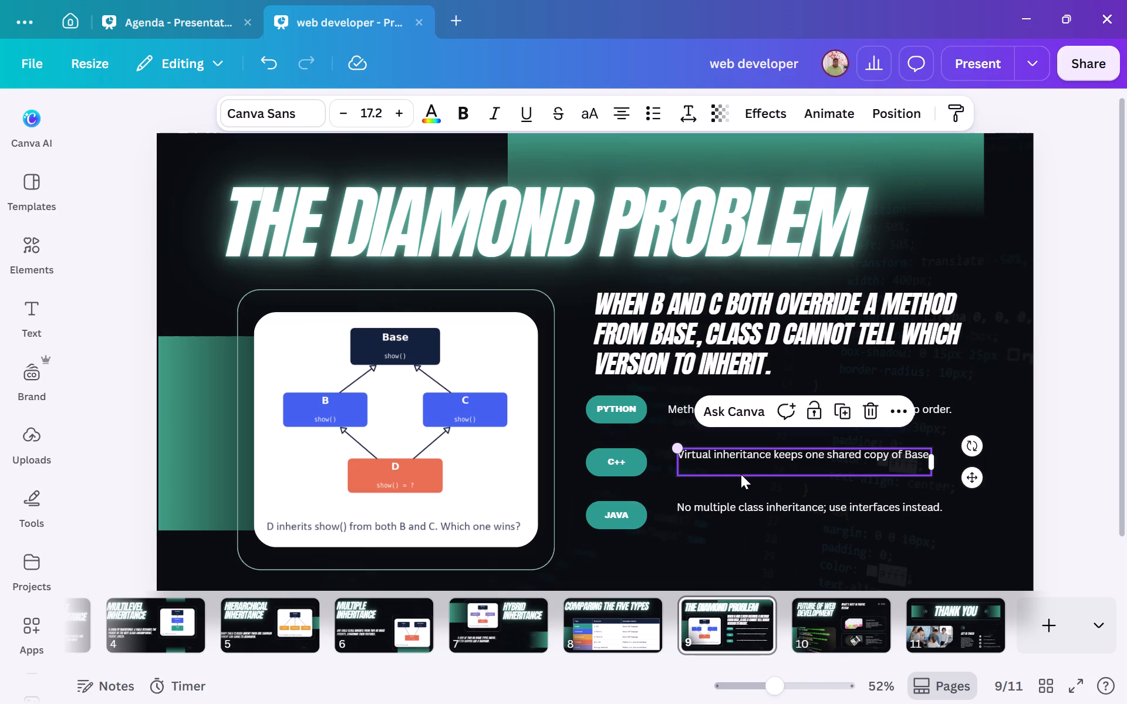
left_click(744, 472)
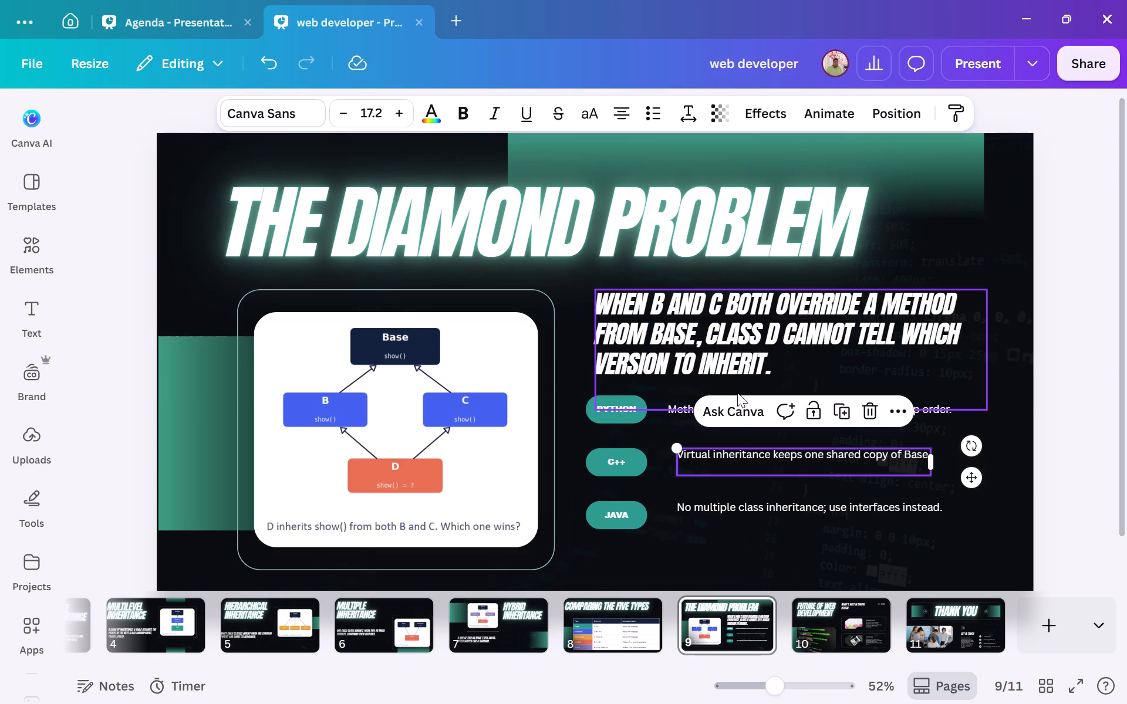
left_click(683, 413)
left_click_drag(703, 427, 710, 427)
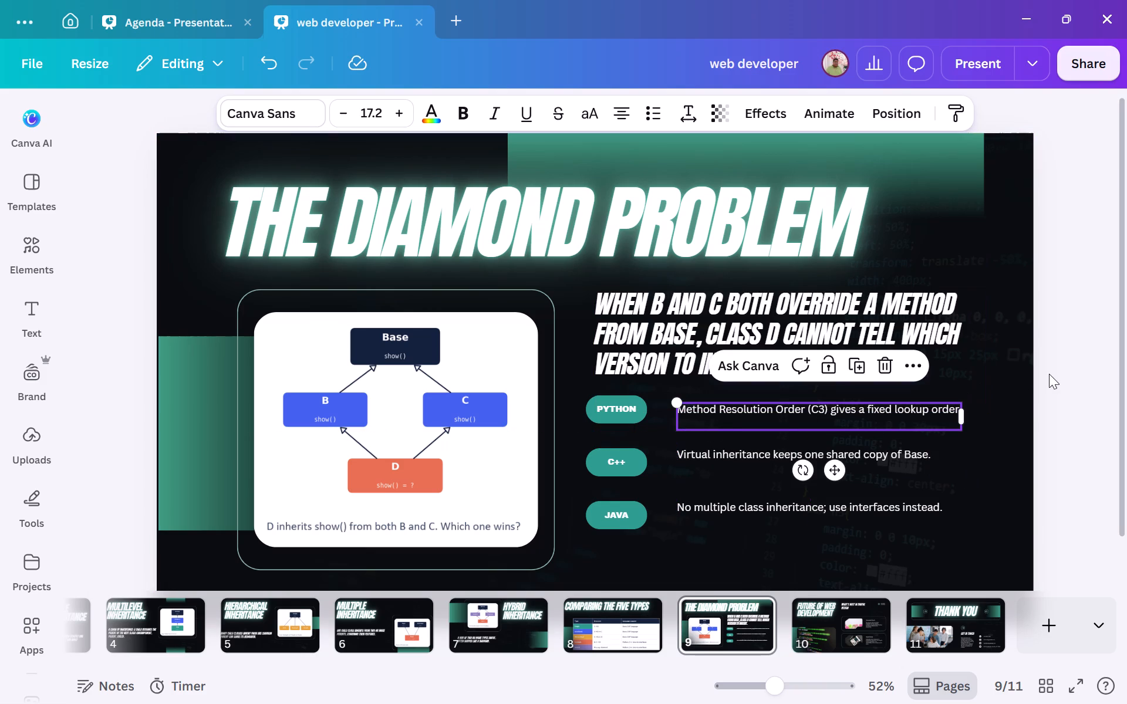
left_click(1049, 374)
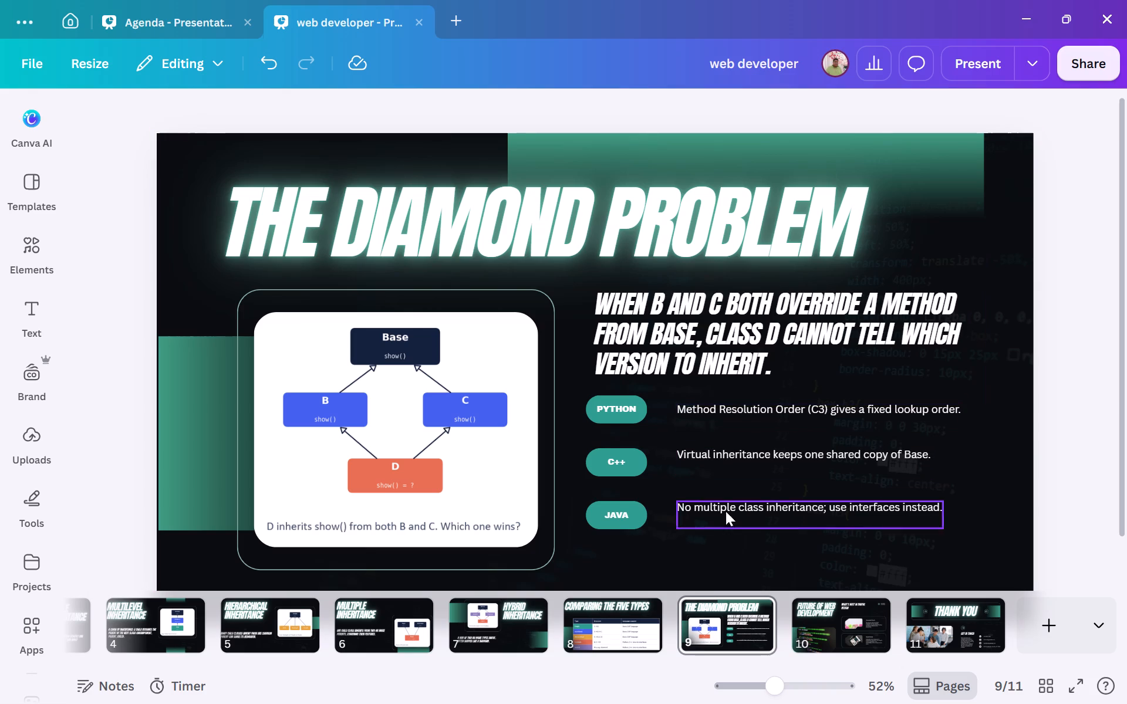
Check the "Key takeaways" slide in PowerPoint, close PowerPoint, and delete the "Future of Web Development" page in Canva.
left_click(828, 621)
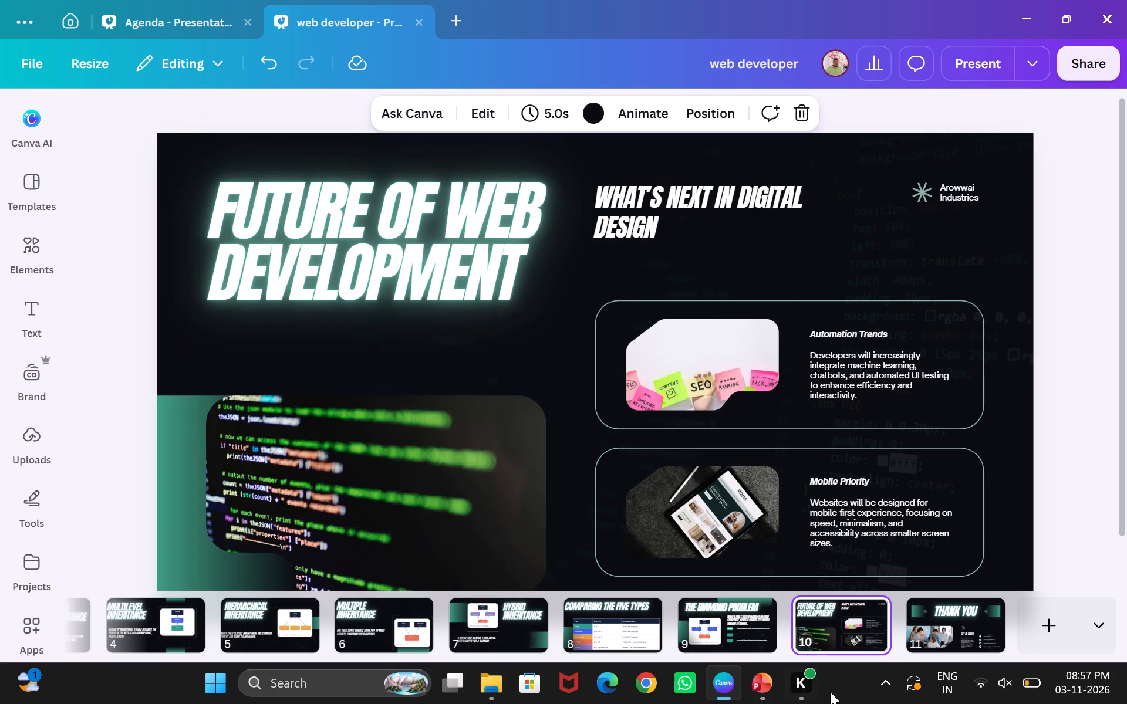
left_click(760, 685)
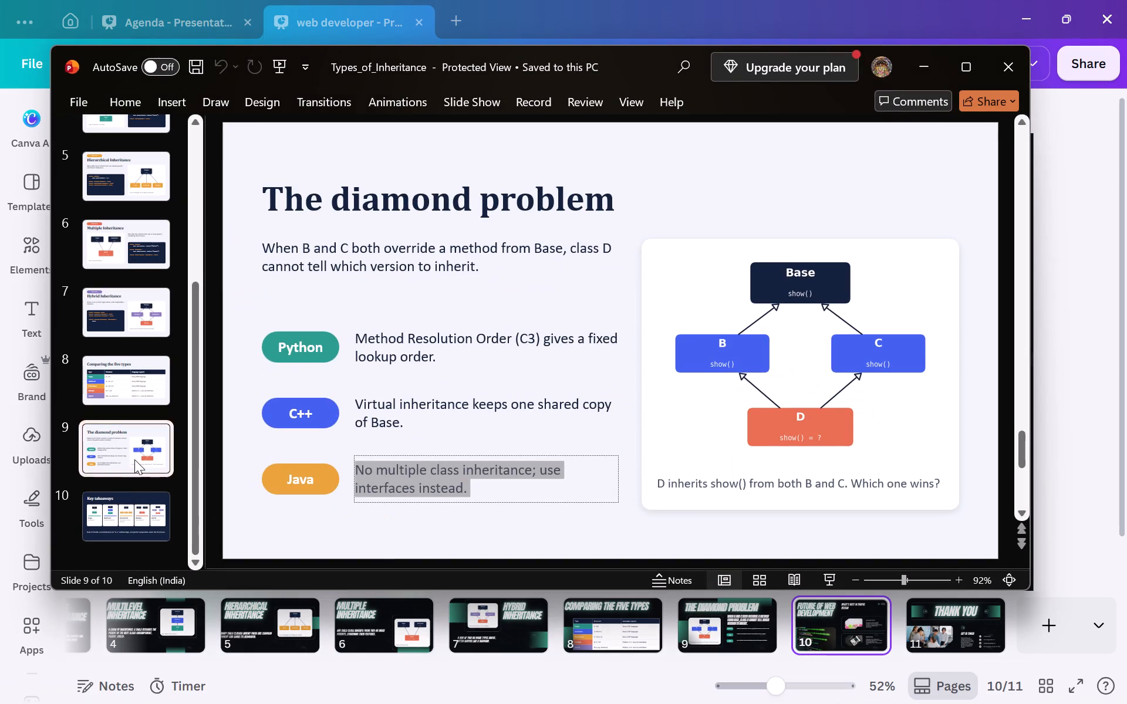
left_click(126, 522)
scroll(126, 522, "down", 3)
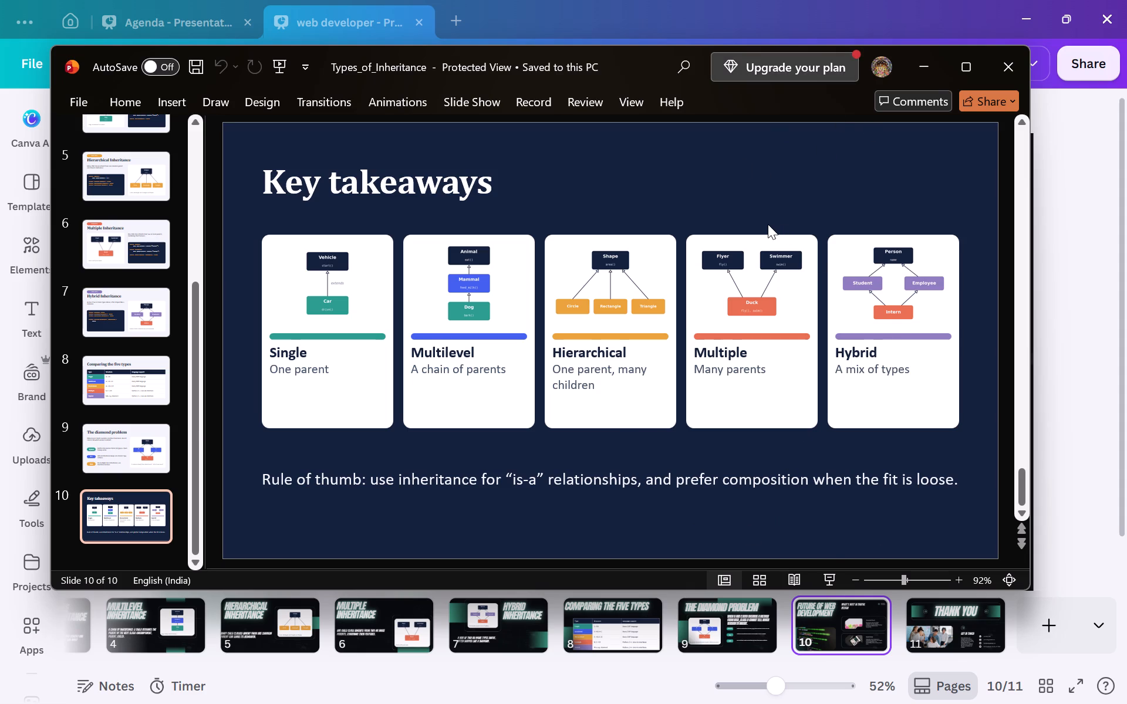
left_click(1000, 72)
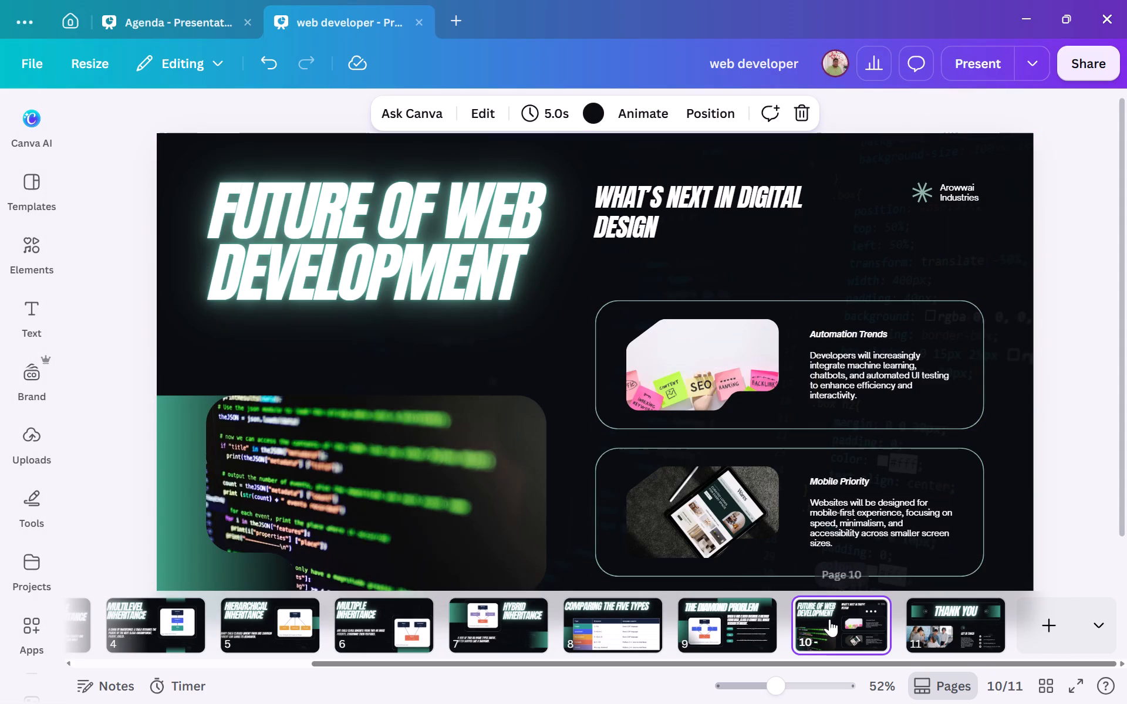
key("Delete")
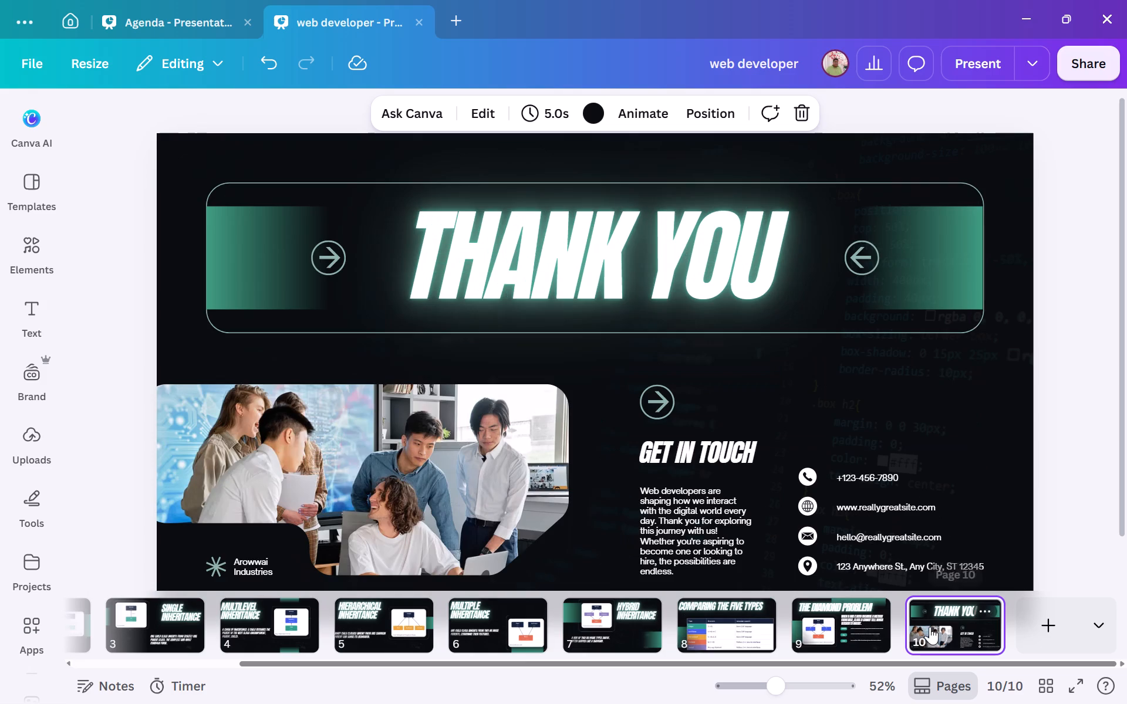
Delete the "Get in Touch" paragraph, its heading and the arrow icon above it from the Thank You page.
left_click(679, 539)
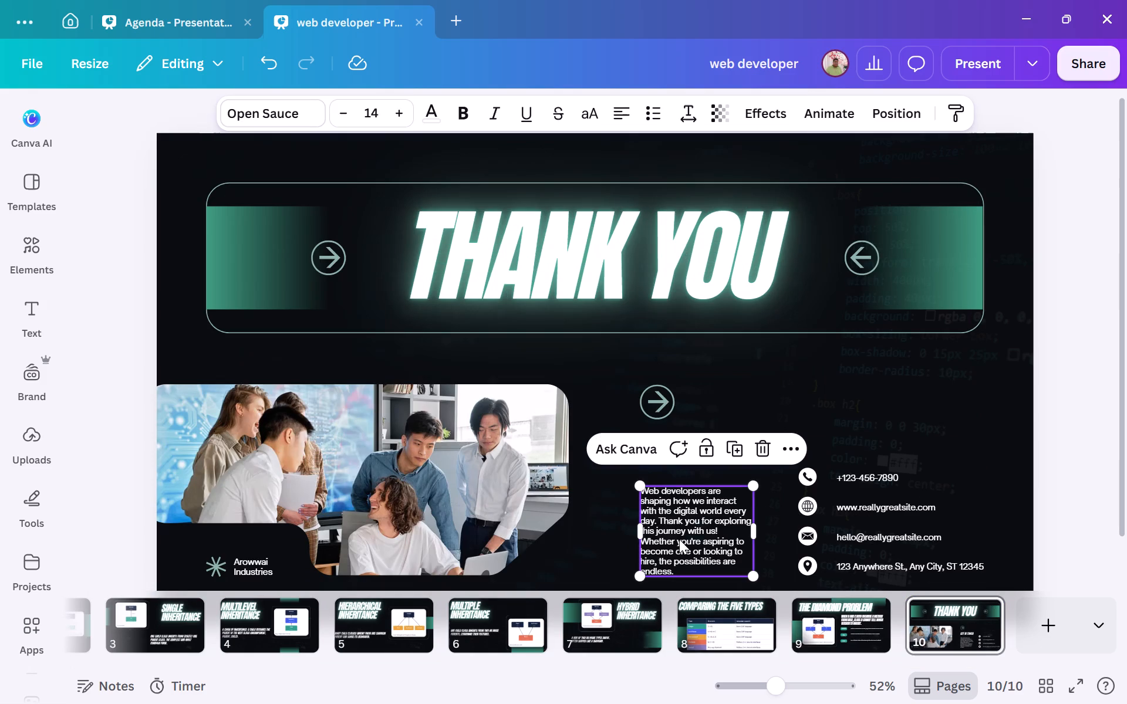
key("Delete")
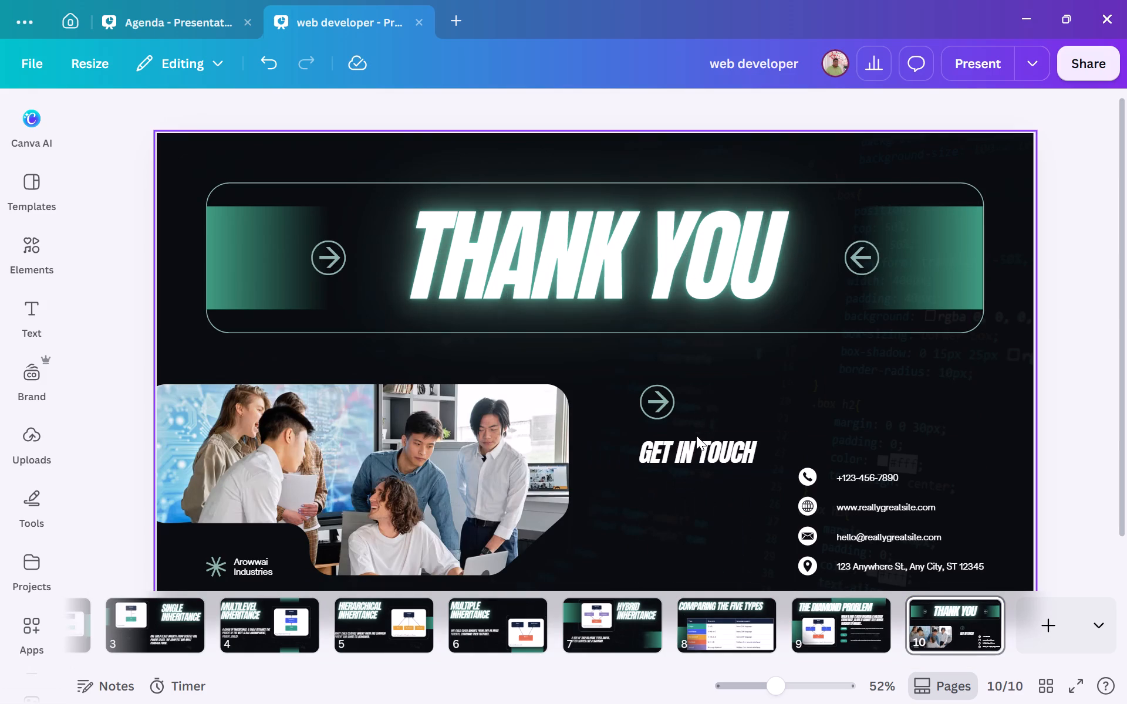
left_click(693, 445)
key("Delete")
left_click(667, 411)
key("Delete")
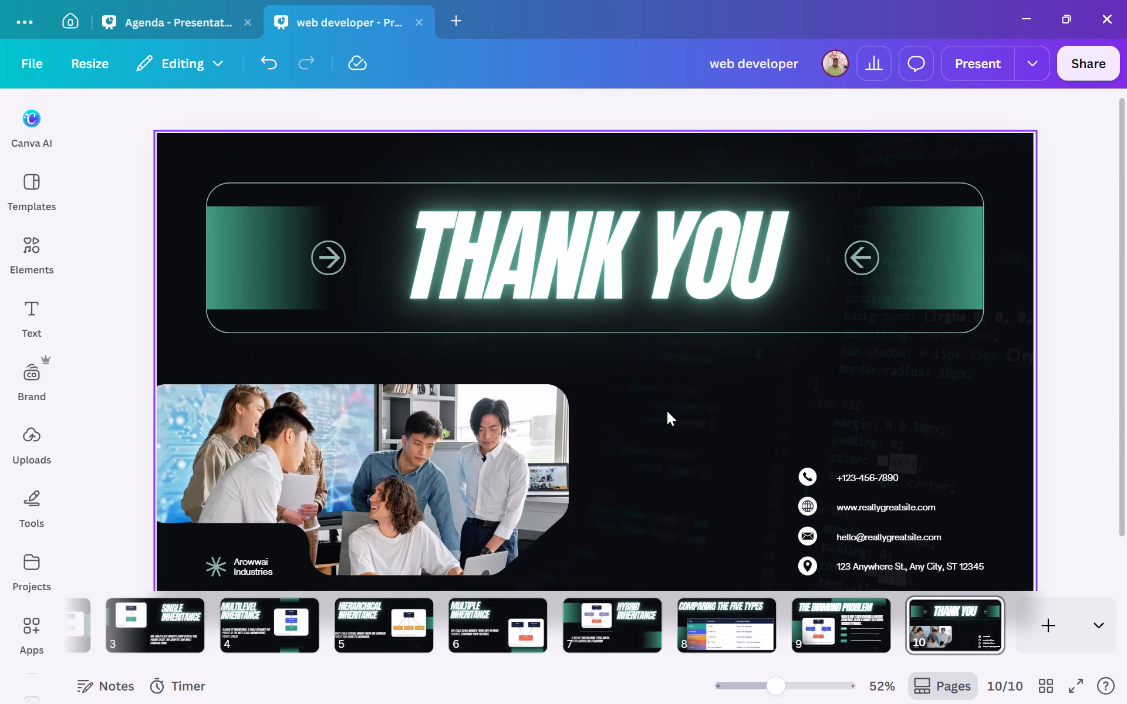
Delete the team photo with its frame, plus the Arowwai Industries name and star logo, from the Thank You page.
left_click(428, 496)
key("Delete")
key("Delete")
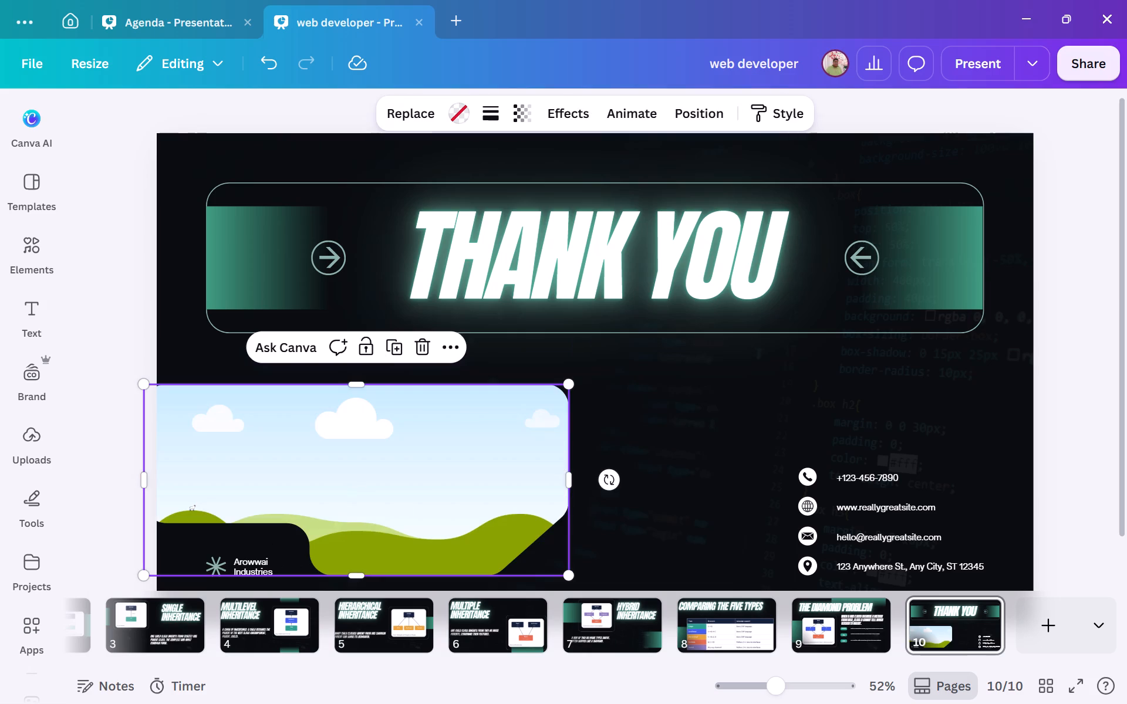
left_click(247, 561)
key("Delete")
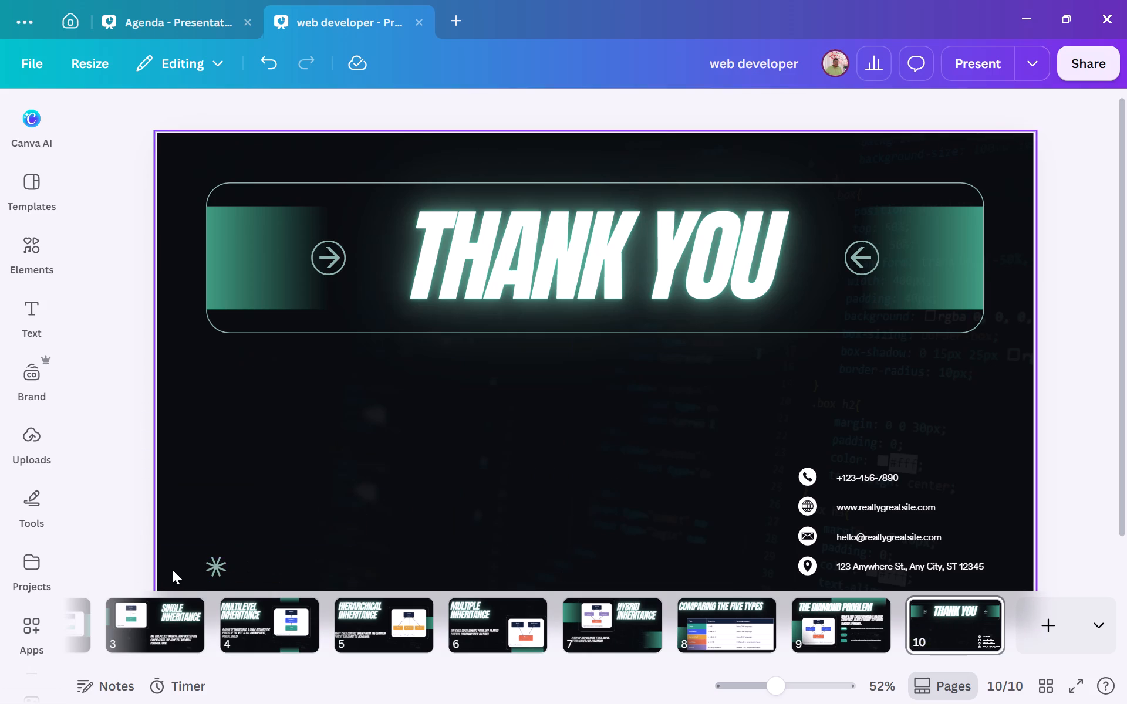
left_click(212, 567)
key("Delete")
Delete the four contact icons and their phone, website, e-mail and address lines from the Thank You page.
left_click(810, 476)
key("Delete")
left_click(880, 473)
key("Delete")
left_click(812, 516)
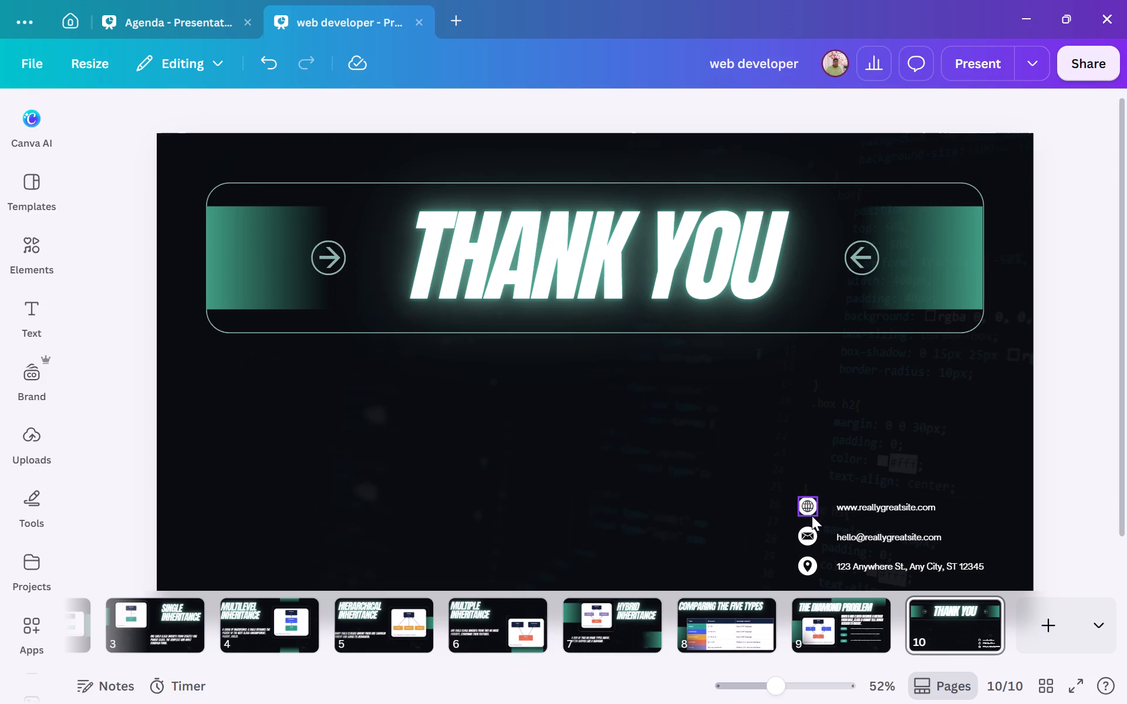
key("Delete")
left_click(800, 539)
key("Delete")
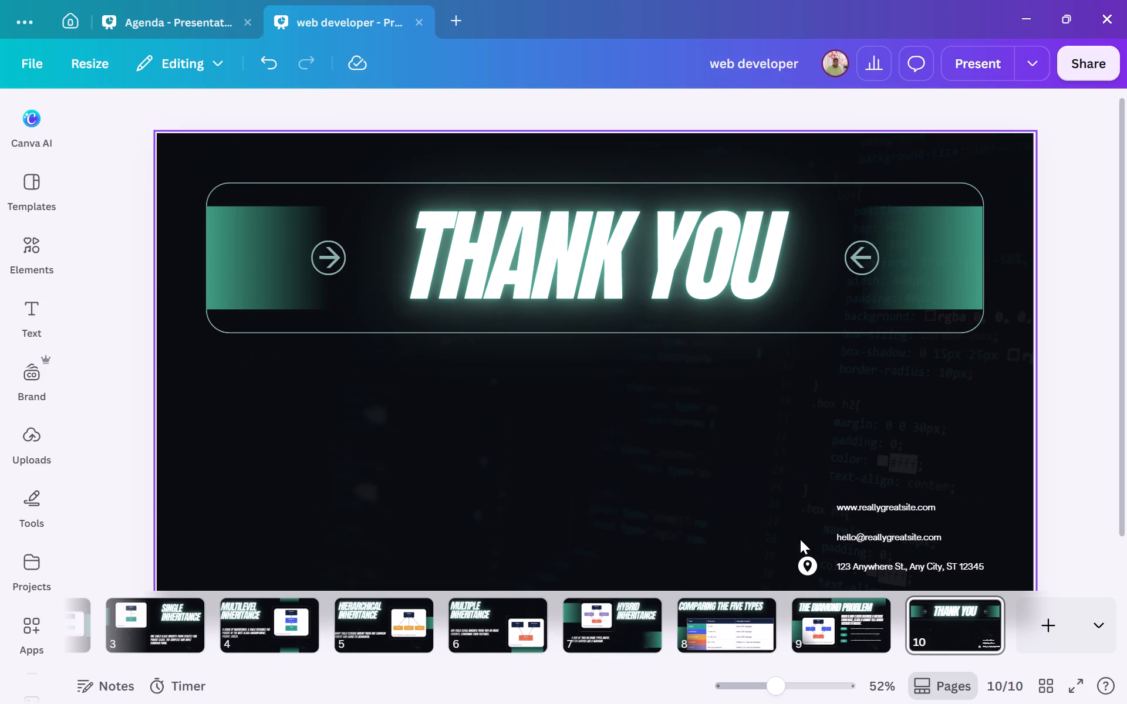
left_click(817, 573)
key("Delete")
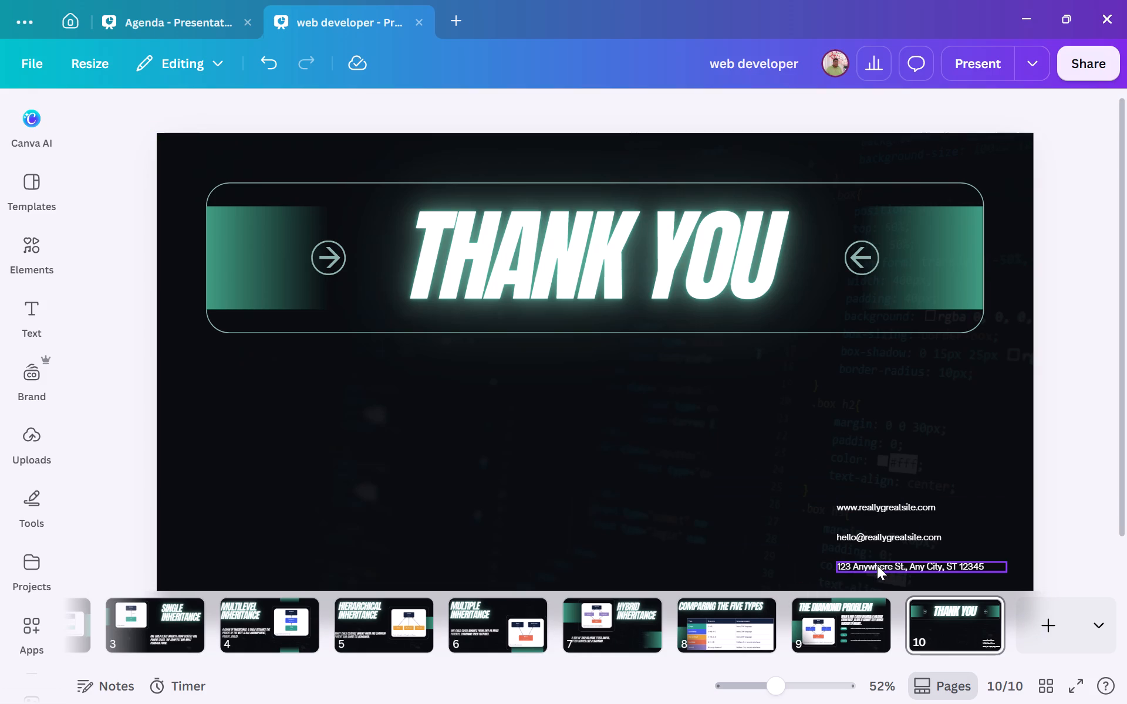
left_click(877, 565)
key("Delete")
left_click(871, 535)
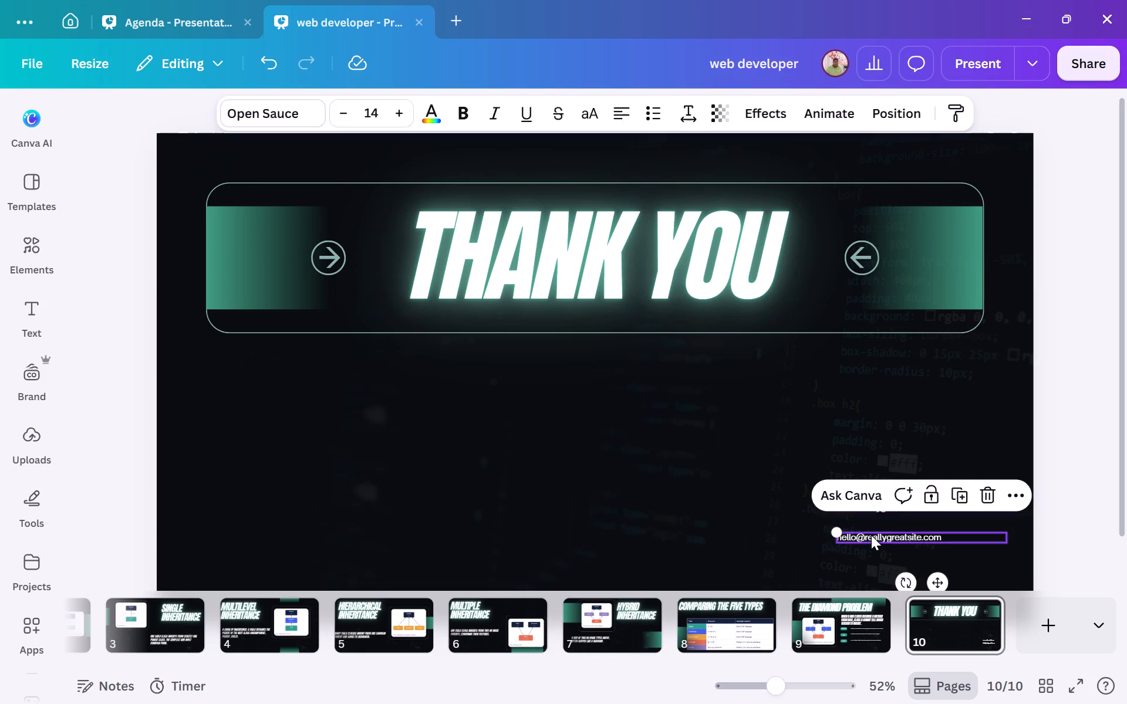
key("Delete")
left_click(878, 509)
key("Delete")
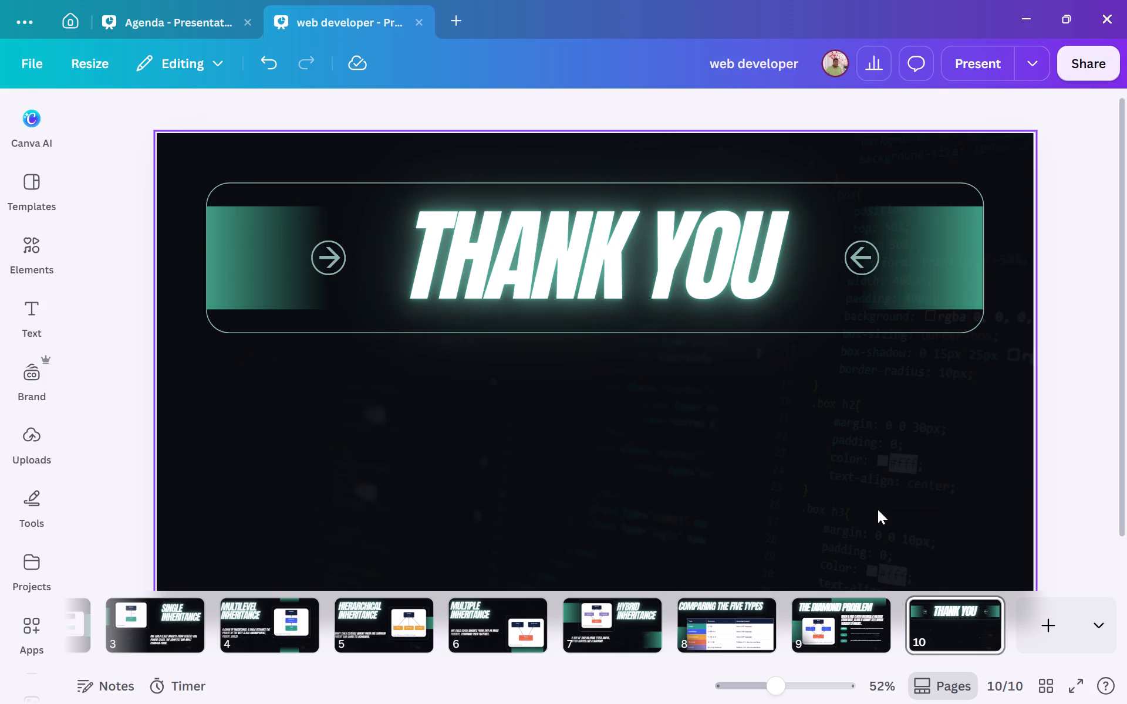
Move the rounded outline and both green gradient blocks down to the vertical middle of the Thank You page.
left_click(797, 317)
left_click(797, 317)
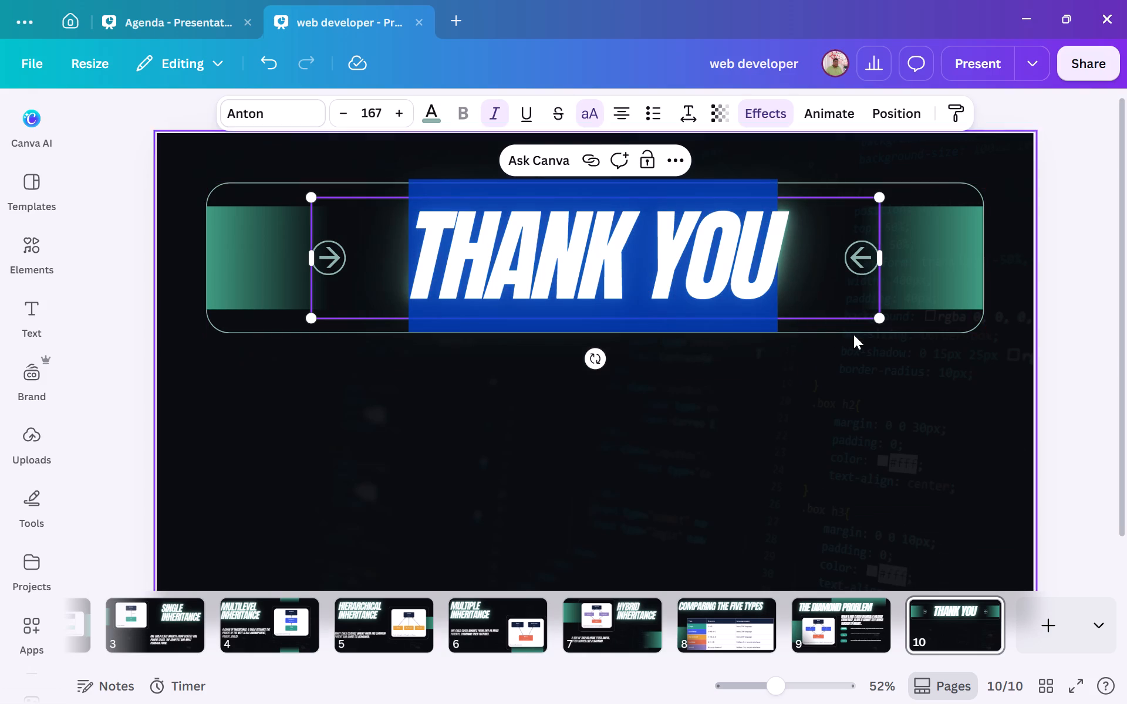
left_click_drag(908, 321, 916, 382)
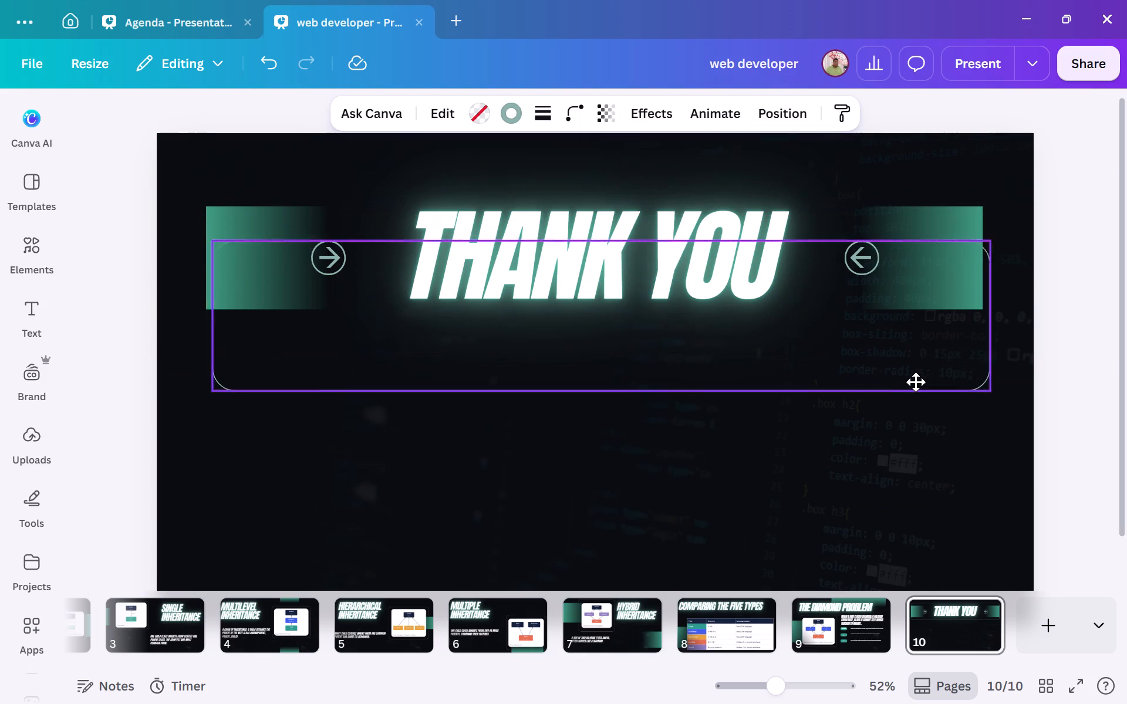
left_click_drag(916, 382, 912, 411)
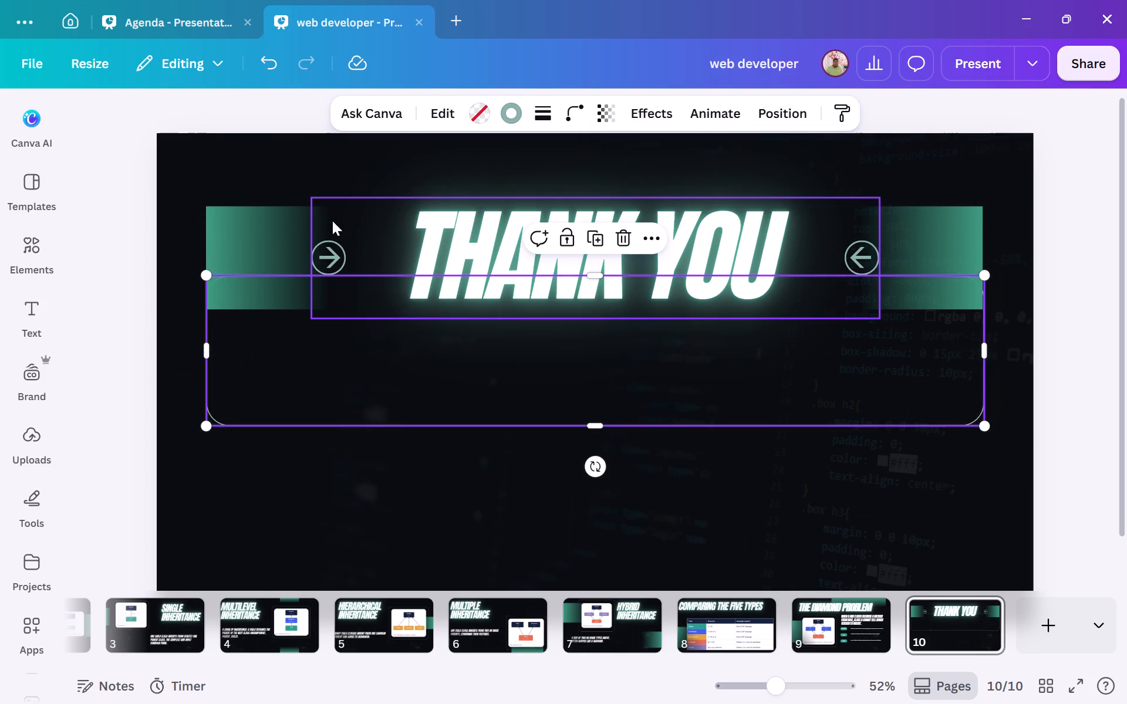
left_click_drag(287, 234, 293, 317)
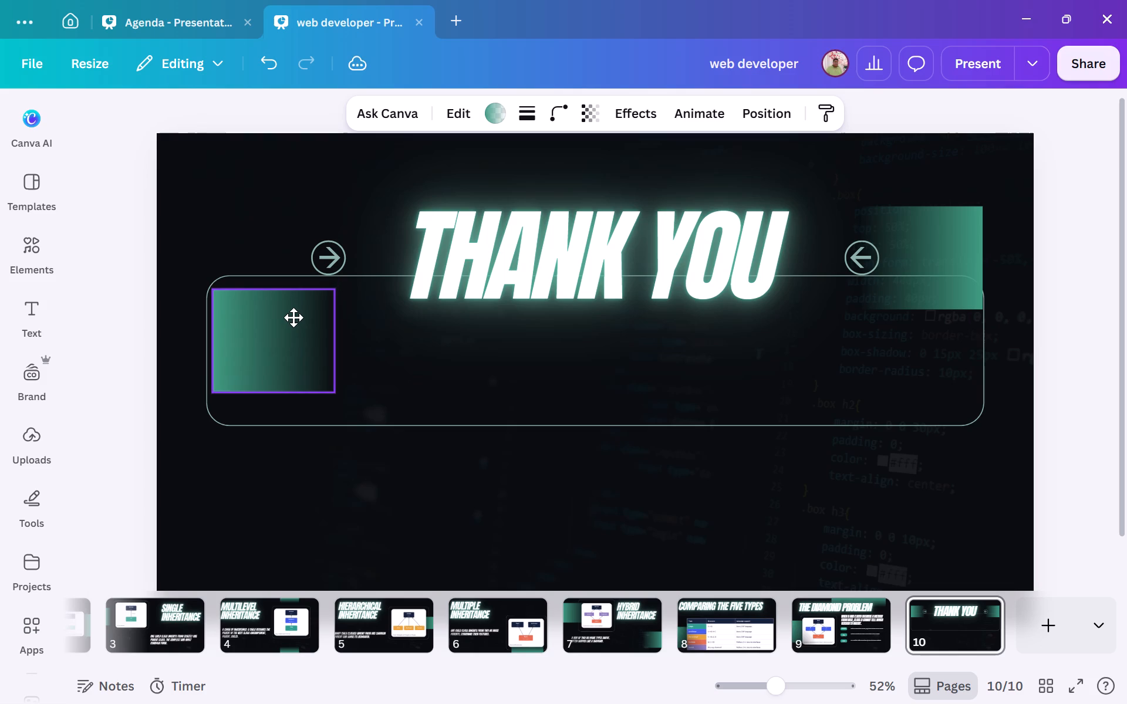
left_click_drag(293, 317, 292, 320)
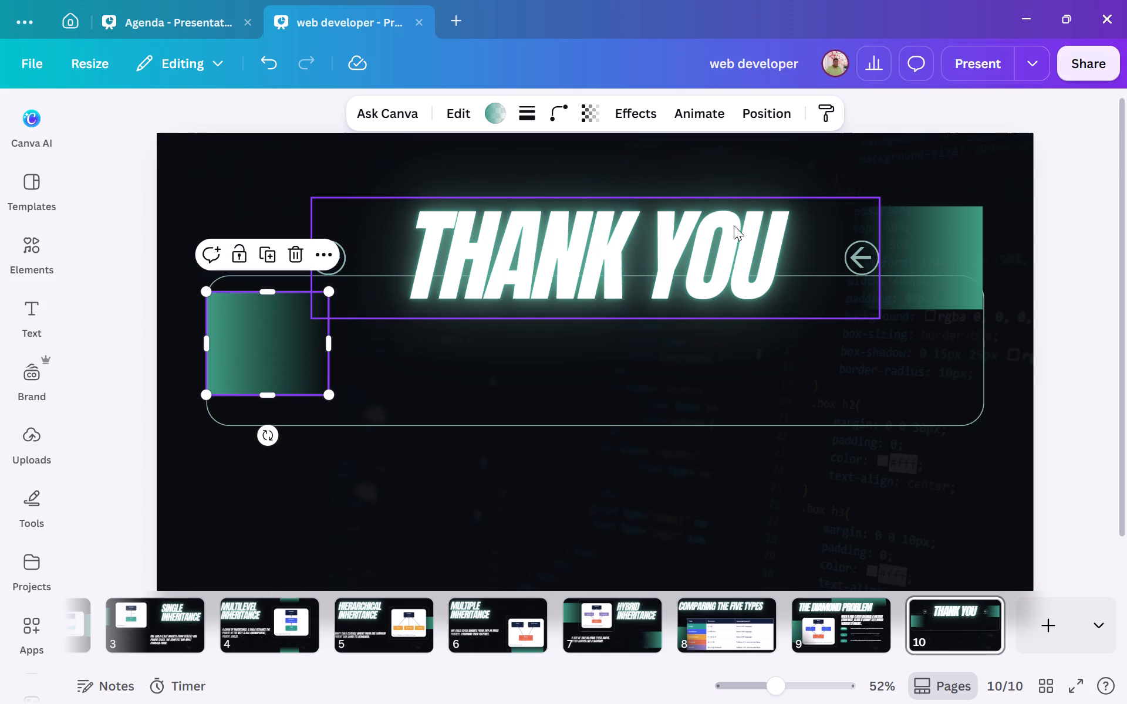
left_click_drag(940, 260, 947, 333)
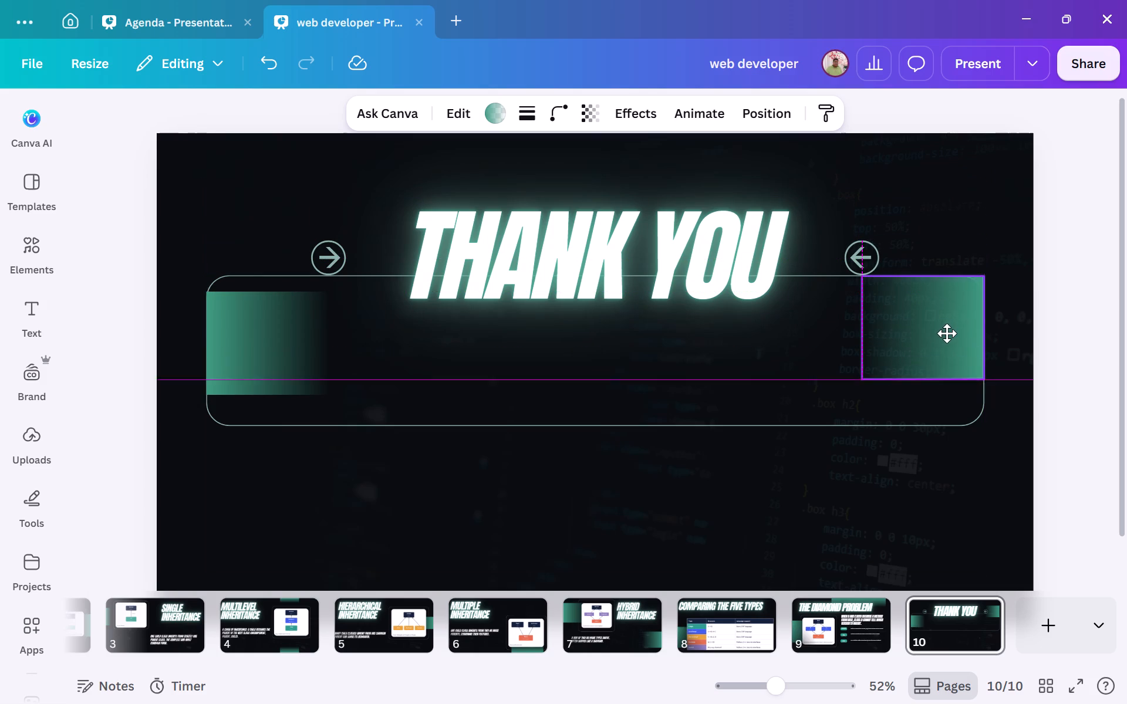
left_click_drag(947, 333, 944, 346)
Move the "THANK YOU" title and both circled arrows down into the repositioned rounded outline.
left_click_drag(615, 248, 592, 331)
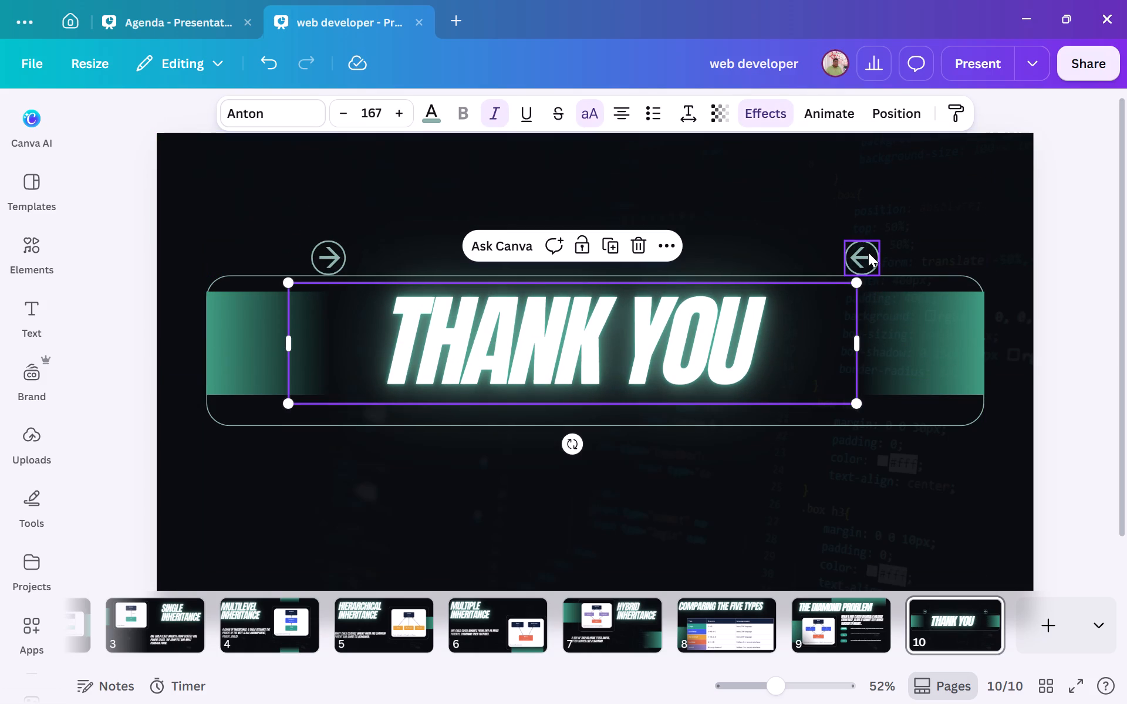
left_click_drag(868, 252, 866, 332)
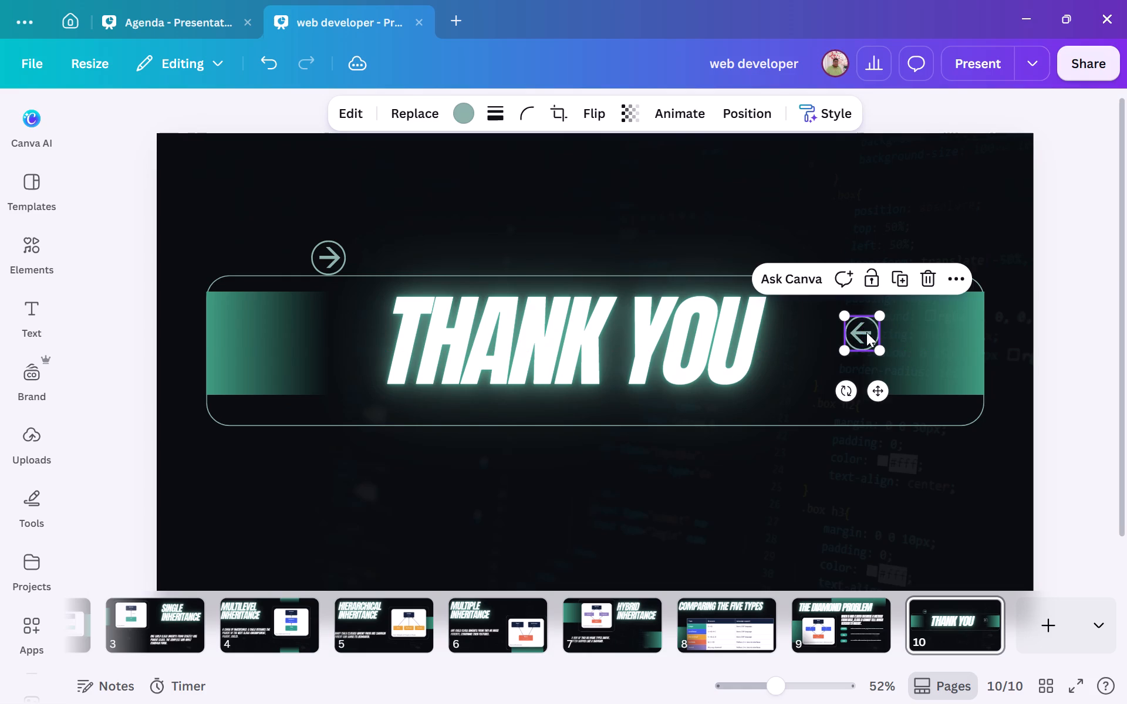
left_click_drag(337, 262, 328, 336)
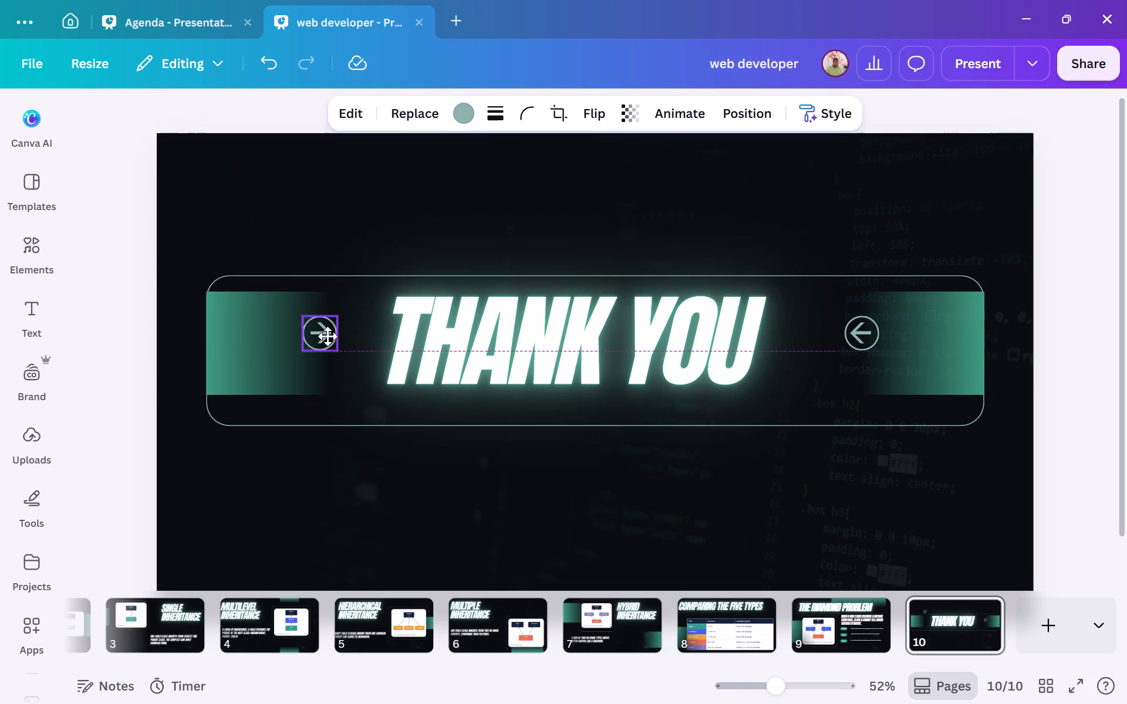
left_click_drag(328, 336, 328, 342)
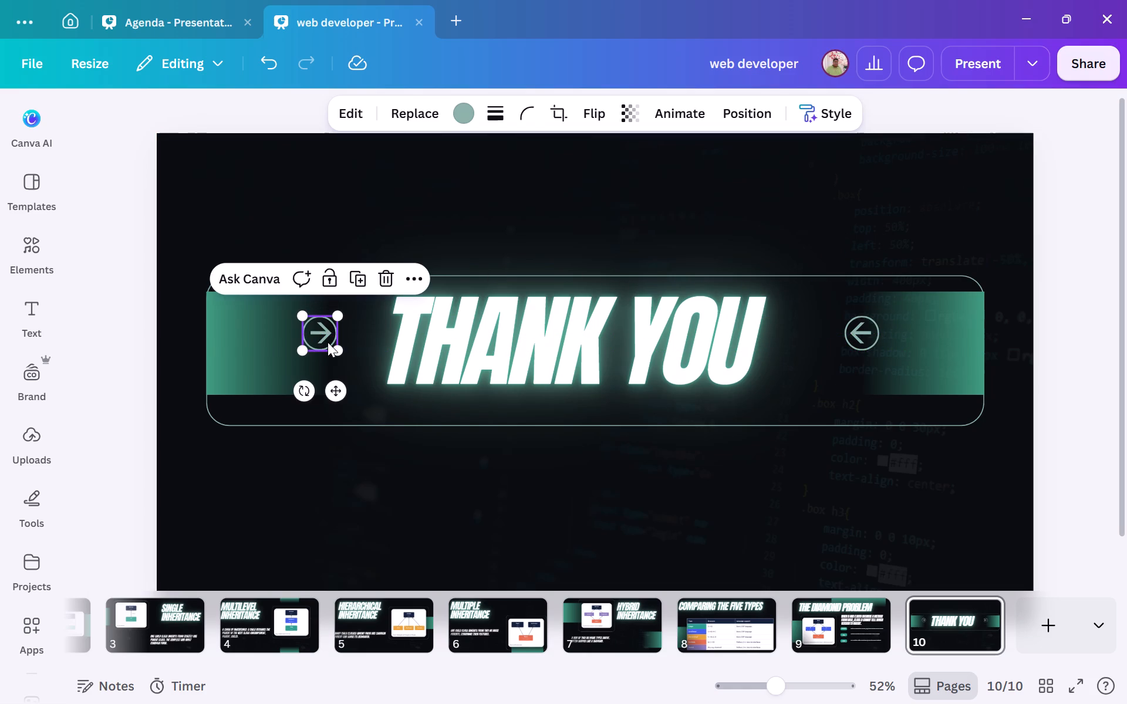
left_click(1064, 276)
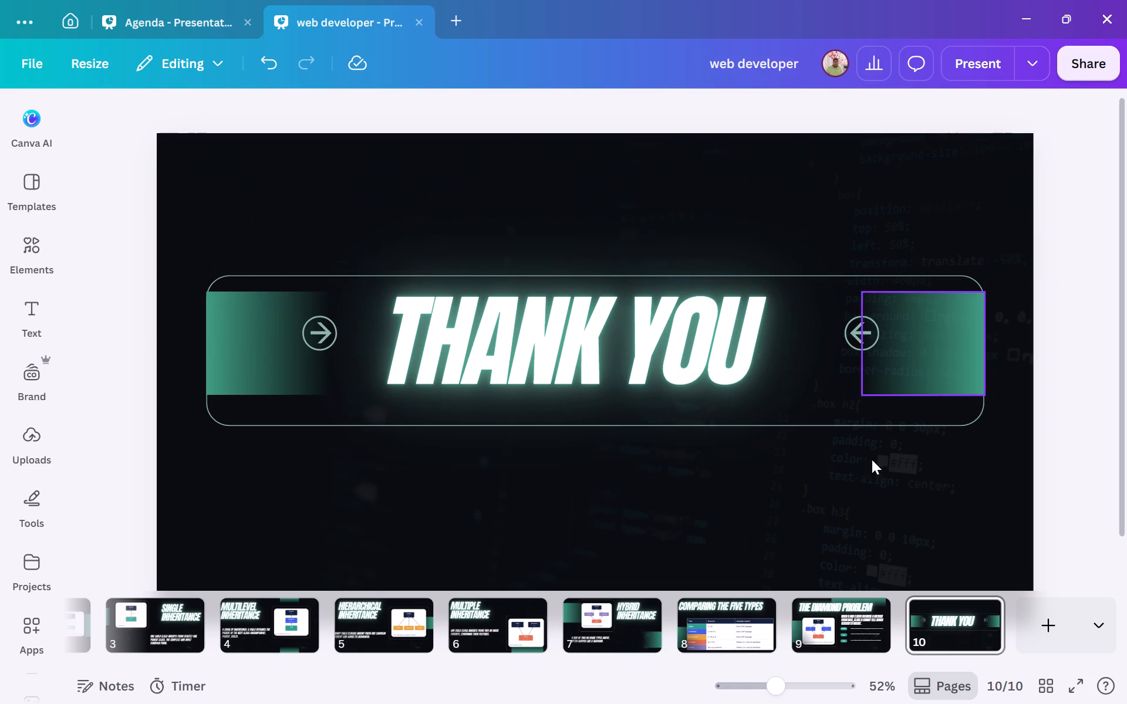
Open the text animation options for the "WHAT IS INHERITANCE ?" title on page 2 and browse the suggested animations.
scroll(152, 637, "right", 7)
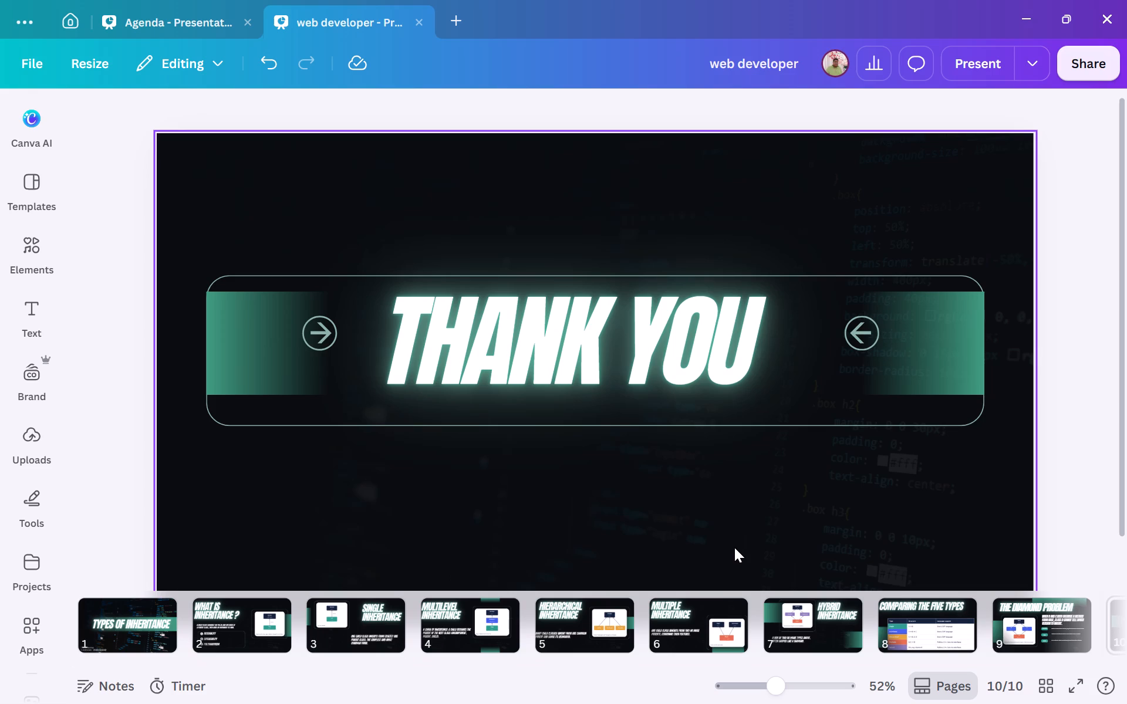
left_click(239, 615)
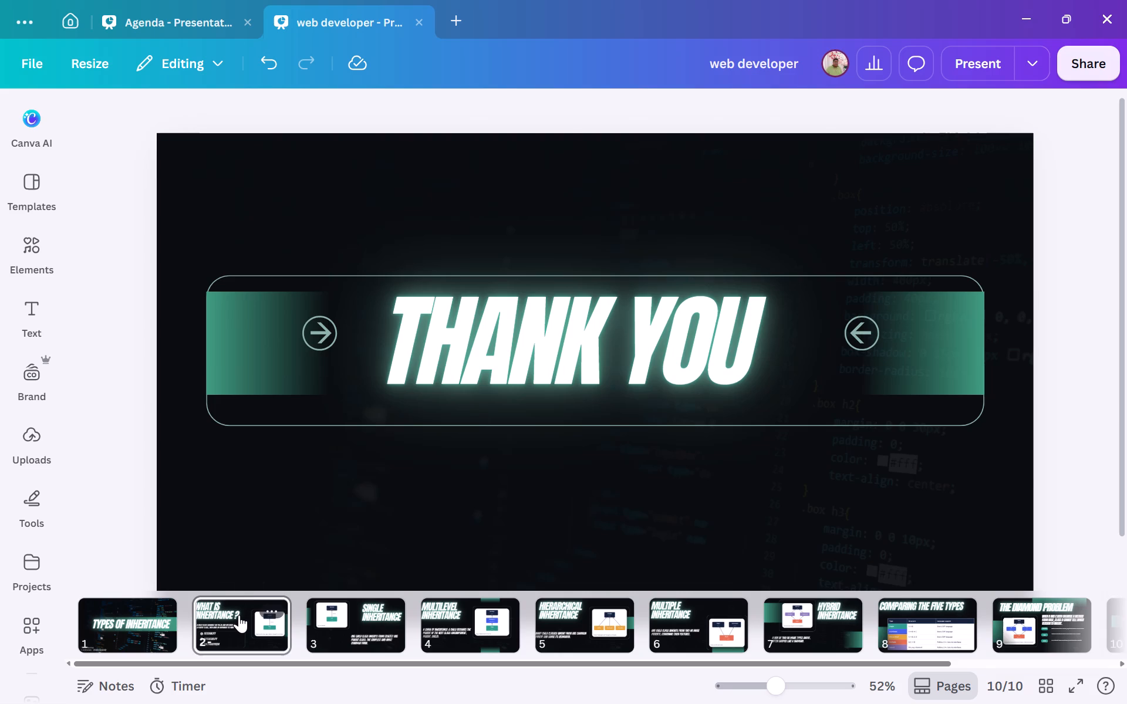
left_click(350, 251)
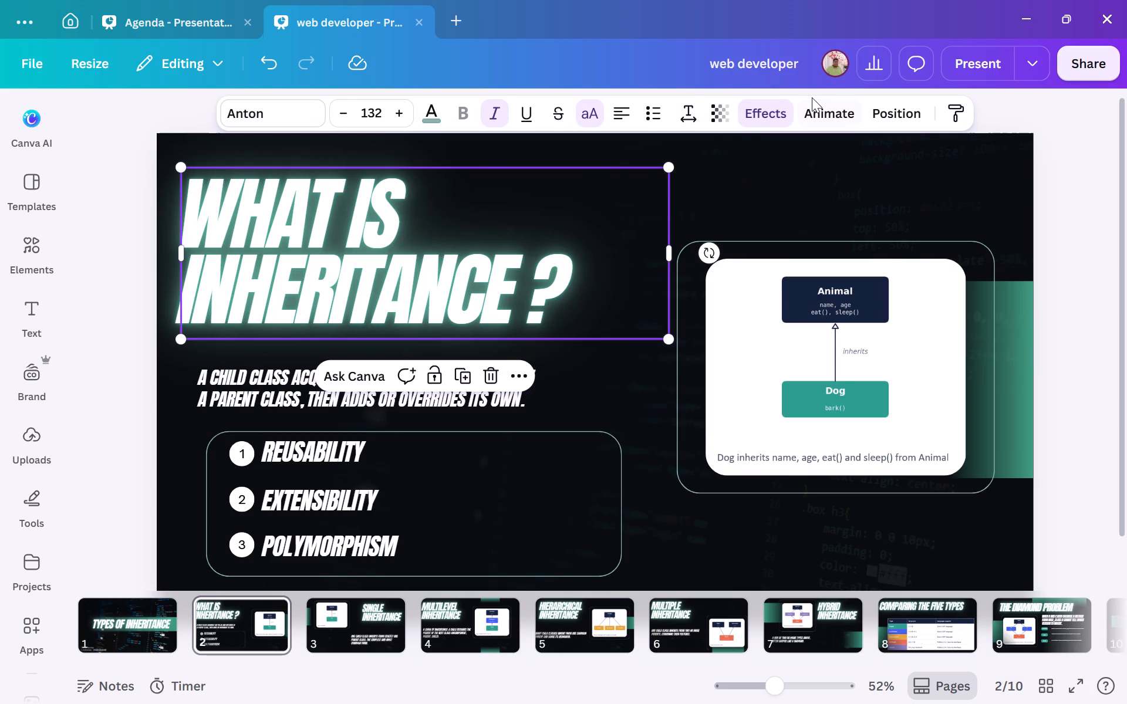
left_click(812, 97)
left_click(817, 111)
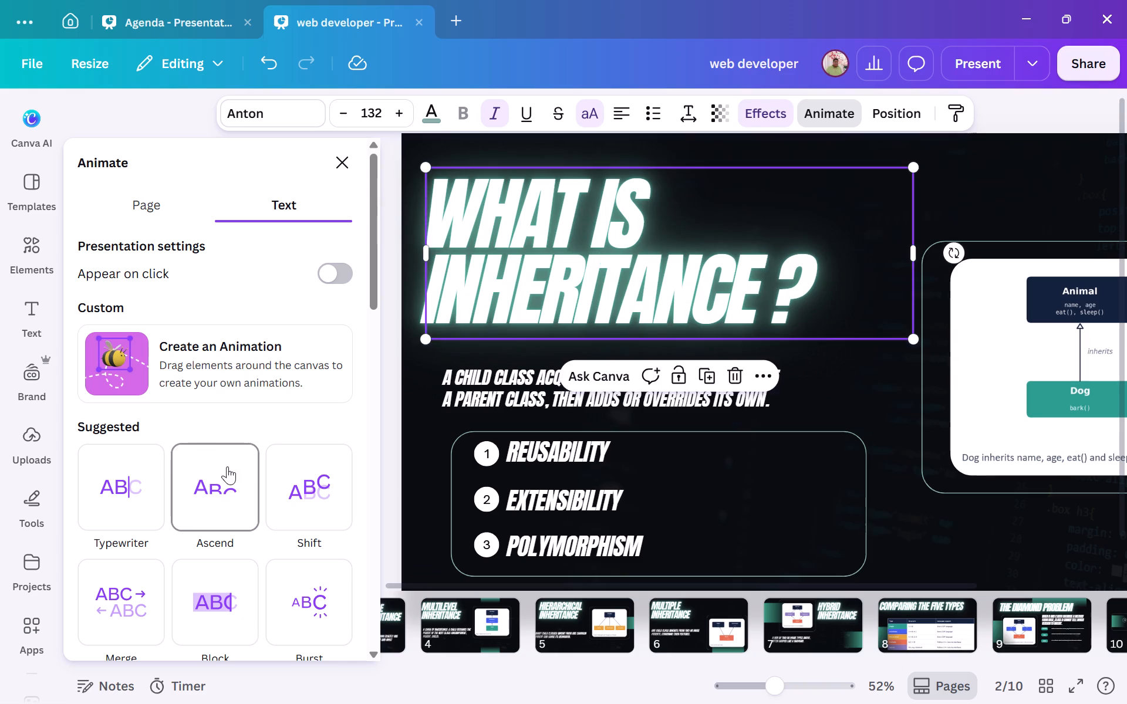
scroll(319, 449, "down", 3)
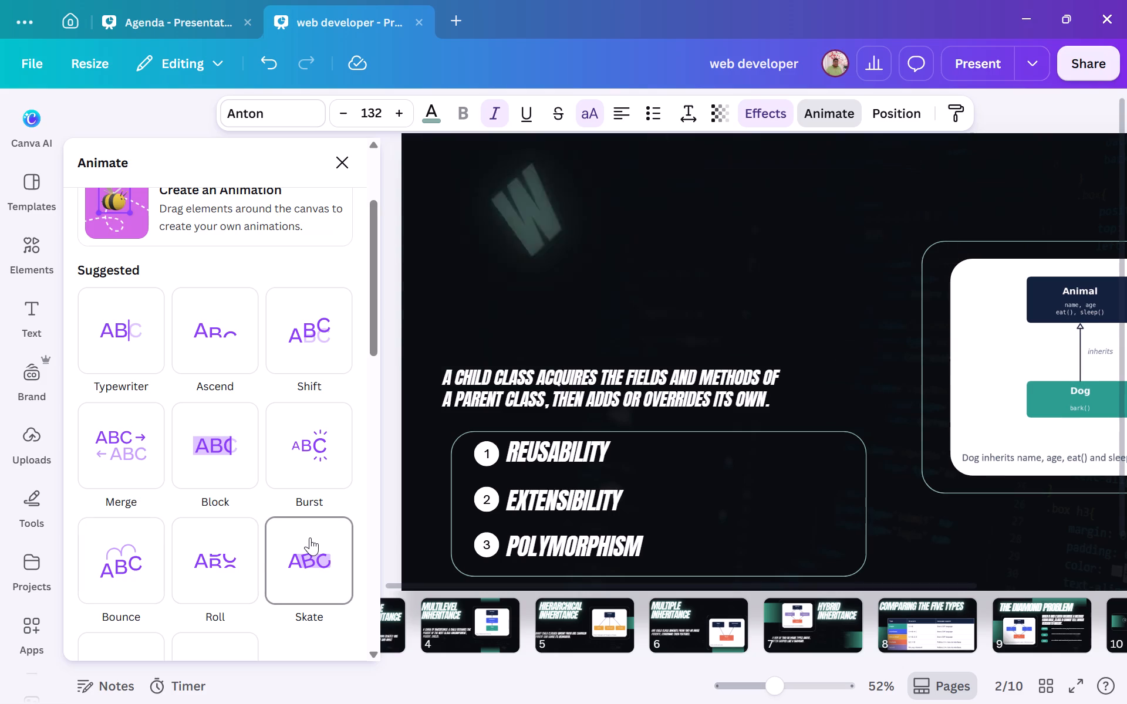
scroll(244, 534, "down", 2)
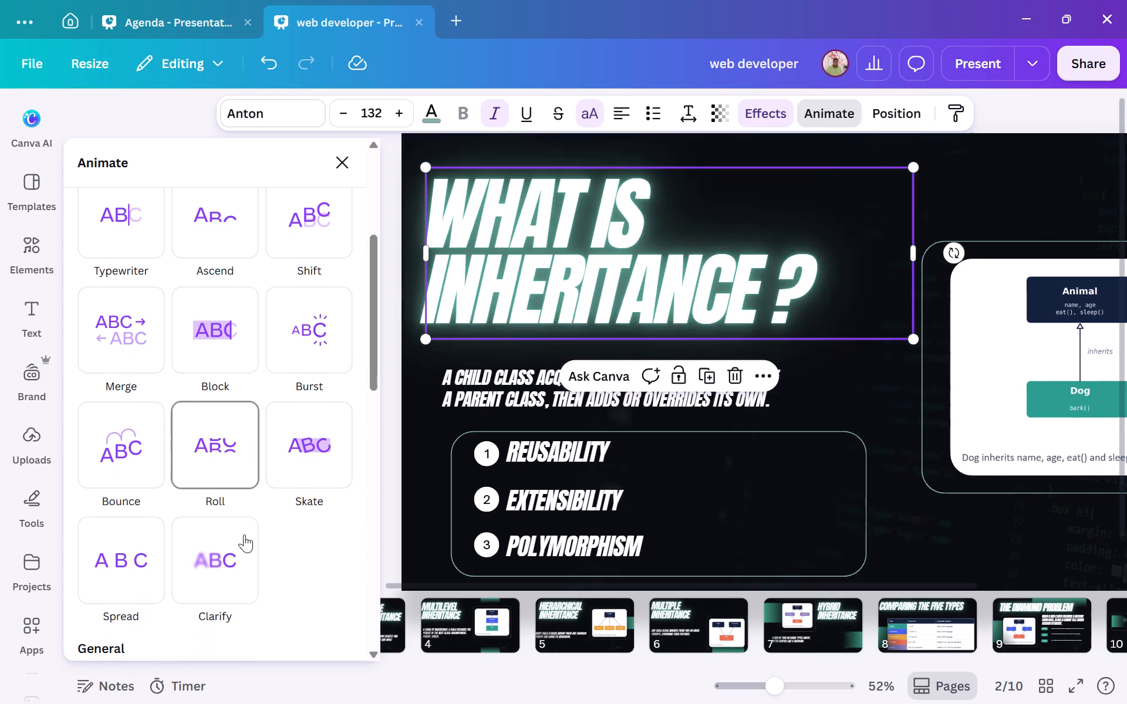
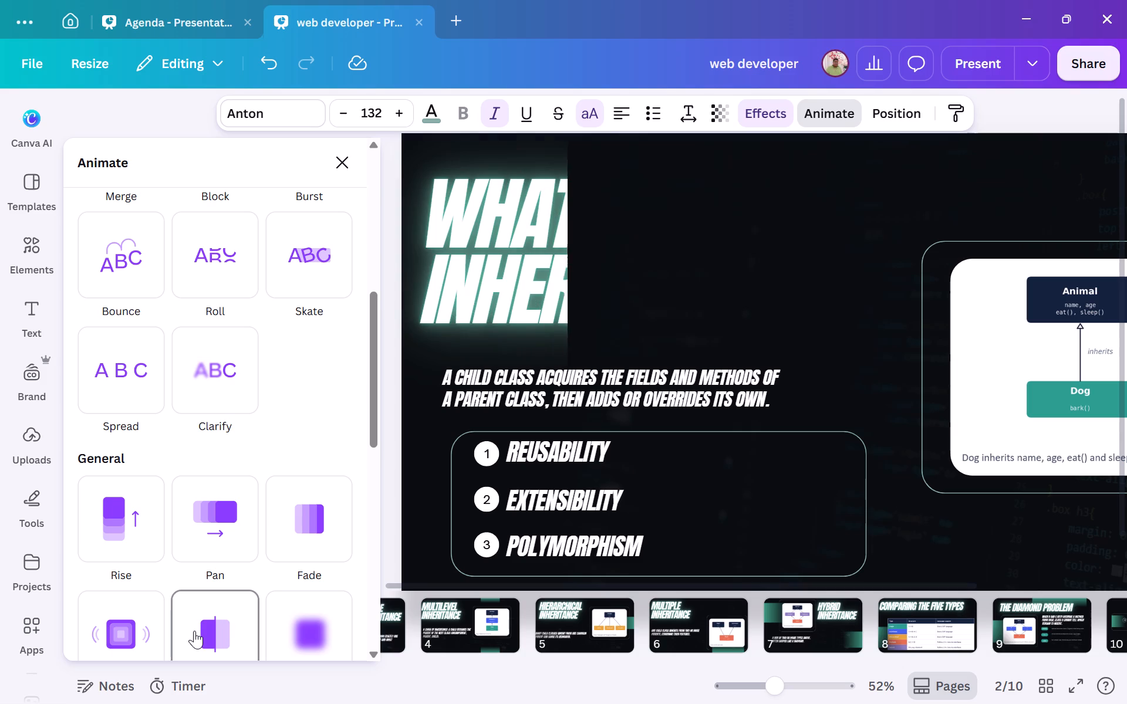
Apply the Pan animation to the "WHAT IS INHERITANCE ?" title on page 2, set to animate on enter only.
left_click(199, 536)
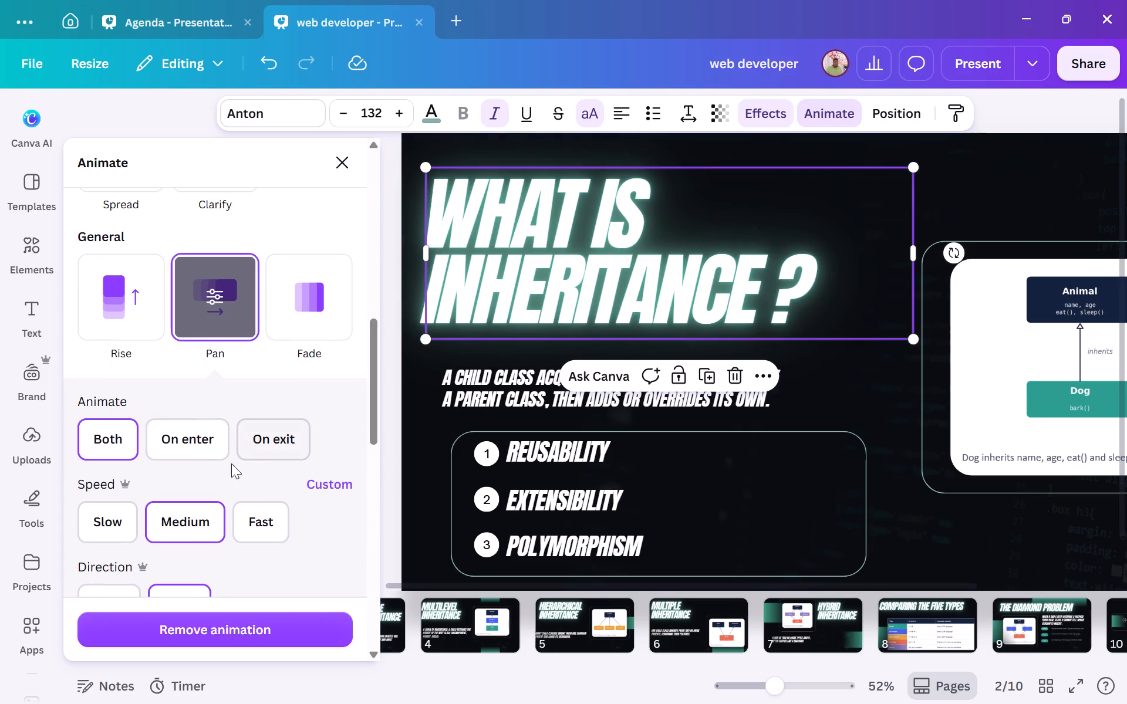
left_click(205, 451)
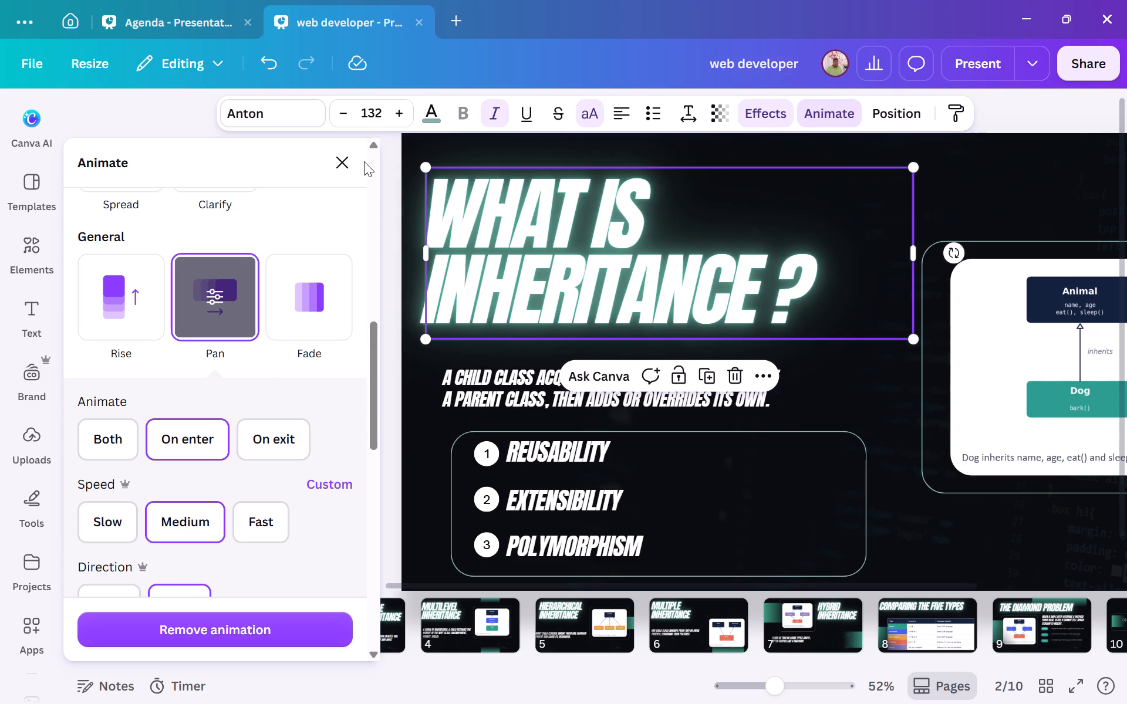
left_click(333, 165)
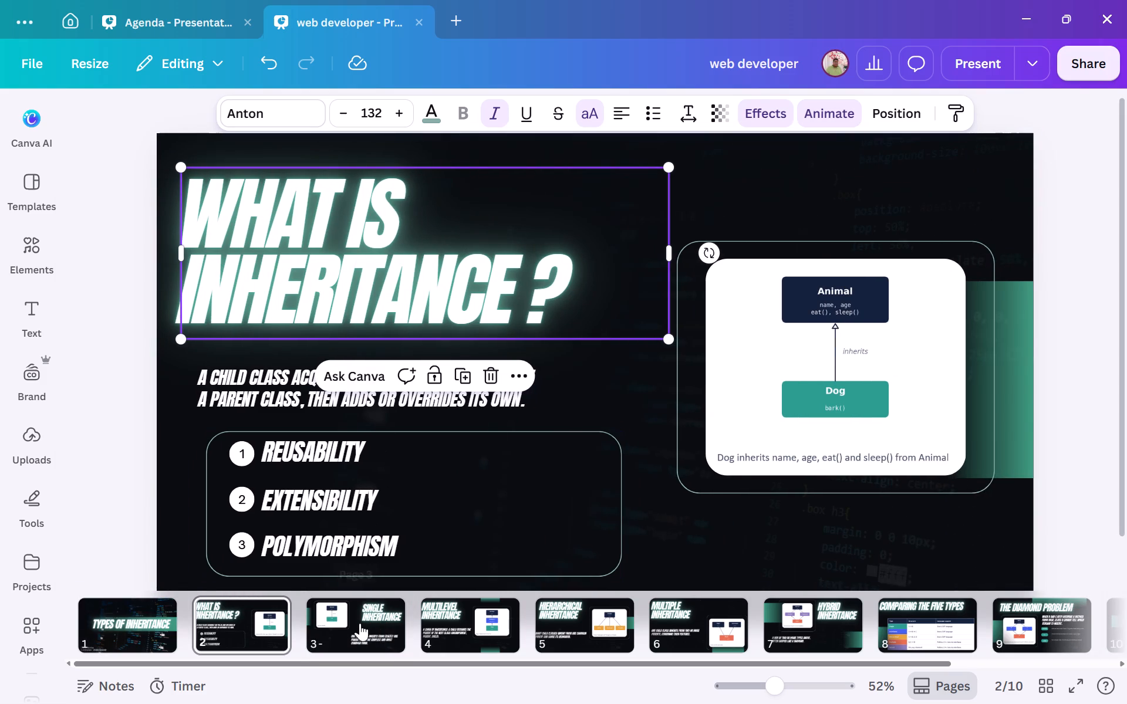
Move the "SINGLE INHERITANCE" title on page 3 slightly to the left.
left_click(360, 623)
left_click(785, 229)
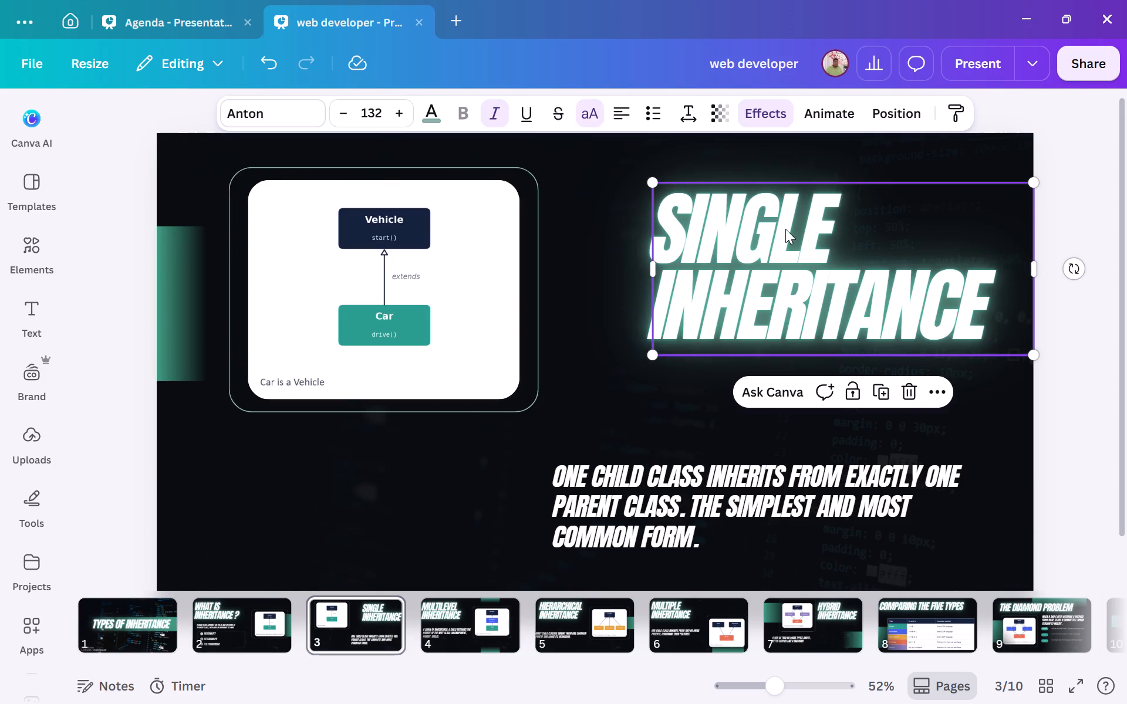
left_click_drag(842, 226, 830, 226)
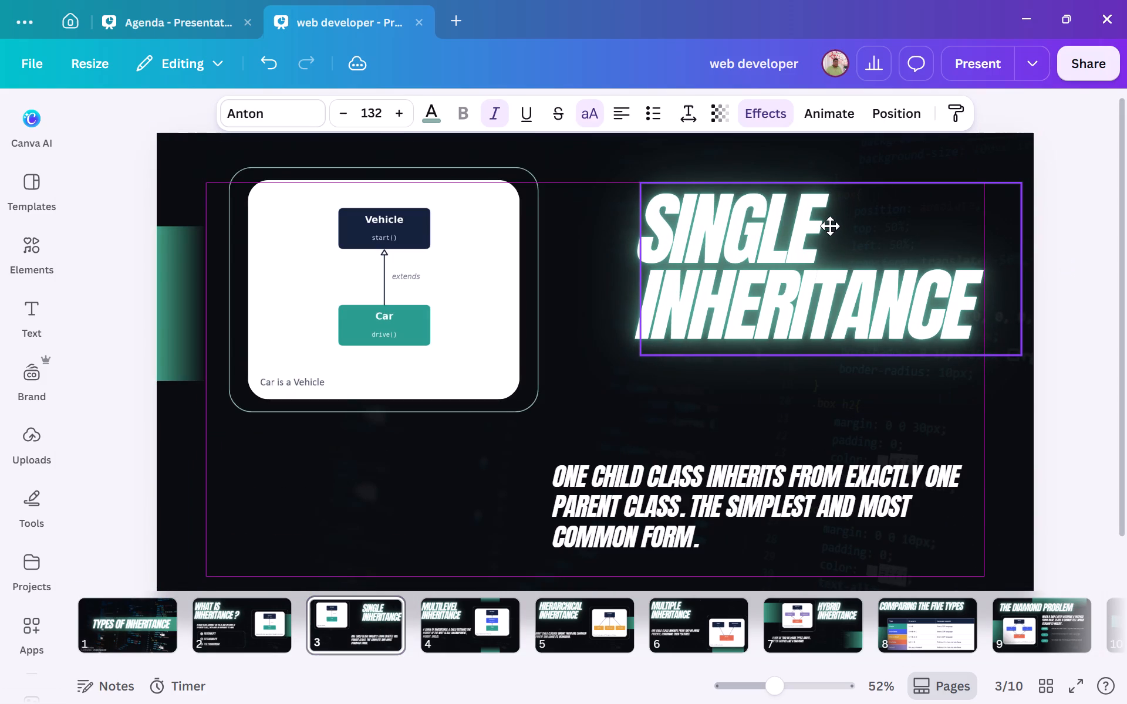
left_click_drag(830, 226, 831, 226)
Apply the Ascend text animation to the "SINGLE INHERITANCE" title on page 3, set to animate on enter only.
left_click(831, 226)
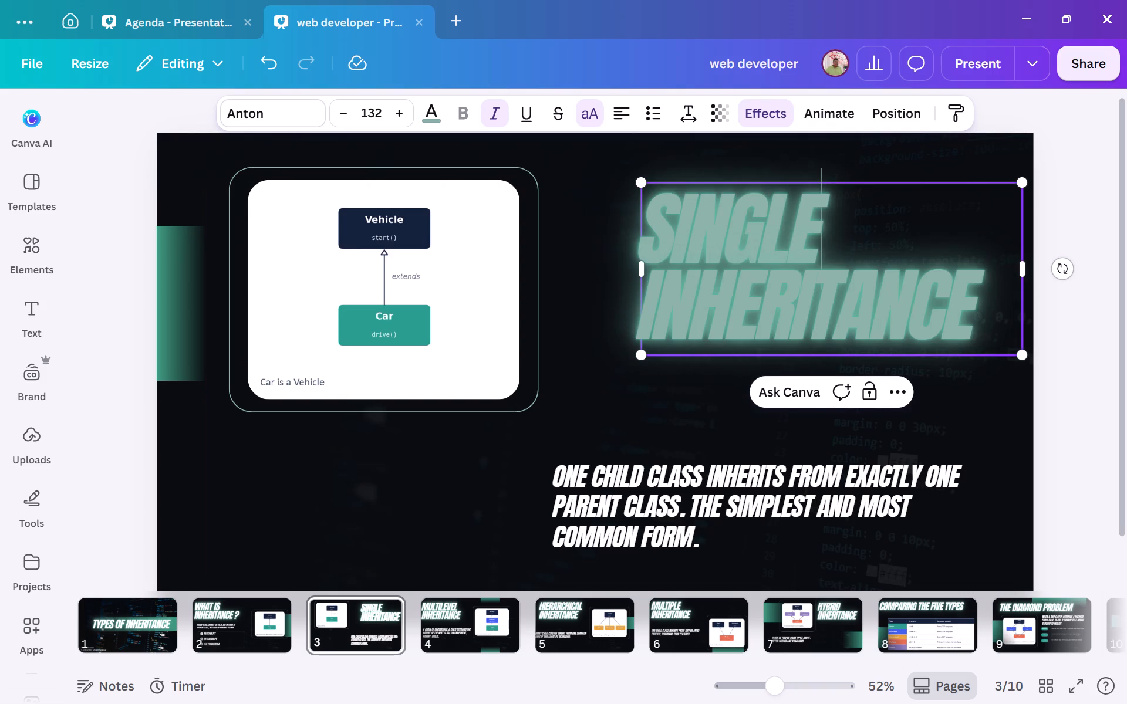
left_click(831, 102)
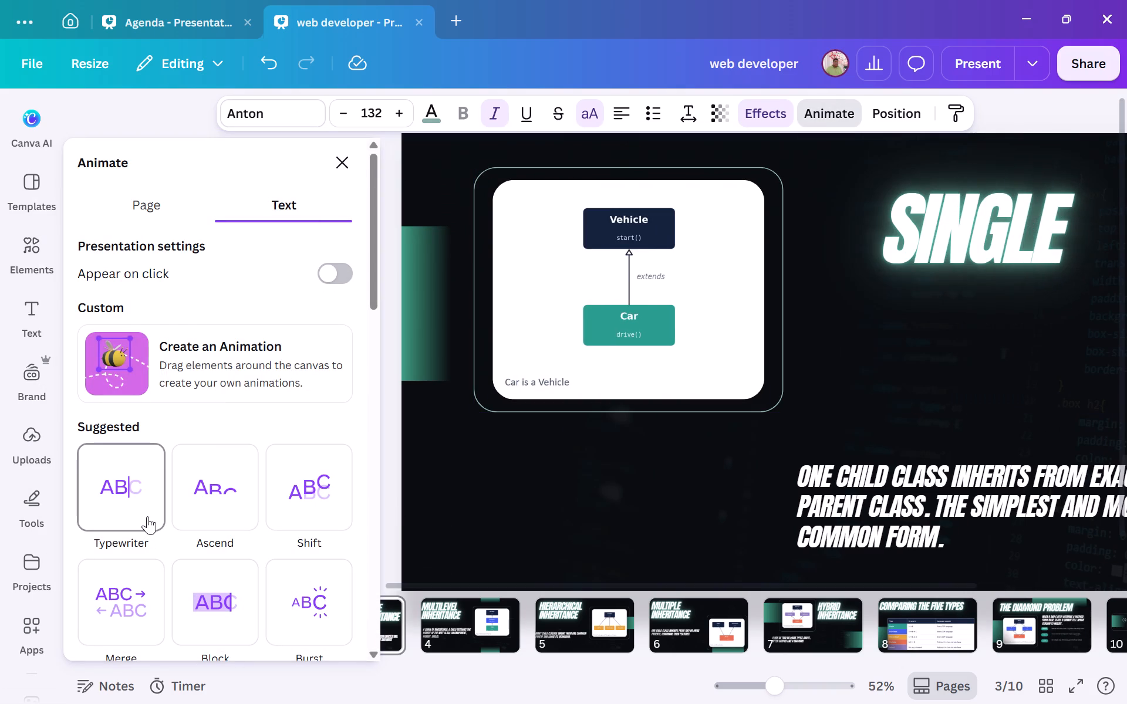
scroll(239, 530, "down", 5)
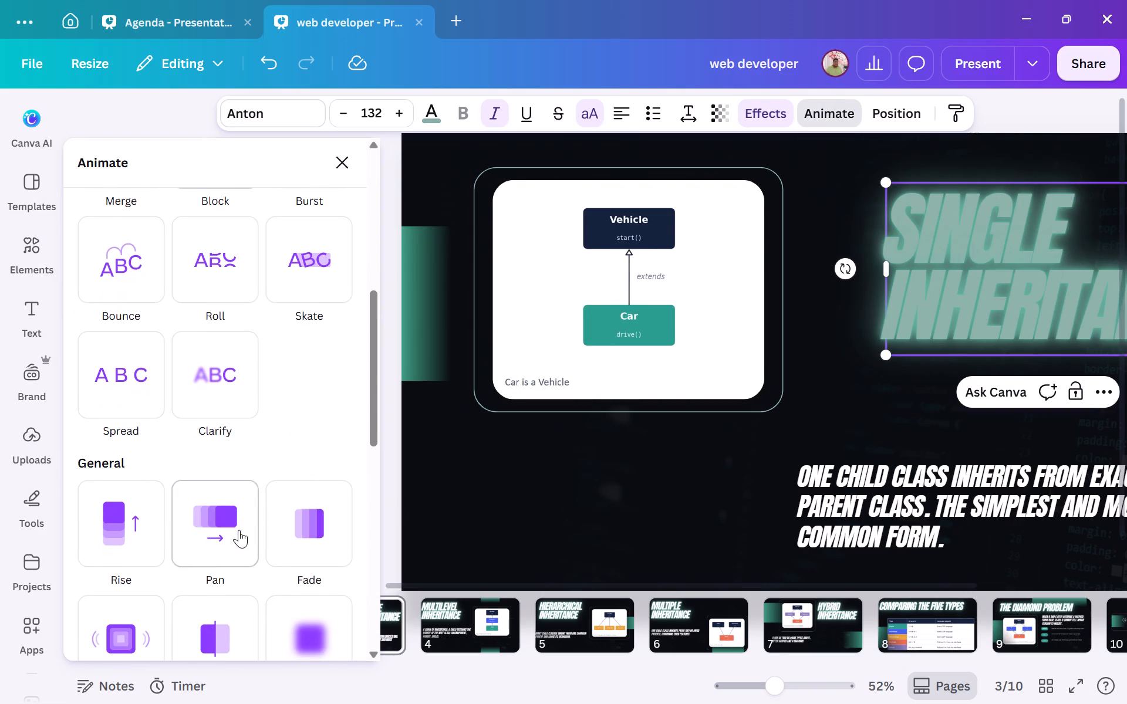
scroll(204, 286, "up", 4)
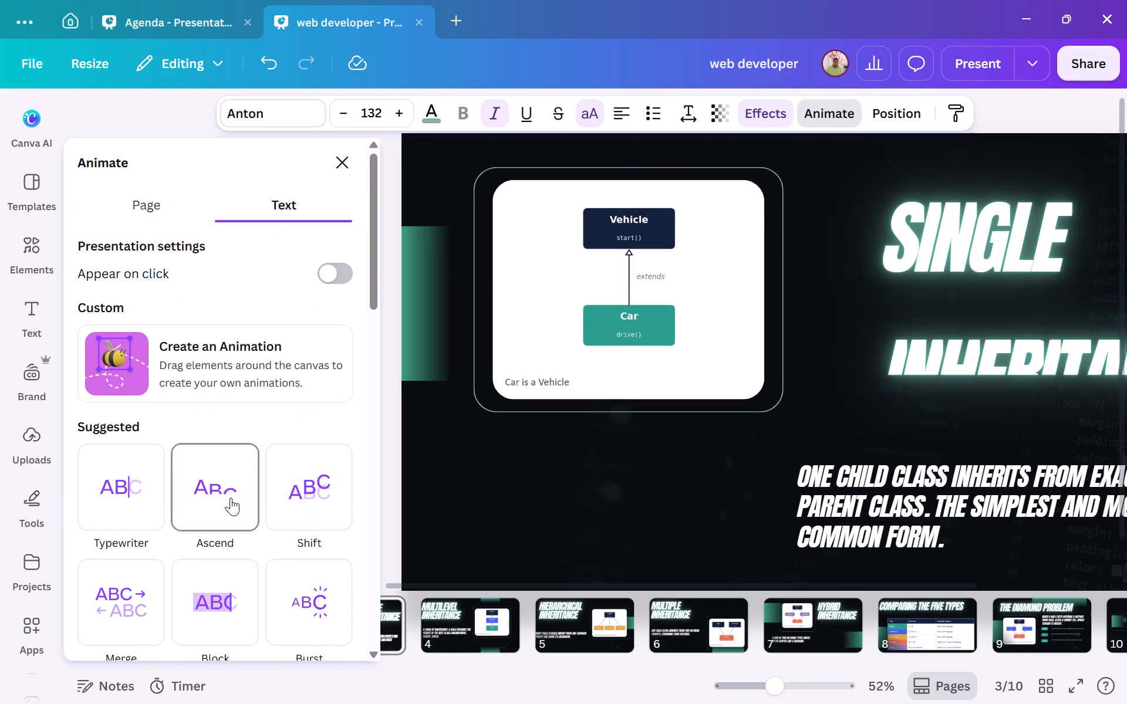
left_click(231, 497)
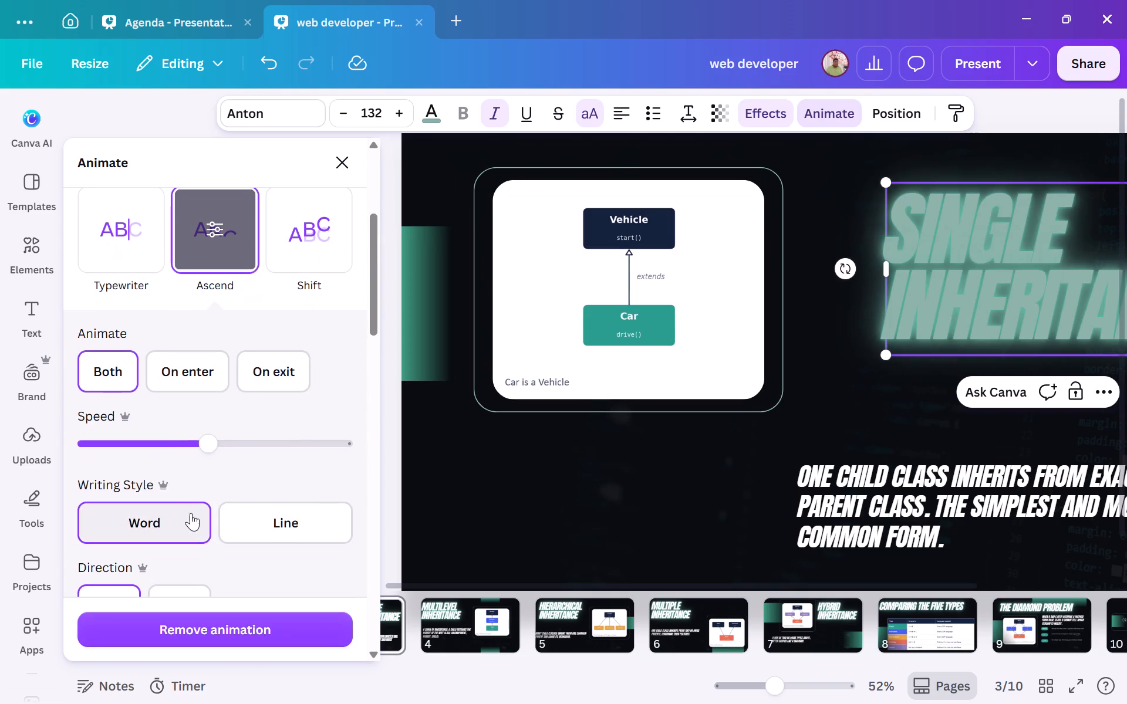
left_click(181, 374)
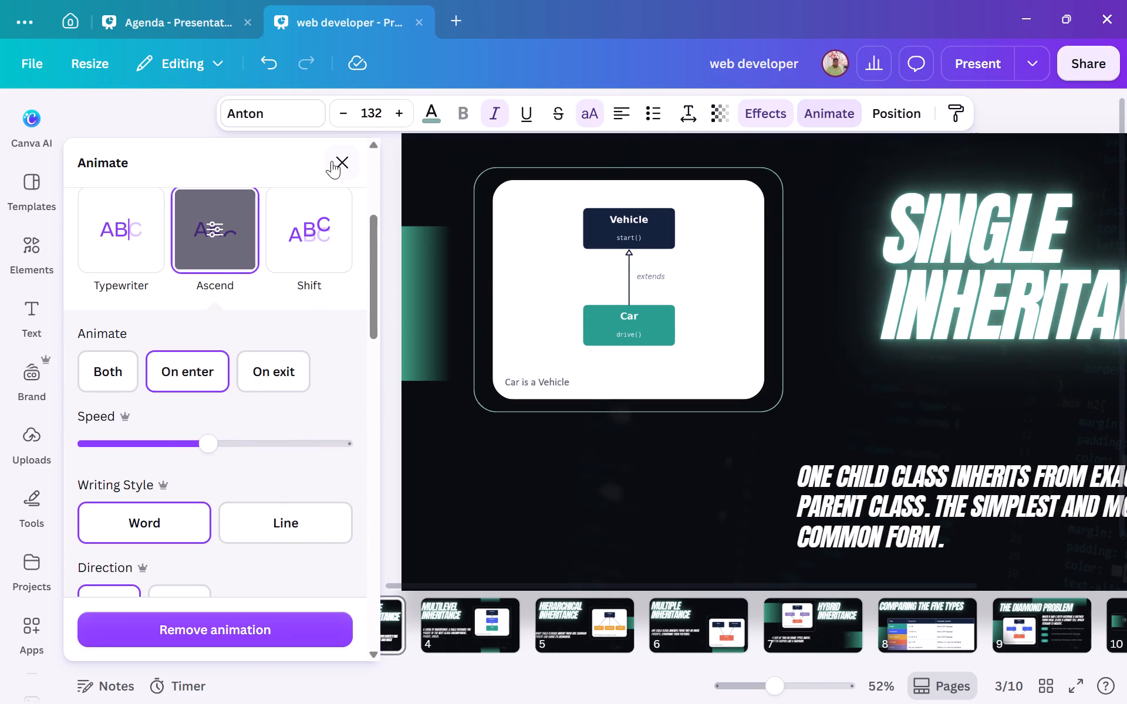
left_click(332, 161)
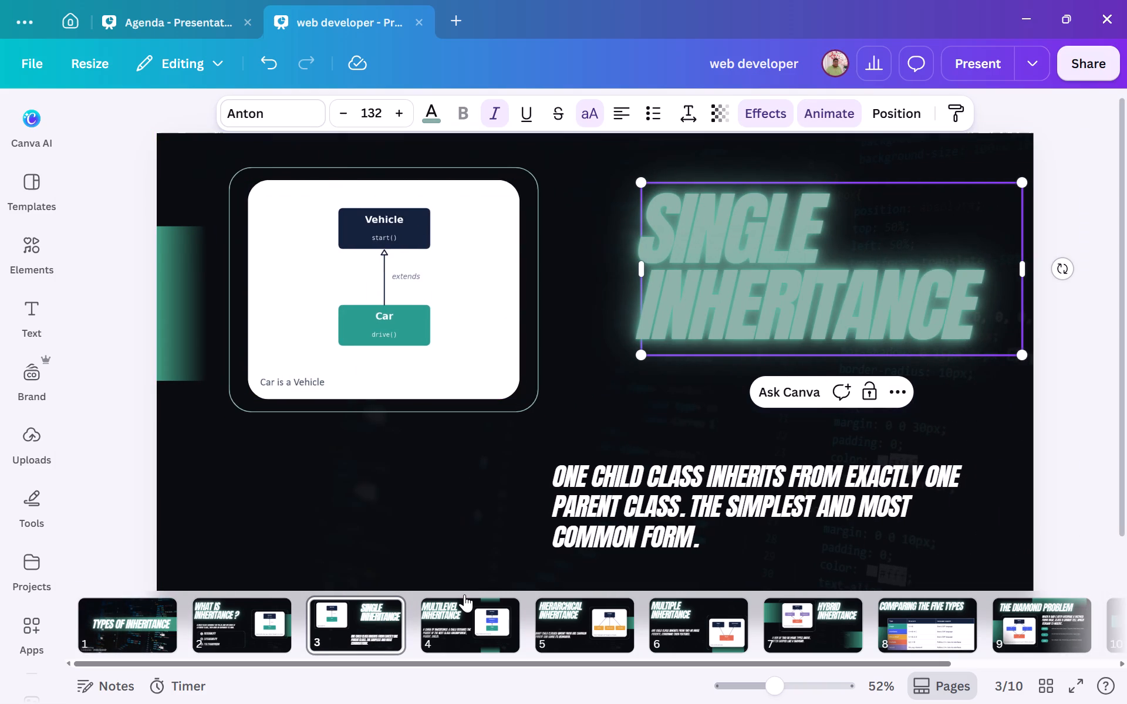
Apply the Pan animation to the "MULTILEVEL INHERITANCE" title on page 4, set to animate on enter only.
left_click(464, 594)
left_click(469, 608)
left_click(365, 241)
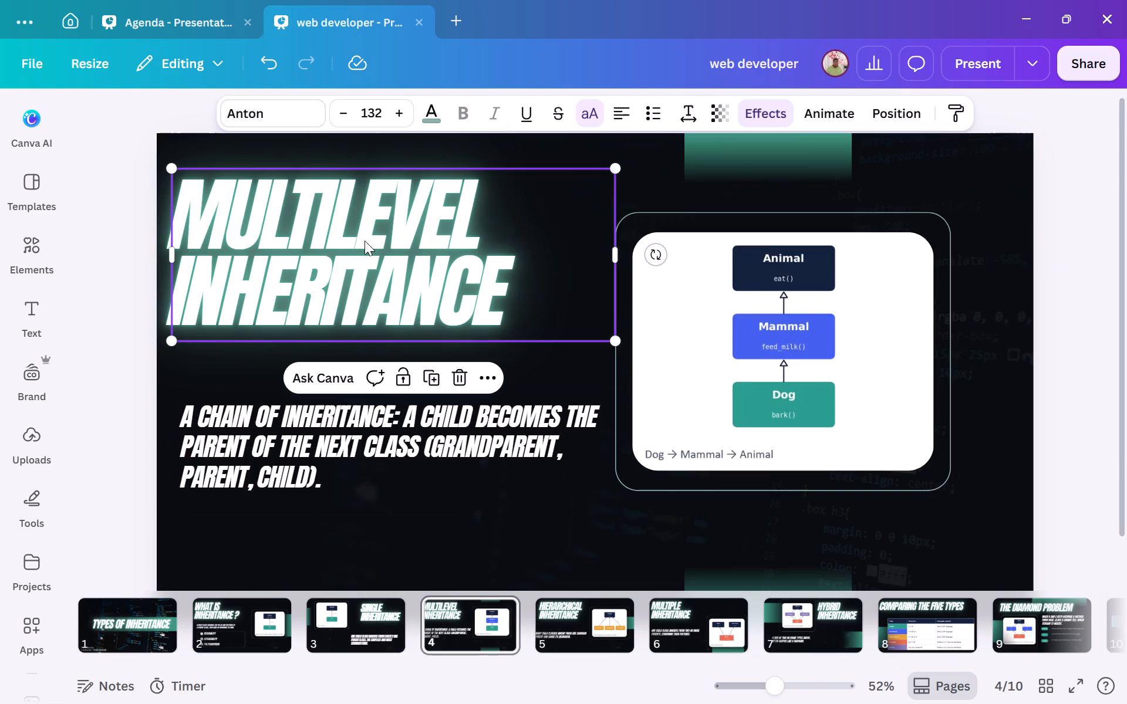
left_click(826, 103)
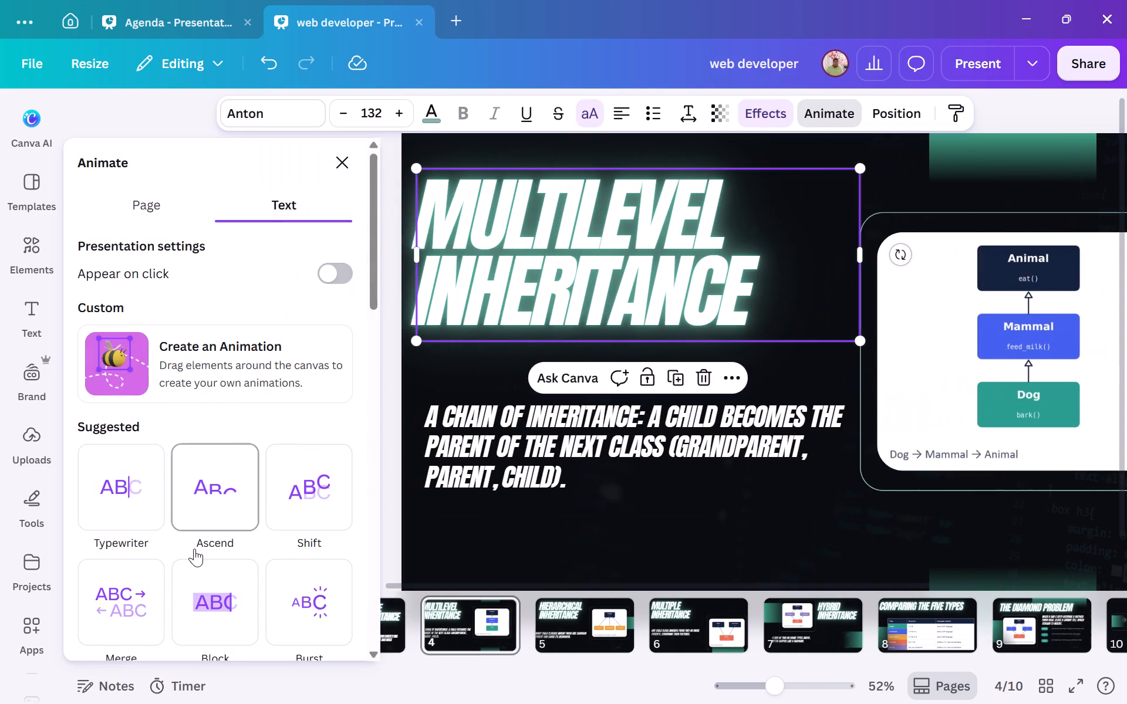
scroll(194, 549, "down", 5)
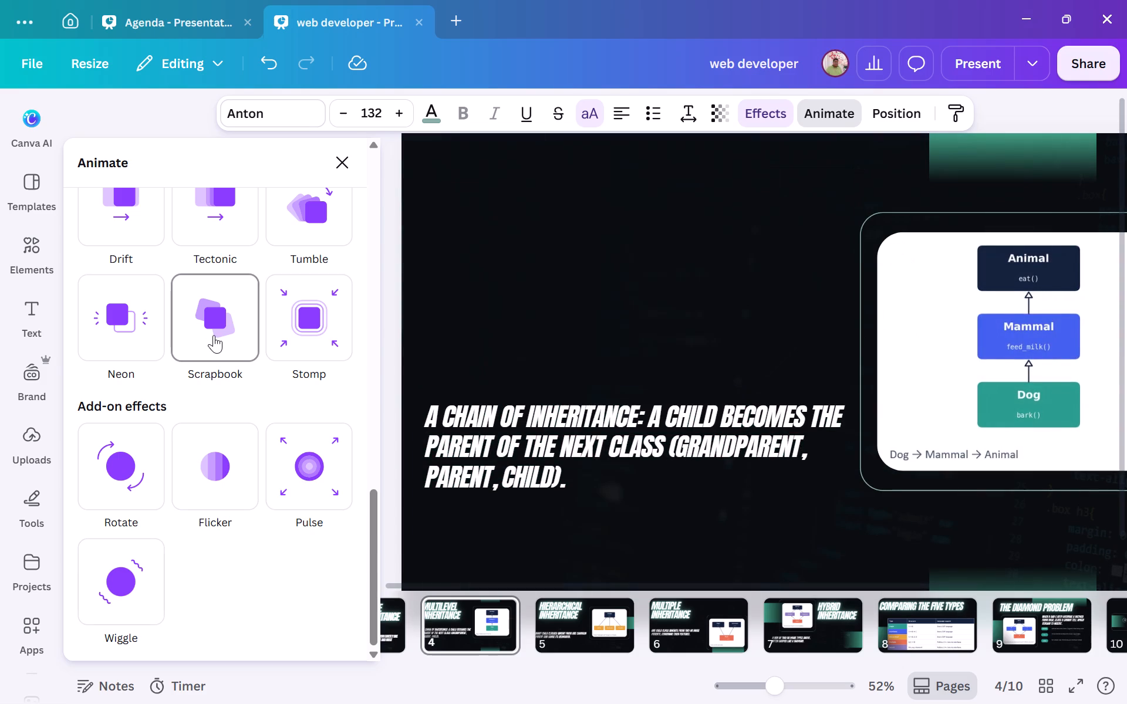
scroll(214, 335, "up", 2)
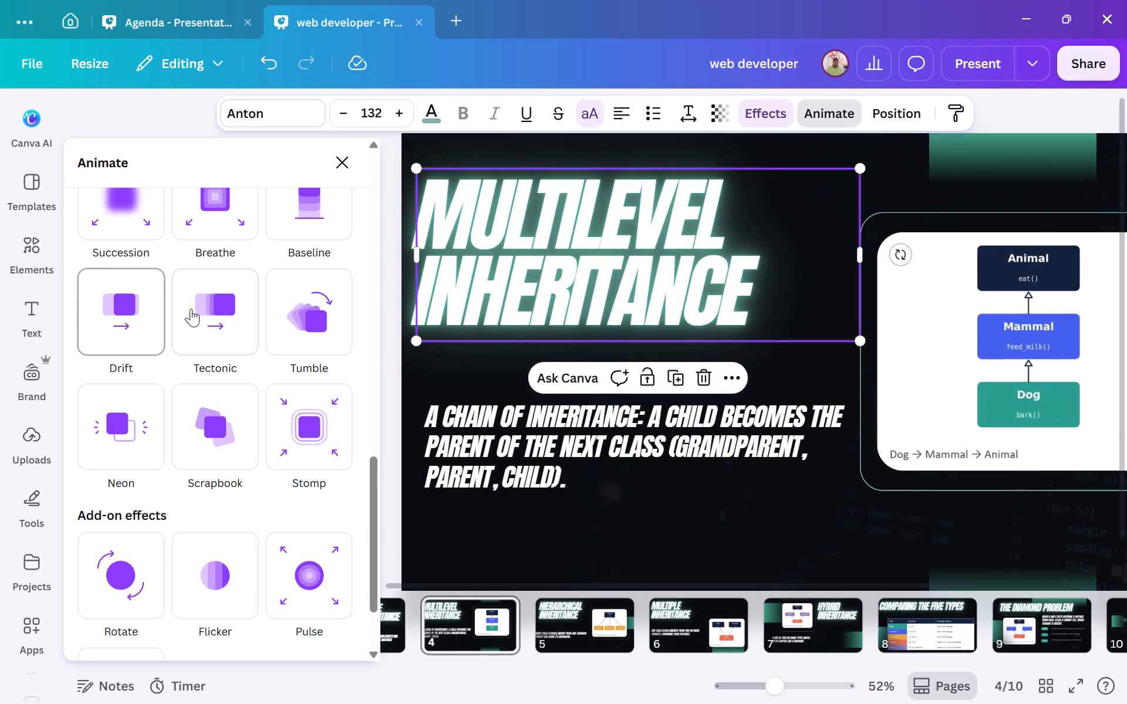
scroll(316, 302, "up", 1)
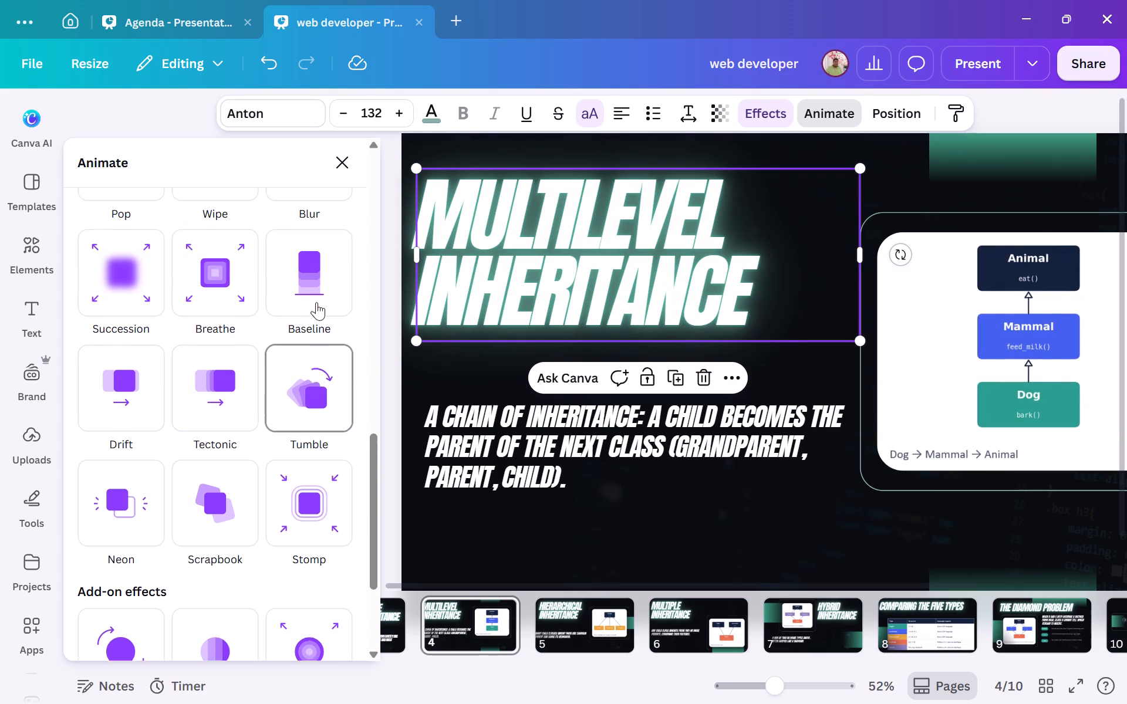
scroll(316, 302, "up", 2)
scroll(116, 256, "up", 2)
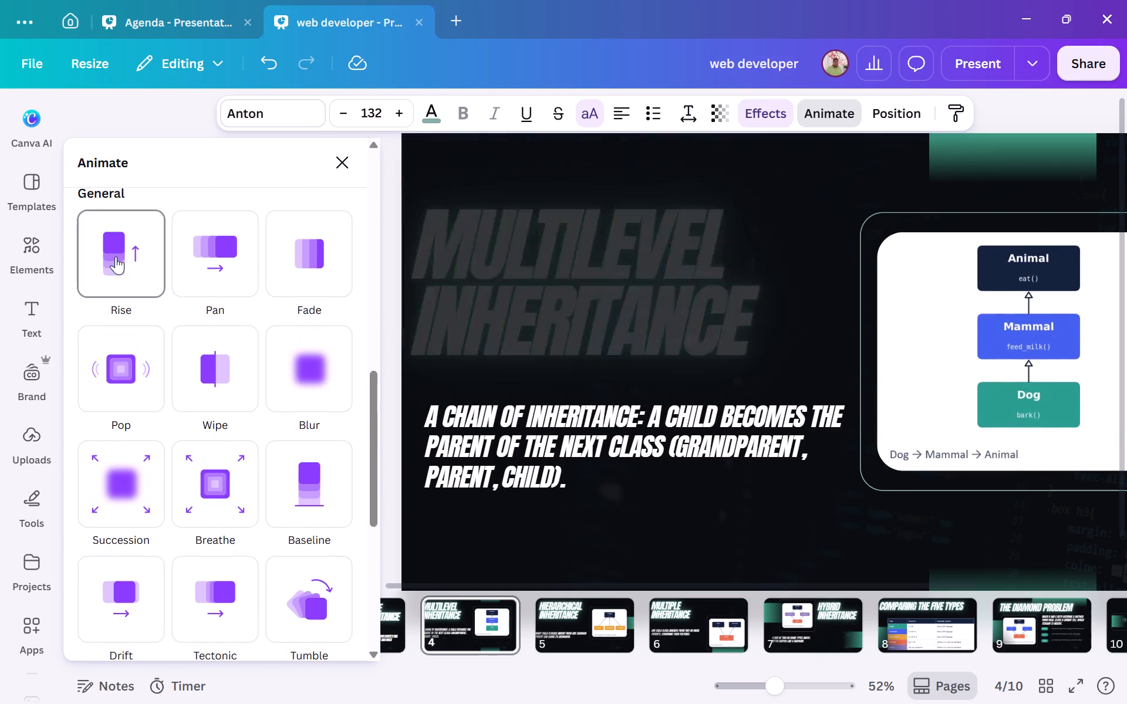
left_click(116, 256)
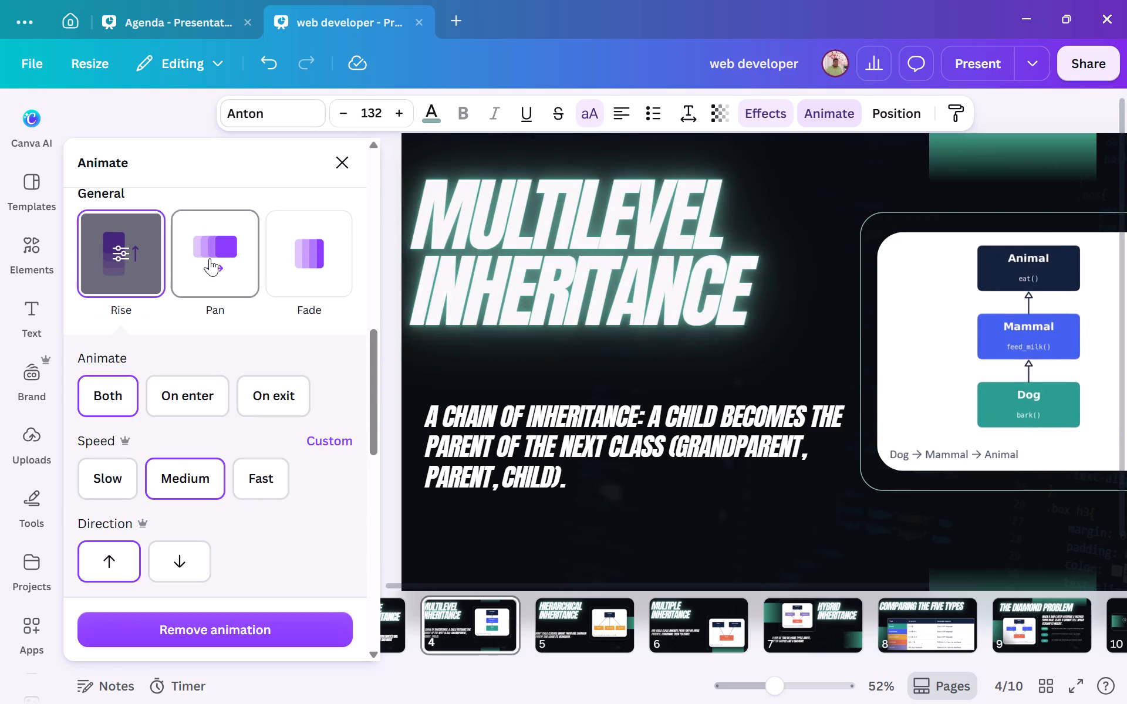
left_click(210, 258)
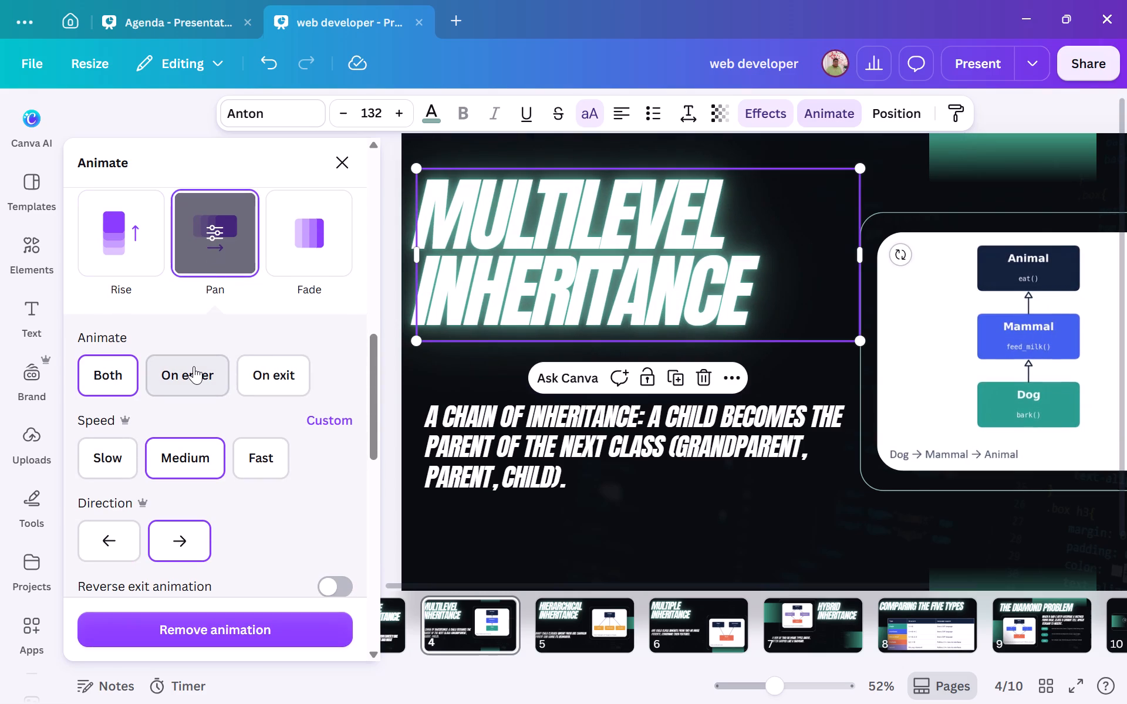
left_click(194, 366)
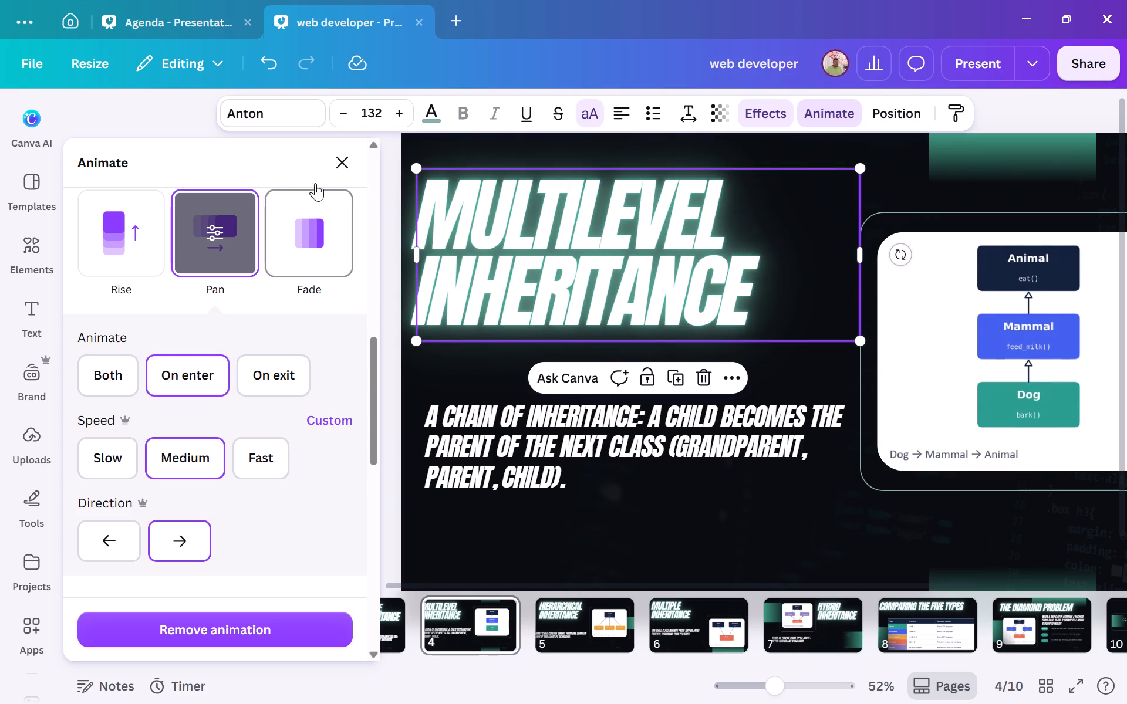
left_click(338, 165)
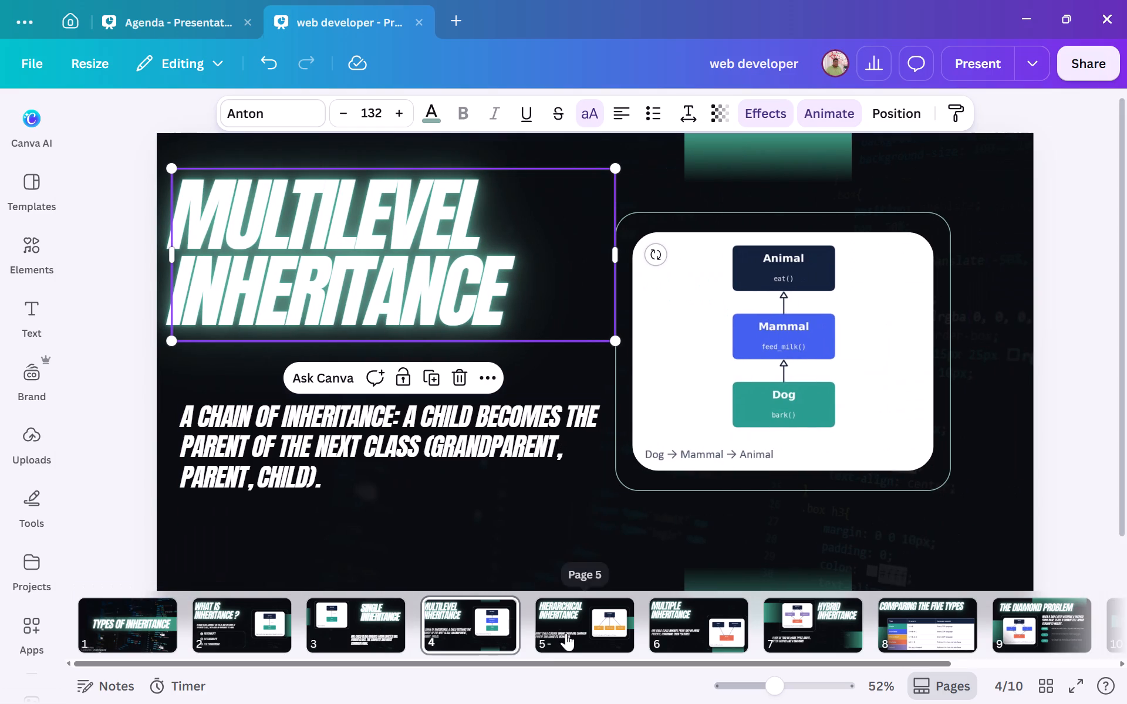
Apply the Pan animation to the "HIERARCHICAL INHERITANCE" title on page 5, set to animate on enter only.
left_click(566, 633)
left_click(444, 286)
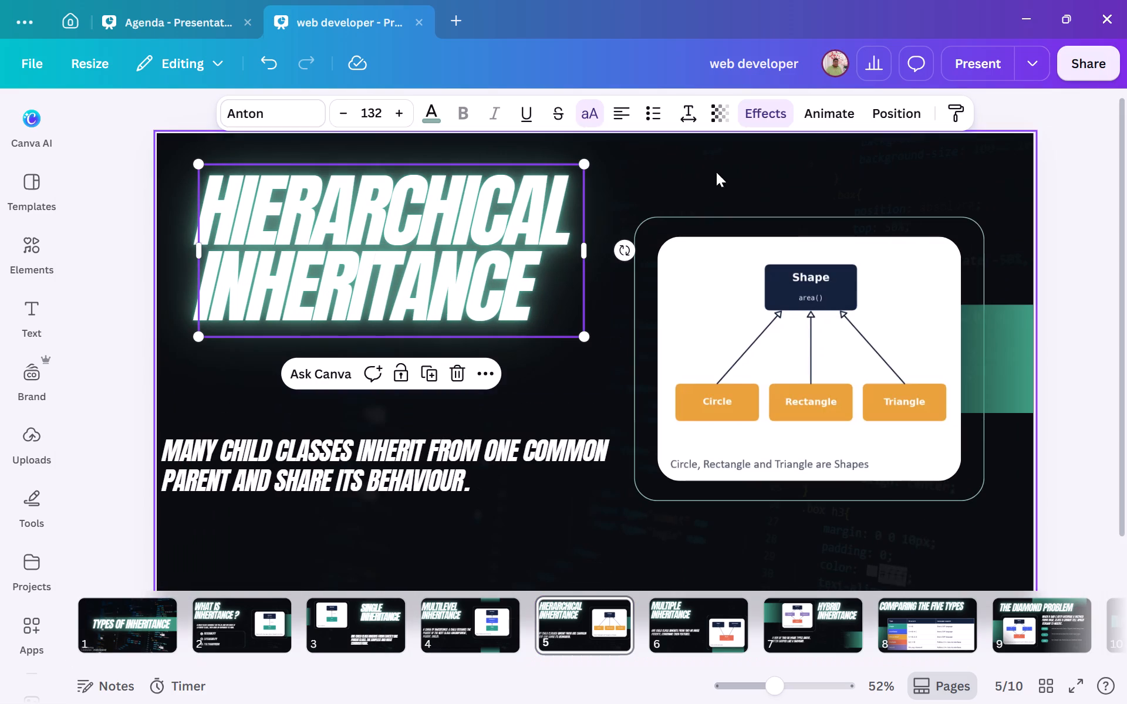
left_click(828, 113)
scroll(175, 566, "down", 5)
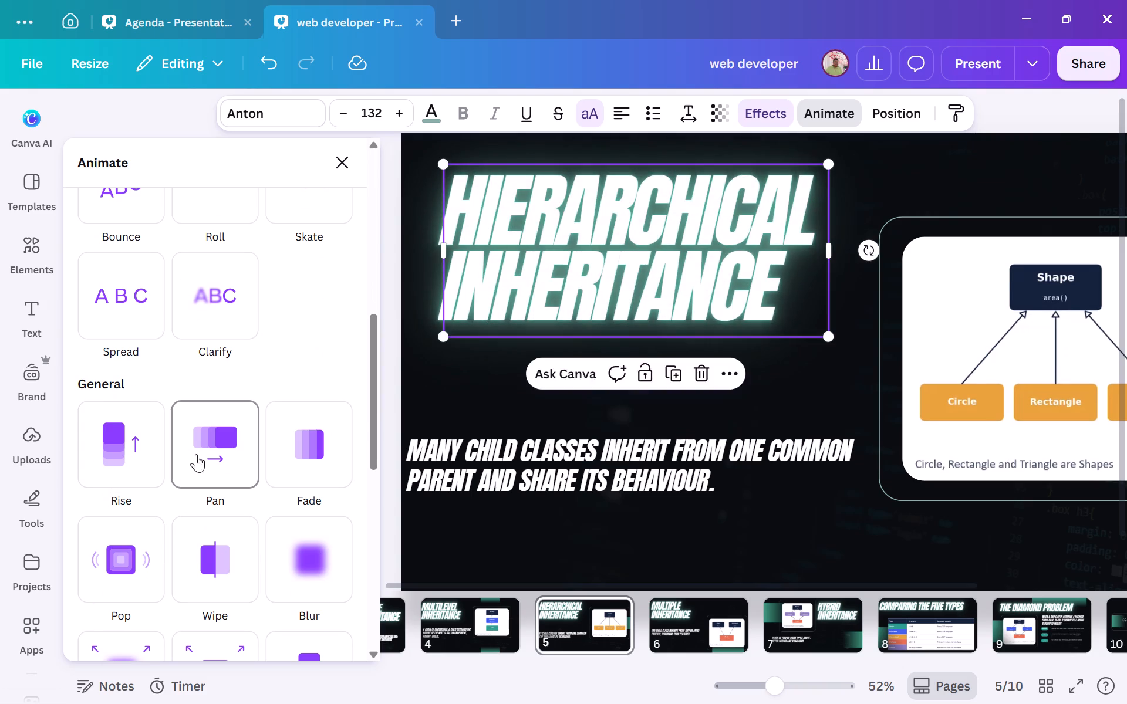
left_click(215, 455)
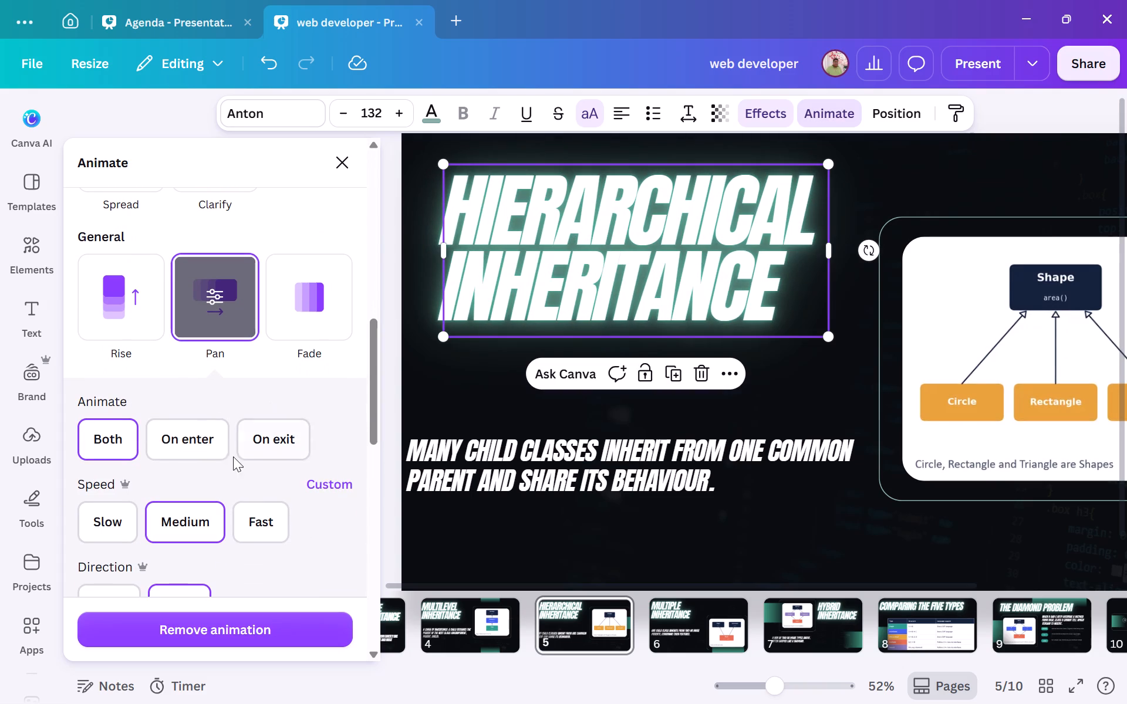
left_click(195, 425)
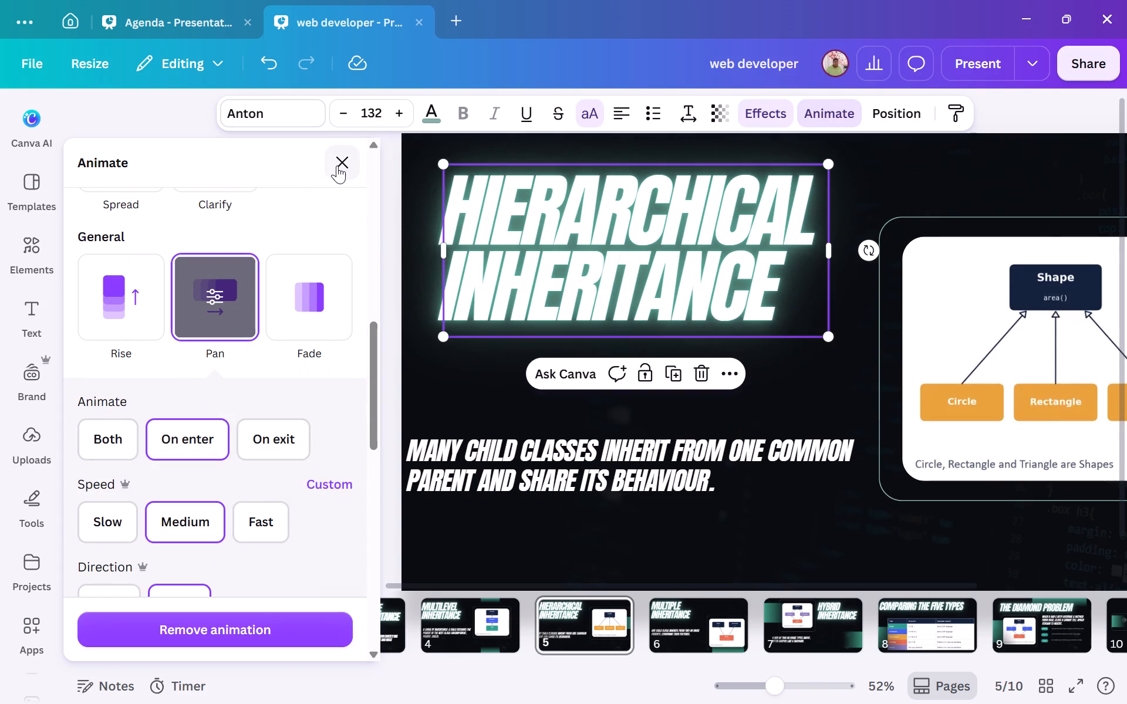
left_click(337, 165)
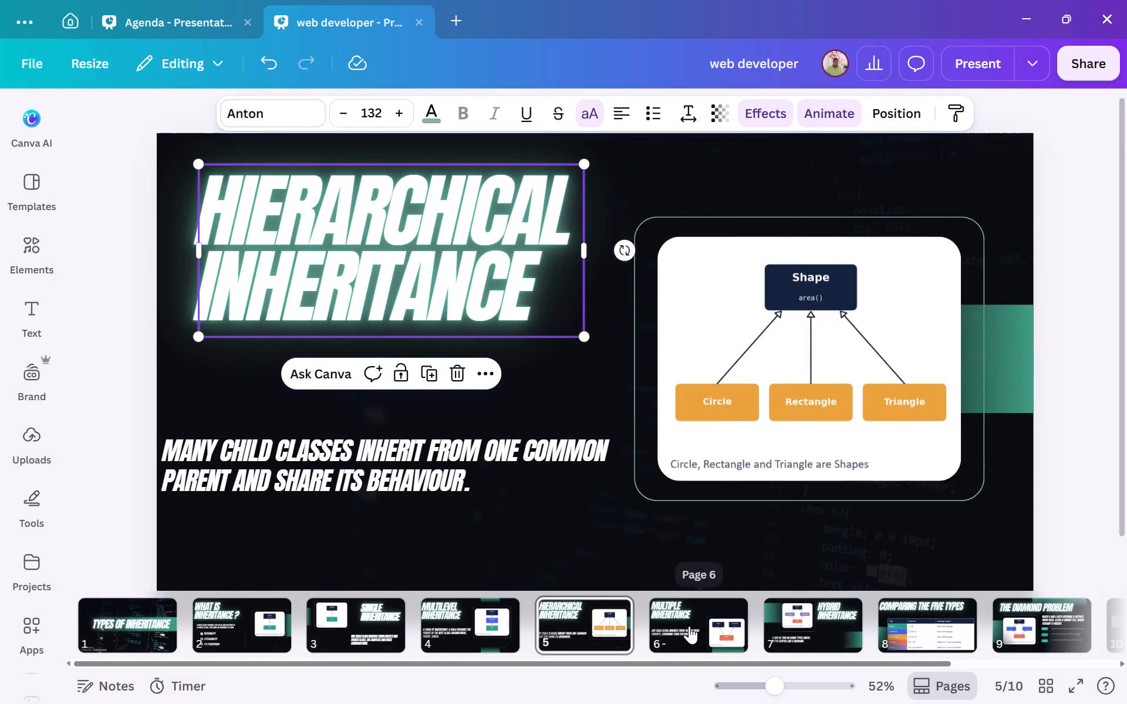
Apply the Pan animation to the "MULTIPLE INHERITANCE" title on page 6, set to animate on enter only.
left_click(689, 626)
left_click(444, 270)
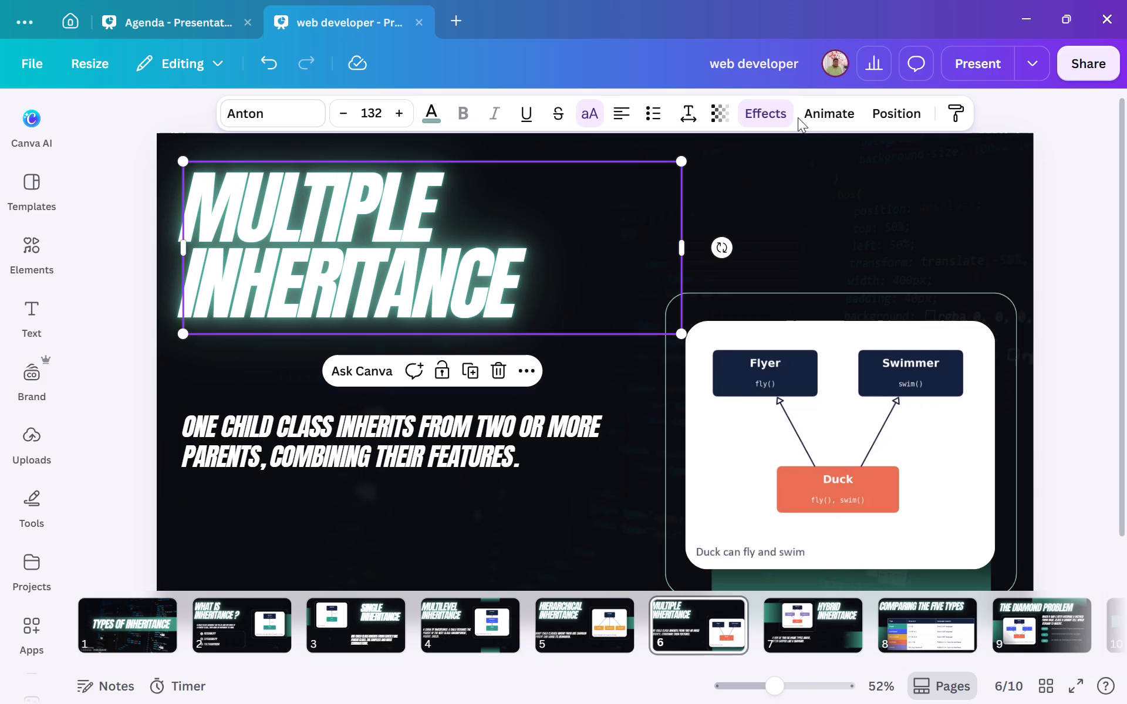
left_click(826, 113)
scroll(142, 531, "down", 3)
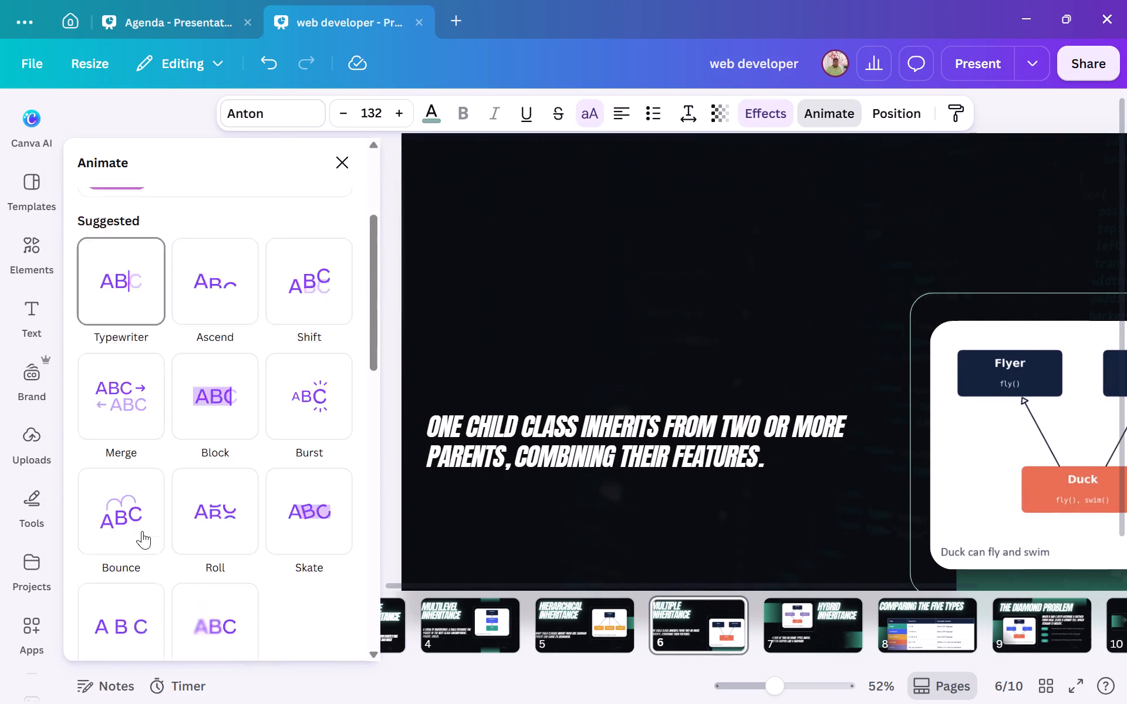
scroll(142, 531, "down", 3)
left_click(229, 526)
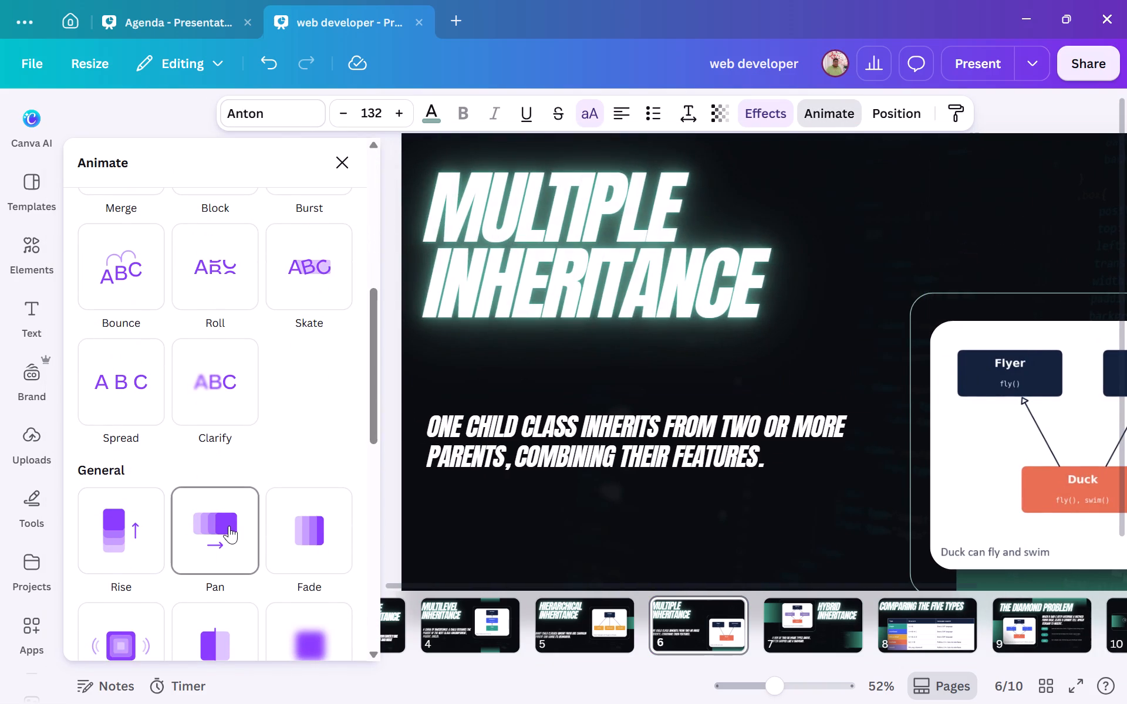
scroll(229, 526, "down", 1)
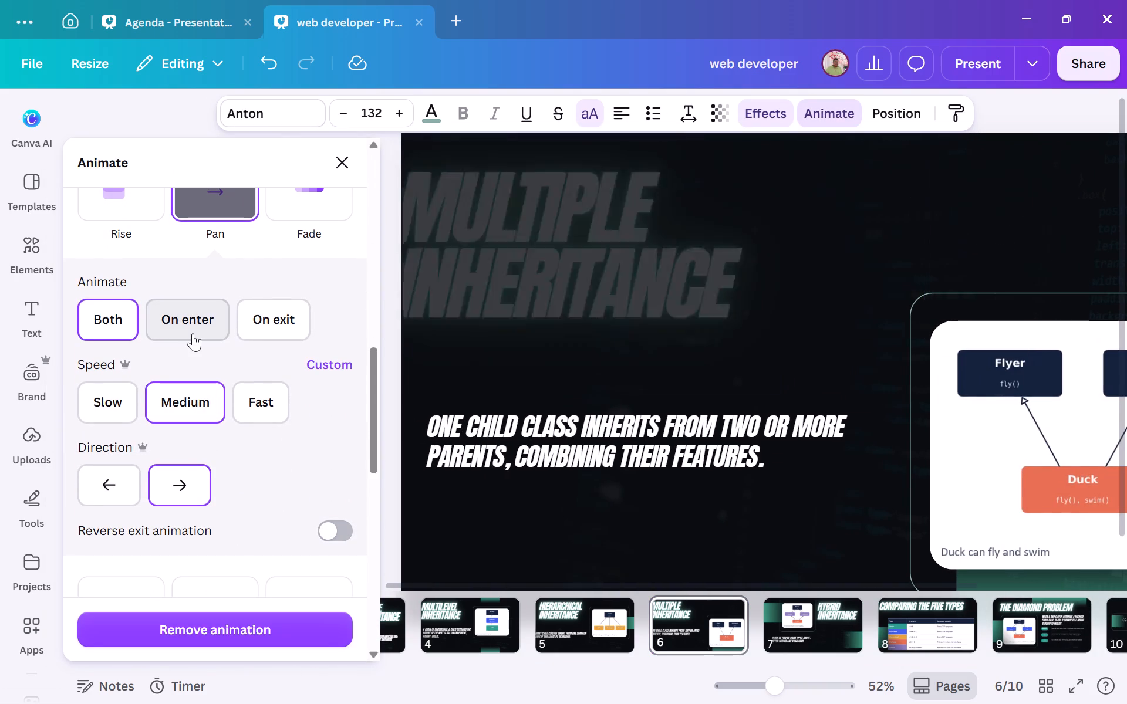
left_click(193, 333)
left_click(335, 174)
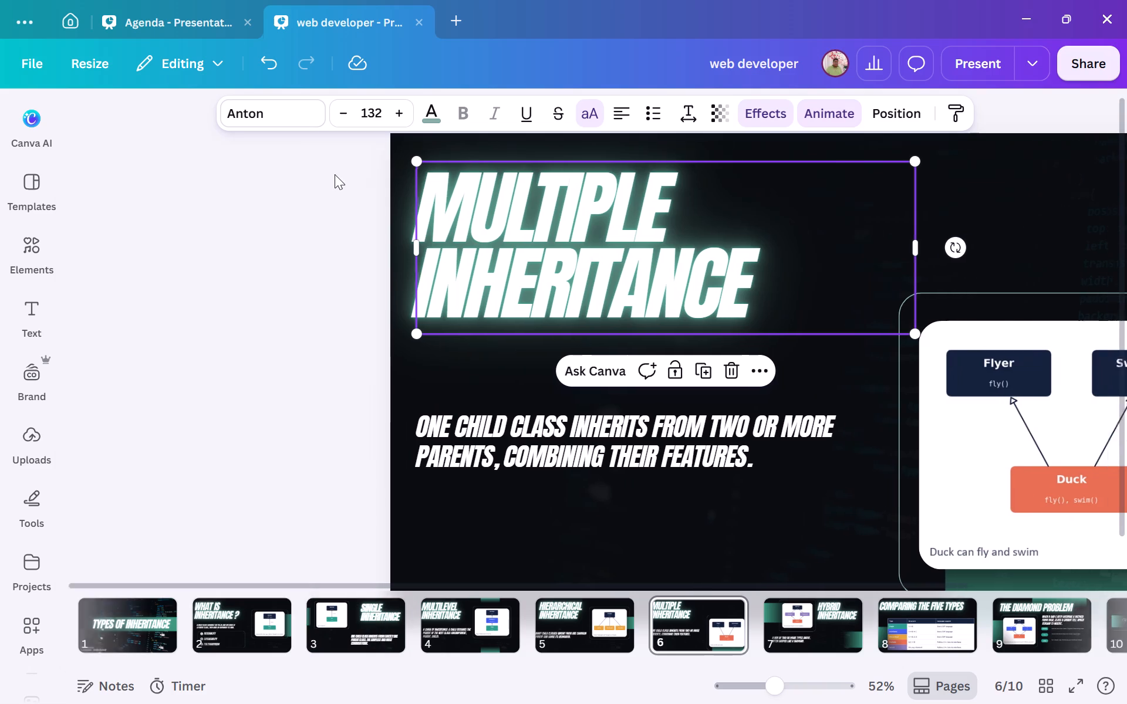
Apply the Ascend text animation, as on page 3, to the "HYBRID INHERITANCE" title on page 7, set to animate on enter only.
left_click(839, 621)
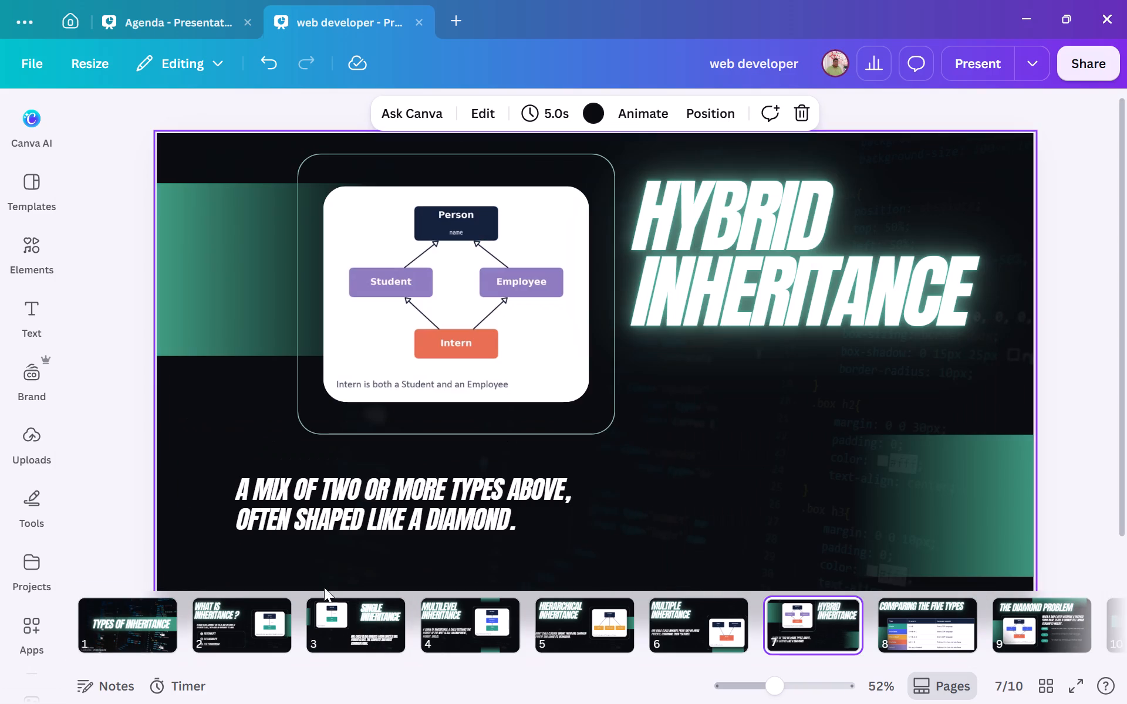
left_click(339, 618)
left_click(784, 253)
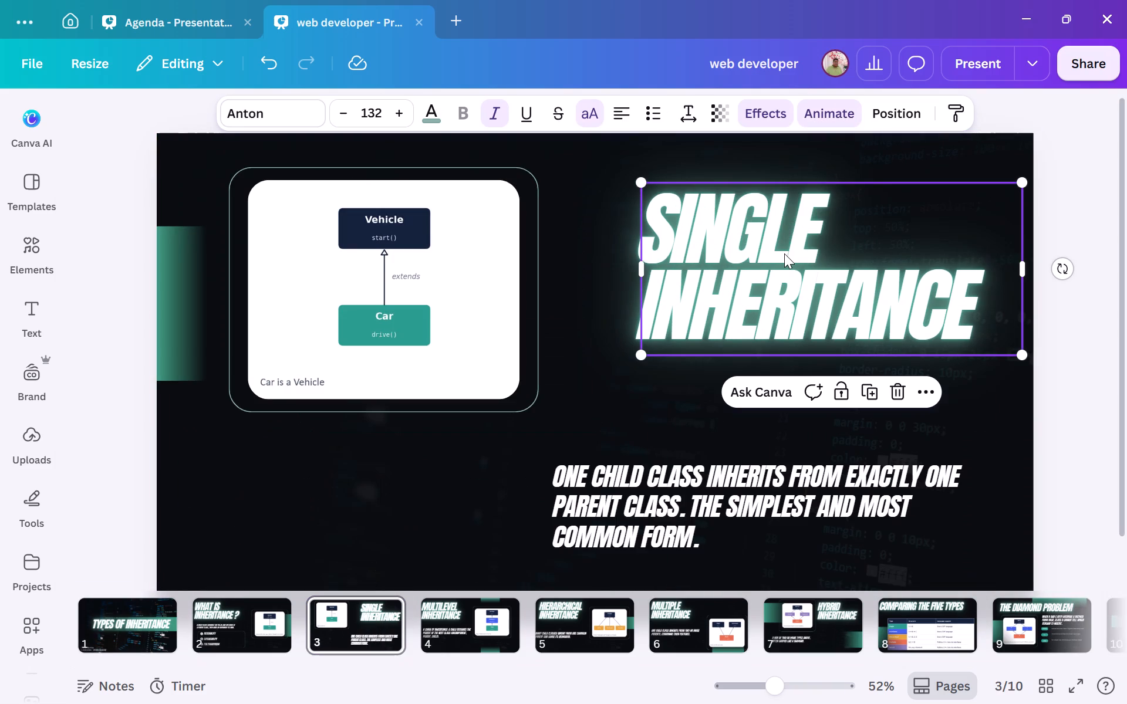
left_click(832, 119)
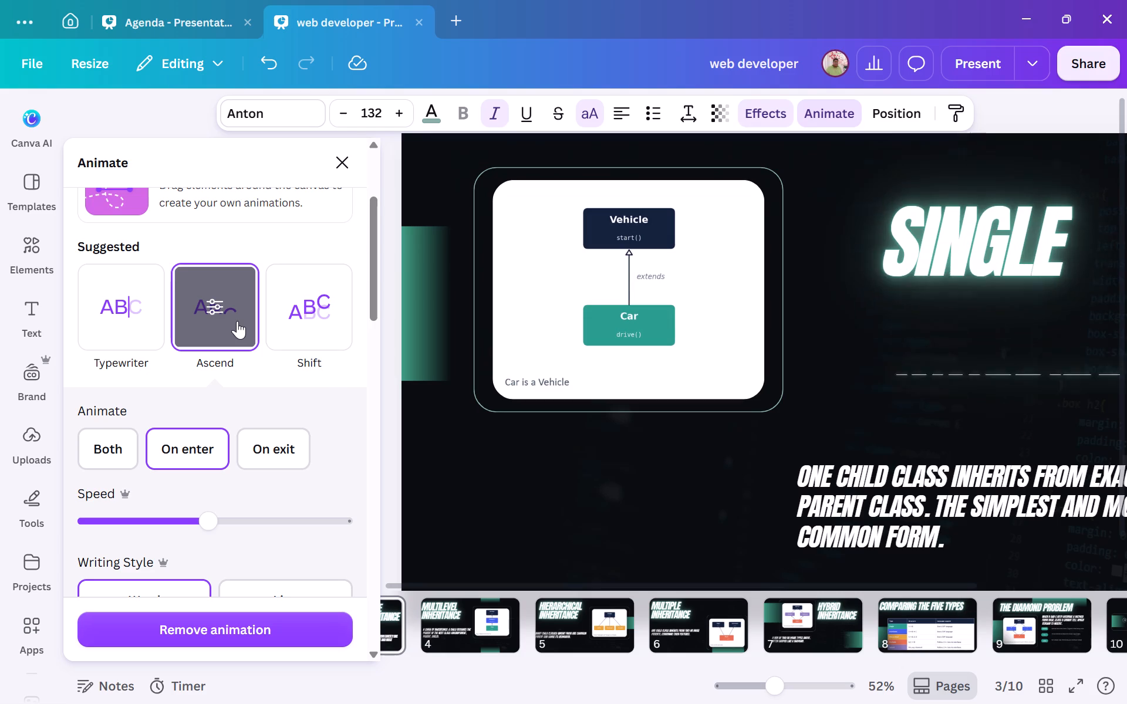
left_click(827, 615)
left_click(998, 241)
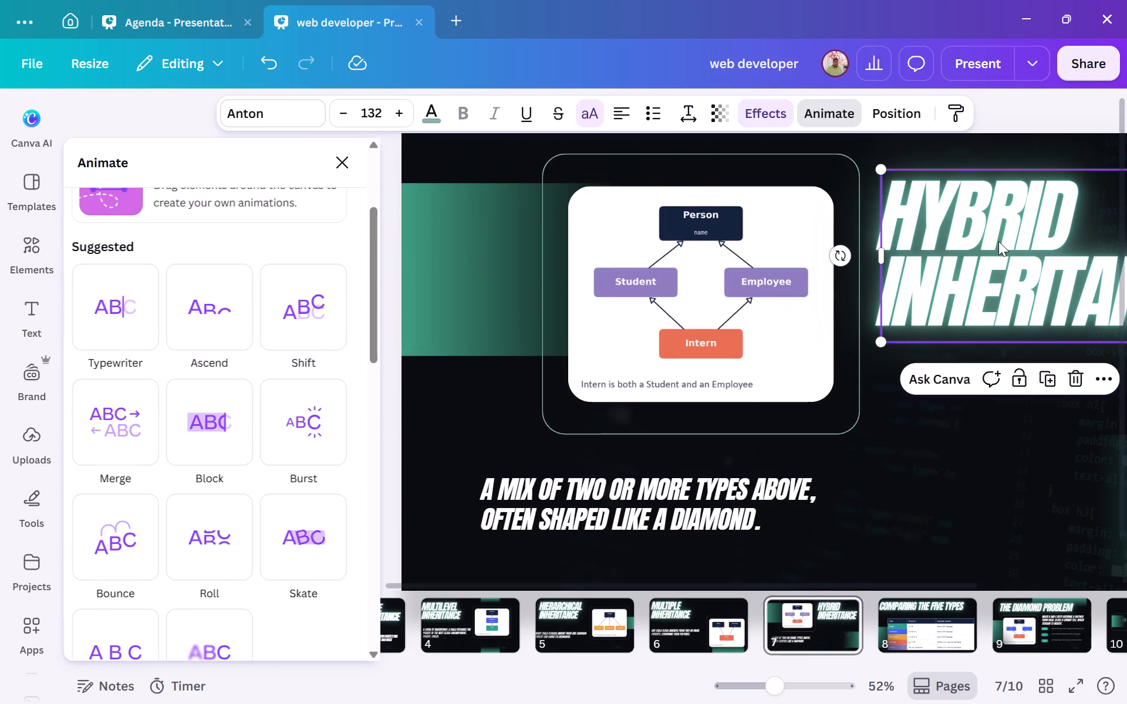
left_click(241, 308)
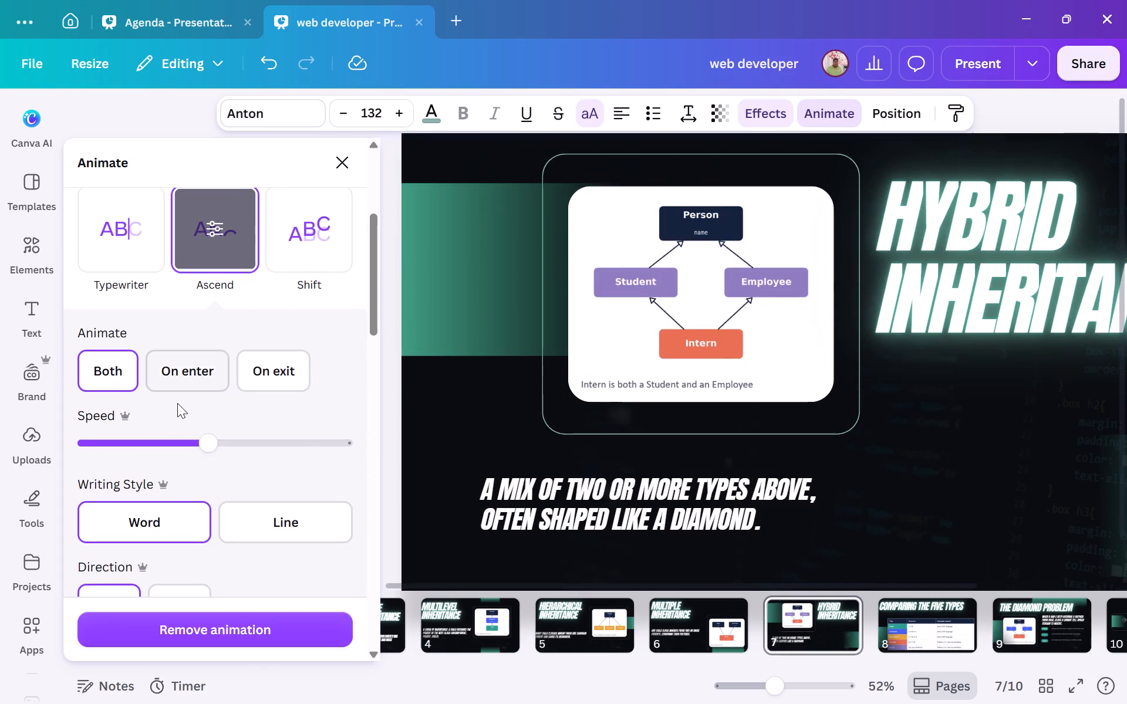
left_click(181, 385)
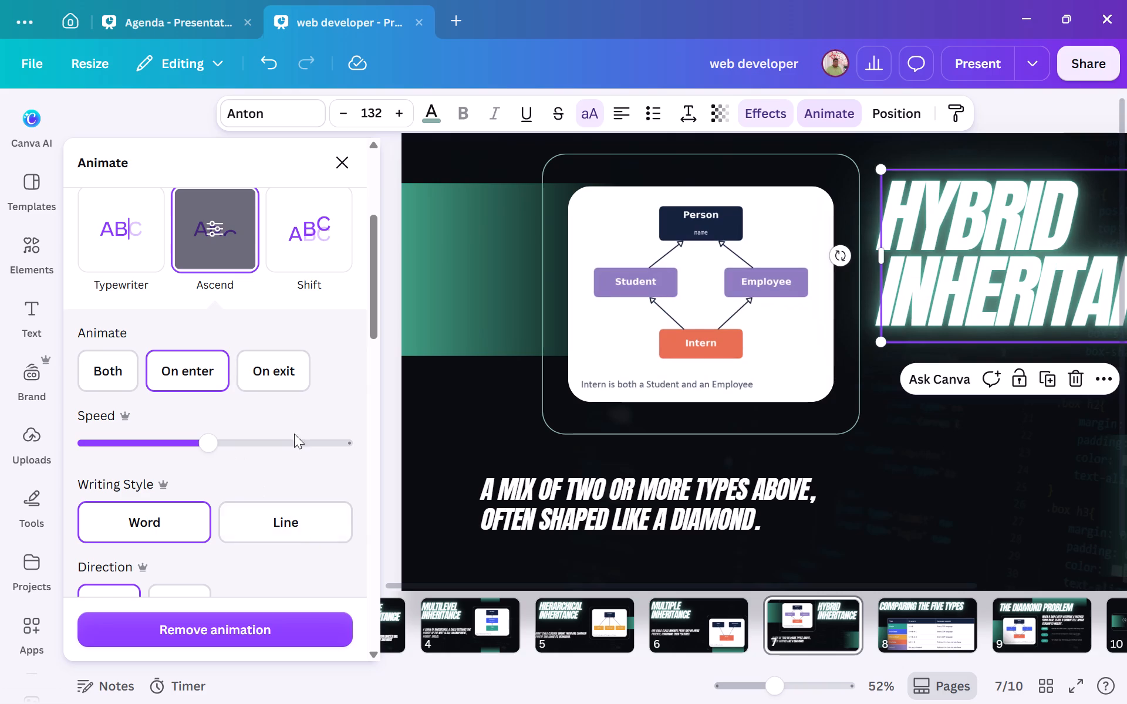
left_click(355, 150)
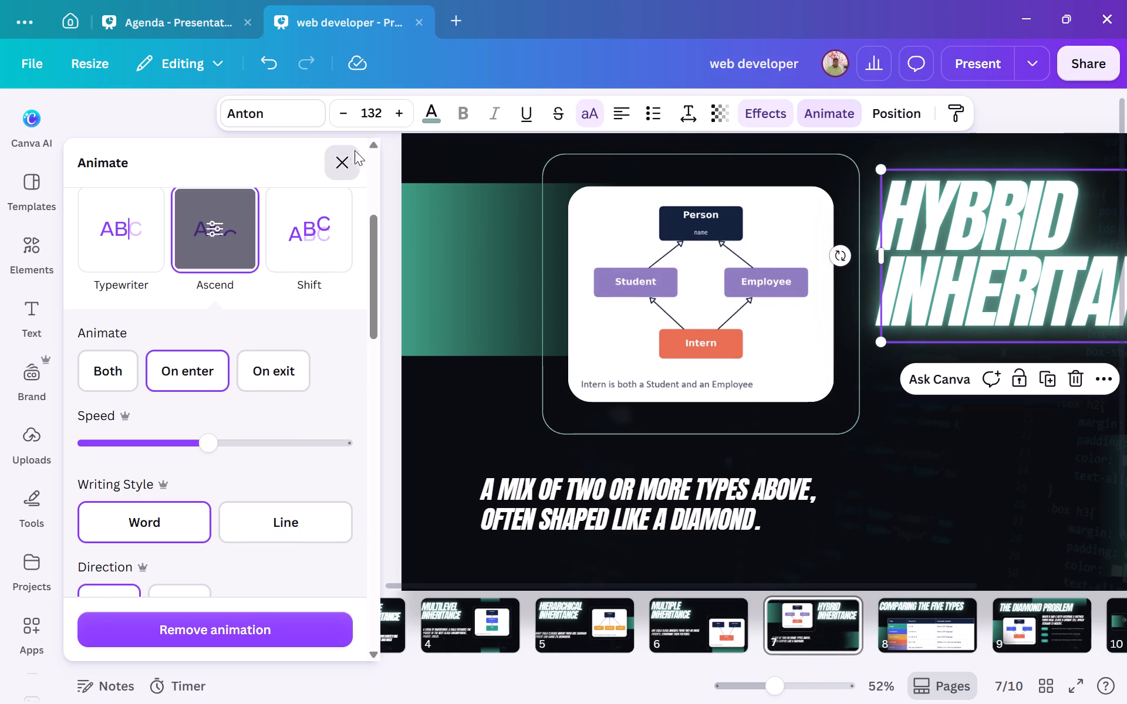
Switch the "WHAT IS INHERITANCE ?" title on page 2 to the Ascend text animation, animating on enter only.
left_click(235, 627)
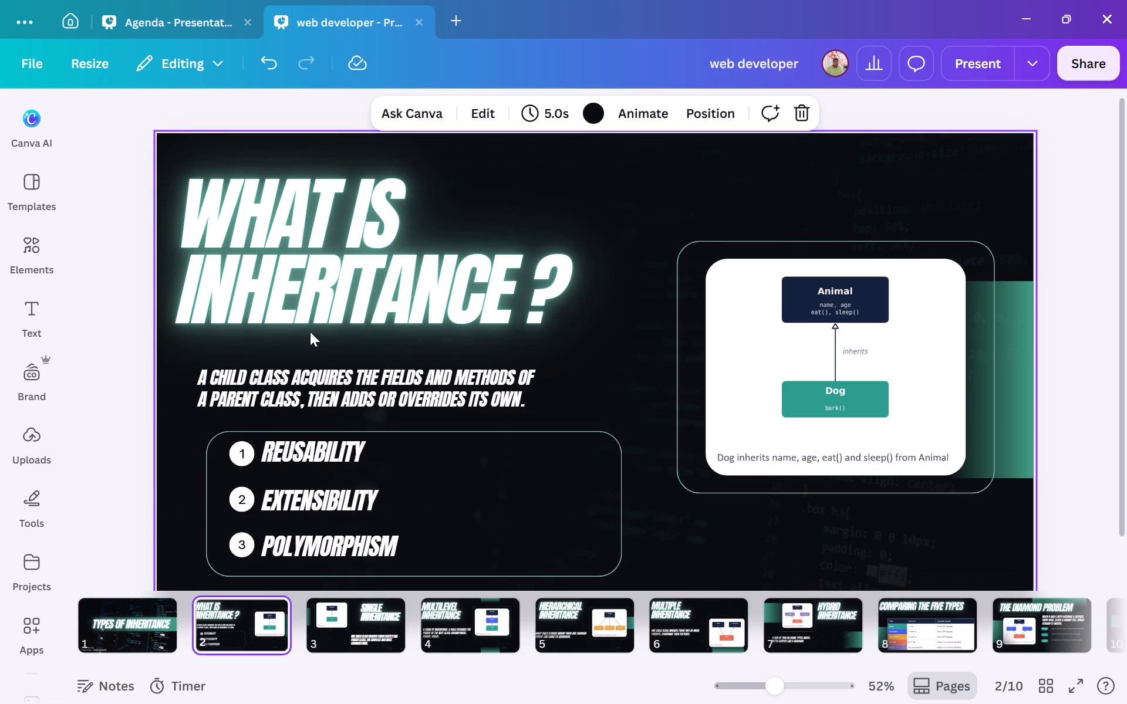
left_click(318, 314)
left_click(824, 103)
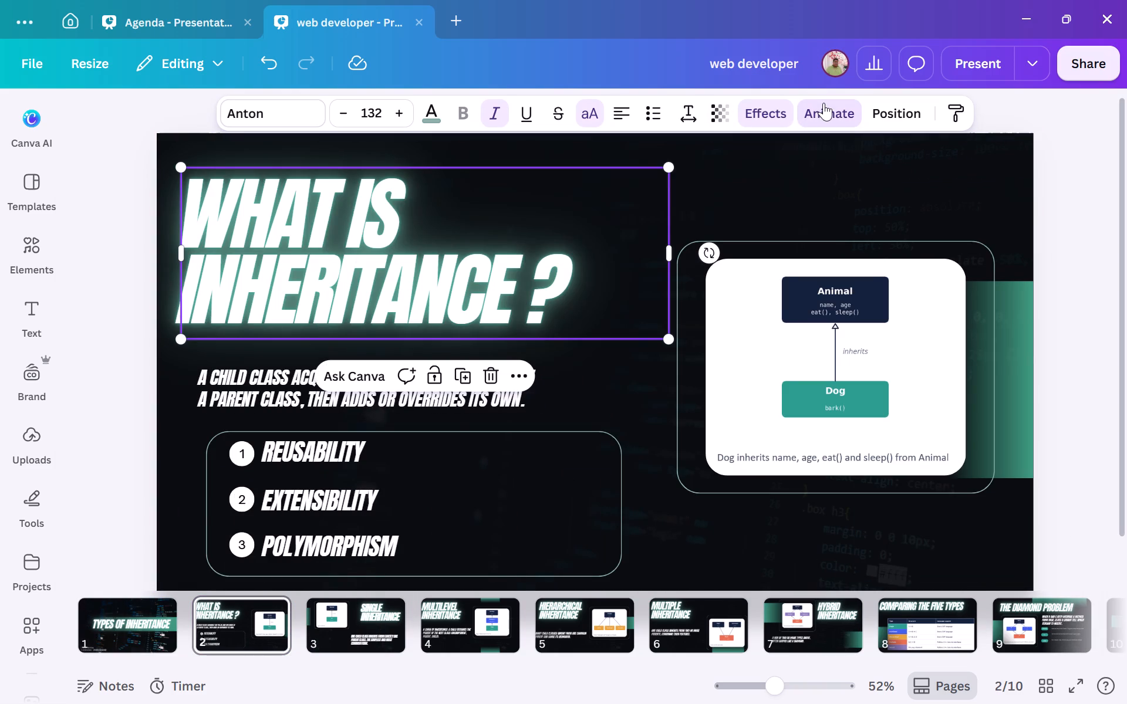
scroll(225, 354, "up", 4)
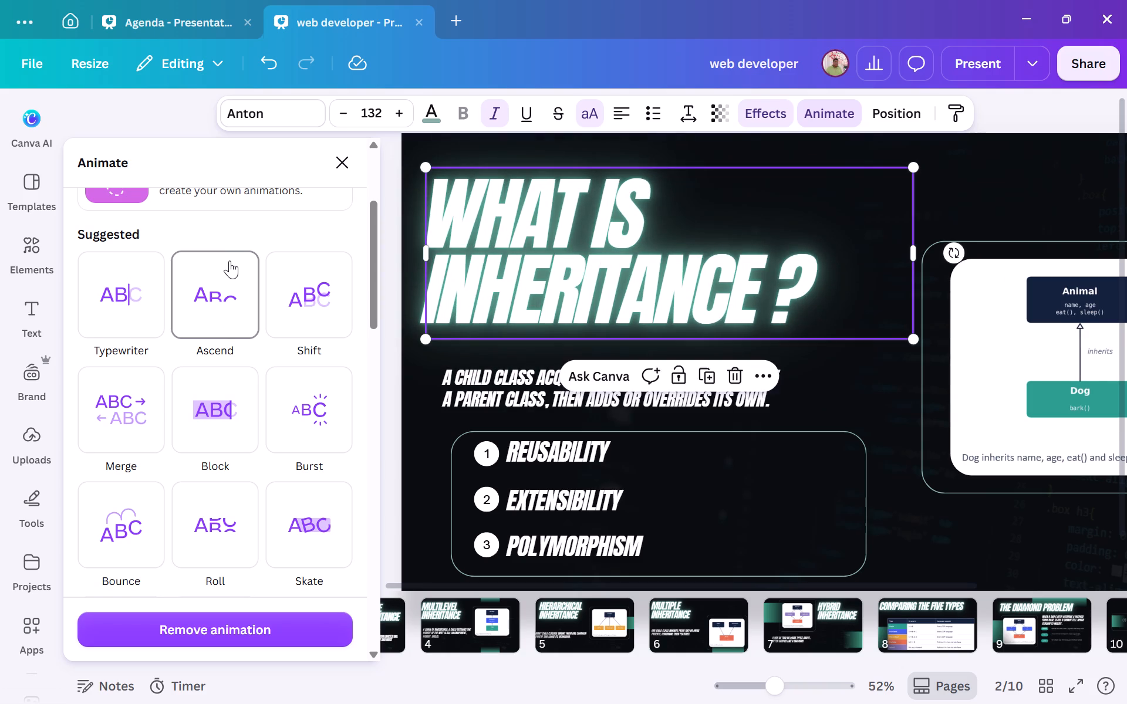
left_click(230, 260)
left_click(185, 321)
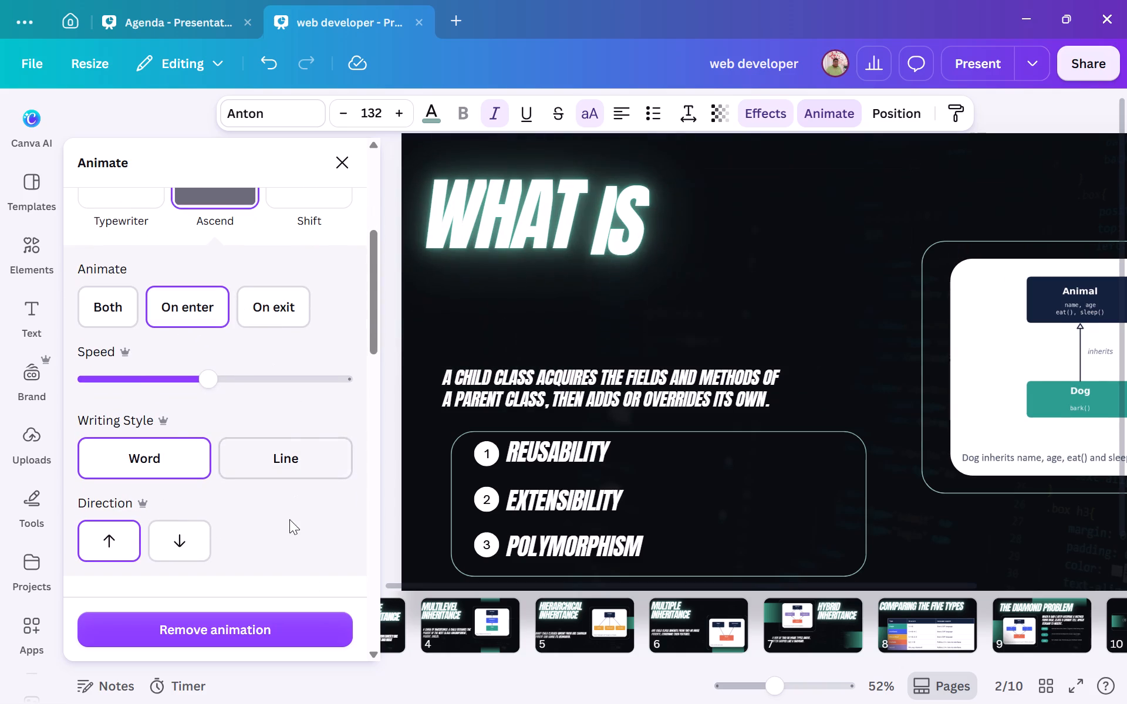
left_click(339, 165)
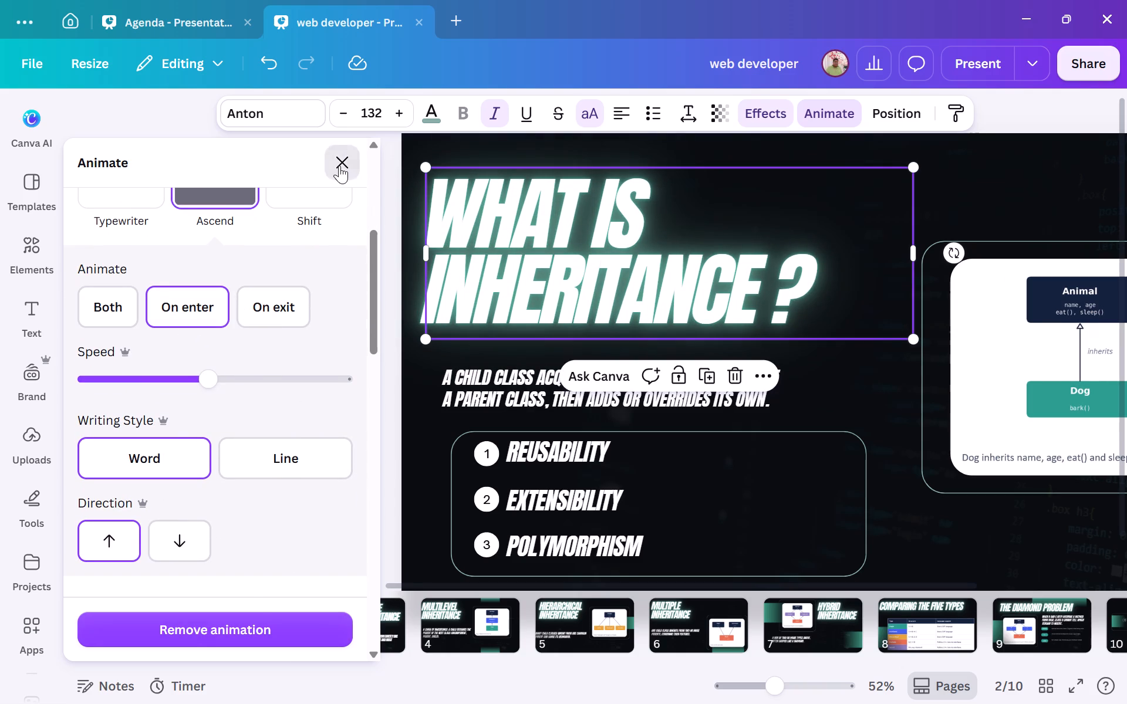
Check the title animation on page 3, and switch the "MULTILEVEL INHERITANCE" title on page 4 to Ascend, animating on enter only.
left_click(370, 599)
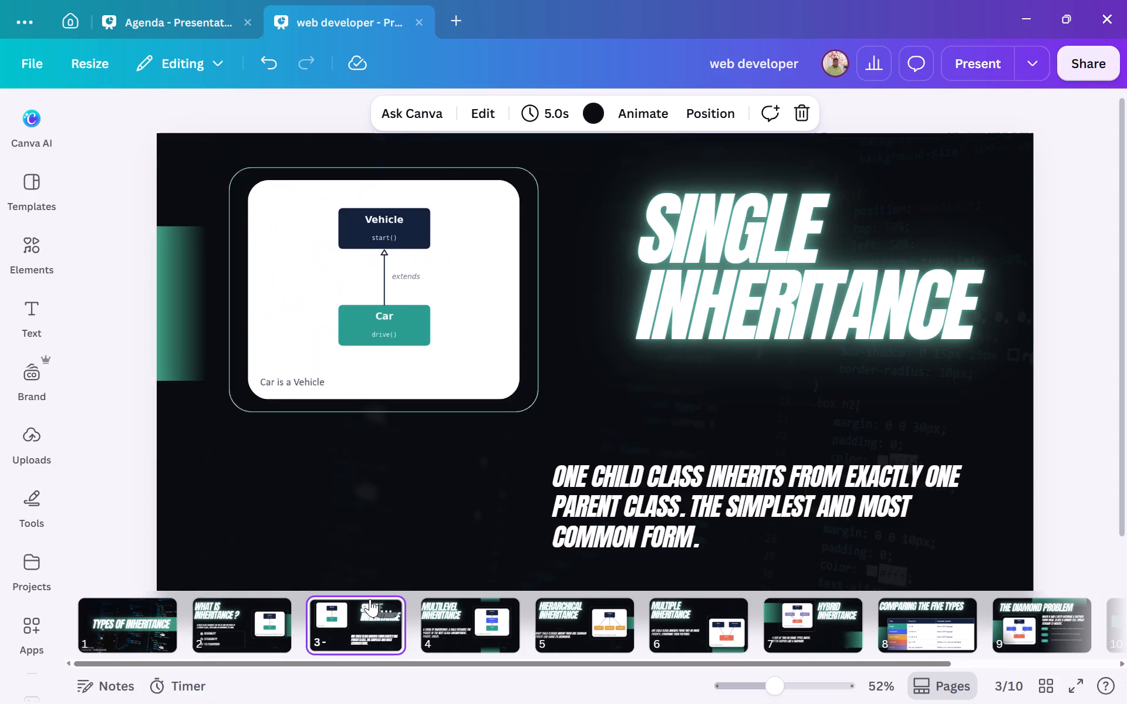
left_click(701, 270)
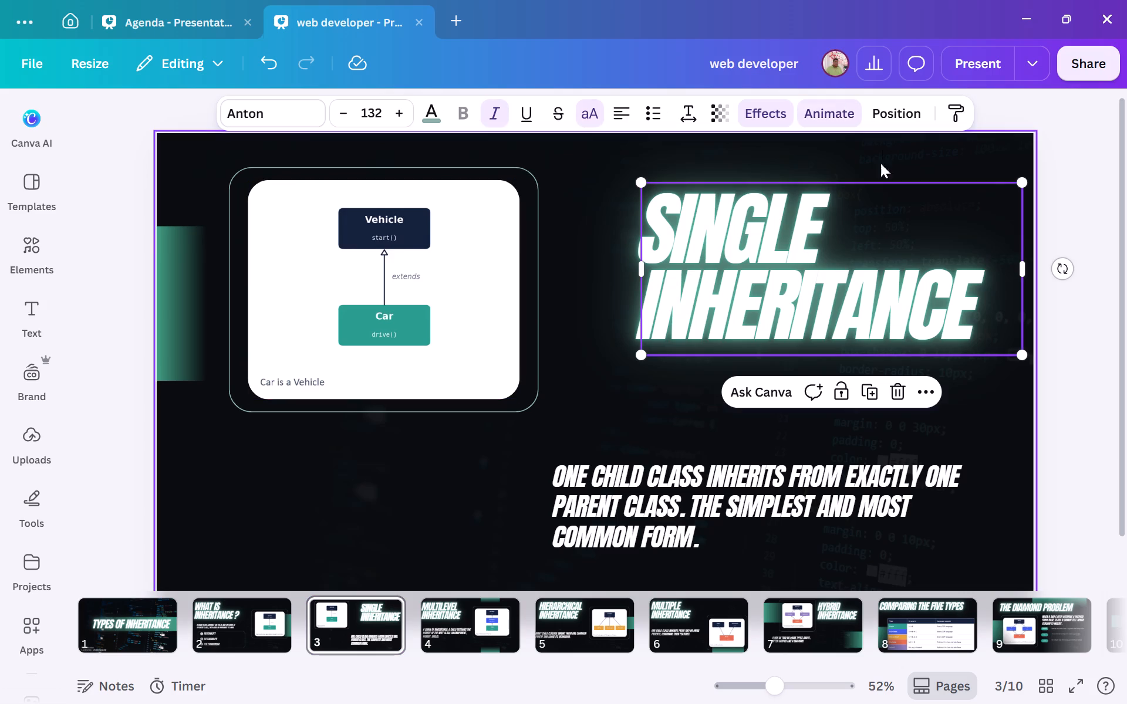
left_click(821, 106)
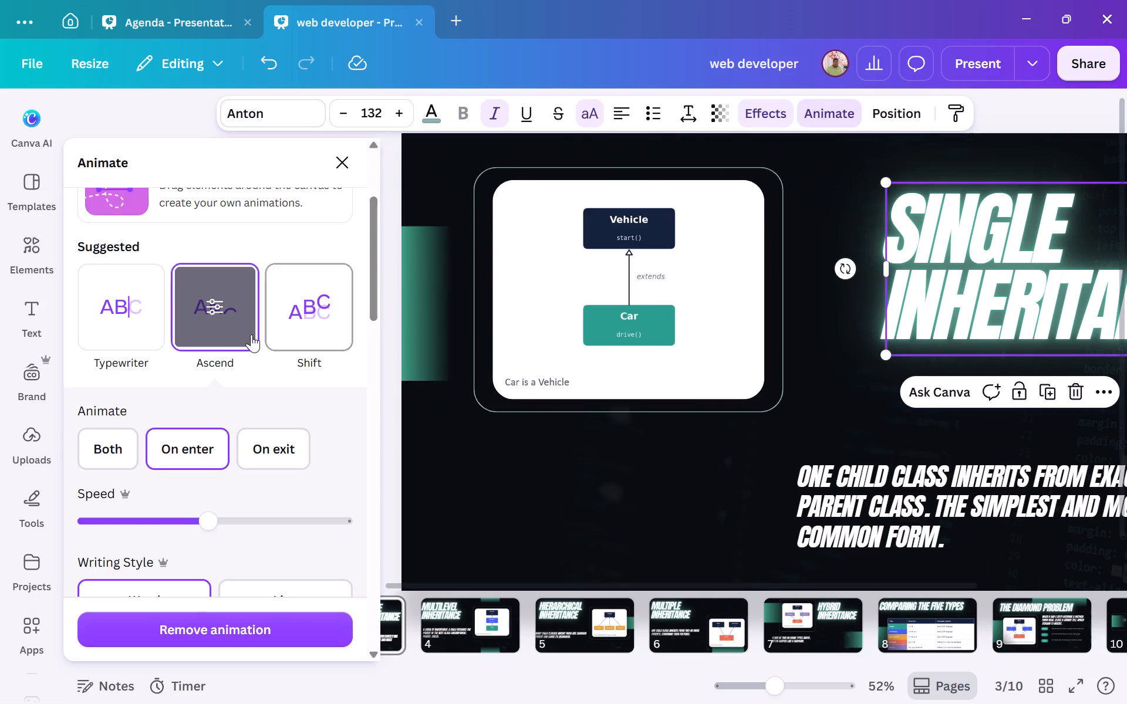
left_click(477, 654)
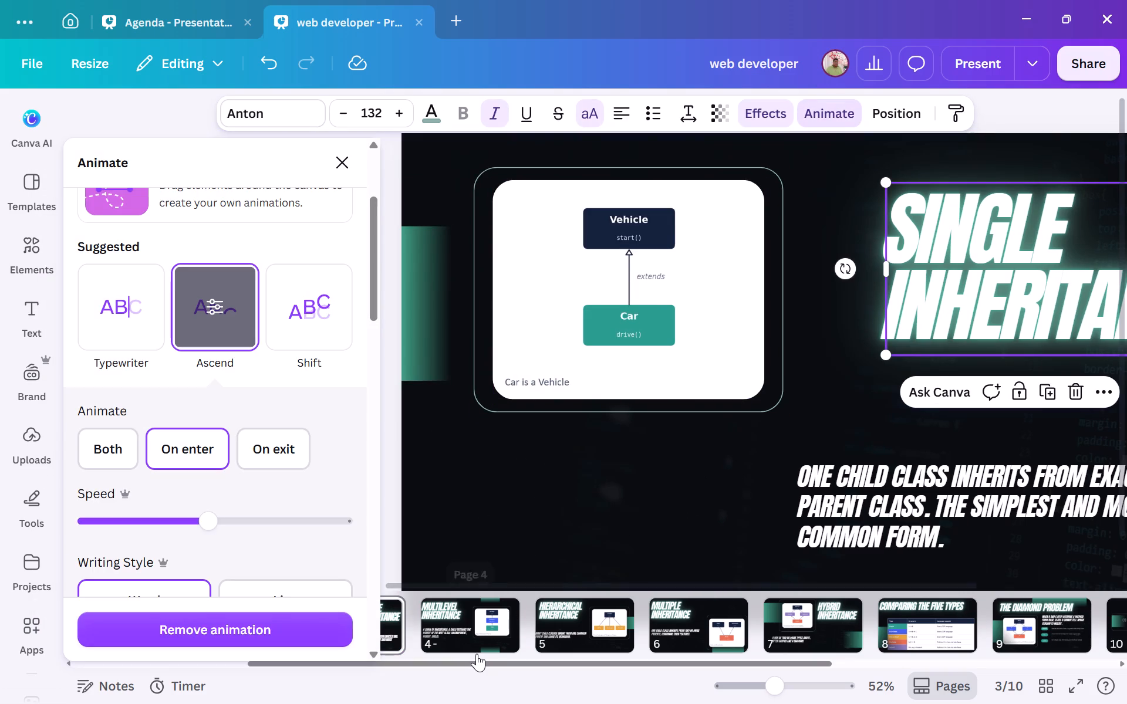
left_click(479, 620)
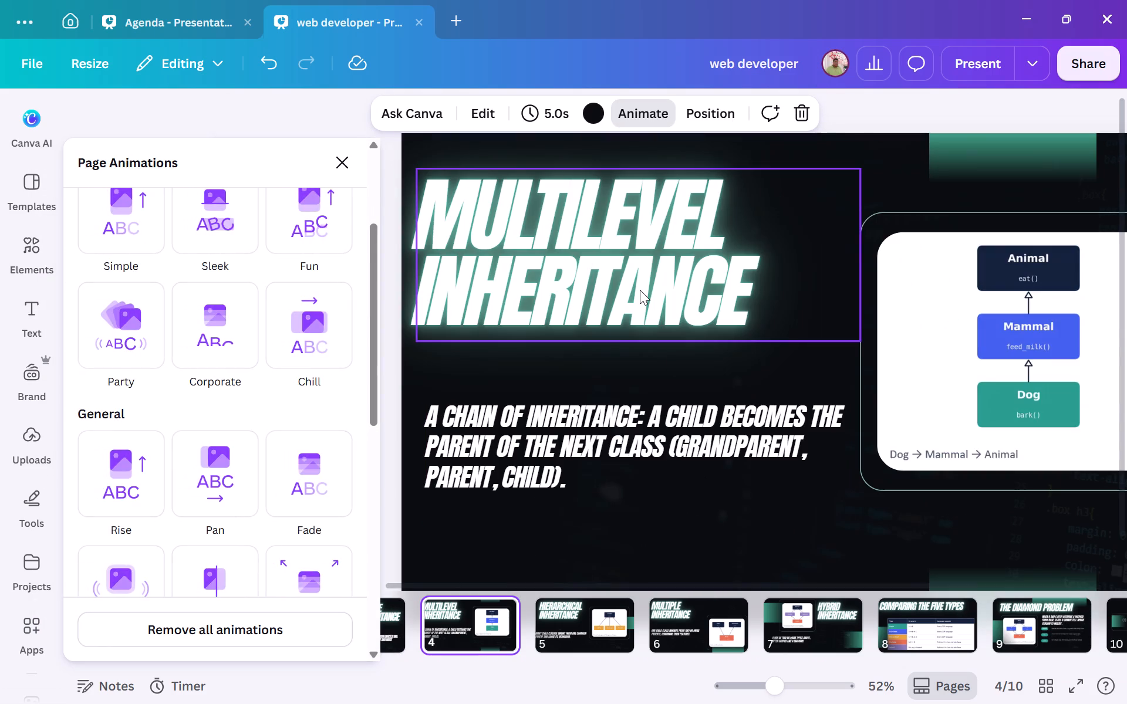
left_click(640, 290)
scroll(239, 276, "up", 6)
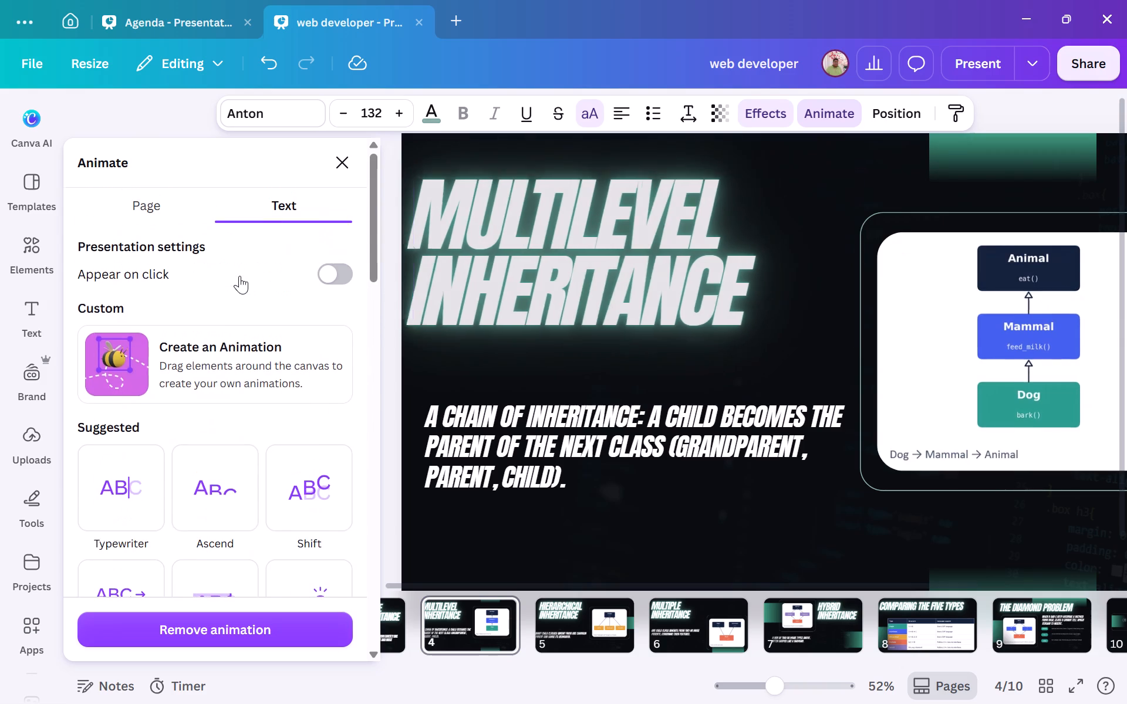
left_click(226, 479)
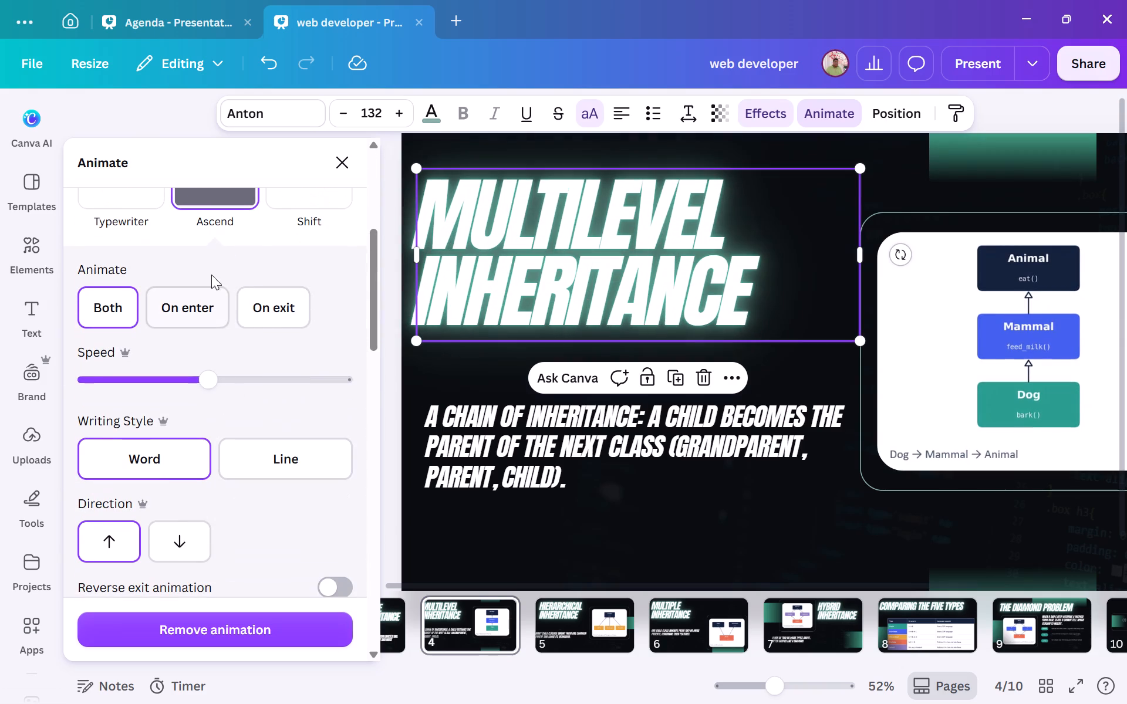
left_click(191, 302)
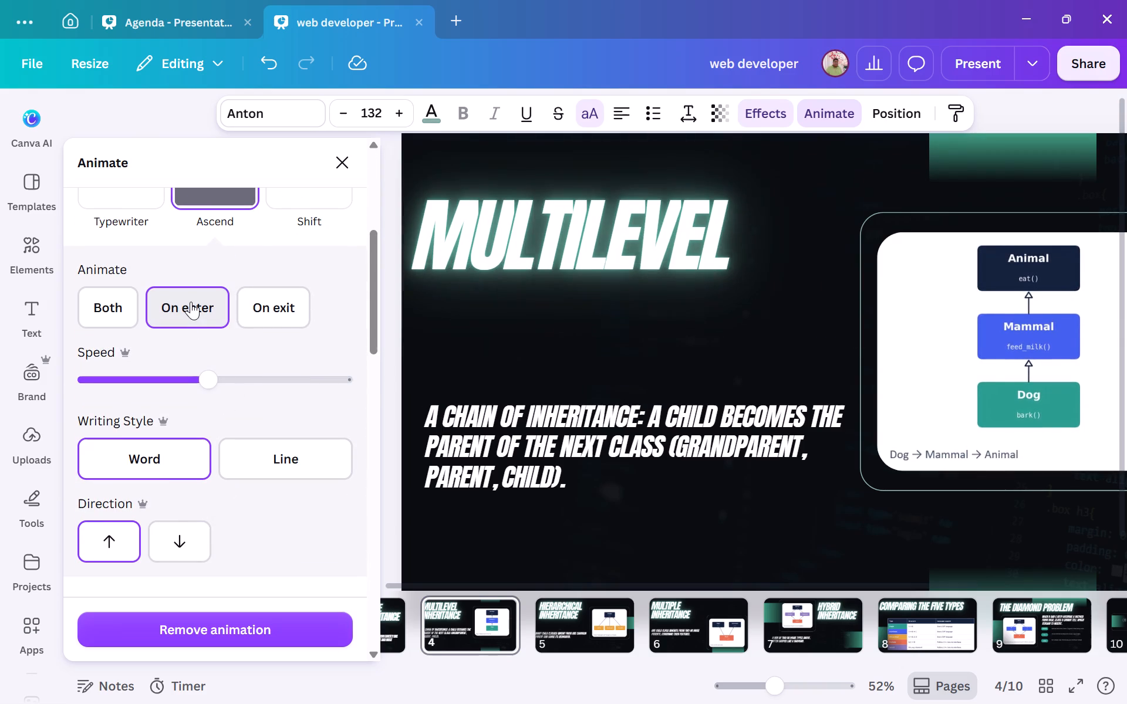
Switch the "HIERARCHICAL INHERITANCE" title on page 5 to the Ascend text animation, animating on enter only.
left_click(561, 606)
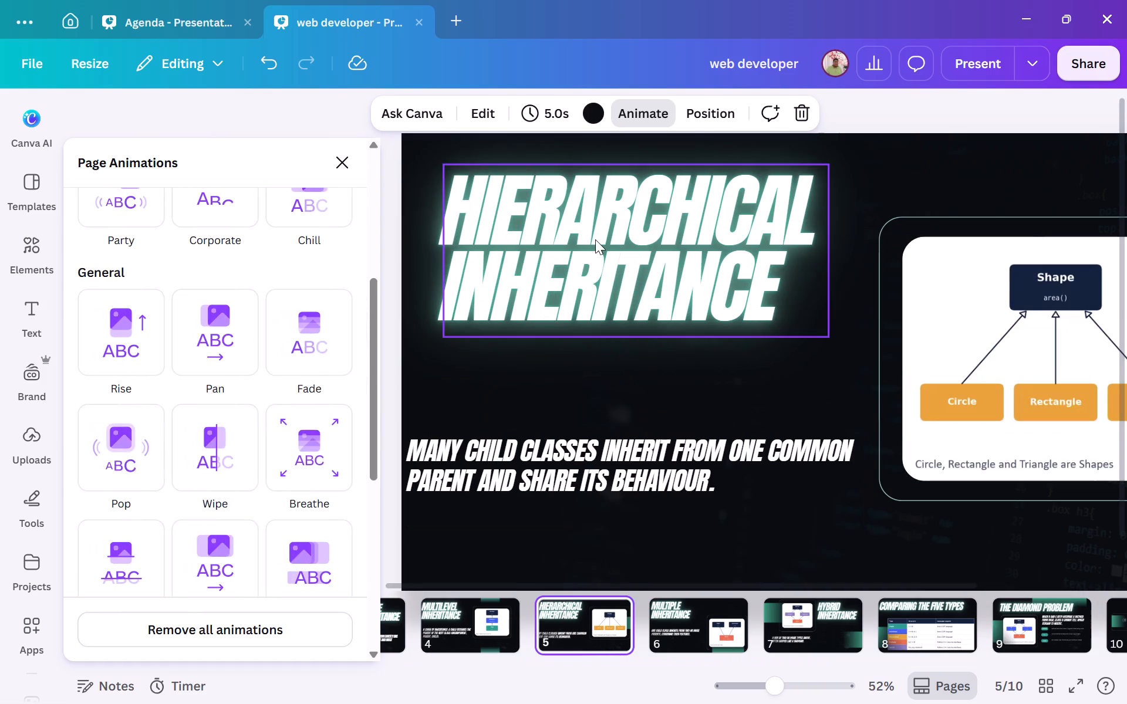
left_click(595, 239)
scroll(75, 232, "up", 9)
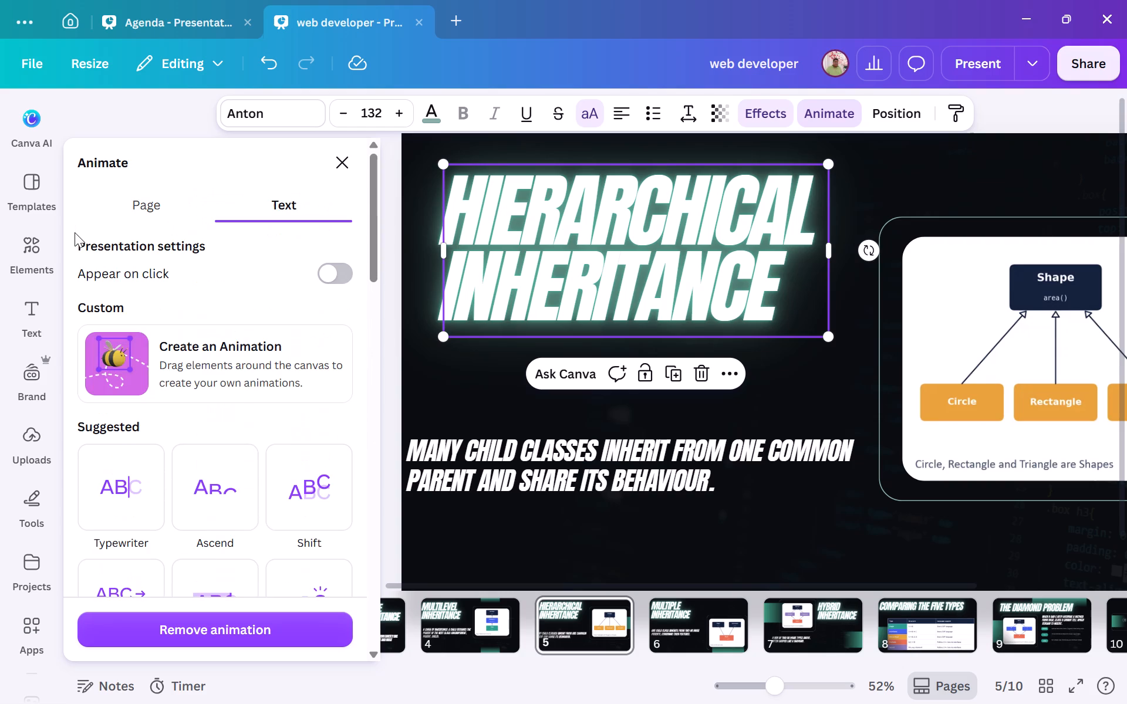
left_click(215, 483)
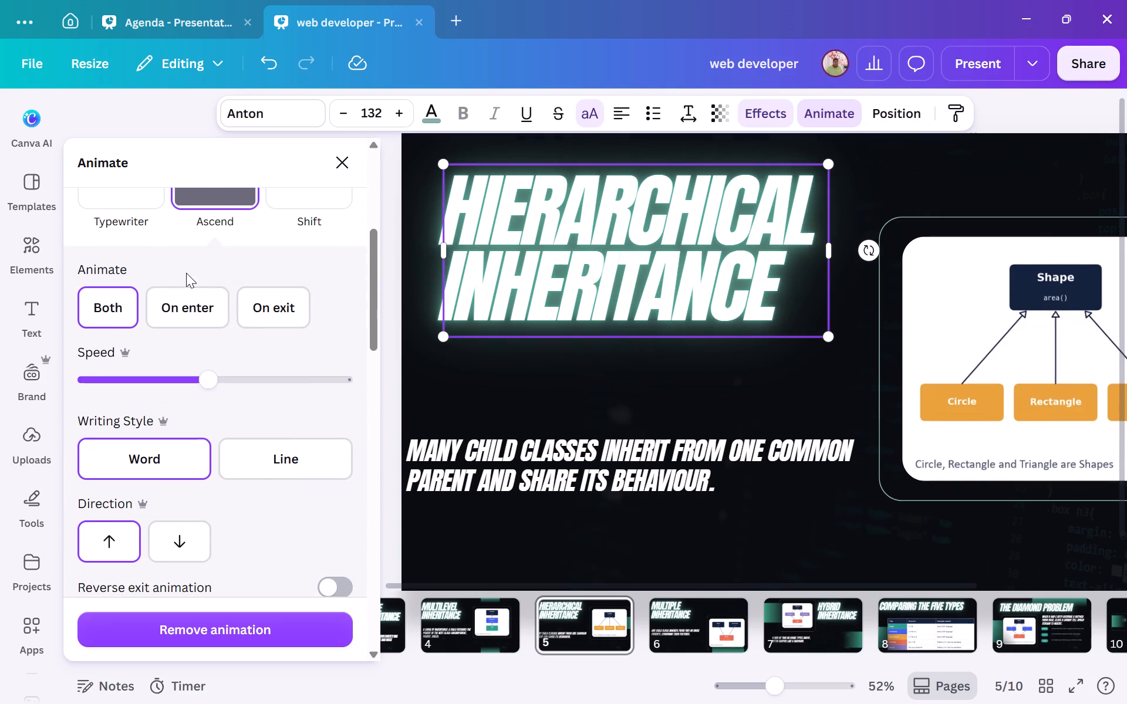
left_click(200, 313)
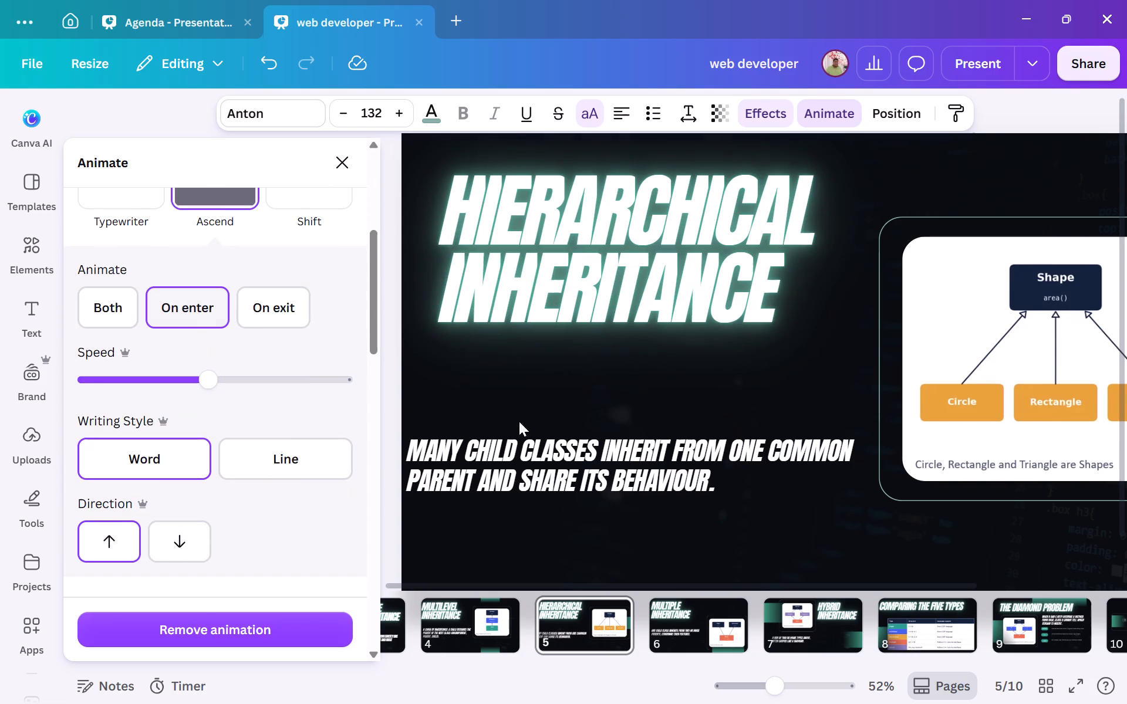
Switch the "MULTIPLE INHERITANCE" title on page 6 to the Ascend text animation, animating on enter only.
left_click(677, 610)
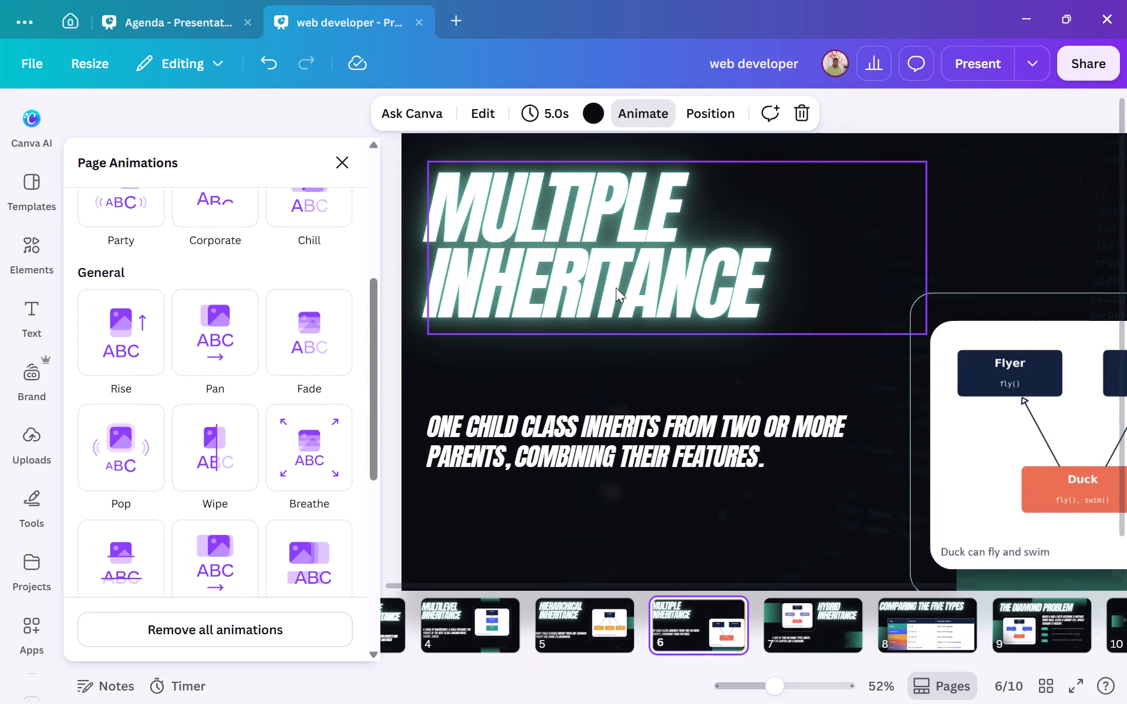
left_click(616, 287)
scroll(214, 280, "up", 6)
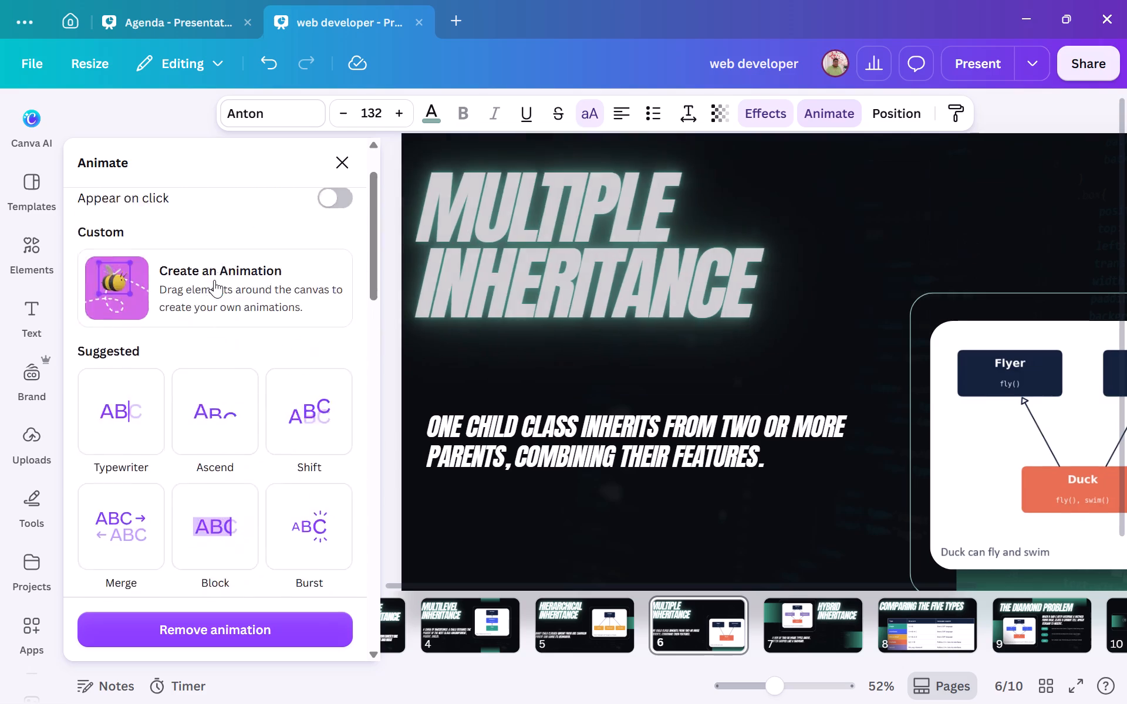
left_click(234, 499)
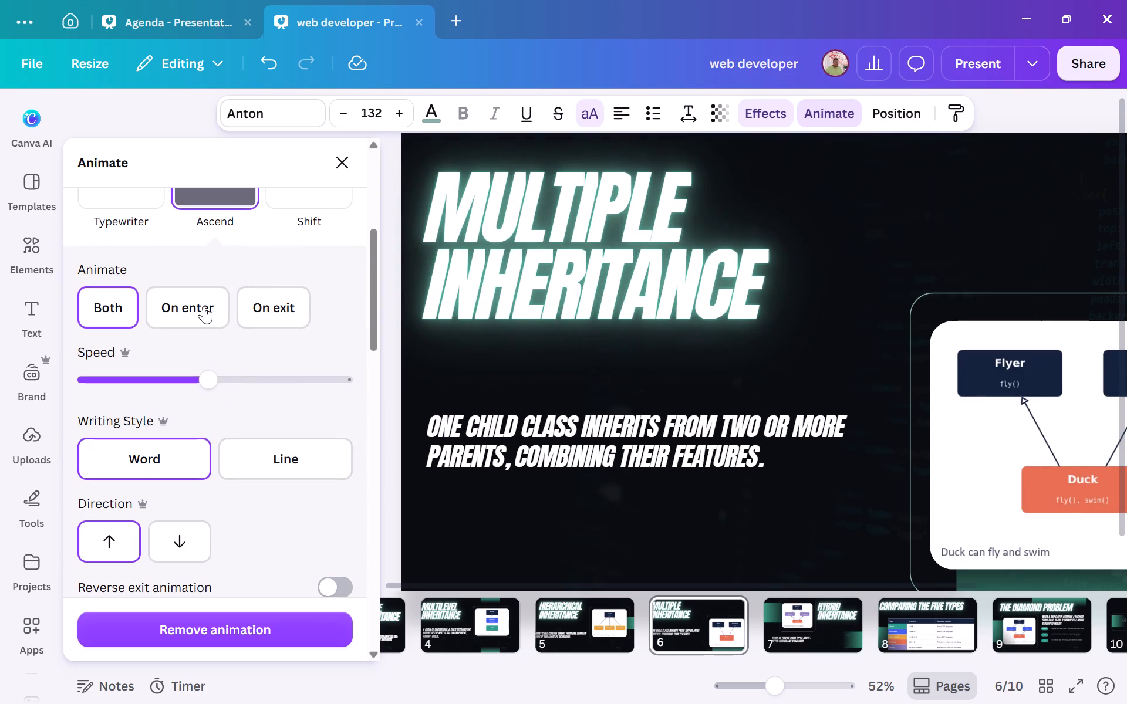
left_click(204, 302)
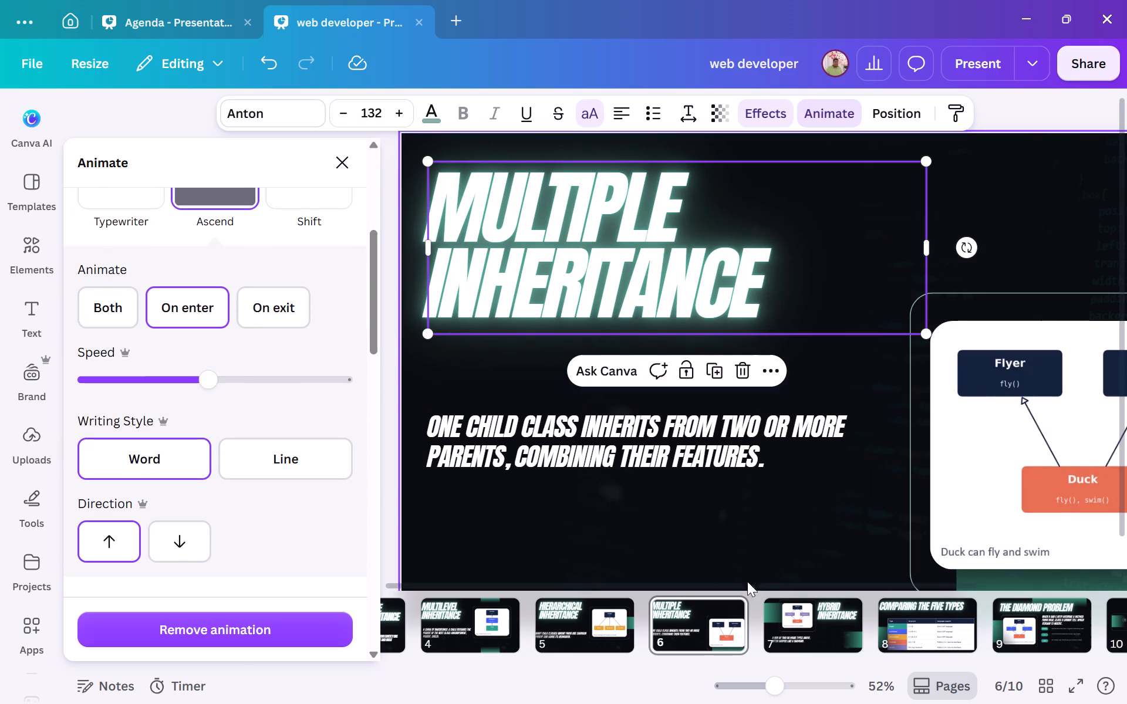
Check page 7's title animation, and apply Ascend to the "COMPARING THE FIVE TYPES" title on page 8, animating on enter only.
left_click(795, 627)
left_click(1021, 241)
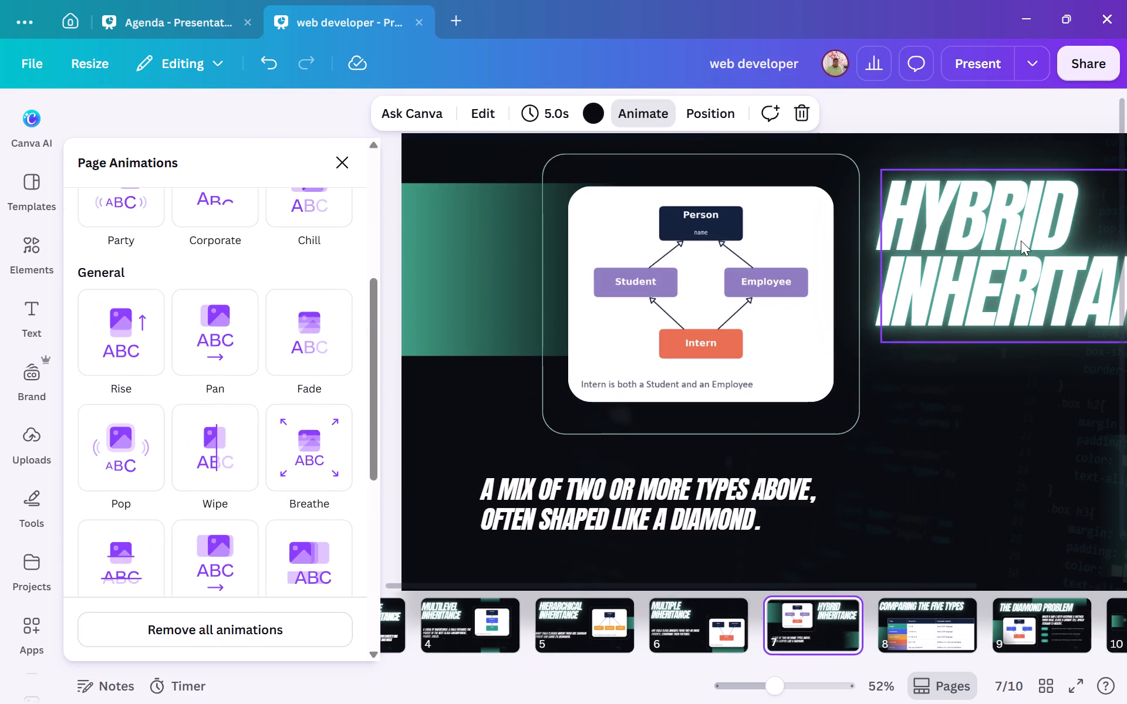
scroll(302, 366, "up", 1)
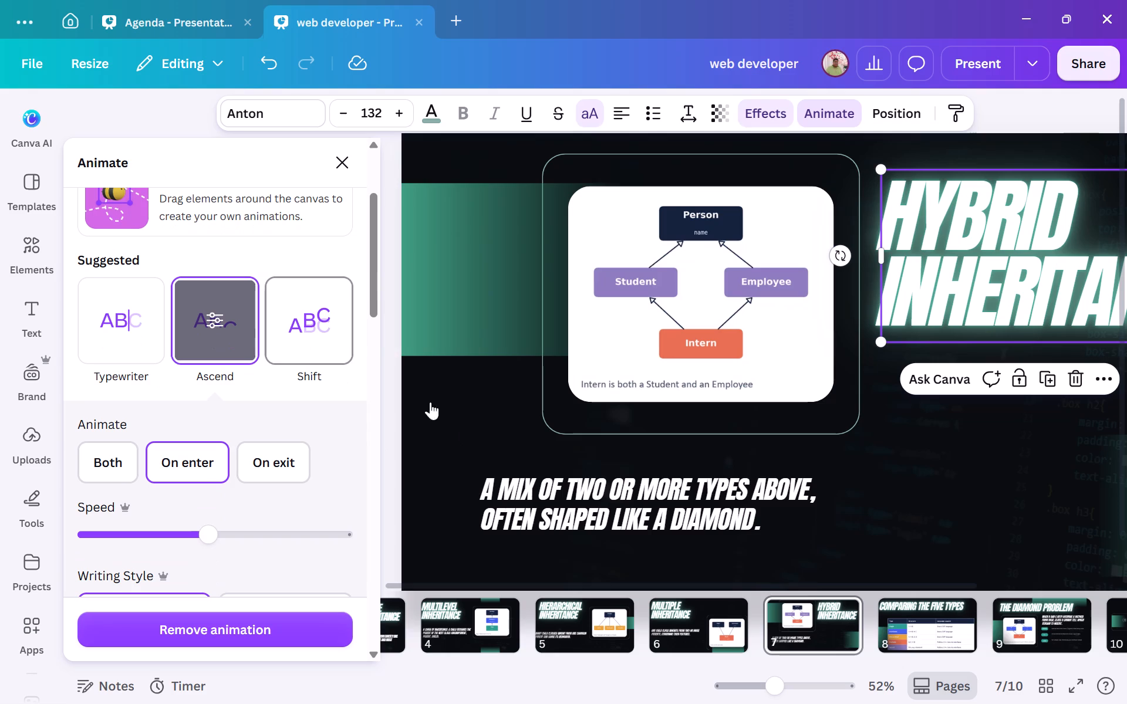
left_click(909, 625)
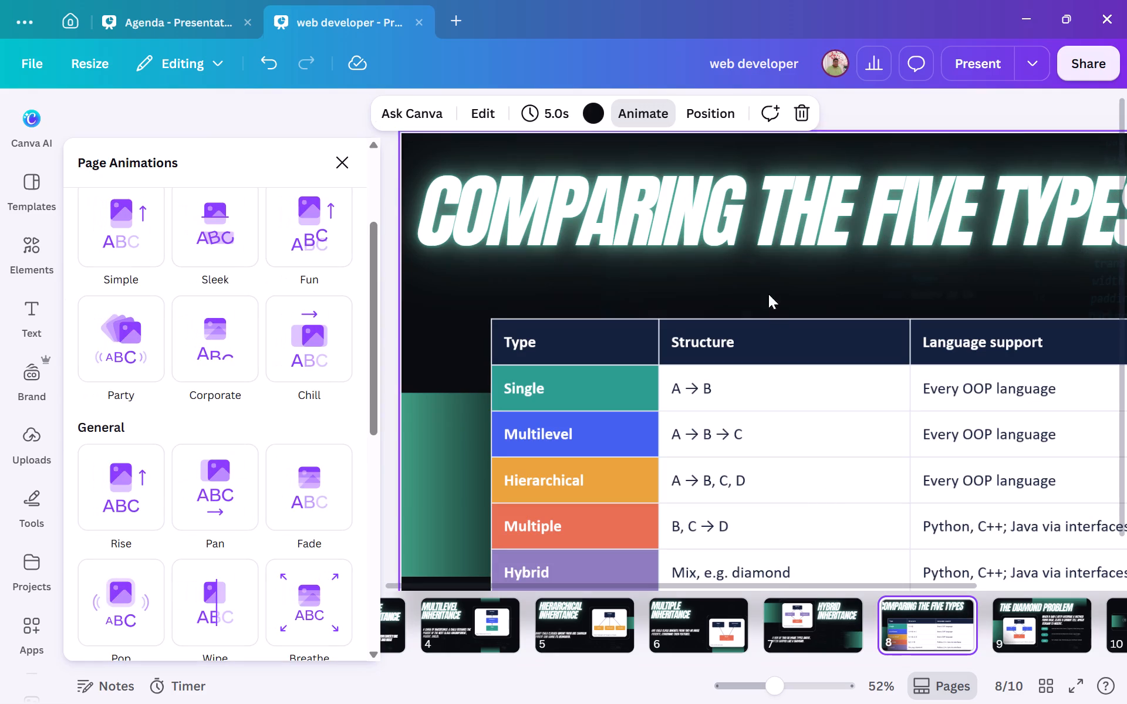
left_click(757, 242)
left_click(236, 324)
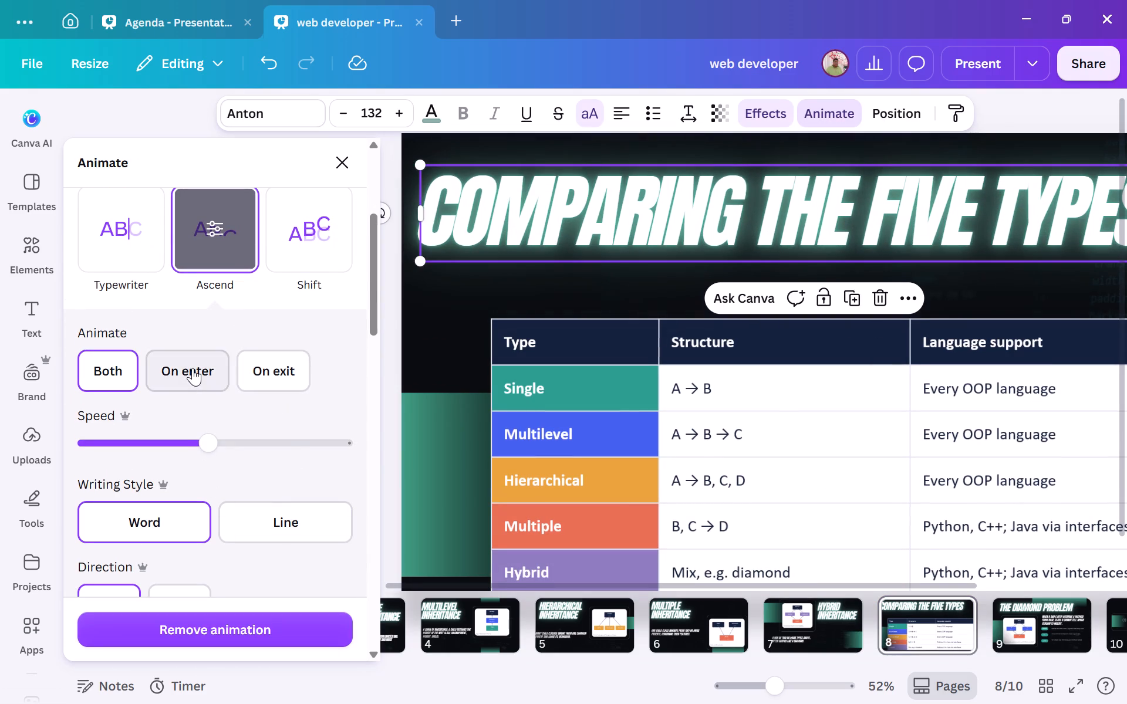
left_click(193, 368)
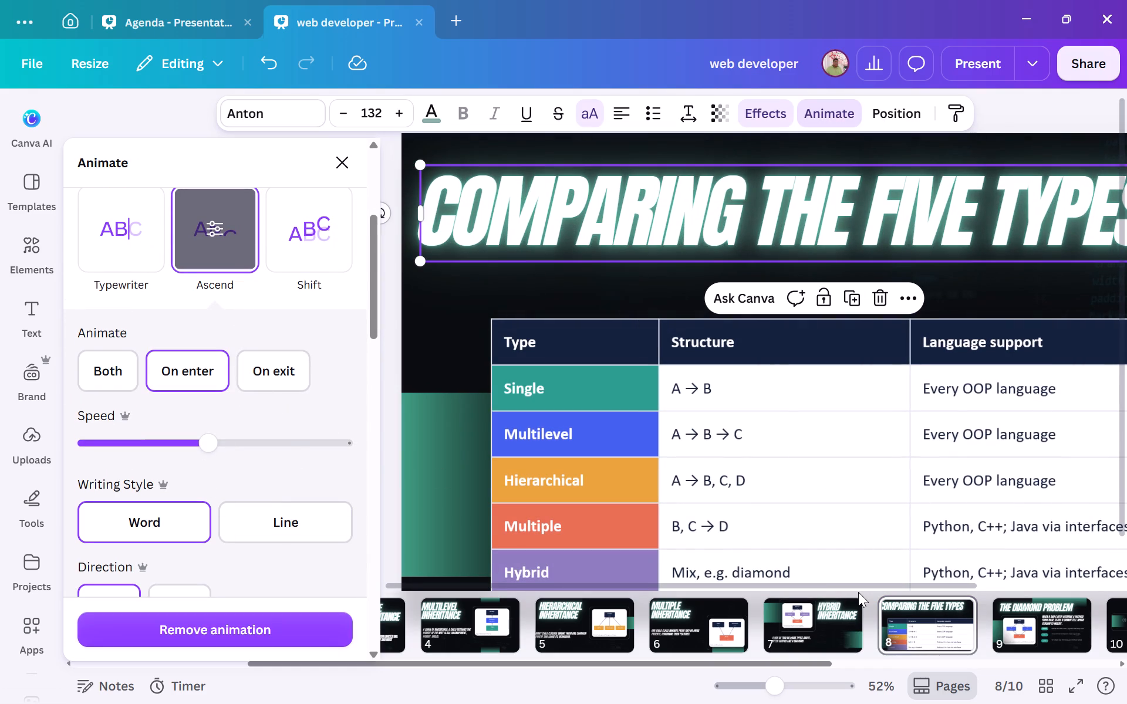
Apply the Ascend text animation to the "THE DIAMOND PROBLEM" title on page 9, animating on enter only.
left_click(1030, 610)
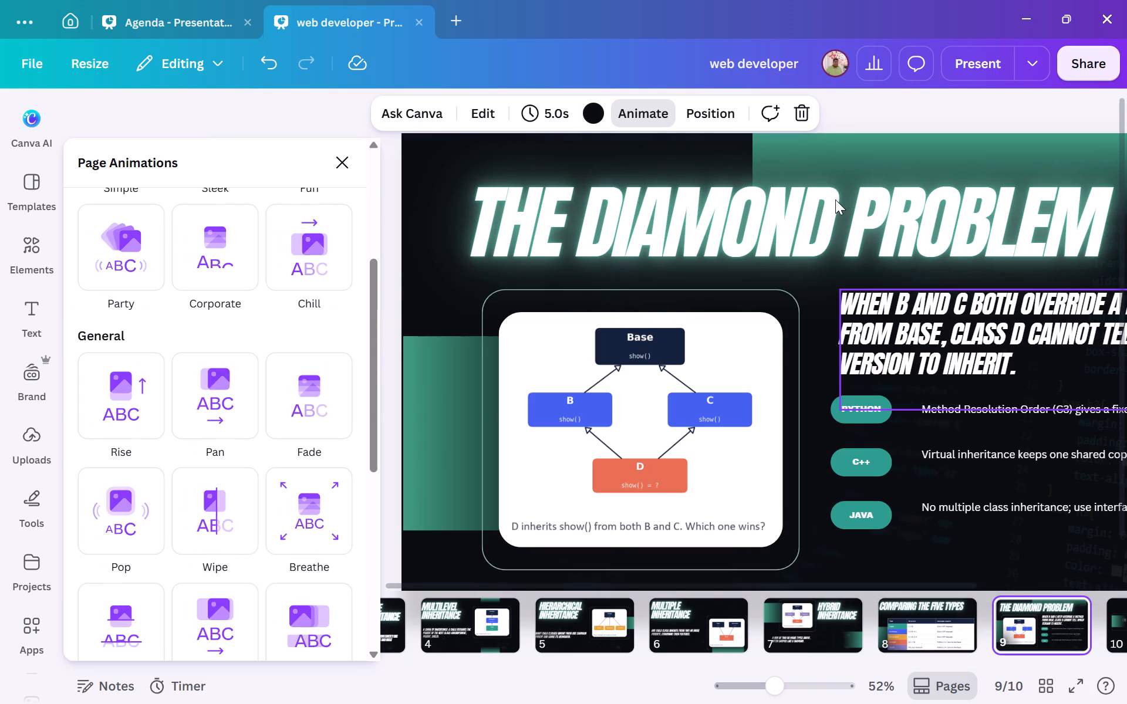
left_click(835, 199)
left_click(247, 242)
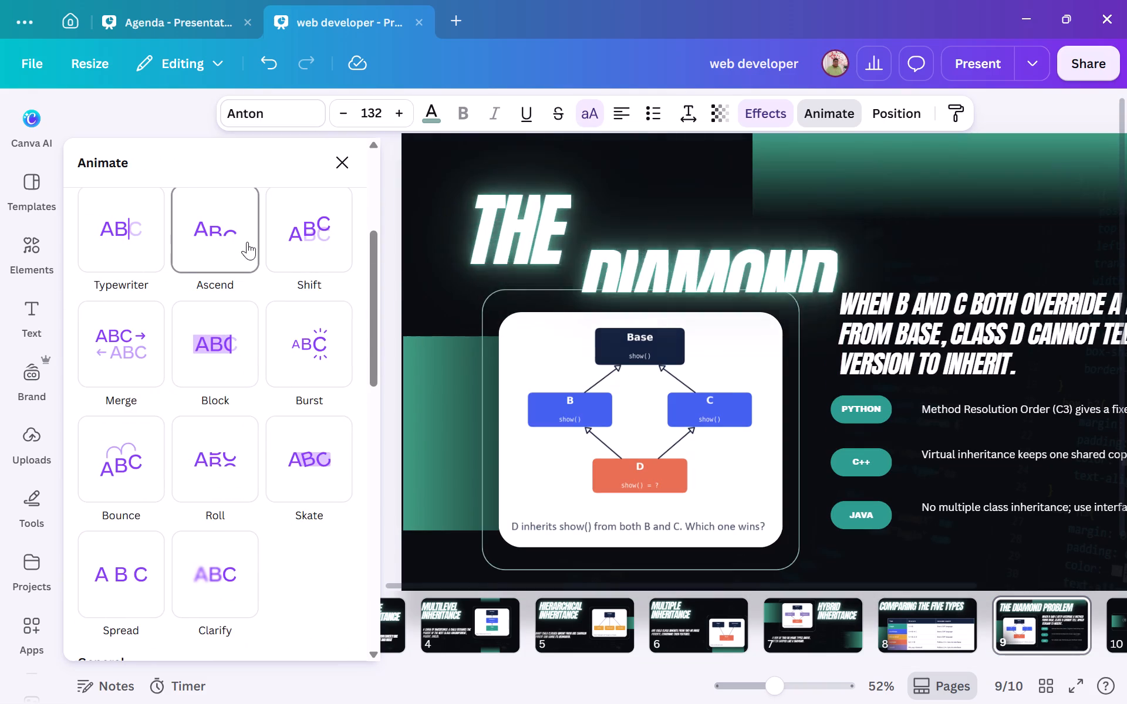
left_click(200, 367)
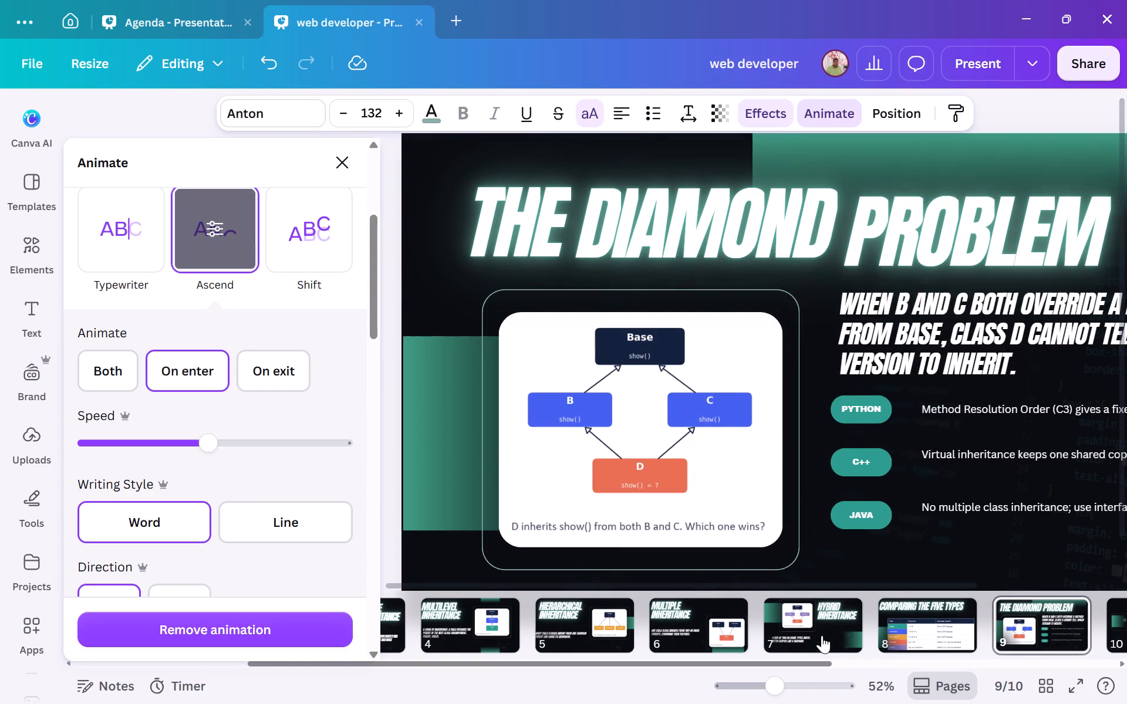
Add a Dissolve transition between pages 9 and 10 with a duration of 1.4 seconds.
scroll(1067, 641, "left", 3)
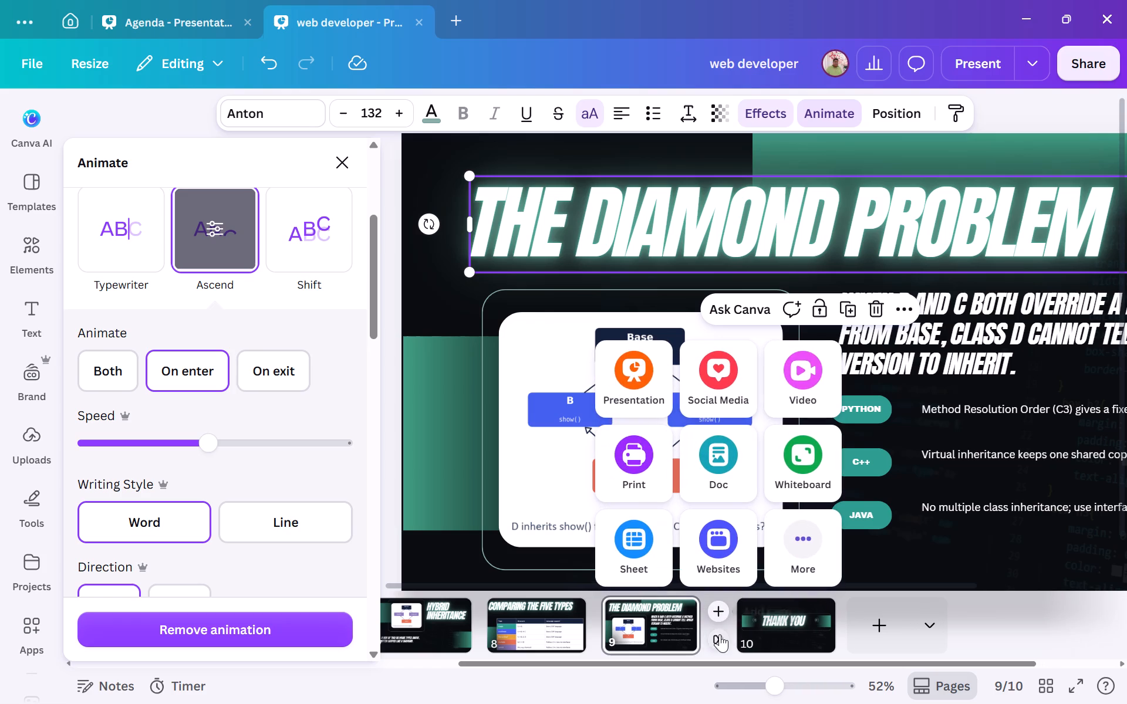
left_click(717, 643)
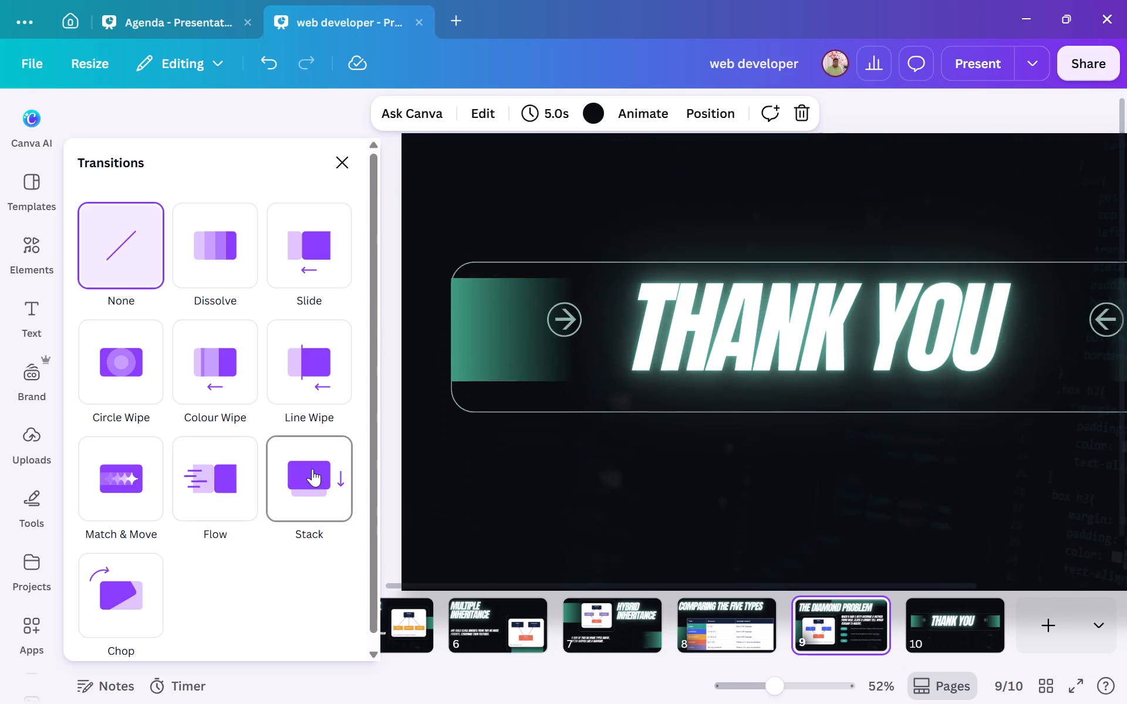
scroll(138, 587, "down", 2)
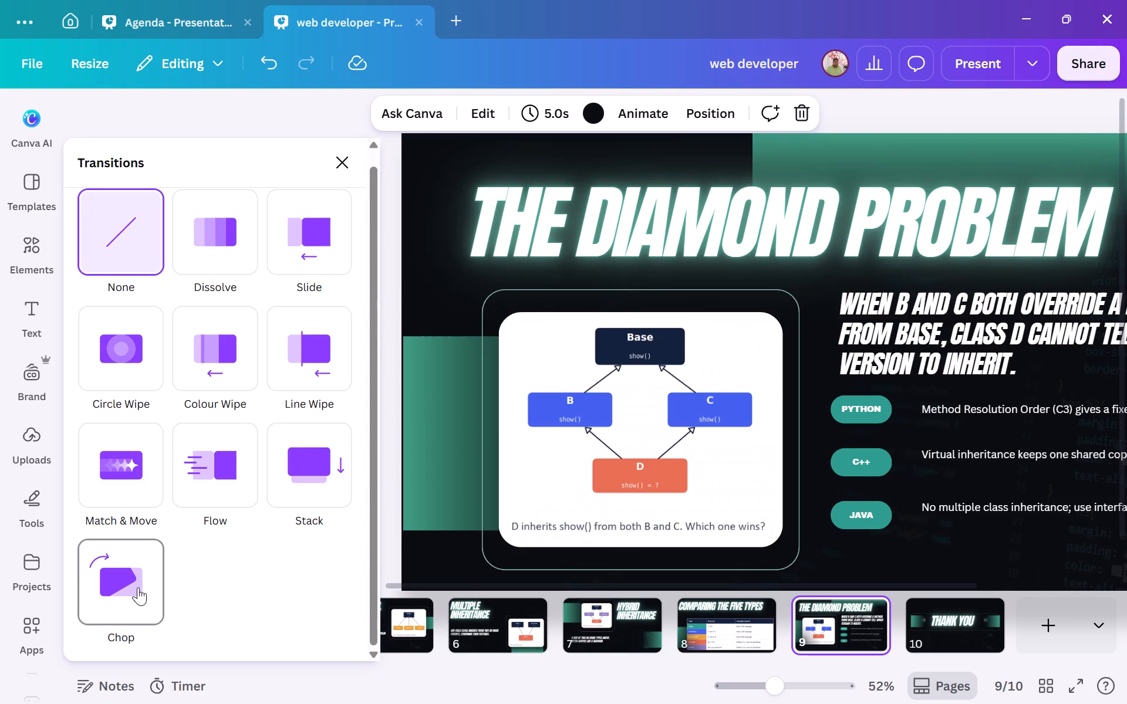
scroll(138, 587, "down", 2)
scroll(138, 587, "up", 1)
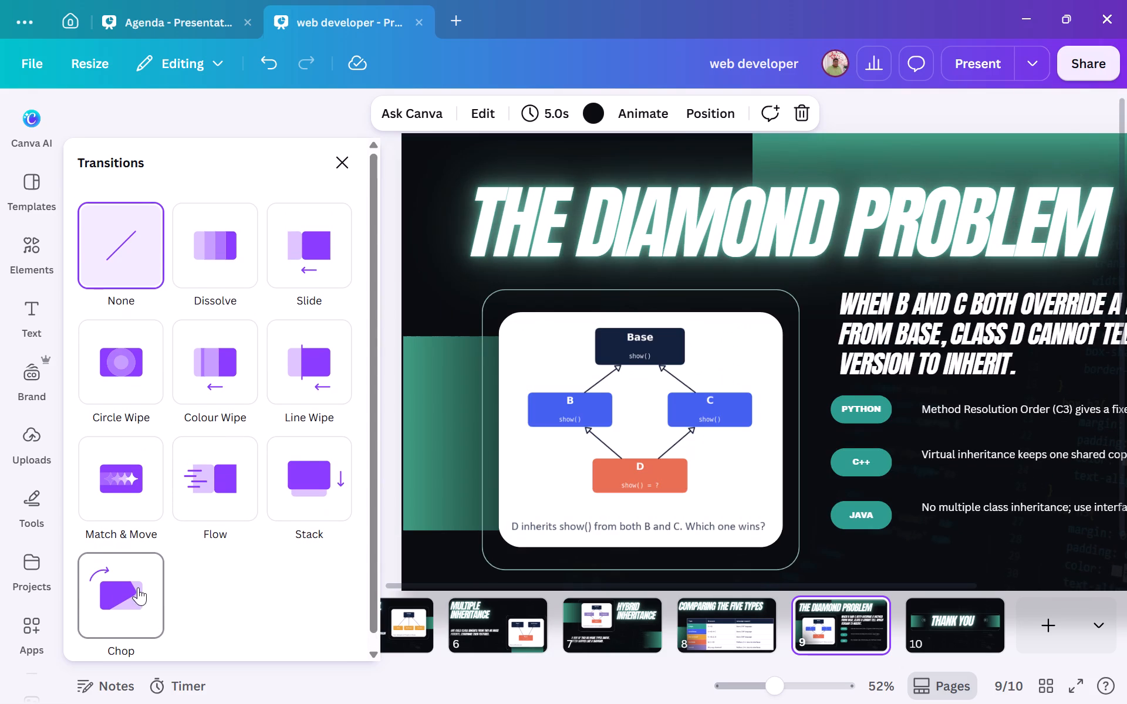
left_click(219, 267)
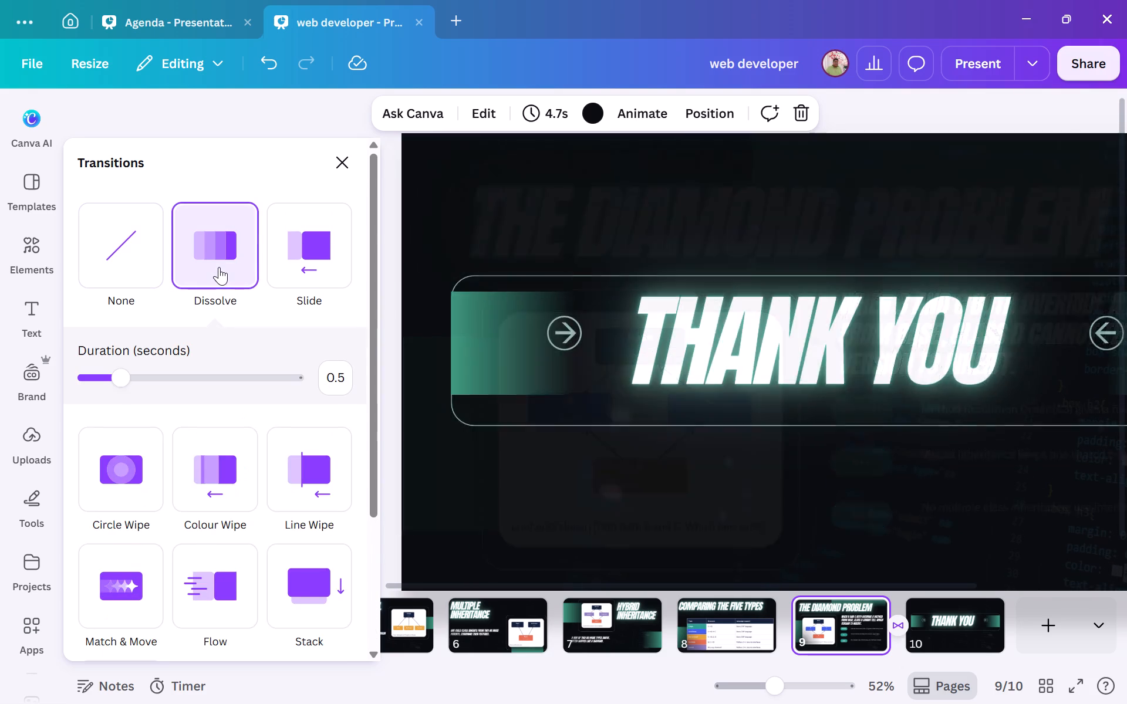
left_click_drag(131, 373, 299, 397)
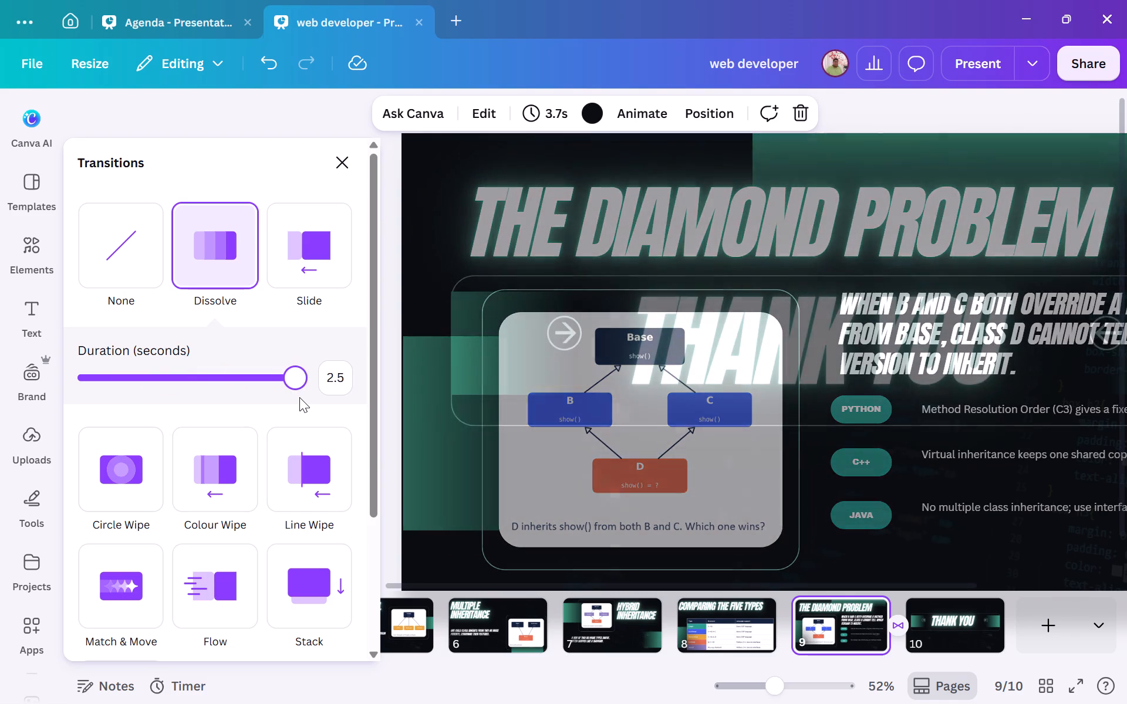
left_click_drag(299, 397, 147, 384)
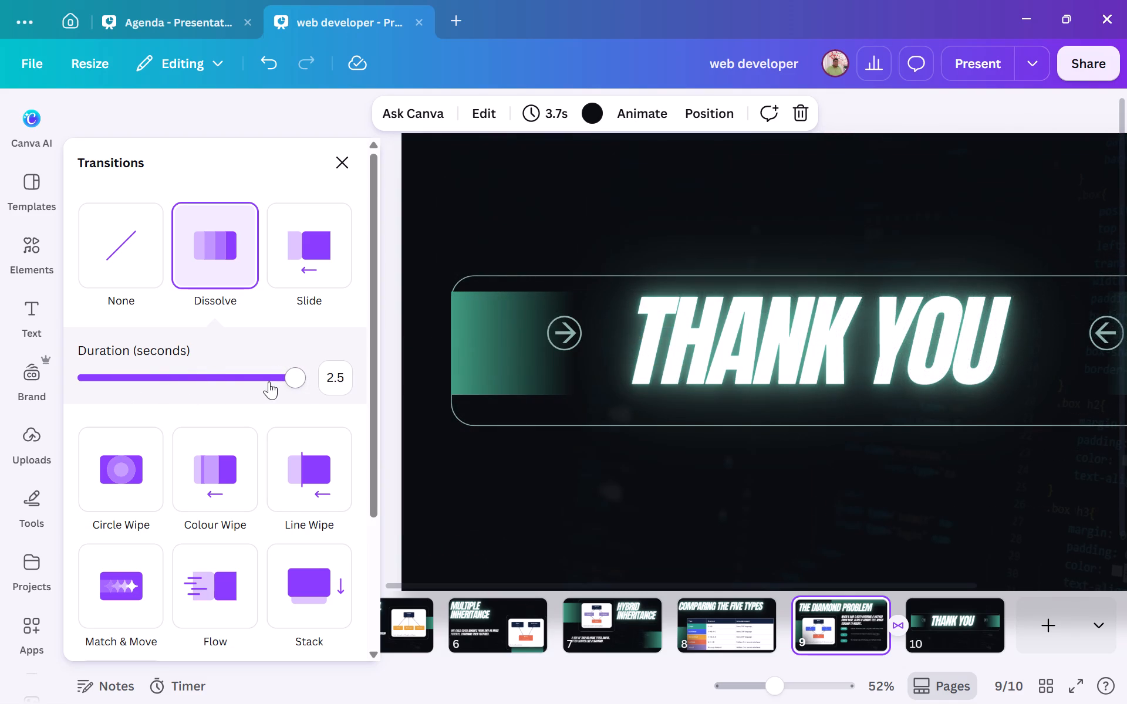
left_click_drag(288, 380, 18, 395)
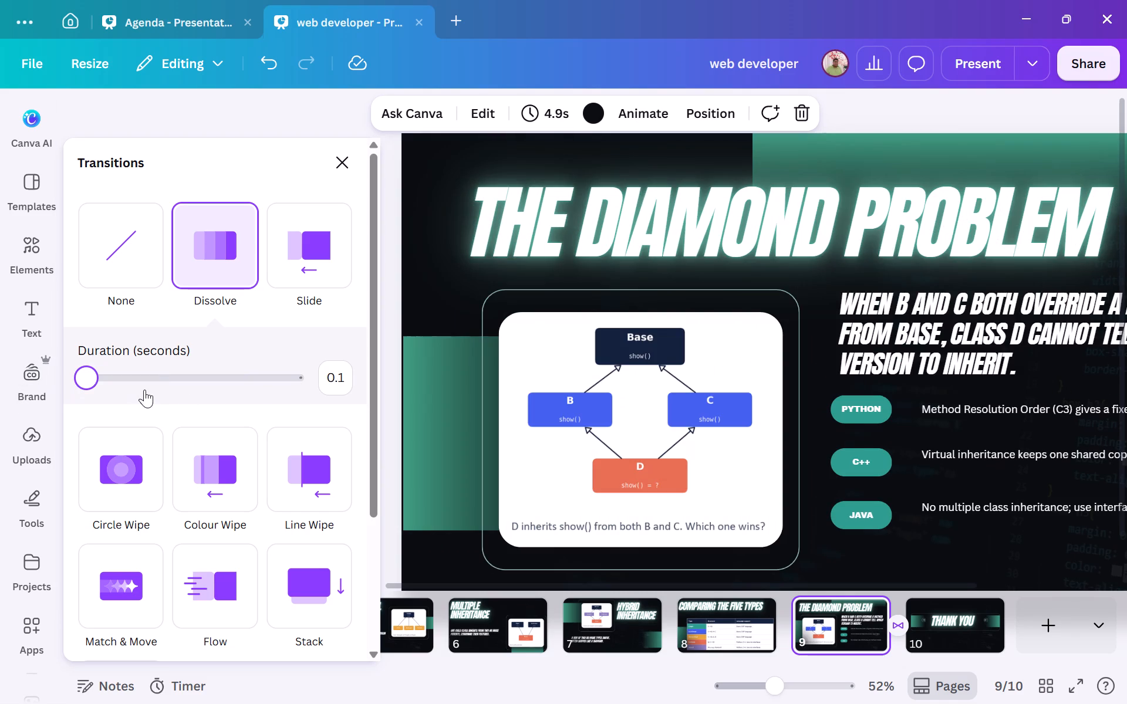
left_click_drag(92, 370, 195, 385)
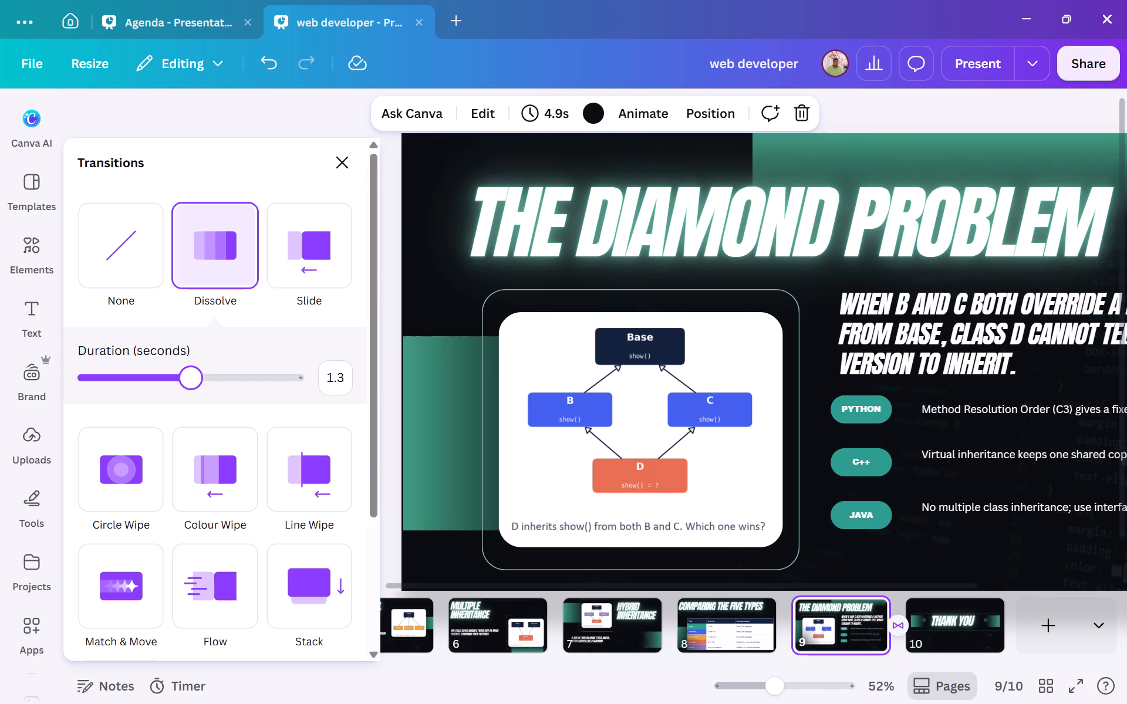
left_click_drag(195, 385, 200, 385)
double_click(200, 385)
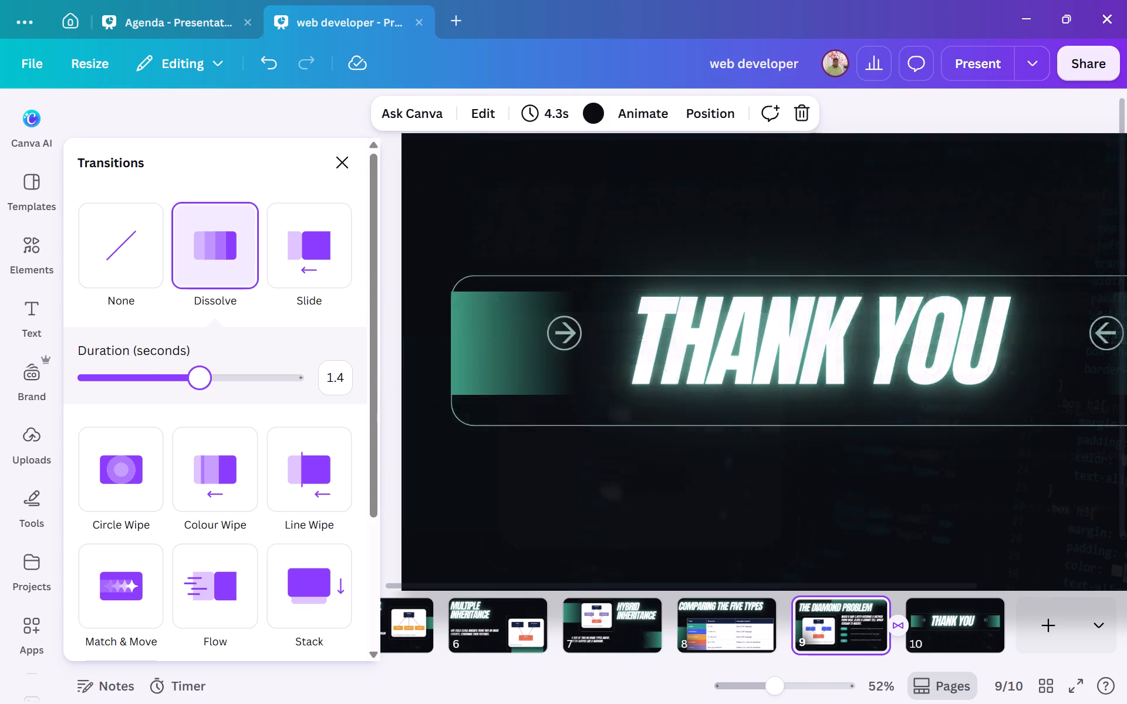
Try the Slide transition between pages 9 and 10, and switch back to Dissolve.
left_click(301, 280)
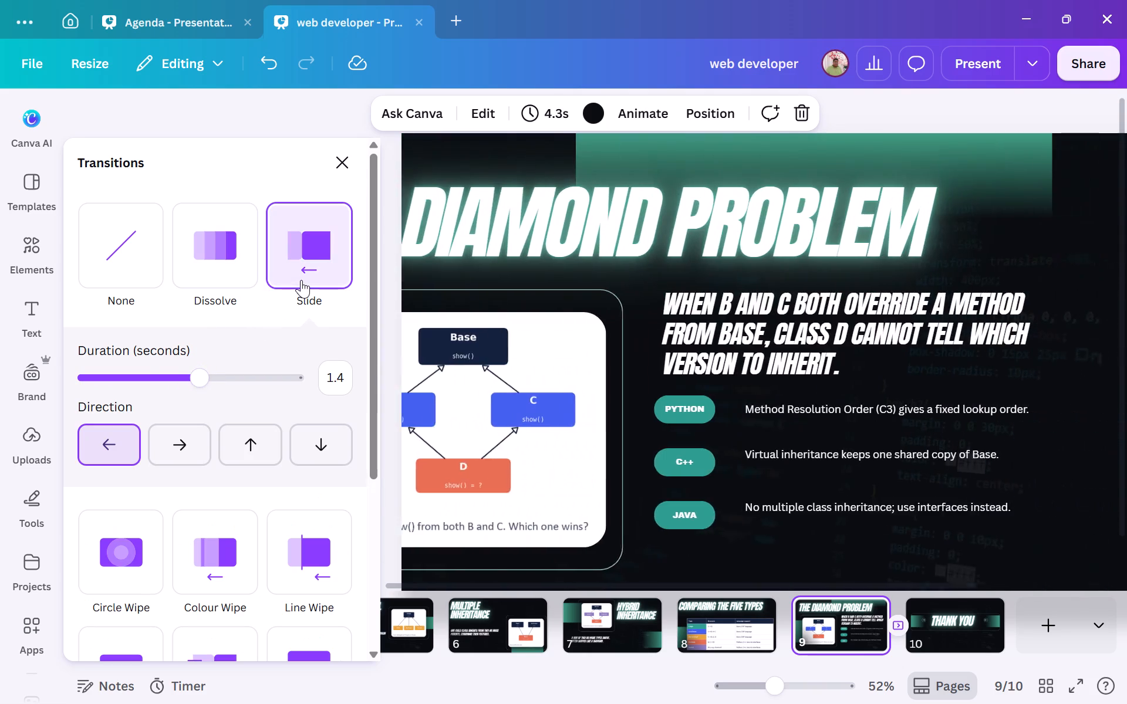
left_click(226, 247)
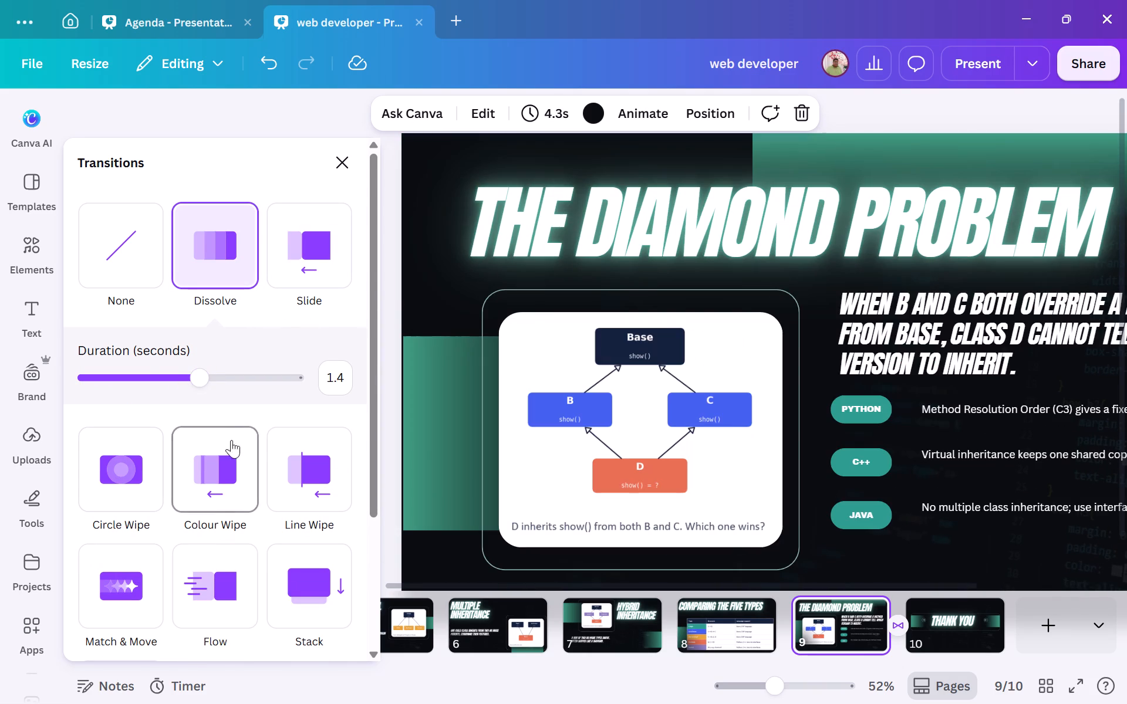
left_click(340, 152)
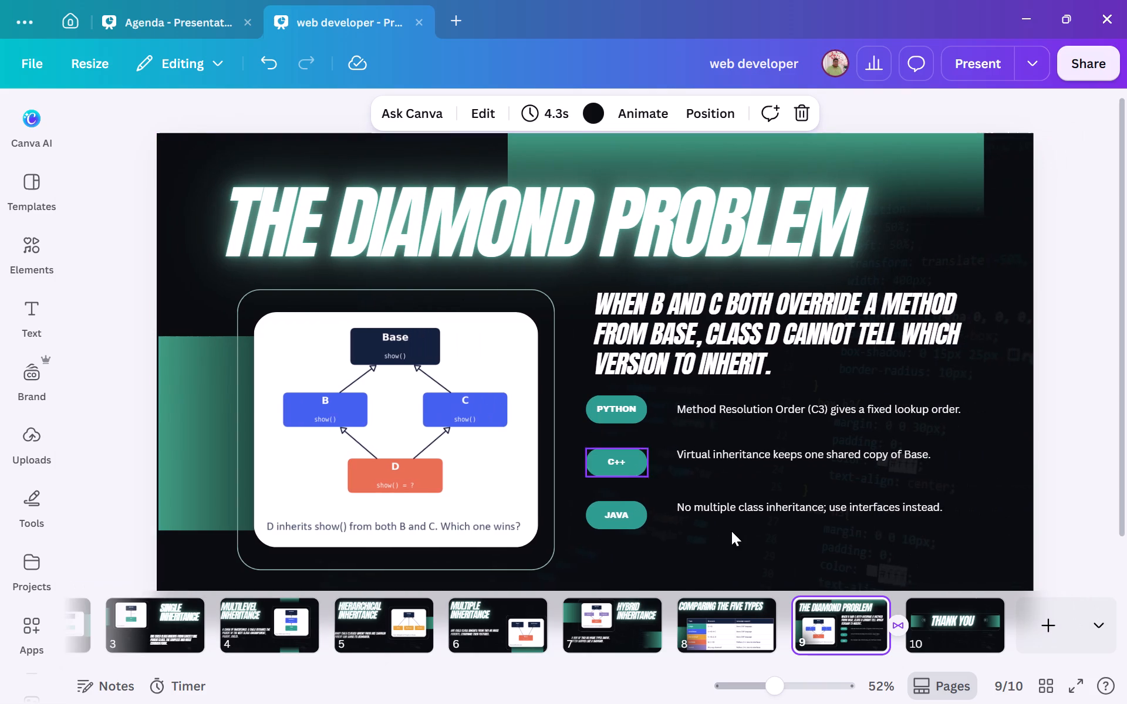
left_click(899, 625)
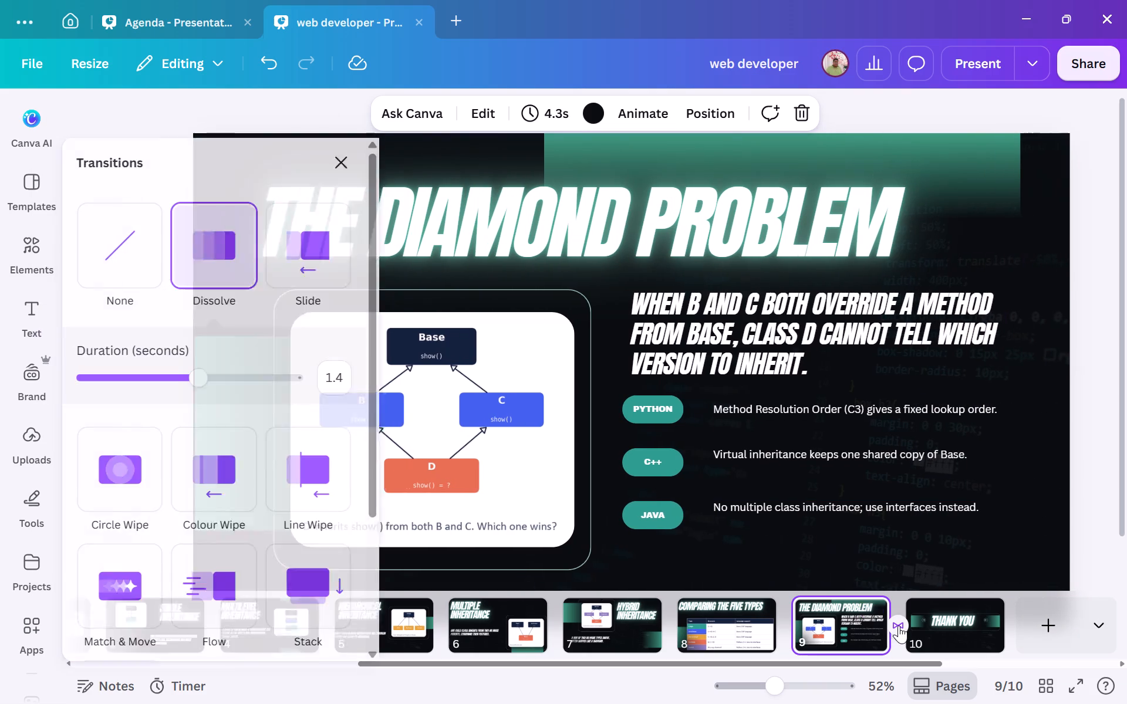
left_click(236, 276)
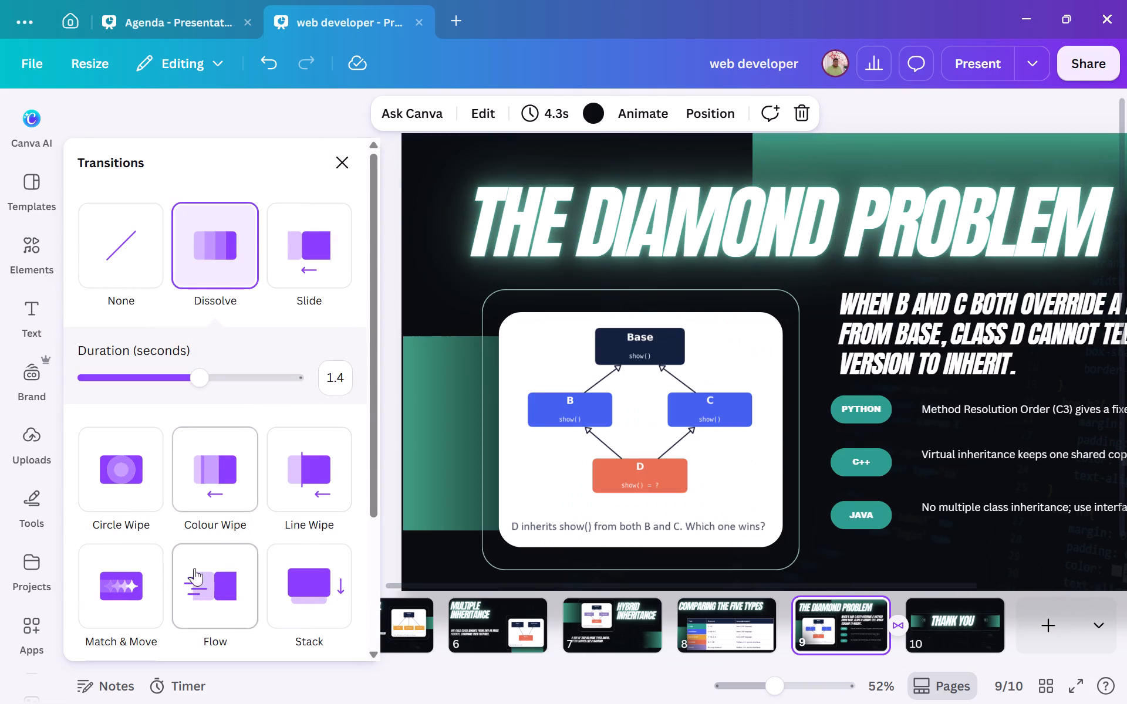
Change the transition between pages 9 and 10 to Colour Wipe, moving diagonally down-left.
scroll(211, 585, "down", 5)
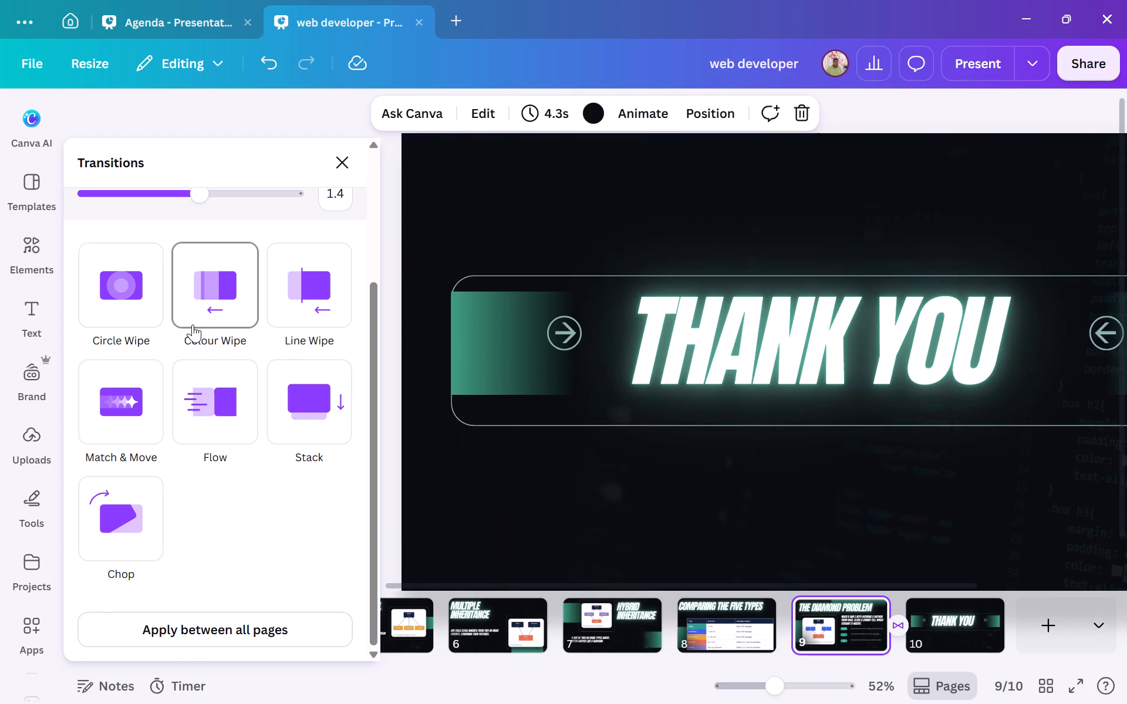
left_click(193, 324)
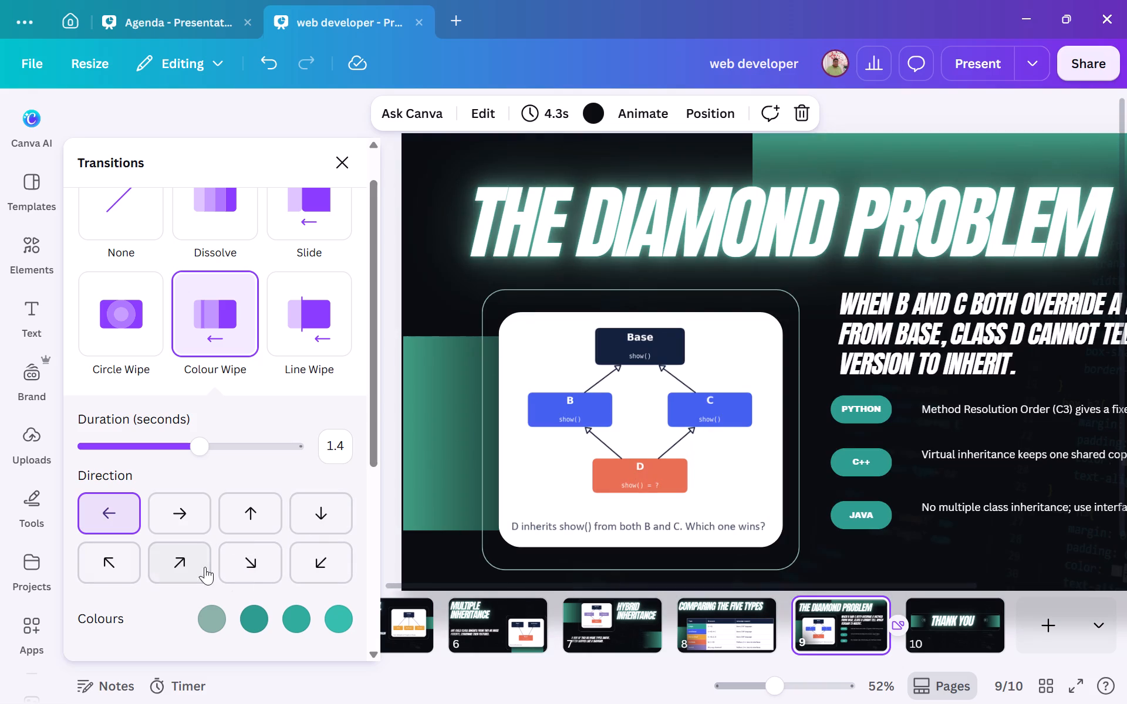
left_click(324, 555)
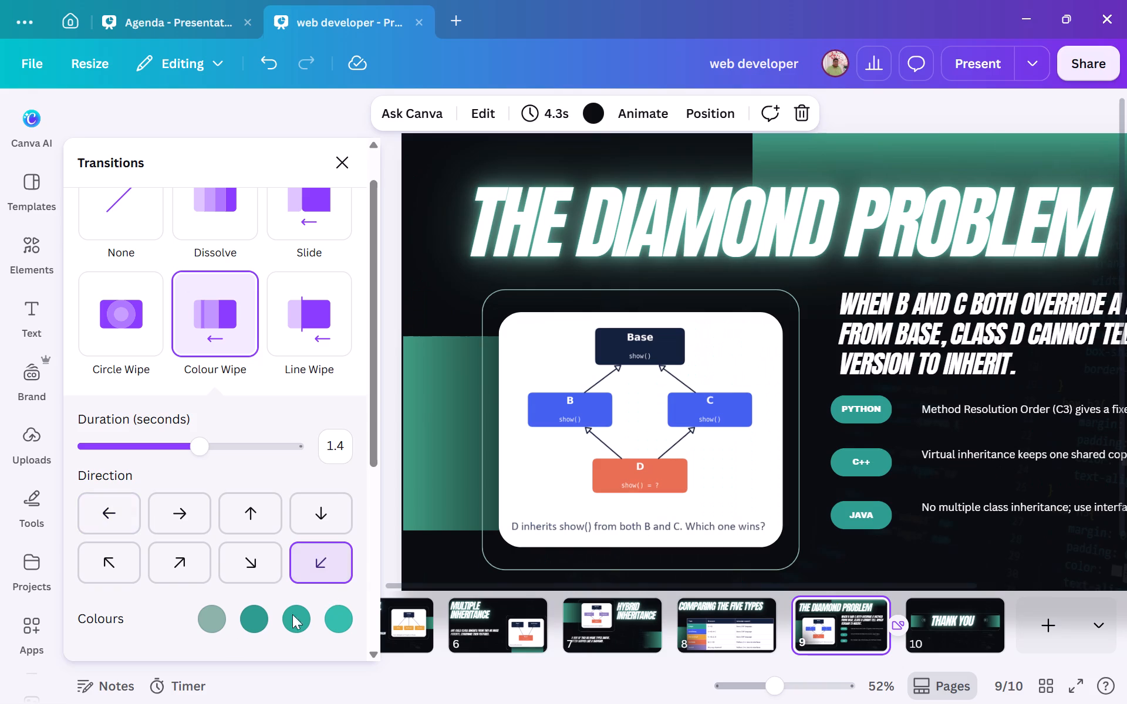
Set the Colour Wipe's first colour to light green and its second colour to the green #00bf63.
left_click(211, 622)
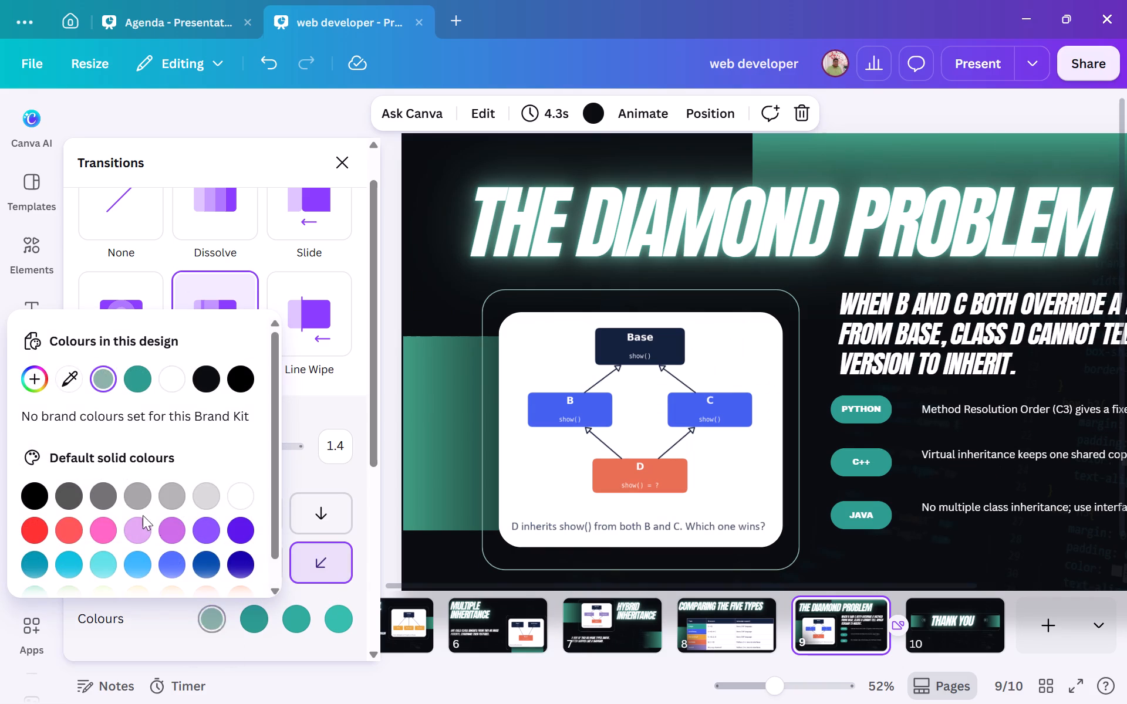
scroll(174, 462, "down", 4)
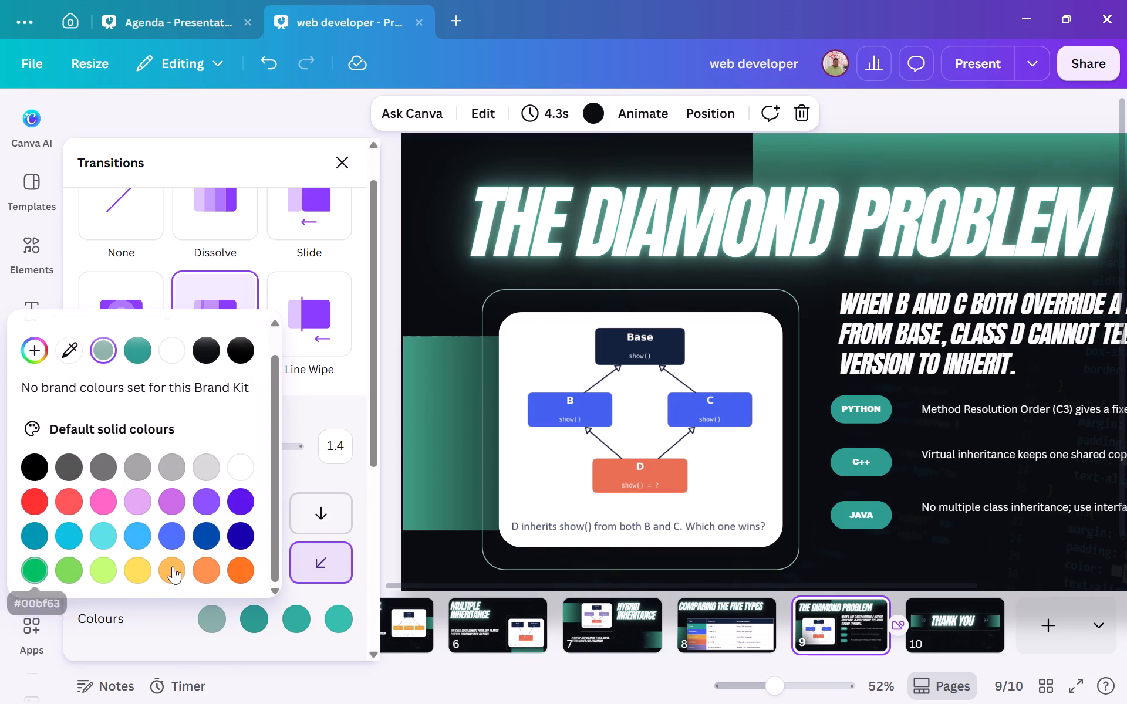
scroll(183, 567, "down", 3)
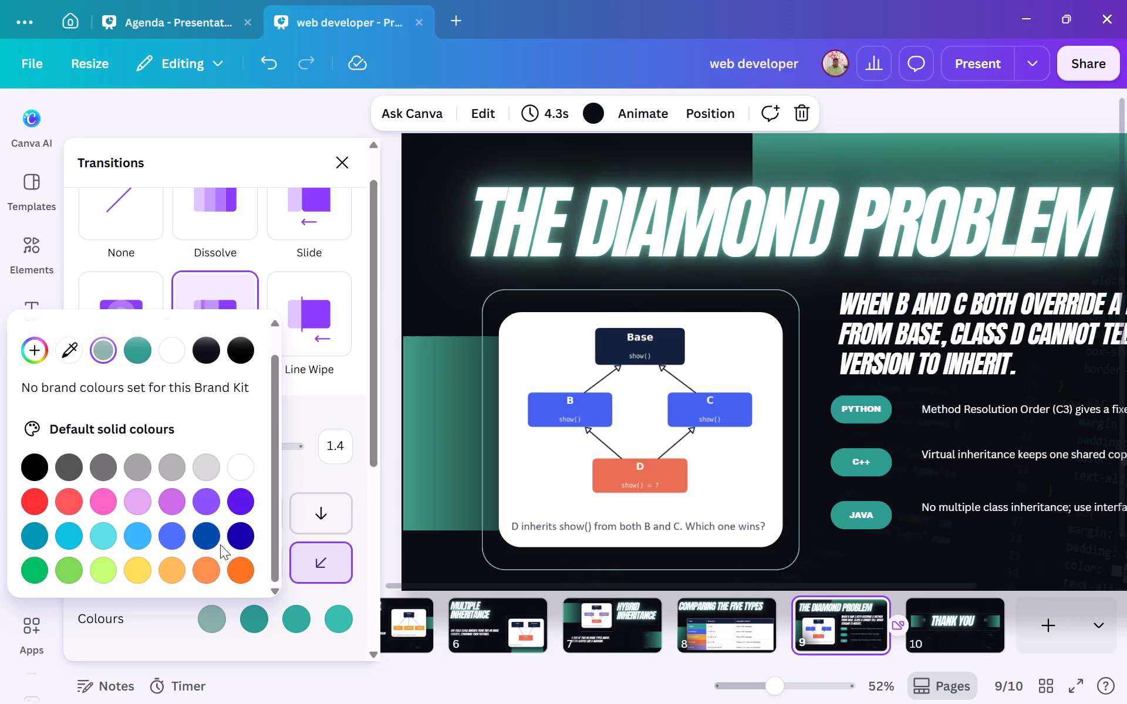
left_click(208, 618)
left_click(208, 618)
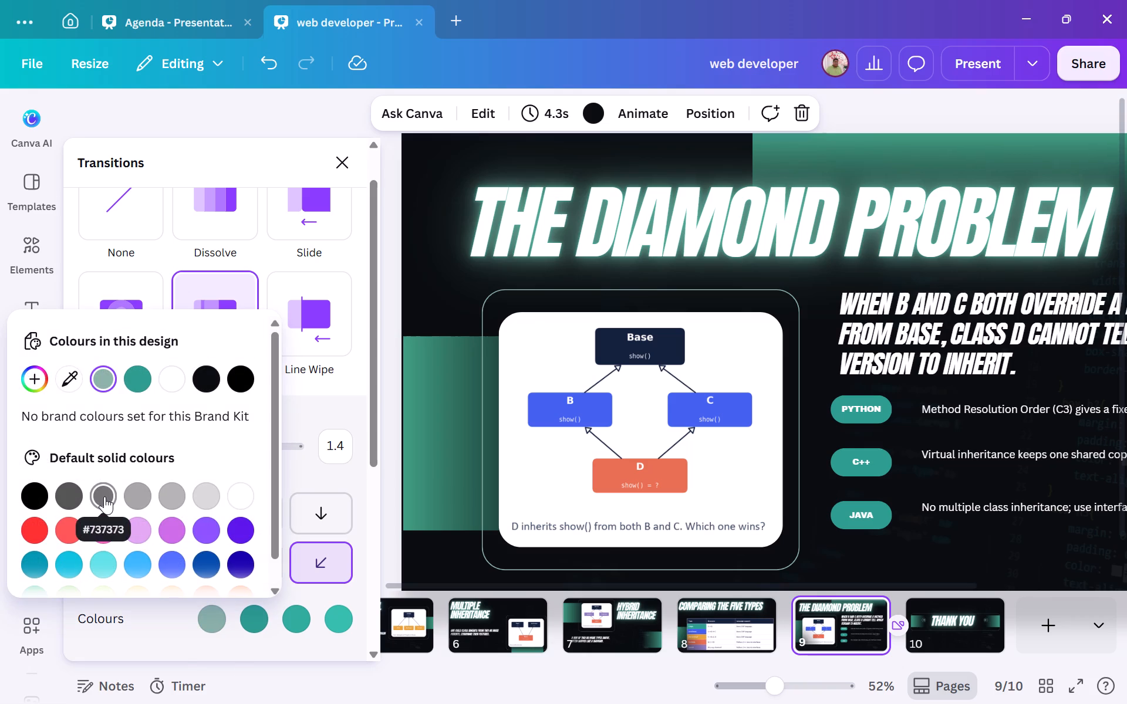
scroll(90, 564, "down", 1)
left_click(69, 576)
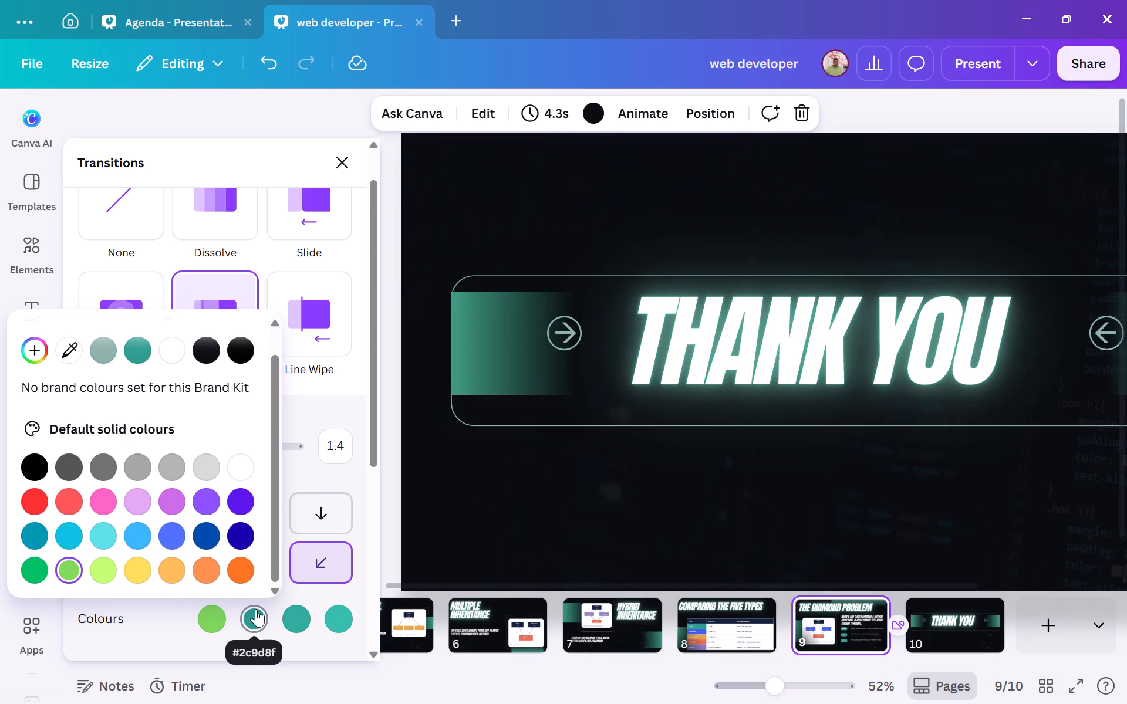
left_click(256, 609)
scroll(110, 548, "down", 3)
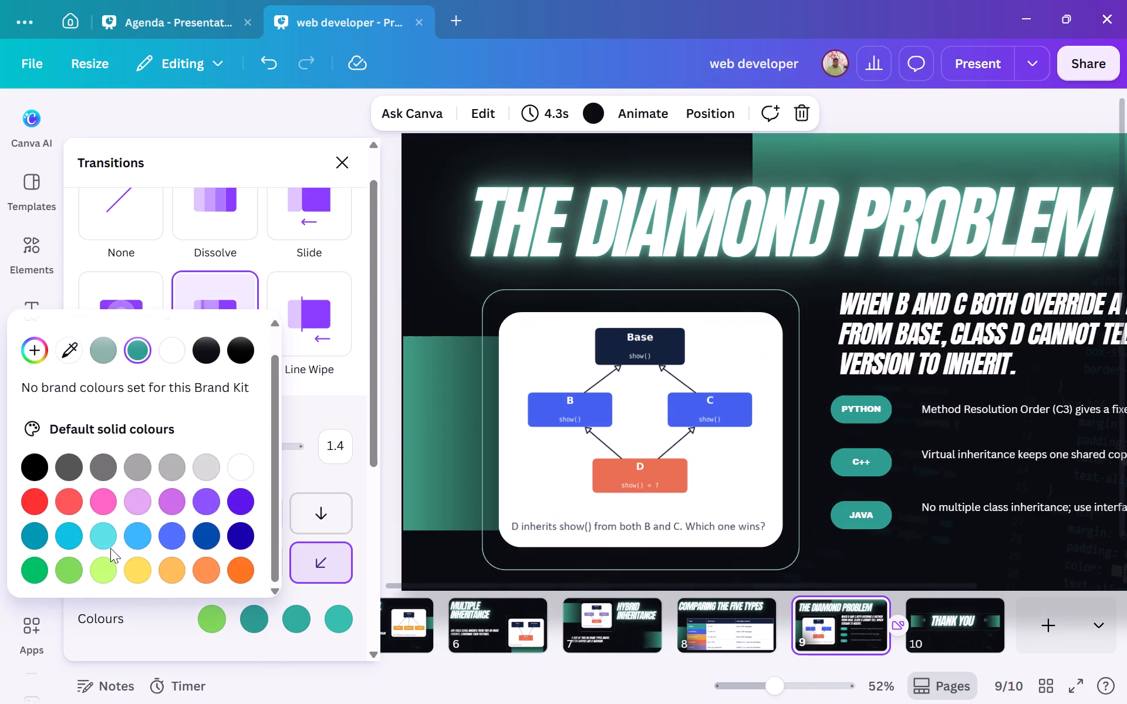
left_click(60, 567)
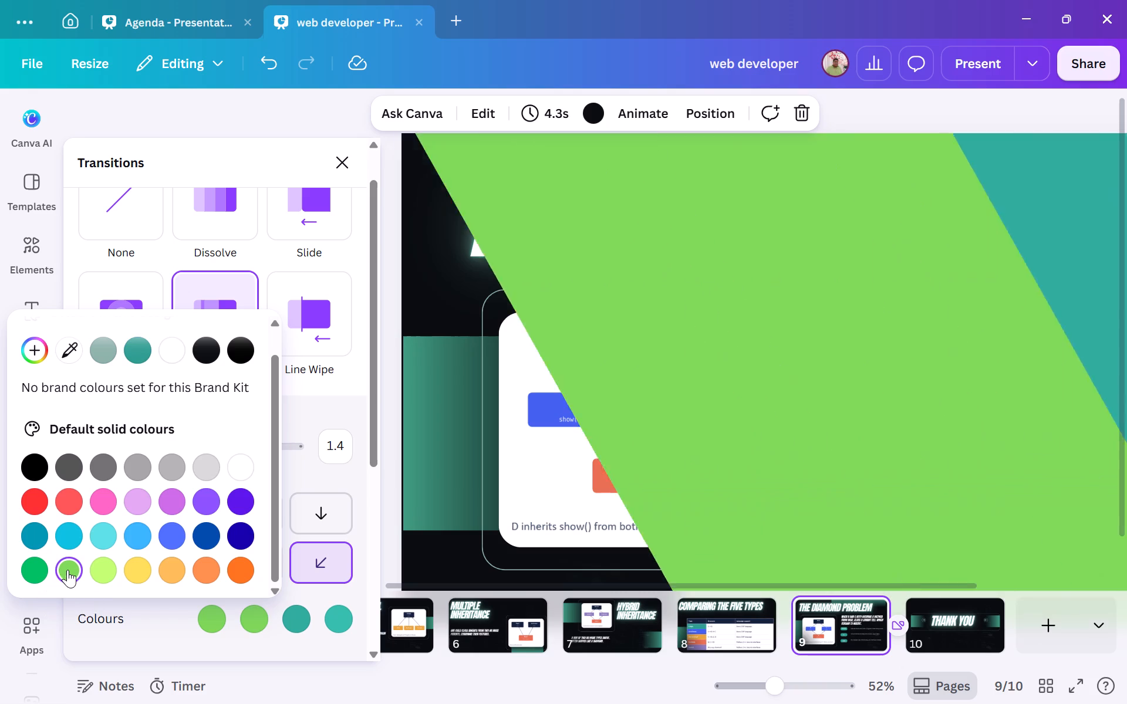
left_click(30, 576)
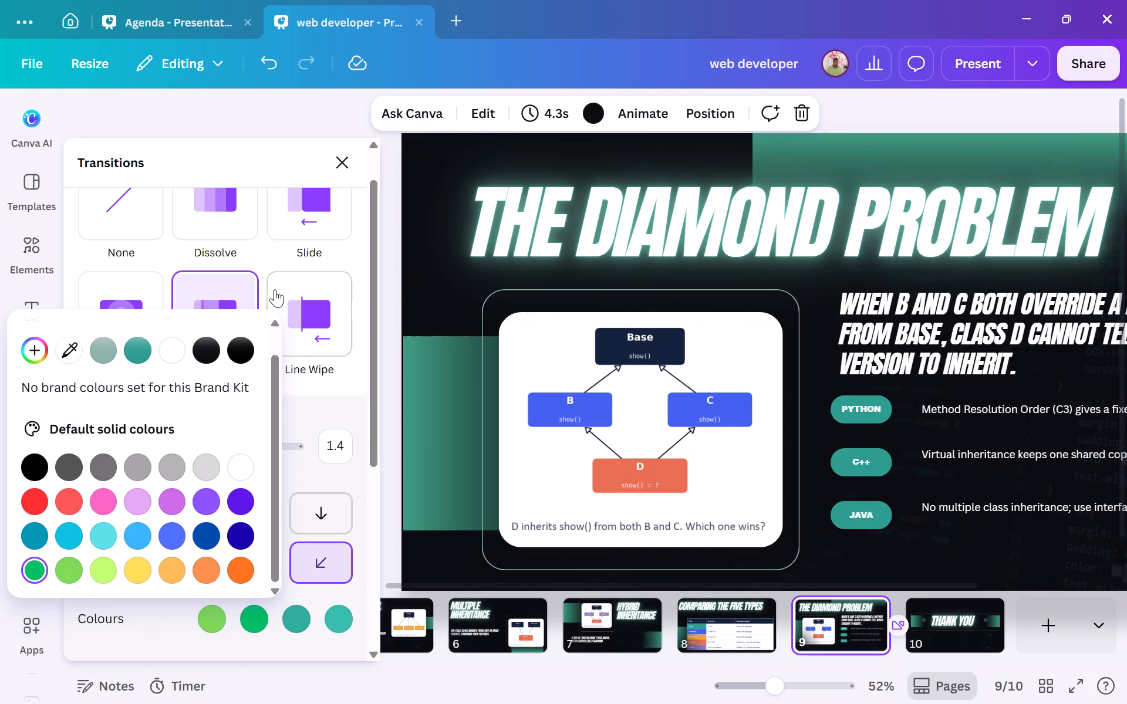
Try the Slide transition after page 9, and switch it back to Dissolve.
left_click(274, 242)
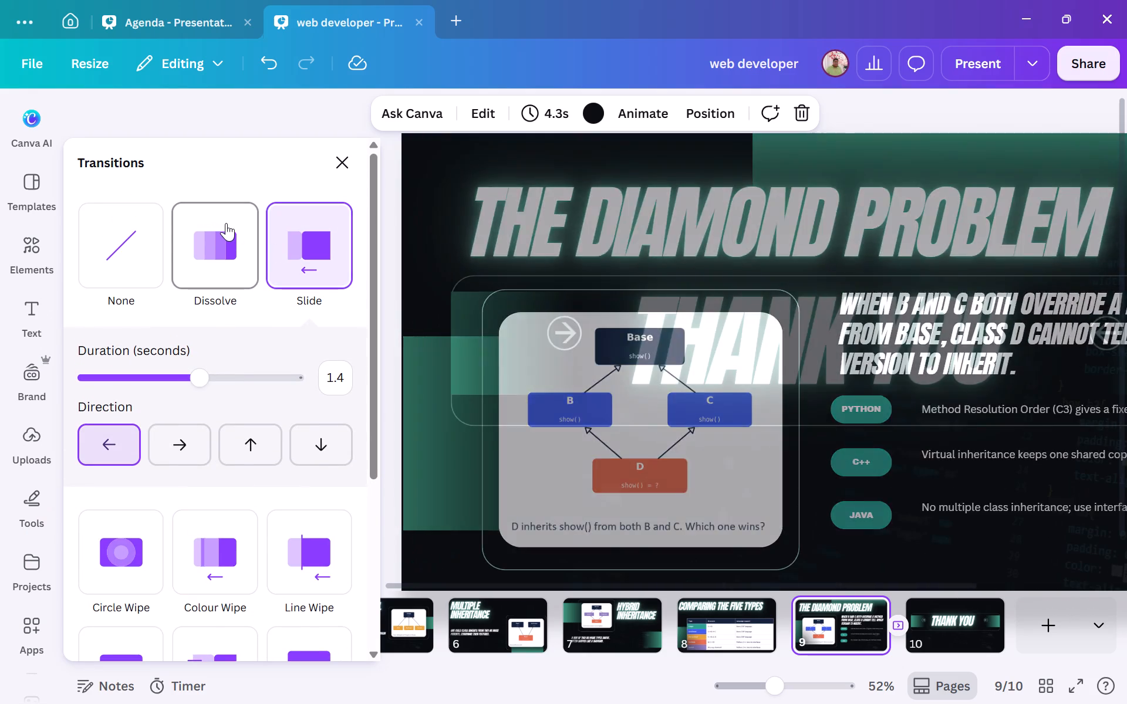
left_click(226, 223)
Apply the Colour Wipe transition between pages 9 and 10, moving diagonally down-left with its default colours.
scroll(212, 488, "down", 1)
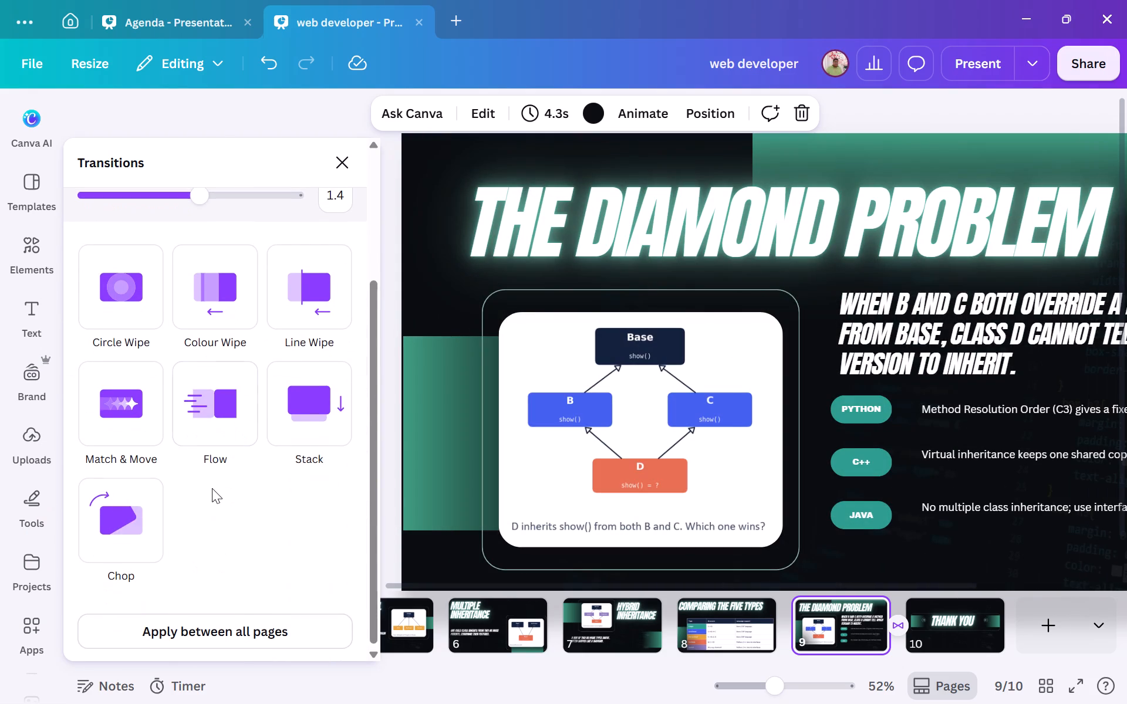
scroll(212, 488, "down", 1)
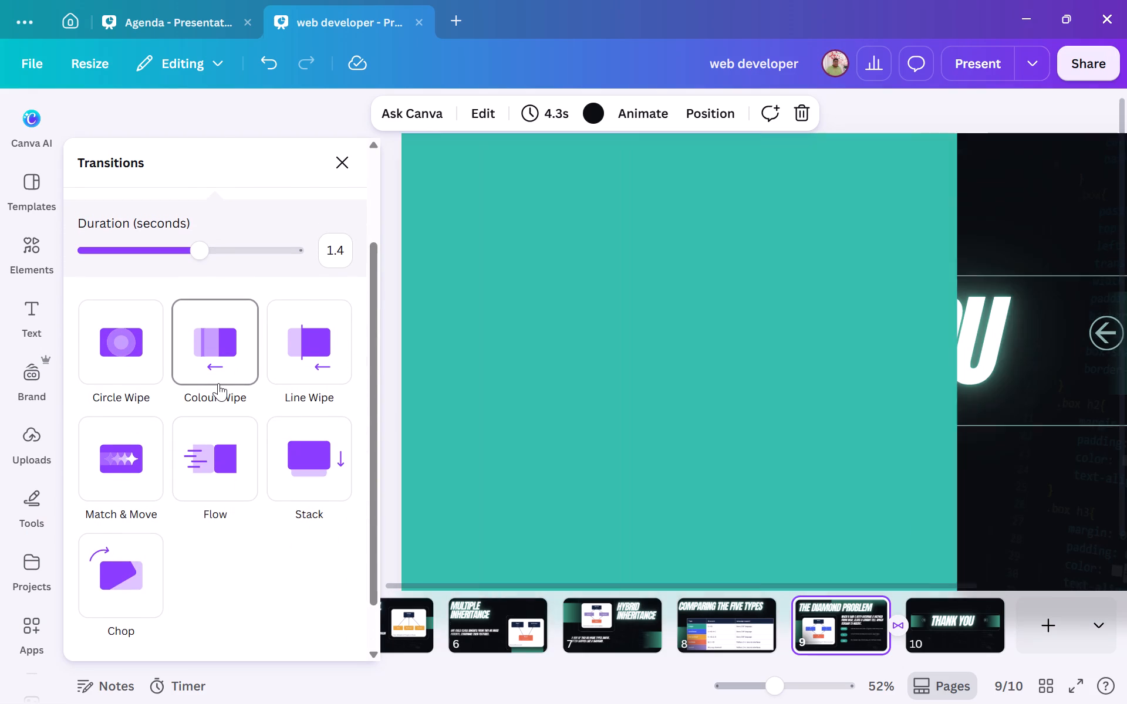
left_click(218, 383)
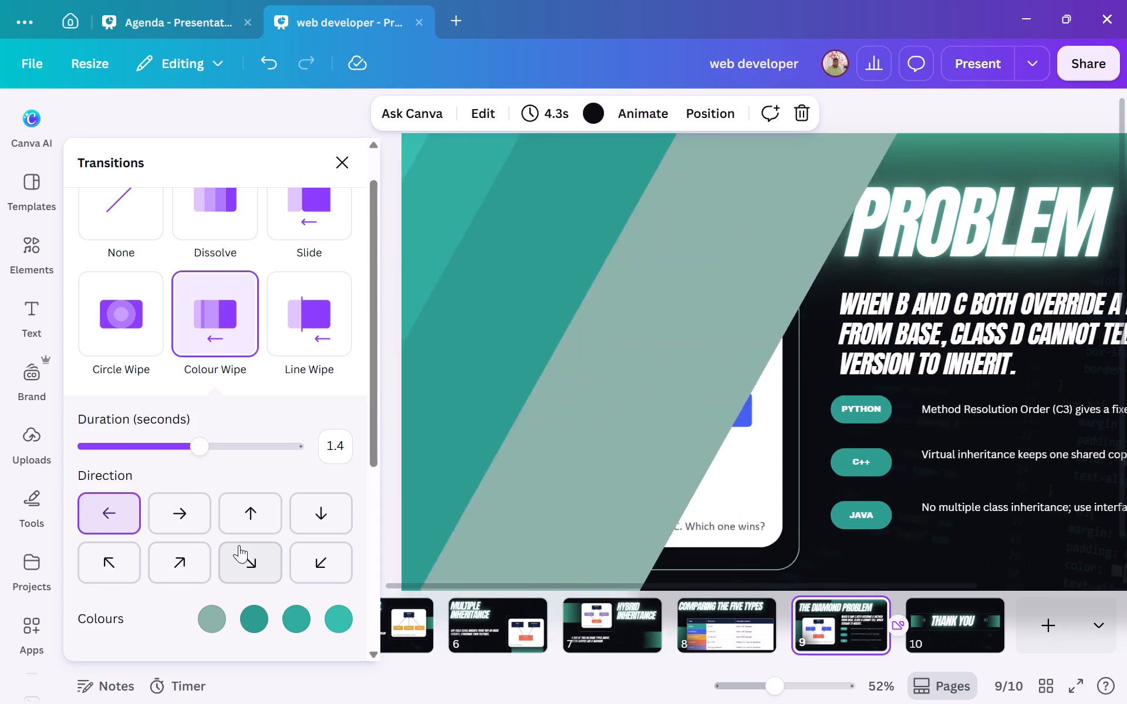
left_click(319, 575)
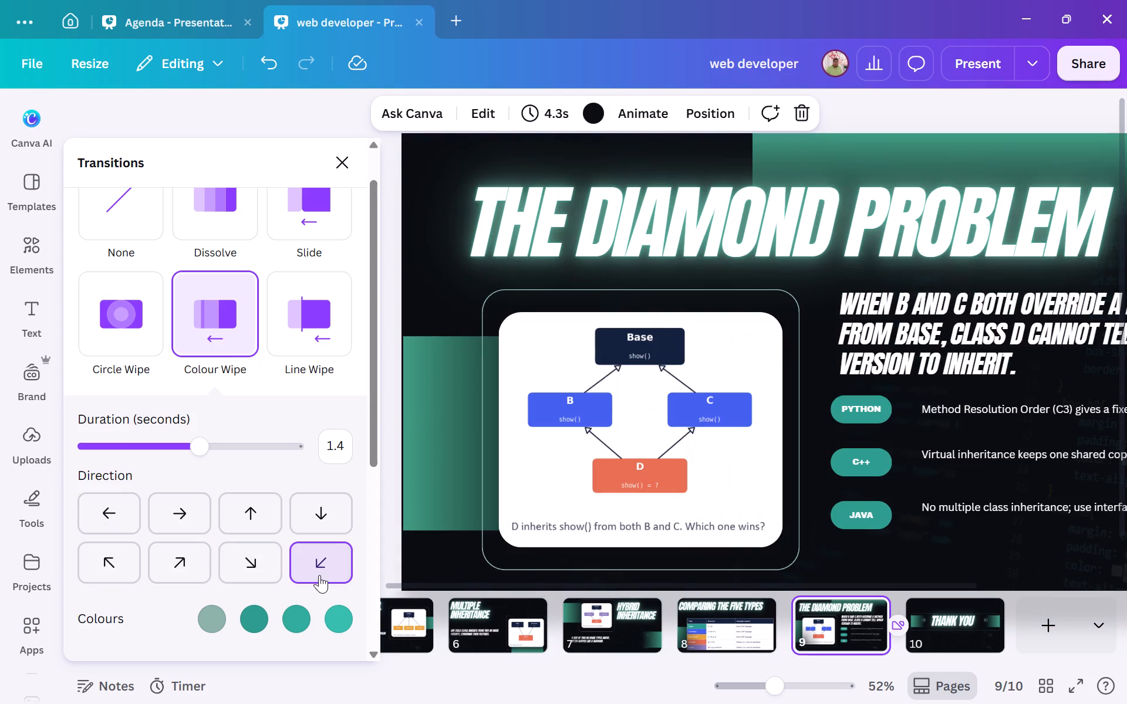
left_click(335, 171)
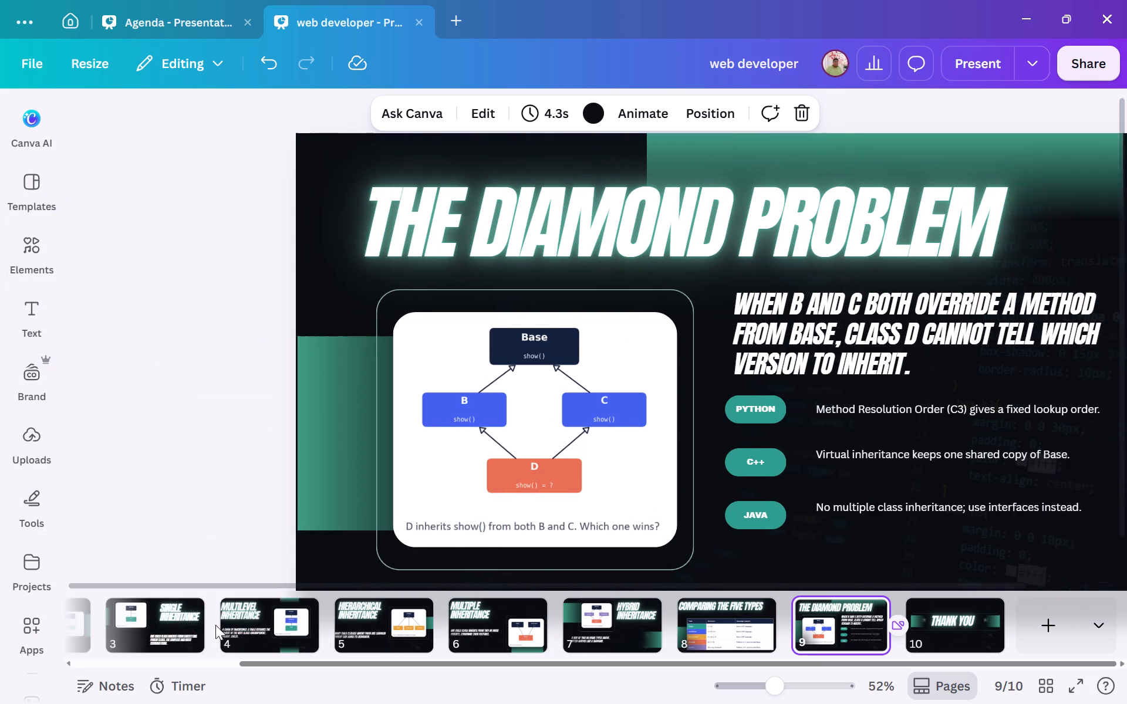
Preview the presentation full screen from page 1 to page 6, replaying the title animations on pages 3 to 5.
scroll(188, 629, "right", 7)
left_click(150, 621)
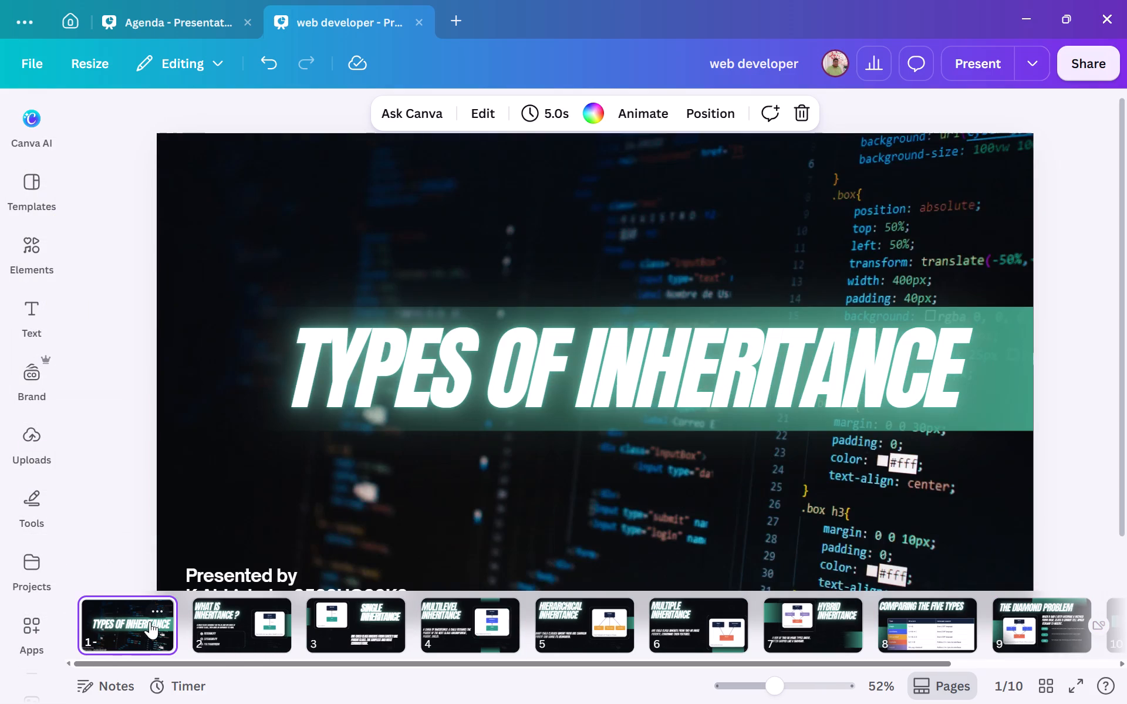
left_click(950, 57)
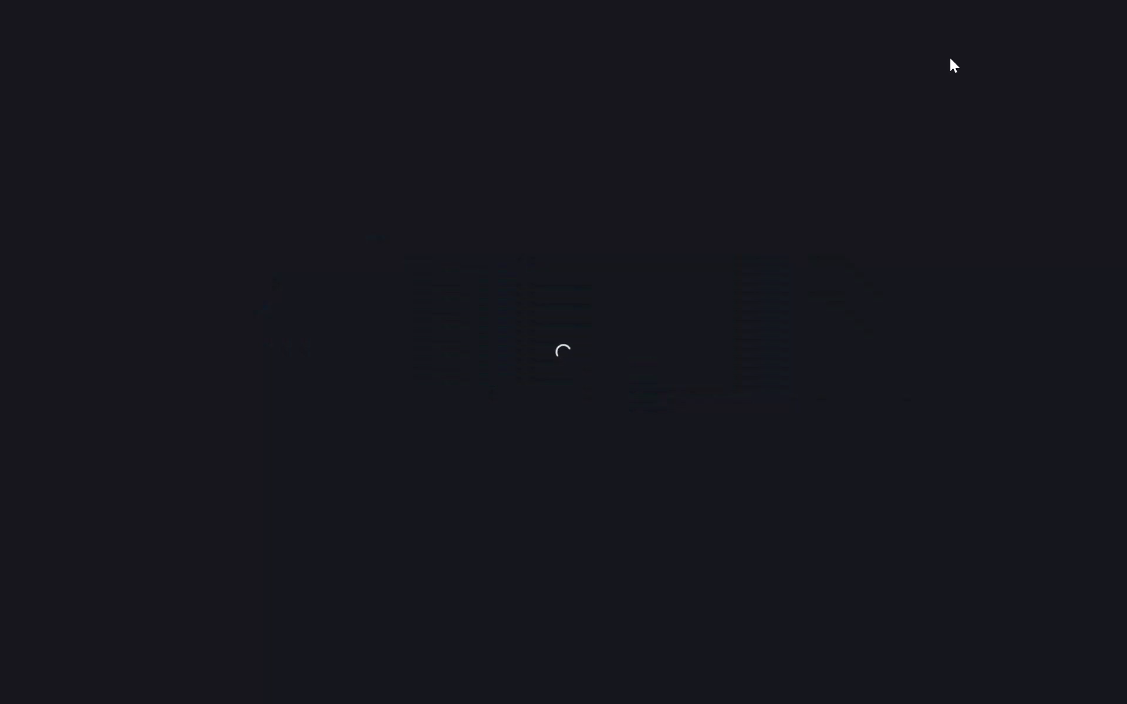
key("Right")
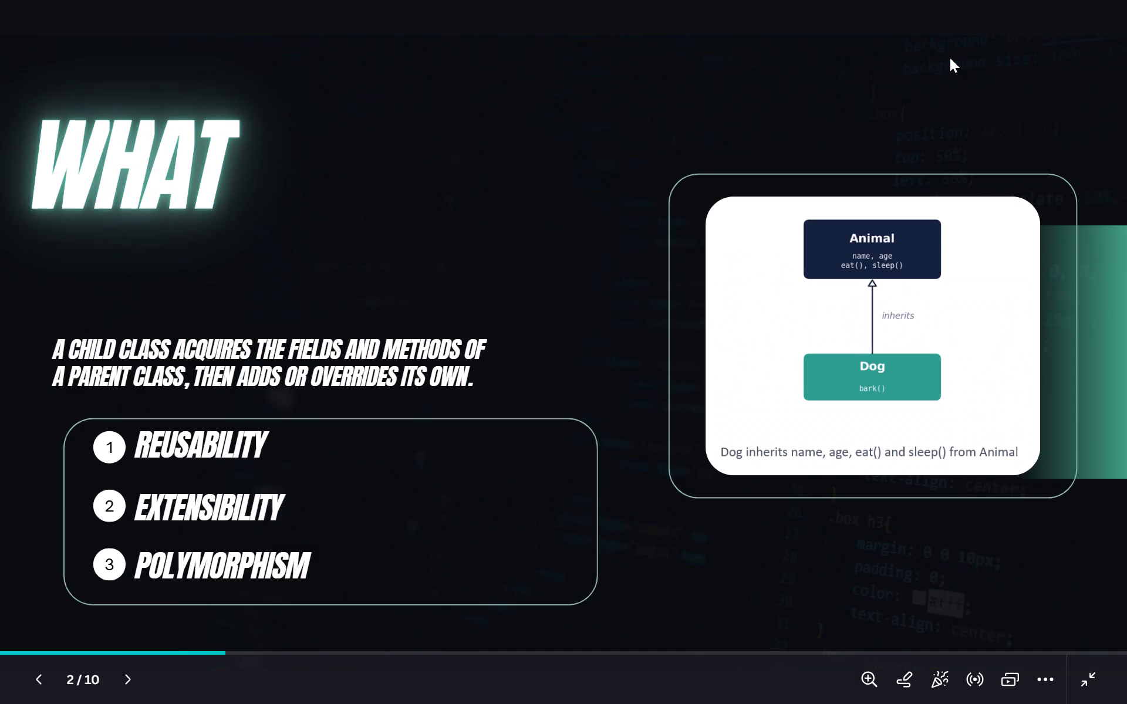
key("Right")
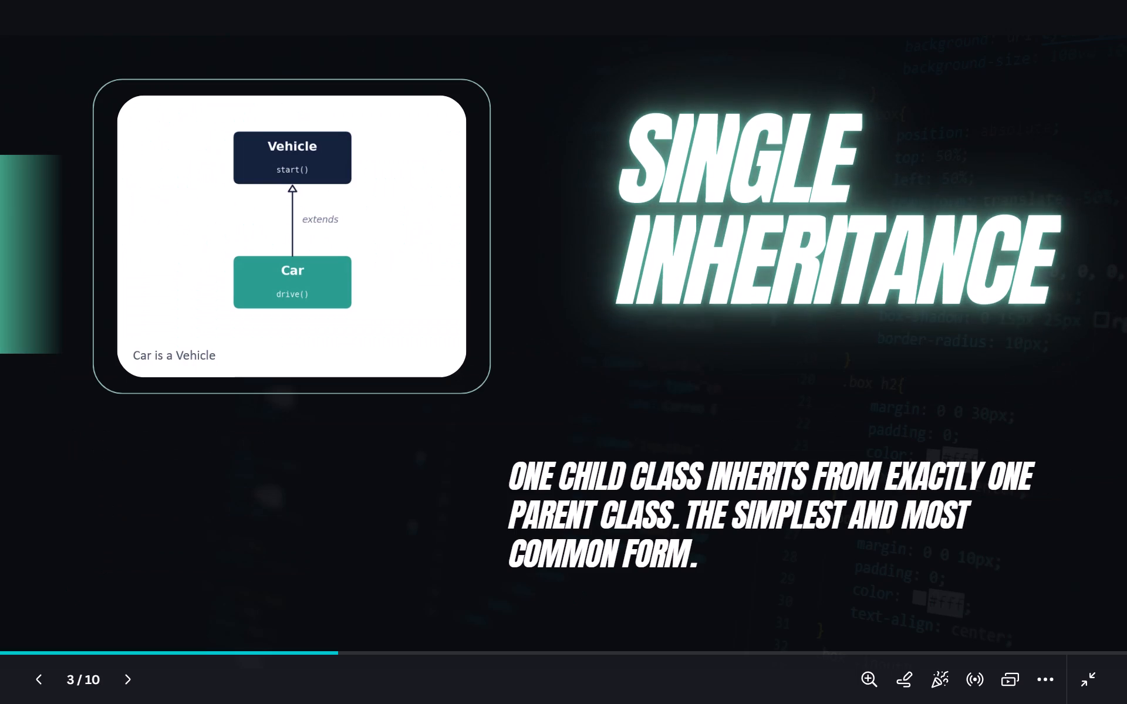
key("Right")
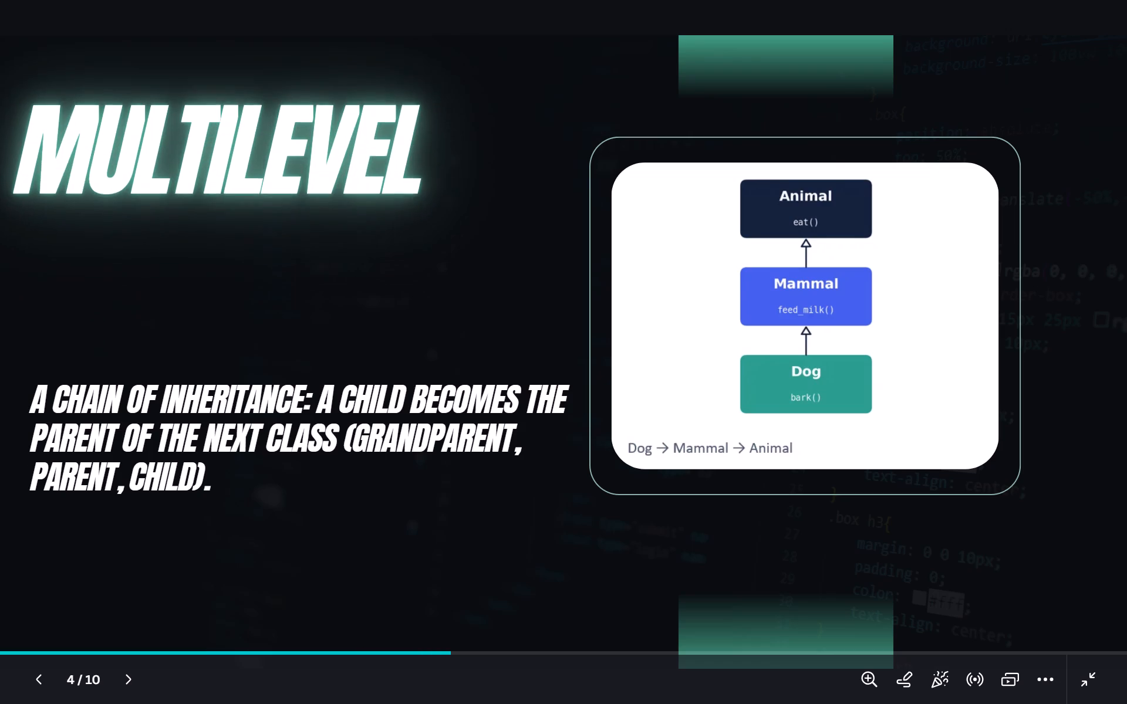
key("Left")
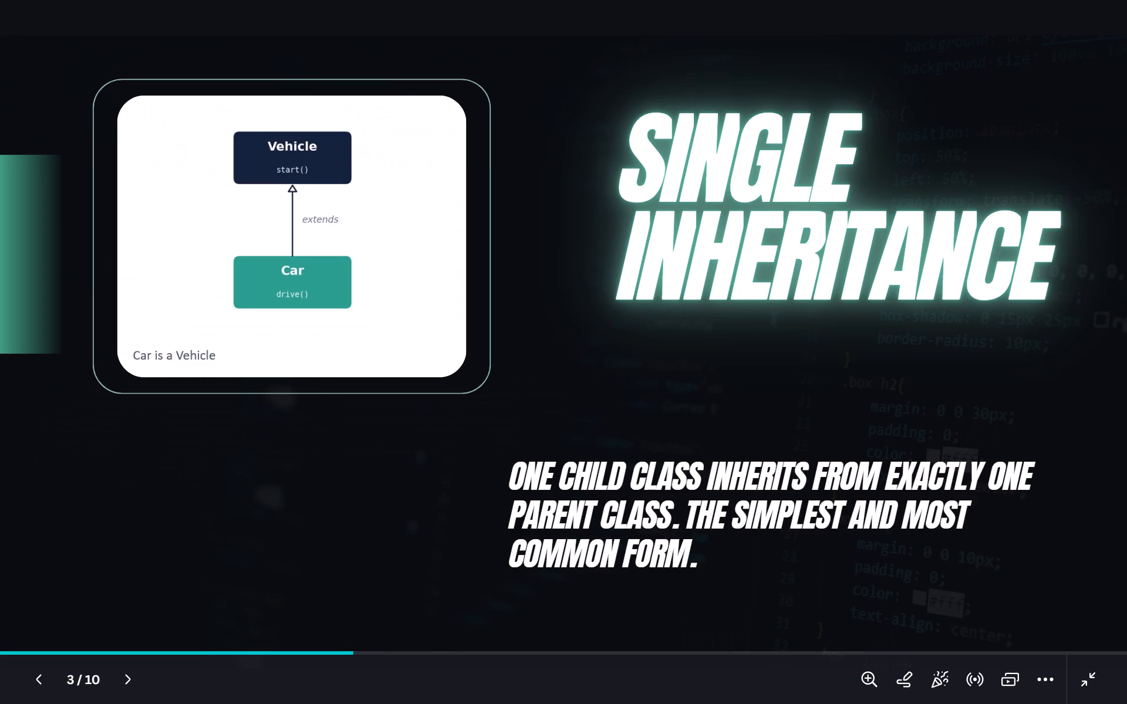
key("Right")
key("Right")
key("Left")
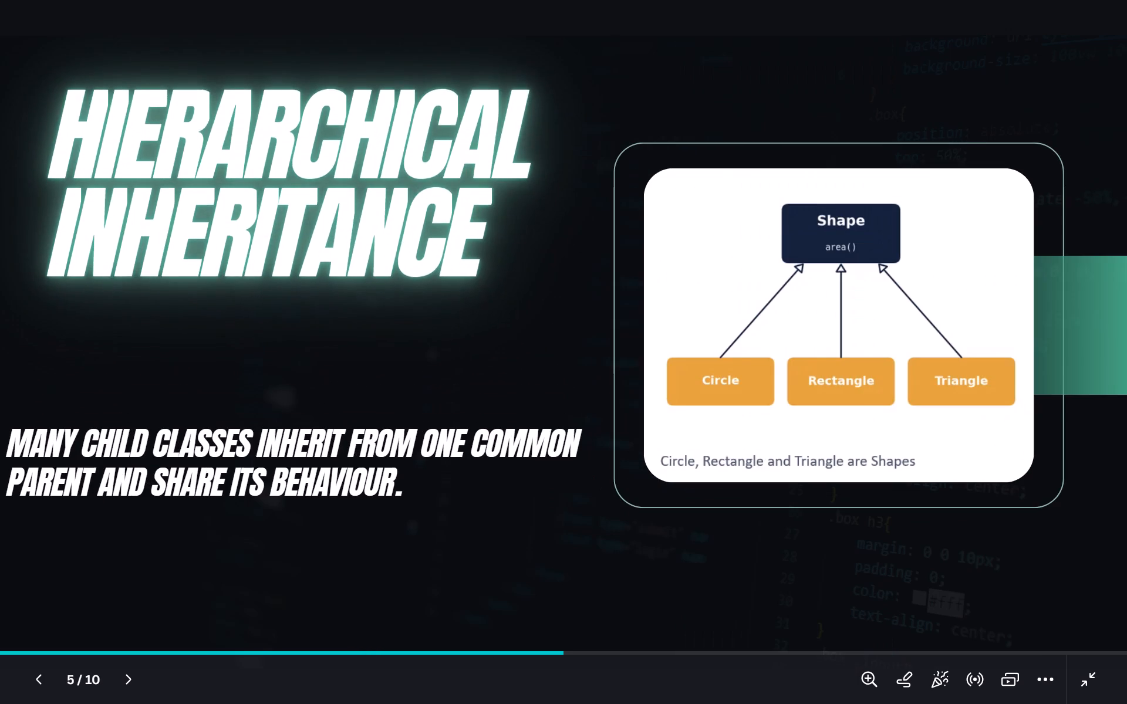
key("Left")
key("Right")
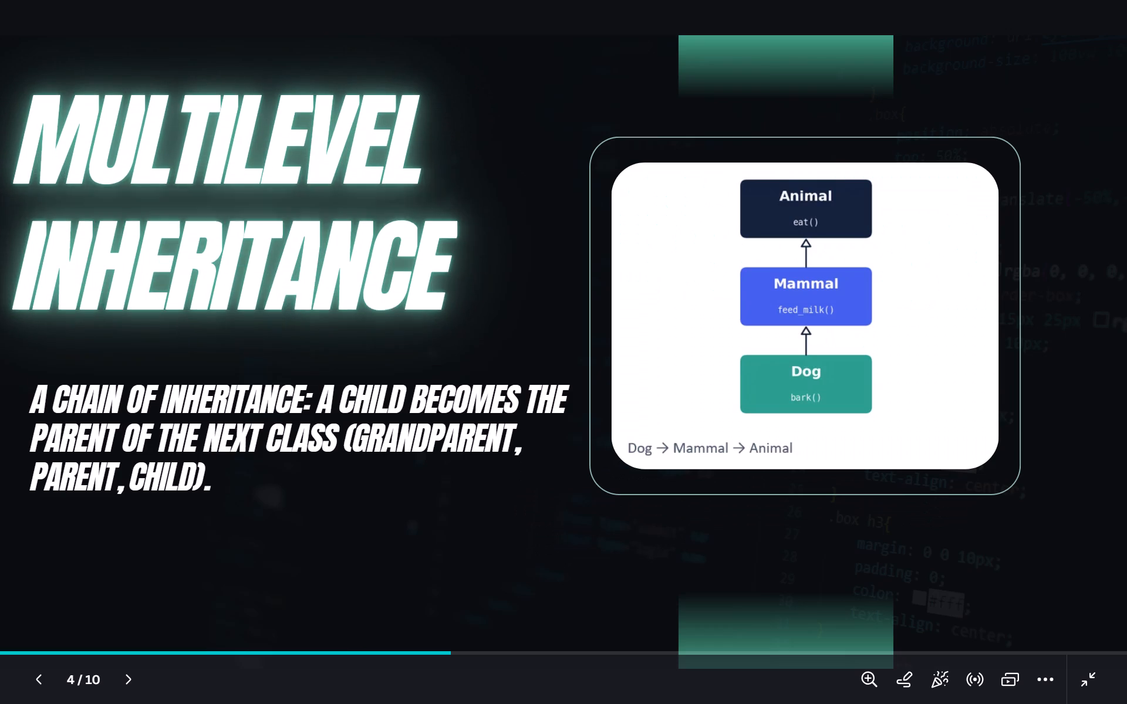
key("Right")
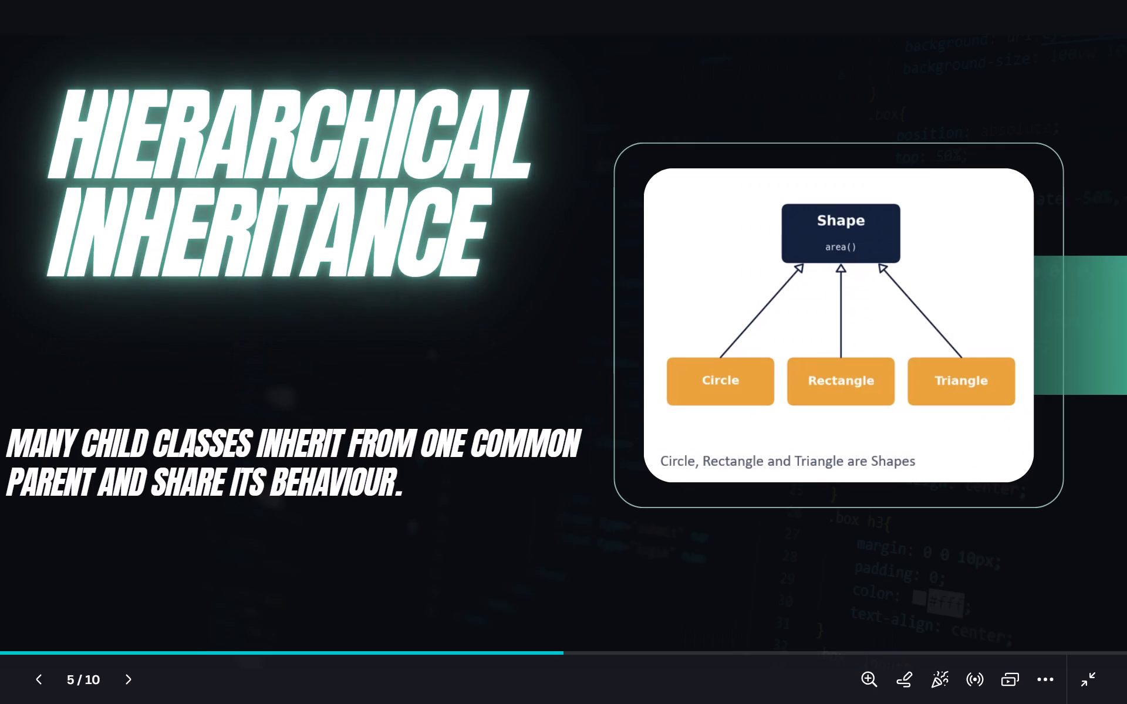
key("Right")
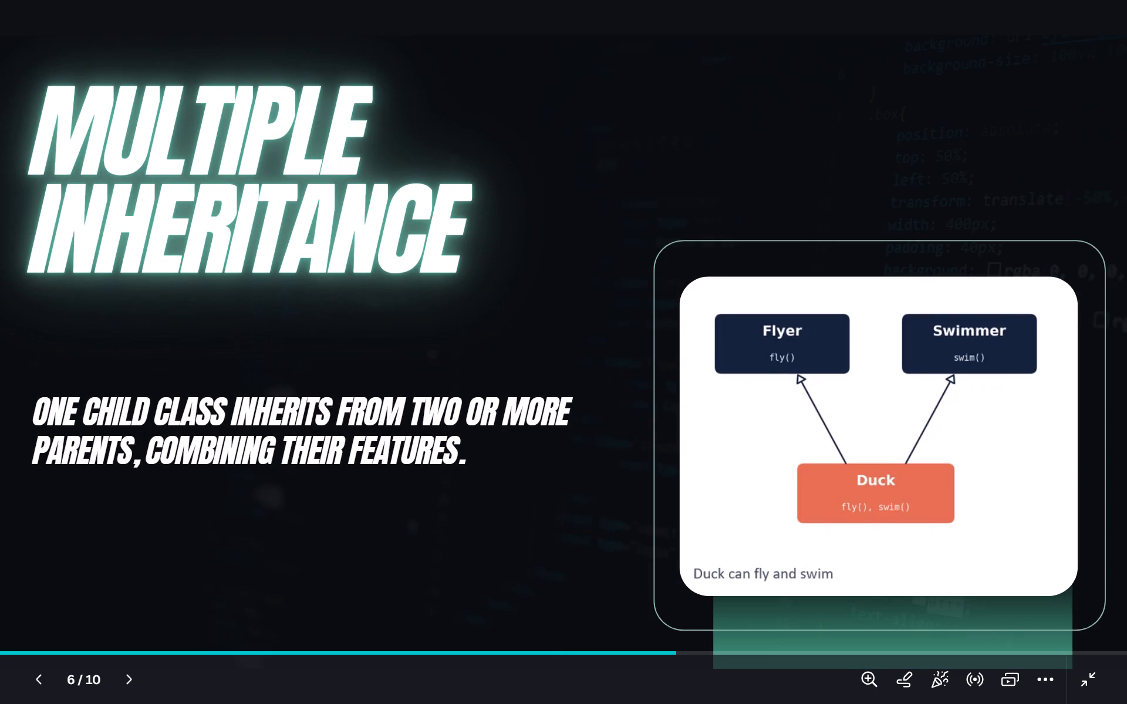
key("Escape")
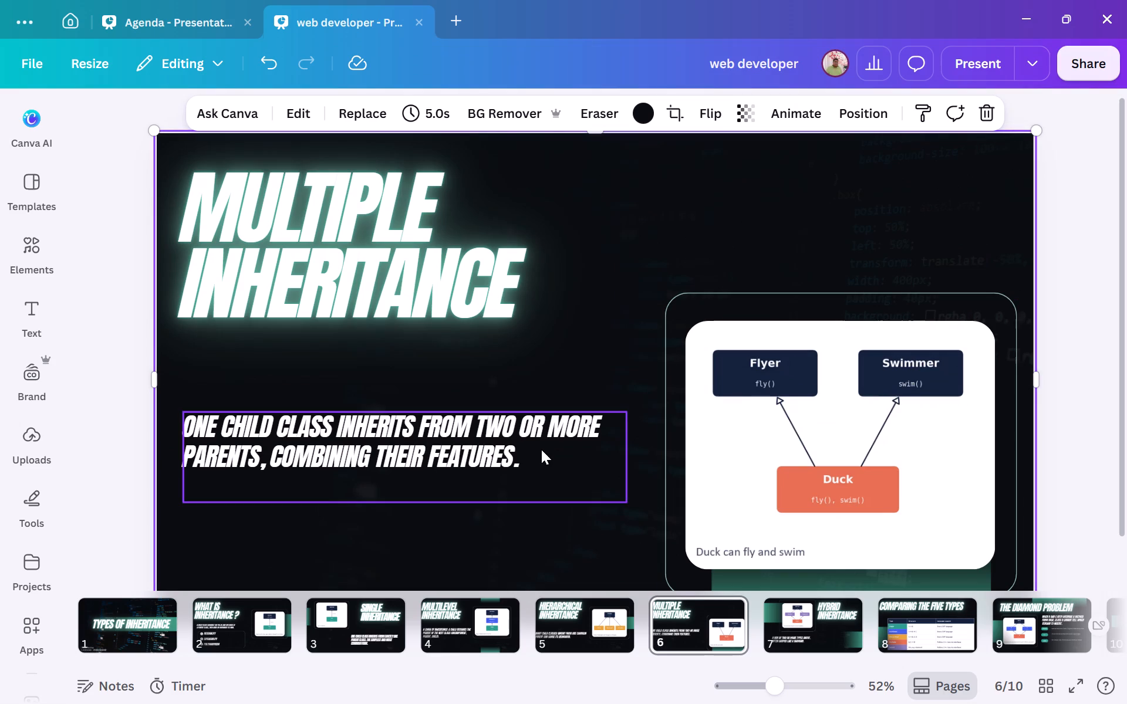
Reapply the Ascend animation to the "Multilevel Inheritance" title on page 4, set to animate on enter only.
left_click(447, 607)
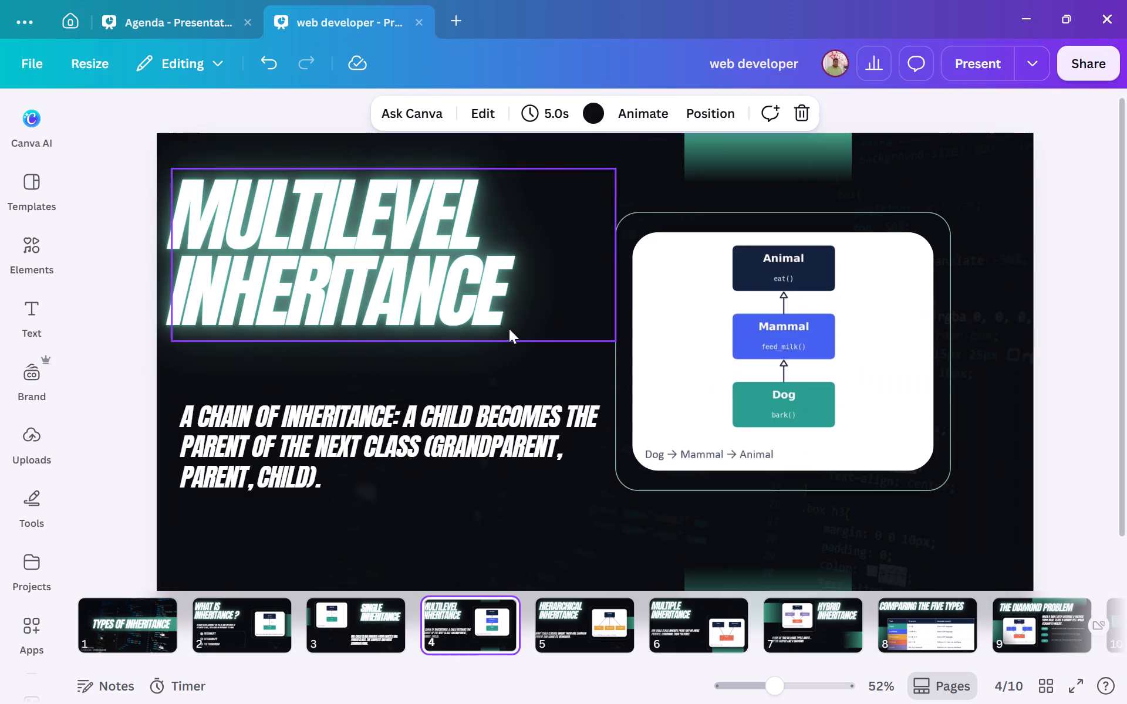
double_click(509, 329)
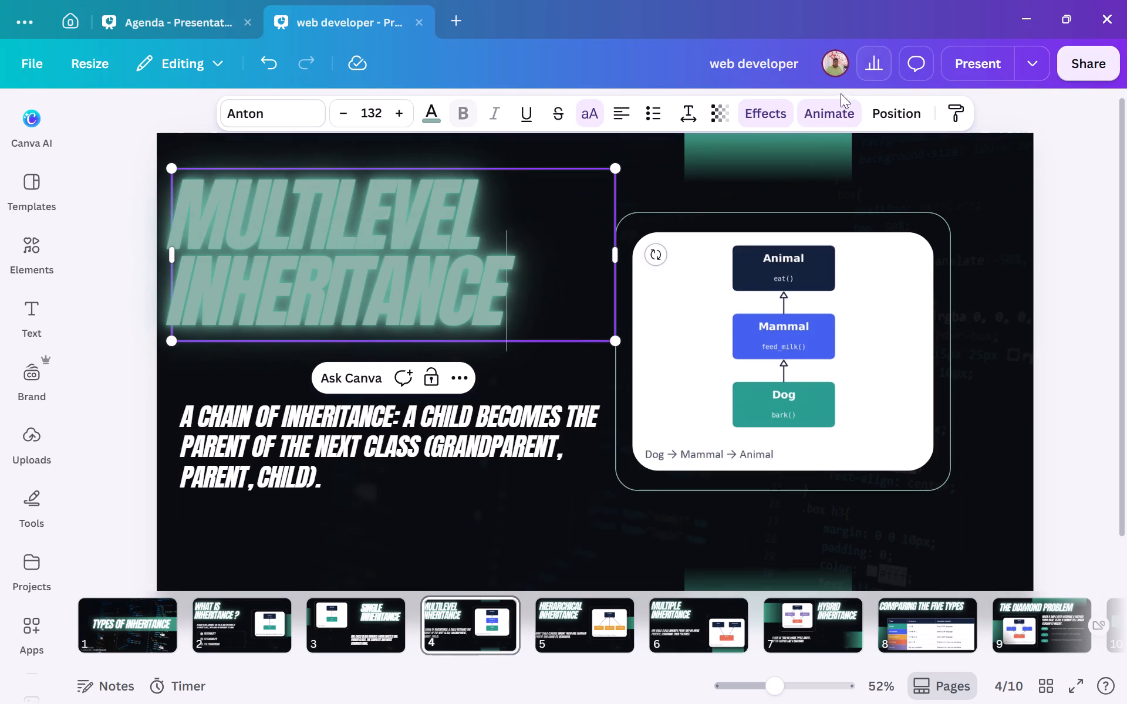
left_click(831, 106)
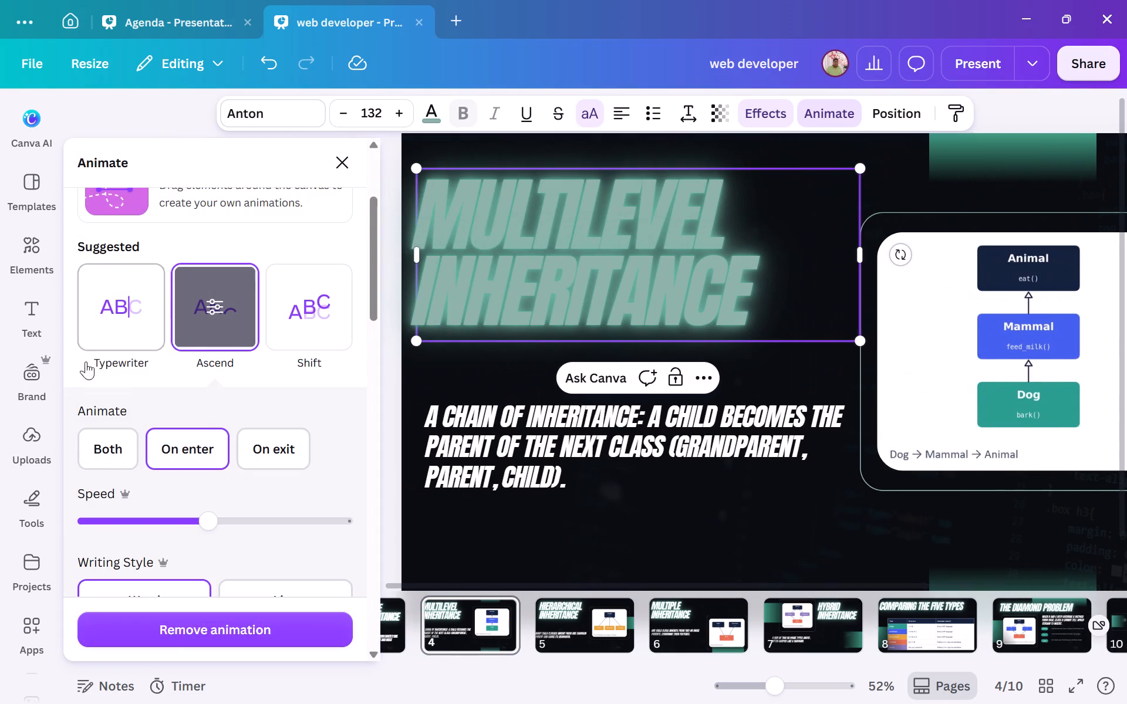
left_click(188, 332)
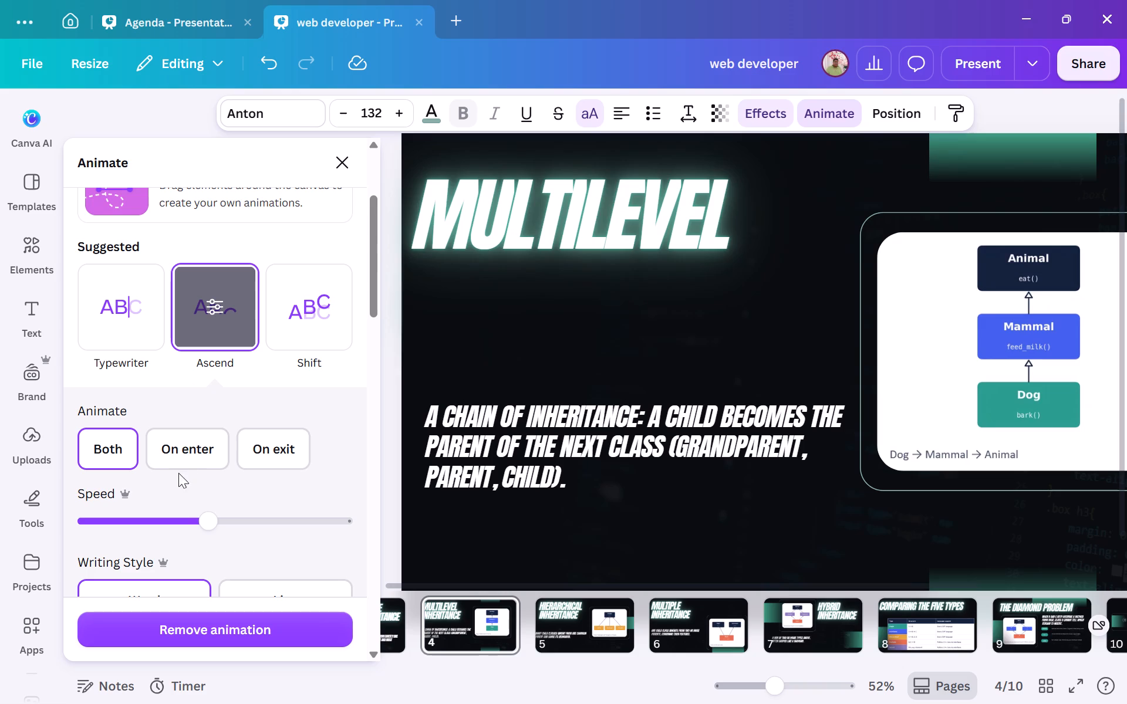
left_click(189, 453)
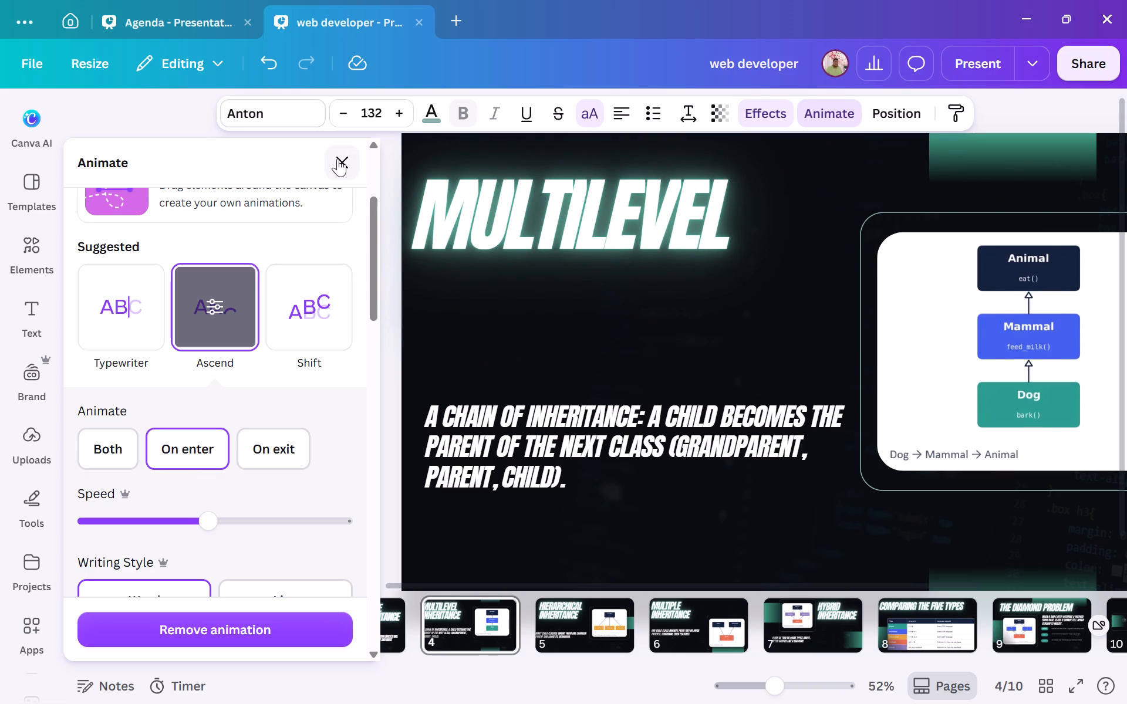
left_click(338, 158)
Present the whole deck full screen from page 1 through the Thank You page to check its animations and transitions.
left_click(162, 635)
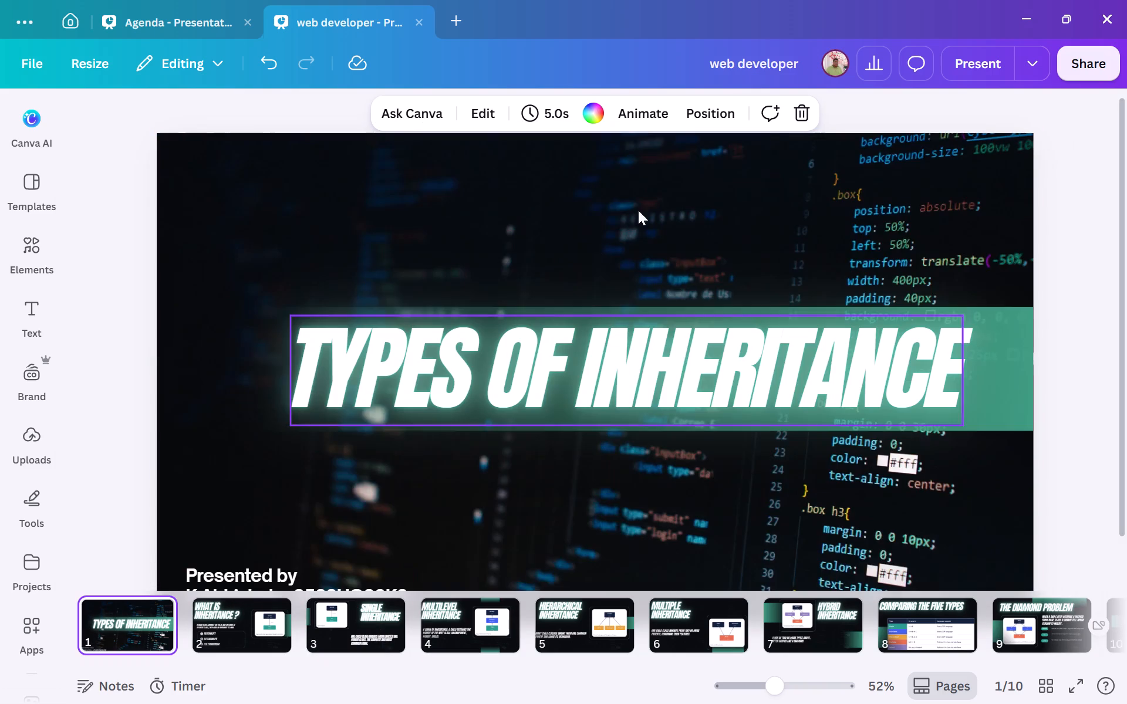
left_click(943, 72)
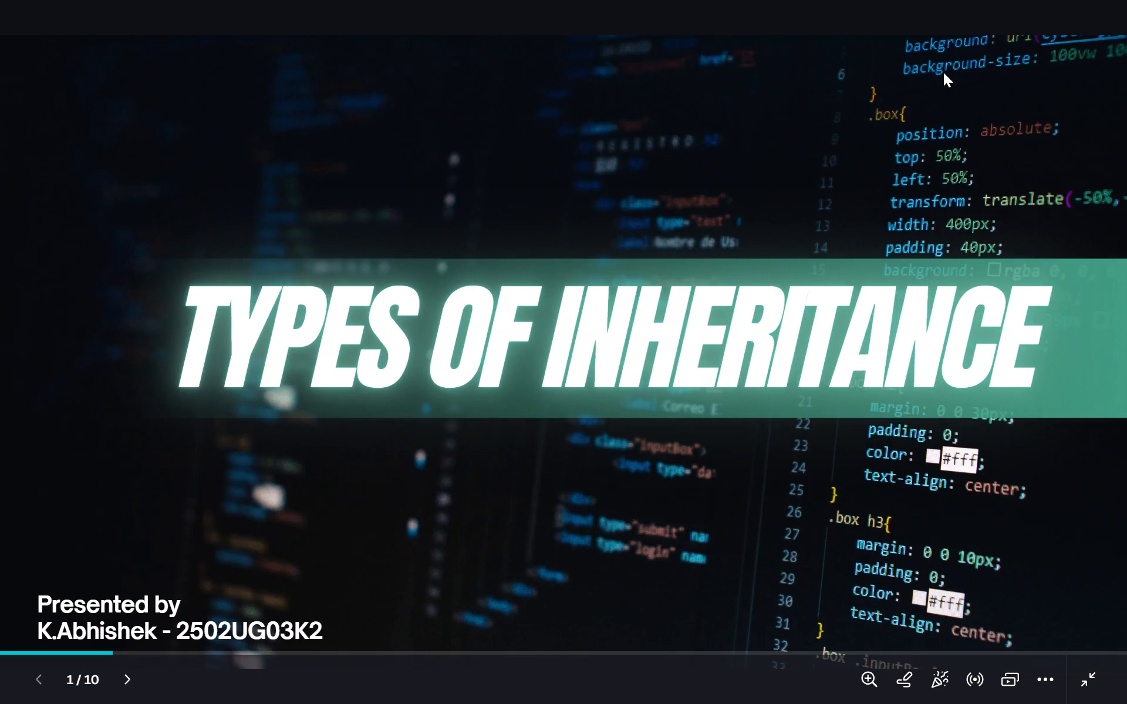
key("Right")
key("Right")
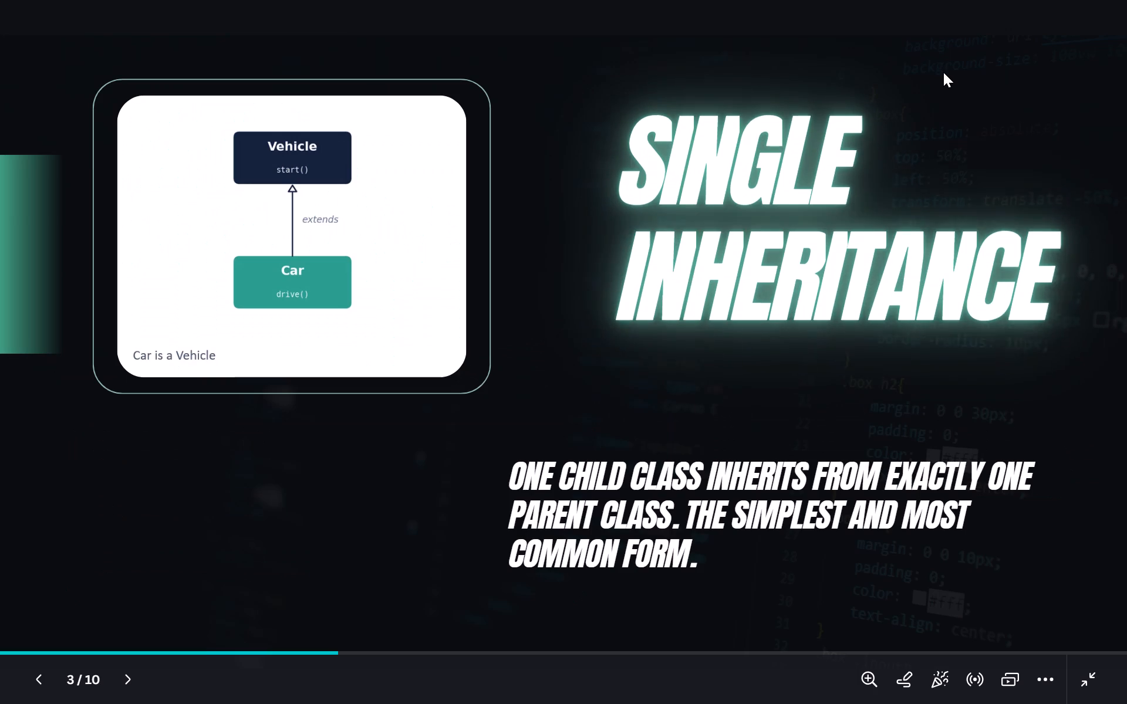
key("Right")
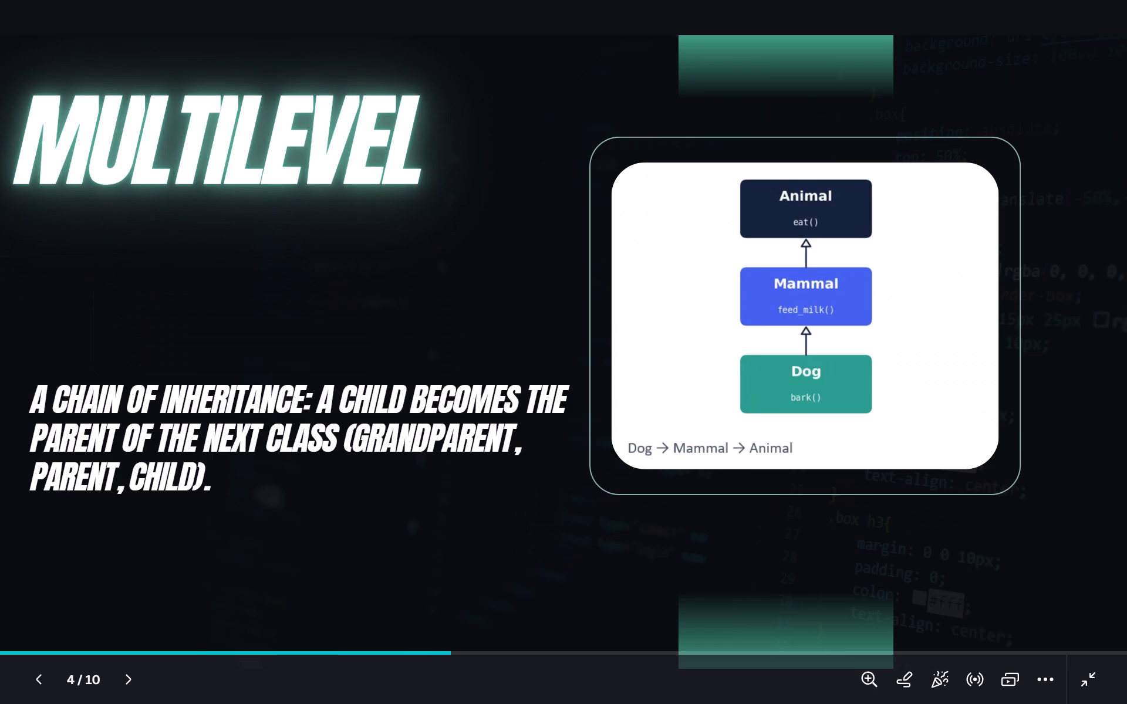
key("Right")
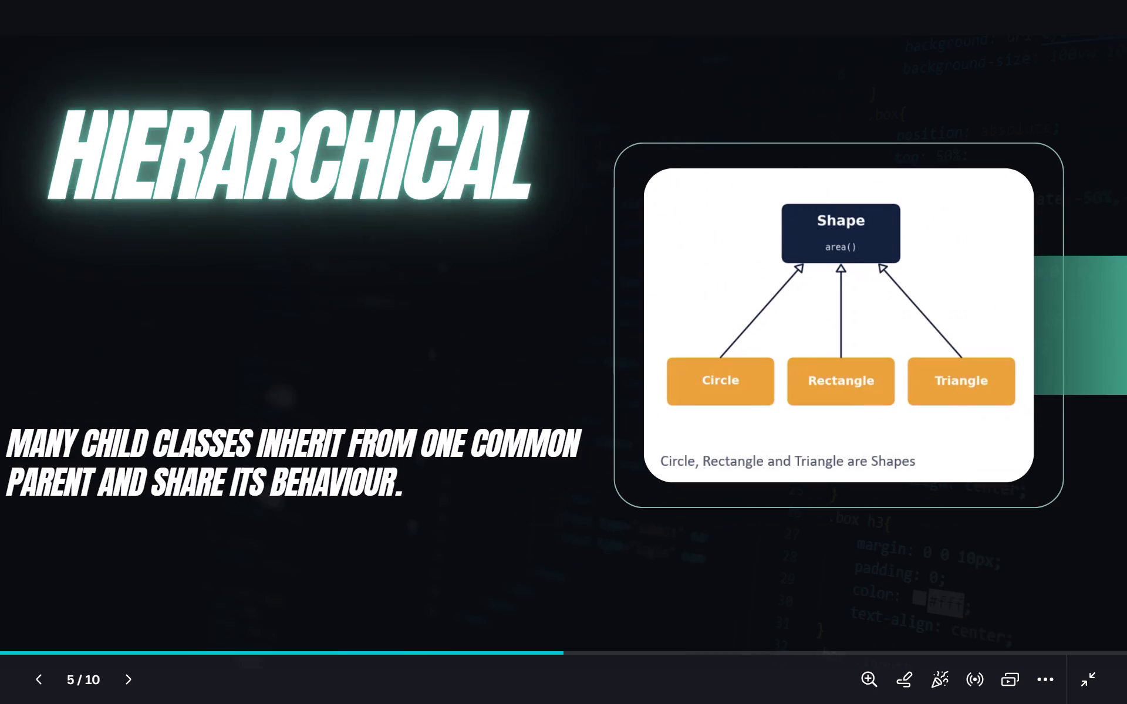
key("Right")
key("Right")
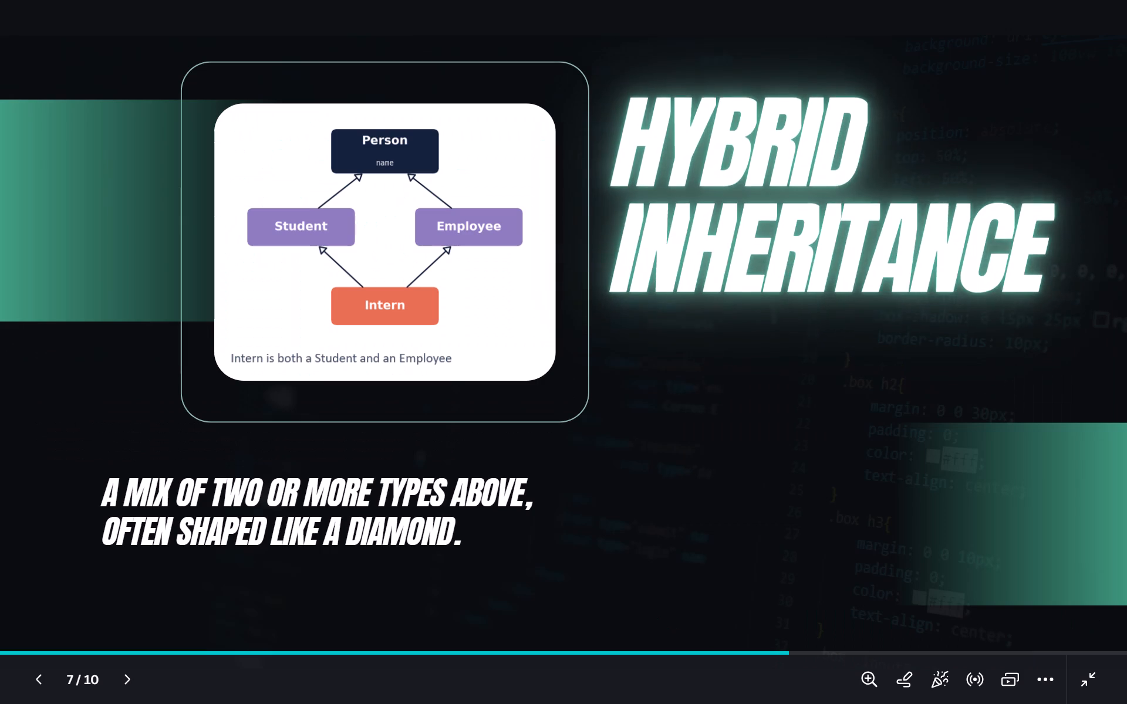
key("Right")
key("Right")
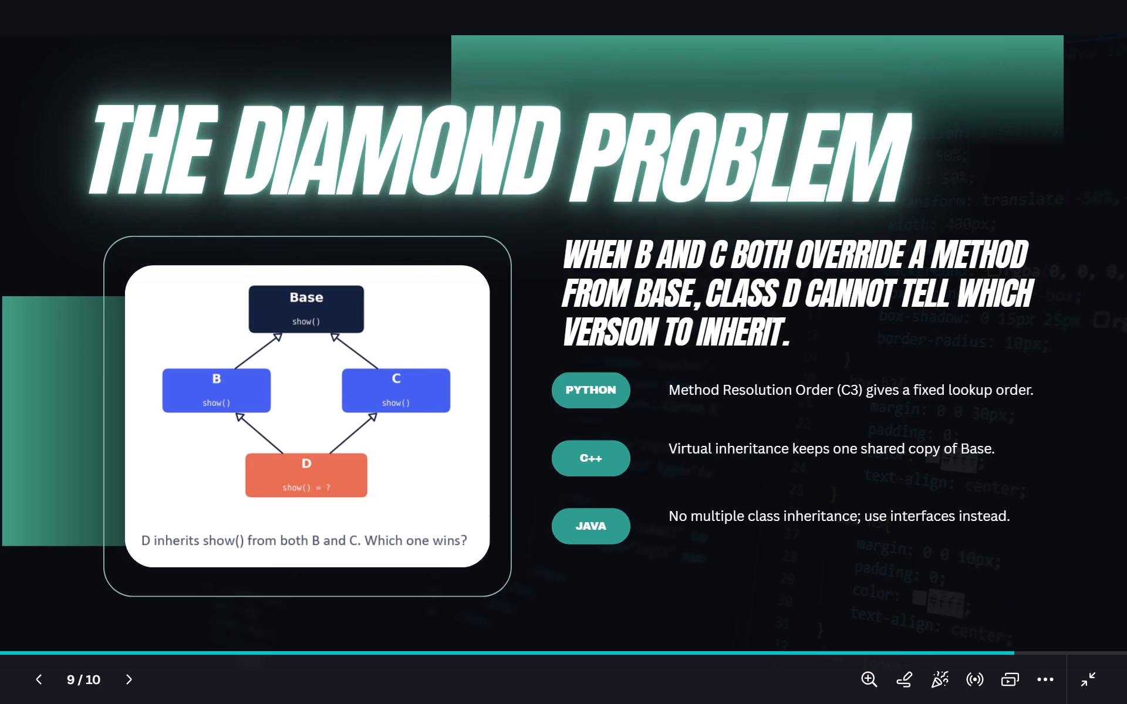
key("Right")
key("Right")
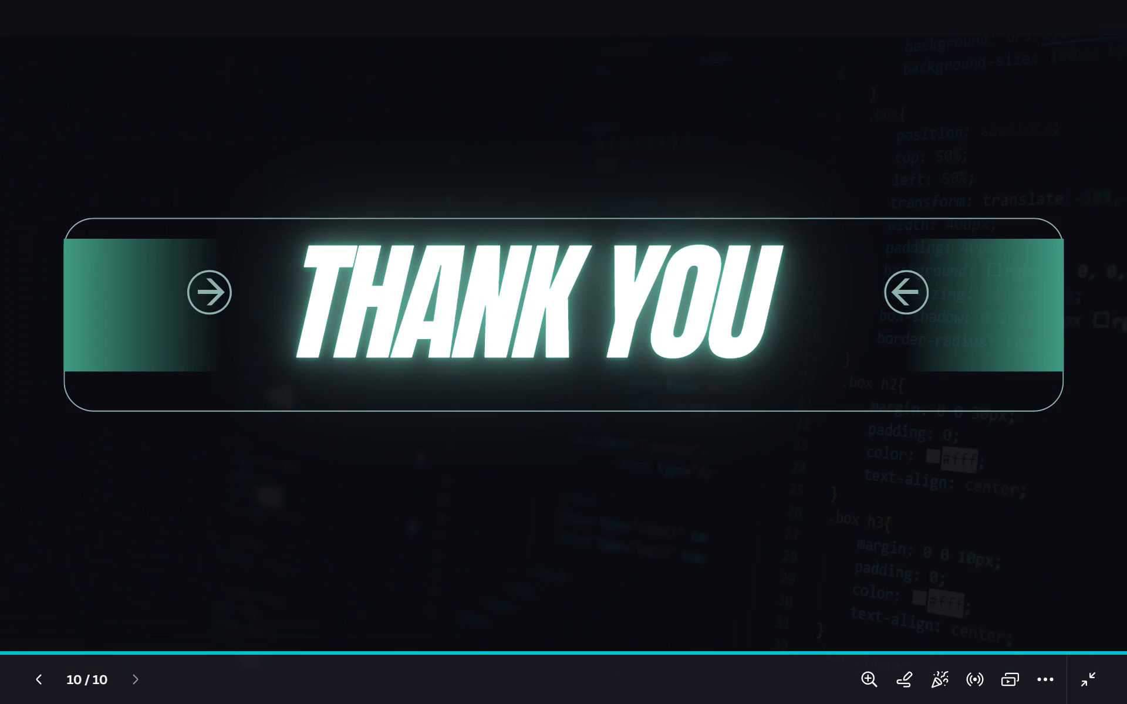
key("Escape")
Download all pages of the presentation as a PDF with the Digital preset.
left_click(1090, 67)
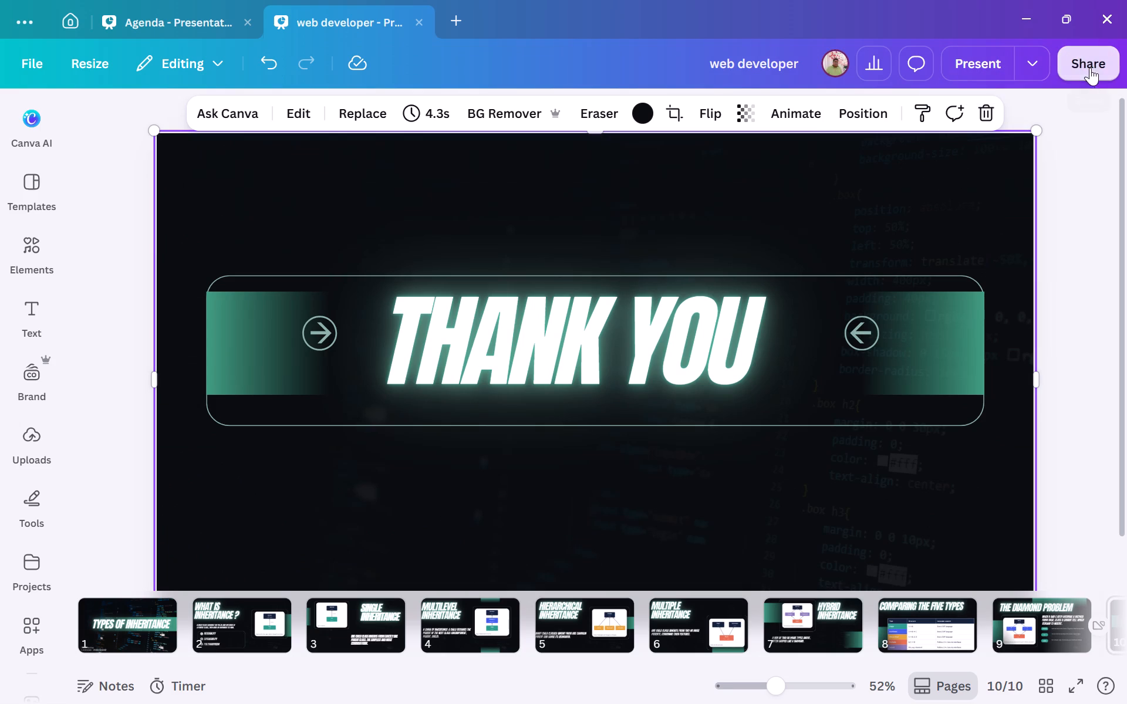
left_click(803, 445)
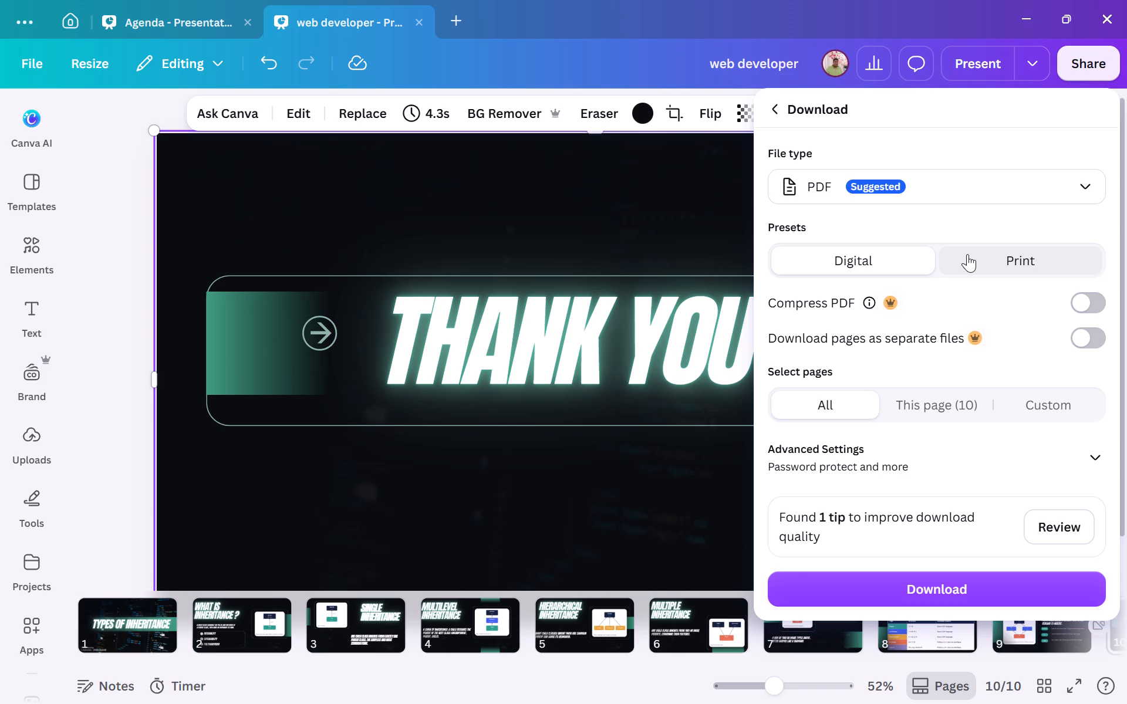
left_click(967, 595)
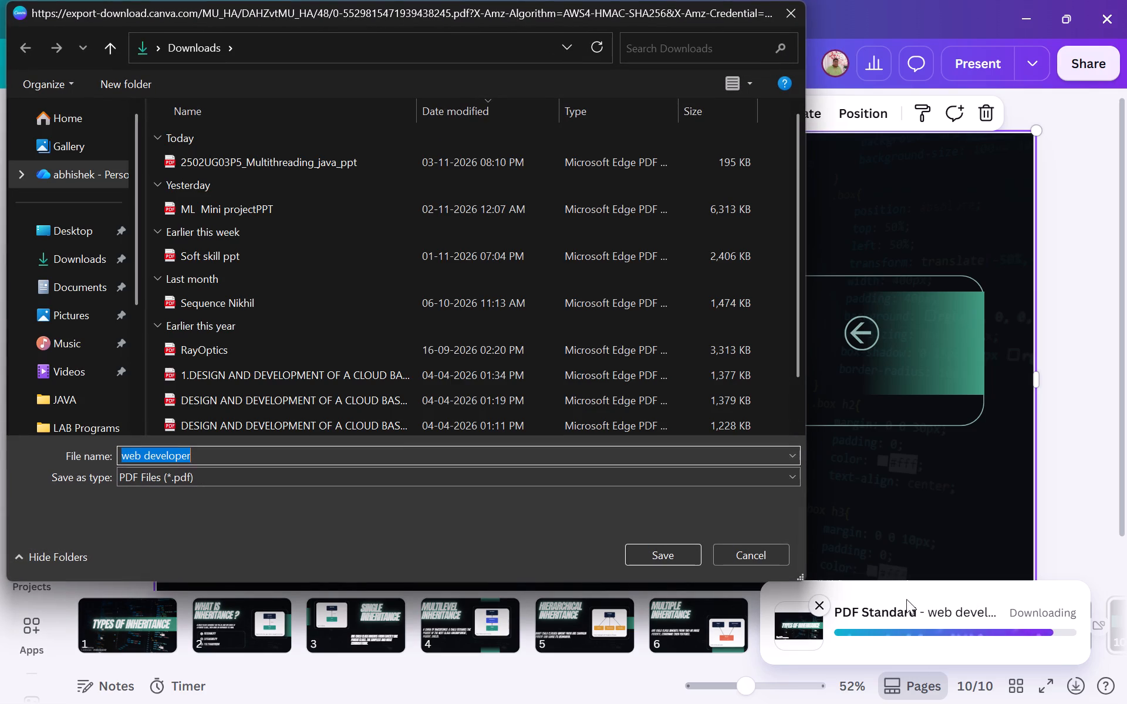
Save the PDF in Downloads, replacing the suggested file name with the student's roll number followed by "_Types of inheritance_java ppt".
left_click(291, 463)
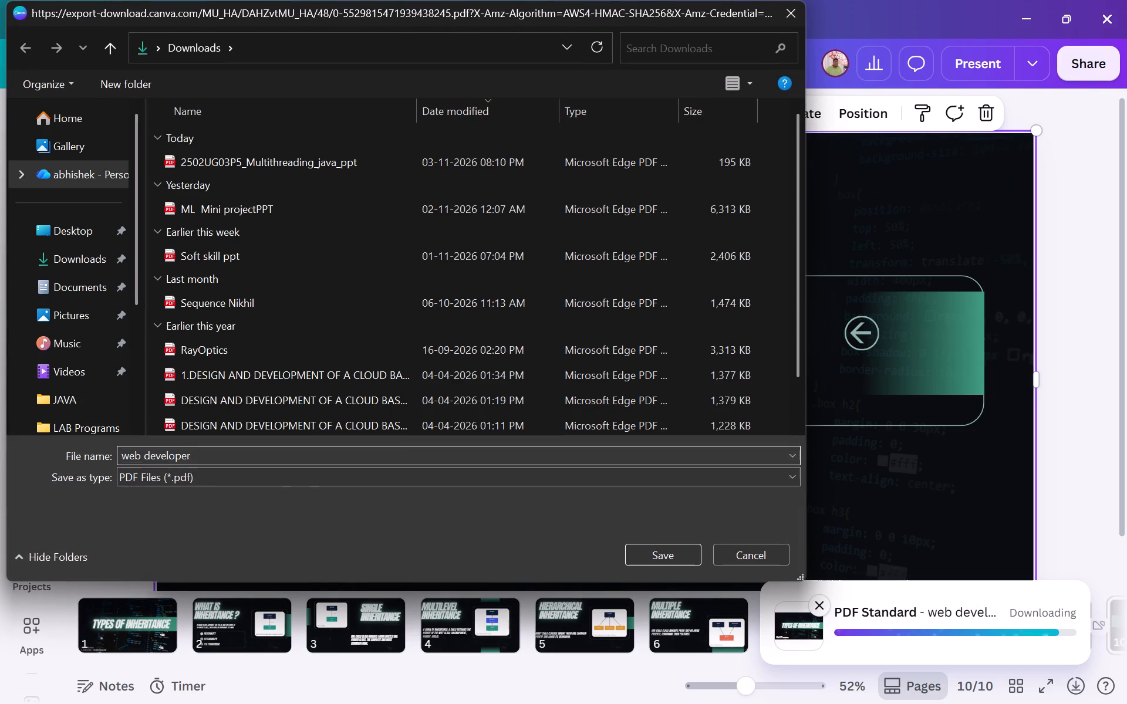
key("BackSpace")
key("BackSpace")
key("BackSpace")
key("BackSpace")
key("BackSpace")
key("BackSpace")
key("BackSpace")
key("BackSpace")
key("BackSpace")
key("BackSpace")
key("BackSpace")
key("BackSpace")
key("BackSpace")
key("BackSpace")
key("BackSpace")
key("BackSpace")
key("BackSpace")
key("BackSpace")
key("BackSpace")
key("BackSpace")
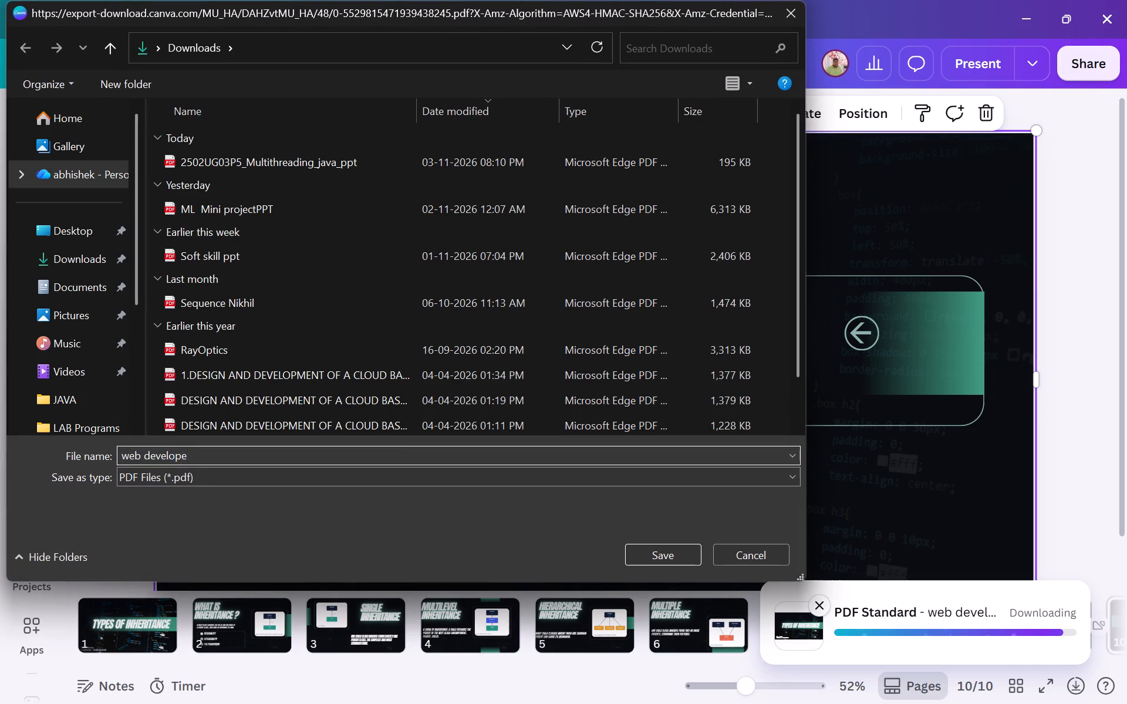
key("2")
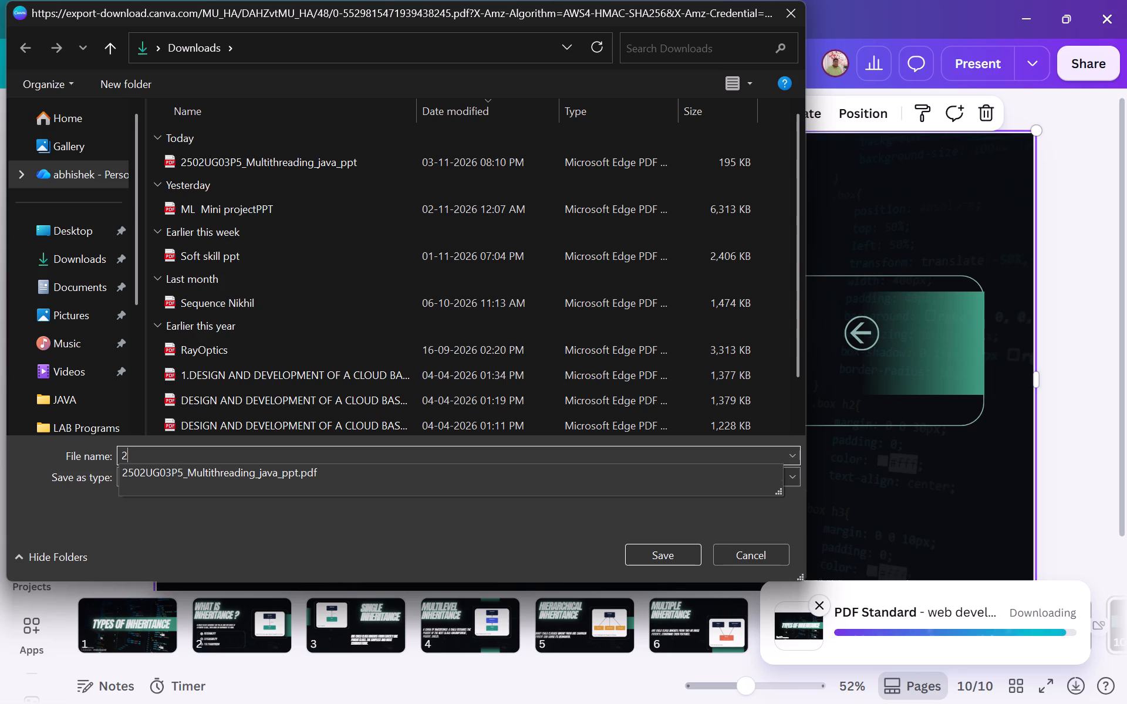
key("5")
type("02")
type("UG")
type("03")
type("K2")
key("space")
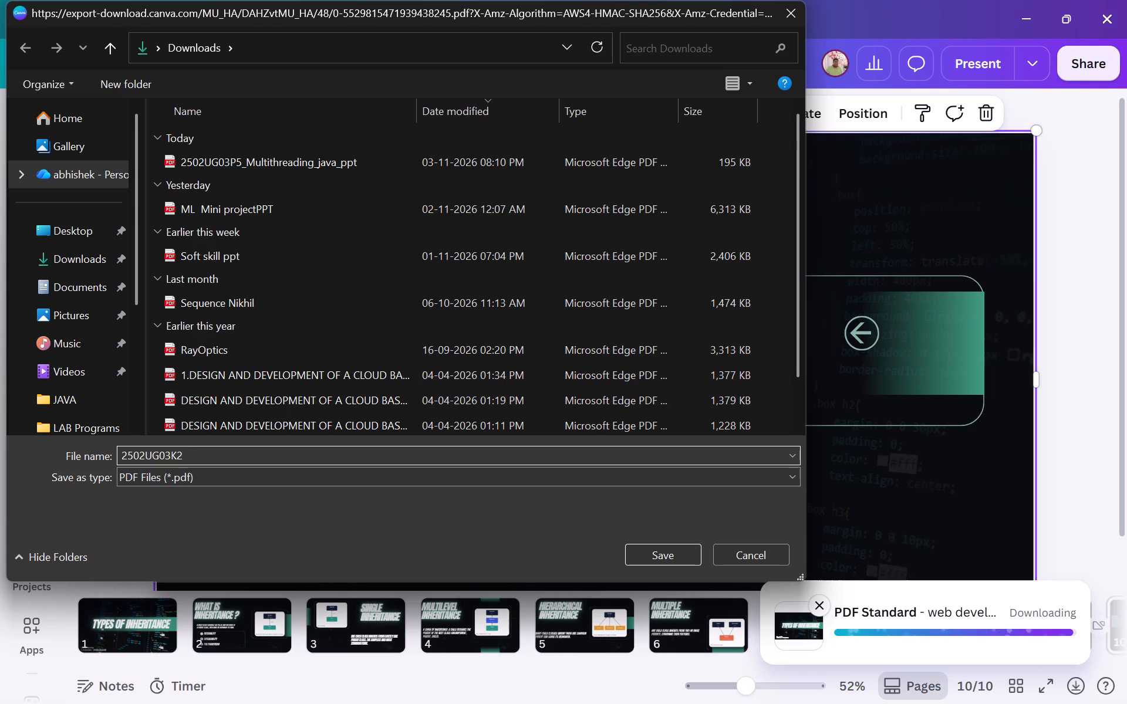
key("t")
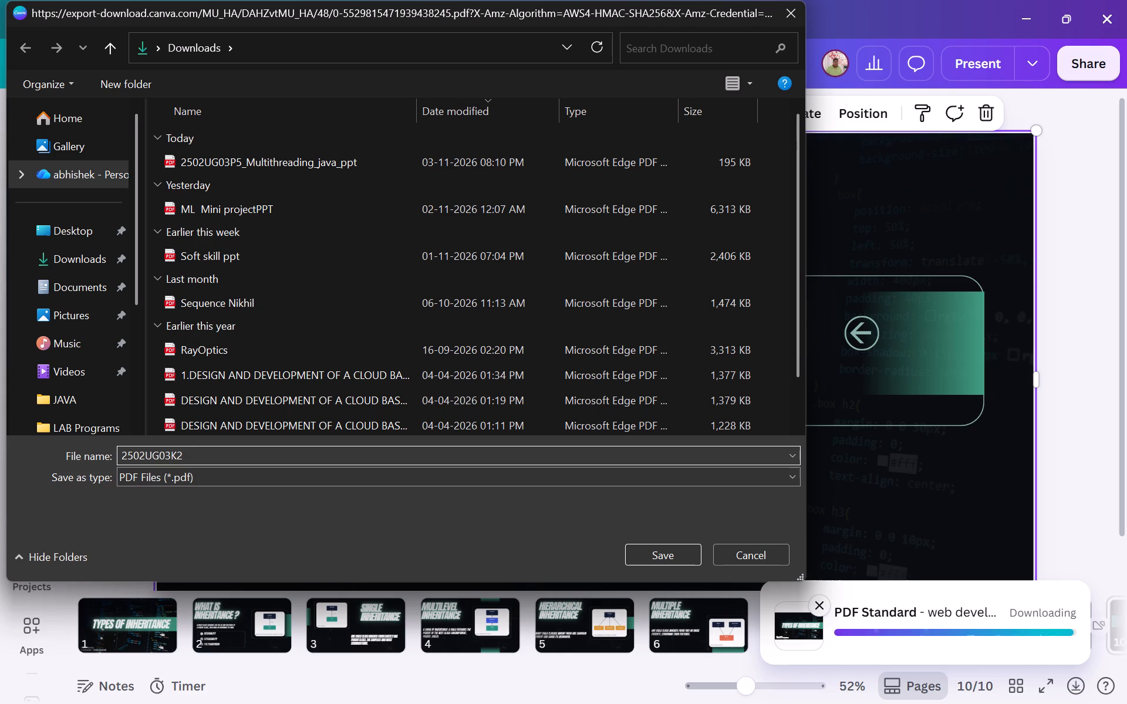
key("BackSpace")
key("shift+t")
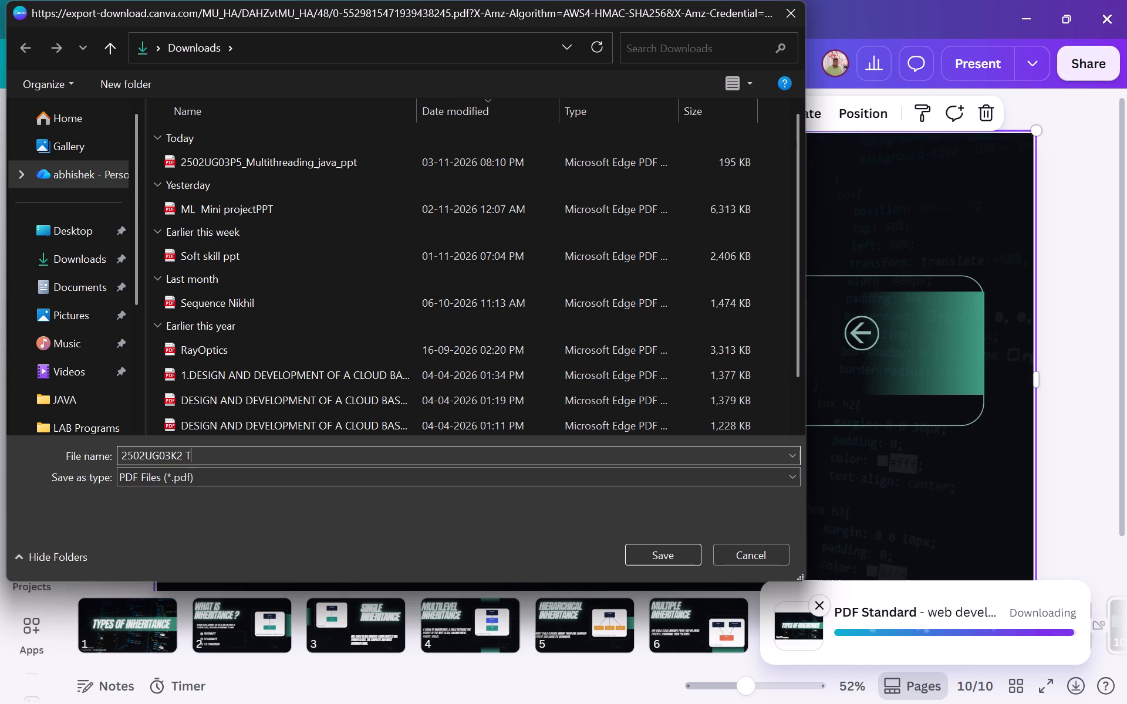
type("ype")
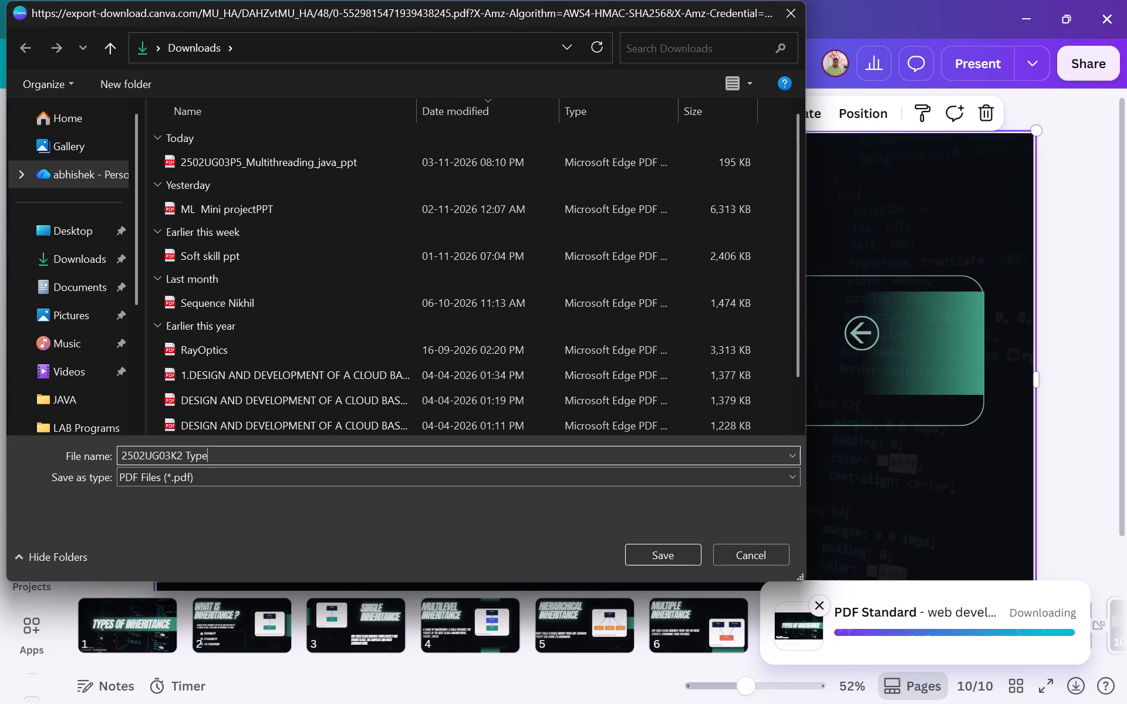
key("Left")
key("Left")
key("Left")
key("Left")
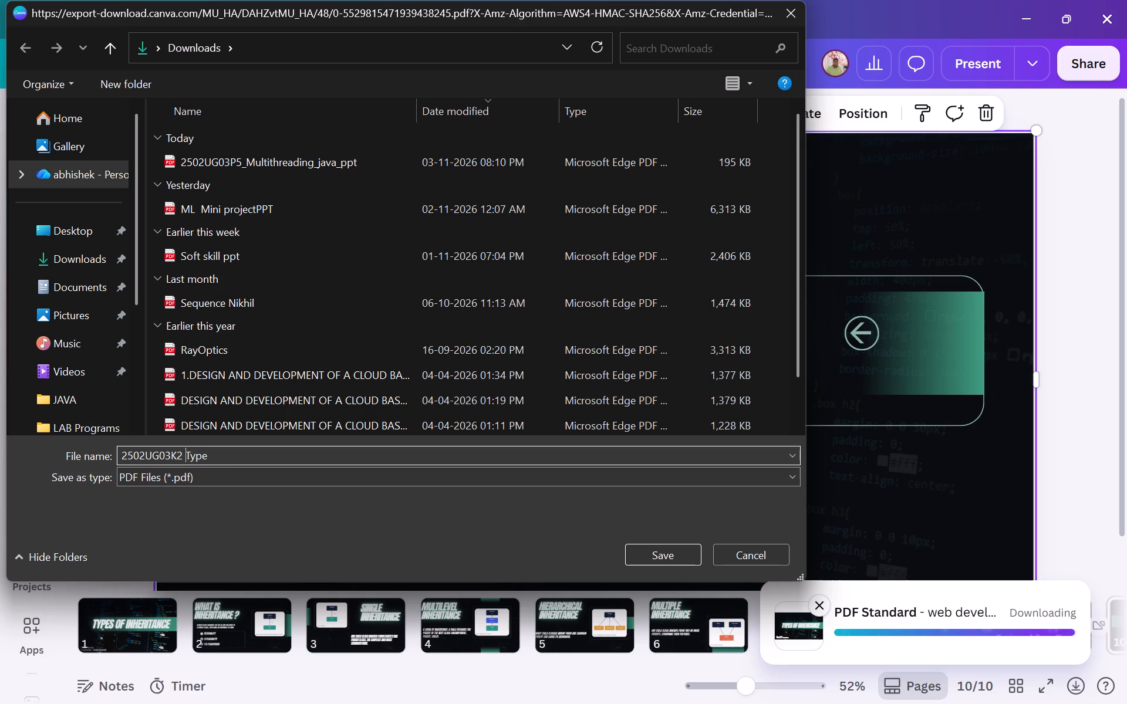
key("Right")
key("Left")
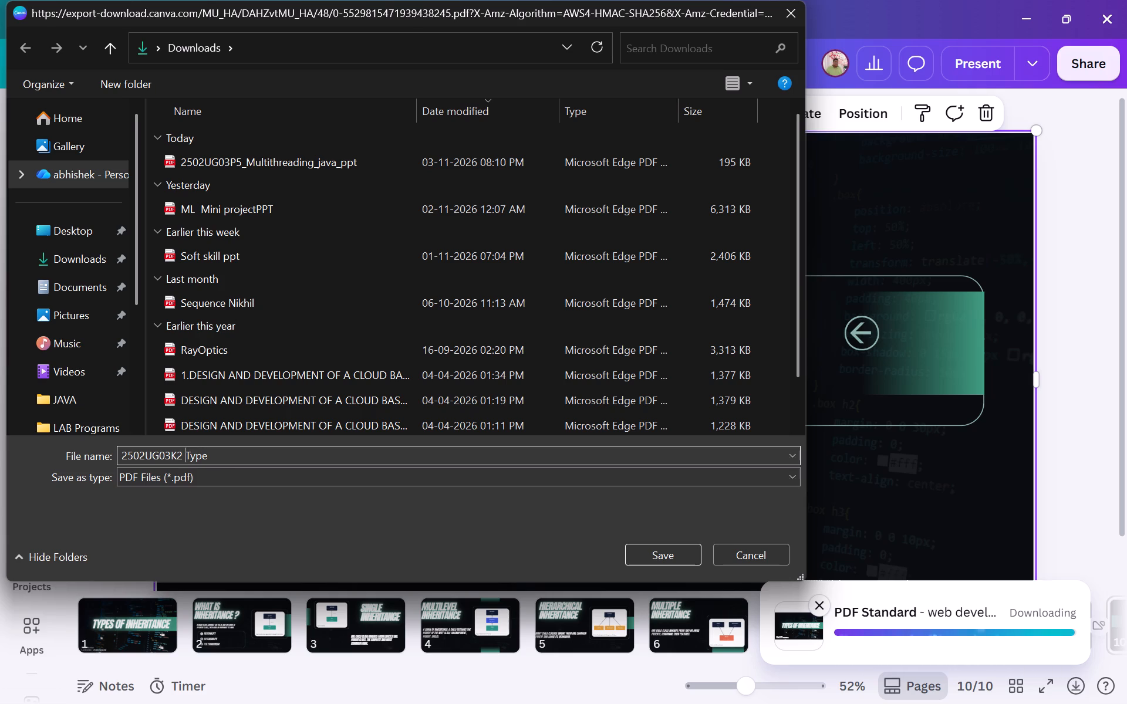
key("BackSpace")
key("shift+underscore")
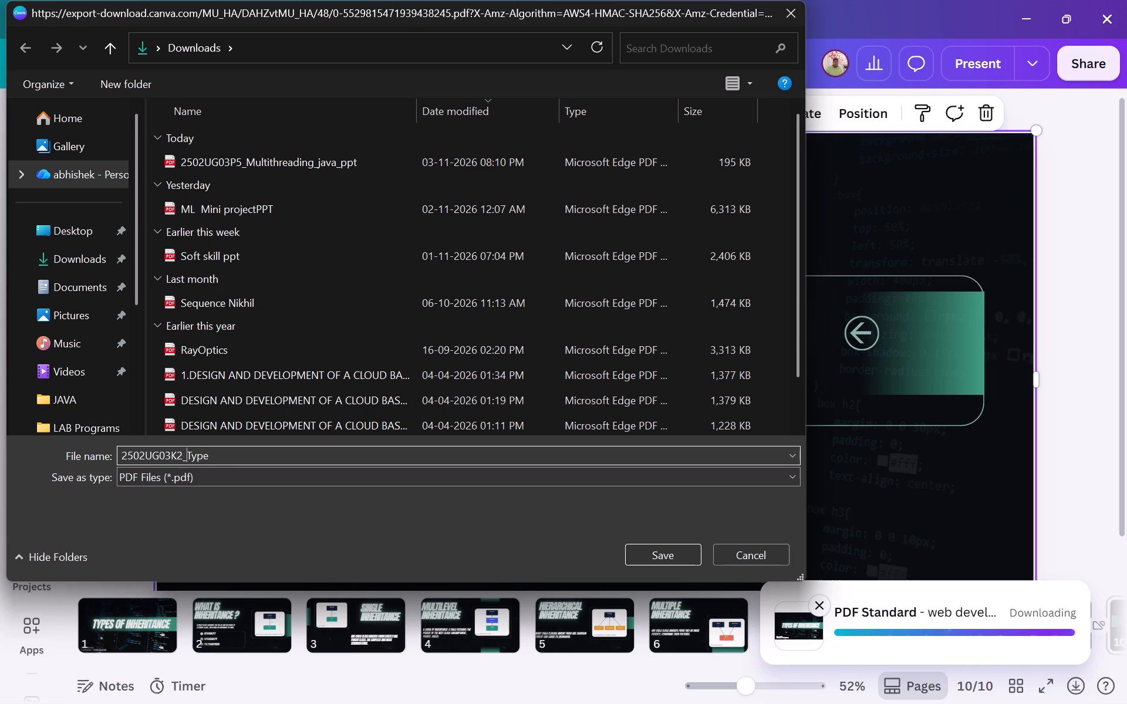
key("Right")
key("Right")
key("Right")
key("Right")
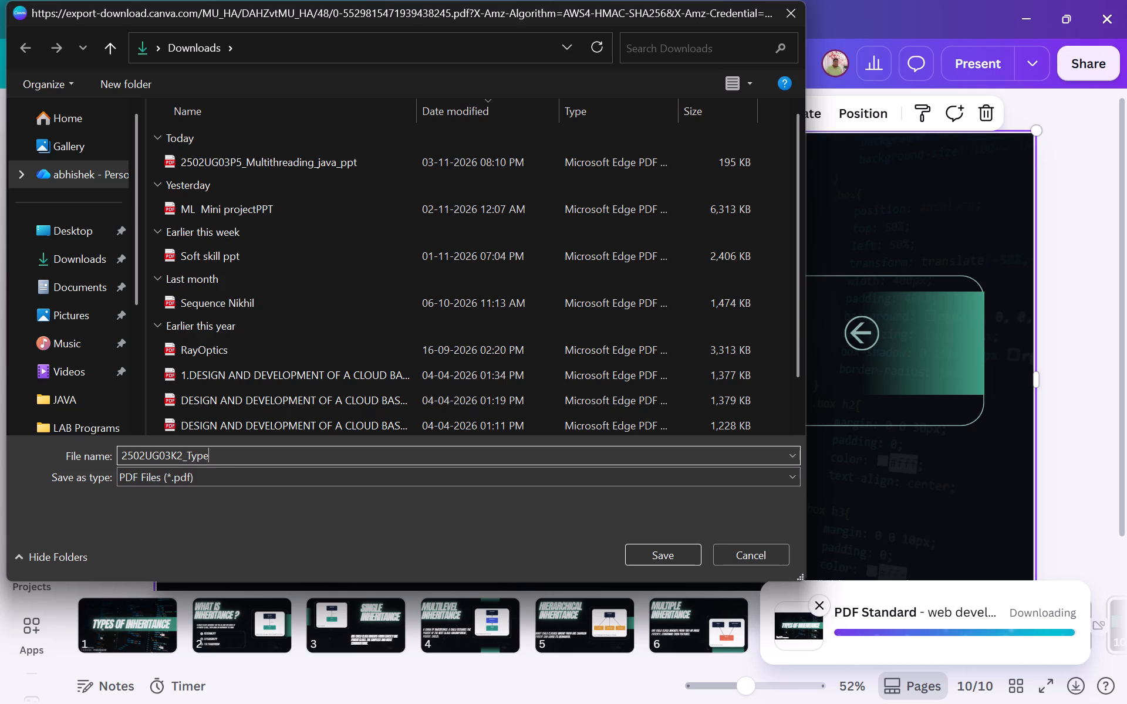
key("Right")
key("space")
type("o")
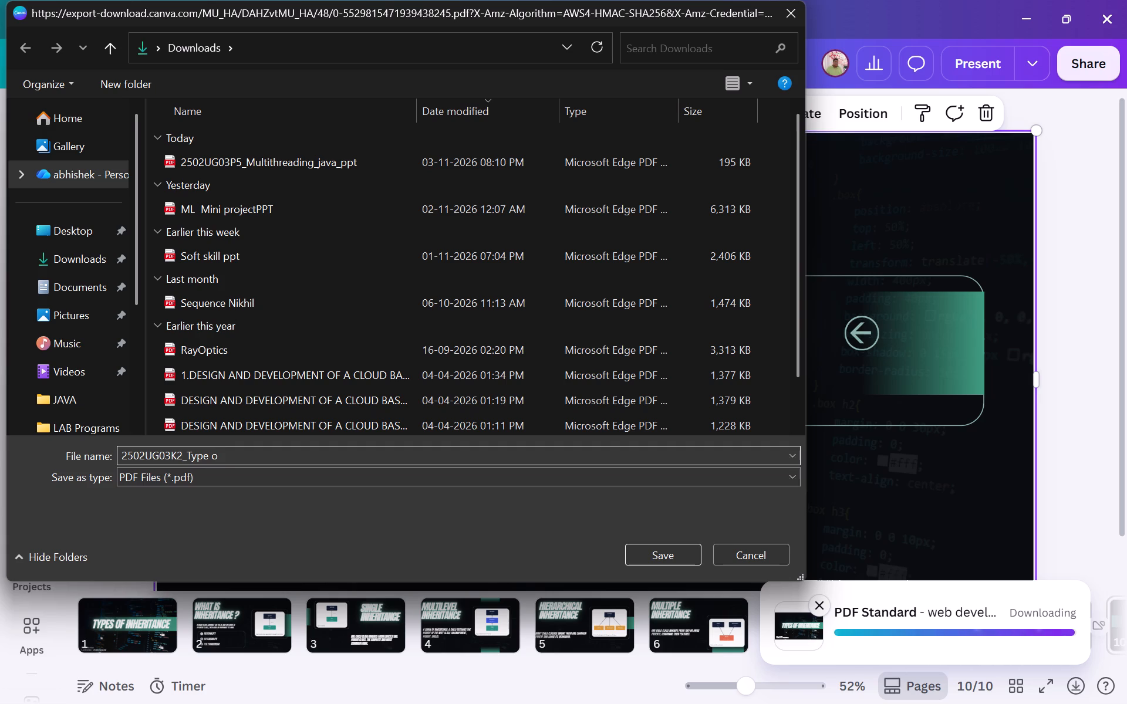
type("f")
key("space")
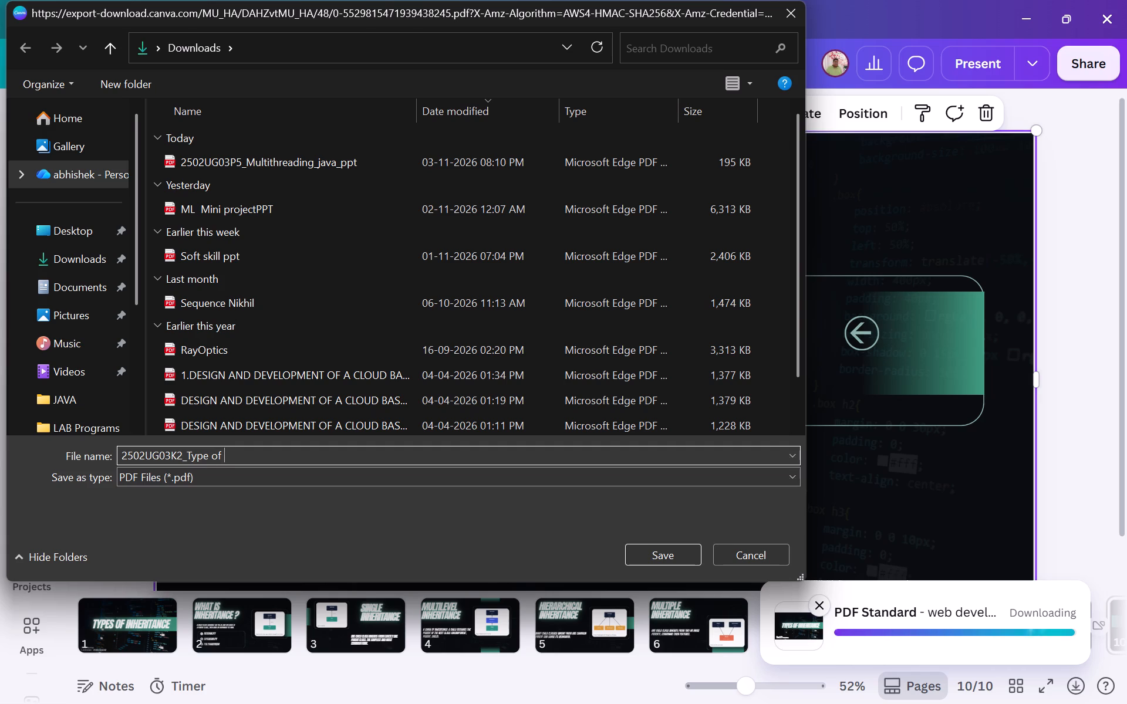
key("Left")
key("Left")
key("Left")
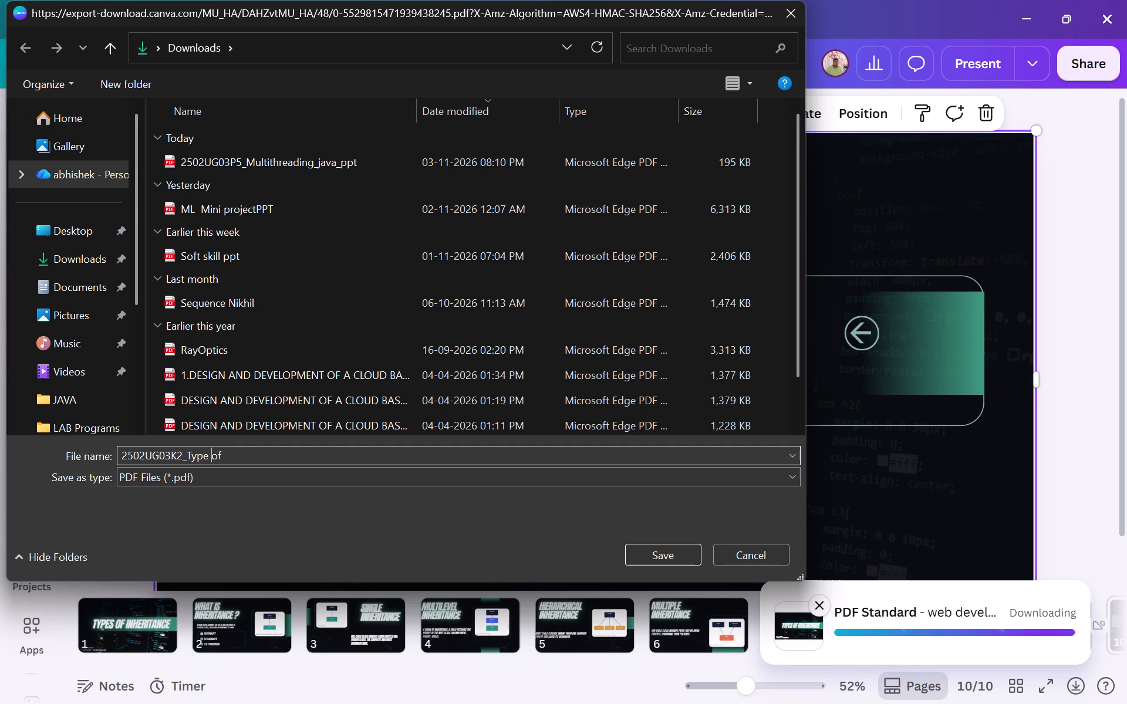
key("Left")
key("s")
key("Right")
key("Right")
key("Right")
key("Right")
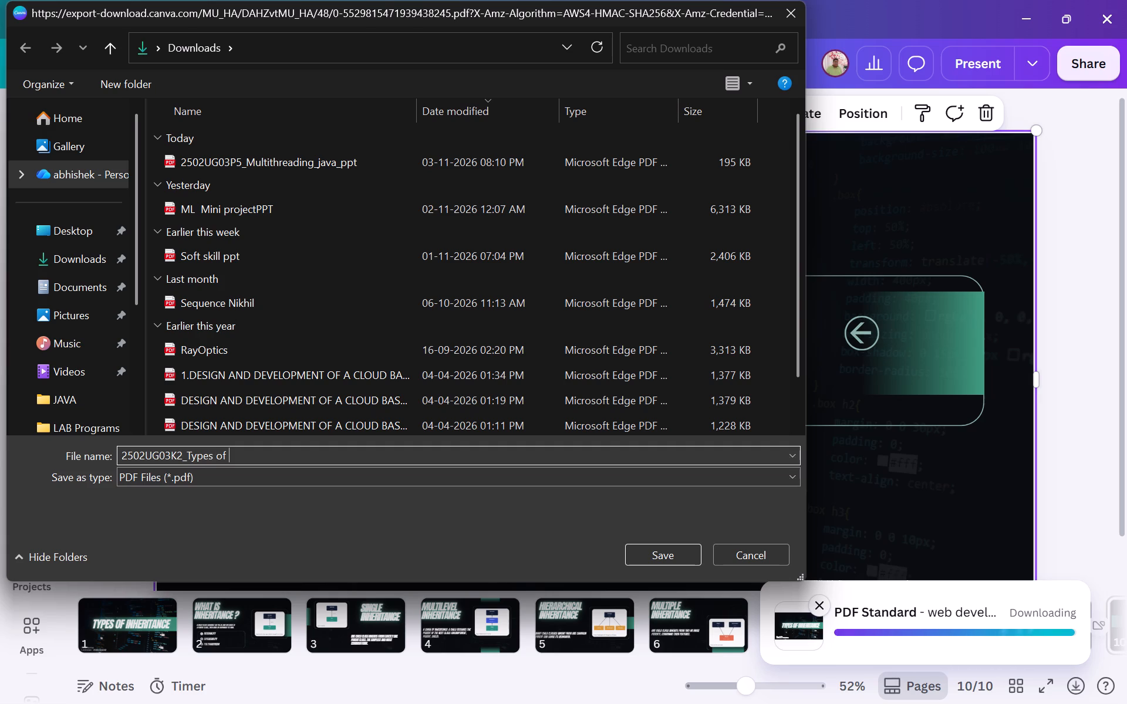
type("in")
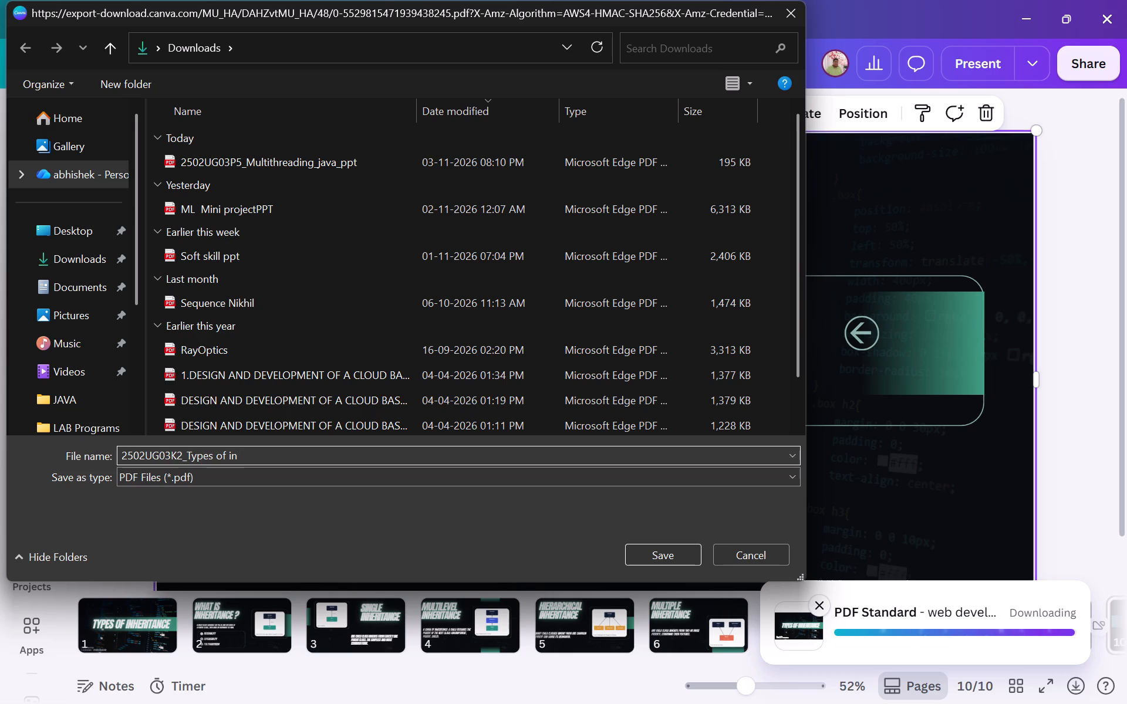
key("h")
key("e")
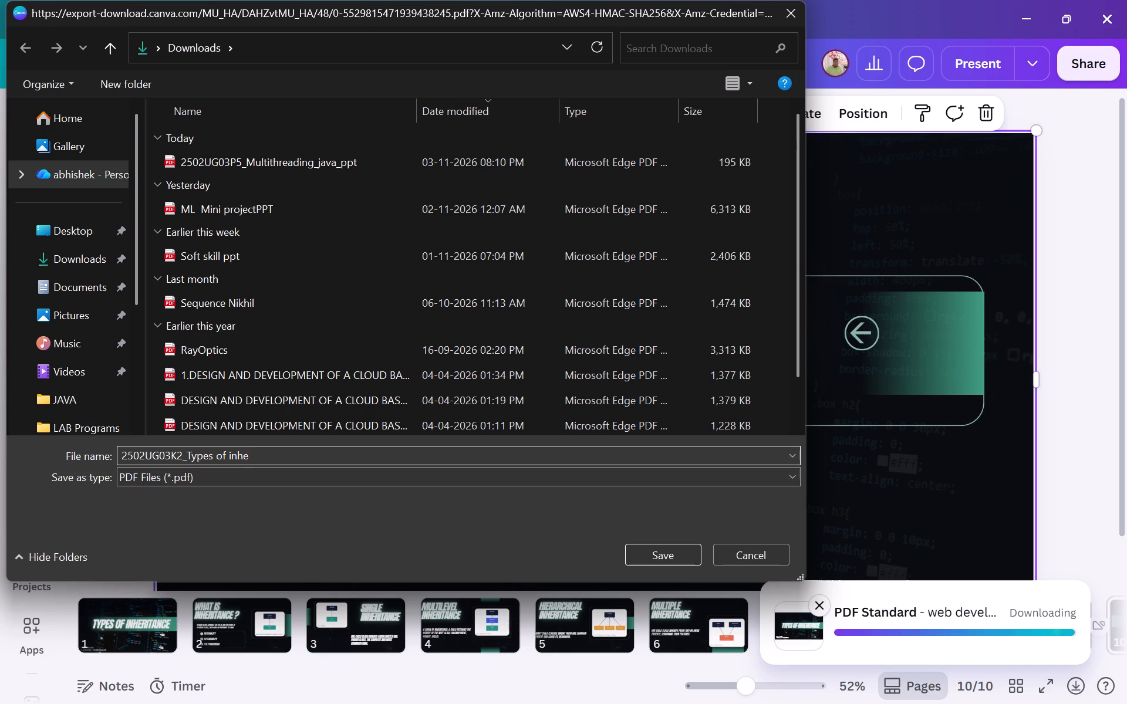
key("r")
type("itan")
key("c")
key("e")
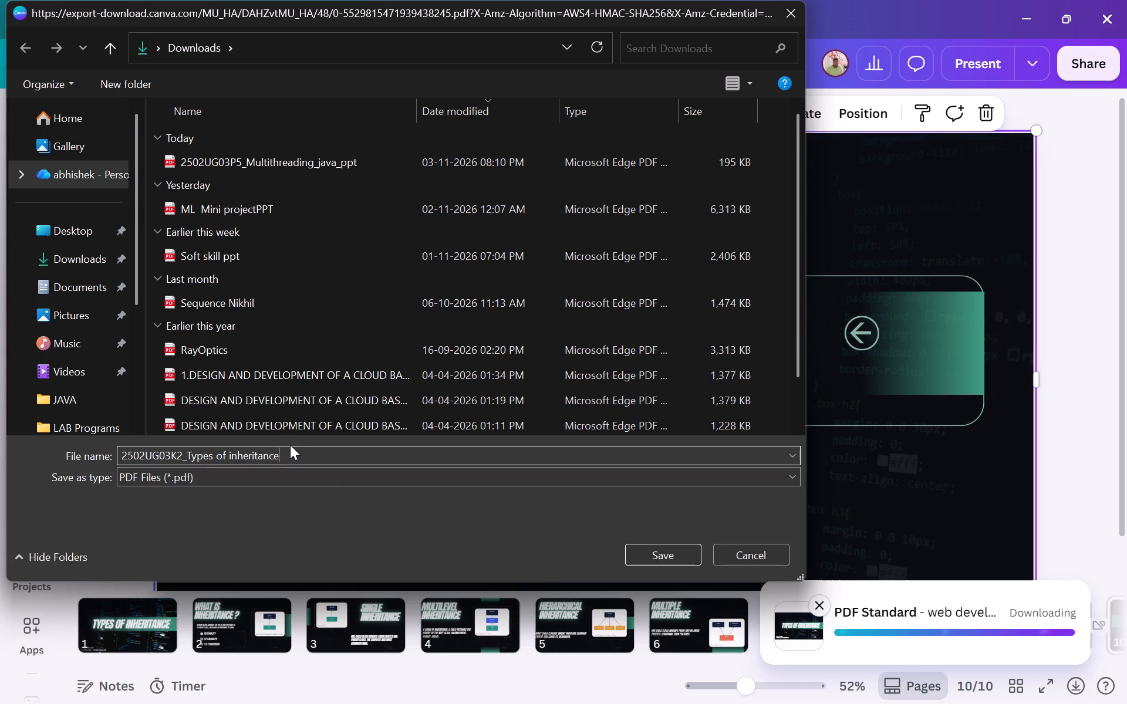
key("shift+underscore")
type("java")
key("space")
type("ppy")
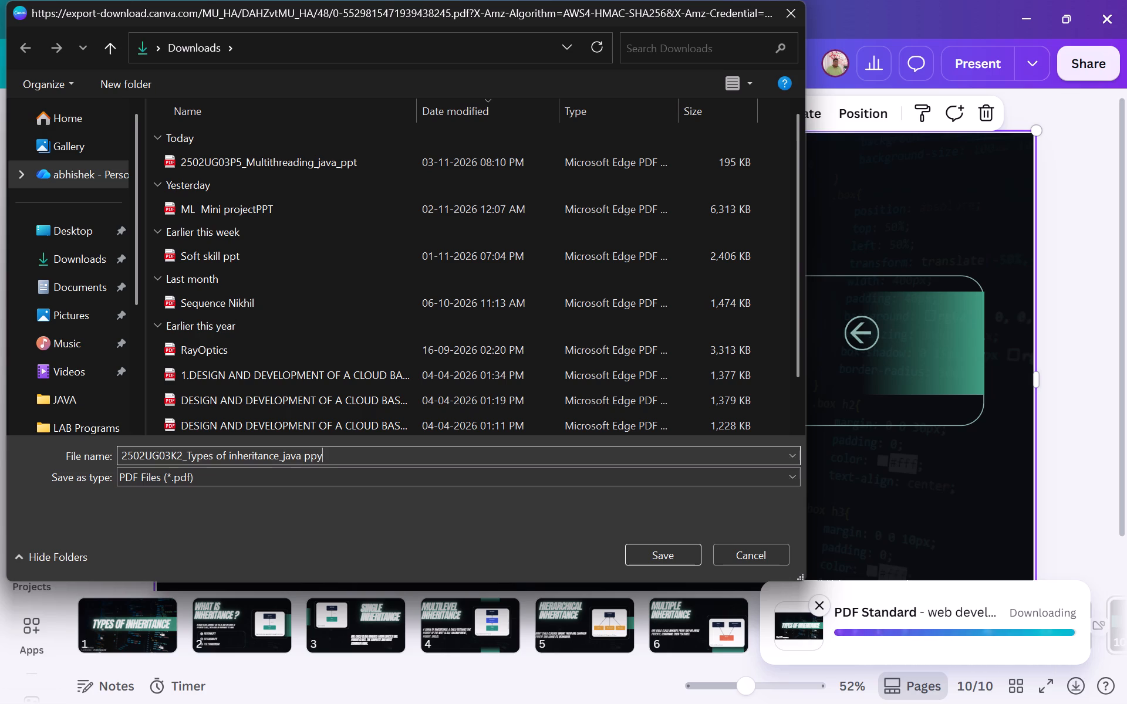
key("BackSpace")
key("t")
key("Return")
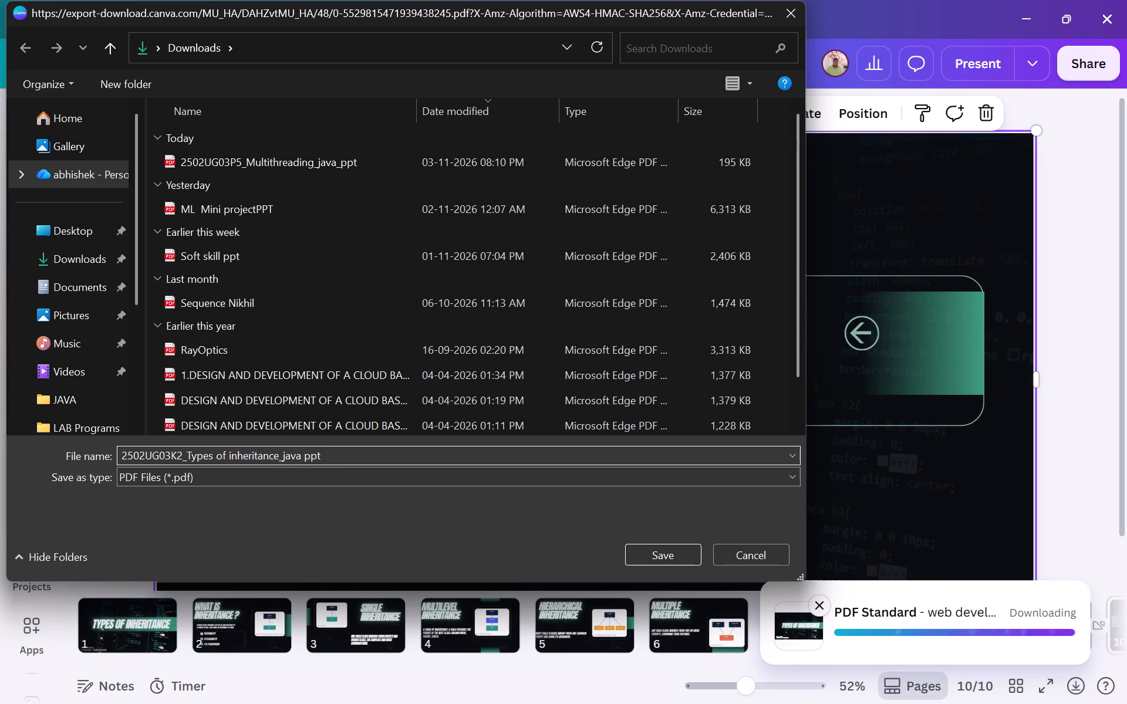
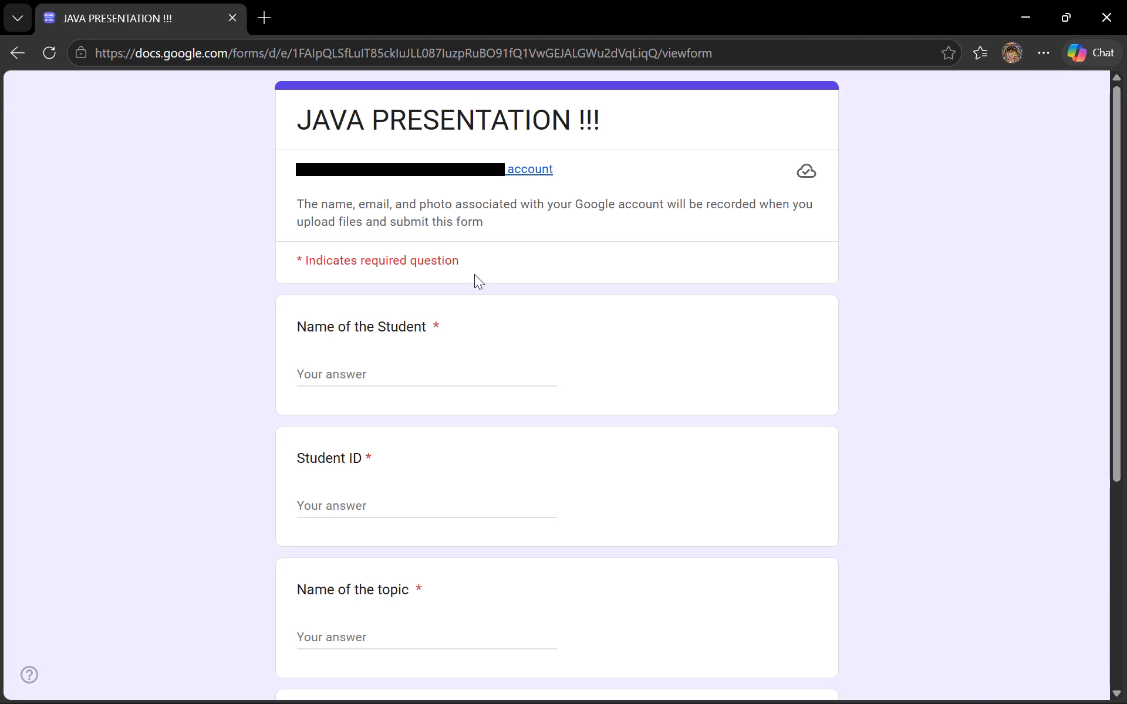
Answer the "Name of the Student" question of the JAVA PRESENTATION form with the student's initial and name.
left_click(410, 371)
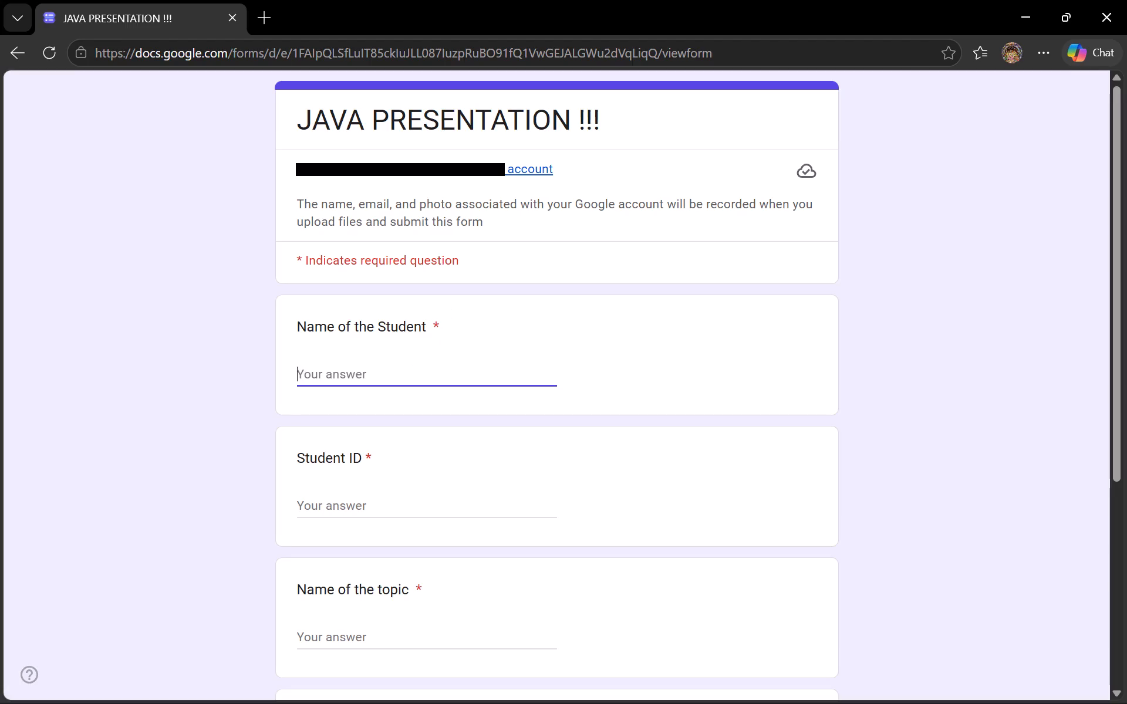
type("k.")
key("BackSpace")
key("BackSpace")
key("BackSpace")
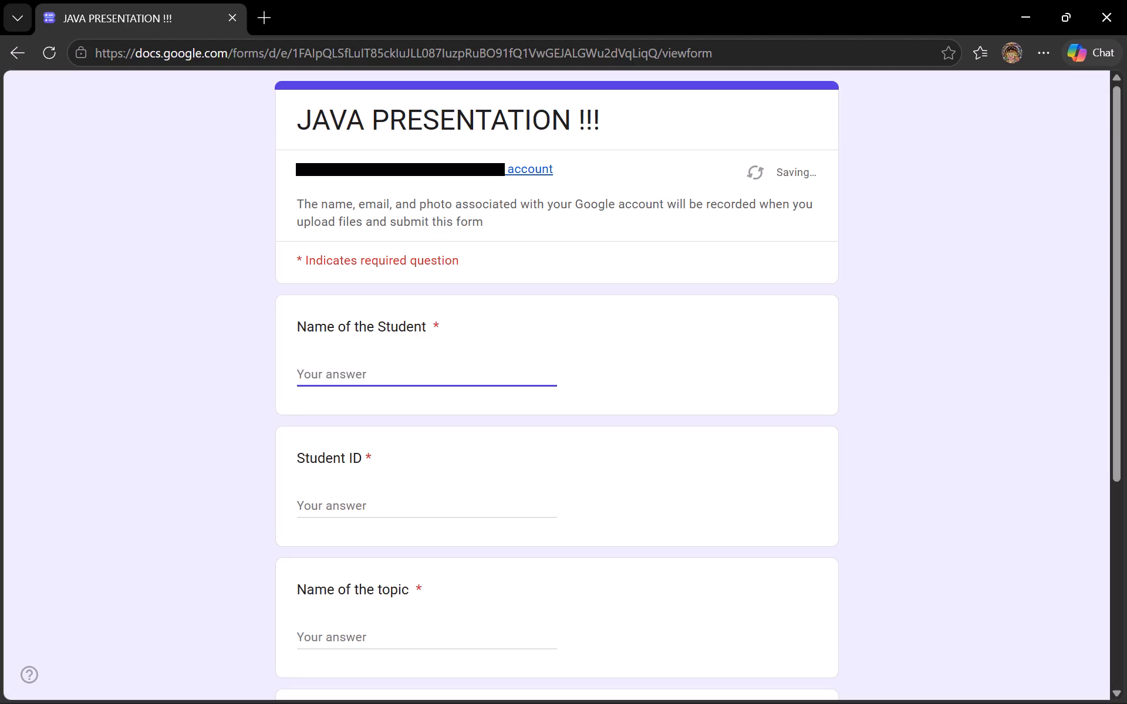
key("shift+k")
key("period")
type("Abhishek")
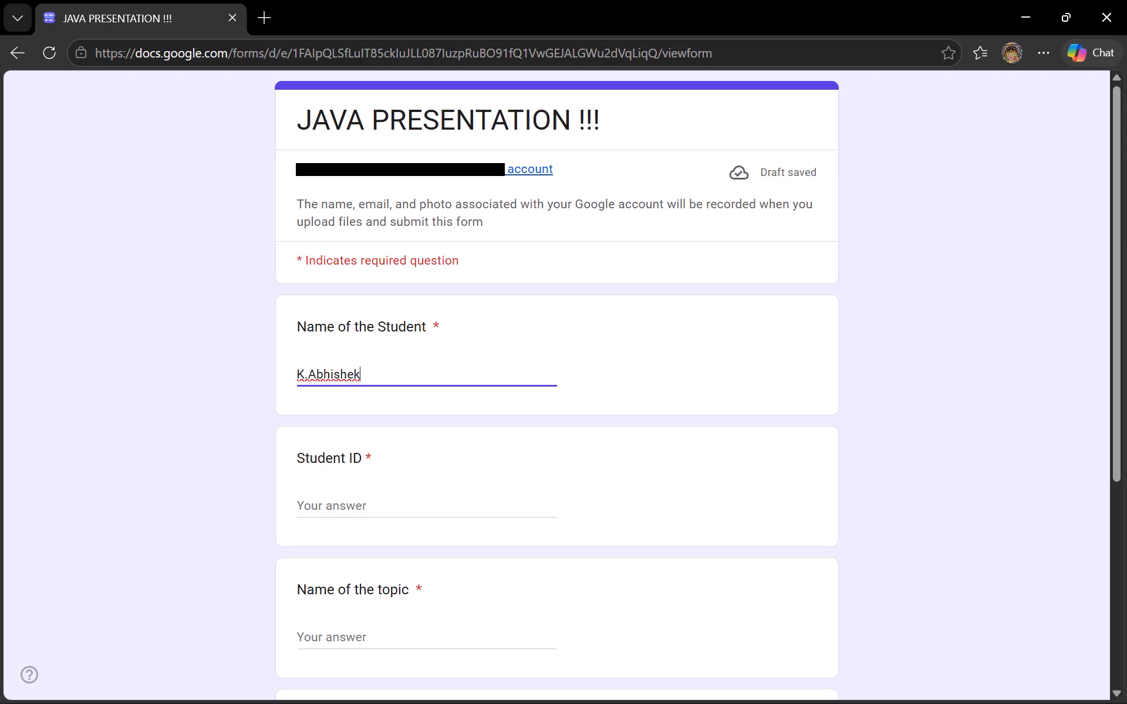
Fill in the "Student ID" question with the student's ID number.
left_click(335, 511)
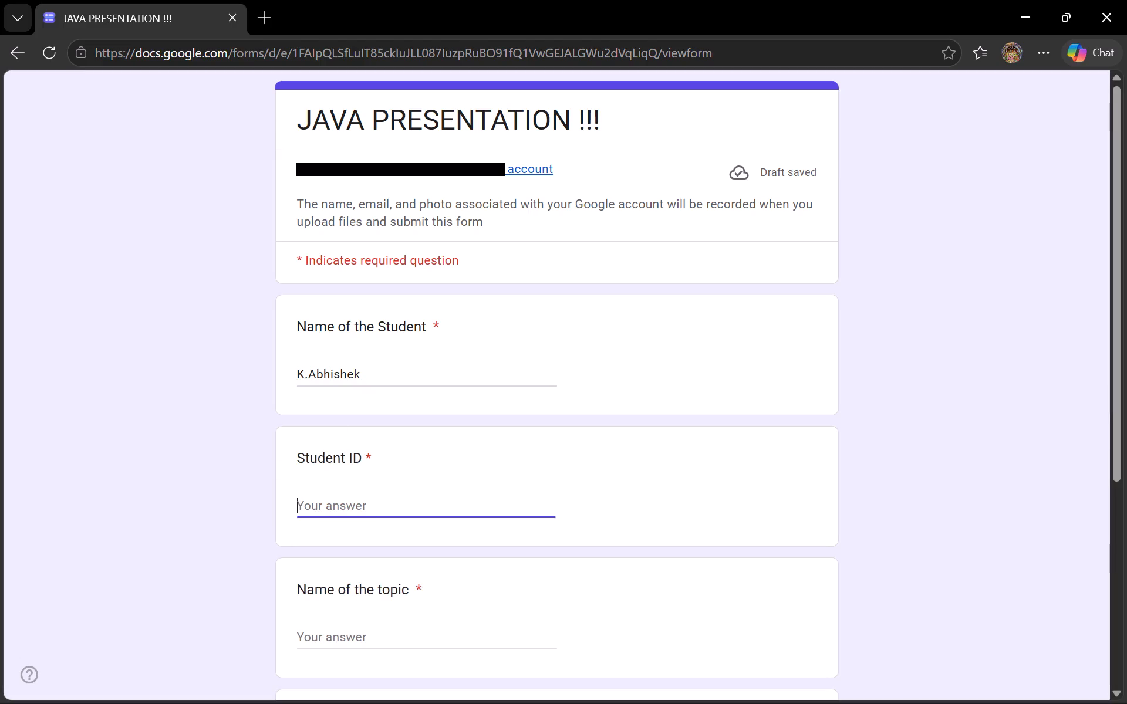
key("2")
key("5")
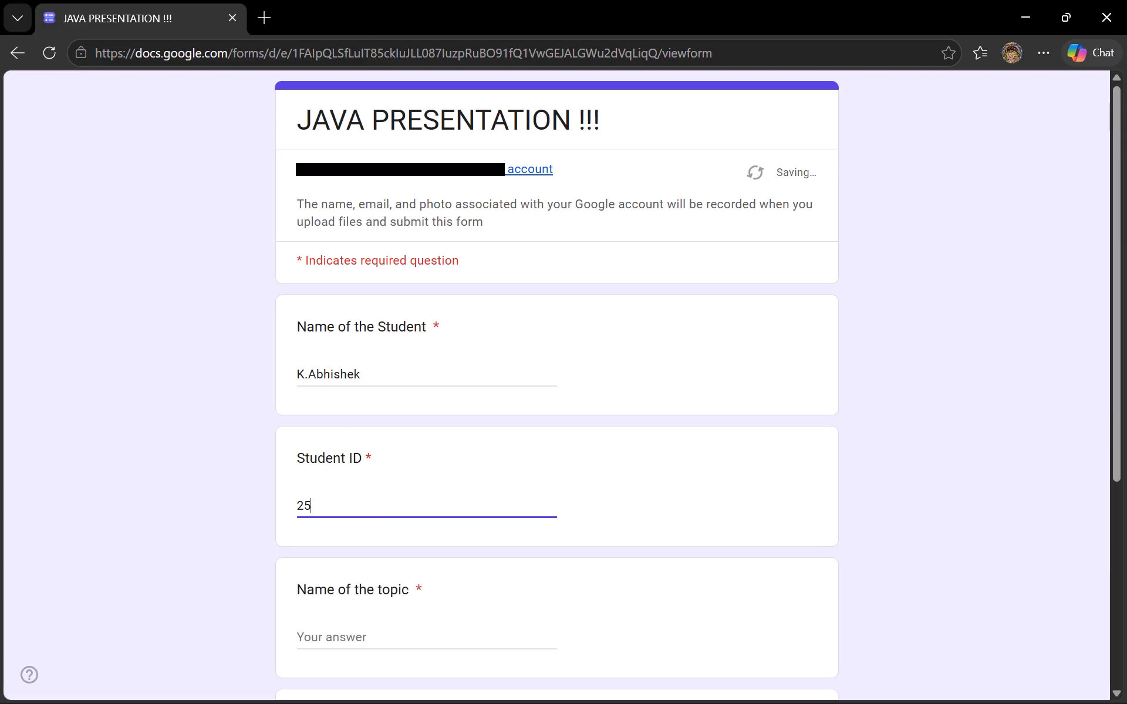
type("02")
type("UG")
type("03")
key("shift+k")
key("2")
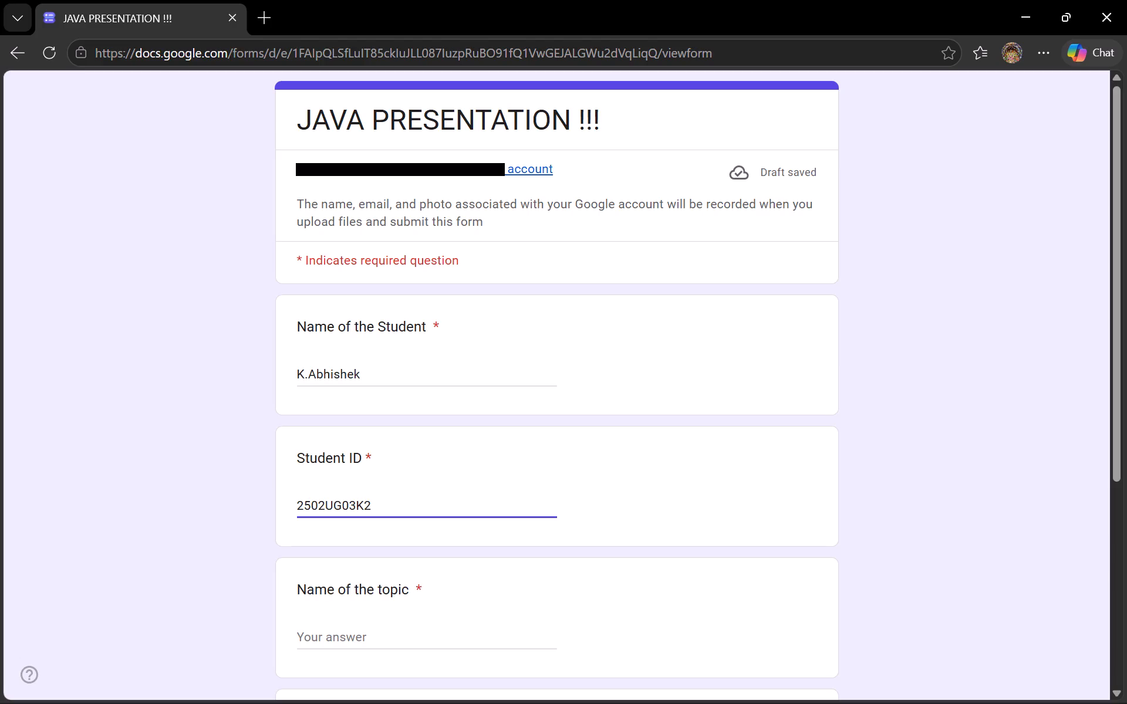
Enter the presentation's topic under "Name of the topic", capitalised and starting with "Types of In".
scroll(434, 584, "down", 2)
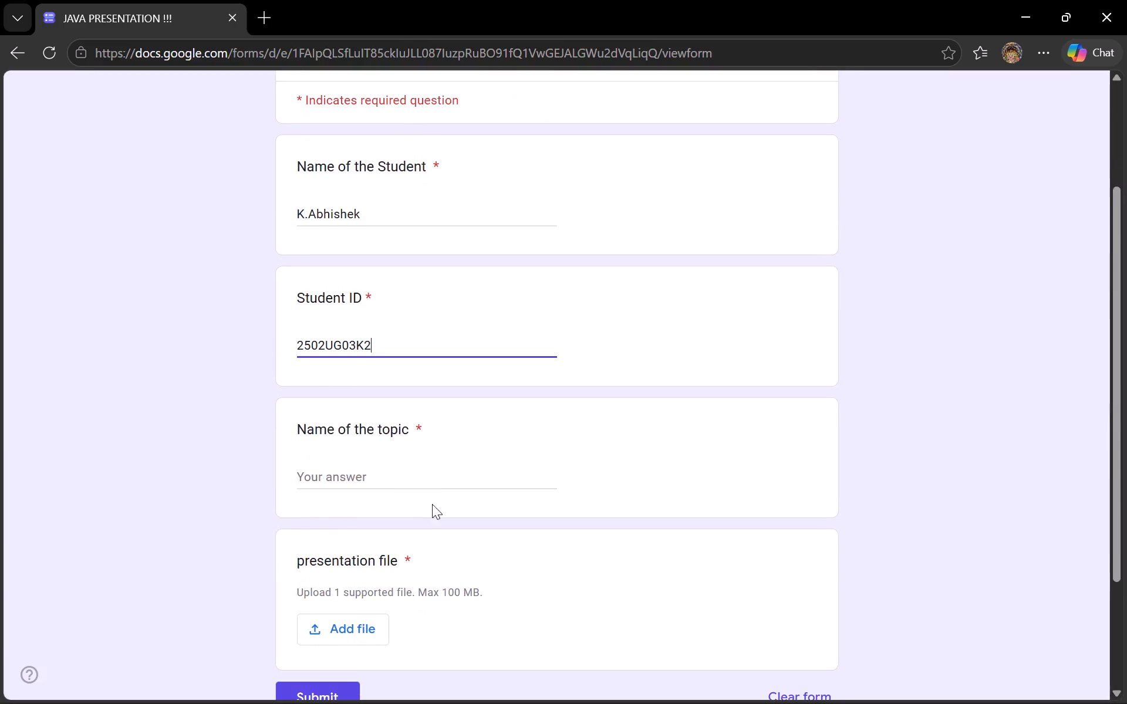
left_click(440, 469)
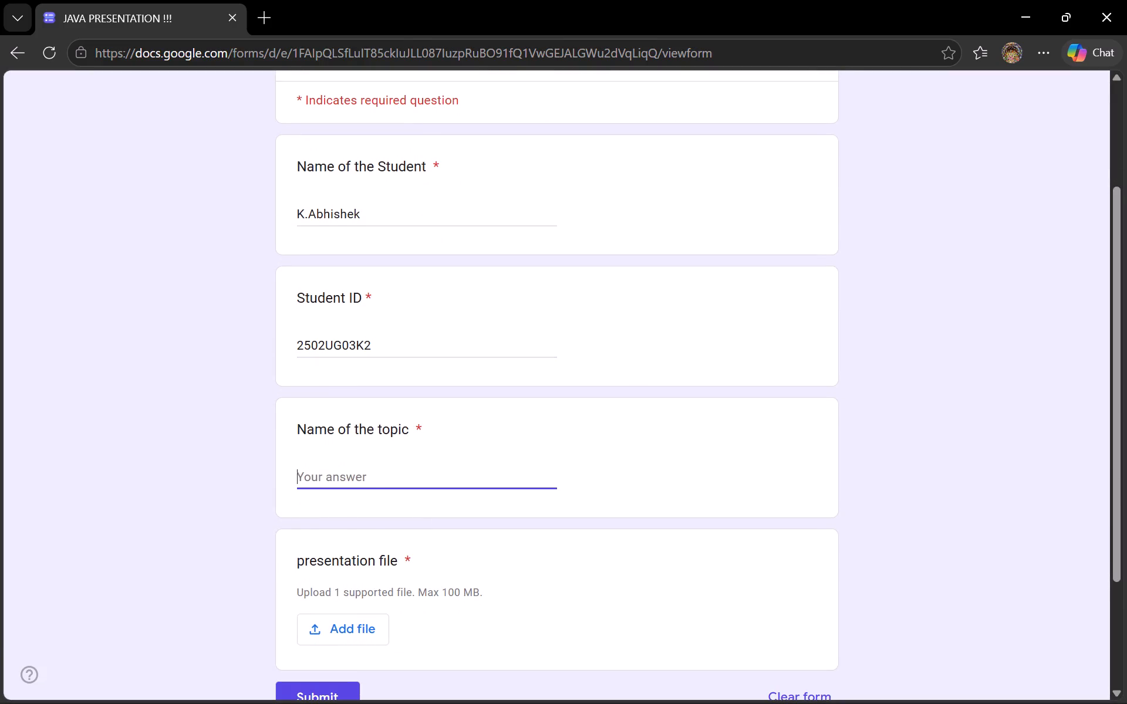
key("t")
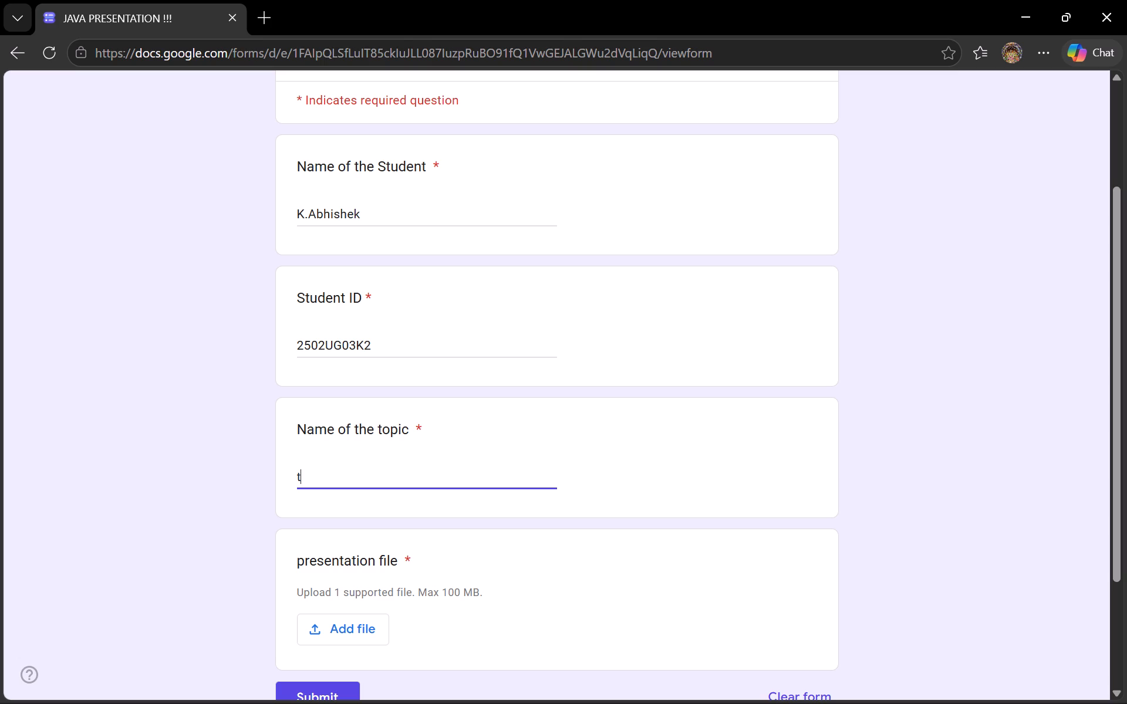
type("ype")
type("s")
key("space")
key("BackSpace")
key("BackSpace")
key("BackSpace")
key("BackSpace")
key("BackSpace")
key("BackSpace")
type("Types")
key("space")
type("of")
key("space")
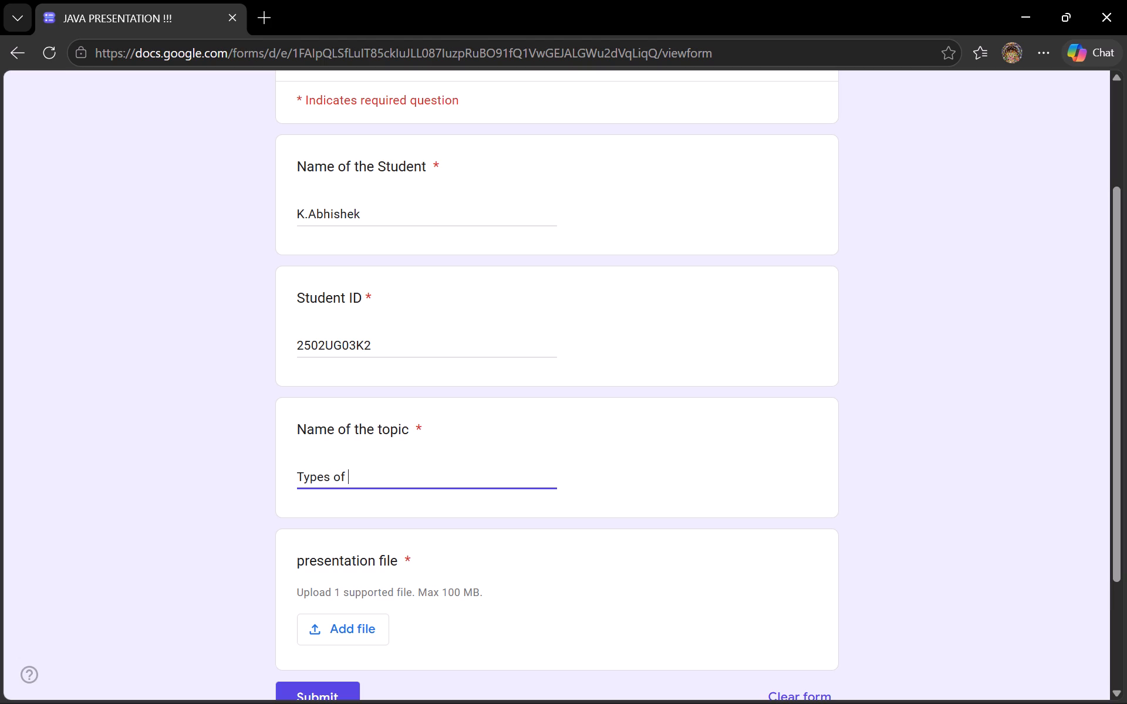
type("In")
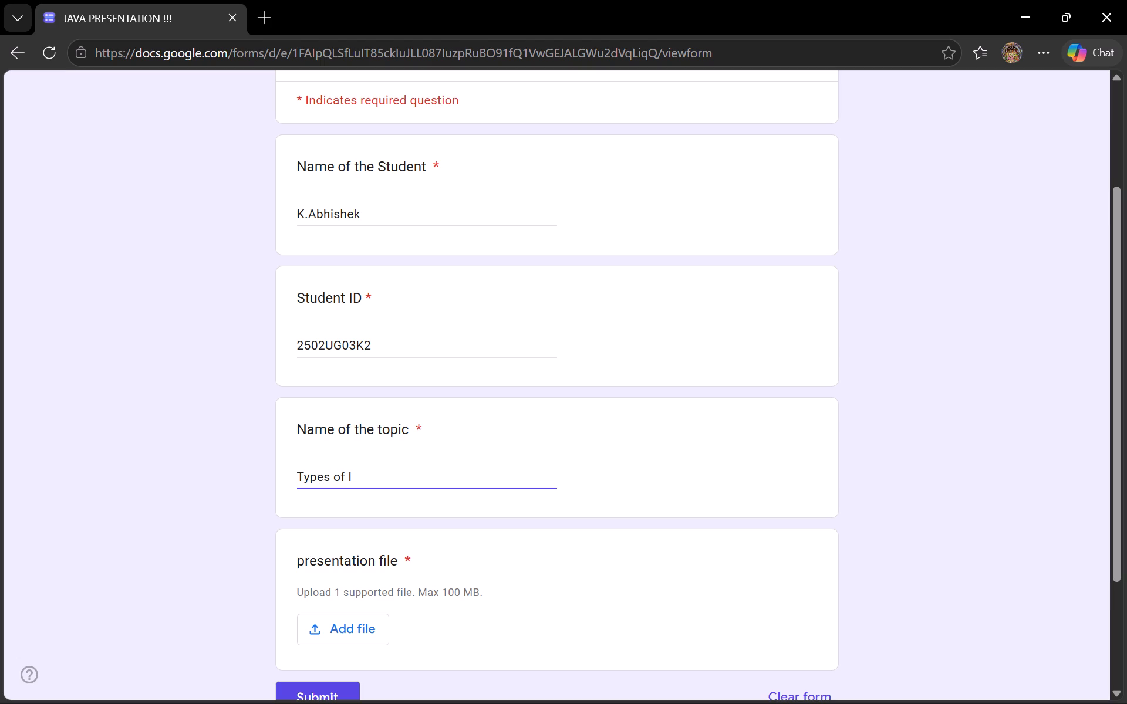
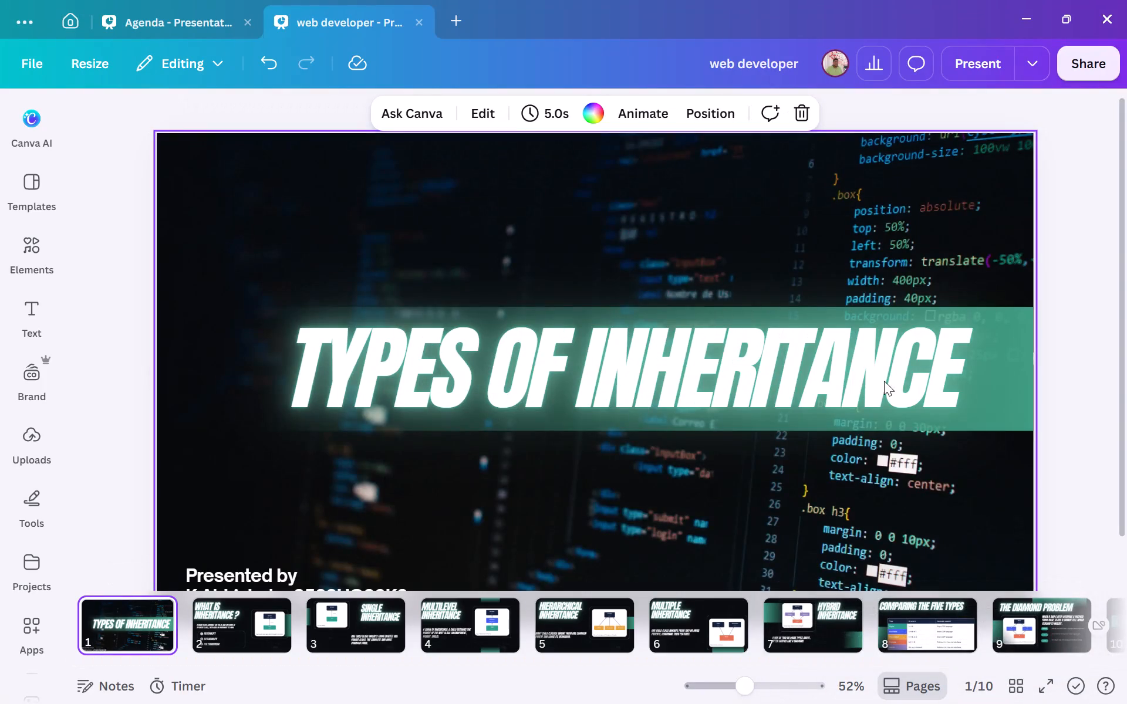
Copy the full title text "TYPES OF INHERITANCE" from the deck's first slide, leaving the slide unchanged.
double_click(911, 375)
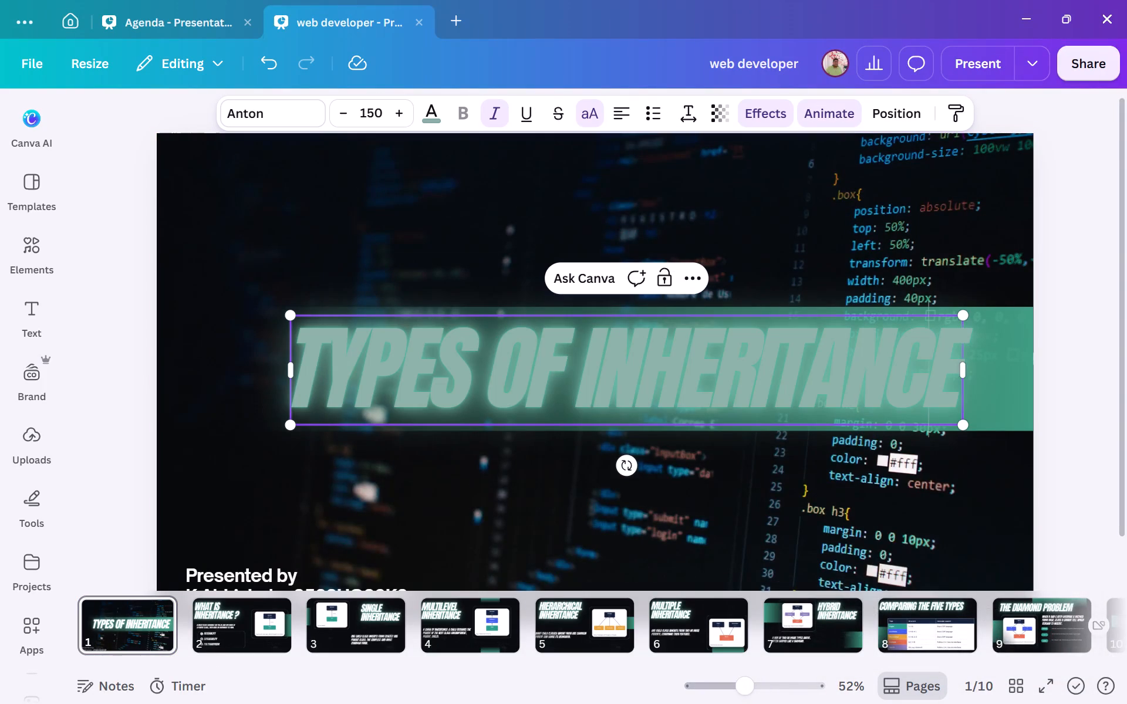
left_click_drag(296, 390, 653, 384)
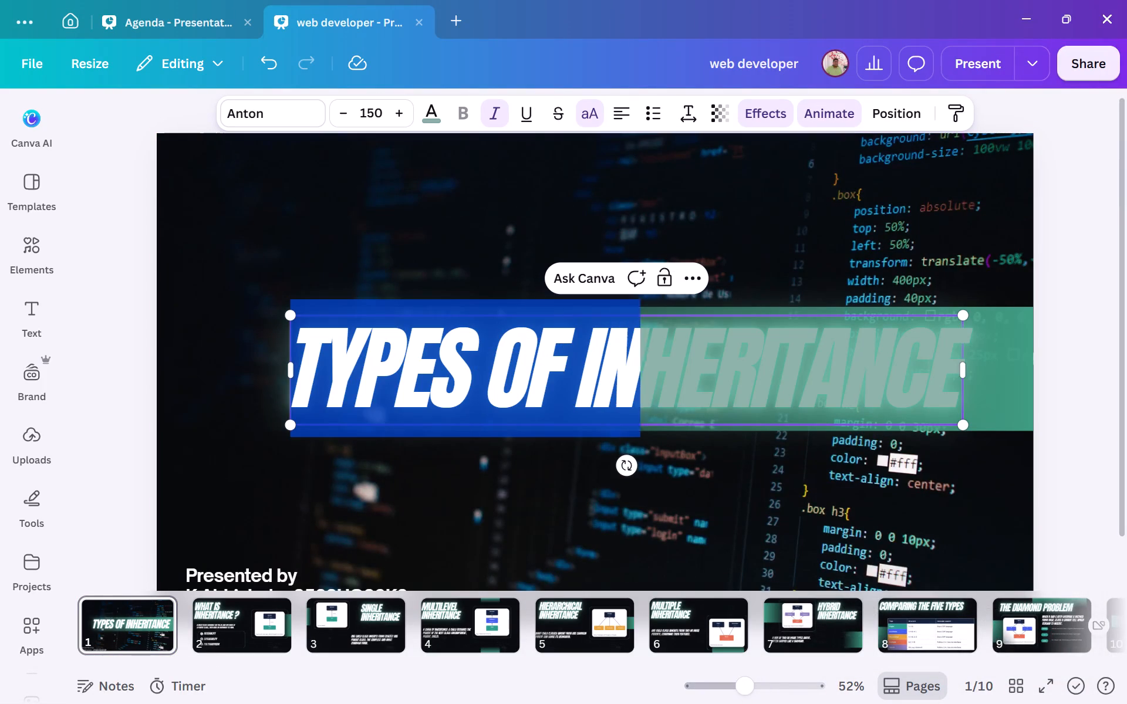
left_click_drag(653, 384, 978, 357)
key("ctrl+c")
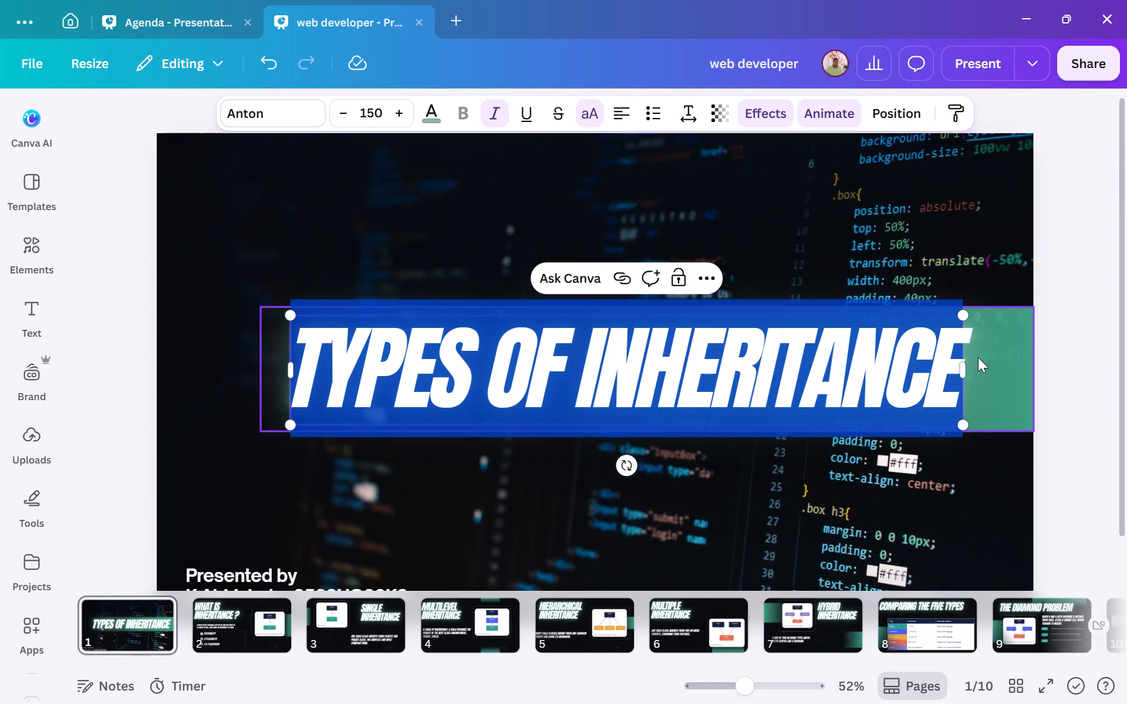
key("ctrl+c")
key("ctrl+c")
left_click(1041, 459)
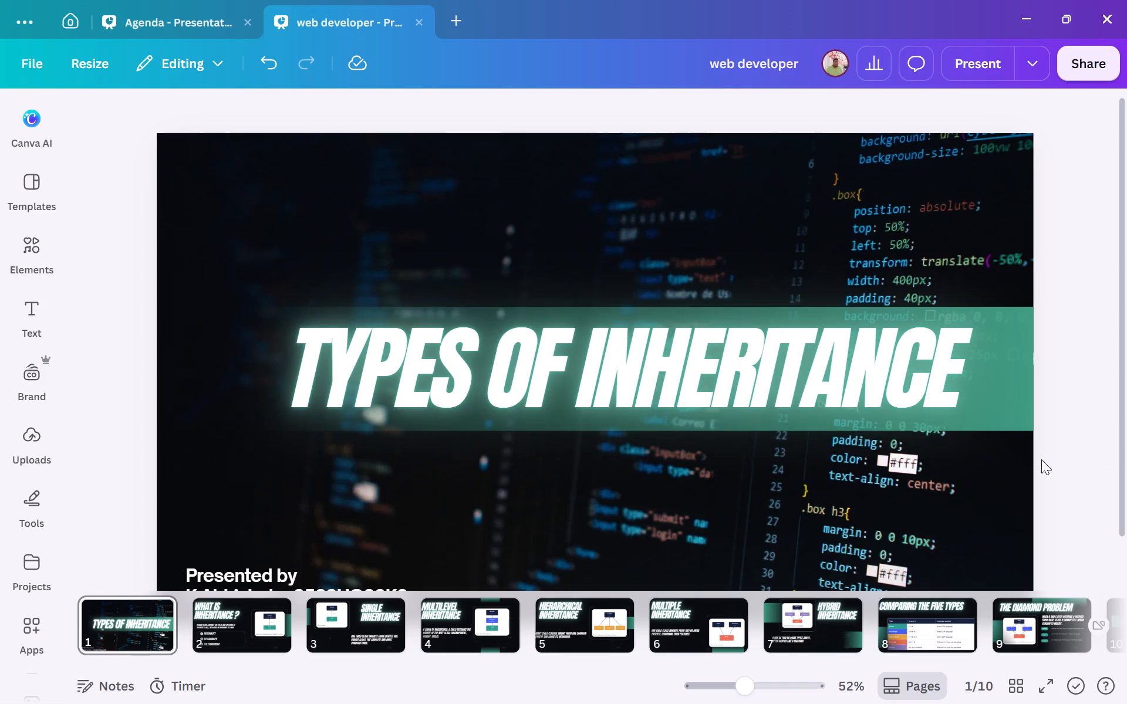
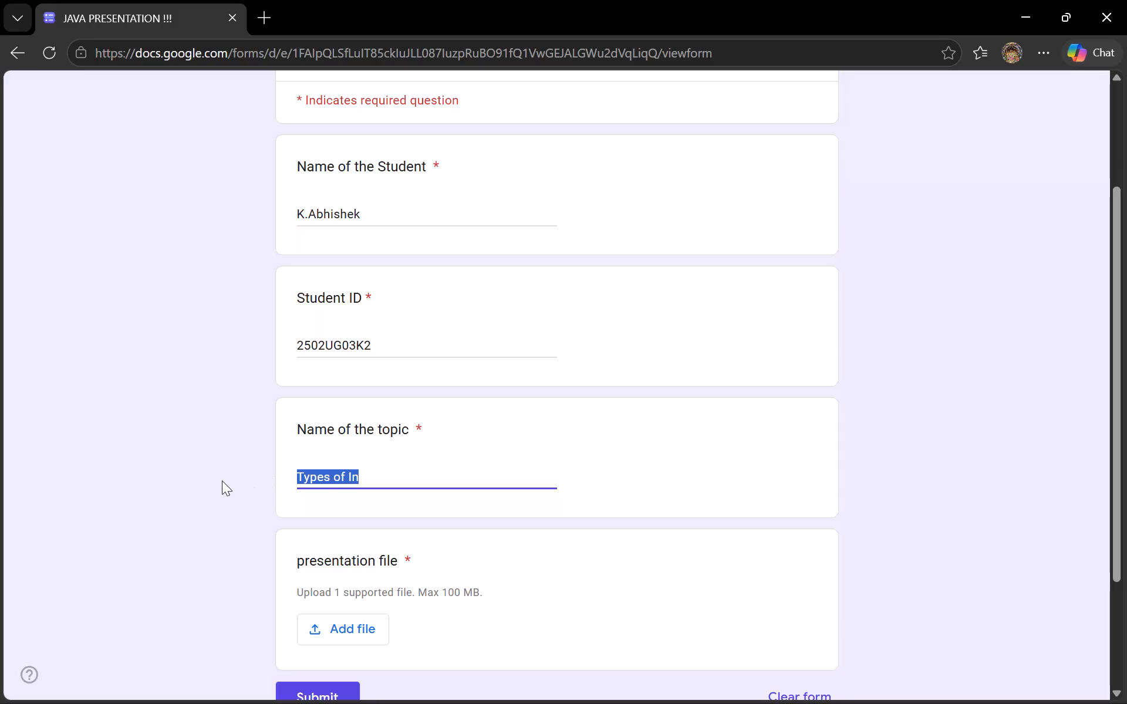
Replace the form's topic name answer with the copied title, correcting its capitalisation to read "Types of Inheritance".
key("BackSpace")
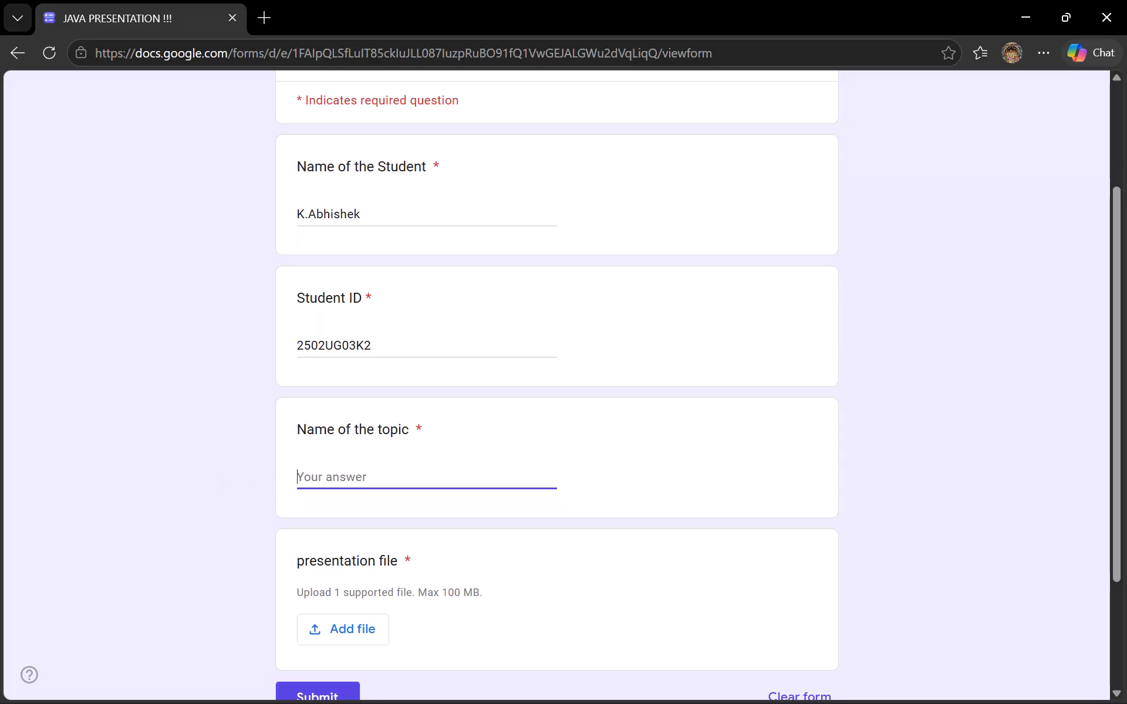
key("ctrl+v")
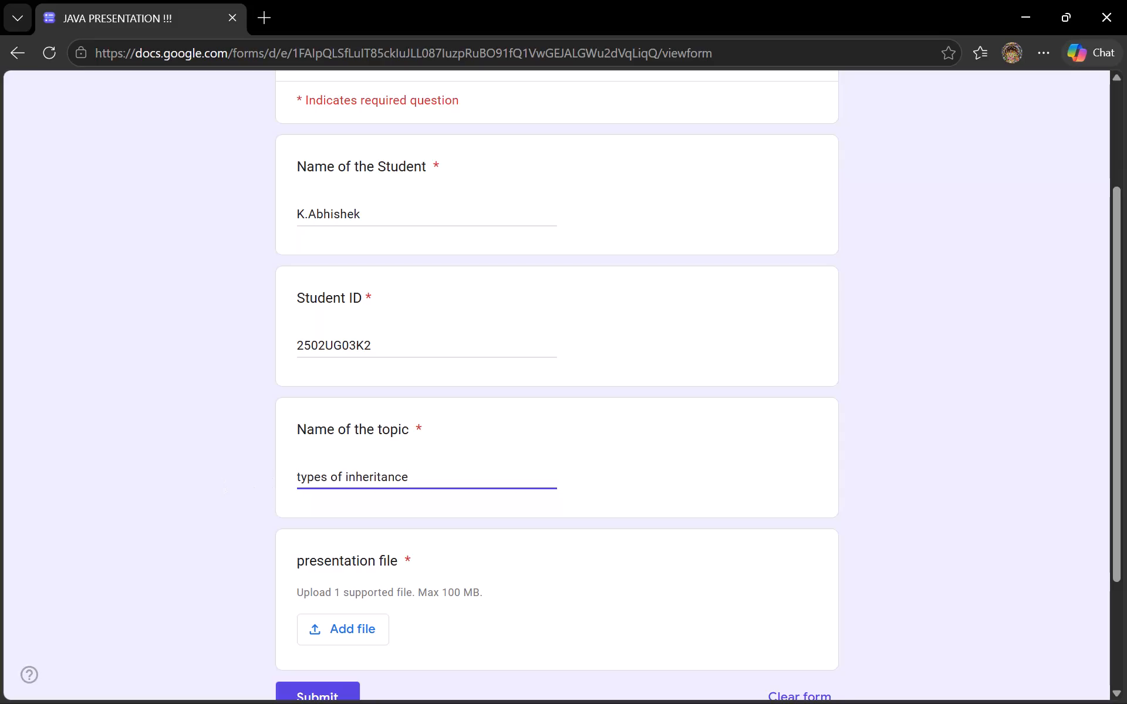
left_click(299, 476)
key("BackSpace")
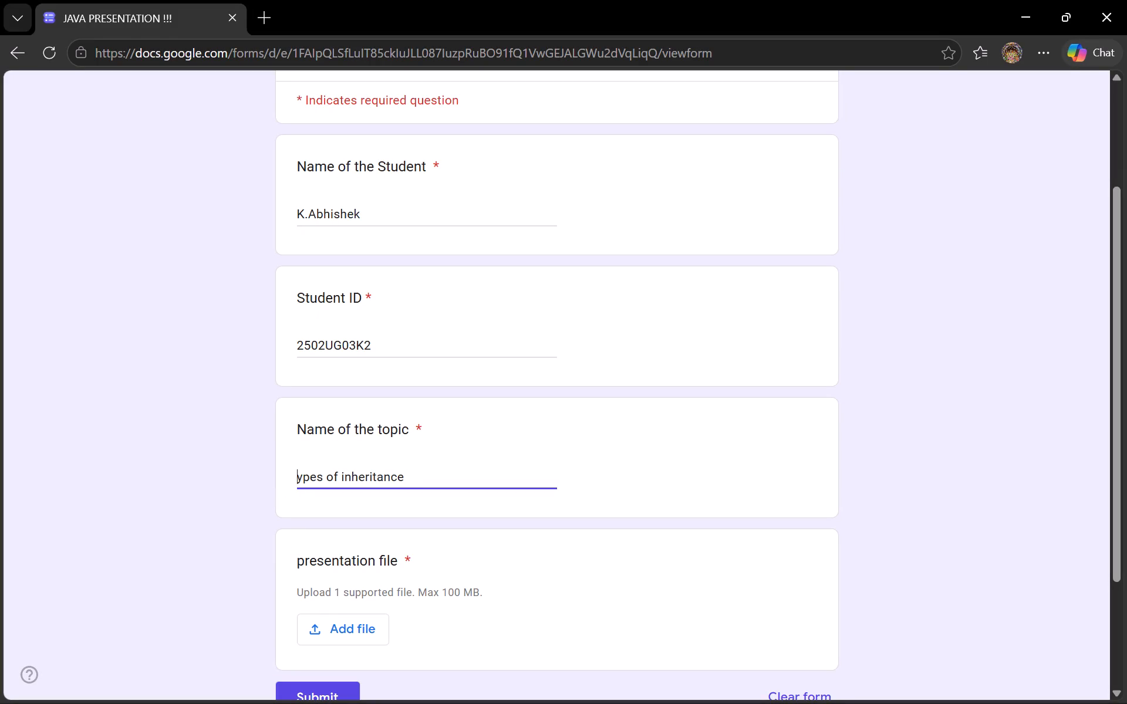
key("shift+t")
key("Right")
key("Right")
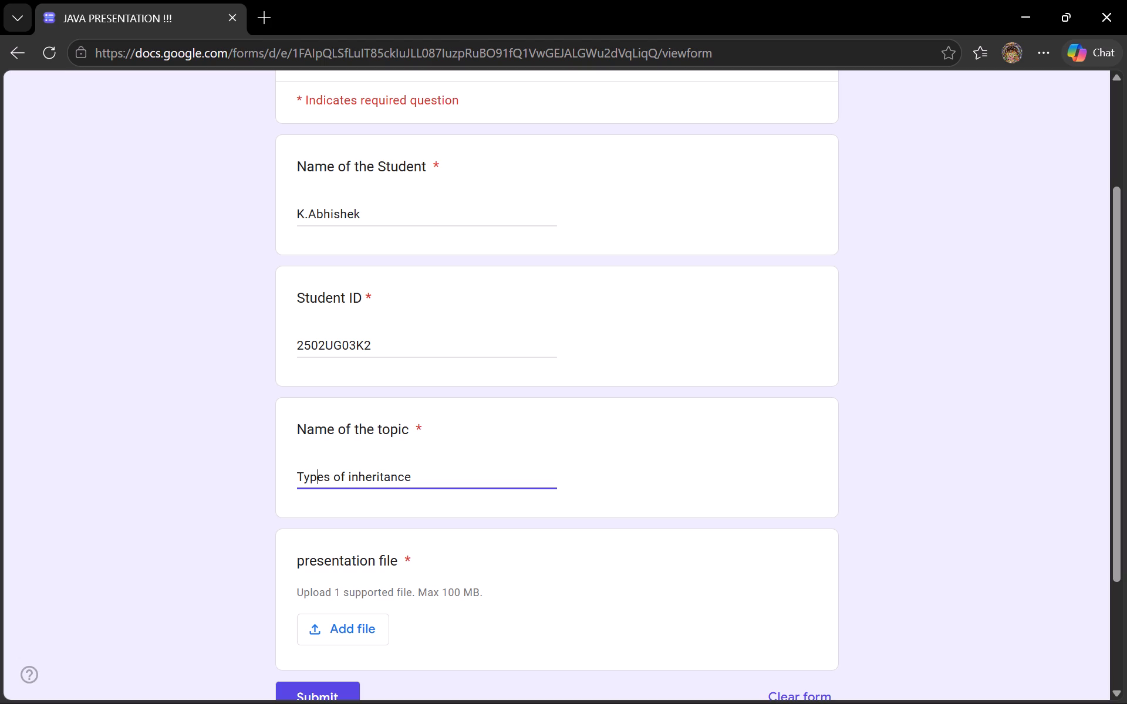
key("Right")
key("Right")
key("Right")
key("Right")
key("Right")
key("Right")
key("Right")
key("BackSpace")
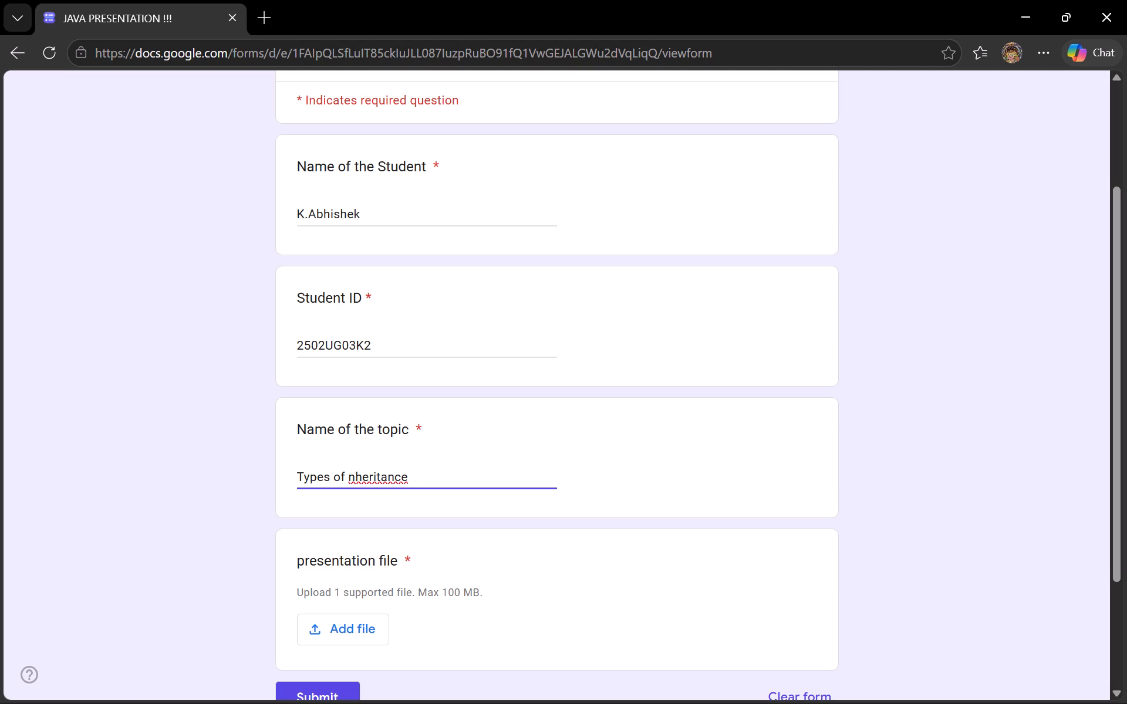
key("shift+i")
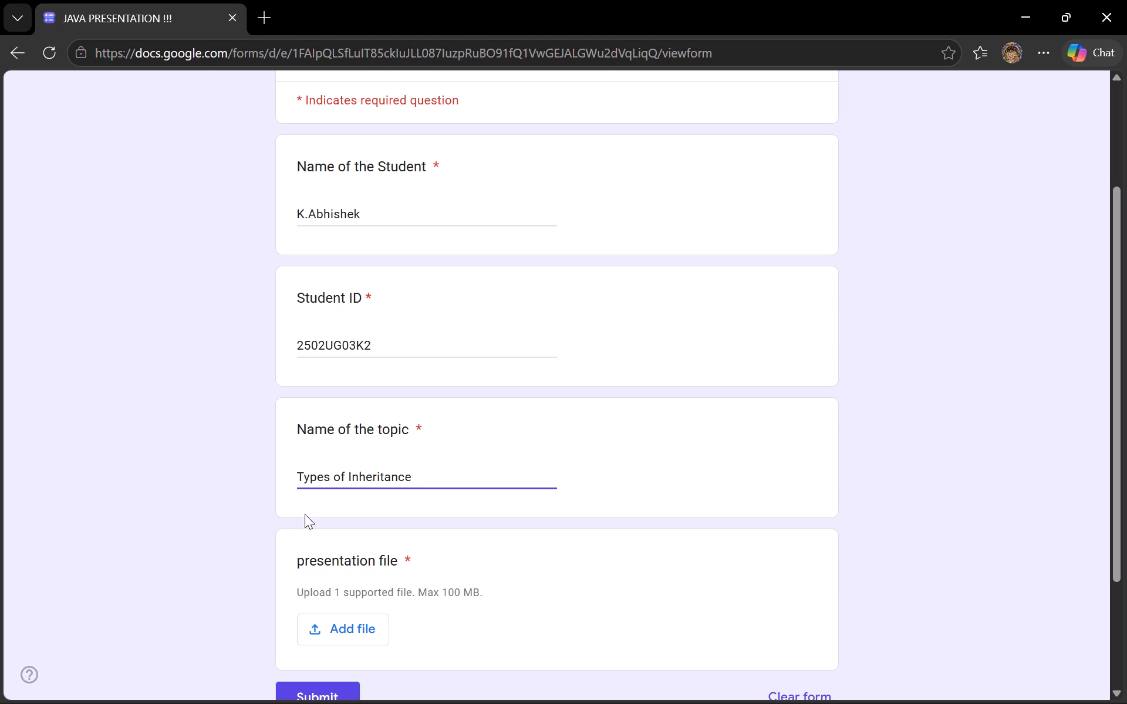
Upload the "Types of inheritance_java ppt" PDF, prefixed with the student ID, from Downloads as the form's presentation file.
left_click(353, 618)
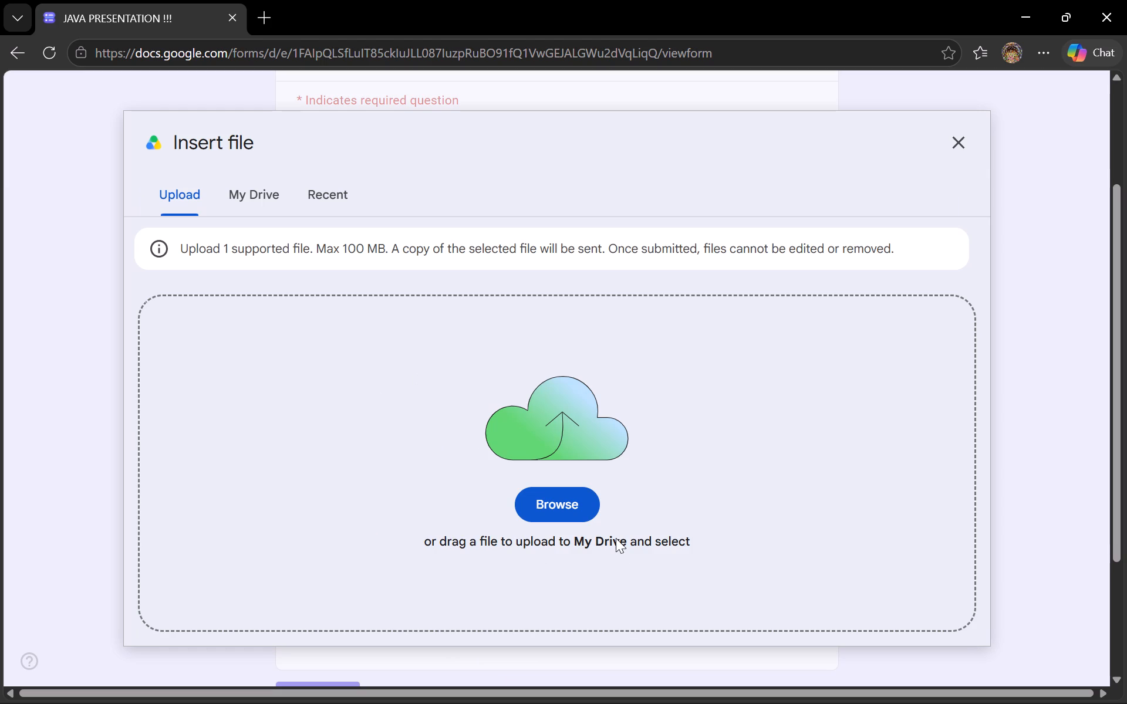
left_click(571, 503)
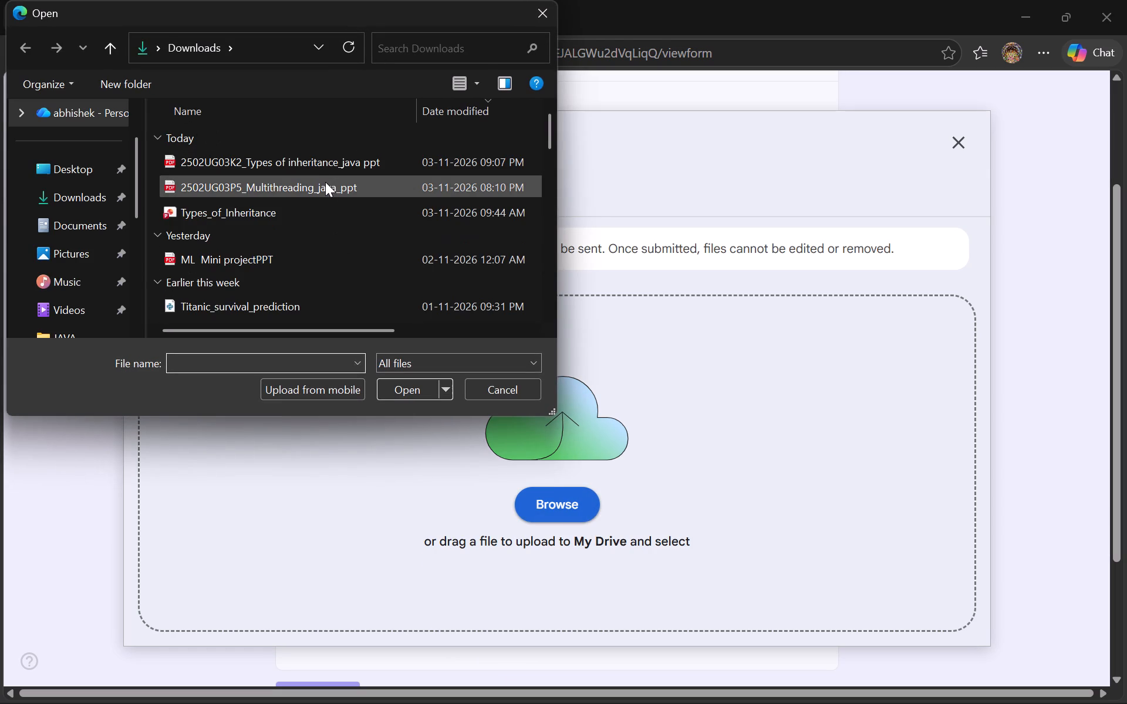
left_click(325, 182)
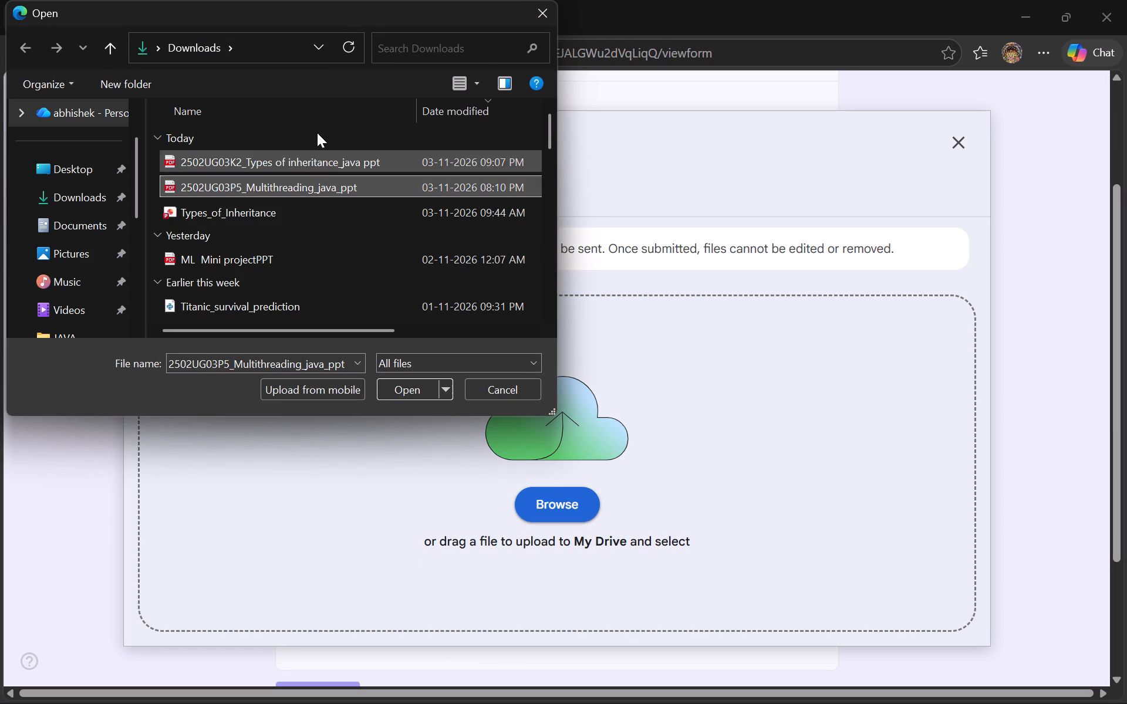
left_click(329, 167)
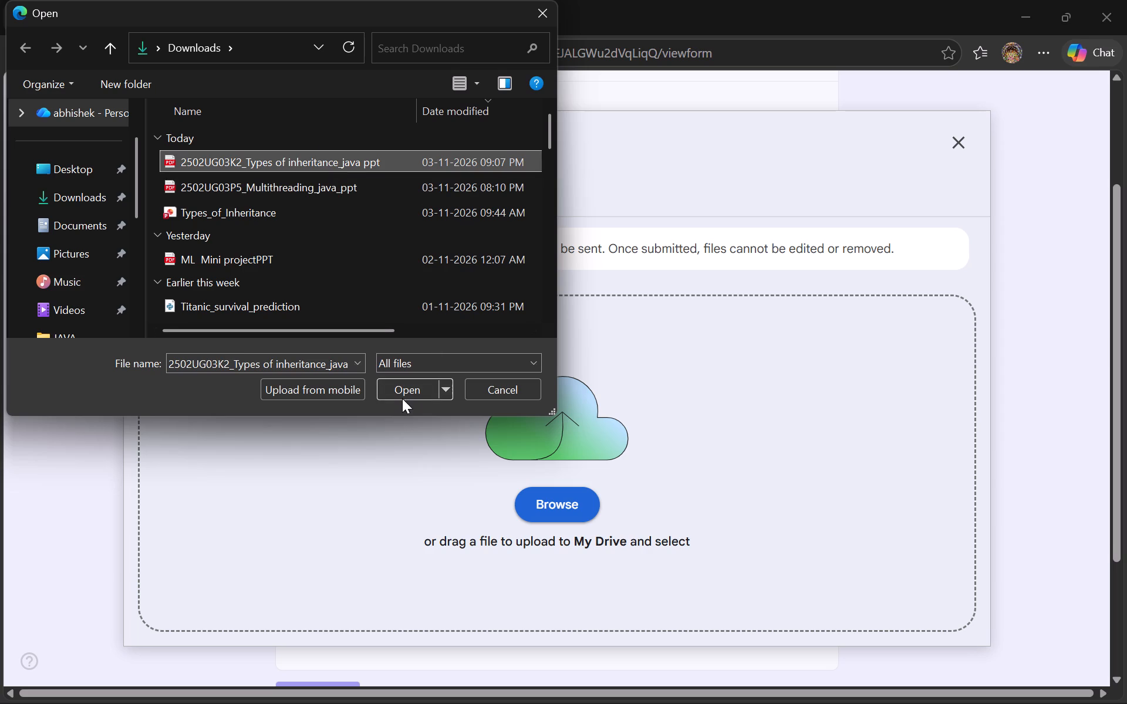
left_click(406, 383)
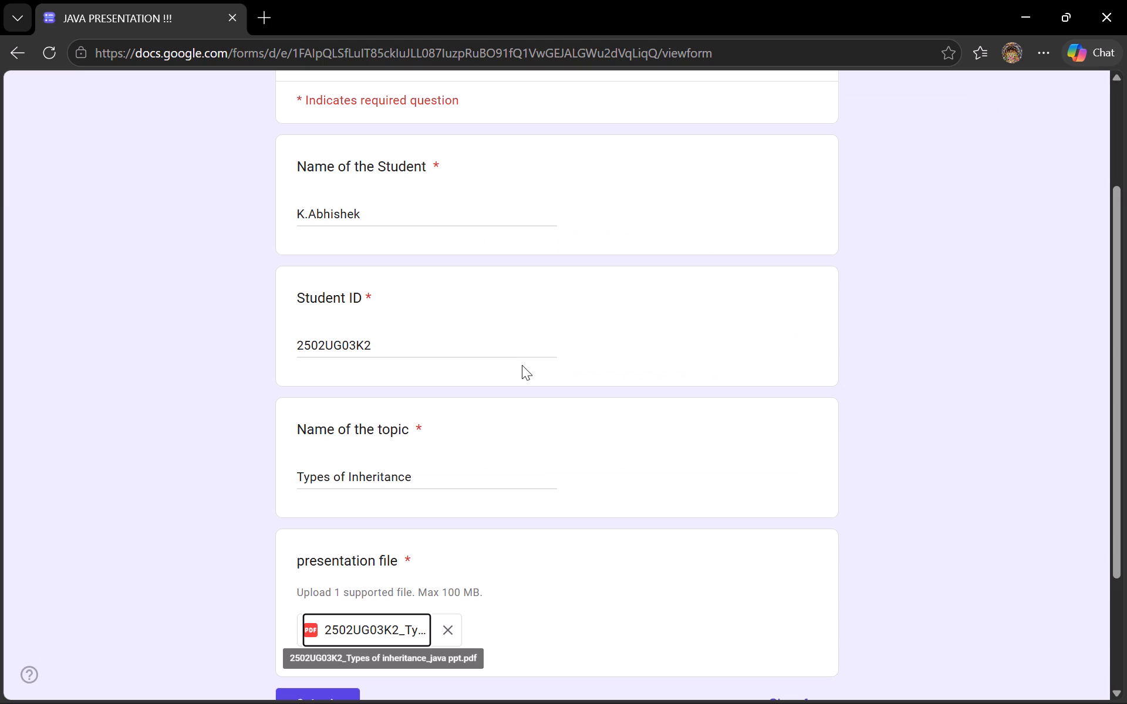
Submit the completed JAVA PRESENTATION form.
scroll(528, 522, "down", 3)
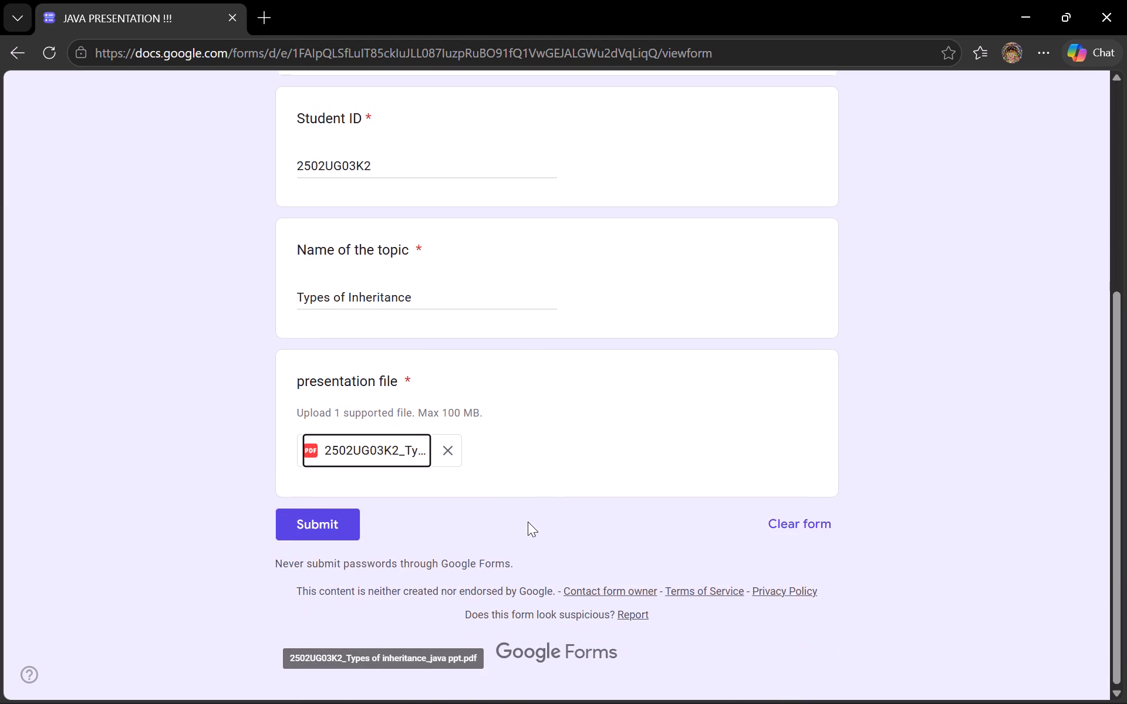
left_click(306, 533)
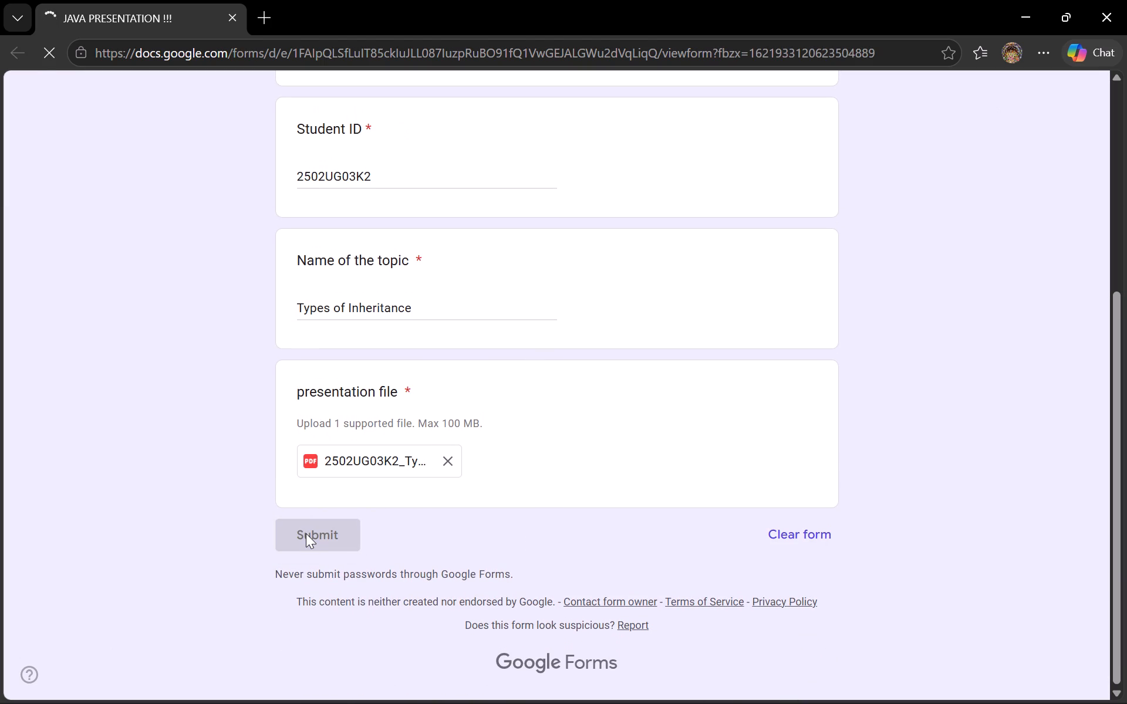
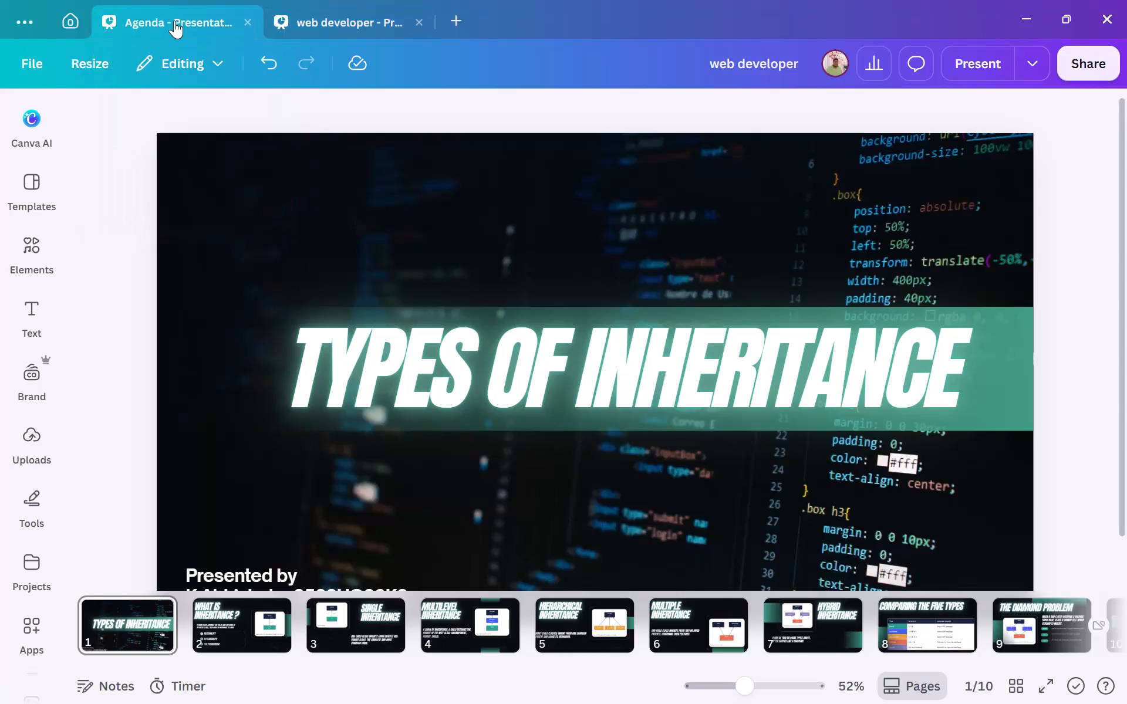
Review the Multithreading deck in the Agenda design full screen, from the title slide through to the THANK YOU slide.
left_click(98, 639)
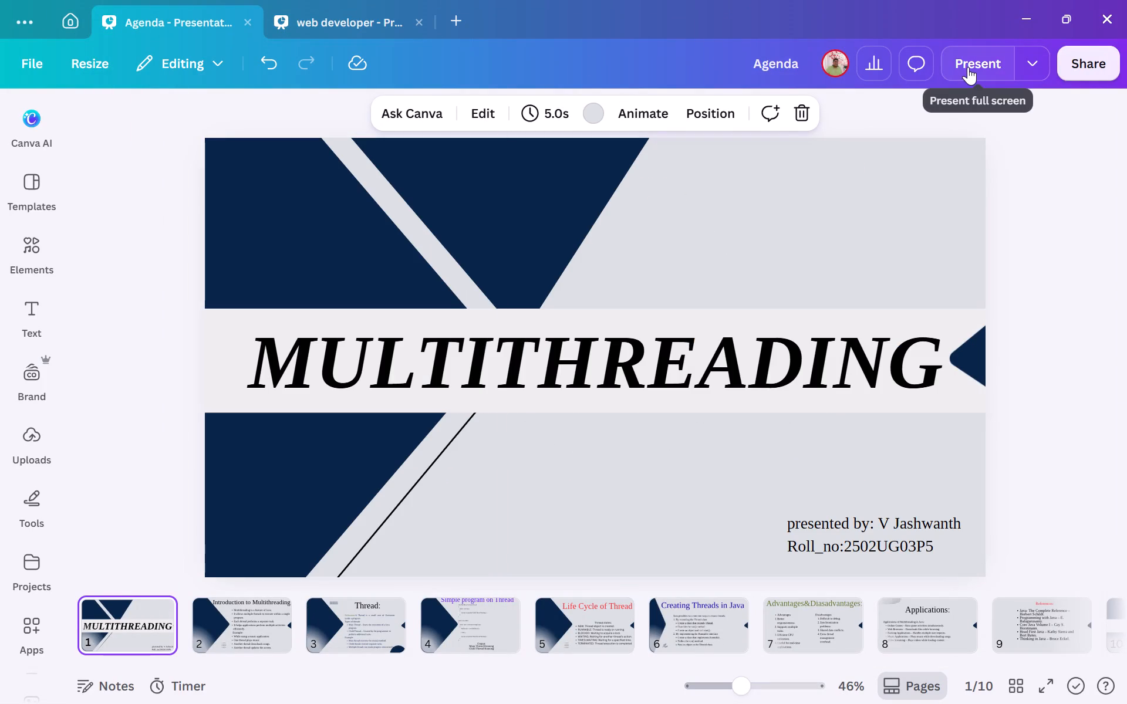
left_click(968, 67)
key("Right")
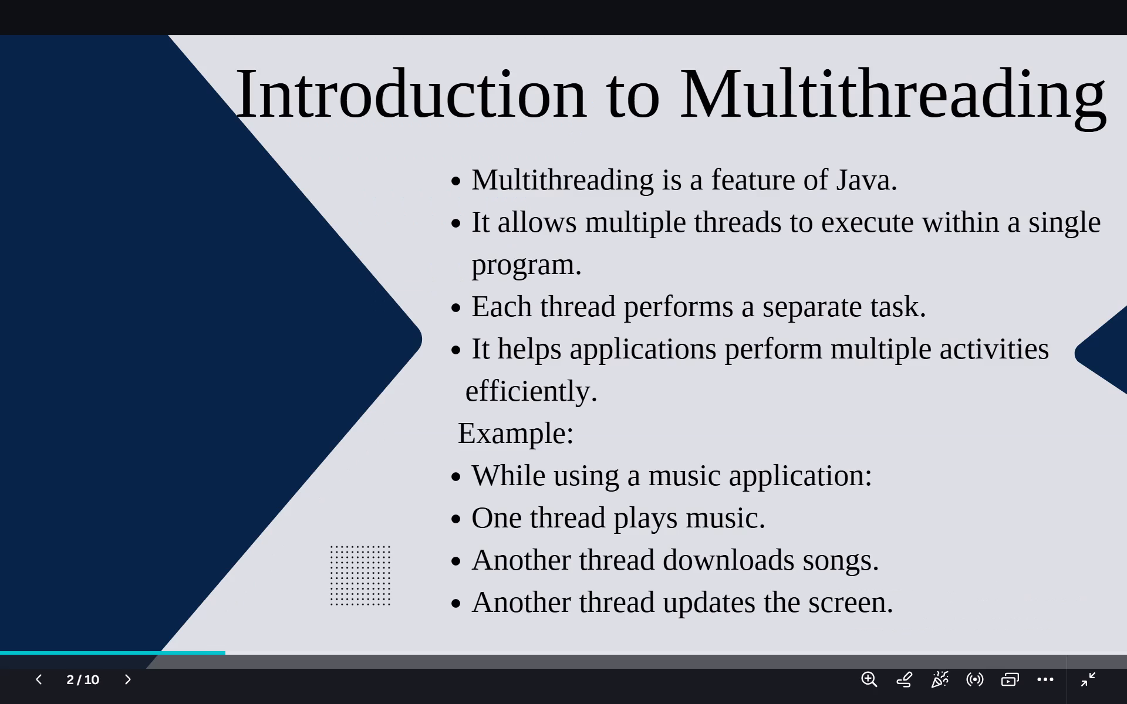
key("Right")
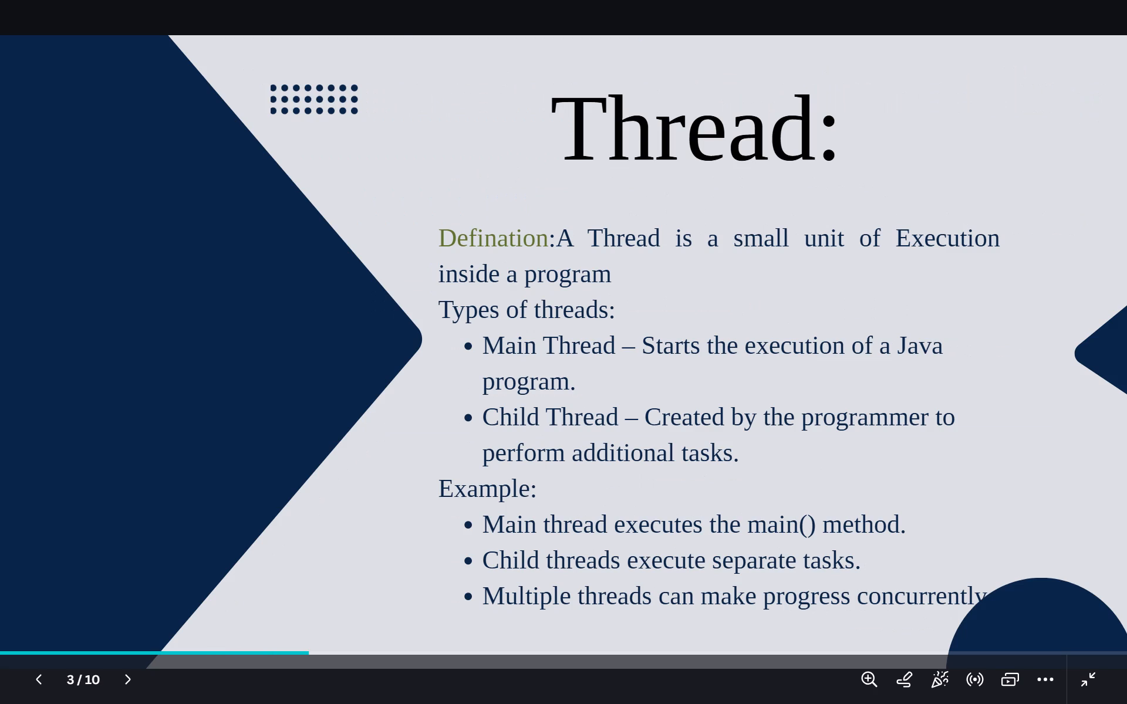
key("Right")
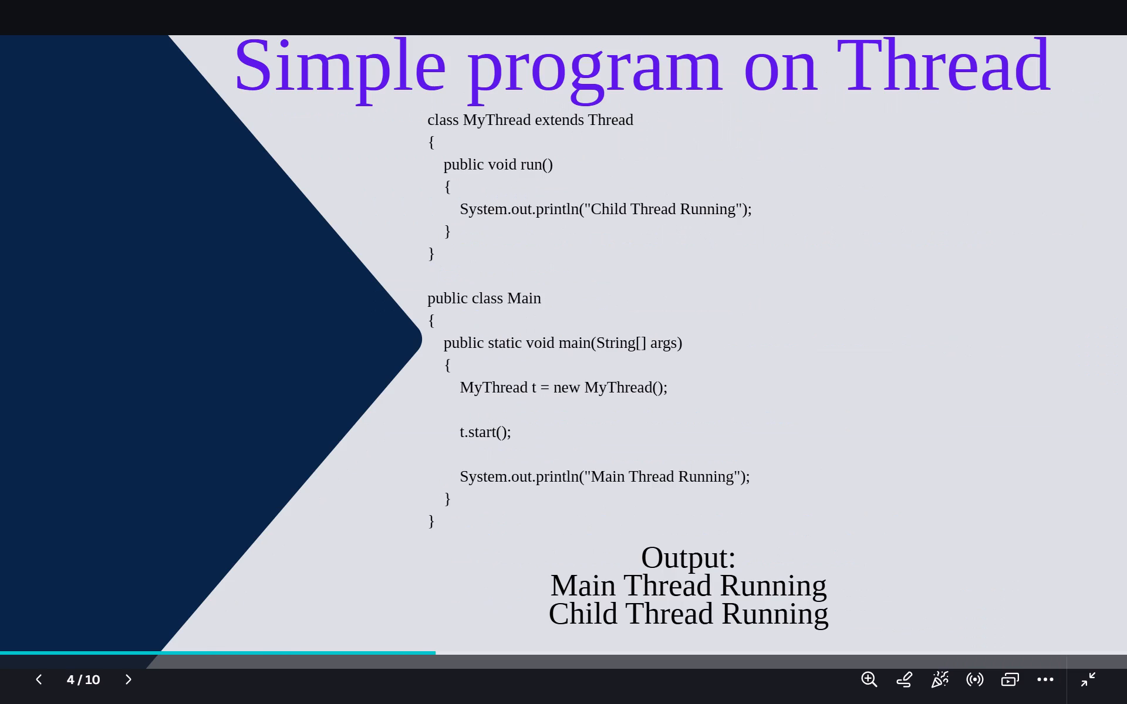
key("Right")
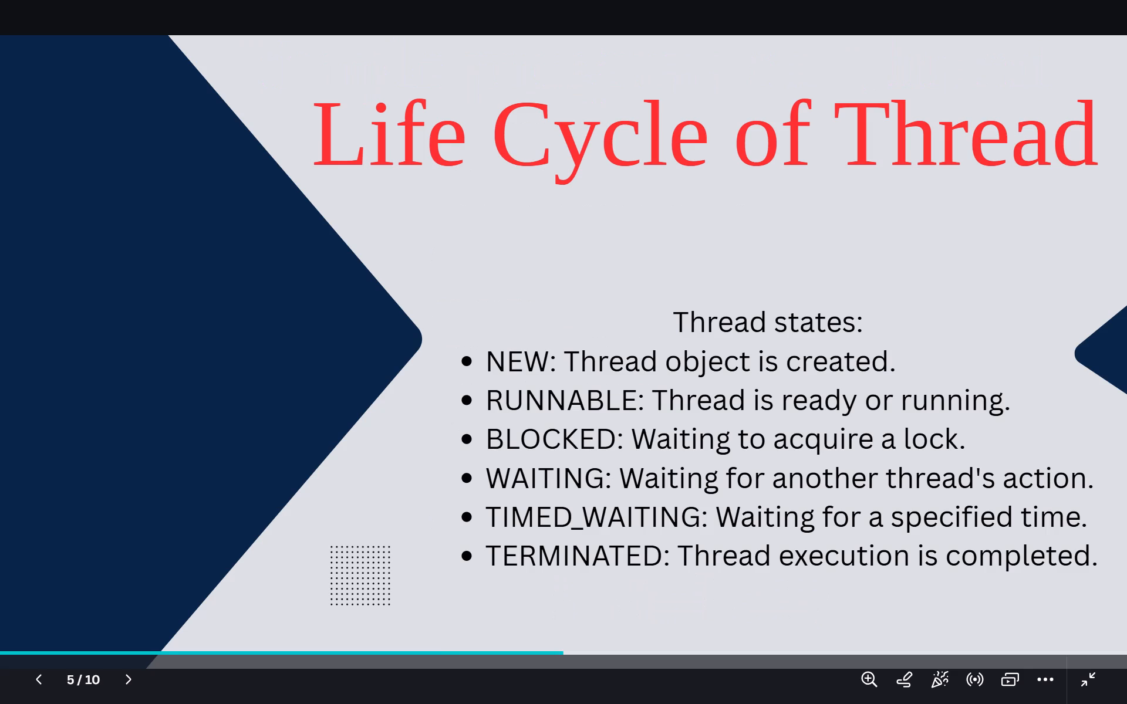
key("Right")
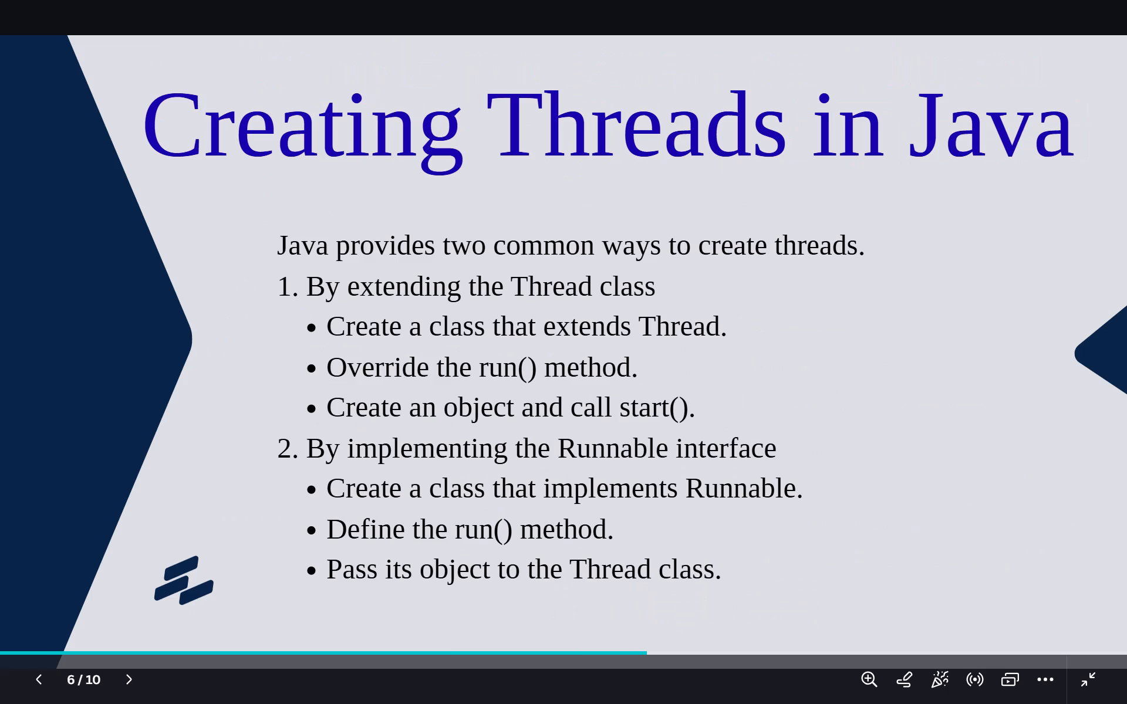
key("Right")
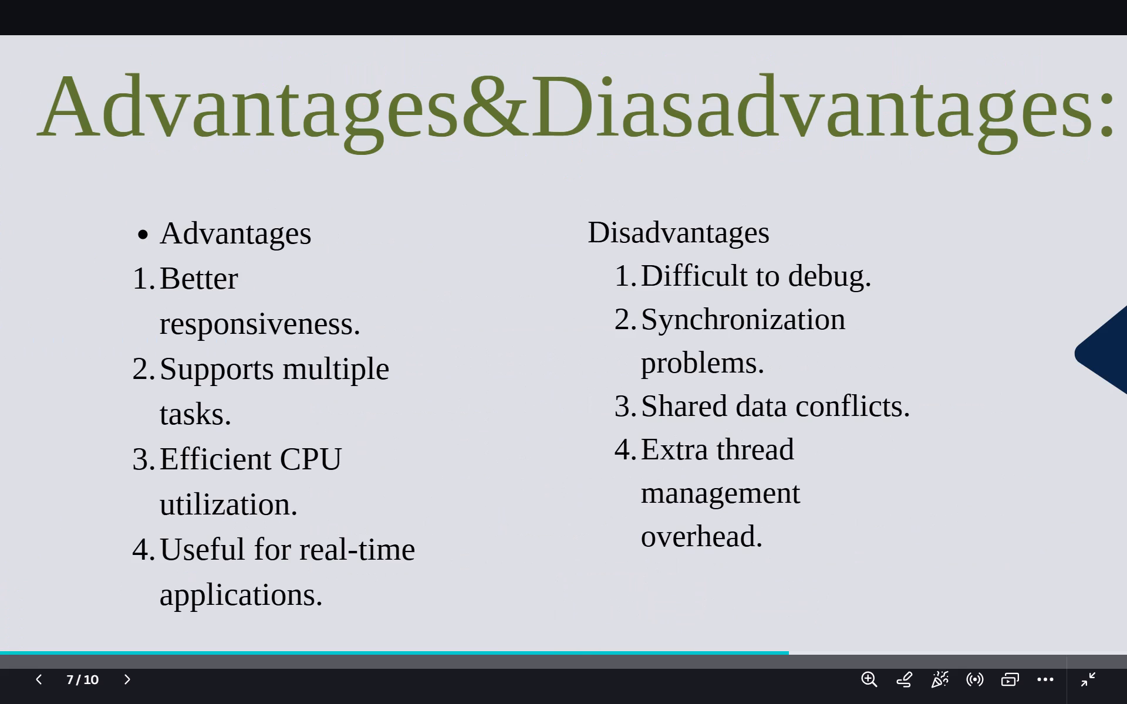
key("Right")
key("Right")
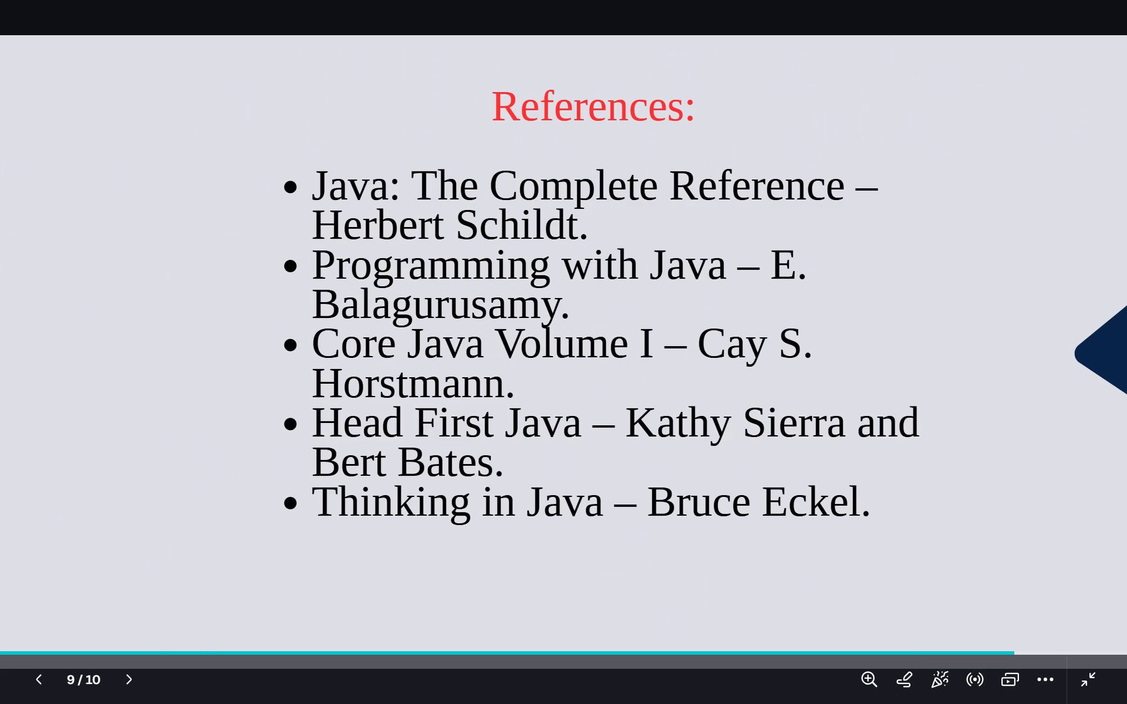
key("Right")
key("Right")
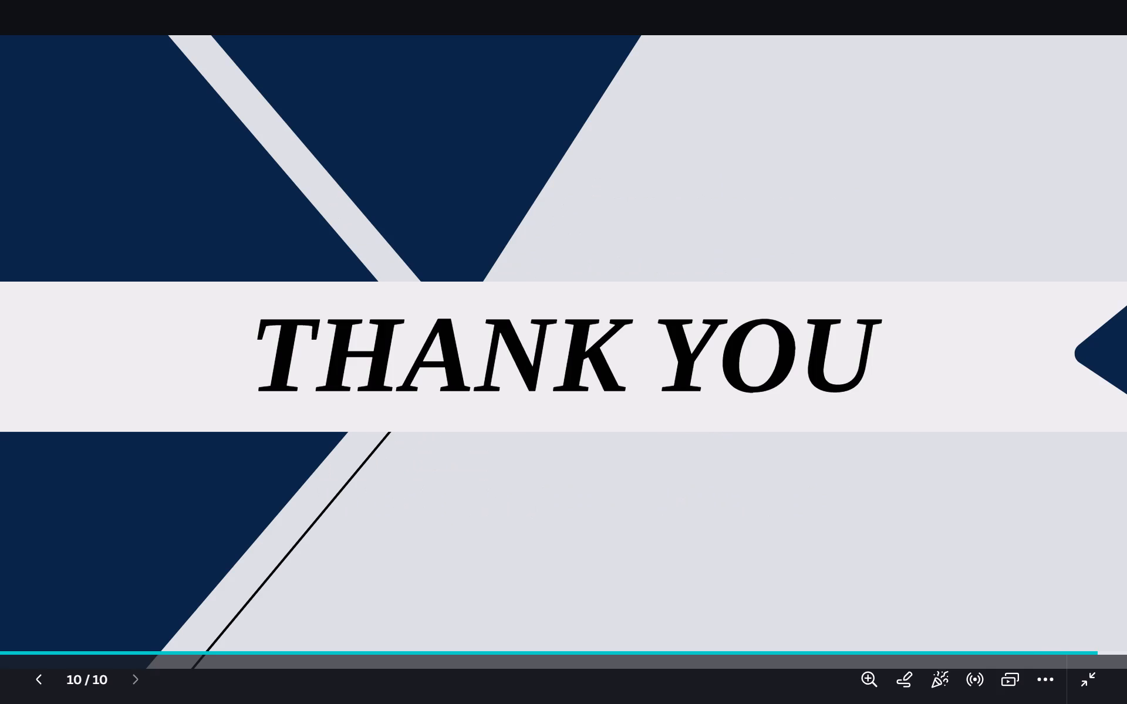
key("Escape")
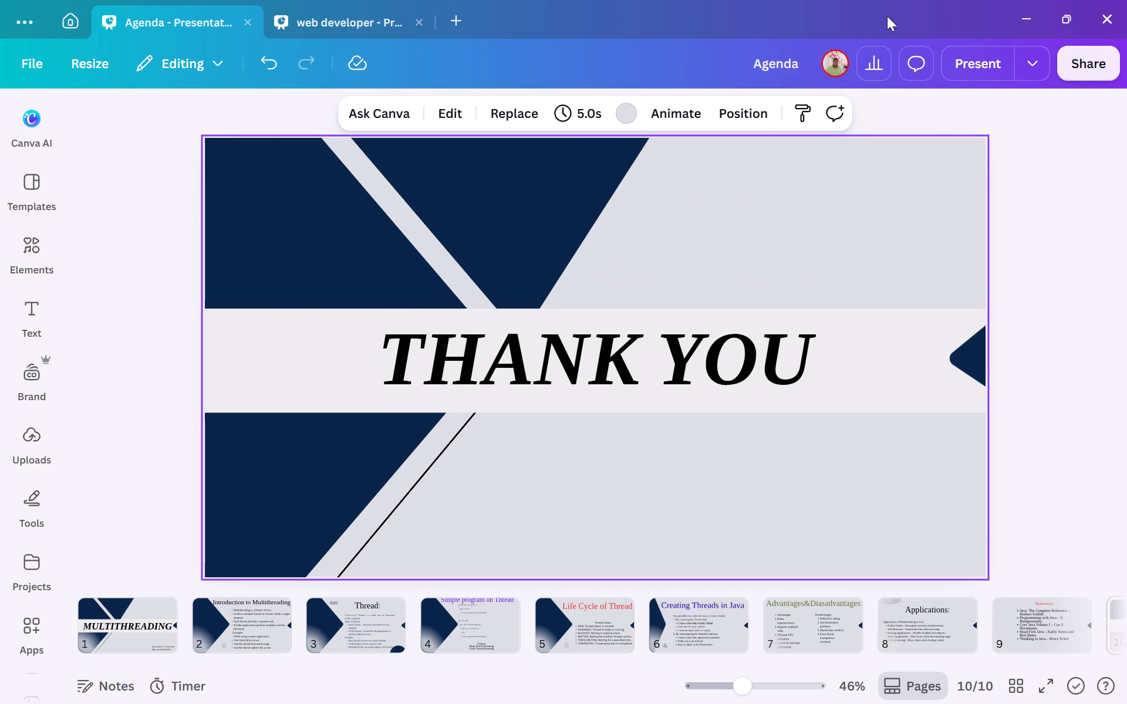
Switch back to the web developer design containing the Types of Inheritance deck.
left_click(315, 0)
left_click(312, 26)
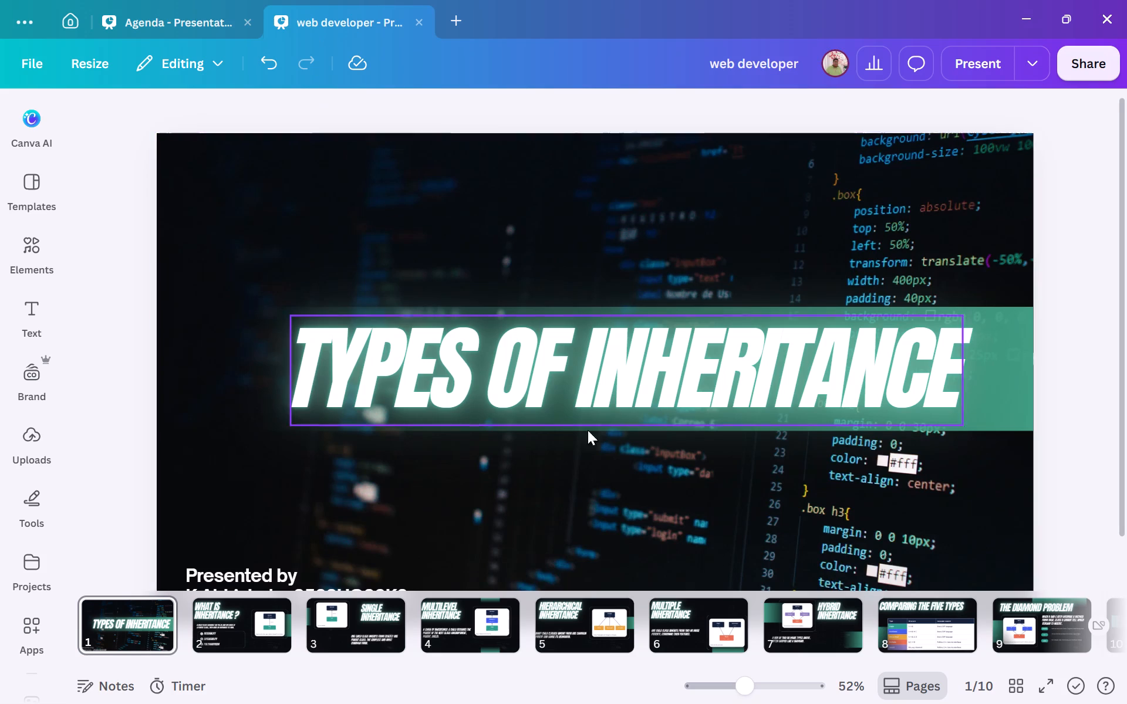
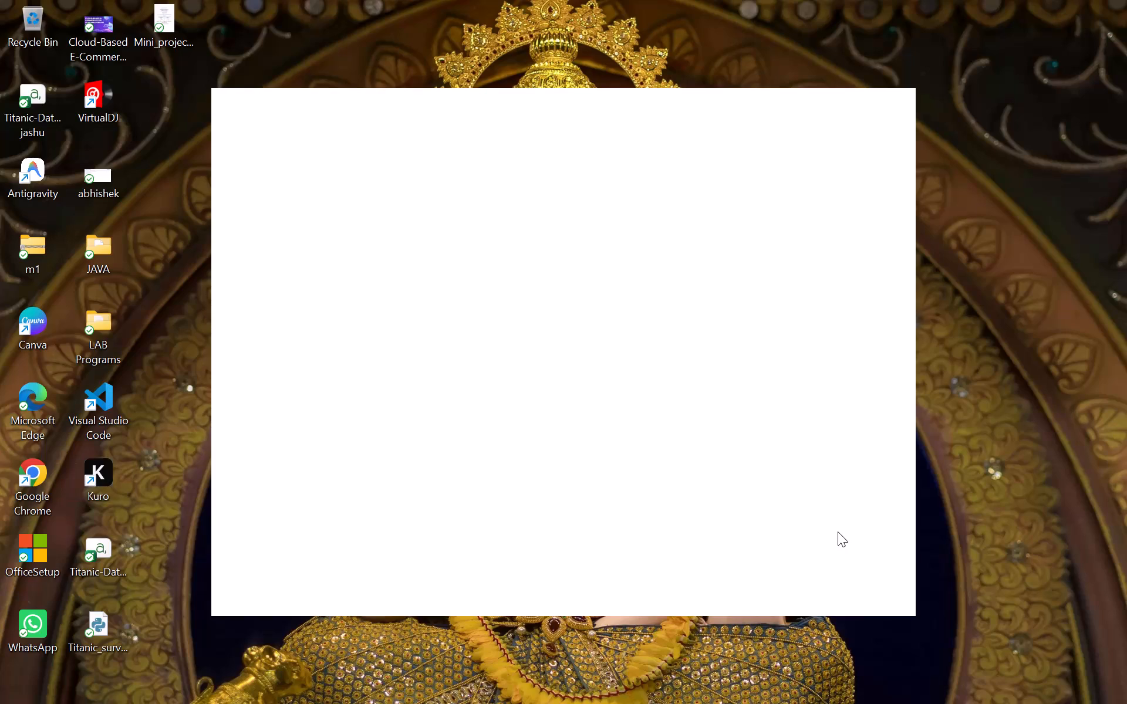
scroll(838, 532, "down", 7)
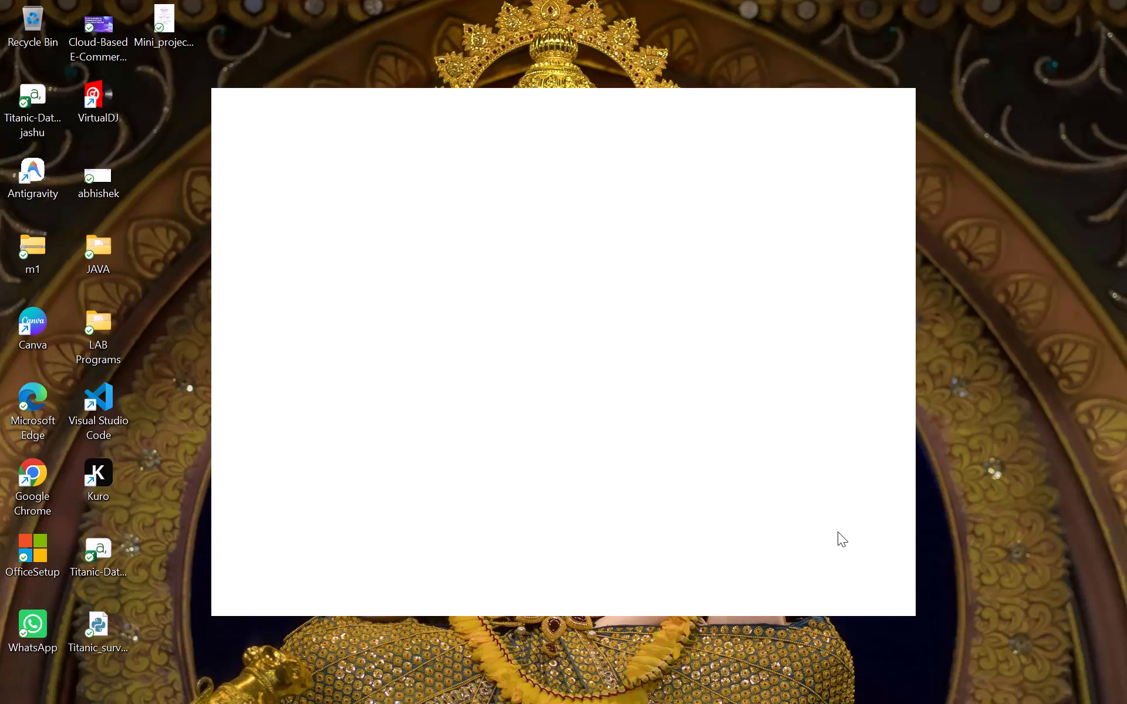
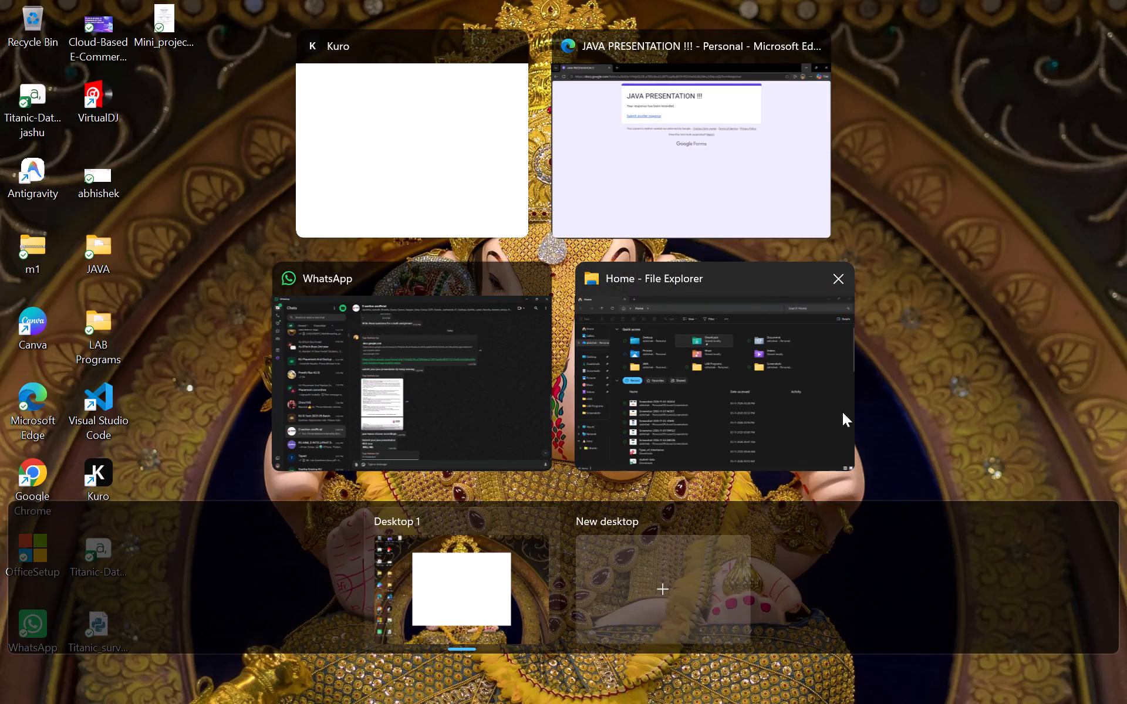
Close the File Explorer window and switch to the JAVA PRESENTATION form in Microsoft Edge.
left_click(839, 269)
left_click(765, 141)
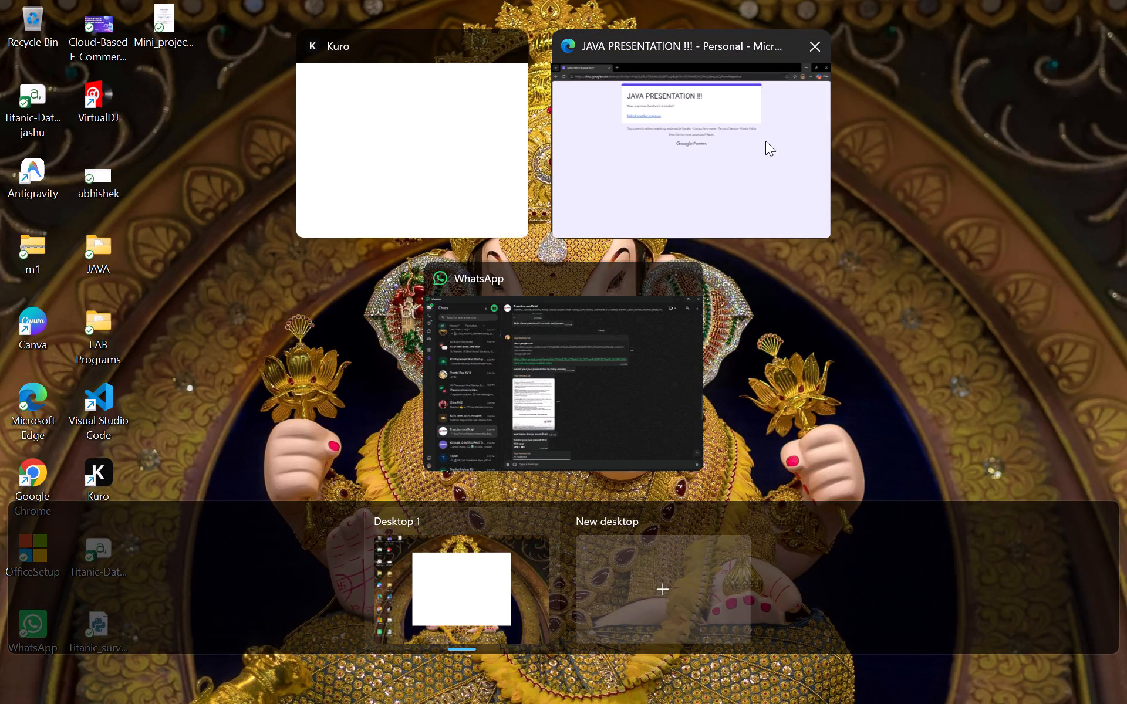